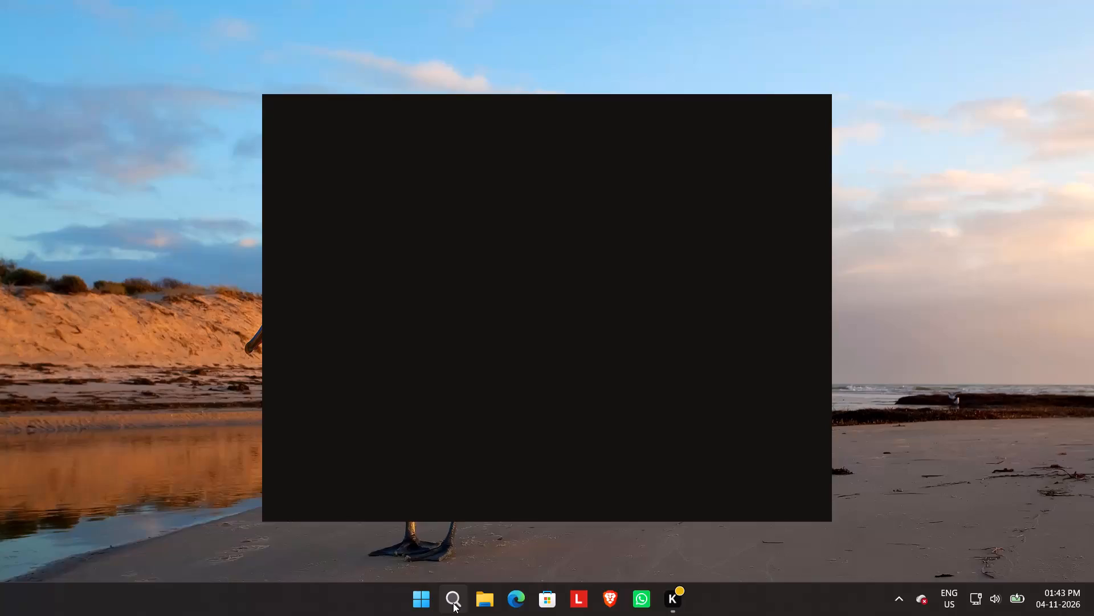
Launch Adobe Premiere Pro 2026 and open the recent project Bauhaus.
click(453, 603)
text(pre)
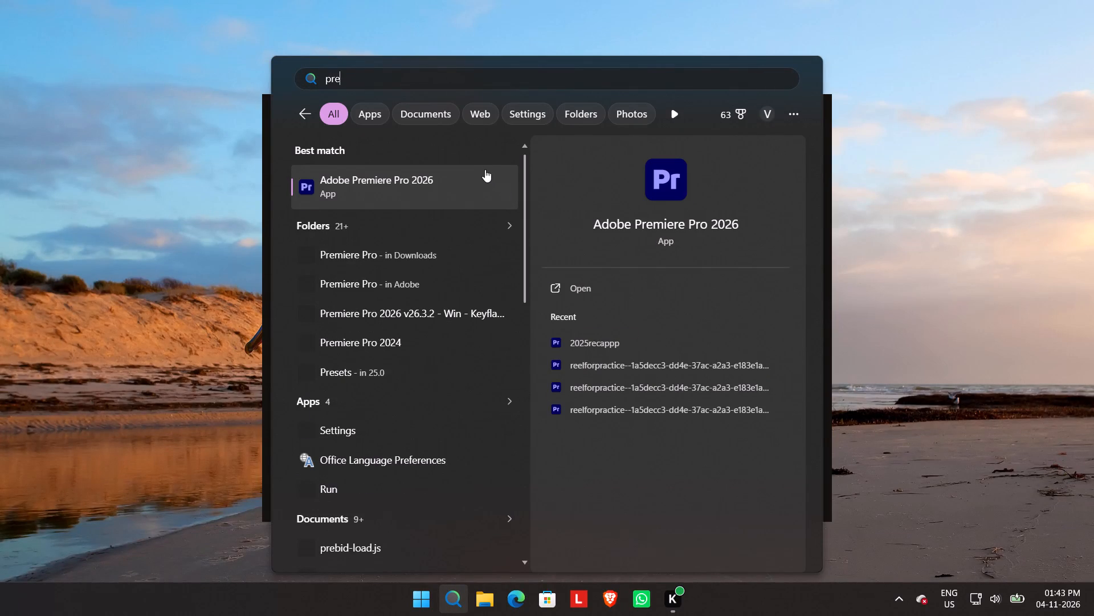
click(477, 170)
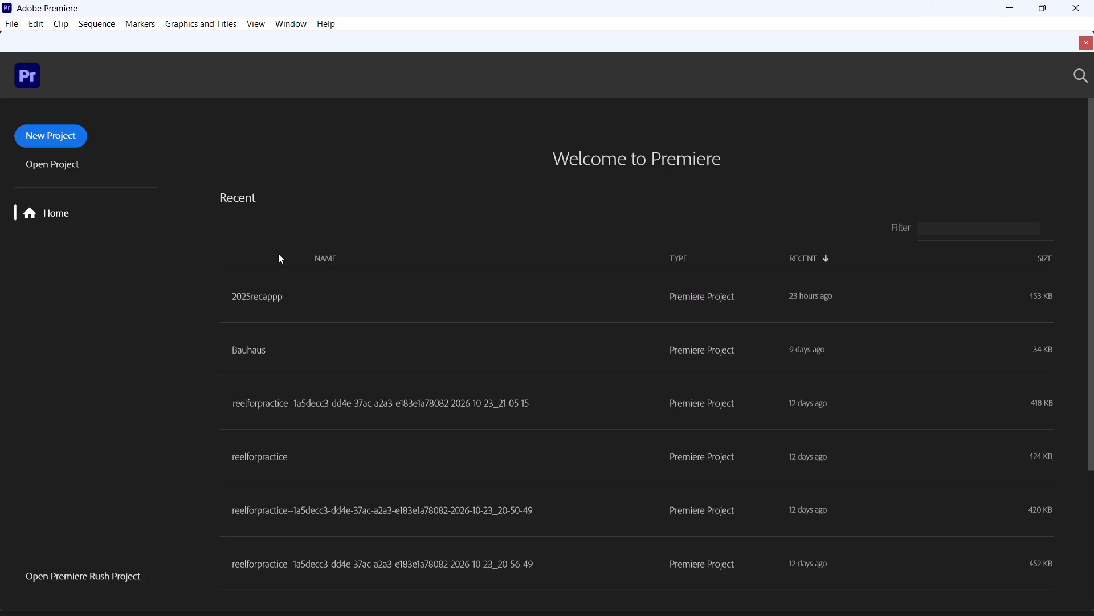
click(255, 357)
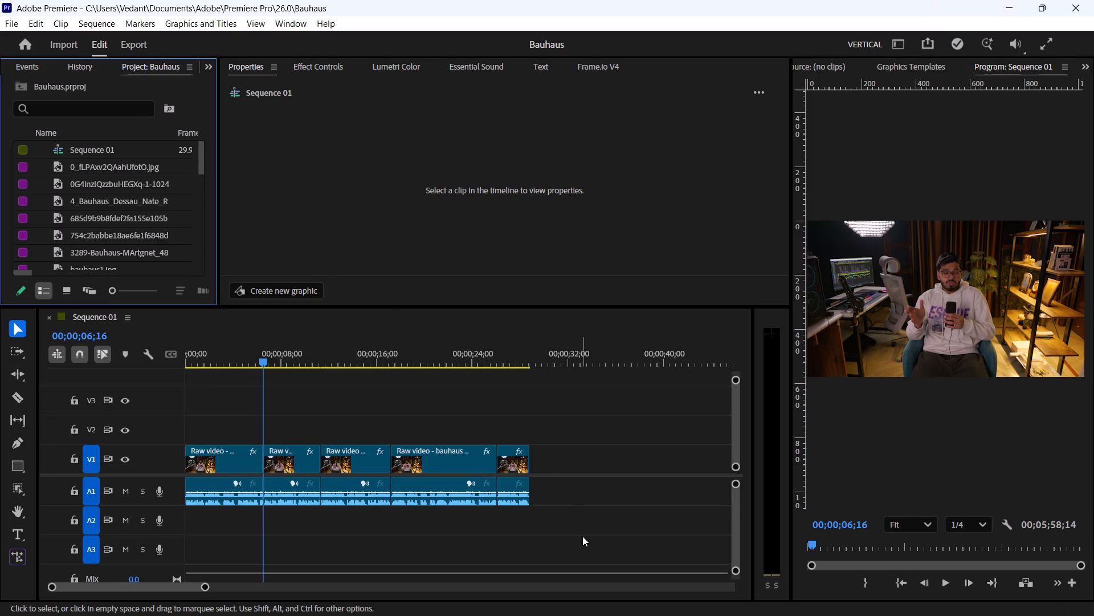
Switch the workspace layout to Editing.
drag(582, 535, 580, 541)
click(277, 27)
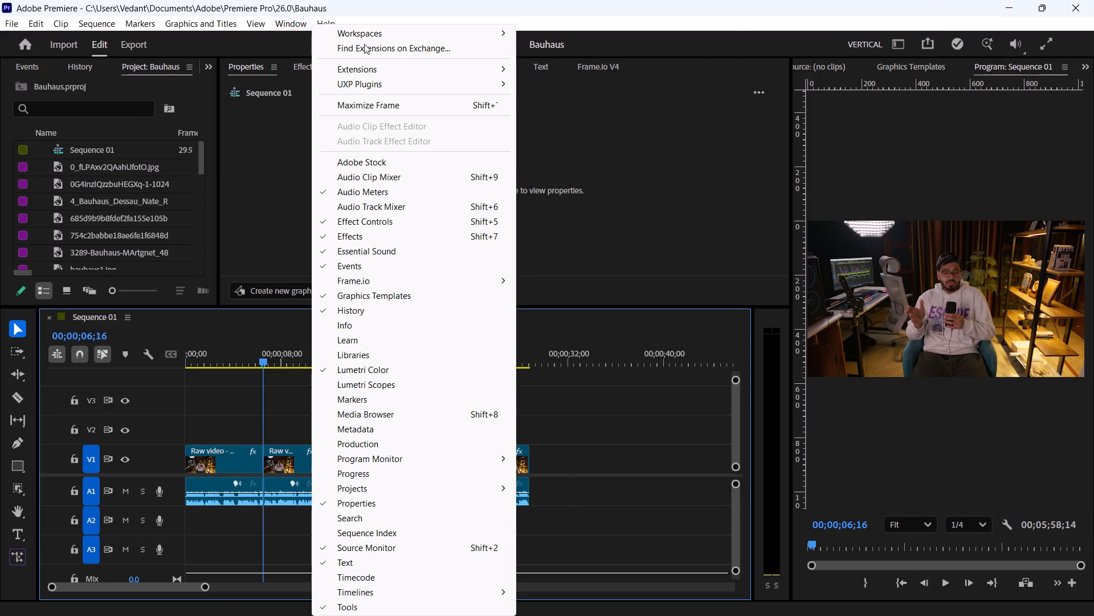
click(364, 38)
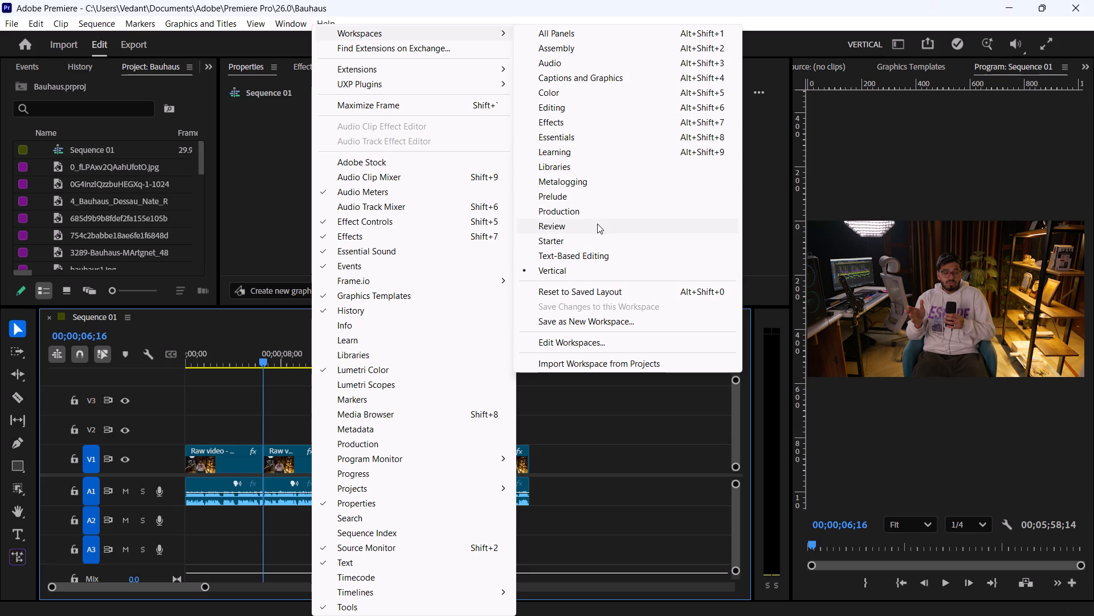
click(592, 107)
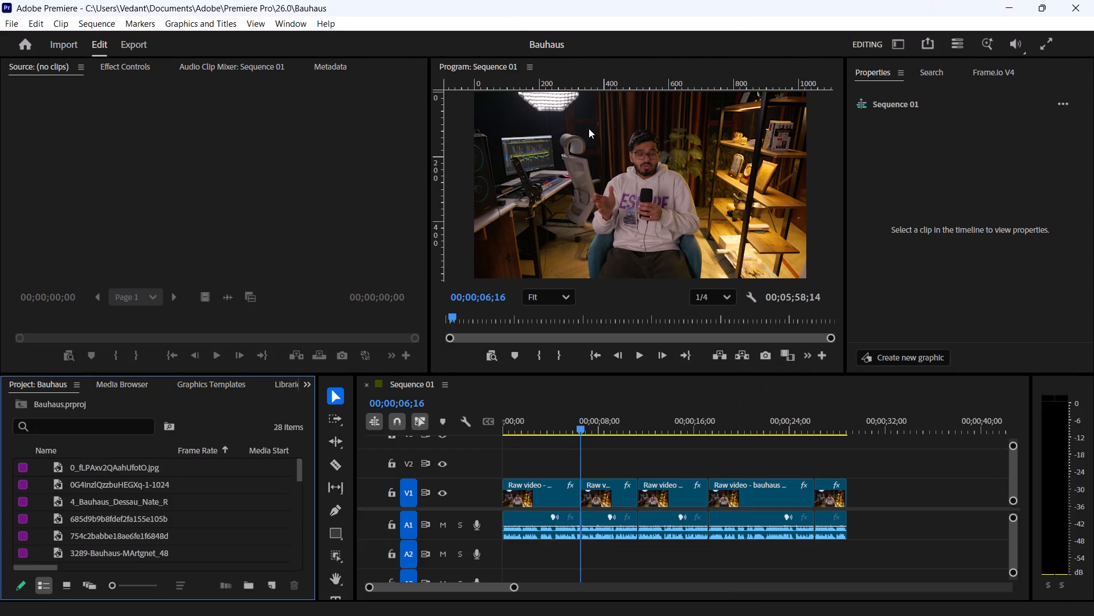
Play Sequence 01 from its start through the last clip to review the talking-head footage, and return the playhead to 00;00;00;00.
drag(574, 423, 564, 424)
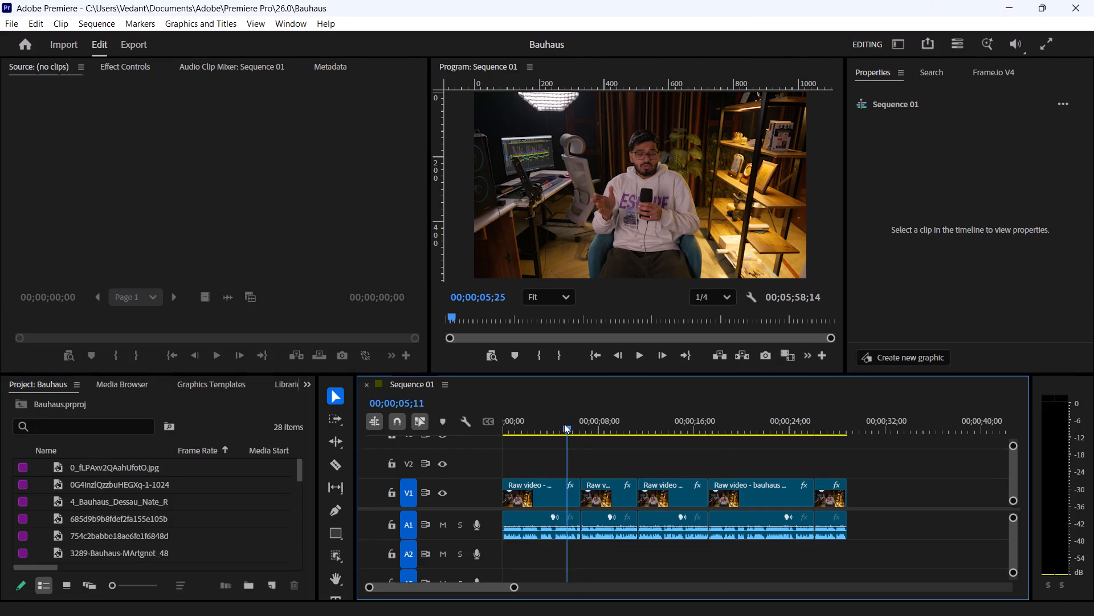
drag(564, 424, 457, 427)
key(space)
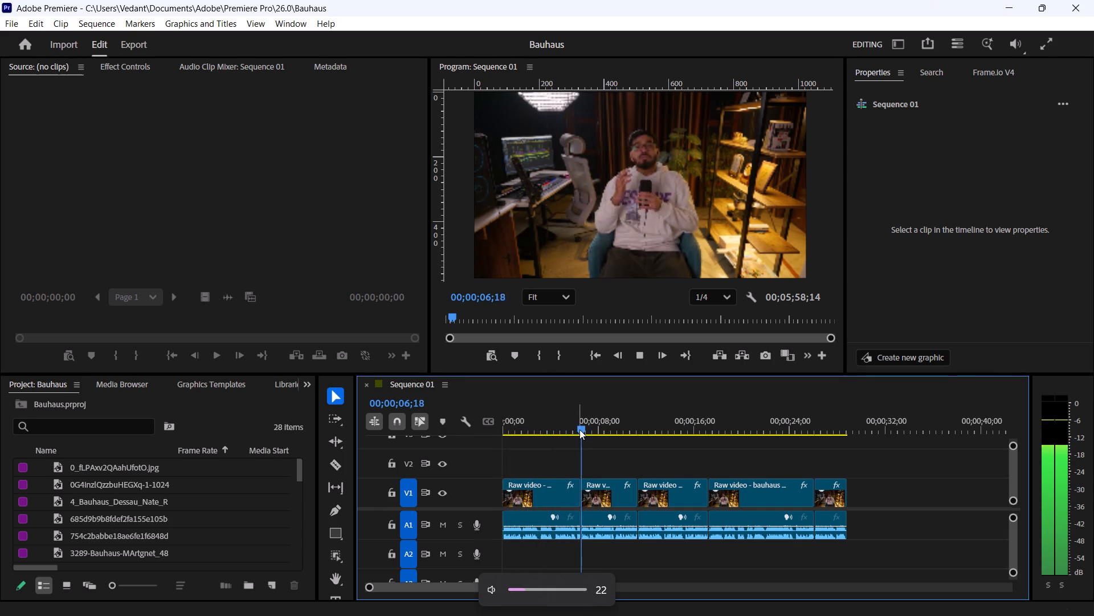
drag(579, 429, 485, 424)
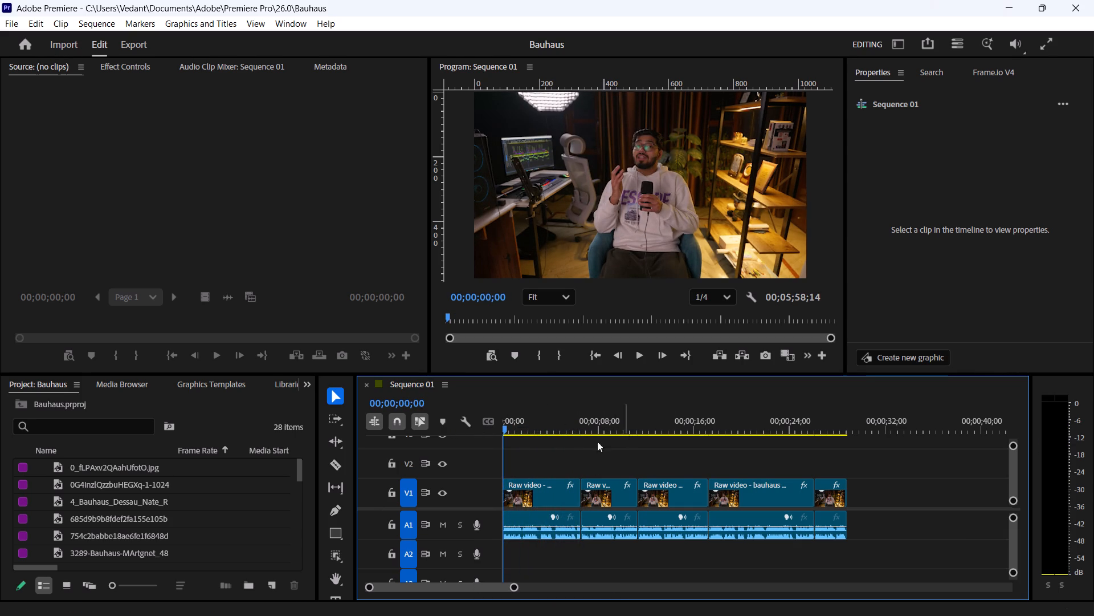
click(556, 455)
key(space)
key(space)
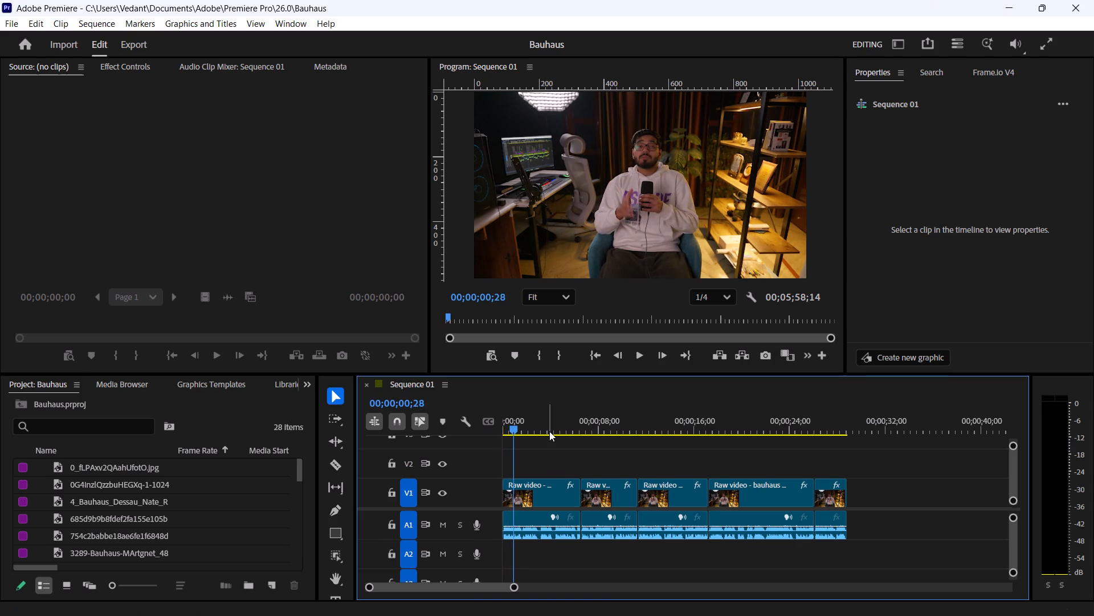
drag(511, 424, 480, 424)
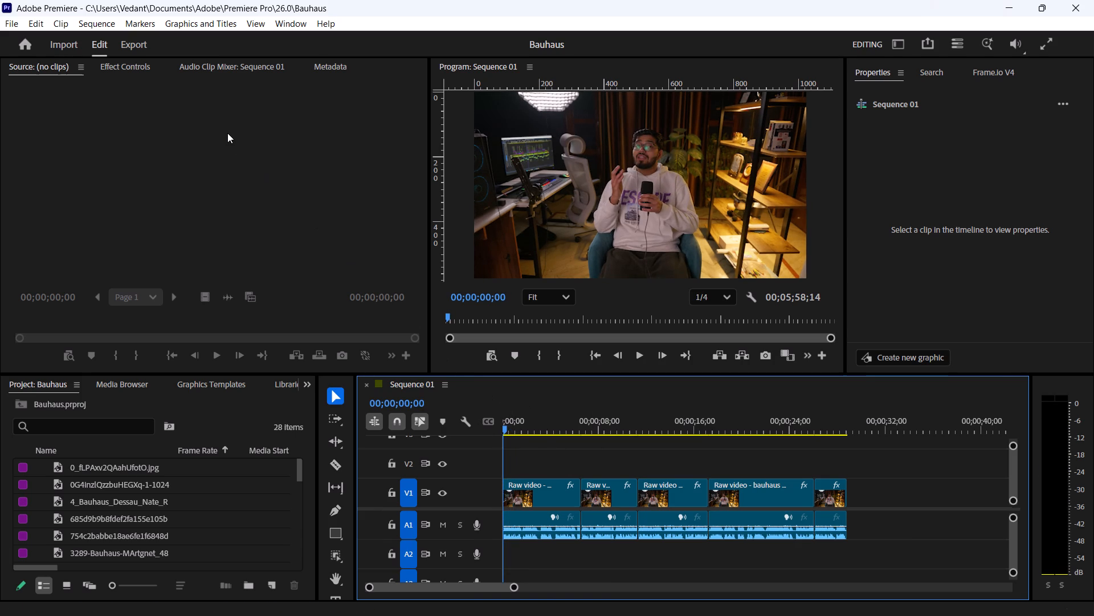
key(space)
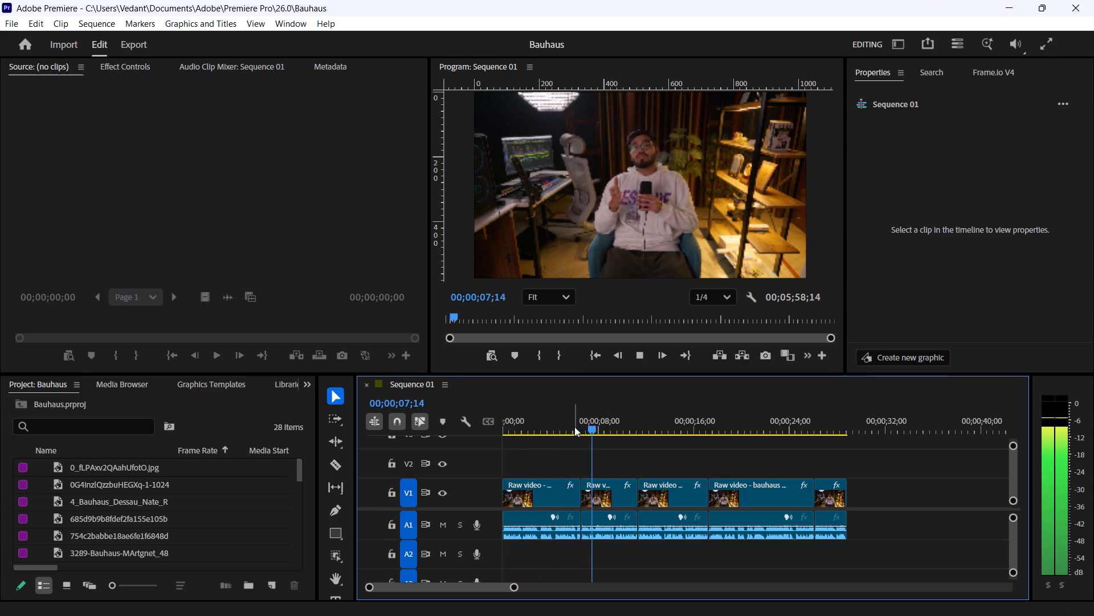
drag(607, 427, 570, 430)
key(space)
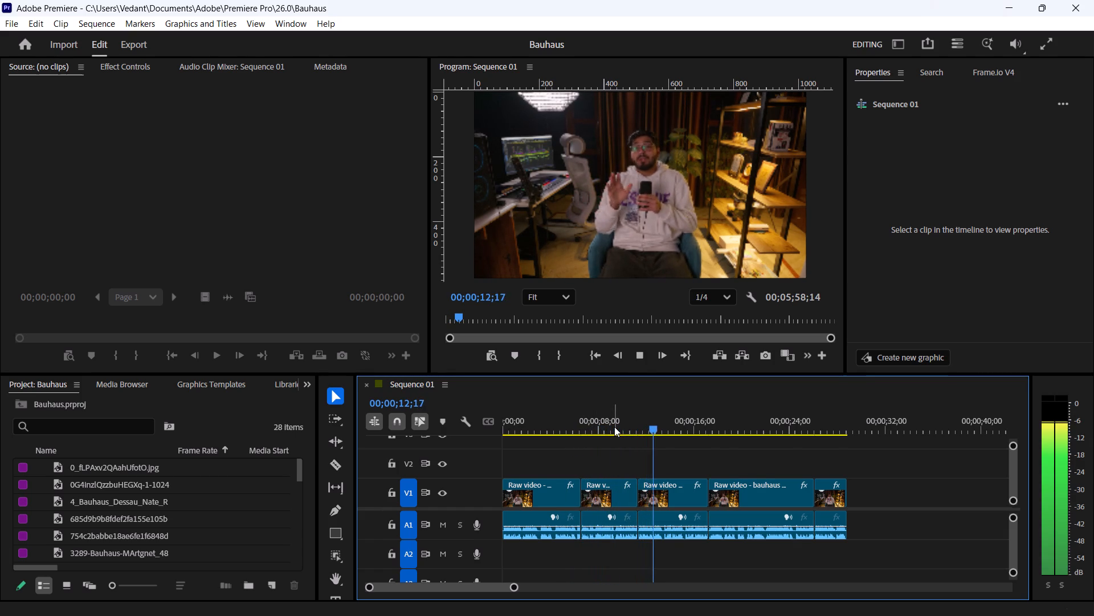
click(722, 298)
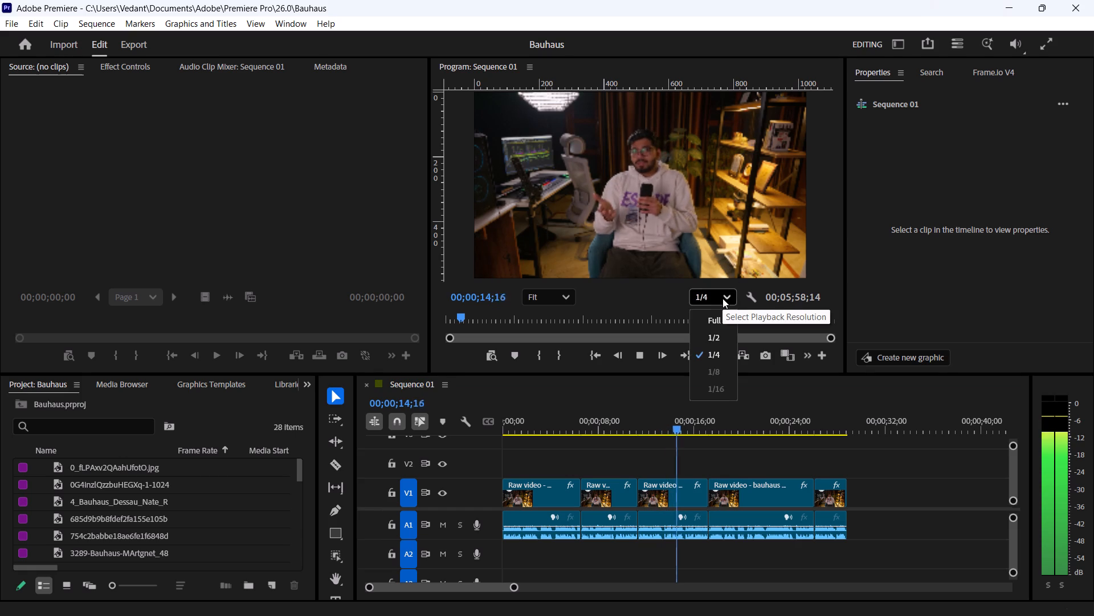
click(722, 298)
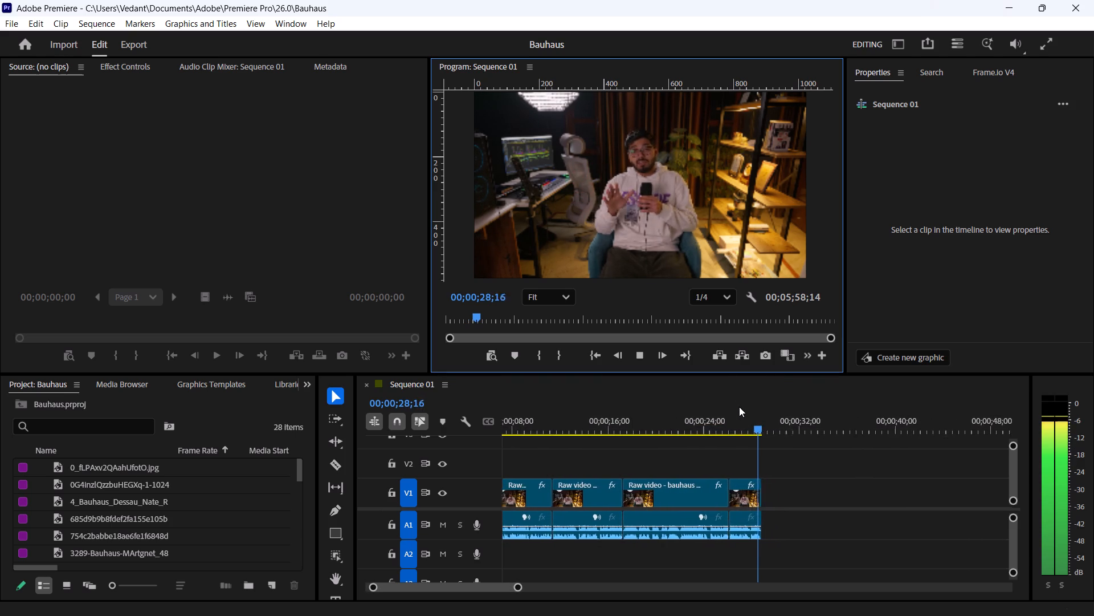
drag(755, 422, 448, 437)
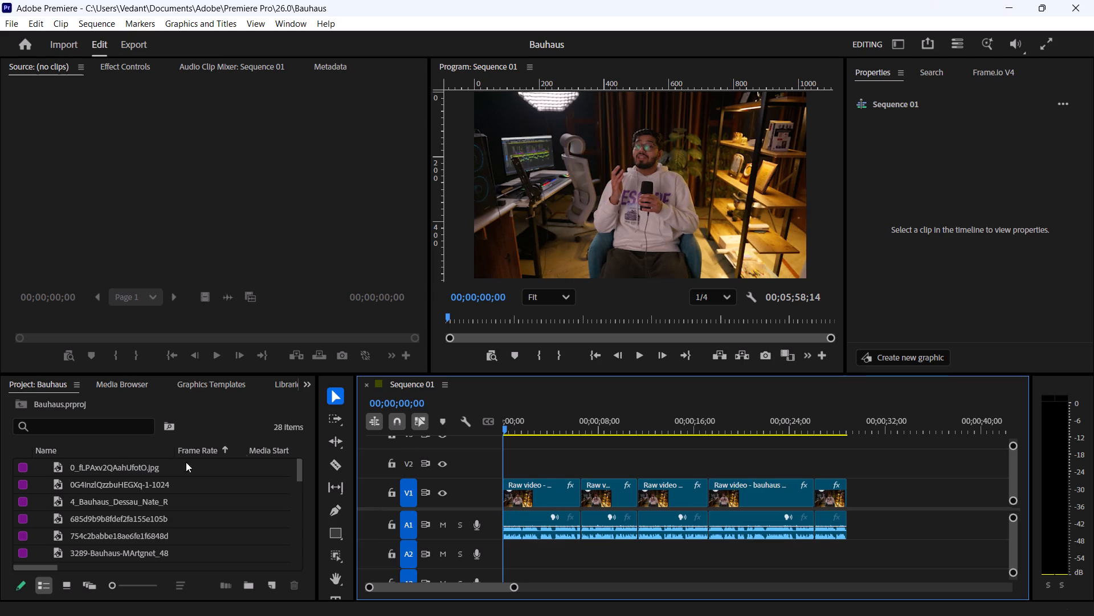
Display the Bauhaus project media as thumbnails in Icon view.
scroll(105, 506, down, 3)
scroll(104, 507, up, 8)
click(68, 583)
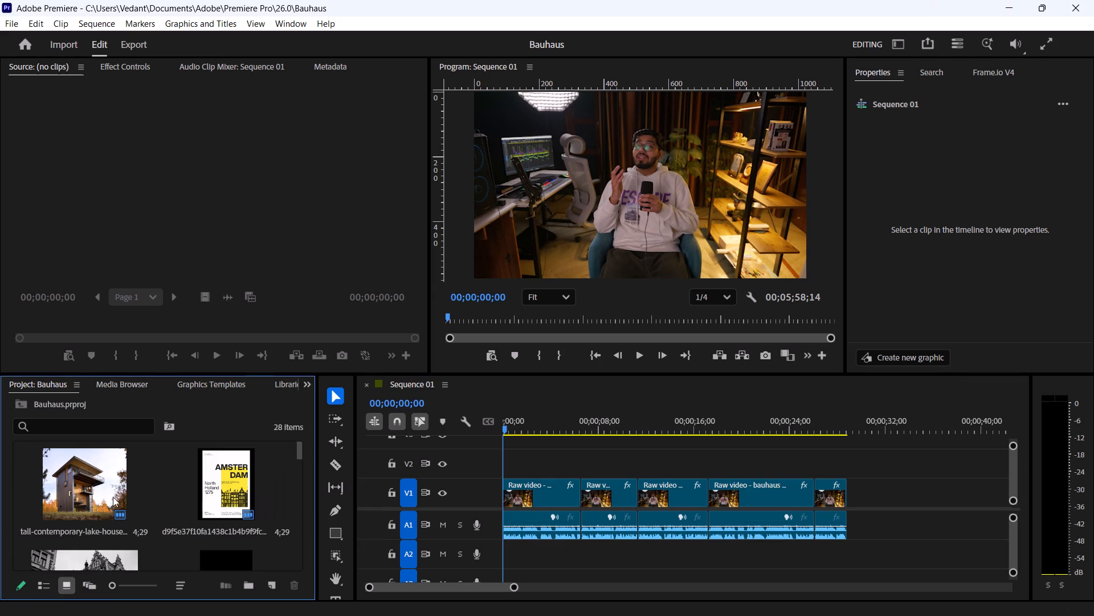
Play the opening line of Sequence 01 and pause at about 00;00;02;25.
key(space)
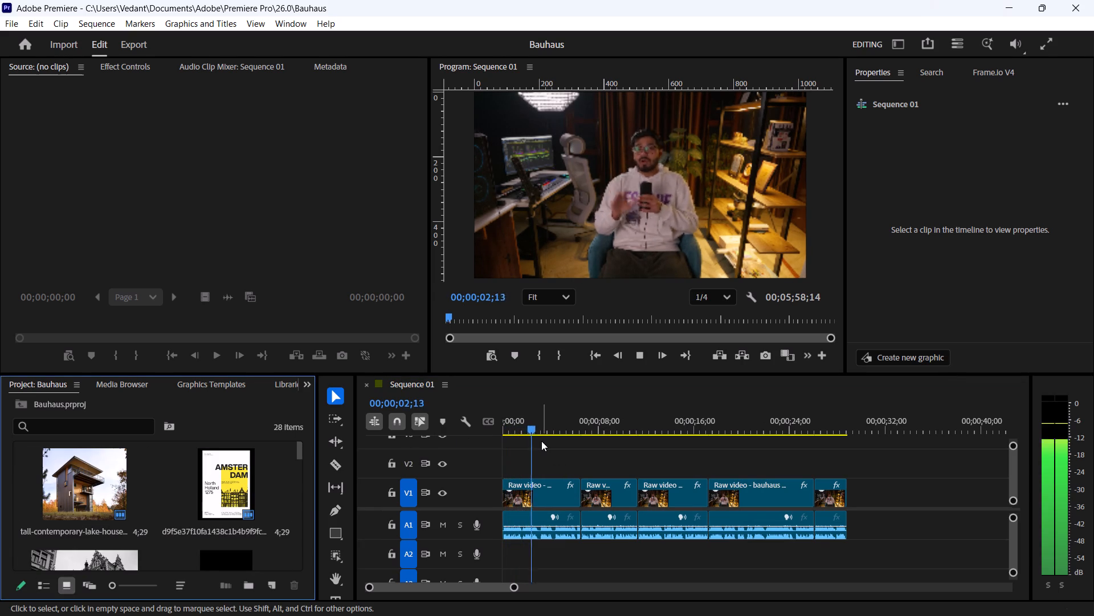
key(space)
Browse all the media thumbnails in the Bauhaus project for images that suit the opening line.
scroll(191, 483, down, 4)
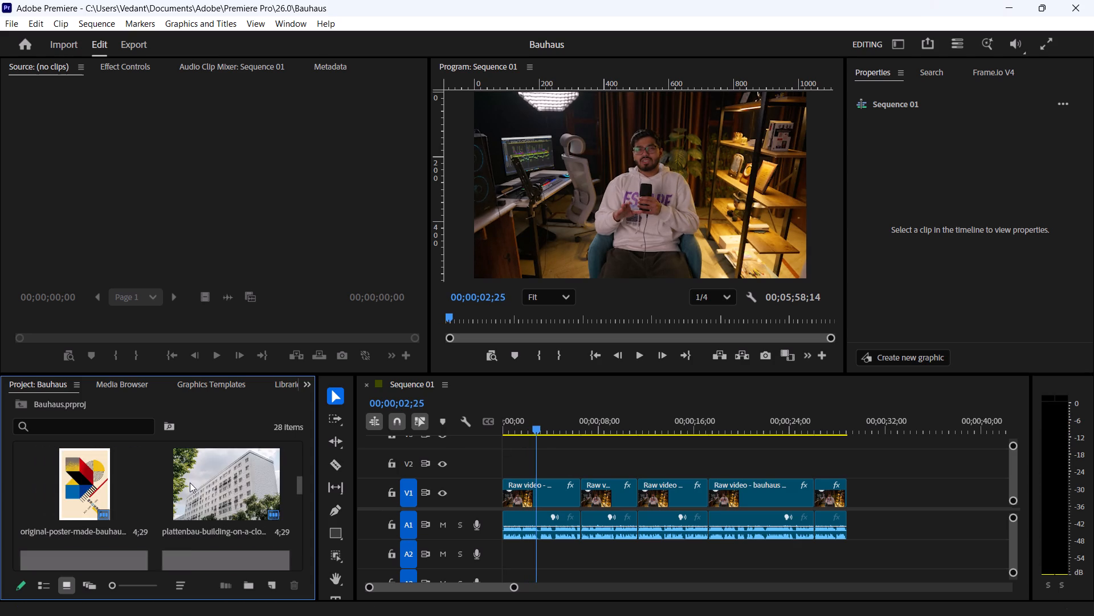
scroll(190, 483, down, 8)
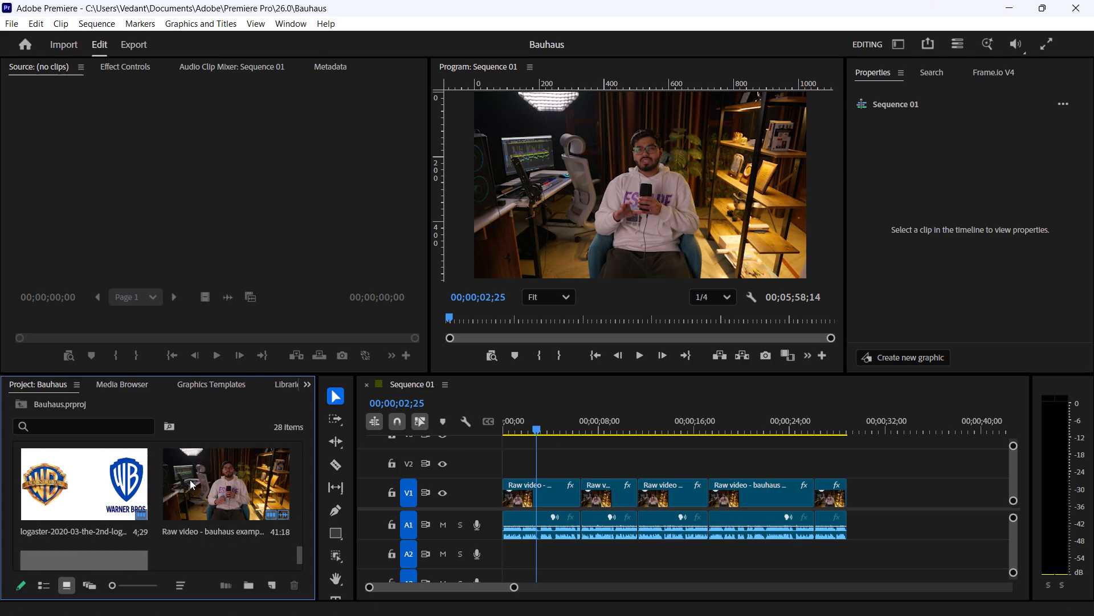
scroll(189, 480, down, 4)
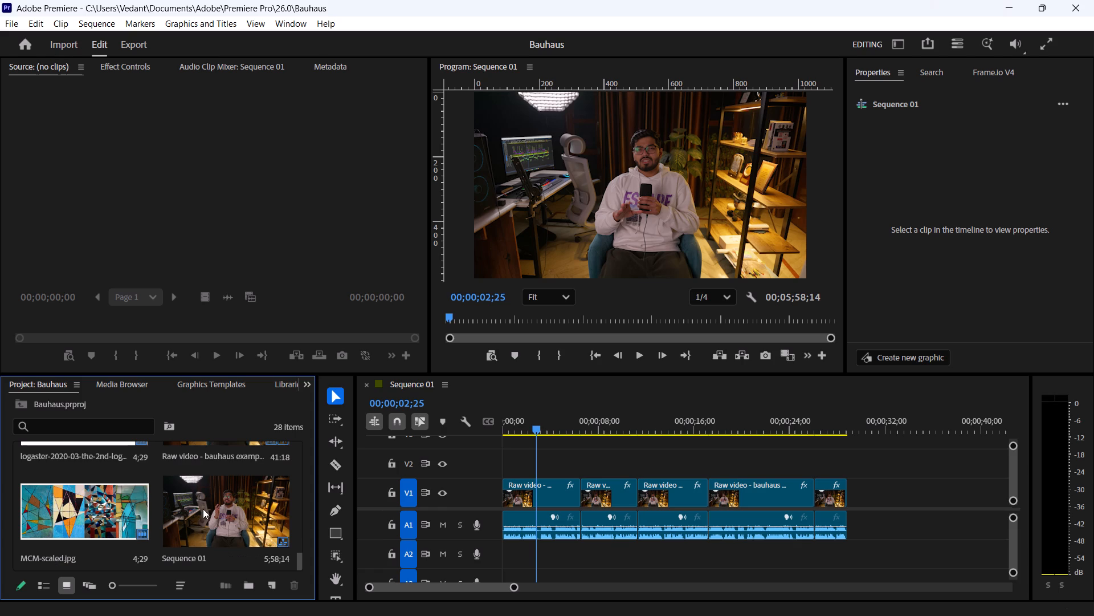
scroll(204, 520, up, 2)
scroll(204, 520, down, 1)
scroll(204, 517, up, 1)
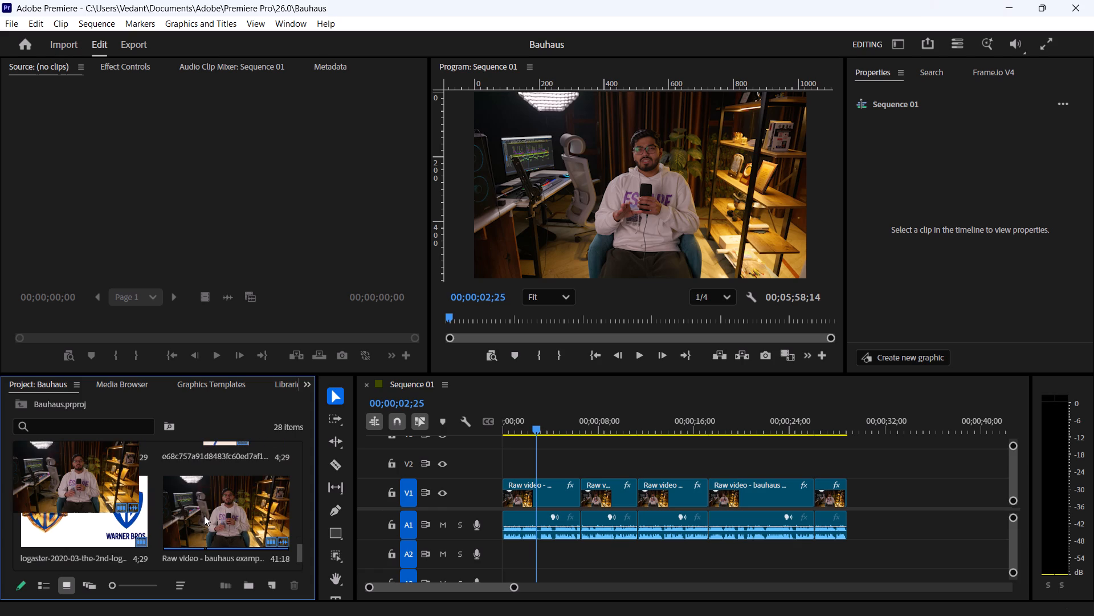
scroll(119, 509, up, 1)
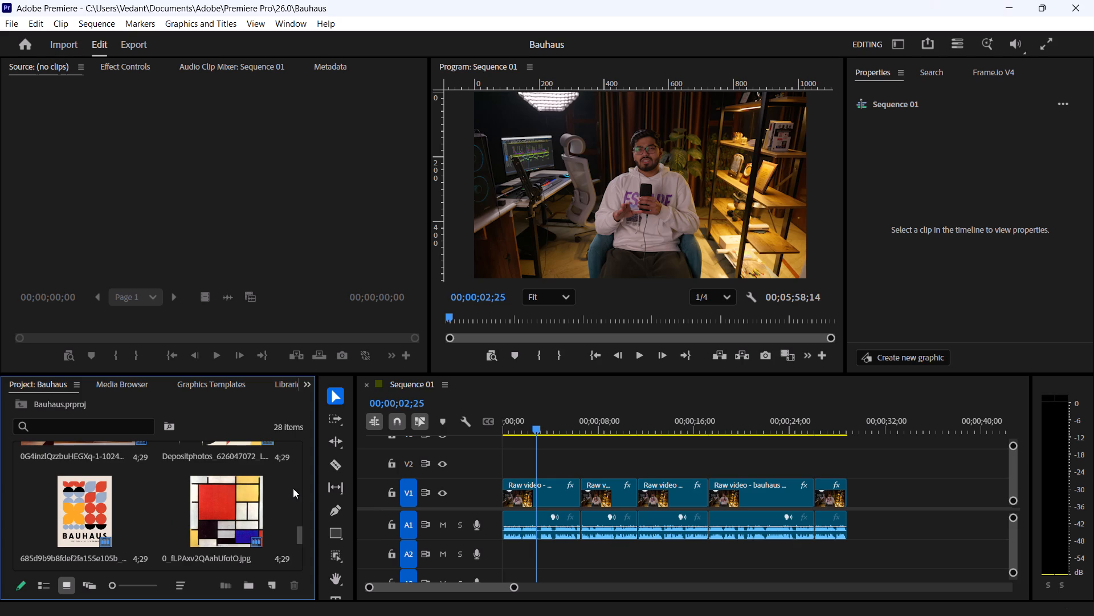
scroll(221, 506, up, 4)
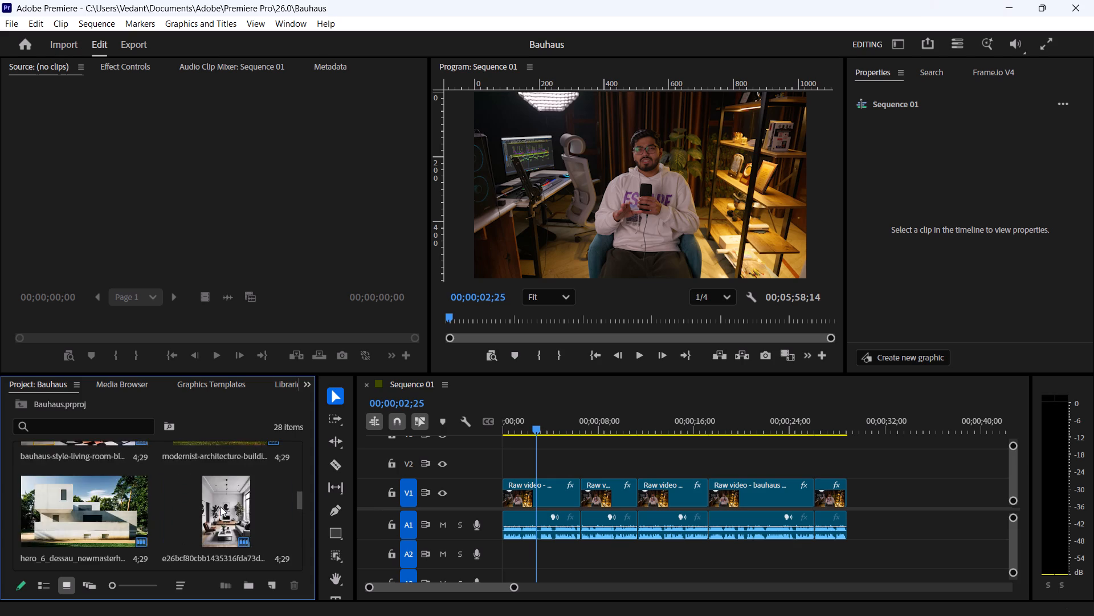
scroll(221, 506, up, 6)
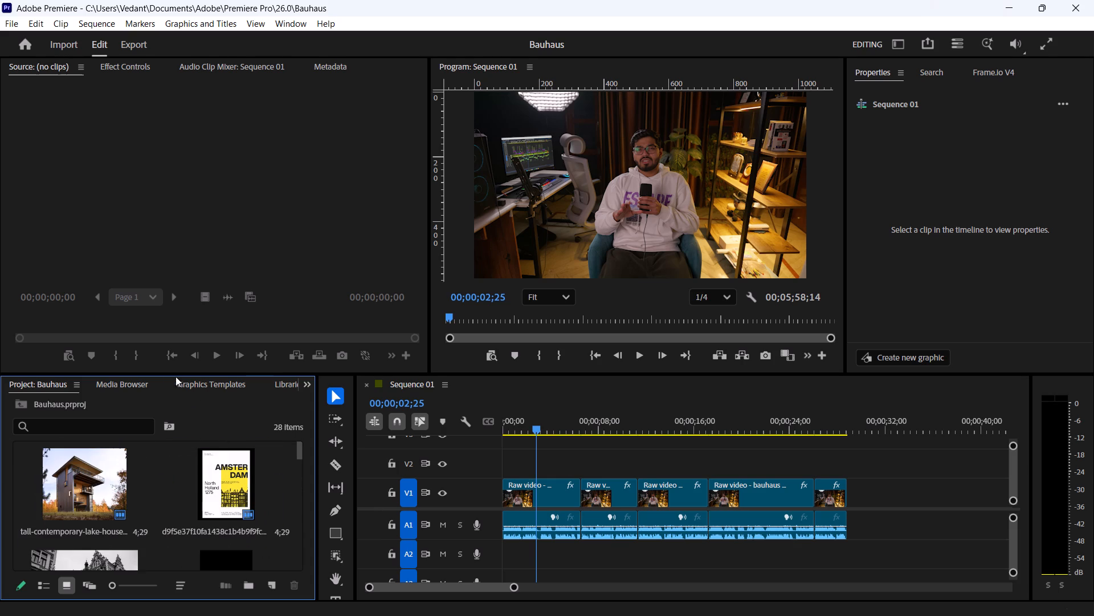
Make the project media and timeline area taller by shrinking the monitors above it.
drag(171, 374, 171, 338)
Look through all the project media thumbnails again to choose a Bauhaus image for the video's opening.
scroll(148, 520, down, 12)
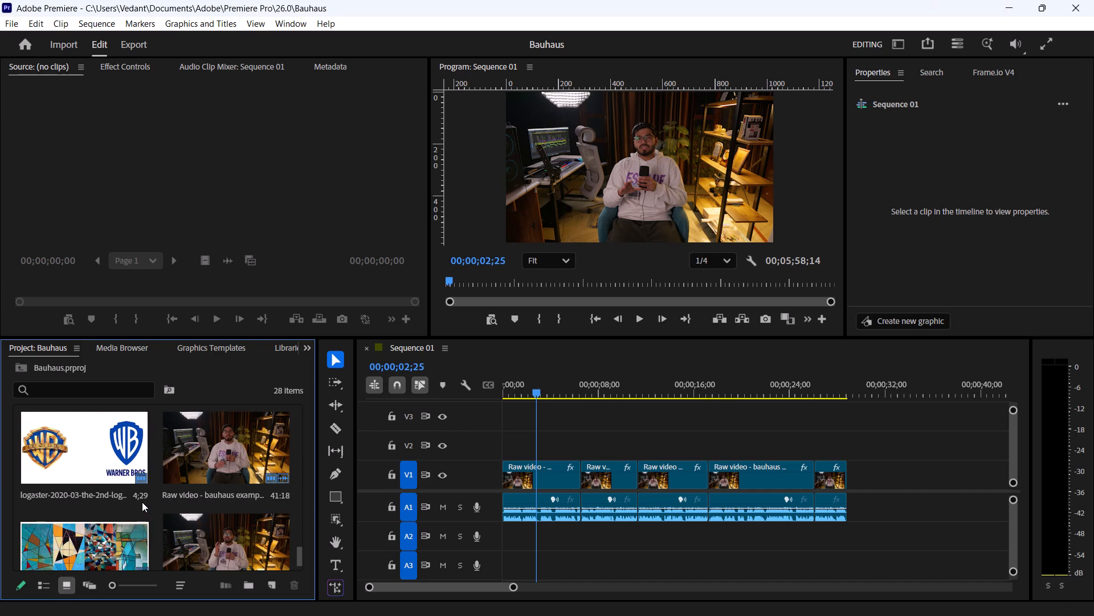
scroll(142, 501, down, 5)
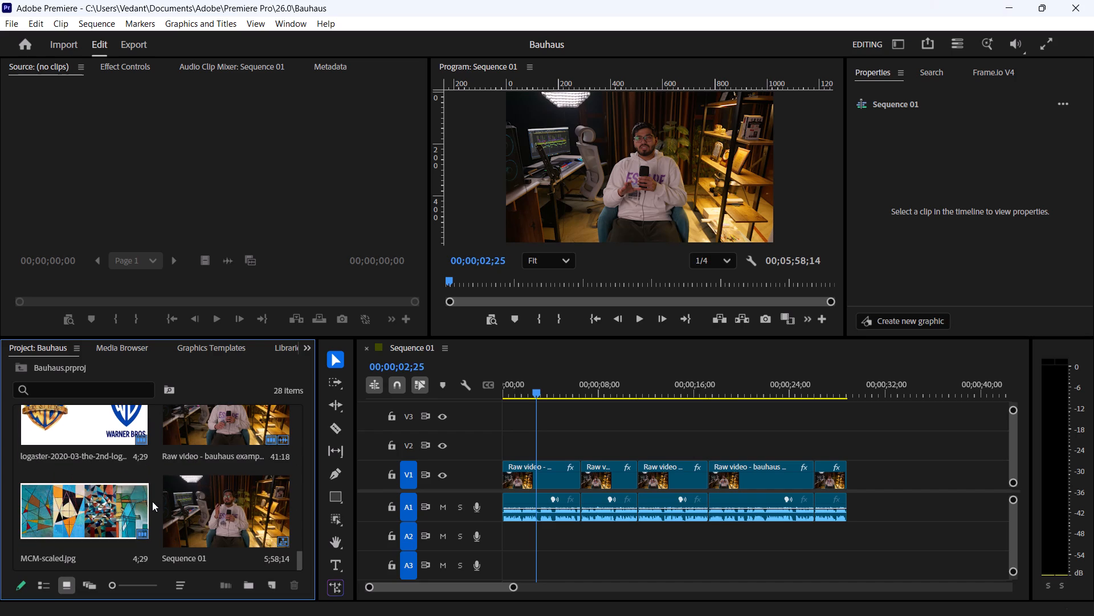
scroll(130, 497, down, 1)
scroll(137, 504, up, 2)
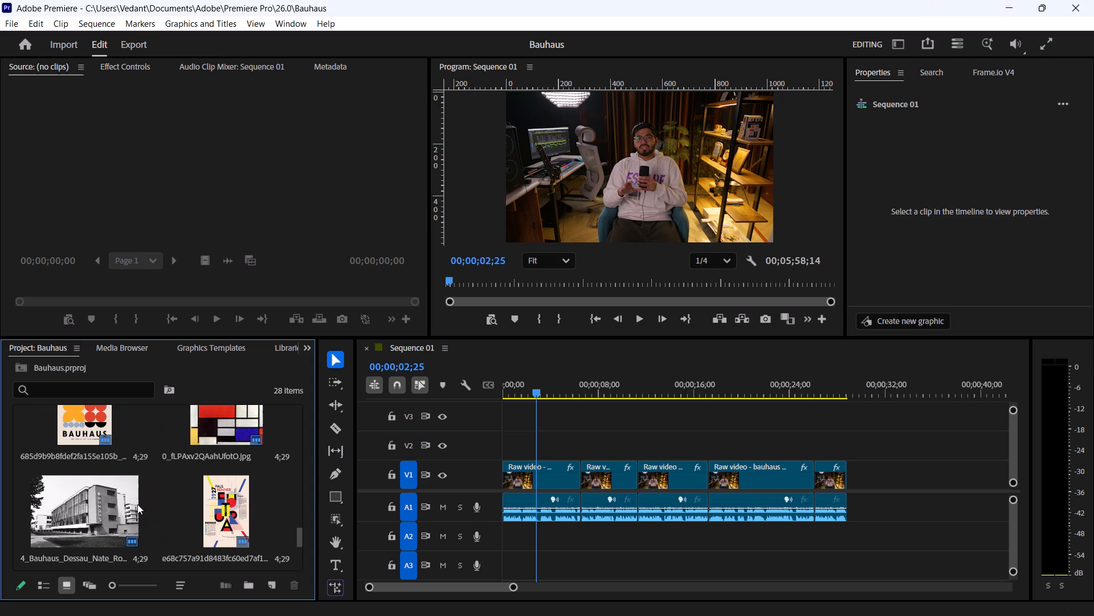
scroll(137, 504, up, 2)
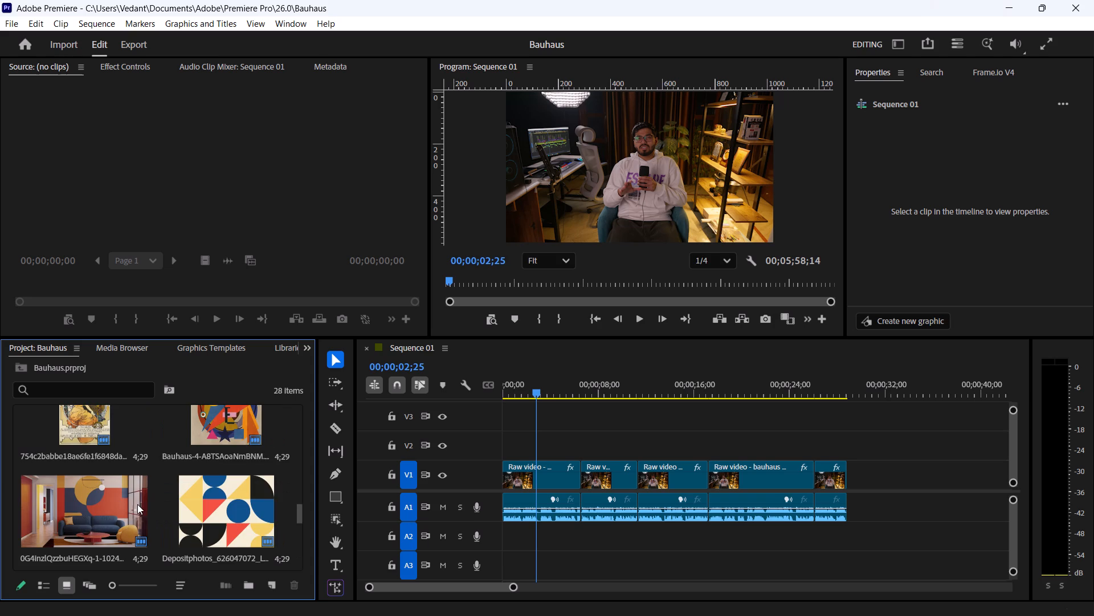
scroll(136, 504, up, 2)
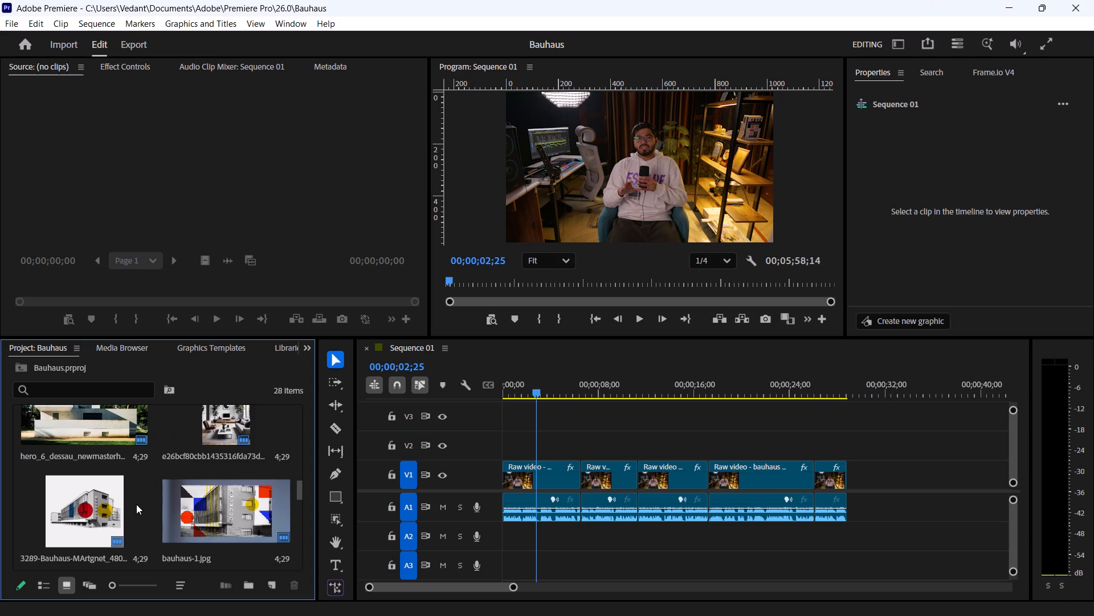
scroll(136, 504, up, 3)
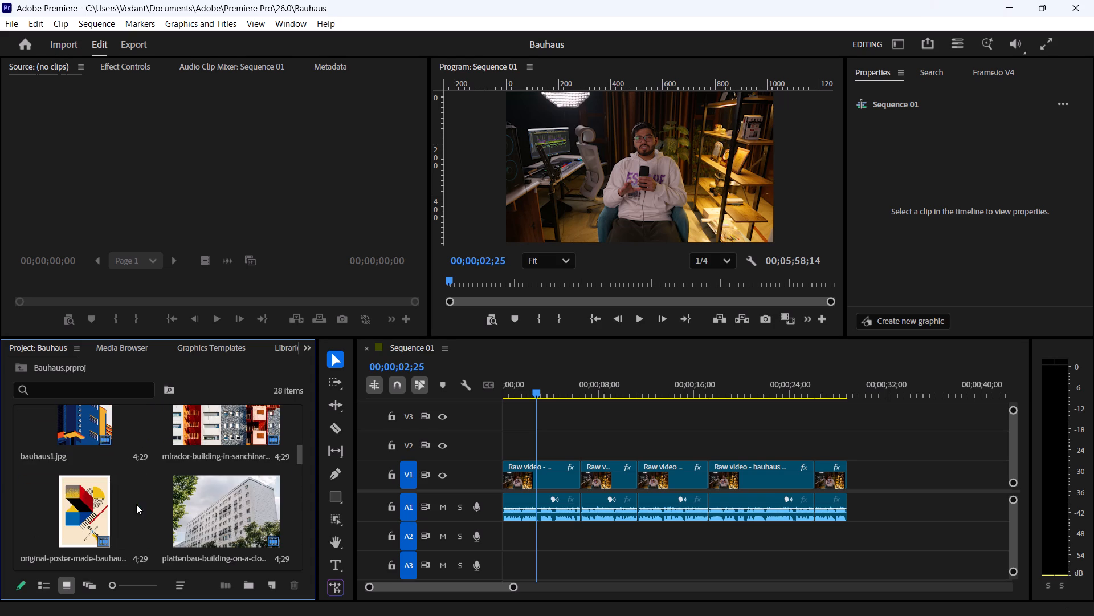
scroll(146, 486, up, 1)
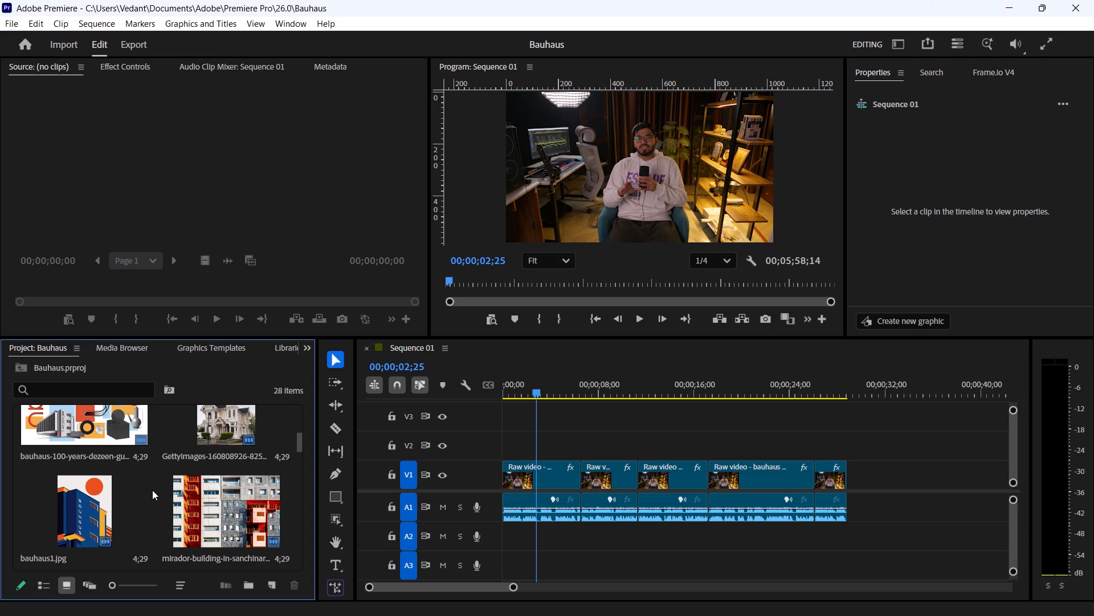
scroll(152, 490, up, 2)
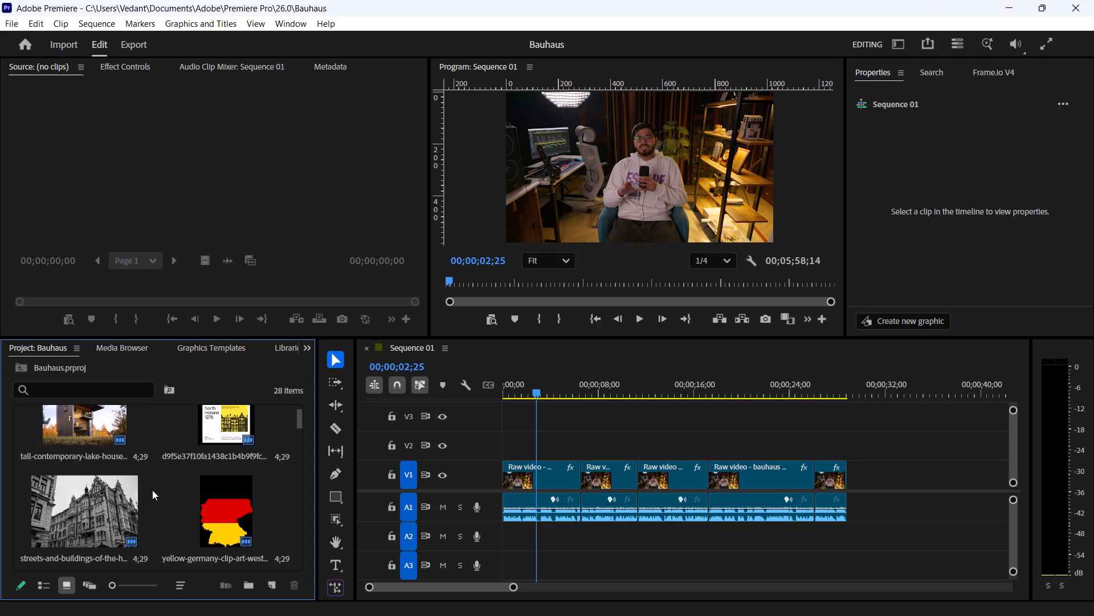
scroll(152, 490, down, 1)
scroll(152, 490, up, 4)
scroll(152, 490, down, 2)
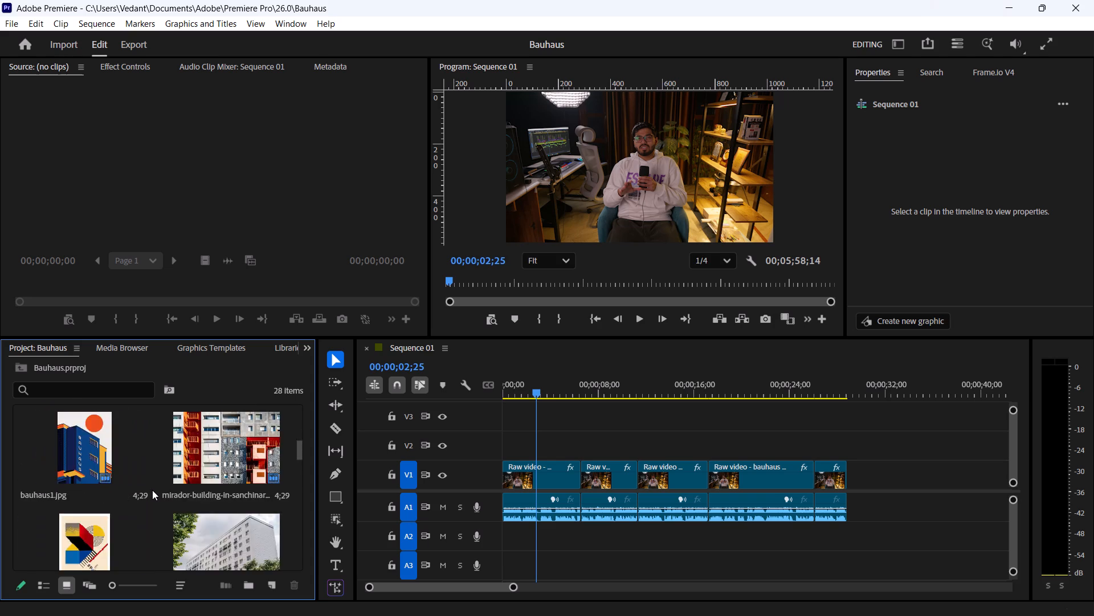
scroll(152, 490, down, 11)
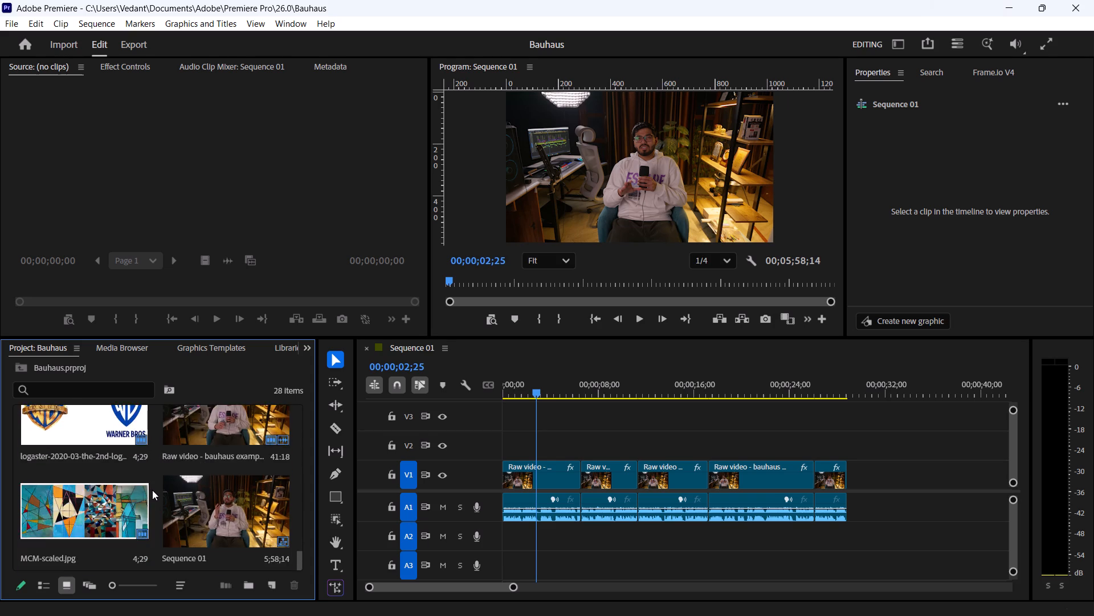
Place the black-and-white 4_Bauhaus_Dessau building photo on track V2 at the very start of Sequence 01.
scroll(152, 490, up, 2)
drag(112, 504, 522, 463)
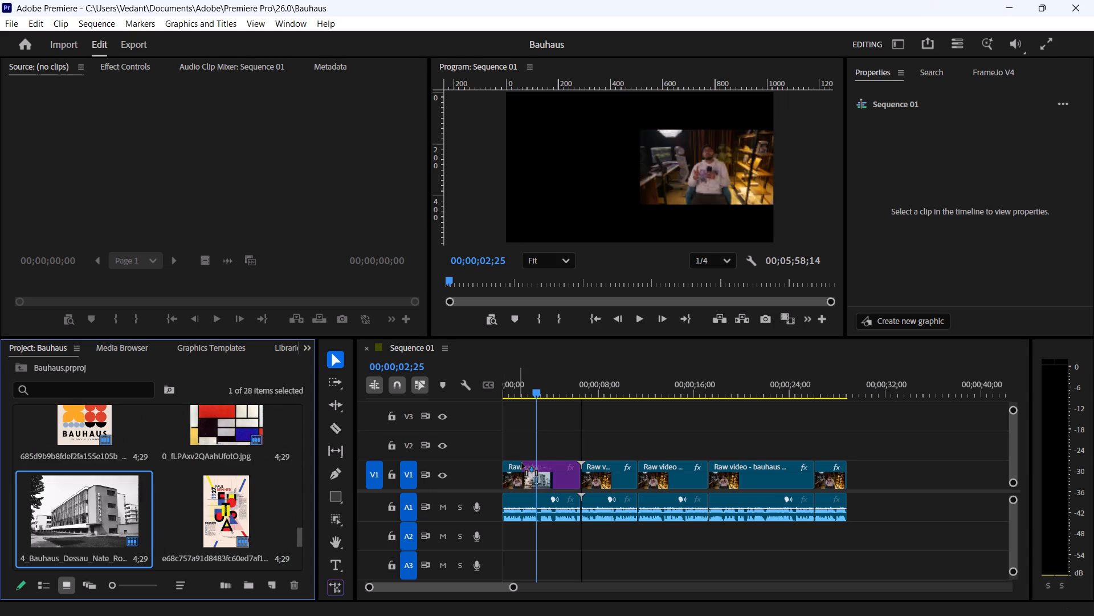
drag(522, 463, 503, 439)
Select all the raw talking-head clips with their audio and shift them nearly 7 seconds later to open a gap at the start.
drag(890, 542, 675, 537)
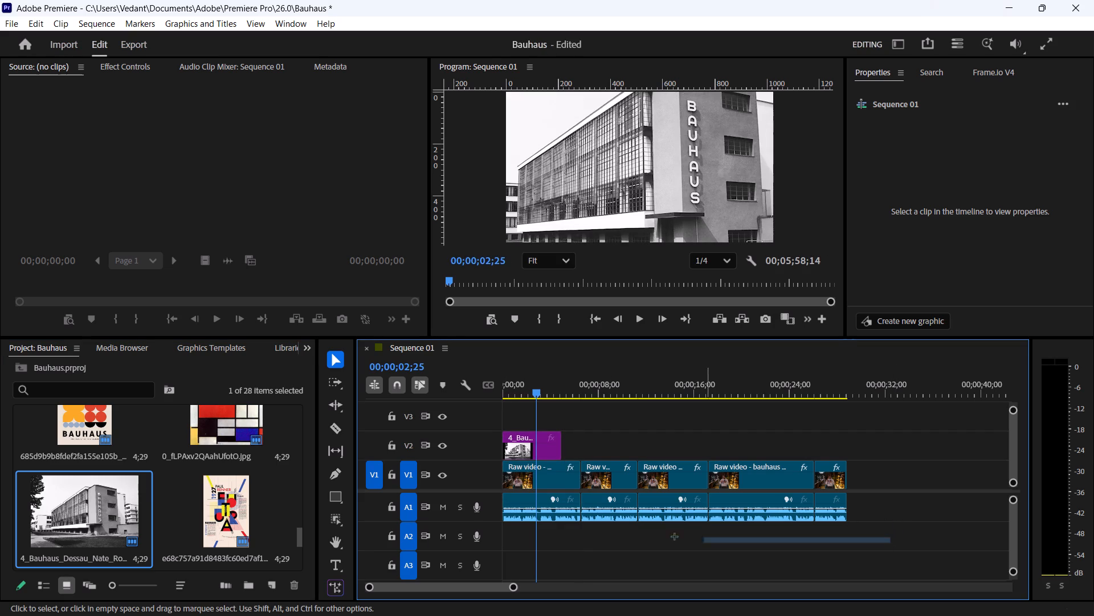
drag(675, 537, 525, 477)
drag(547, 480, 629, 491)
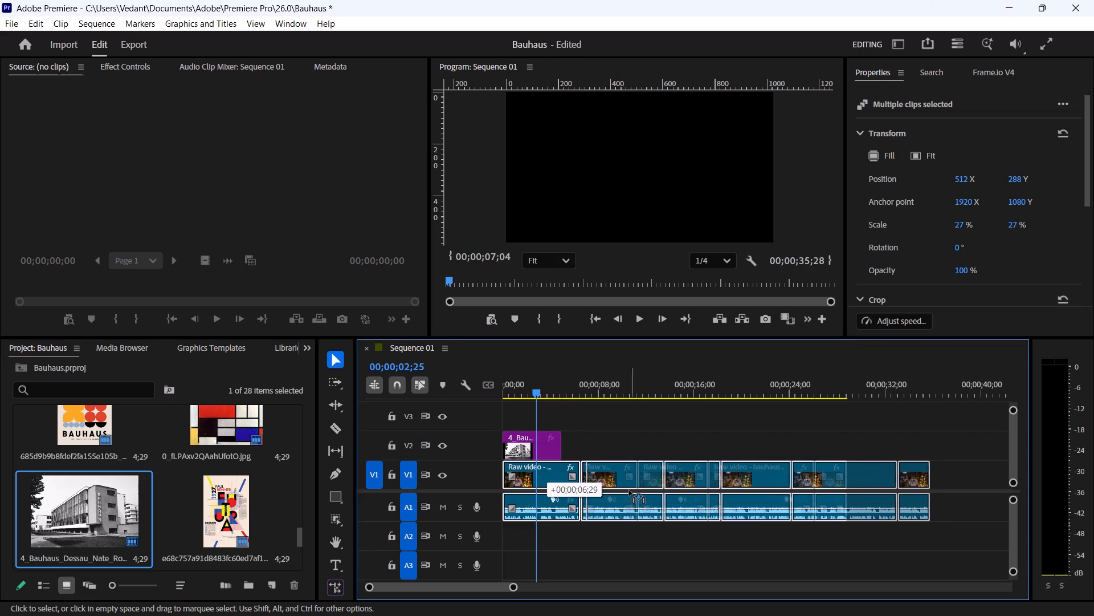
drag(629, 491, 626, 492)
Move the Bauhaus building photo down to track V1 at the sequence start and return the playhead to 00;00;00;00.
drag(534, 447, 534, 483)
drag(536, 390, 497, 388)
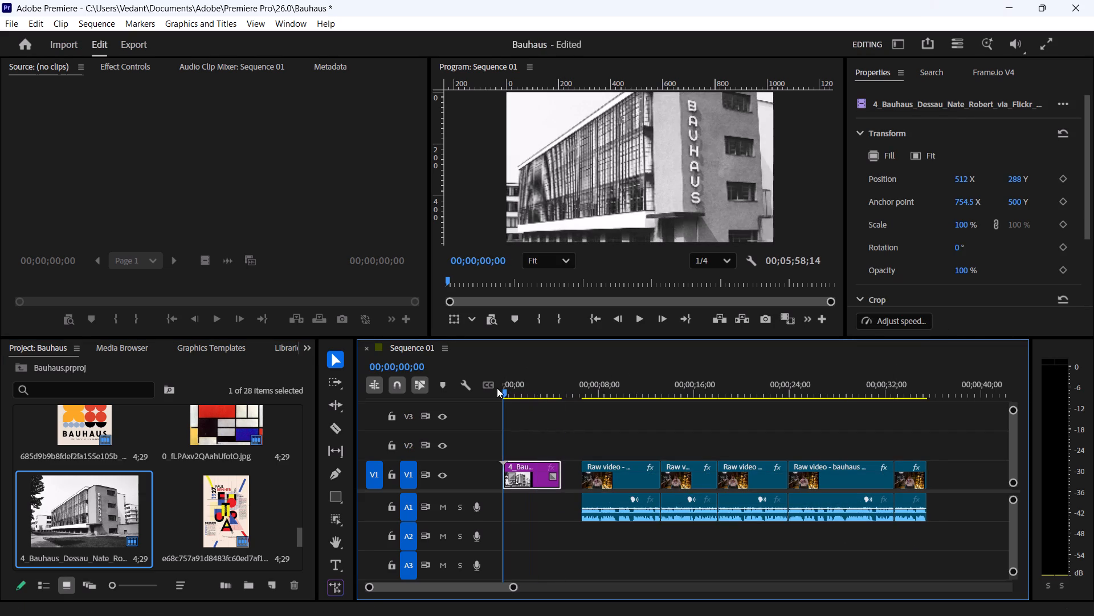
drag(497, 388, 464, 387)
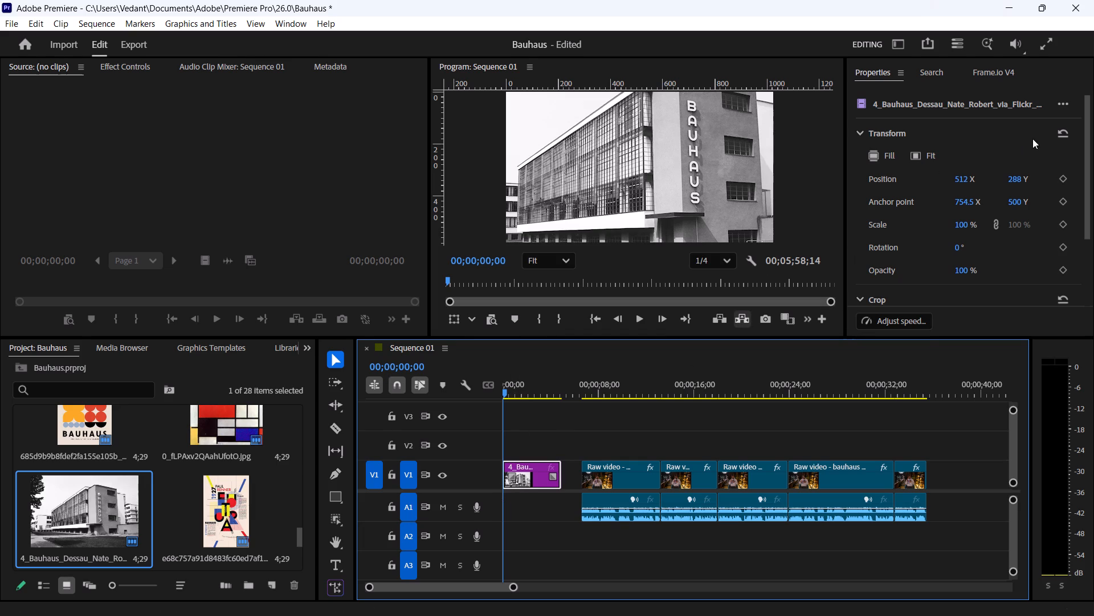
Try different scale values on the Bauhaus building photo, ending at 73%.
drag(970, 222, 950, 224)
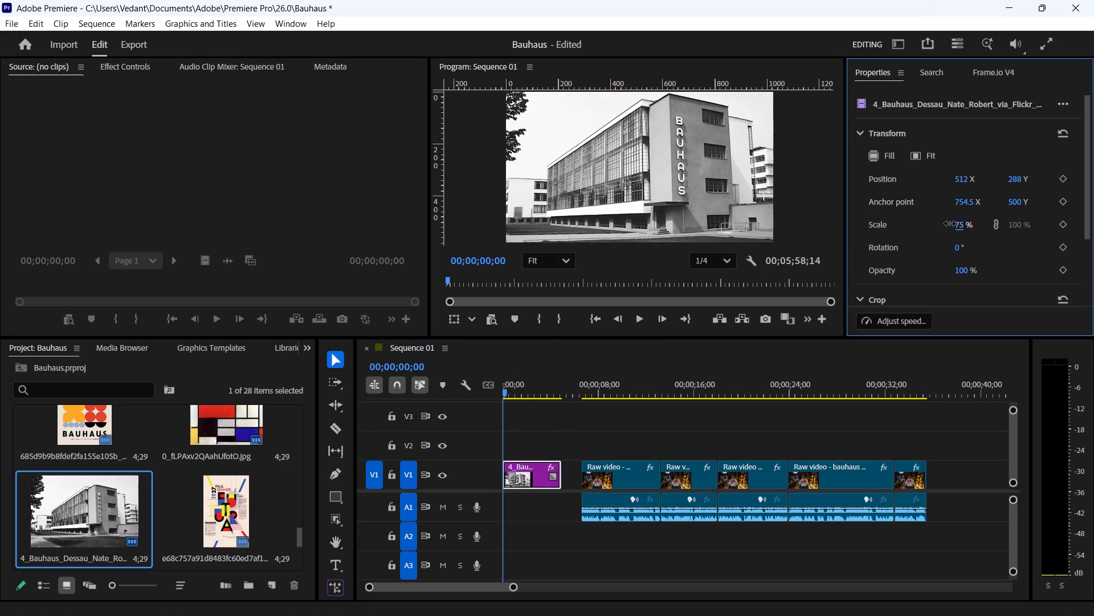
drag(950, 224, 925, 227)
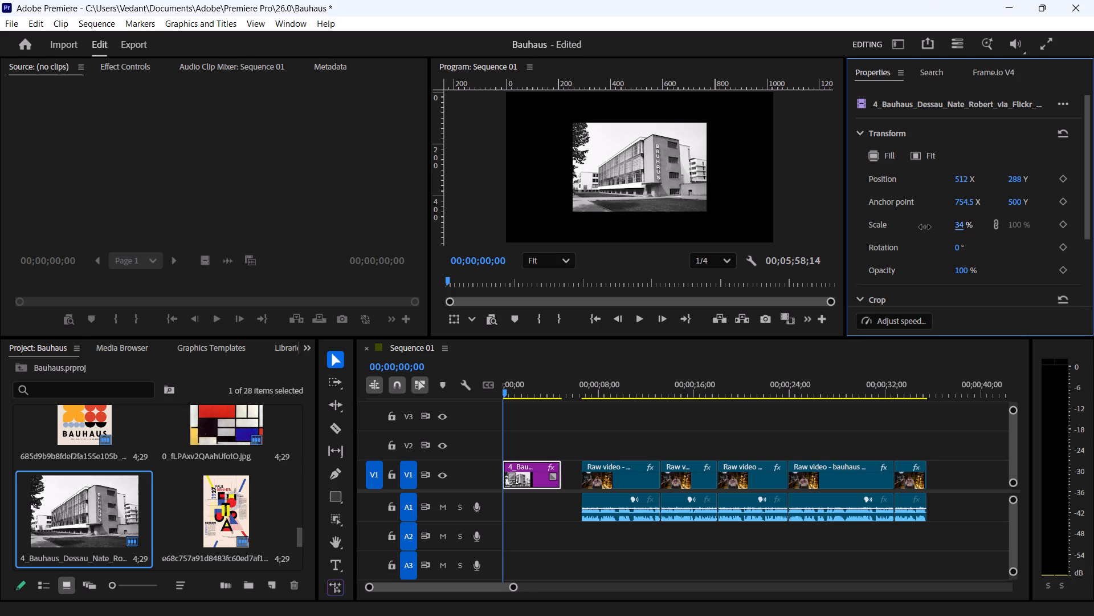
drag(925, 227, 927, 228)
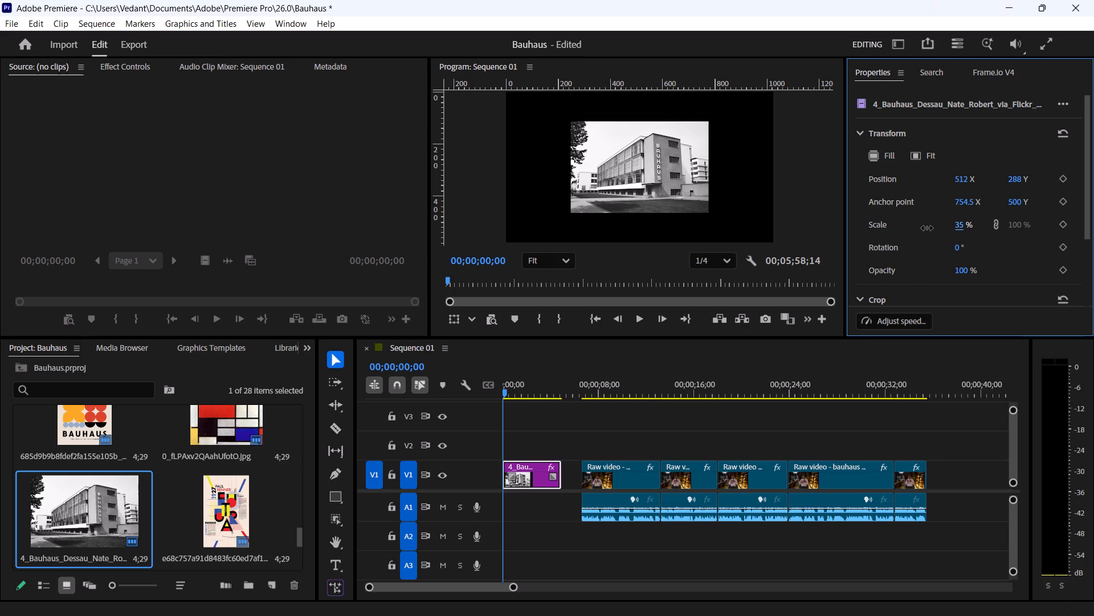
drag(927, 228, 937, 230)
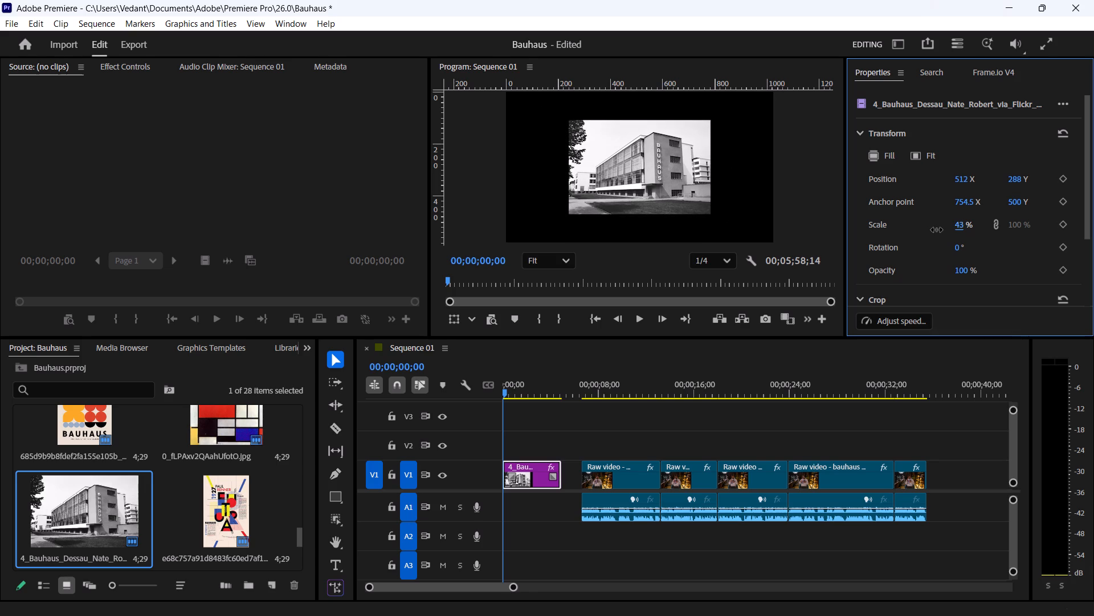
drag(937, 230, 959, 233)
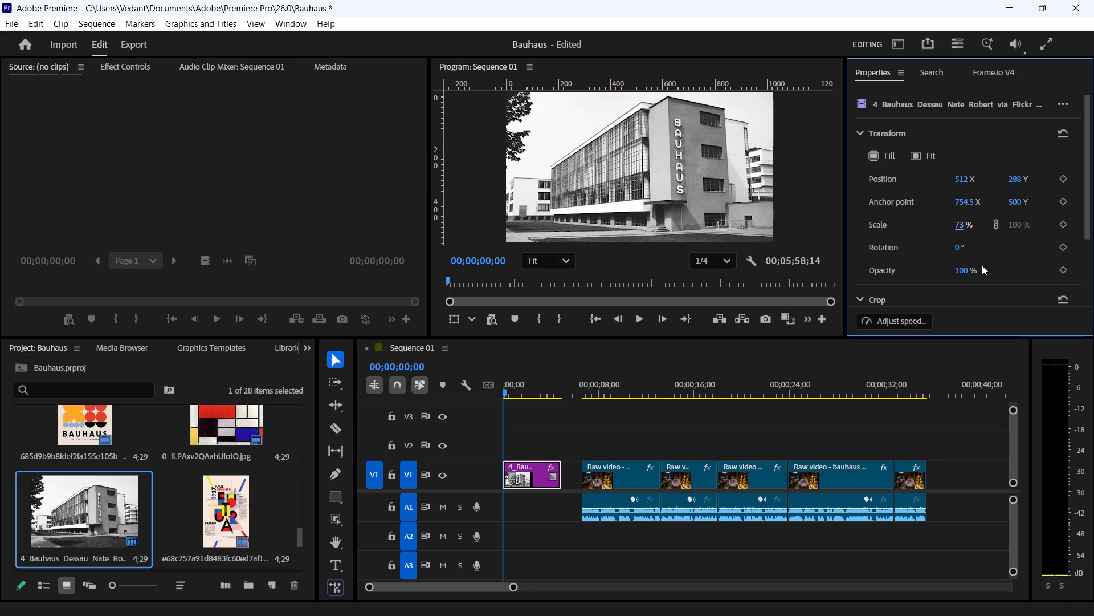
Compare fitting and filling the frame with the Bauhaus building photo, and keep the Fill framing.
click(928, 156)
click(928, 156)
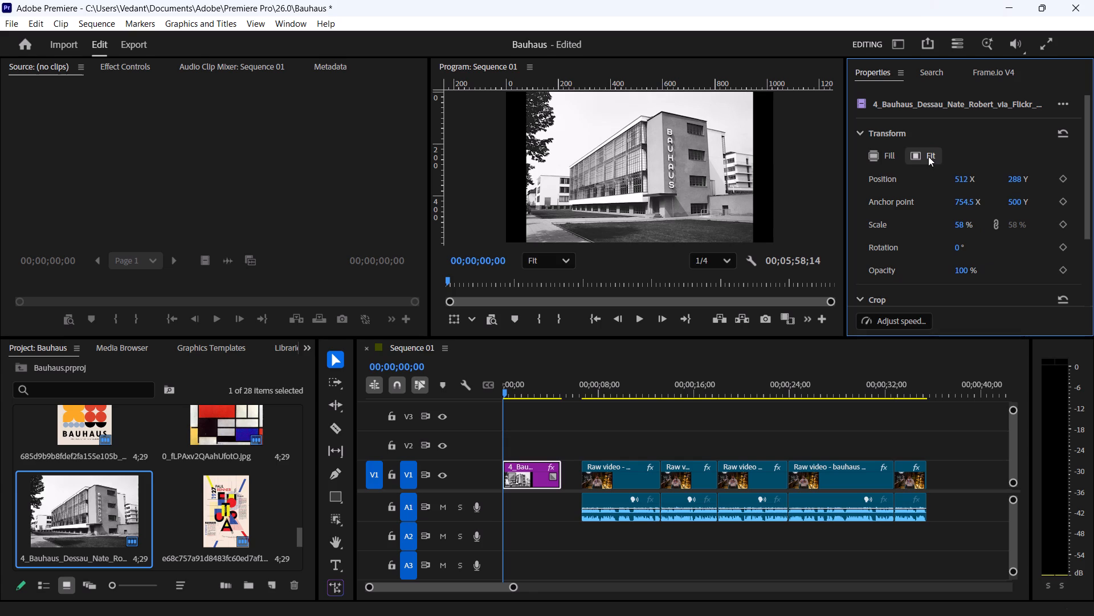
click(889, 154)
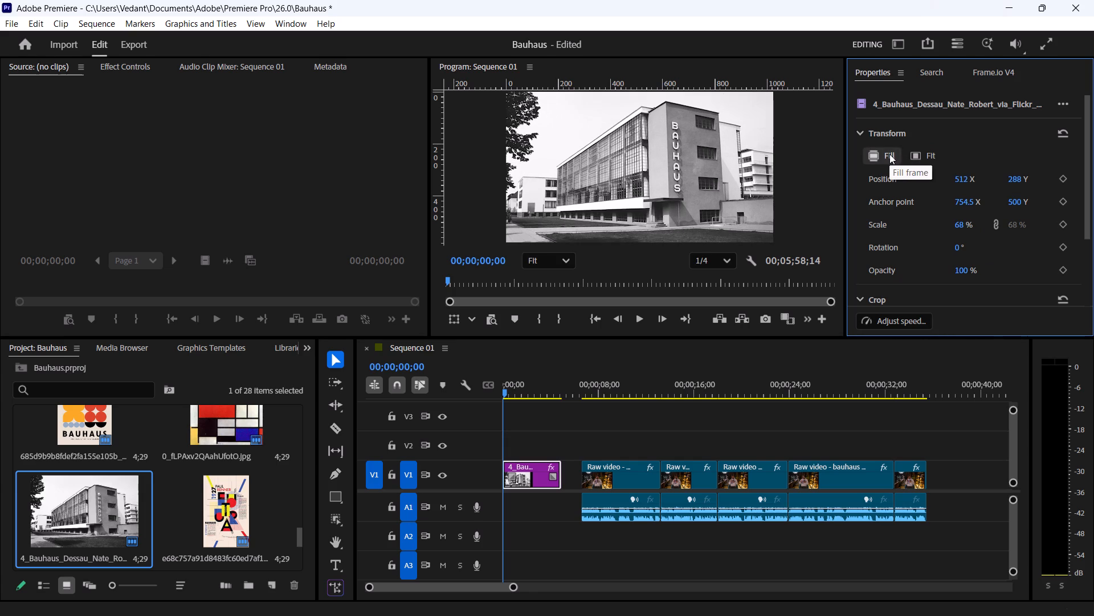
click(913, 162)
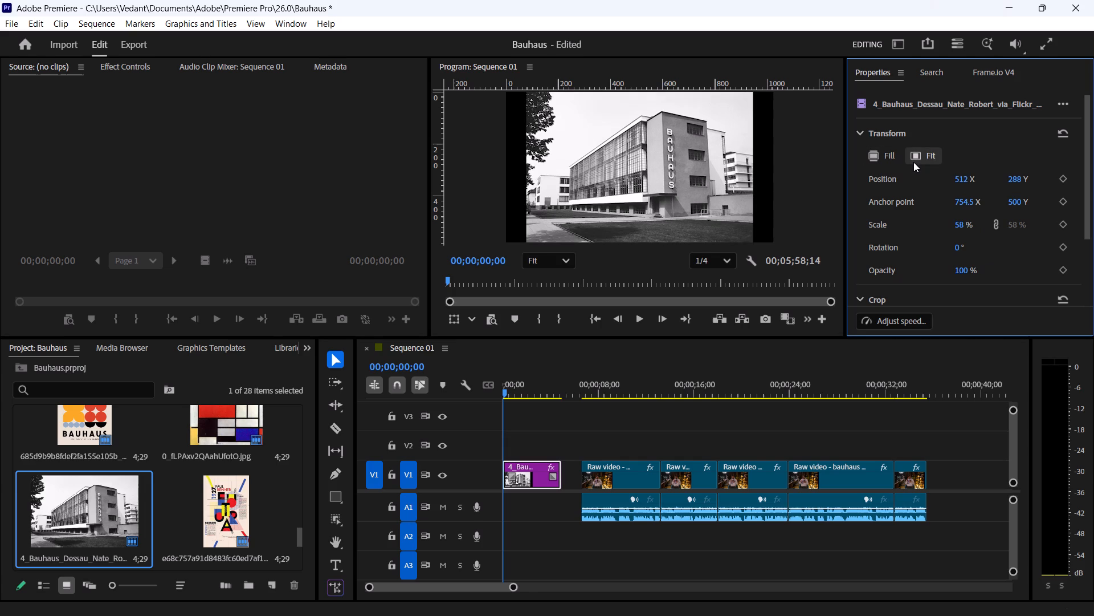
click(897, 159)
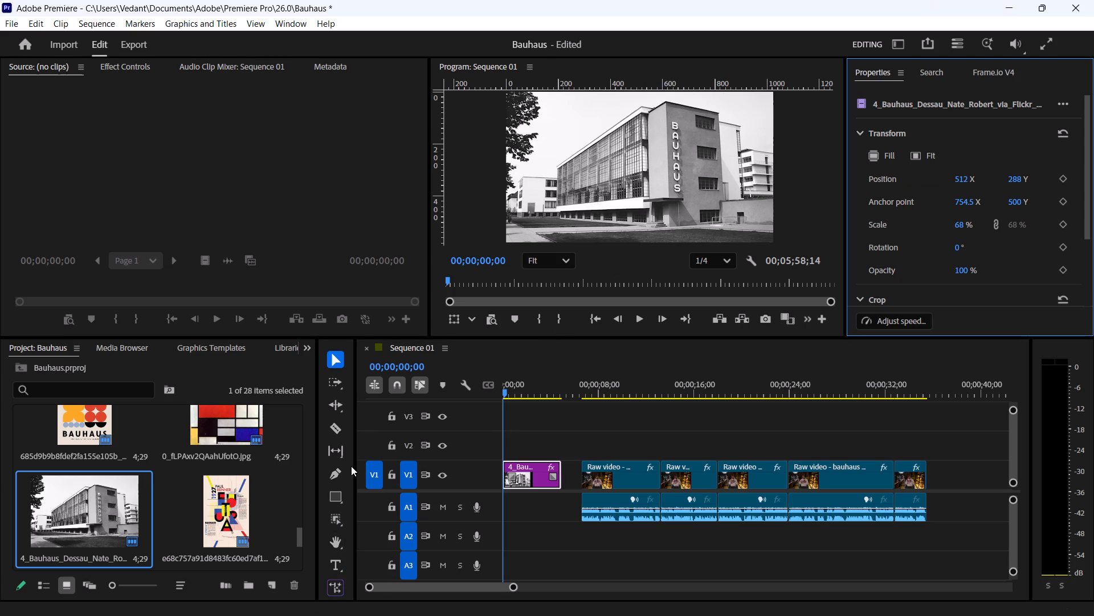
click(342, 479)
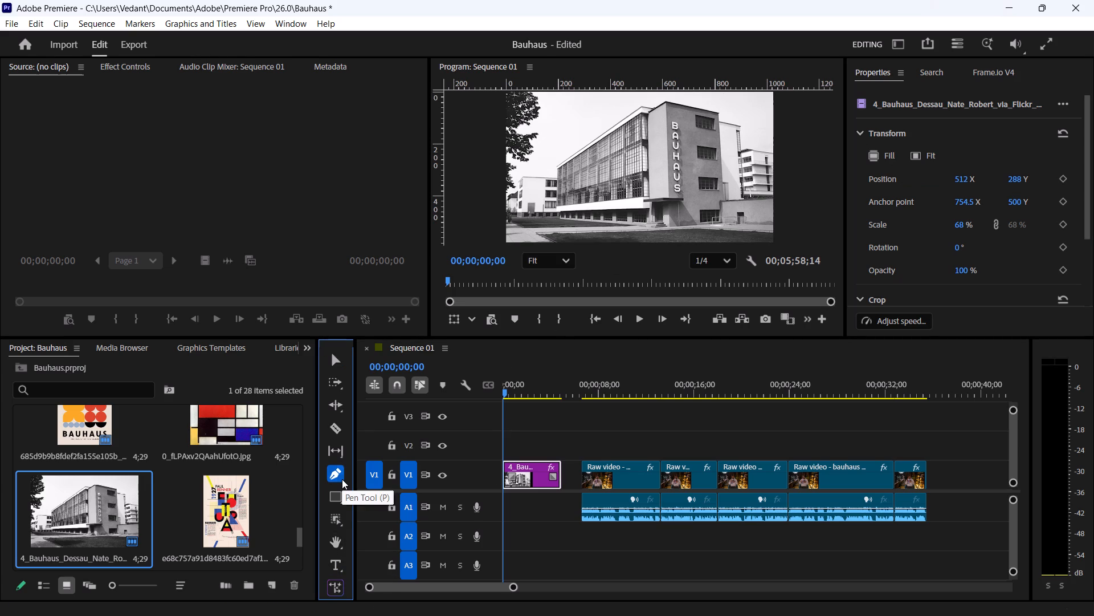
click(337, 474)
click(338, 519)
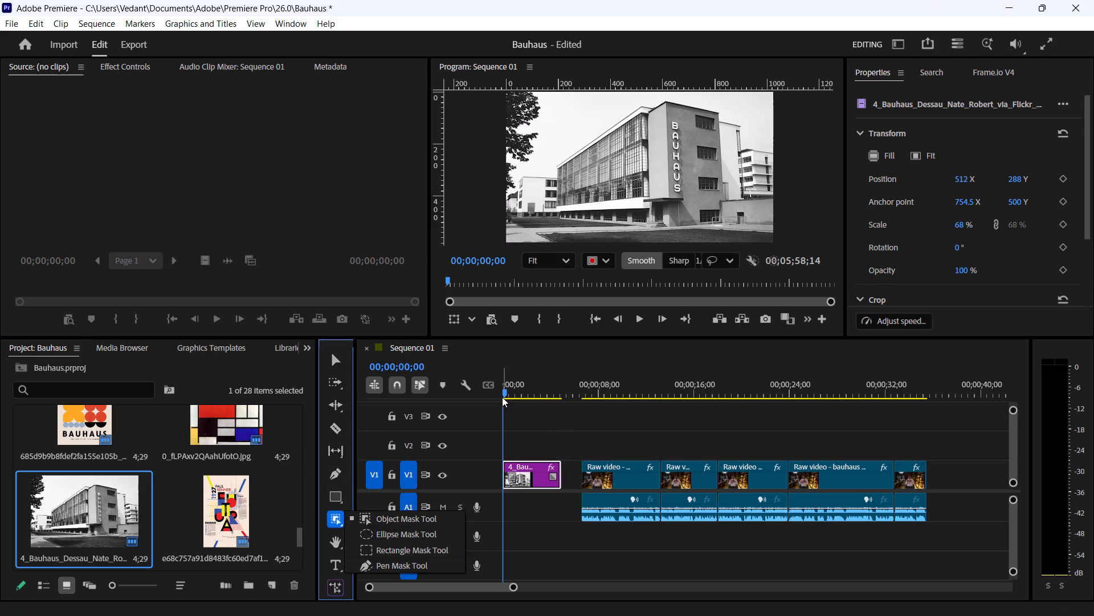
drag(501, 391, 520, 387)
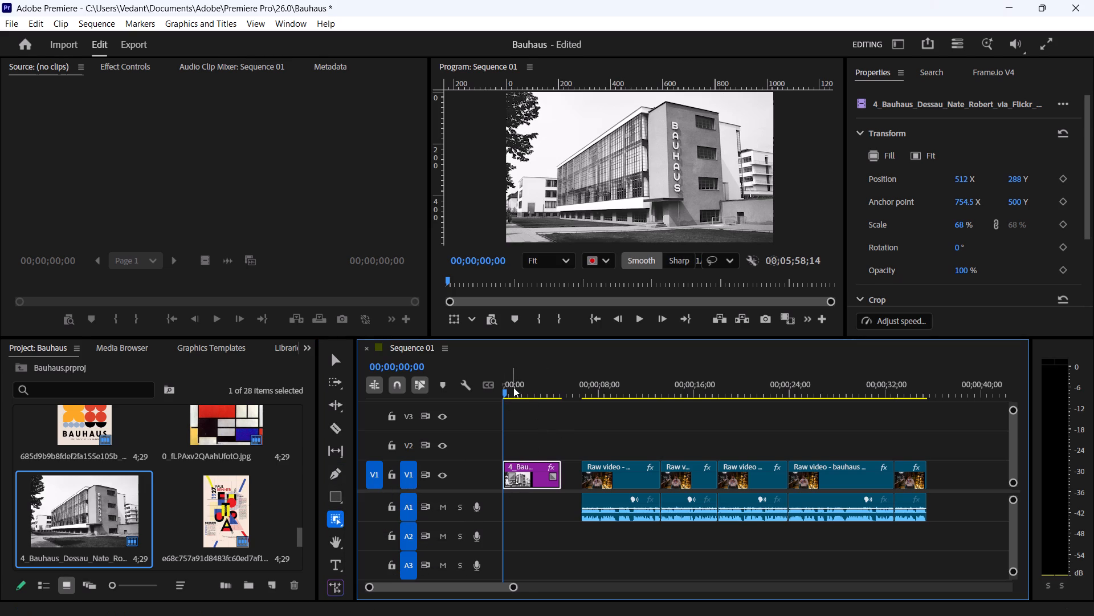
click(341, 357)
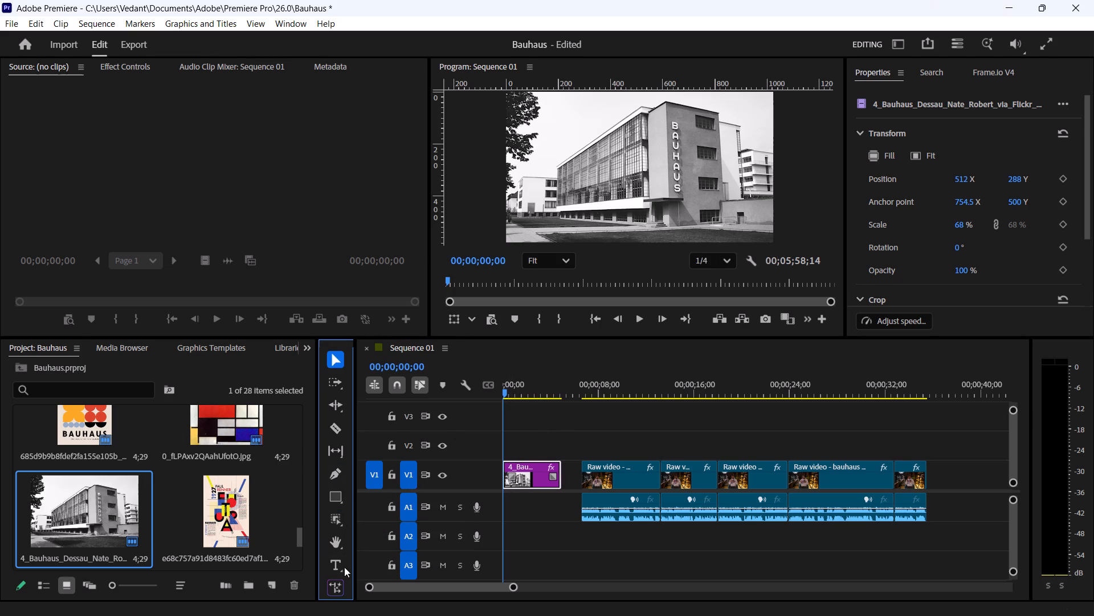
Add a text layer reading "1990" over the Bauhaus building photo with the Type tool.
click(341, 561)
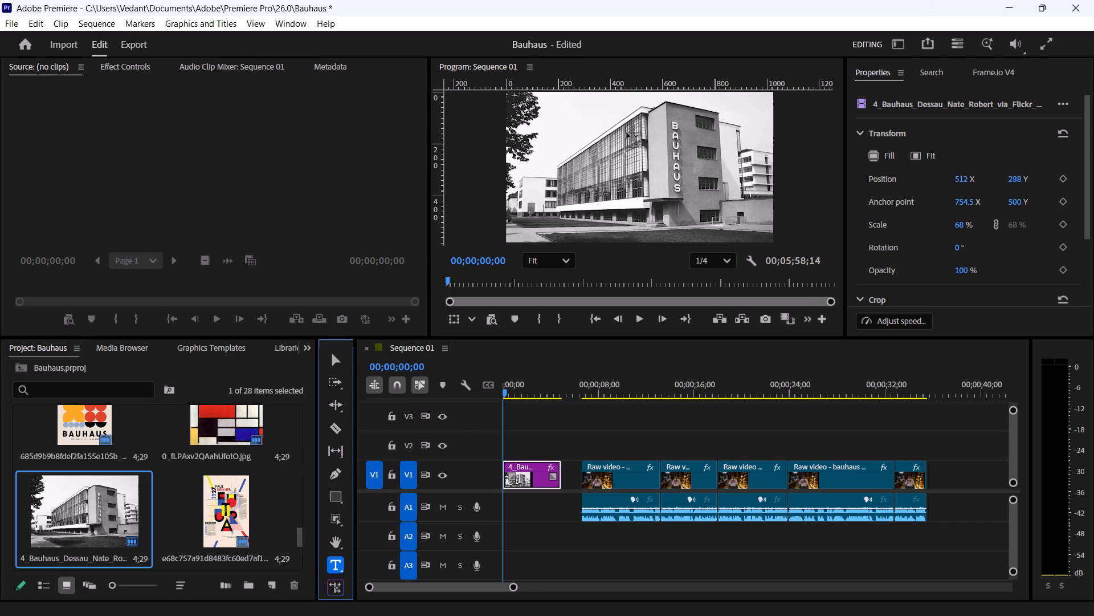
click(644, 148)
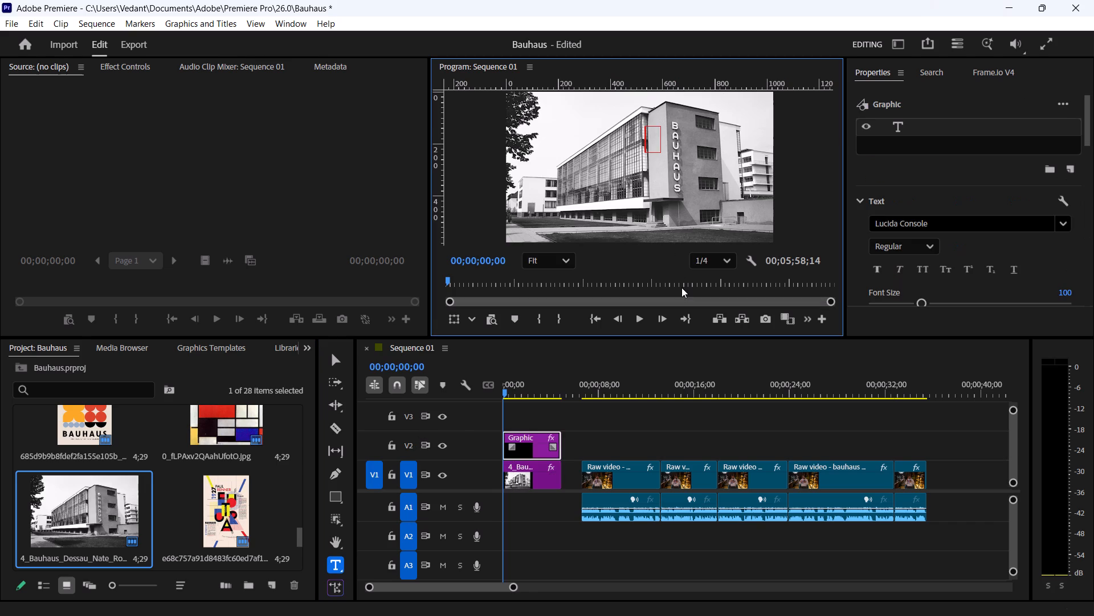
text(1990)
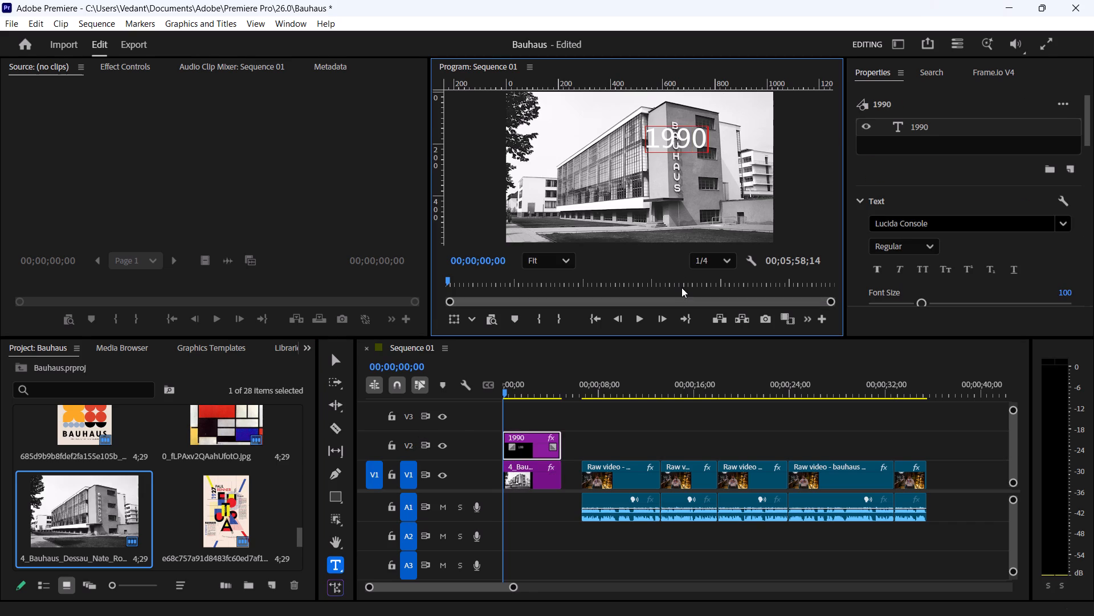
Set the font of the "1990" text to Marlett and select its text layer.
click(1054, 224)
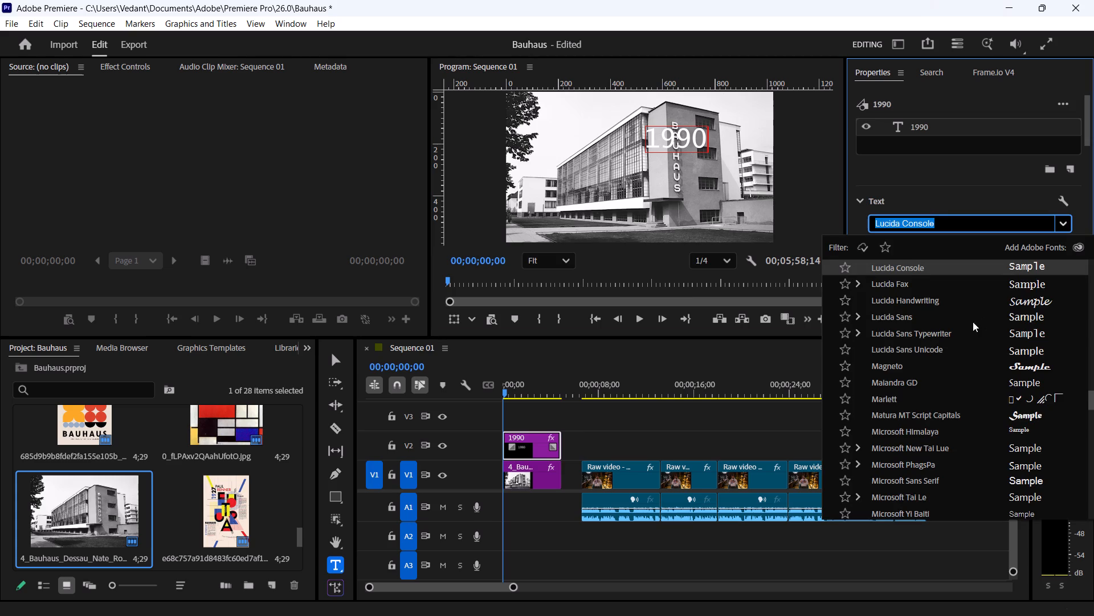
scroll(921, 311, up, 6)
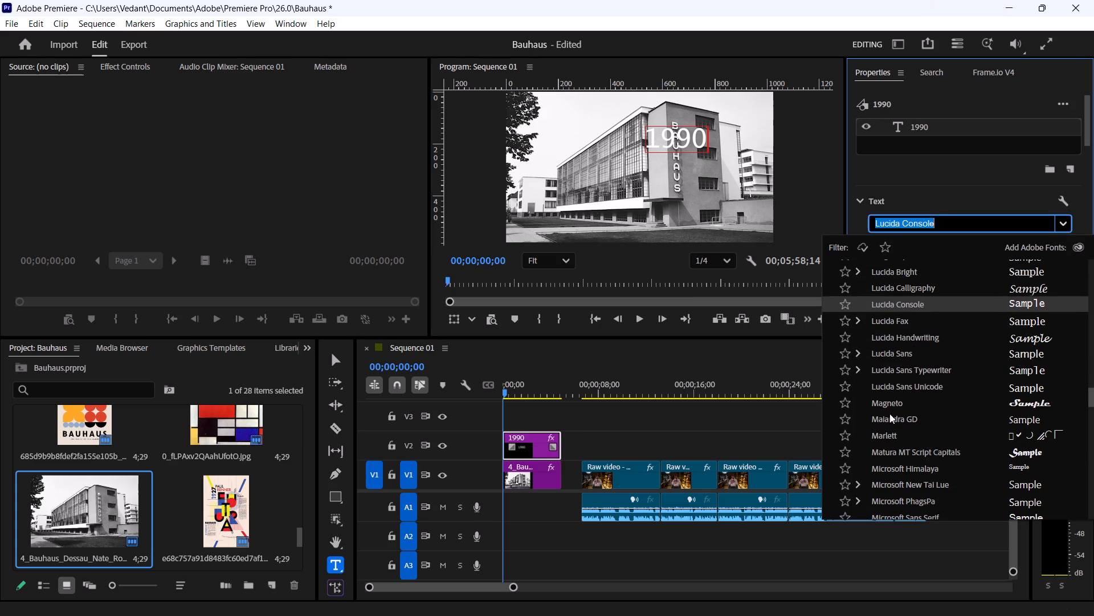
click(892, 429)
click(916, 127)
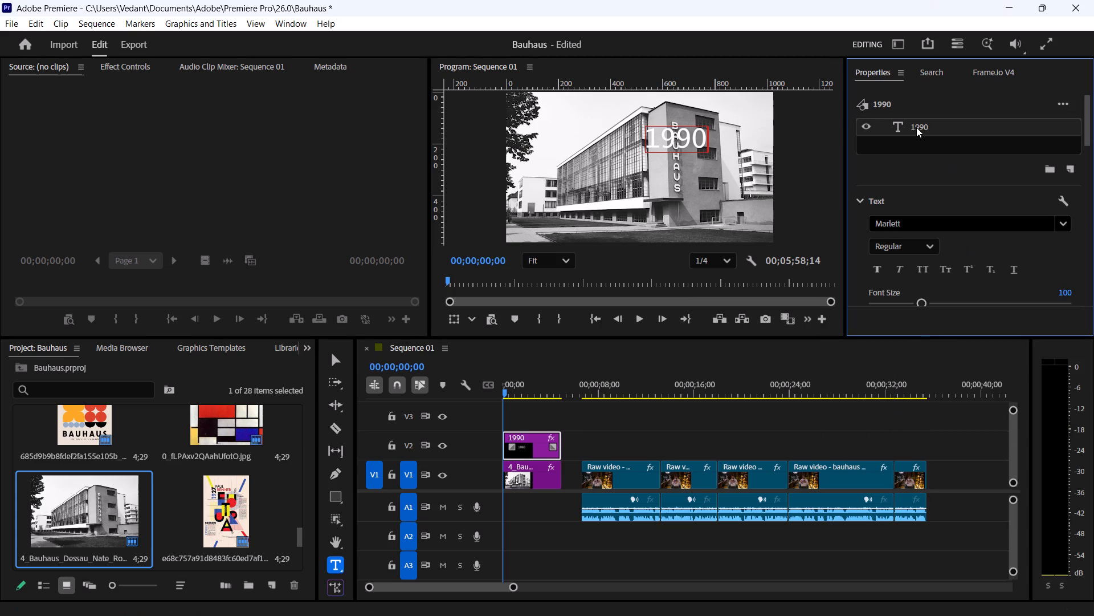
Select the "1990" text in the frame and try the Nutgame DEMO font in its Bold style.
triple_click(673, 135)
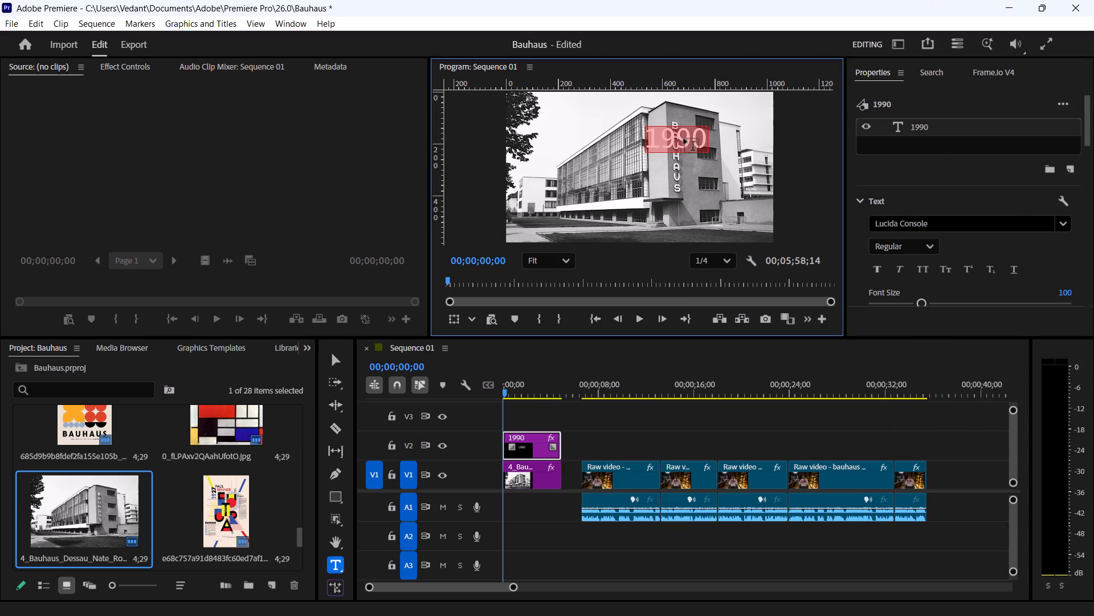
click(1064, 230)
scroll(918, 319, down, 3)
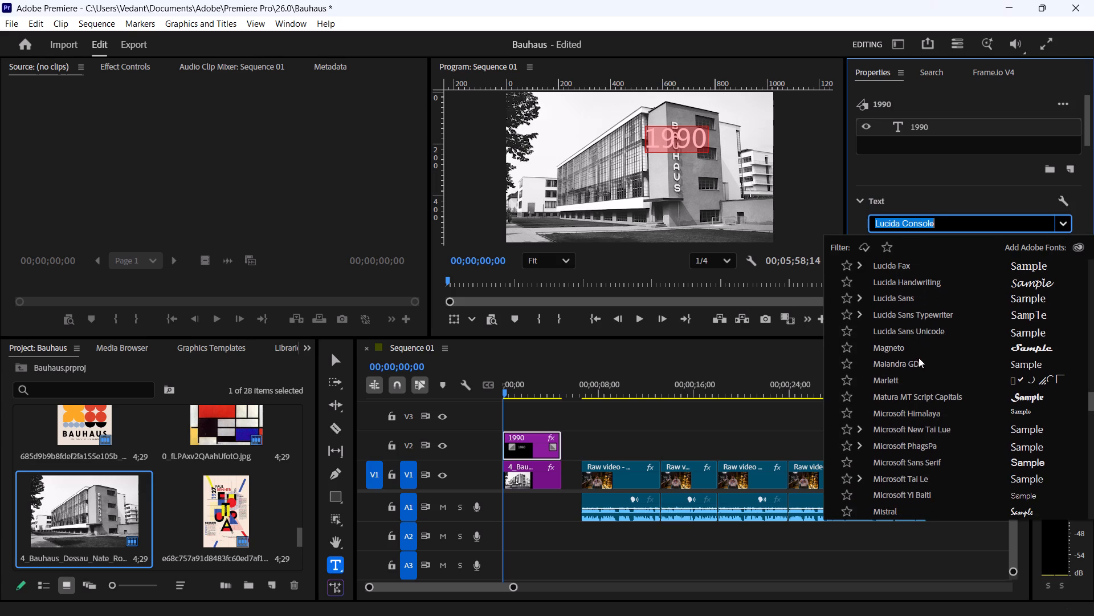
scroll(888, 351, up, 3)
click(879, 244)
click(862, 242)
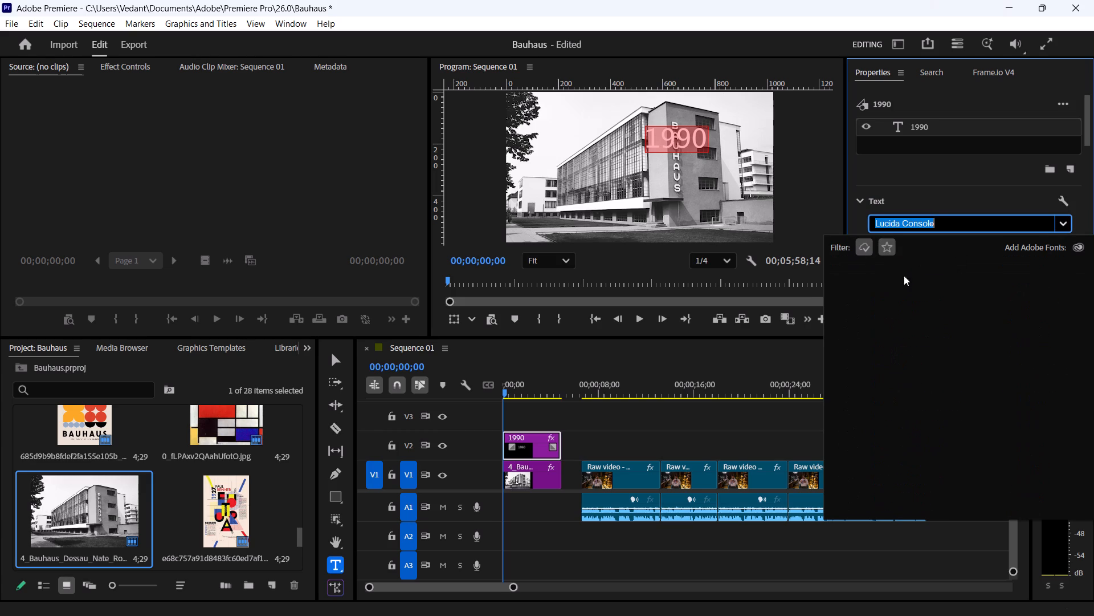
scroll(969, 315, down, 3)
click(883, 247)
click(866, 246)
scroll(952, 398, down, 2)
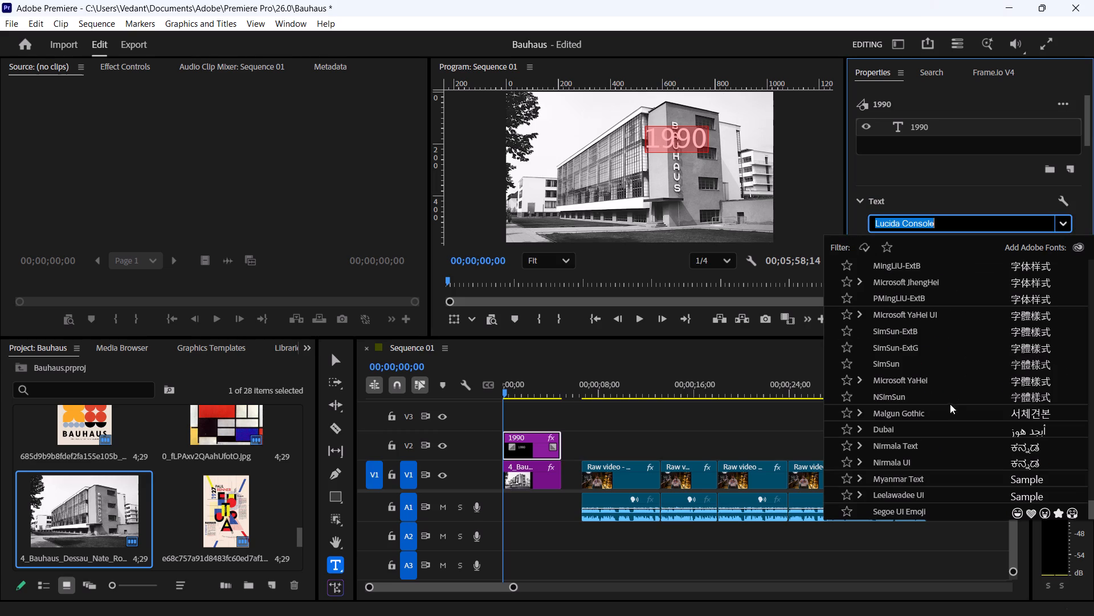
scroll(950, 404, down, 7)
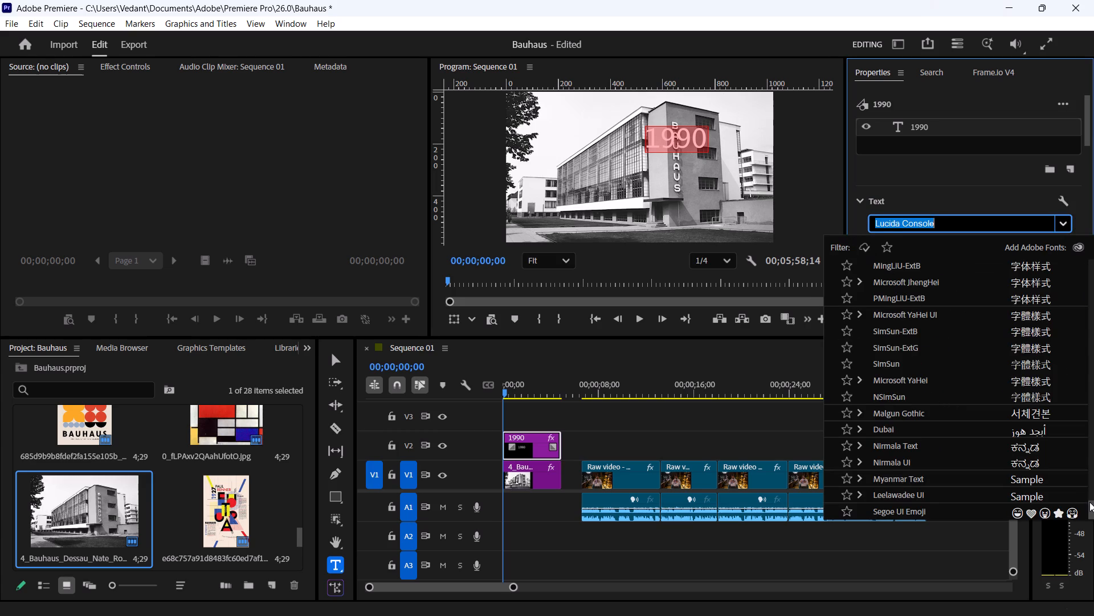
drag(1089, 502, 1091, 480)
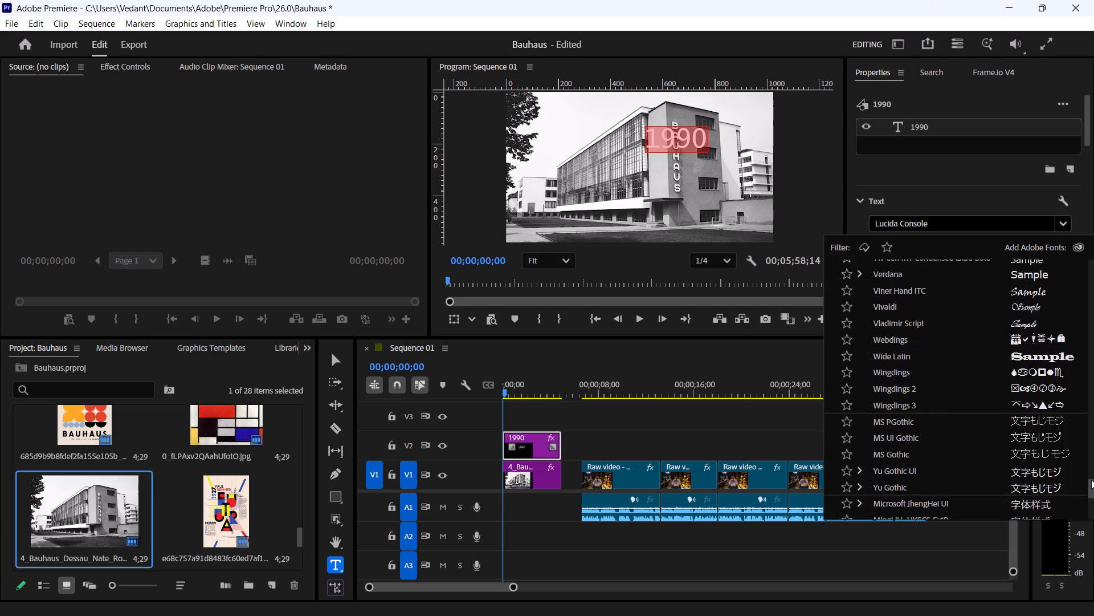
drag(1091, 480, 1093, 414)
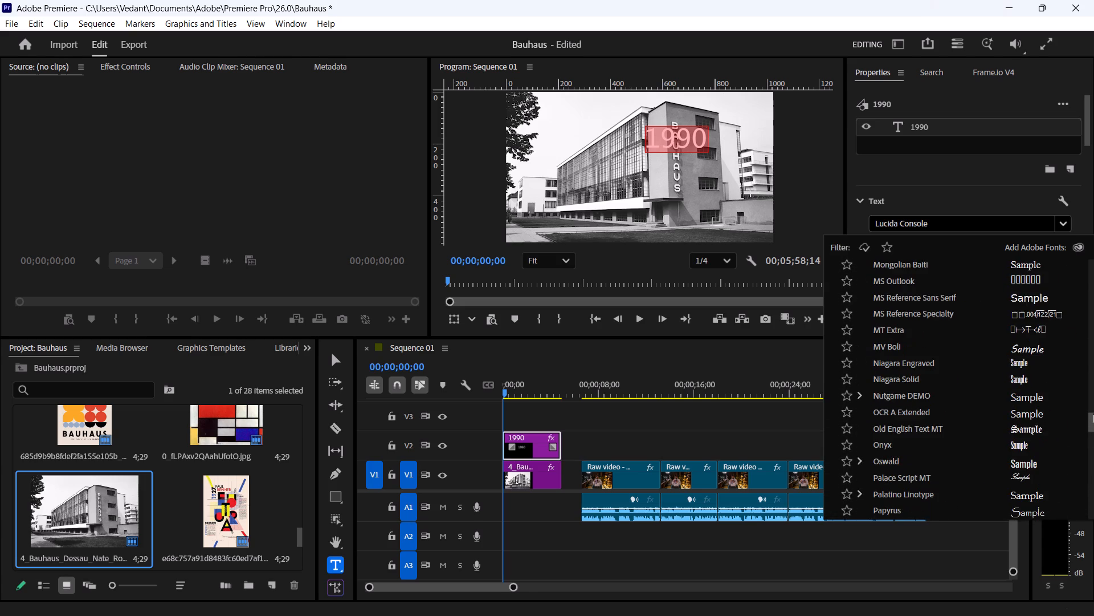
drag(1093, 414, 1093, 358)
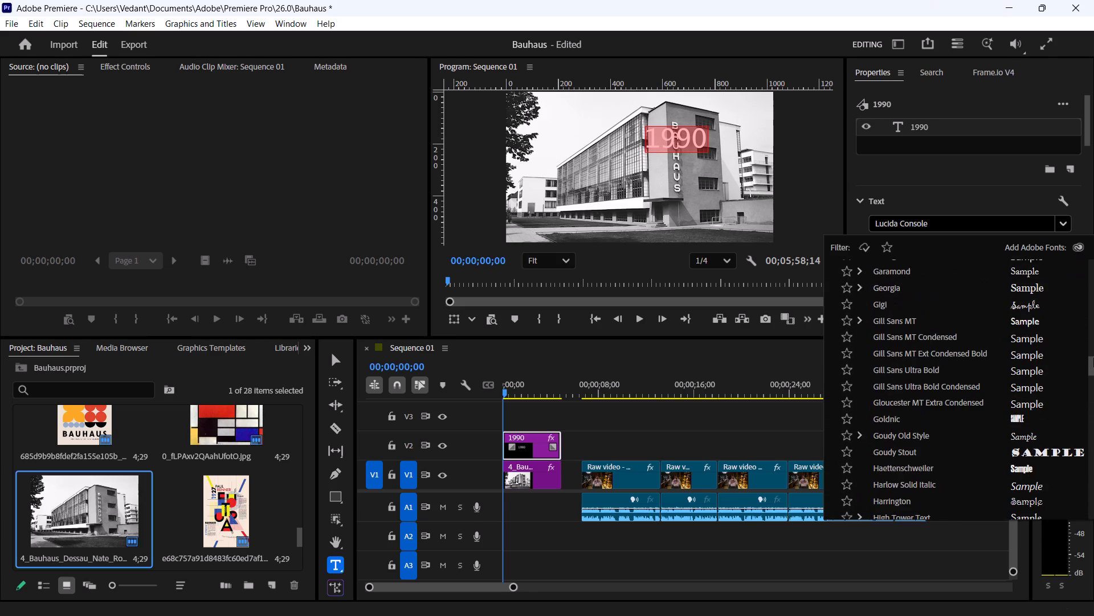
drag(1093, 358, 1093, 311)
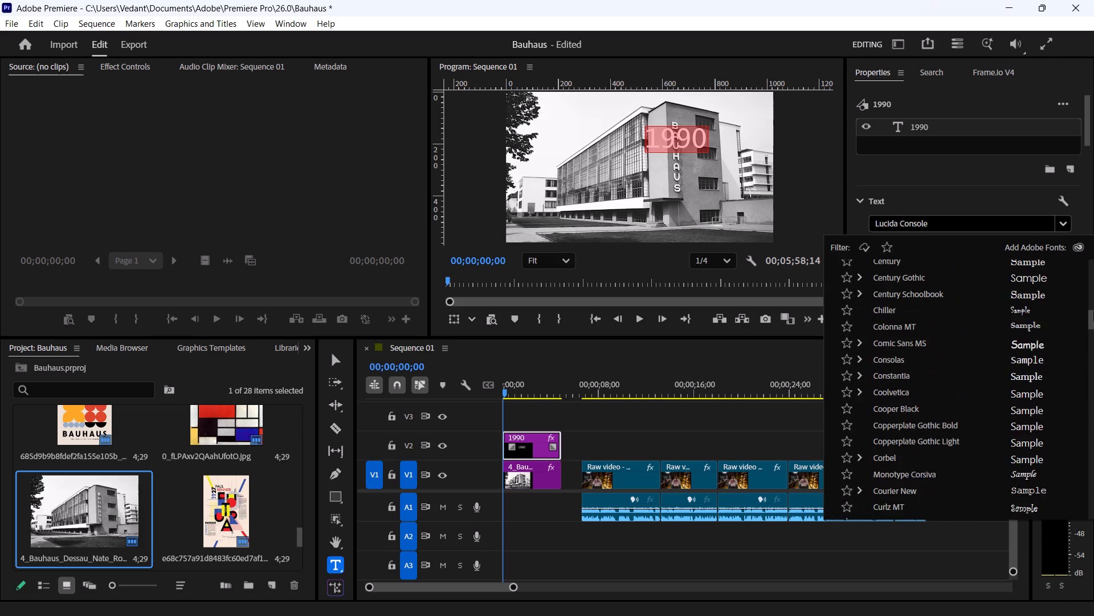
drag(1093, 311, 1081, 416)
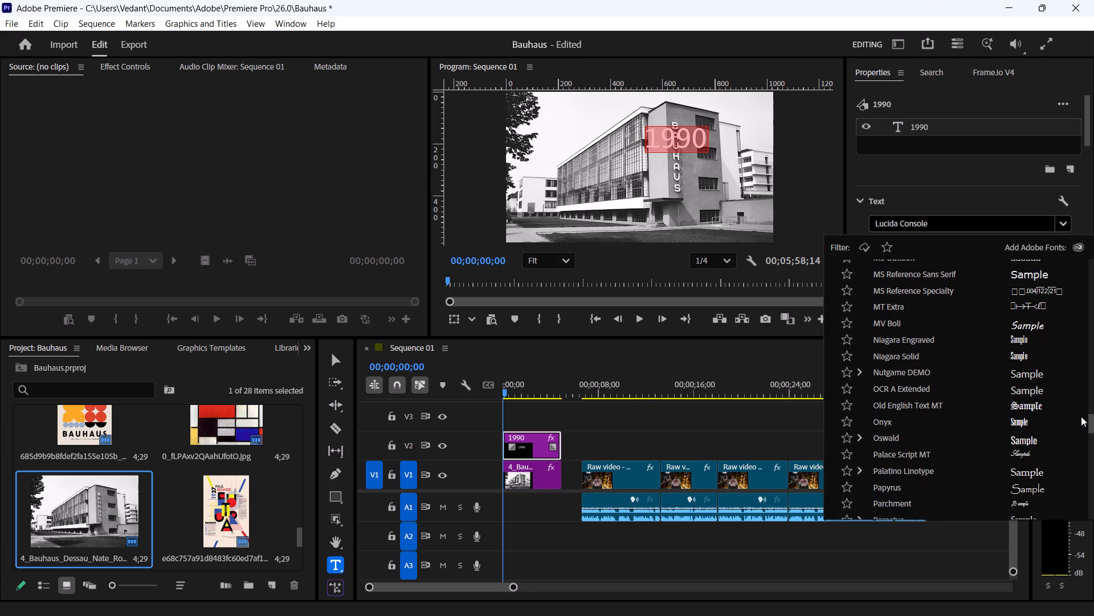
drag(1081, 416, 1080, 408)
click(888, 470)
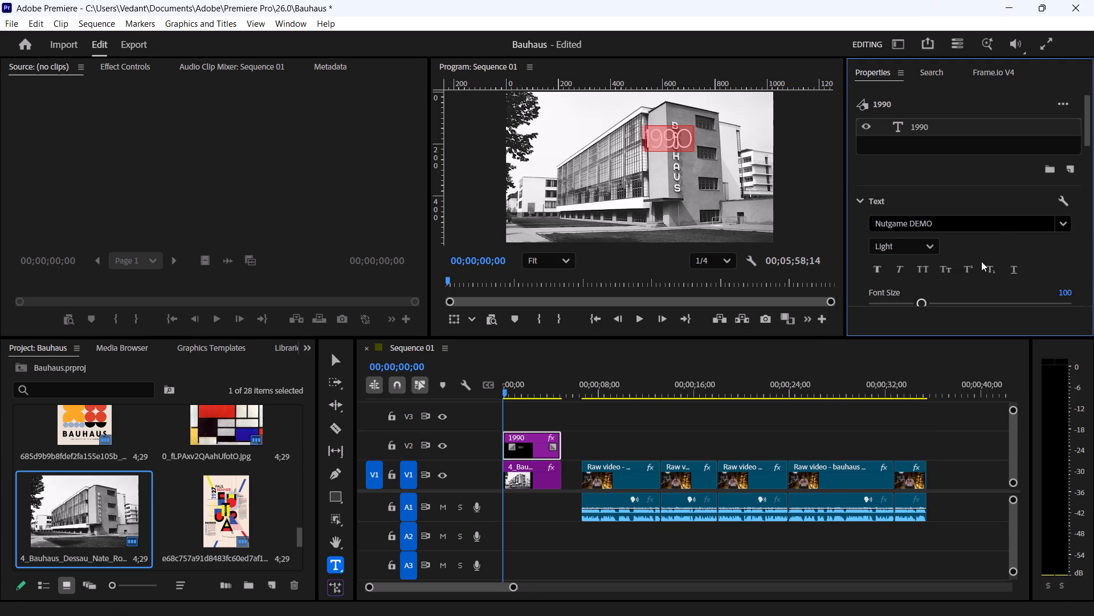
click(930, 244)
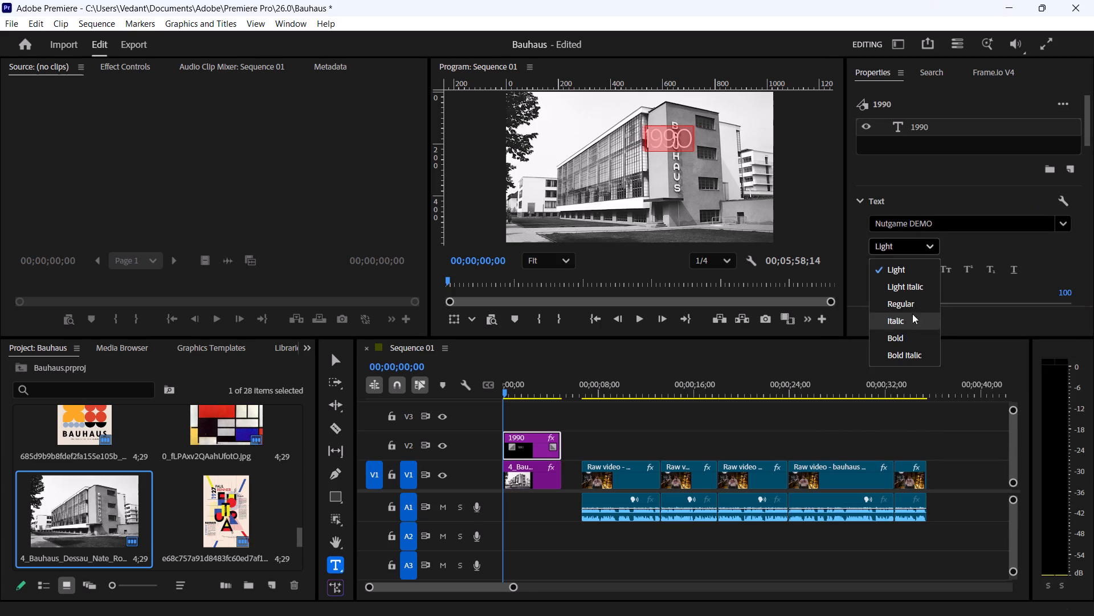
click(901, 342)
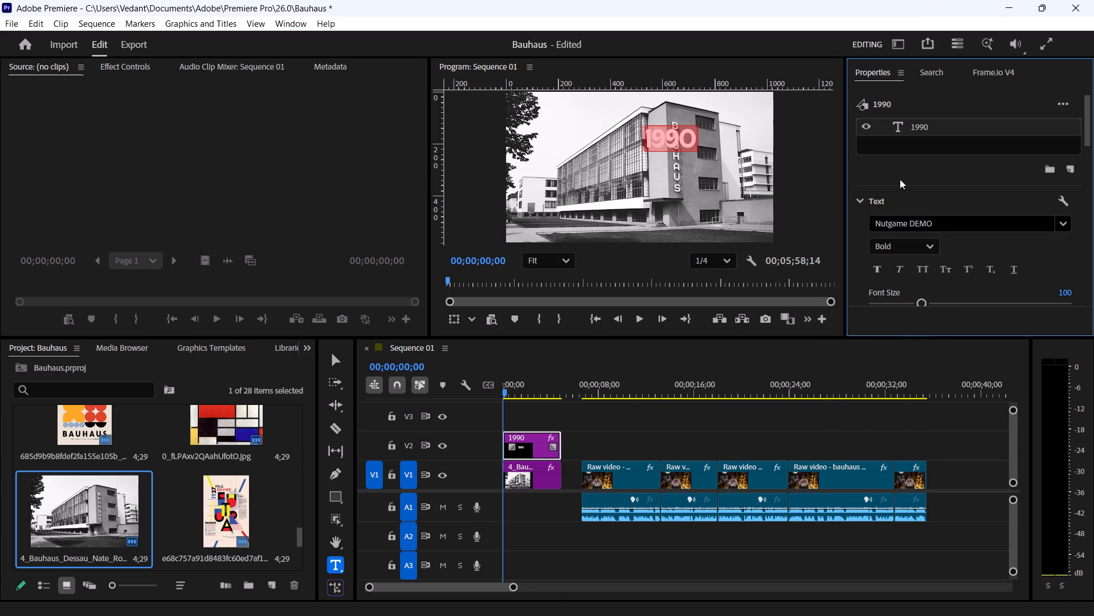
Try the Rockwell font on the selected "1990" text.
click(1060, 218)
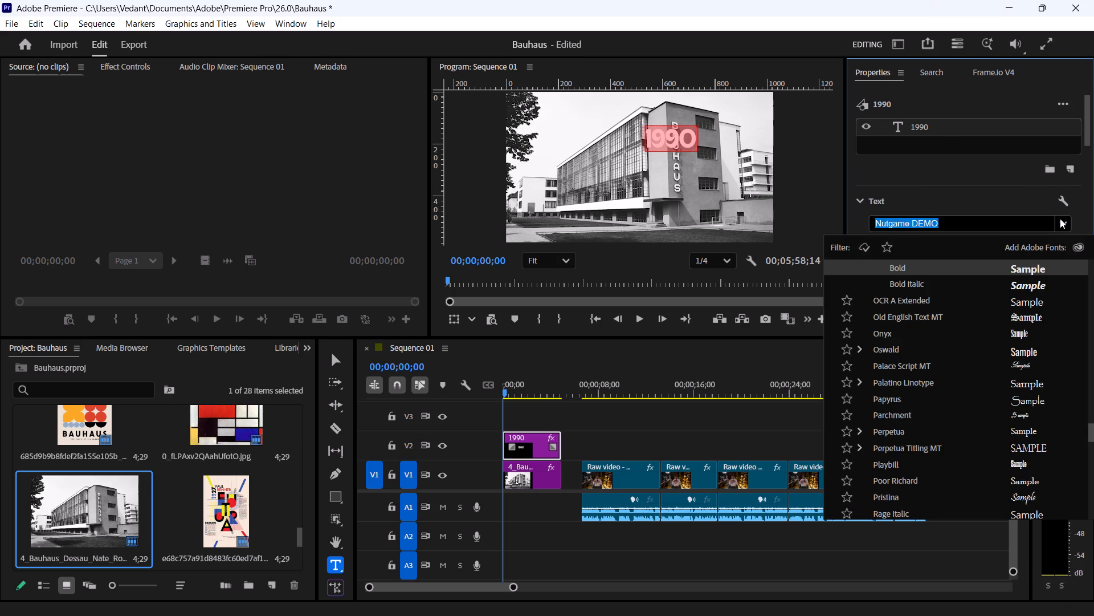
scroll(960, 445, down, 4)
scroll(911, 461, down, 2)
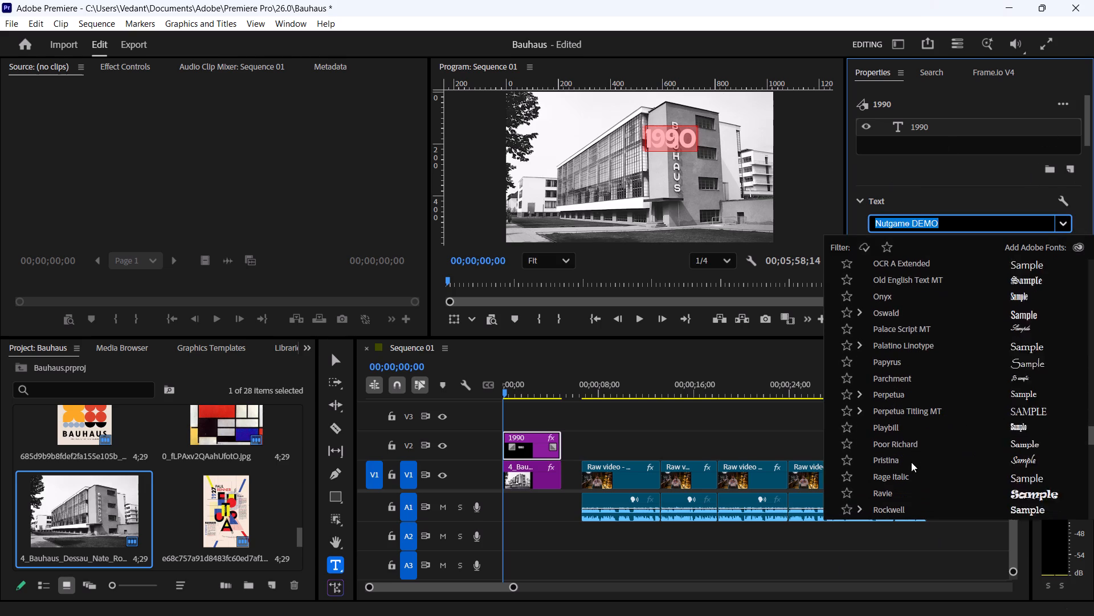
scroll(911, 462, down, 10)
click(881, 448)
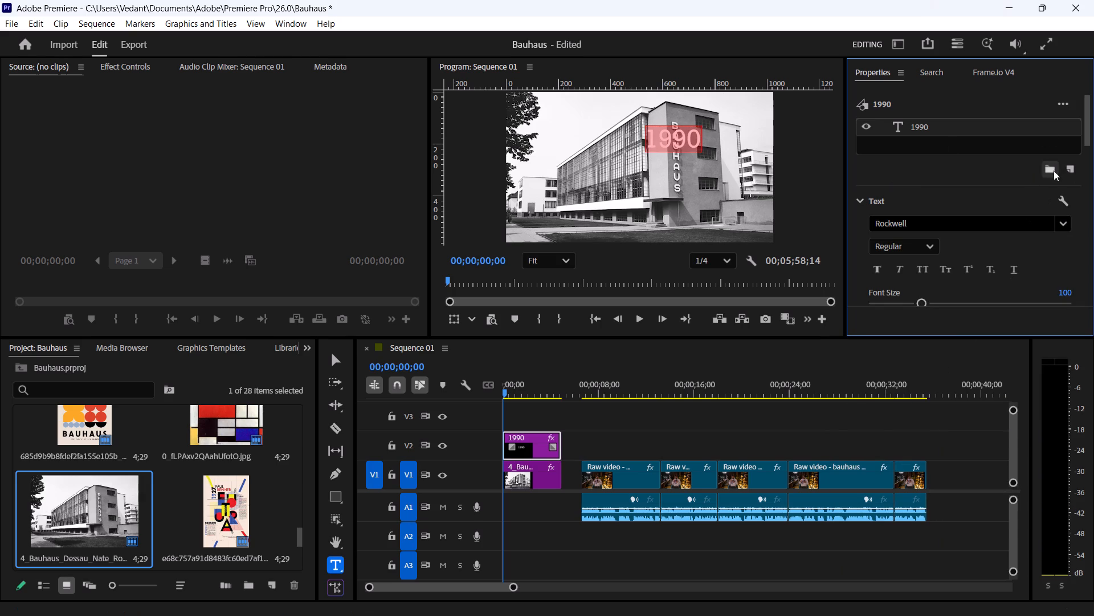
Browse the available fonts and set the "1990" text to Coolvetica.
click(1060, 225)
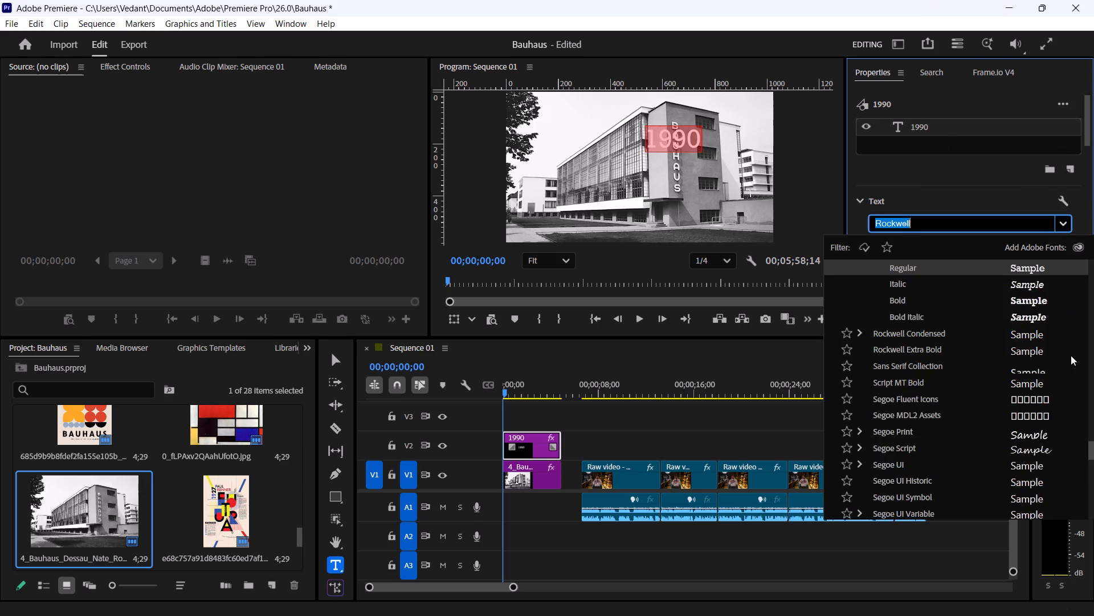
drag(1093, 456, 1093, 467)
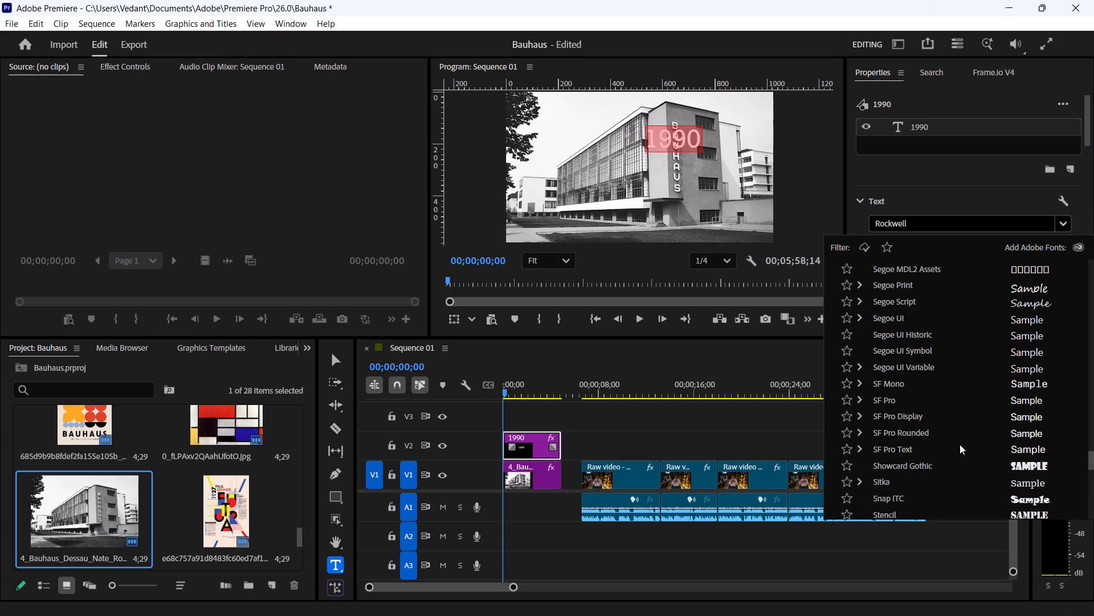
scroll(909, 472, down, 4)
drag(1093, 469, 1093, 473)
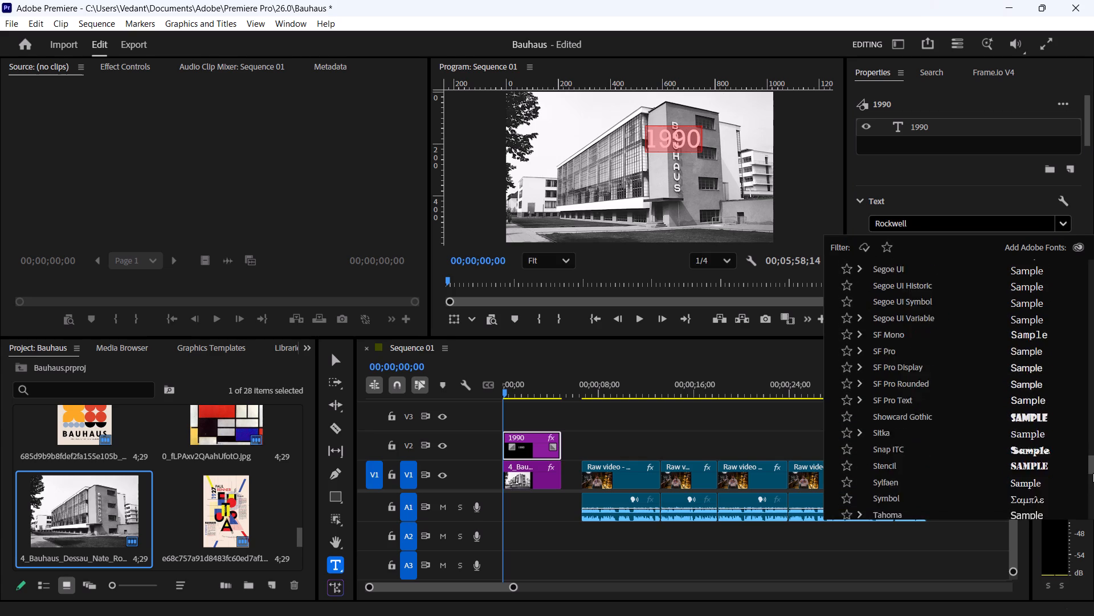
drag(1093, 473, 1092, 487)
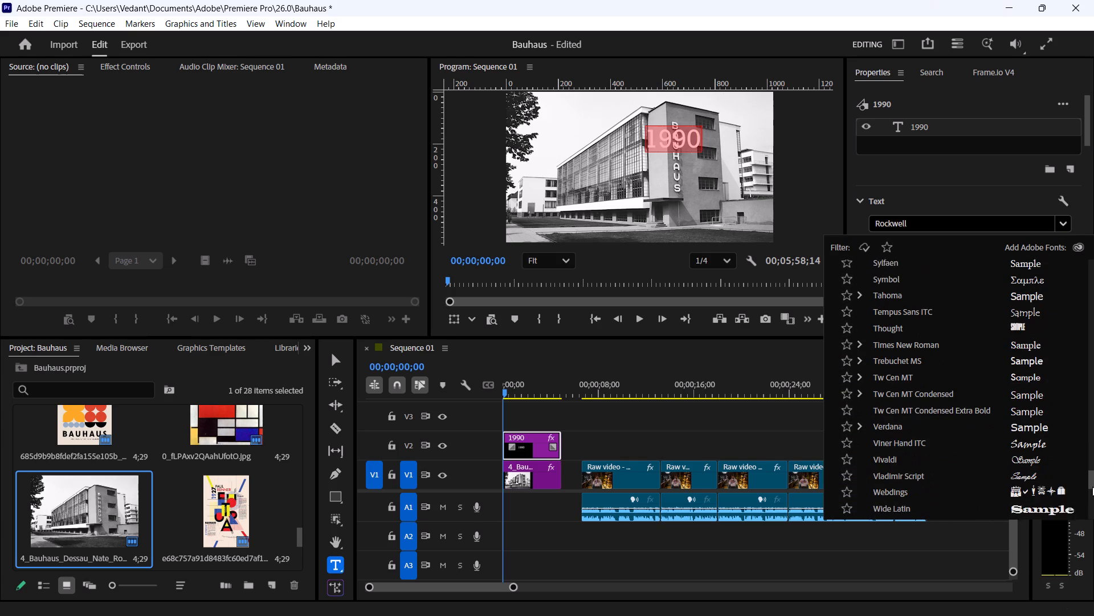
drag(1092, 487, 1090, 495)
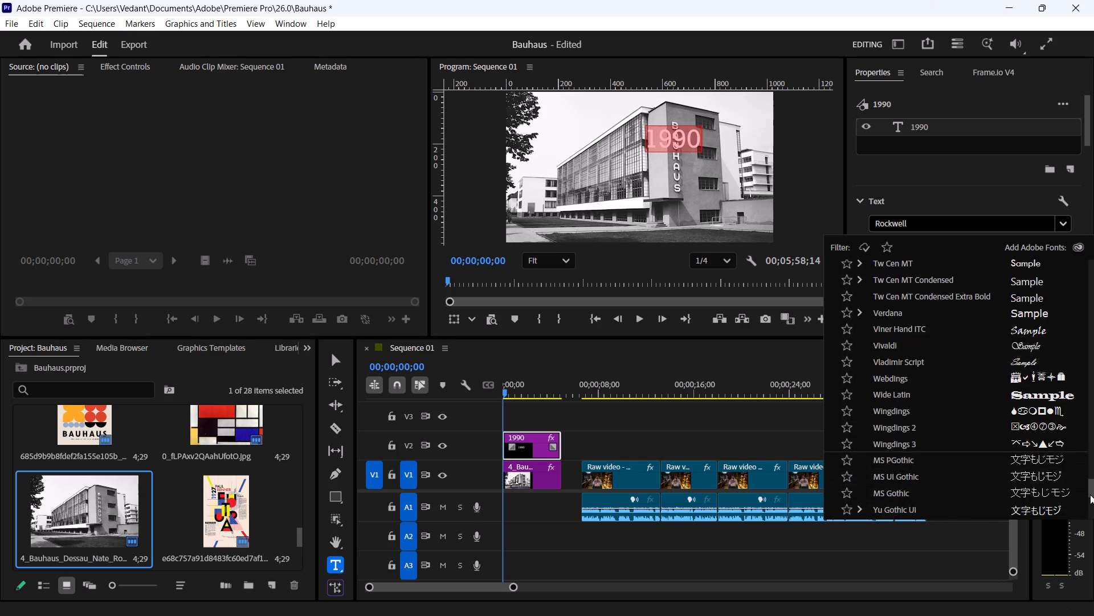
drag(1090, 495, 1091, 509)
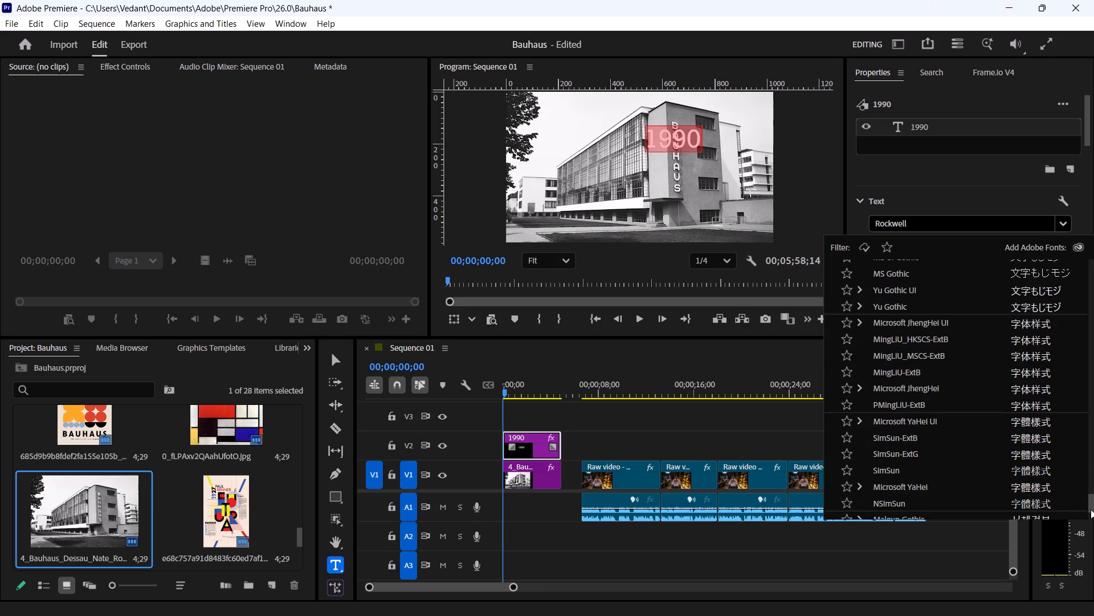
drag(1091, 509, 1092, 520)
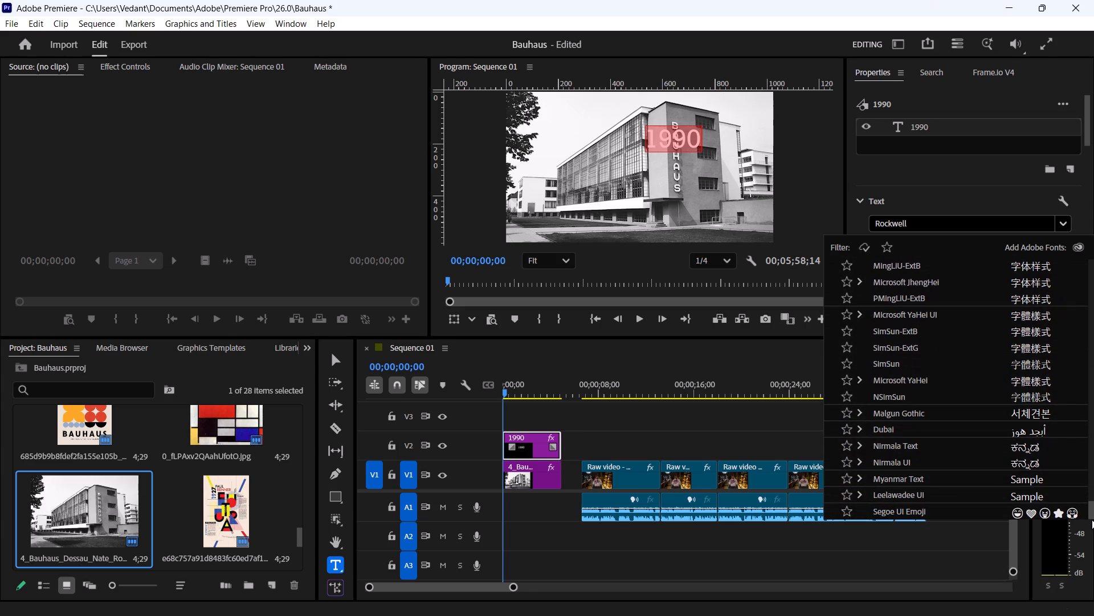
drag(1092, 520, 1093, 431)
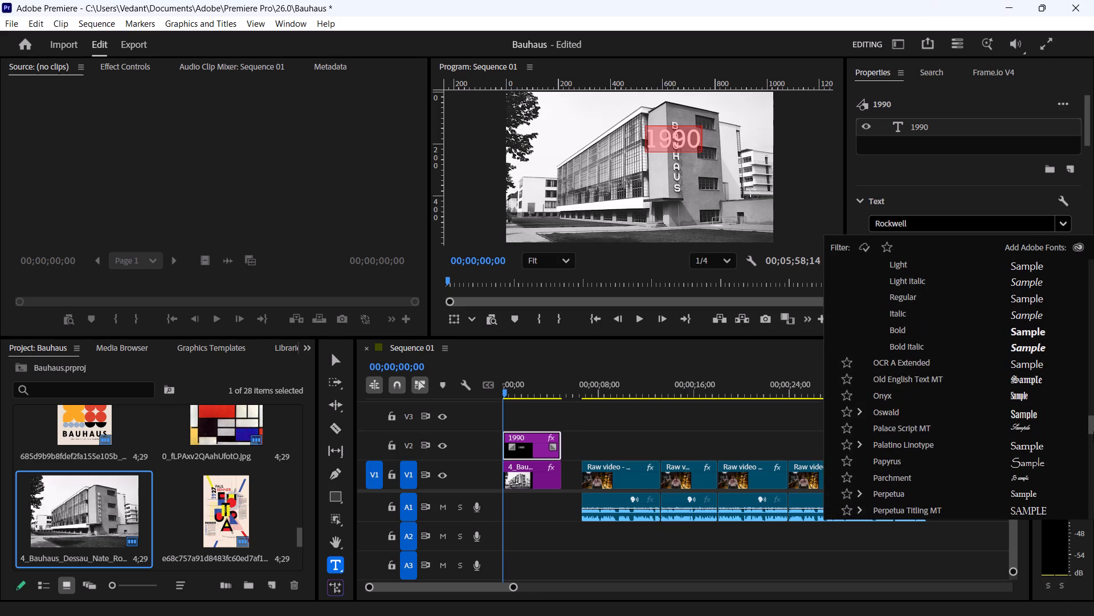
drag(1093, 431, 1093, 411)
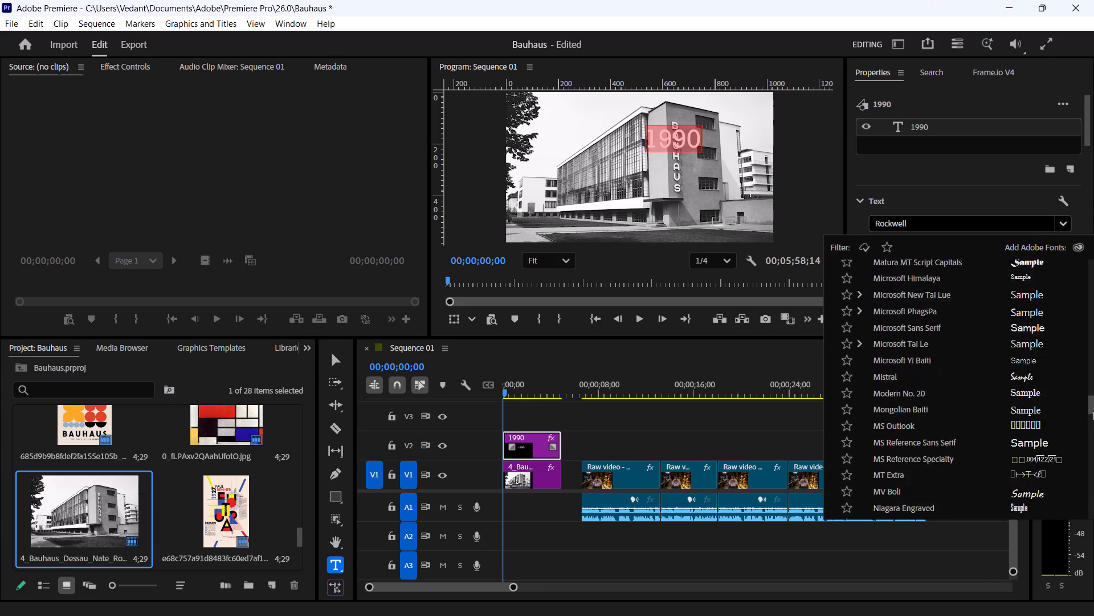
drag(1093, 411, 1093, 399)
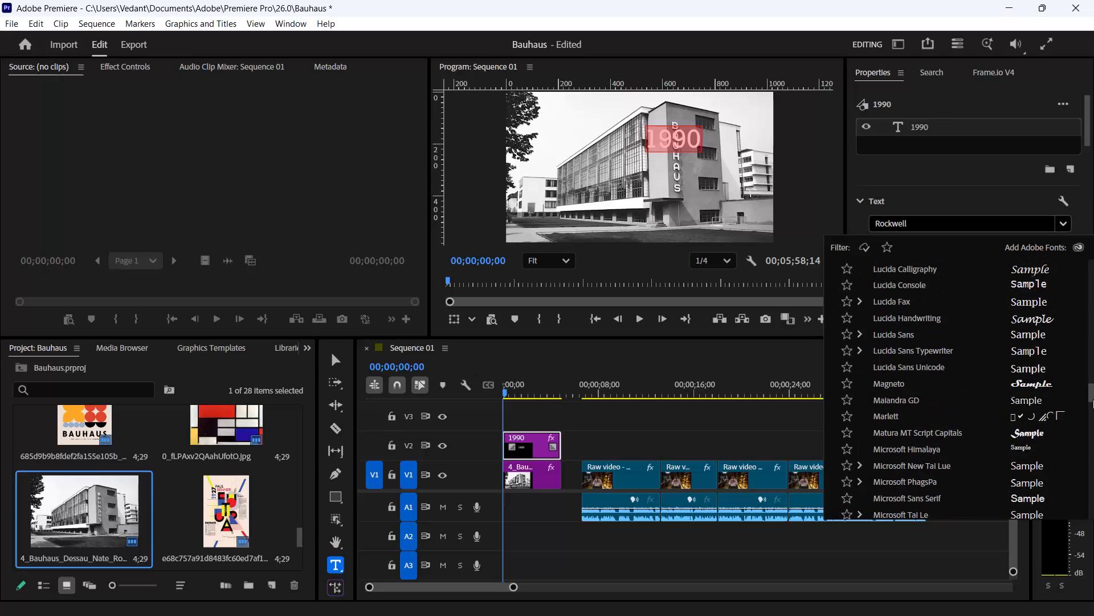
drag(1093, 399, 1093, 379)
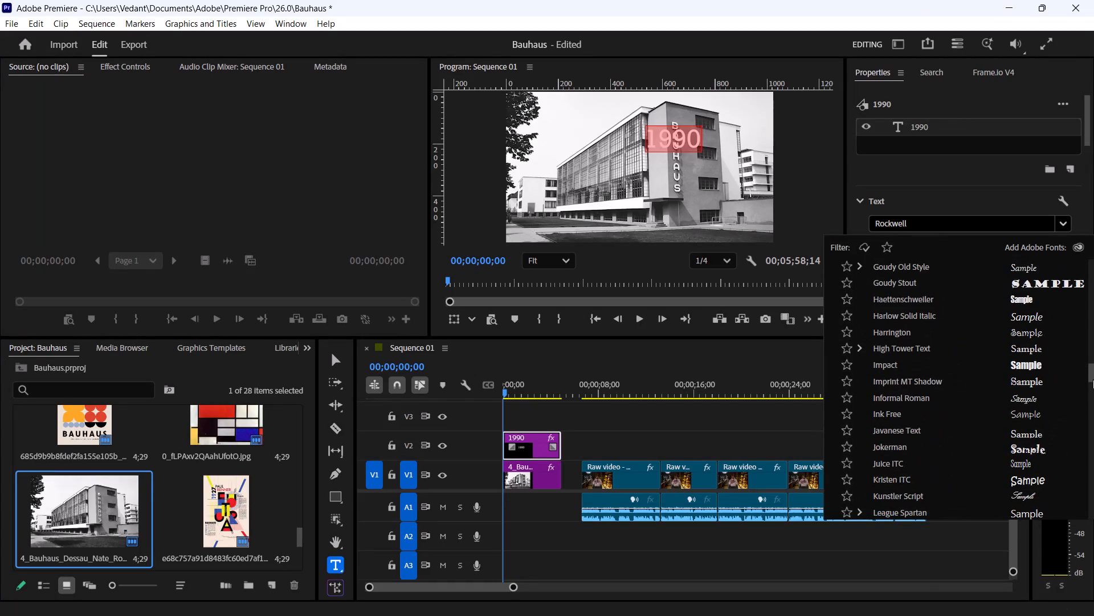
drag(1093, 379, 1093, 368)
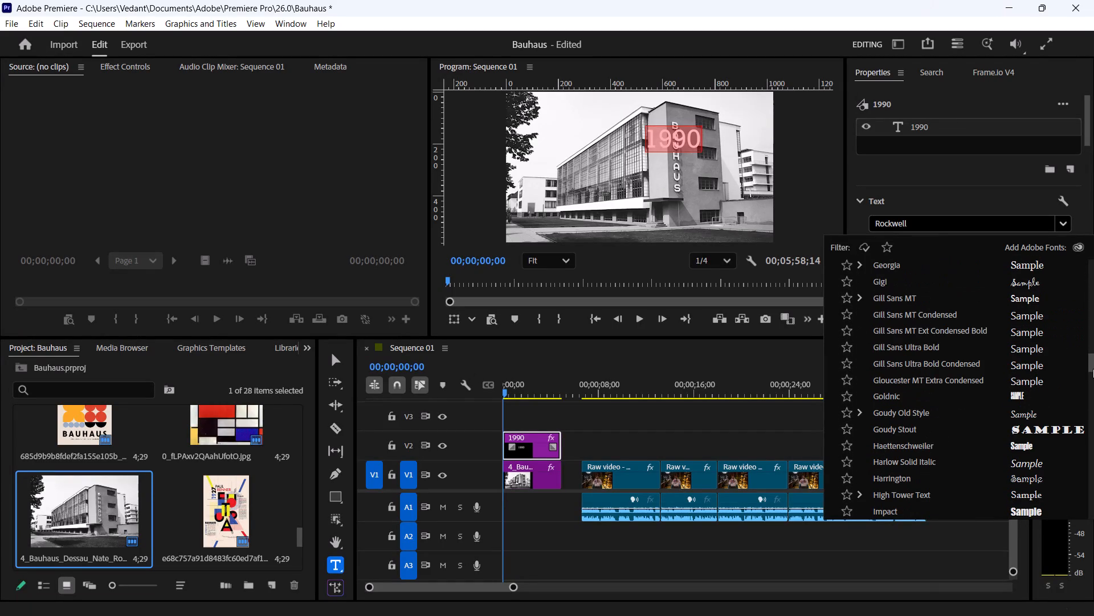
drag(1093, 368, 1093, 351)
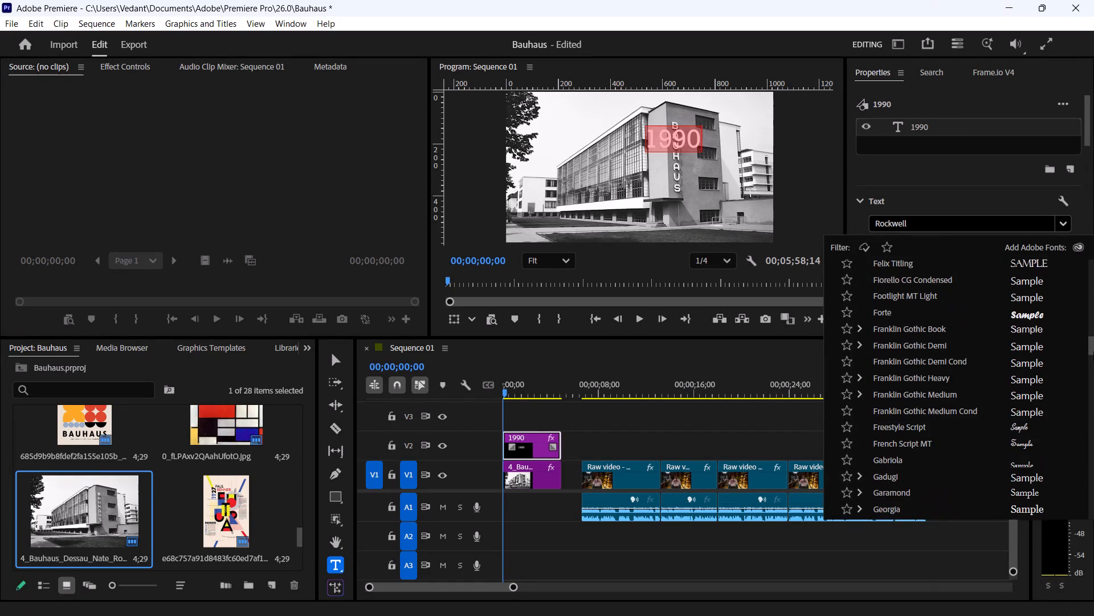
drag(1093, 351, 1093, 339)
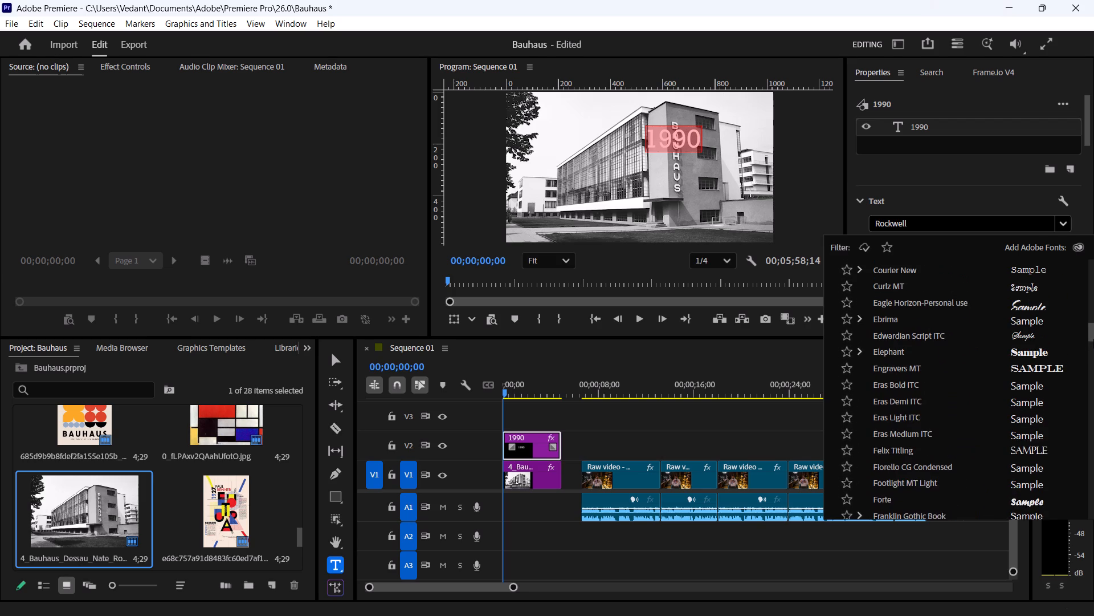
drag(1093, 339, 1092, 322)
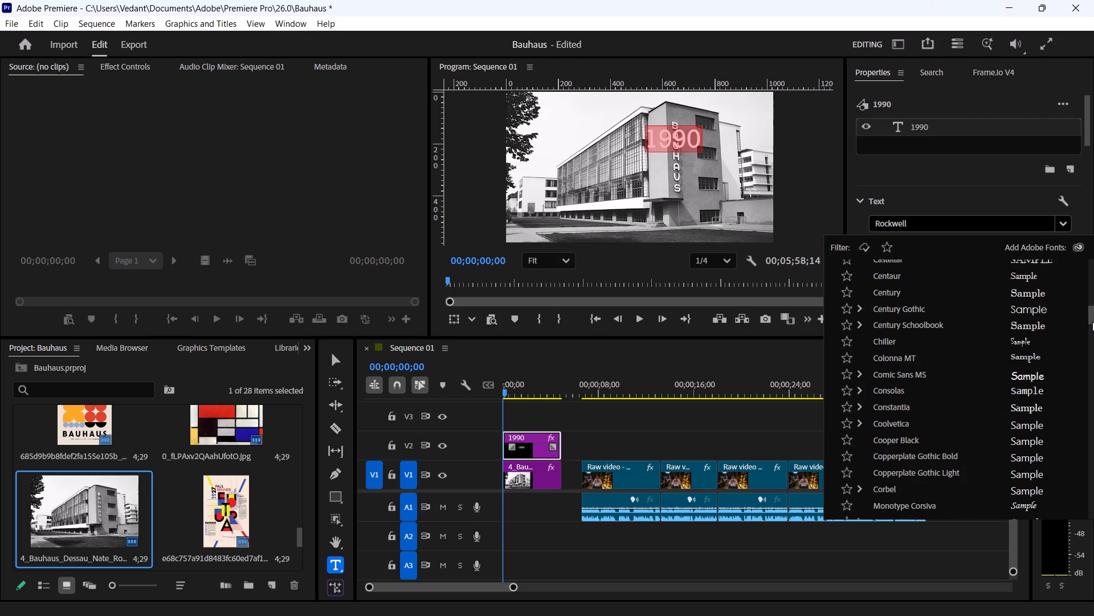
drag(1092, 322, 1092, 321)
click(888, 428)
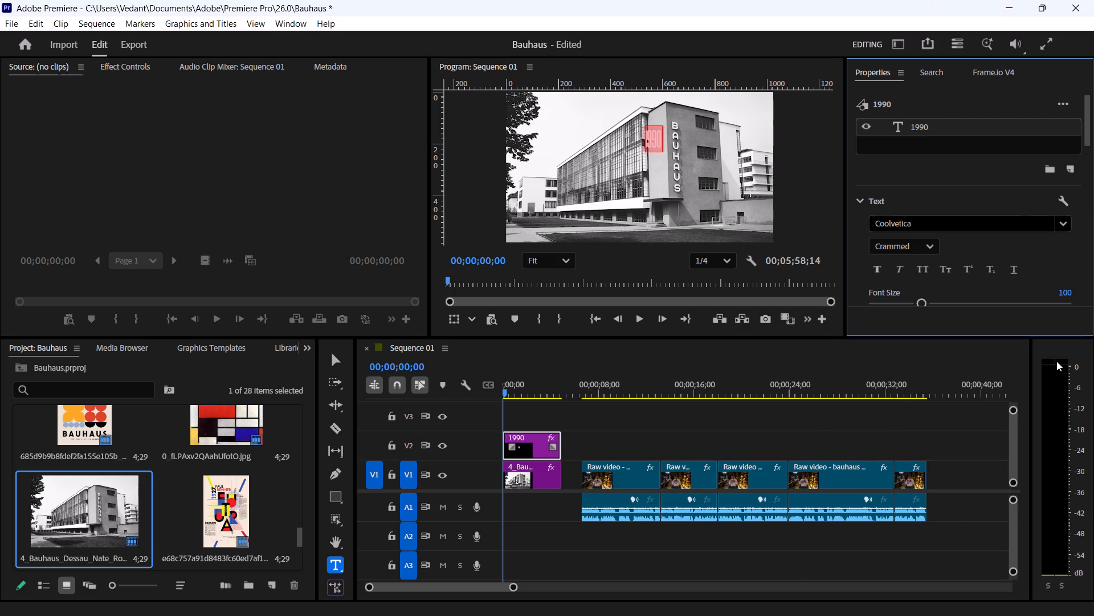
Try the Heavy Compressed style on the "1990" text, and set its font style to Condensed.
click(936, 245)
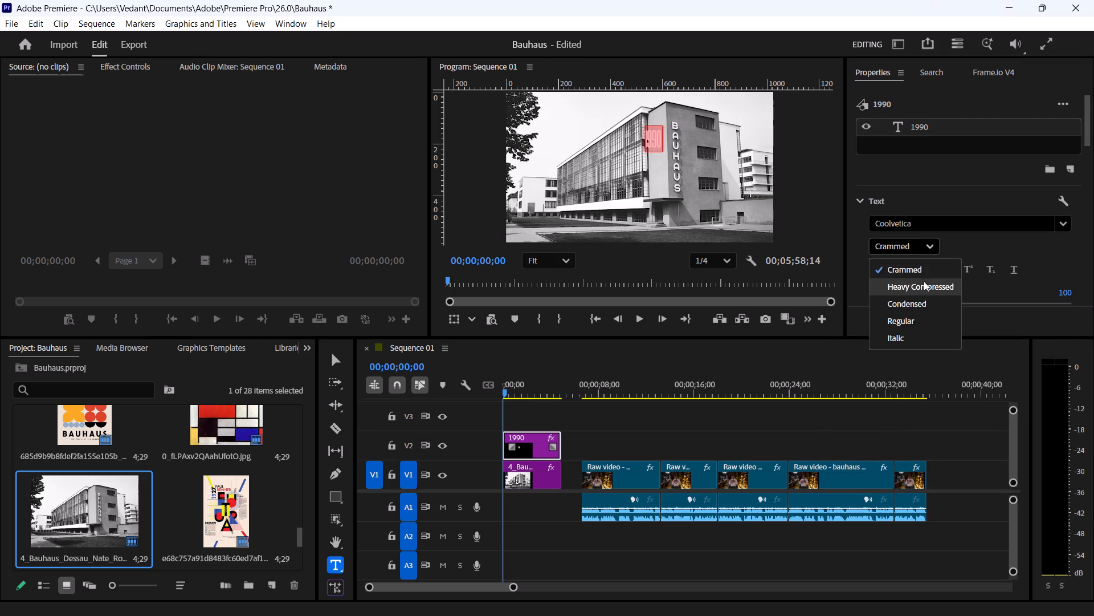
click(924, 282)
click(924, 242)
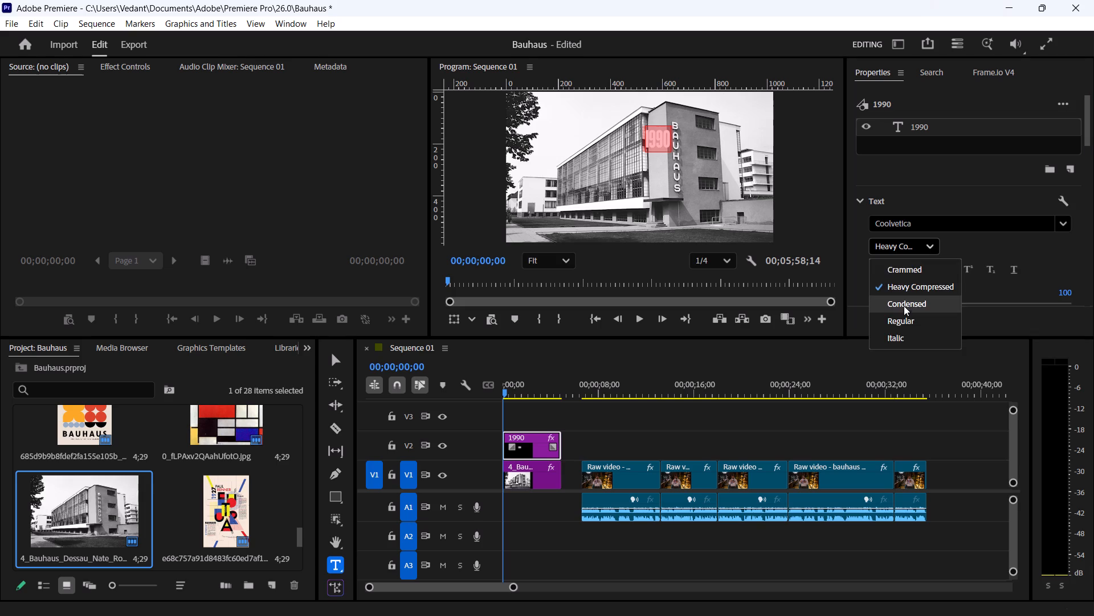
click(903, 310)
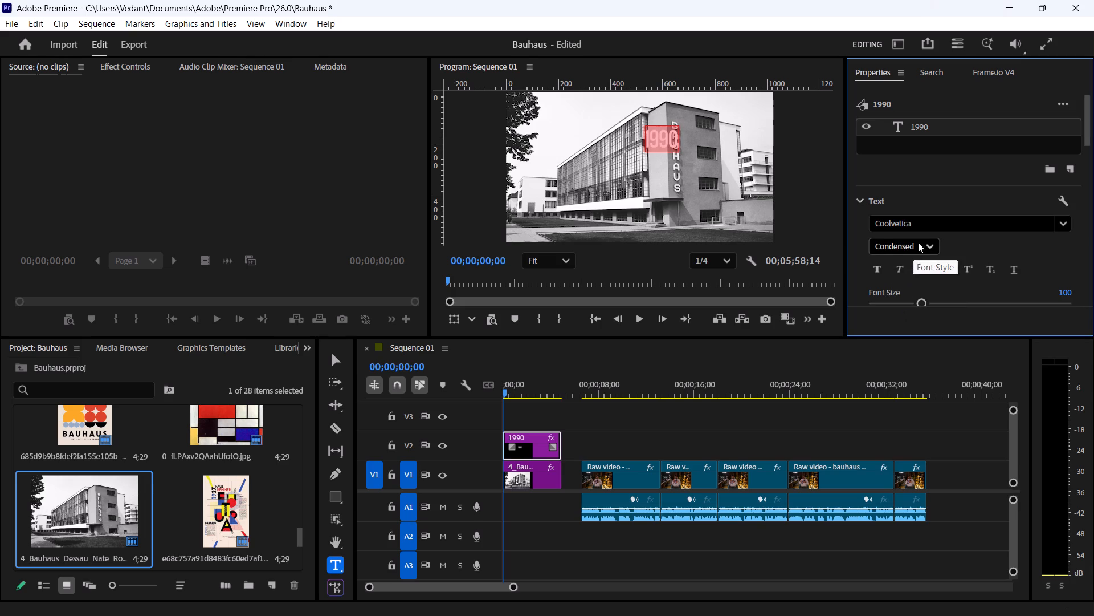
Set the "1990" text's Coolvetica font style to Regular.
click(918, 242)
click(909, 325)
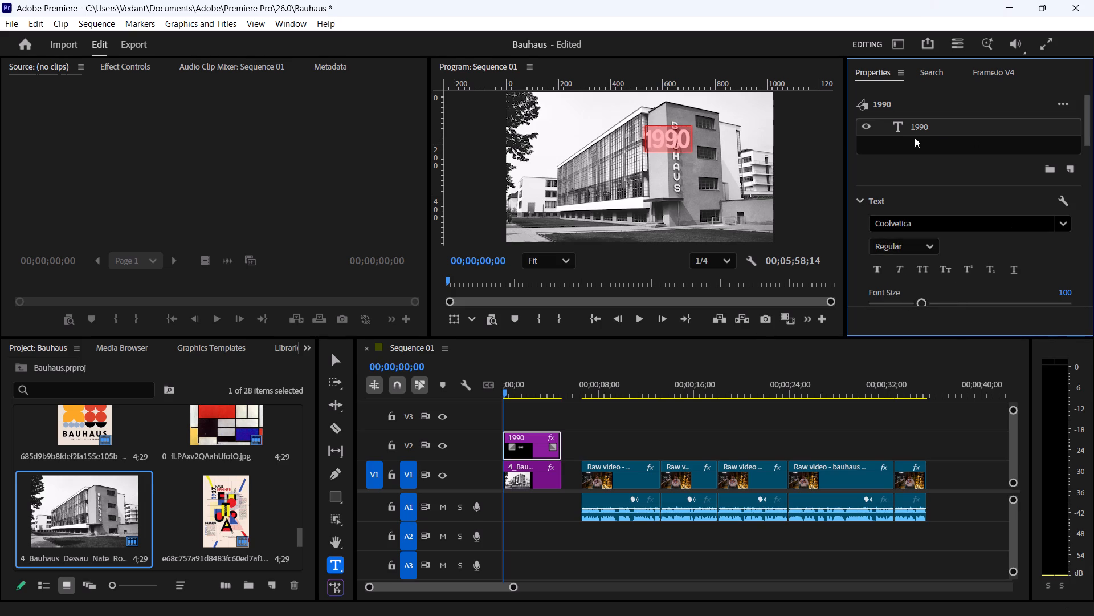
Set the "1990" text's paragraph alignment to centered both horizontally and vertically.
scroll(960, 175, down, 4)
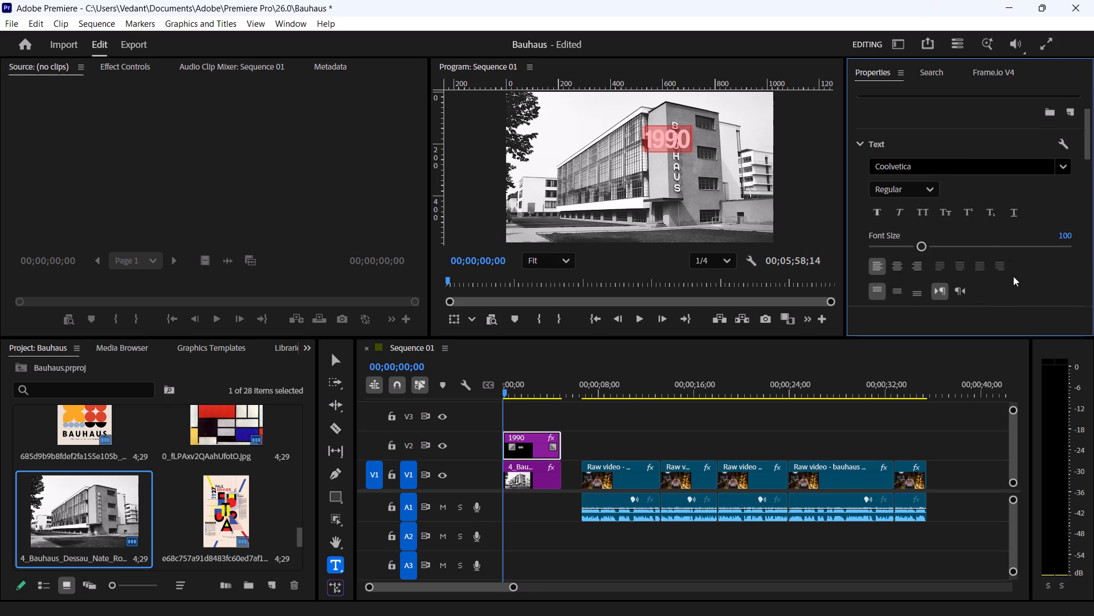
click(901, 272)
click(974, 265)
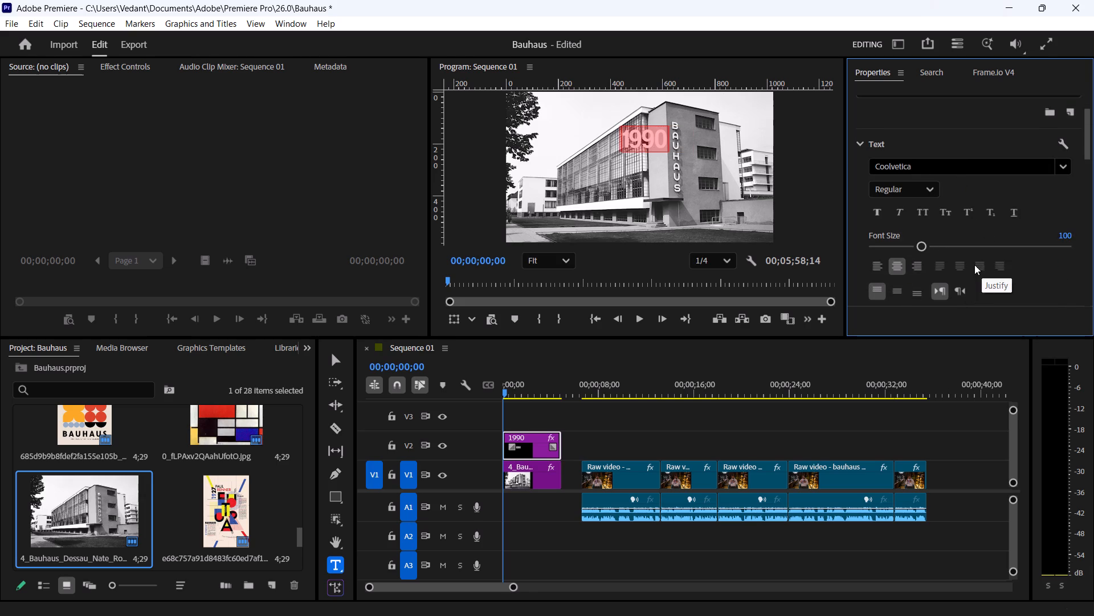
scroll(1001, 303, down, 2)
click(899, 264)
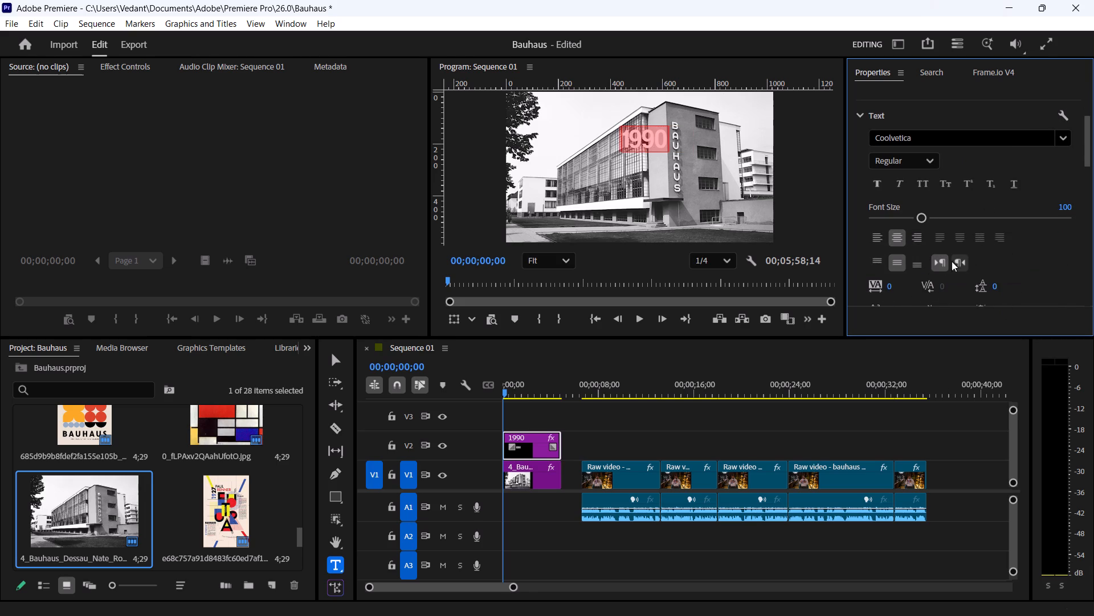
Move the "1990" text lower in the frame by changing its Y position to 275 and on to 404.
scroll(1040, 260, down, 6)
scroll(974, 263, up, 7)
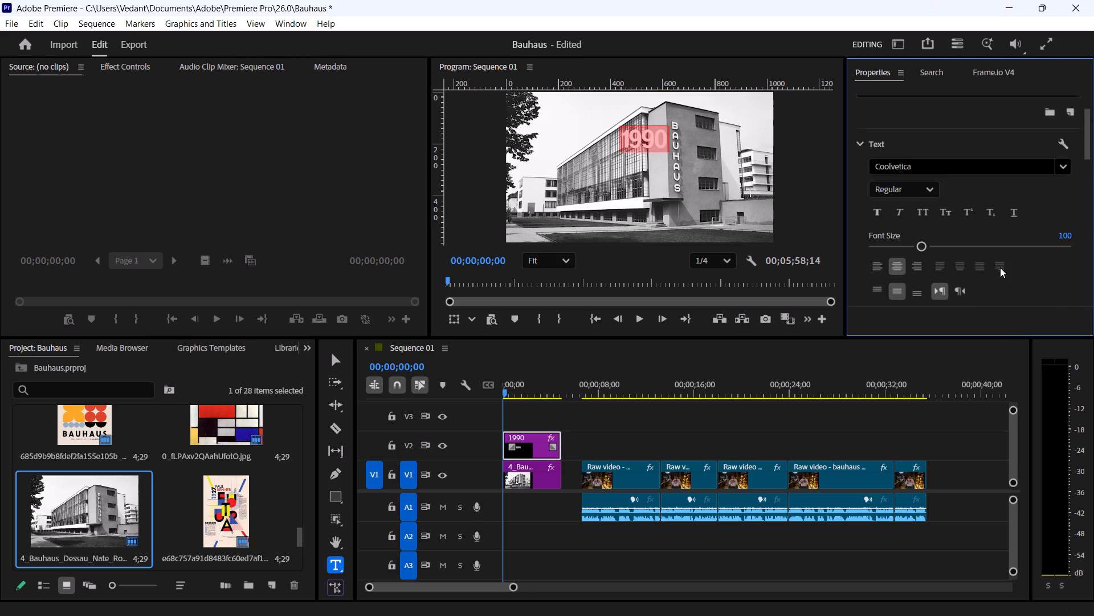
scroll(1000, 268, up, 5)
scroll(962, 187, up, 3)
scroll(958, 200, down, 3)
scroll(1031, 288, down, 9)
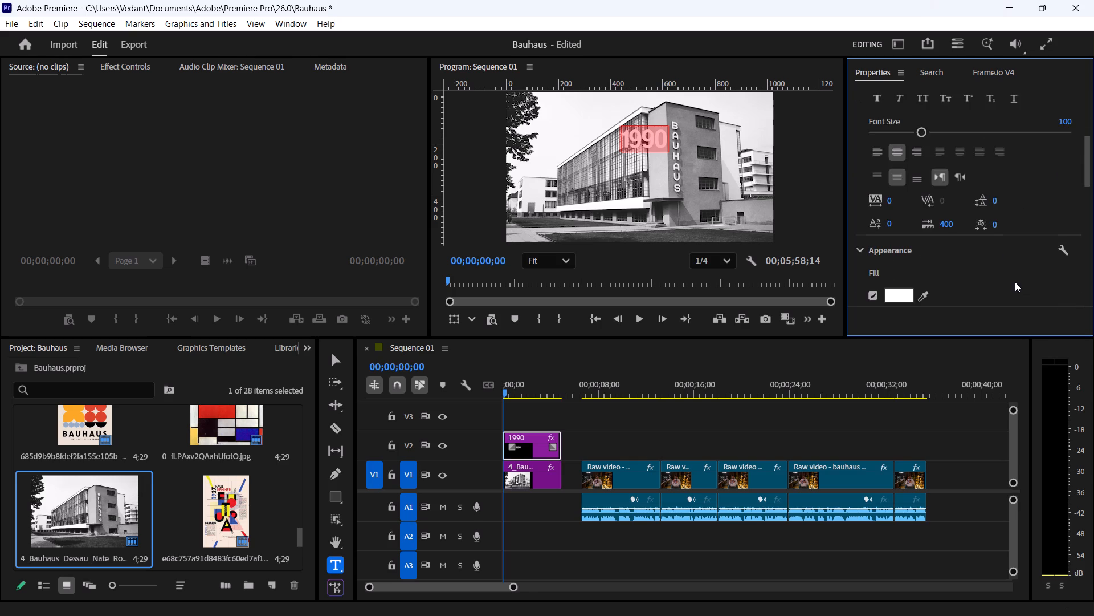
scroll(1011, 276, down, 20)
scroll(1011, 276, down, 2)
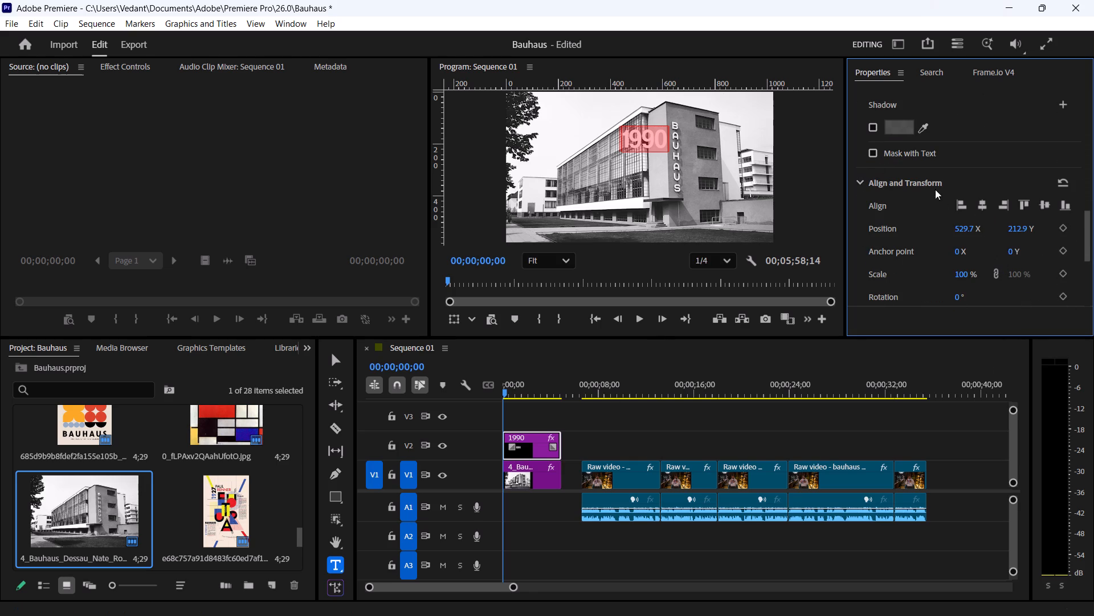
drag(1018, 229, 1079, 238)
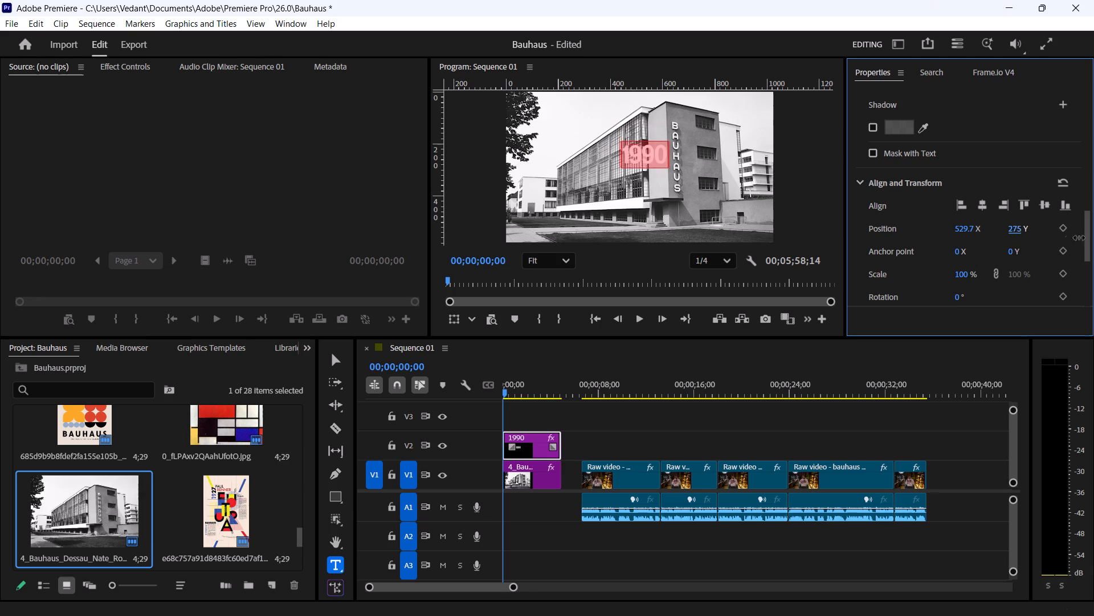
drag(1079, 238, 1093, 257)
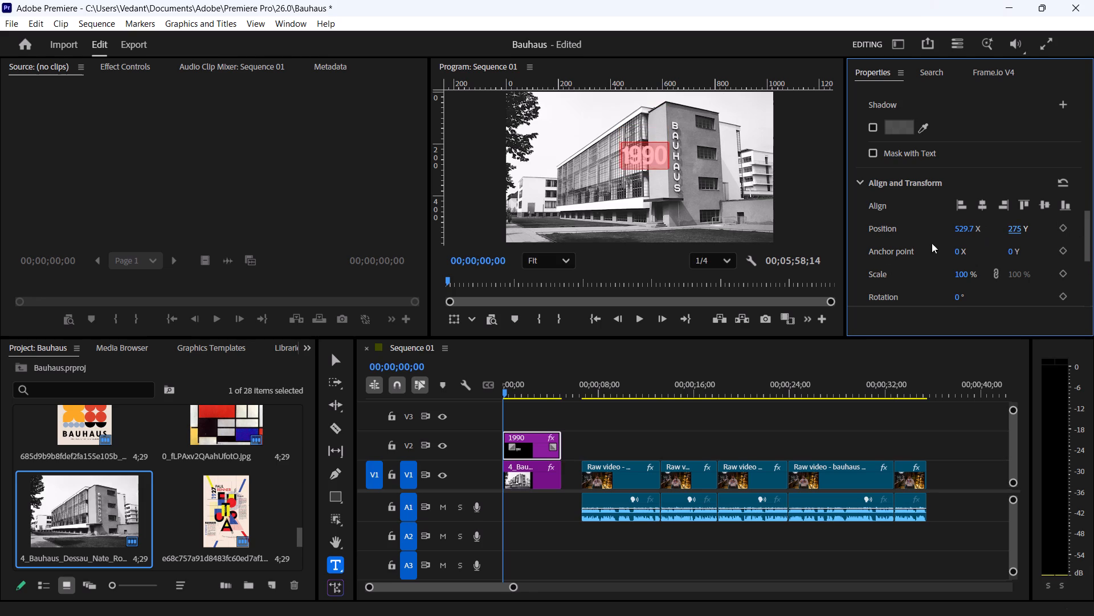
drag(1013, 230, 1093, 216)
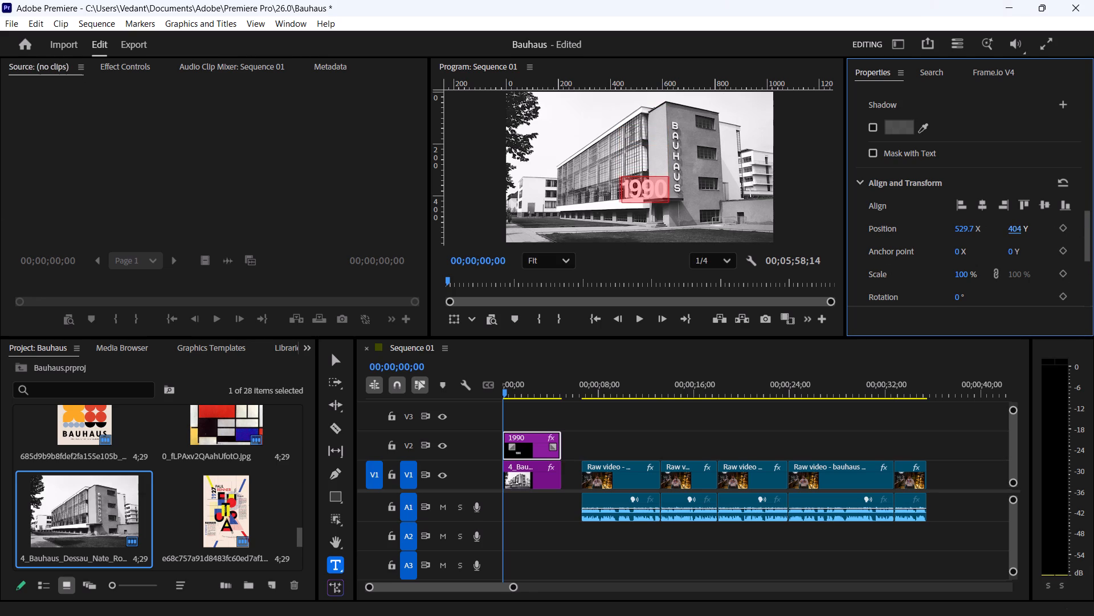
Align the "1990" text to the frame's horizontal center and bottom edge, and adjust its Y position to 549.
click(981, 208)
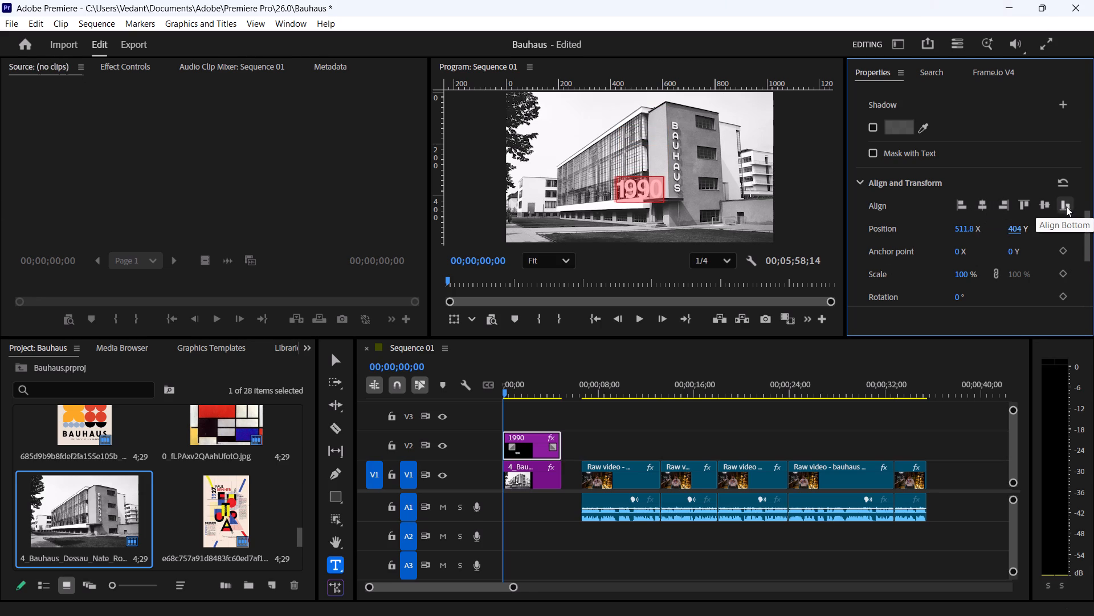
click(1065, 204)
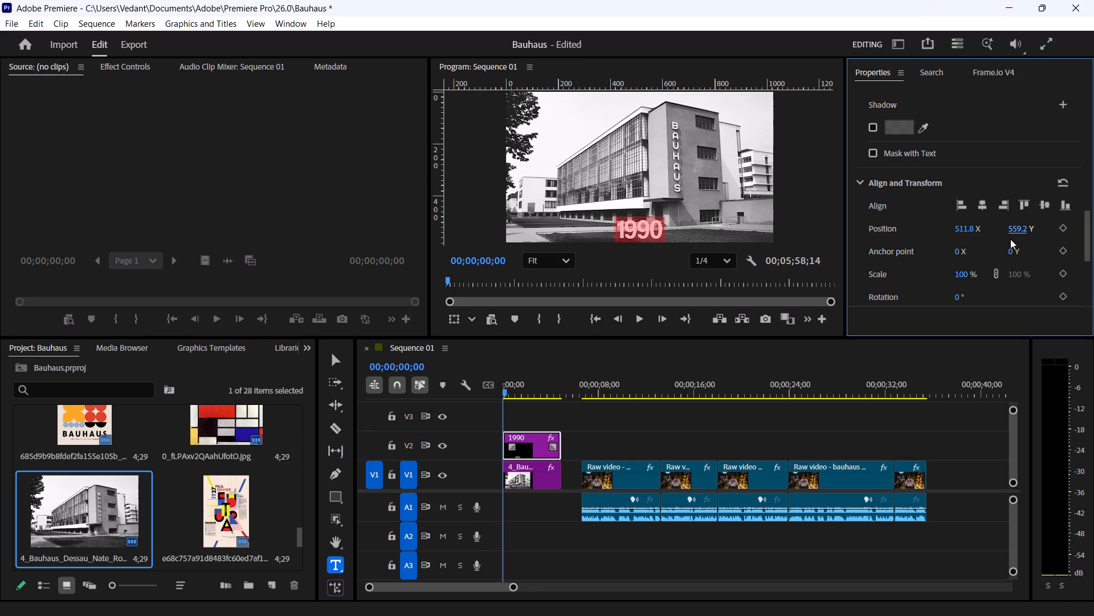
drag(1018, 229, 988, 234)
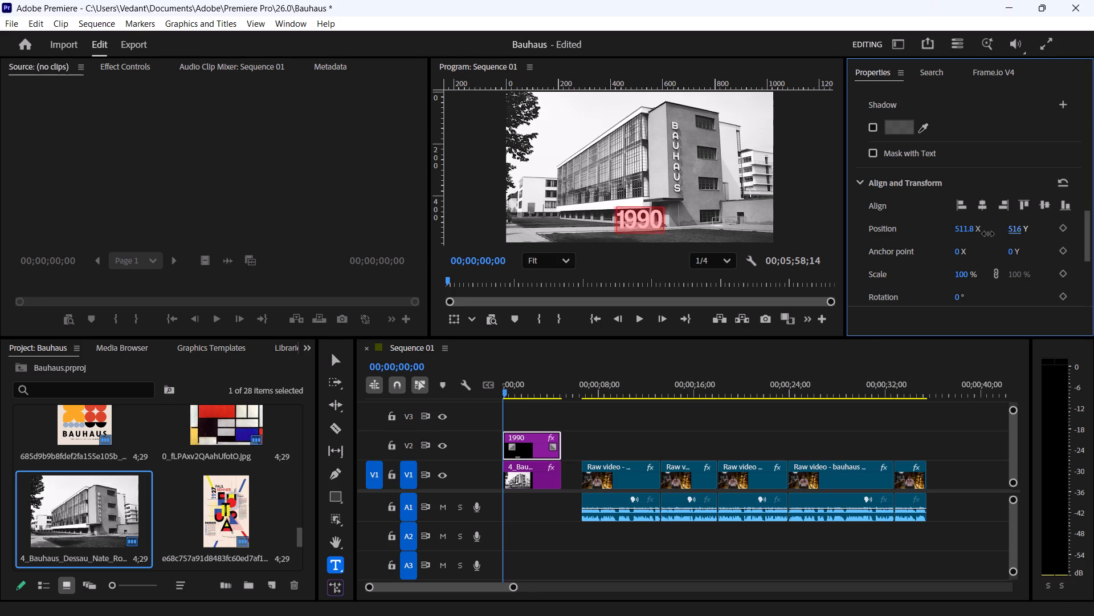
drag(988, 234, 1012, 232)
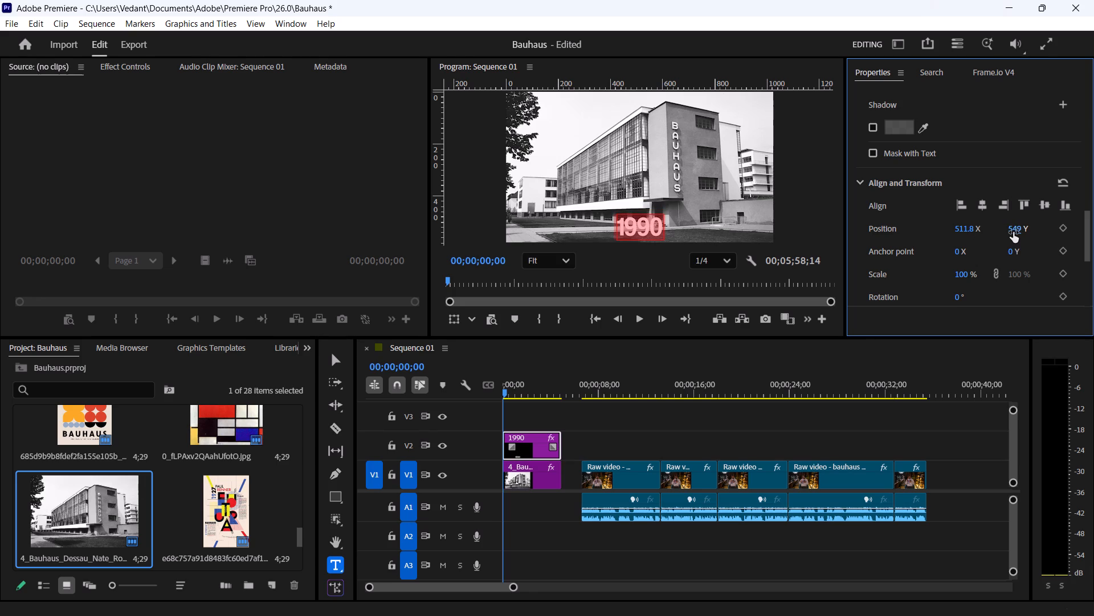
click(757, 433)
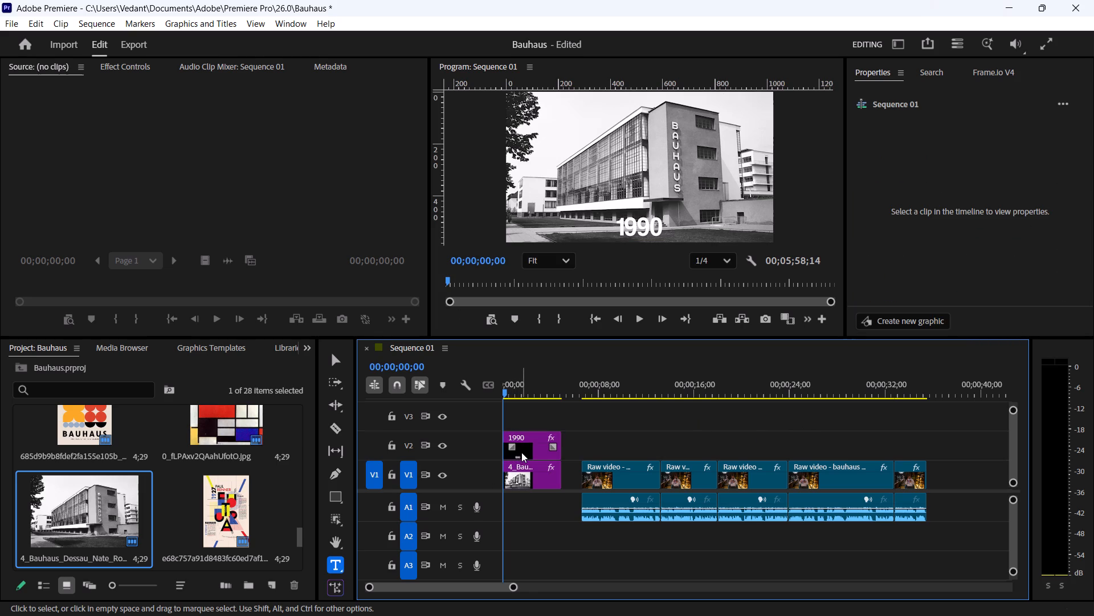
Select the "1990" text layer and set its font size to 125.
click(532, 449)
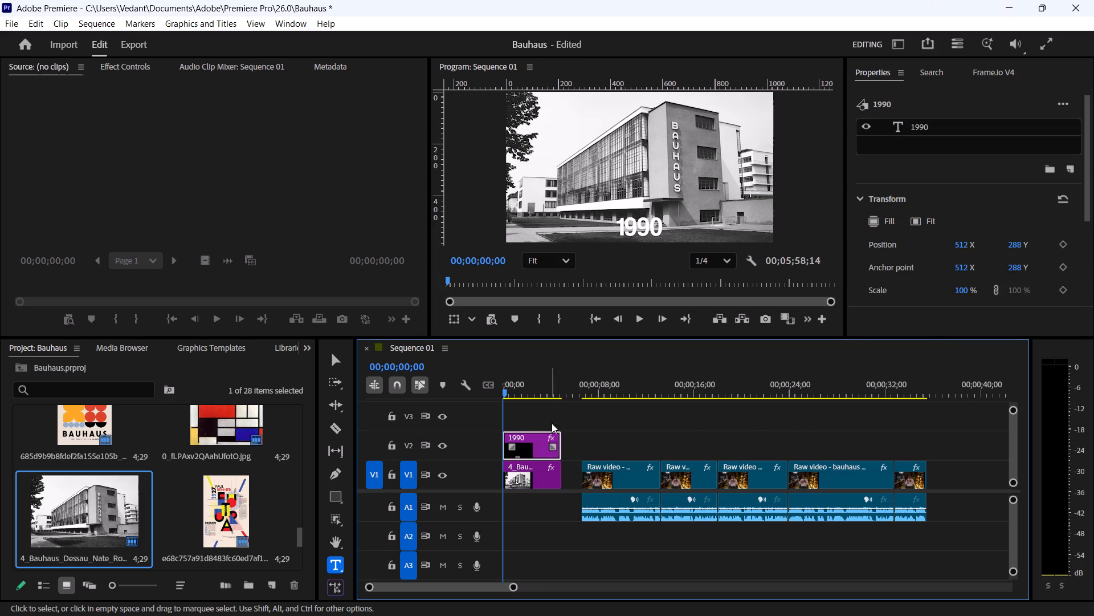
click(932, 127)
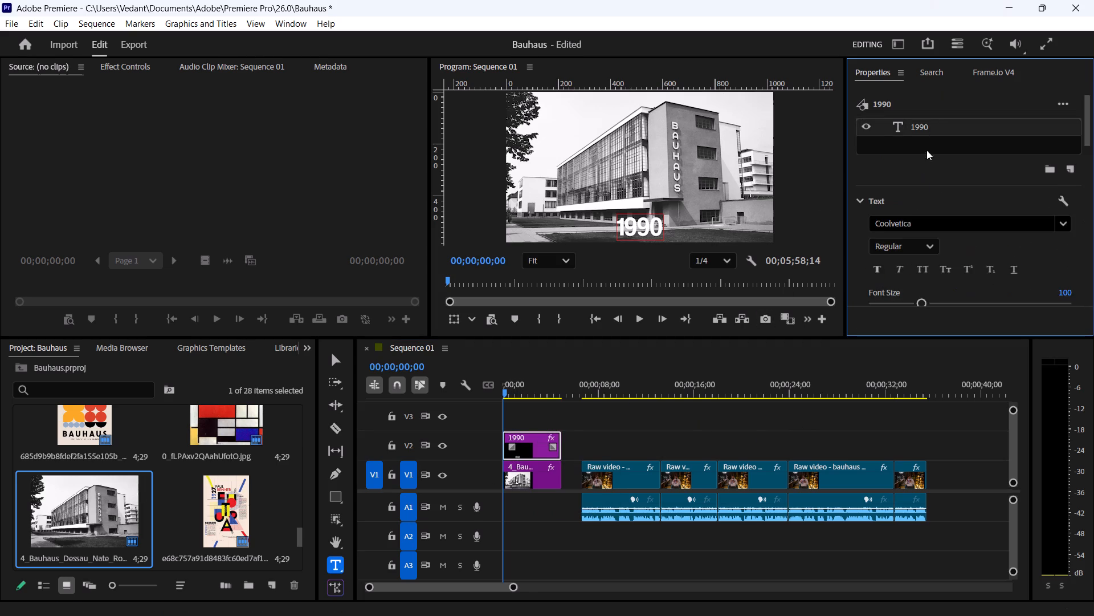
scroll(921, 185, down, 3)
scroll(1037, 262, down, 3)
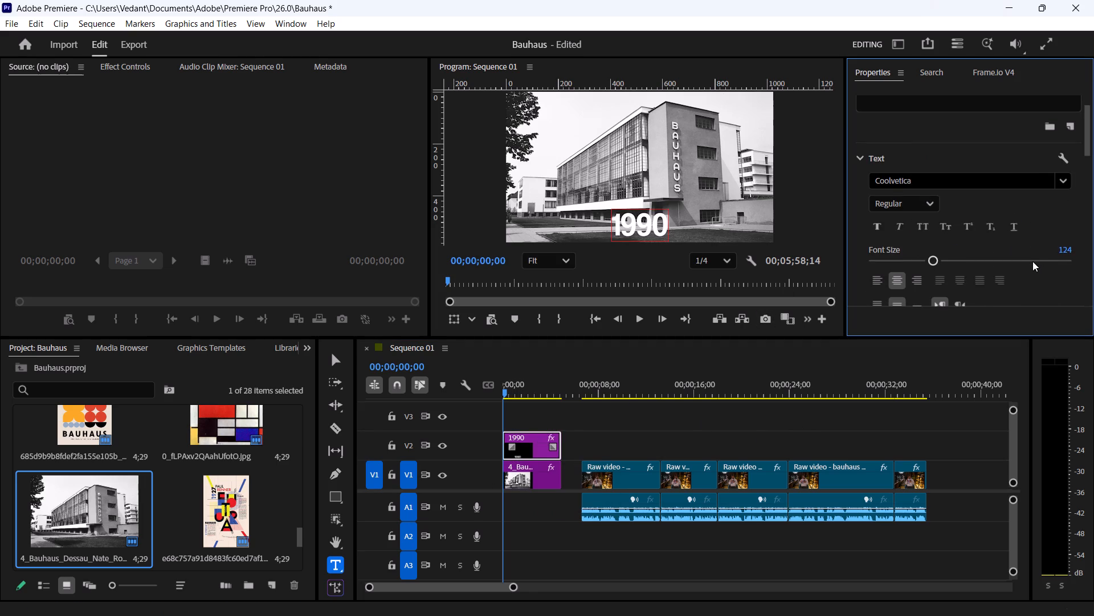
click(1057, 245)
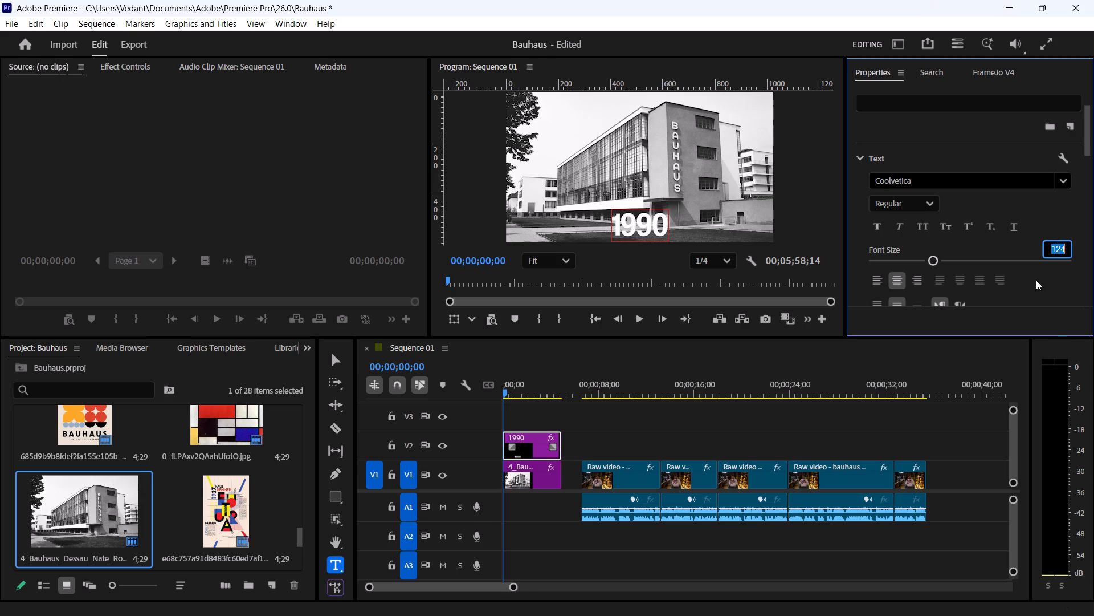
key(BackSpace)
text(125)
key(Return)
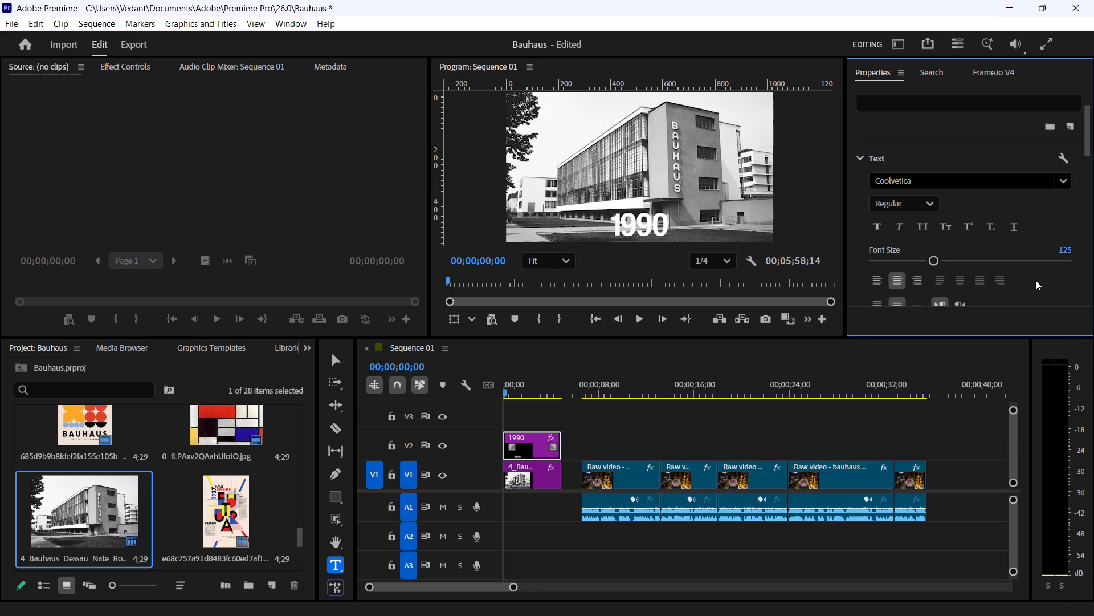
click(1032, 292)
click(745, 419)
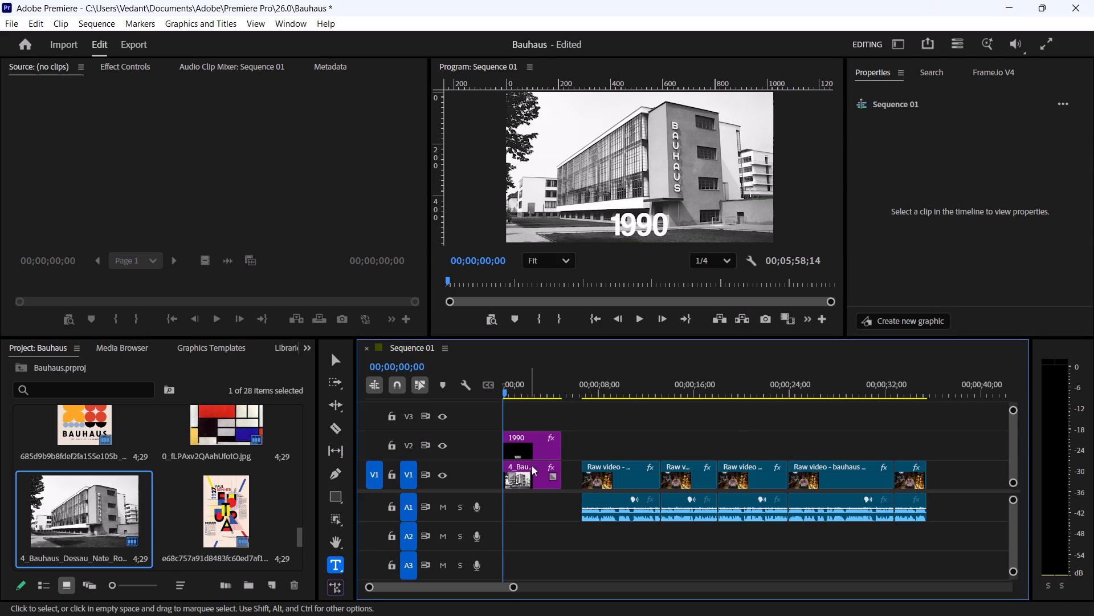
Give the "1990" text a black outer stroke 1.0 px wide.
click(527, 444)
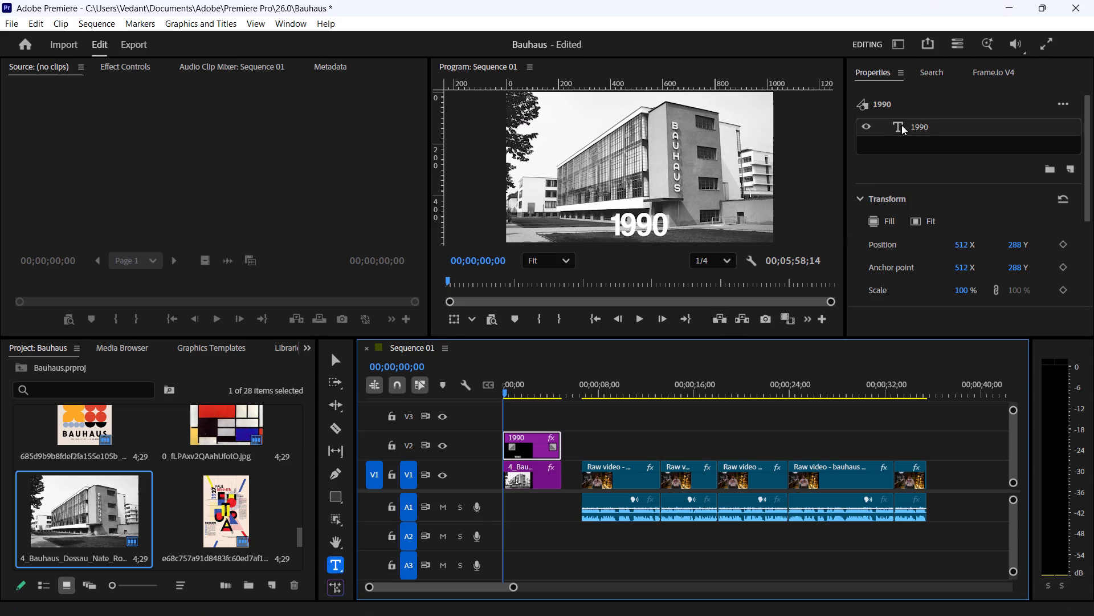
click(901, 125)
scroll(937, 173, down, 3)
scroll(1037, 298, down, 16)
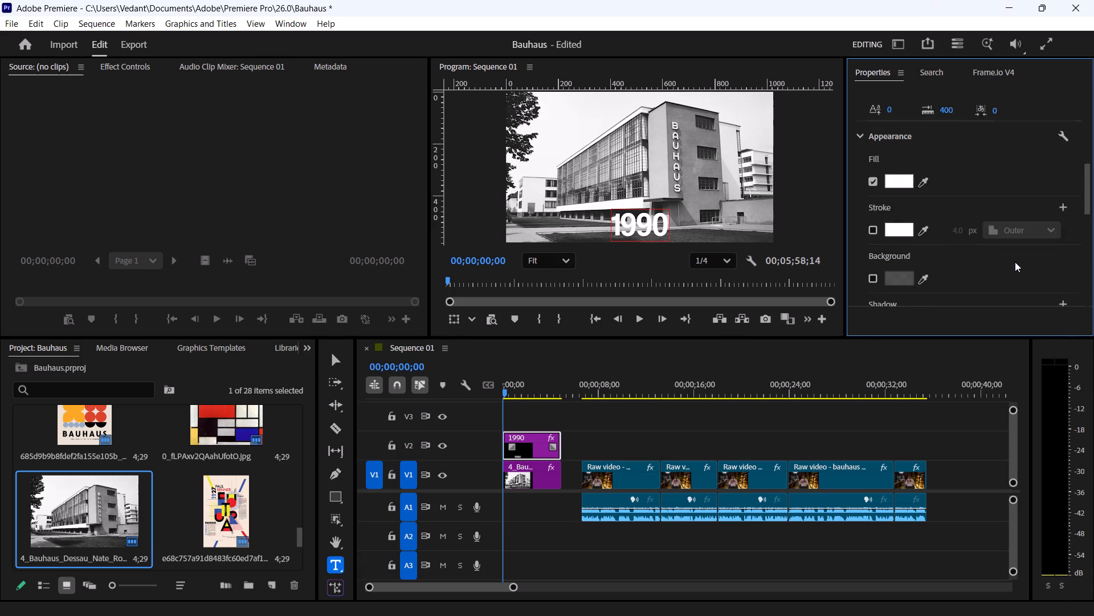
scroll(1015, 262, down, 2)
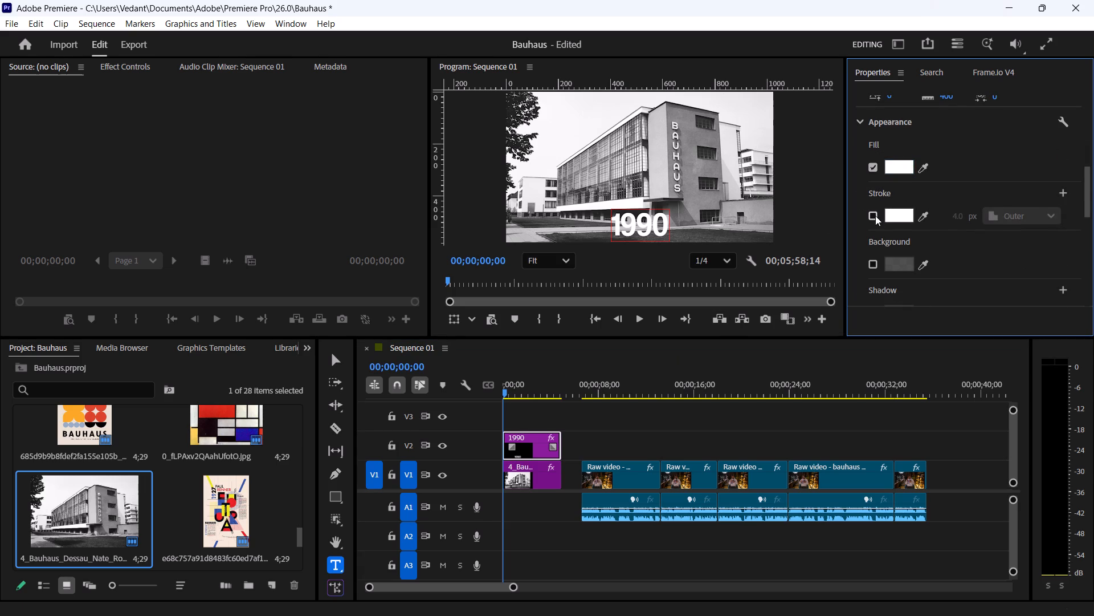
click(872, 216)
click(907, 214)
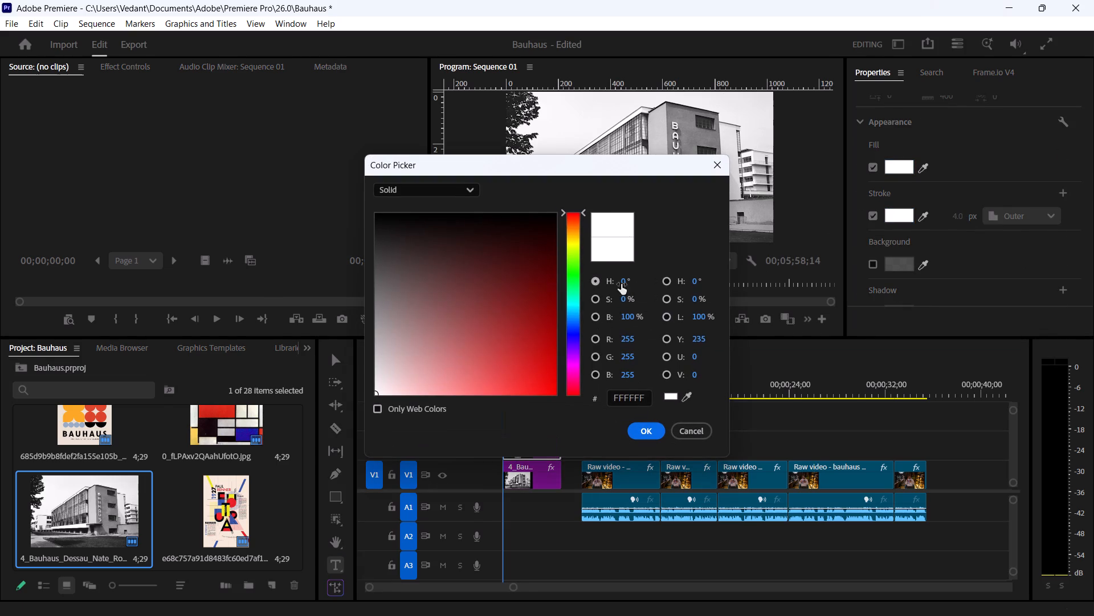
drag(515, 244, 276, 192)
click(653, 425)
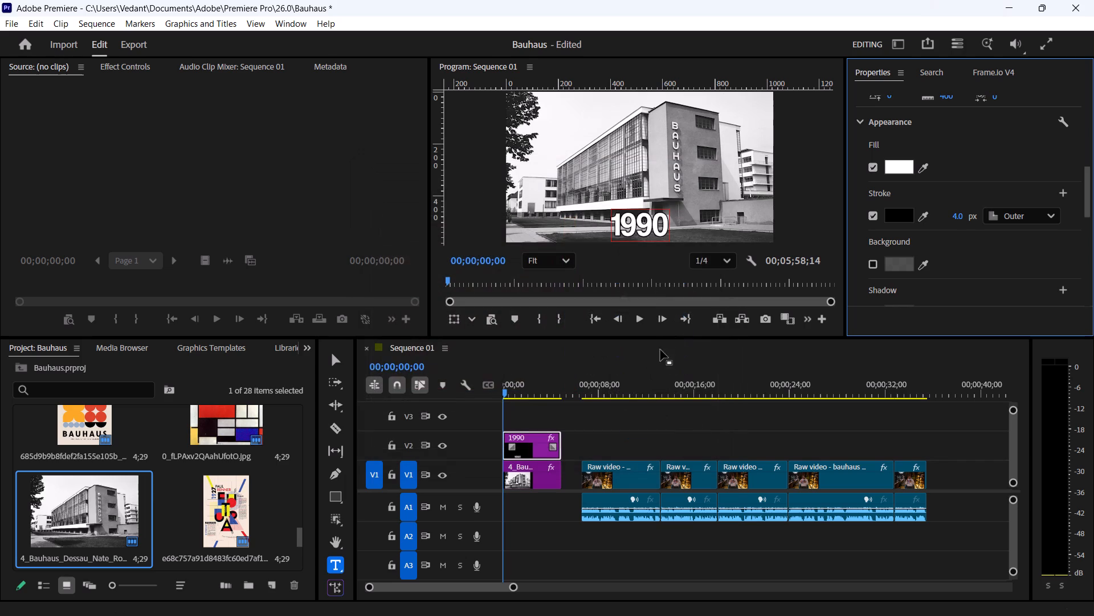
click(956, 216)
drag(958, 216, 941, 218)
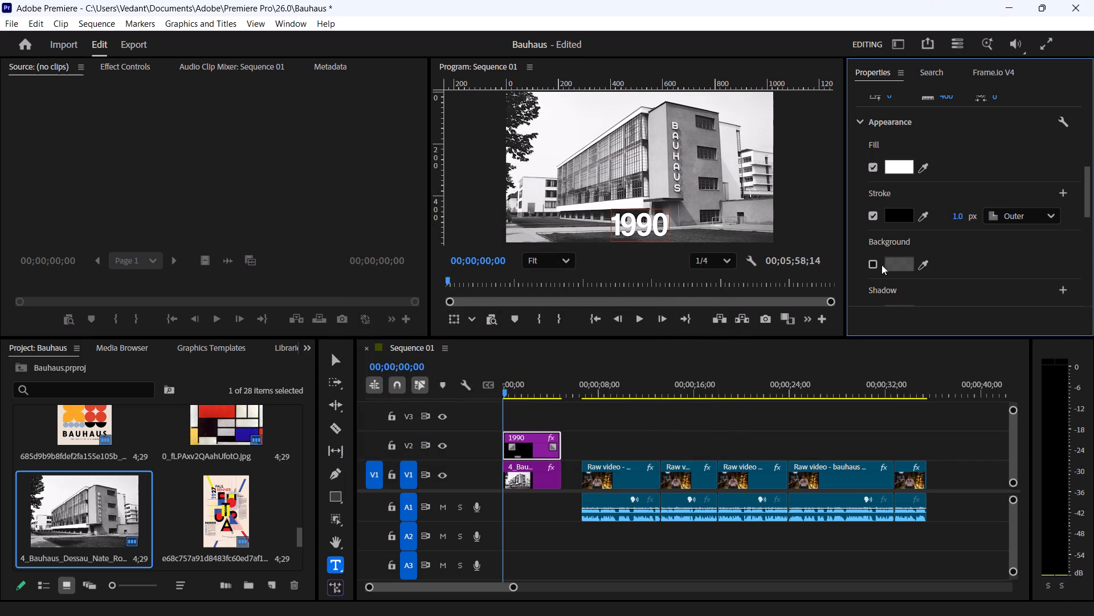
Enable the background on the "1990" text and turn off its stroke.
click(875, 267)
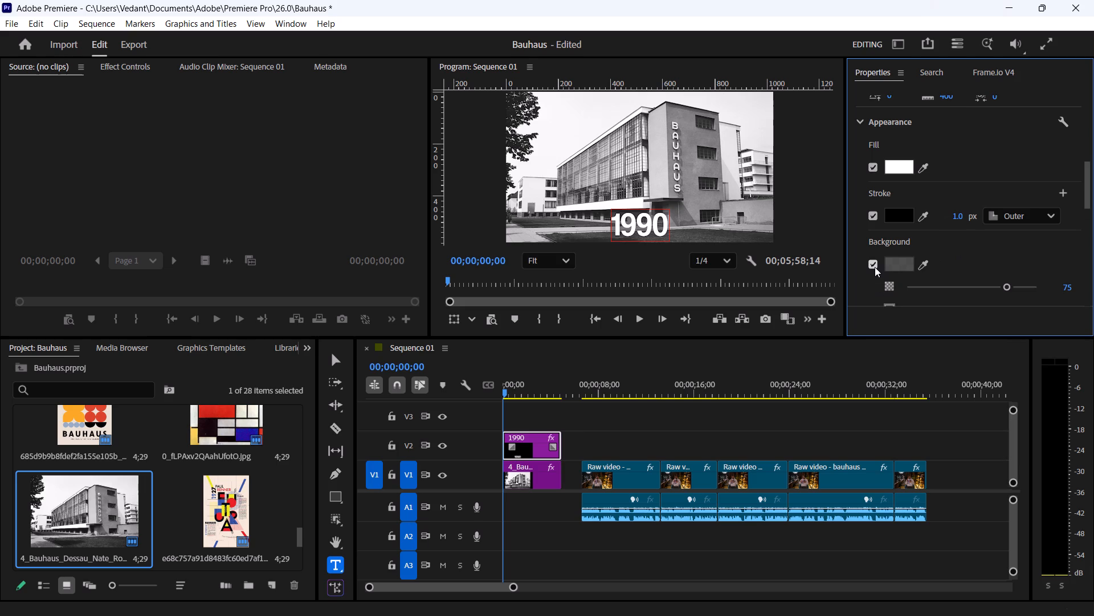
click(872, 216)
Change the "1990" text fill from a solid colour to a linear gradient.
click(903, 166)
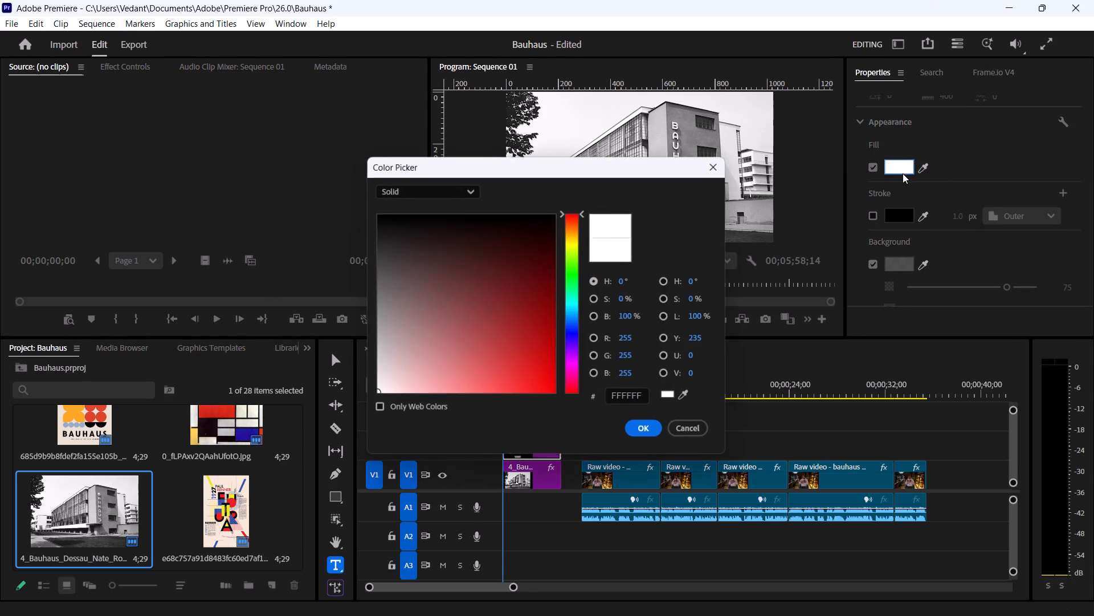
click(436, 195)
click(435, 225)
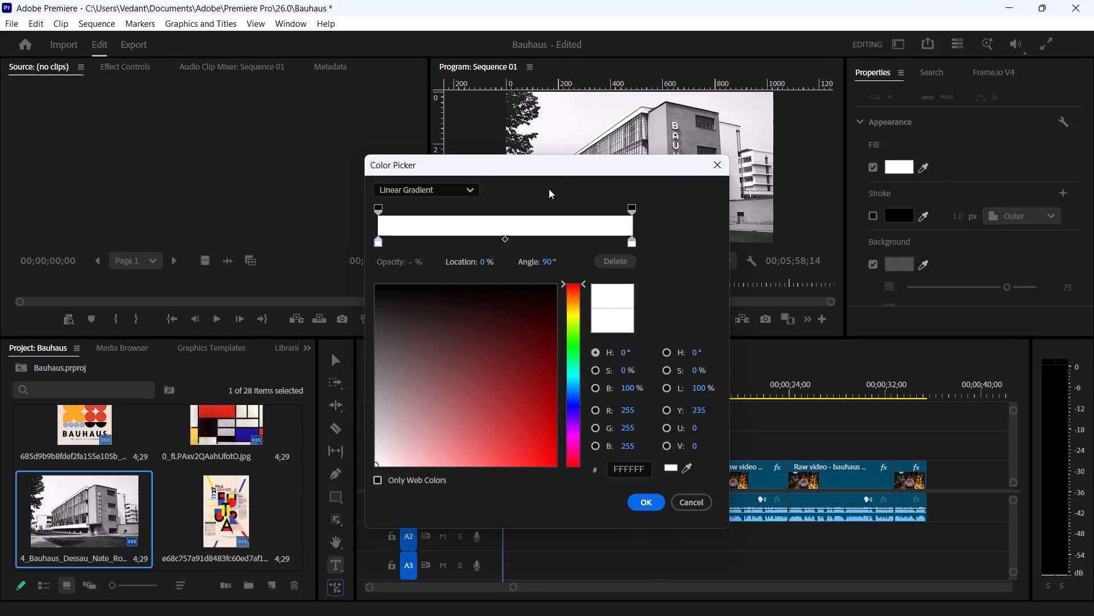
drag(564, 166, 313, 220)
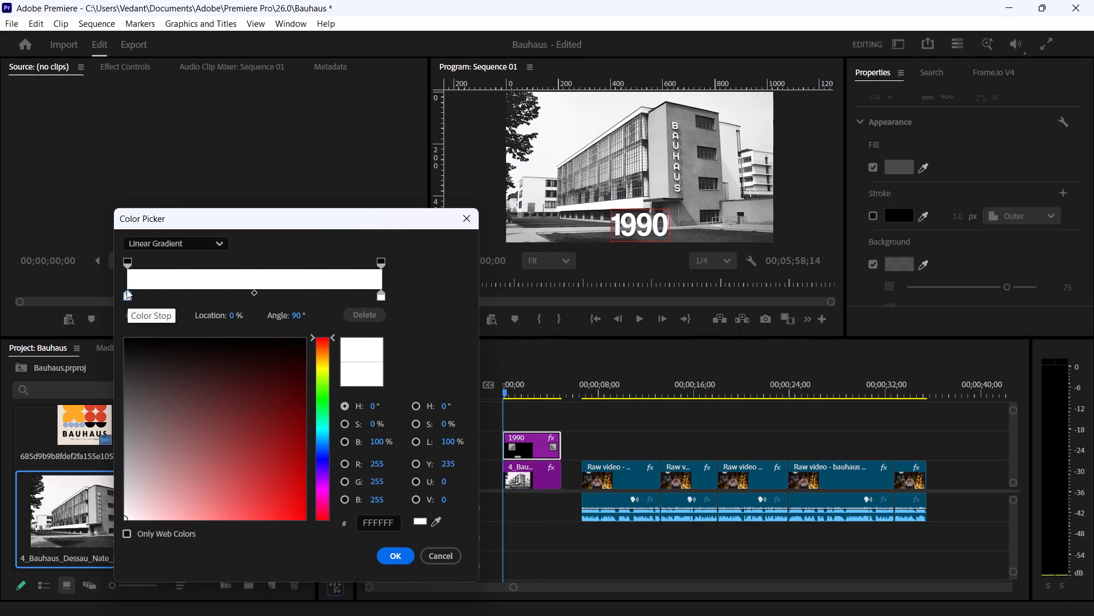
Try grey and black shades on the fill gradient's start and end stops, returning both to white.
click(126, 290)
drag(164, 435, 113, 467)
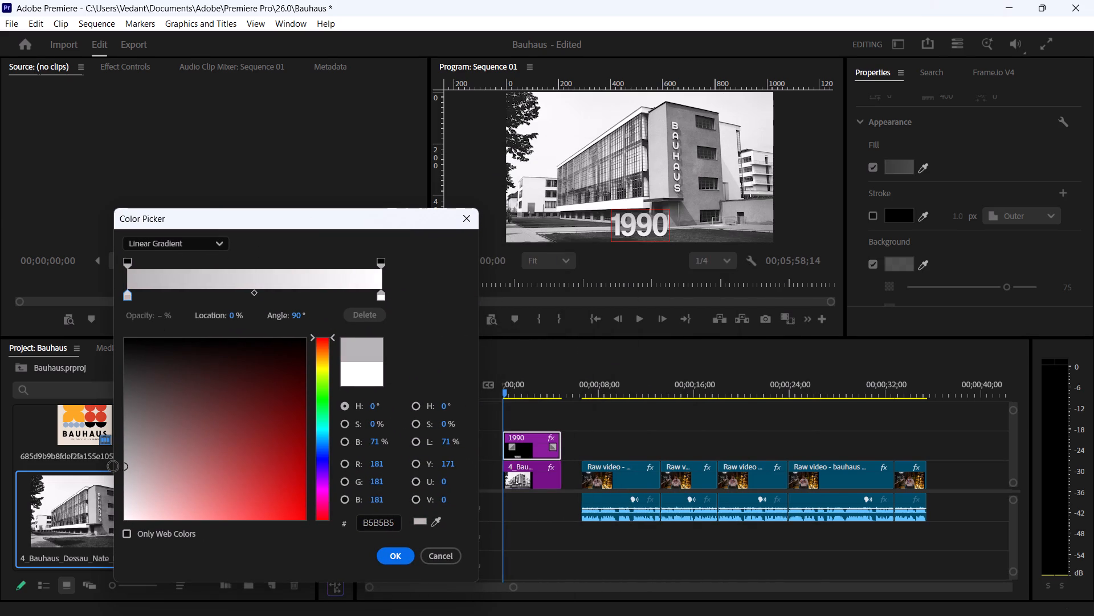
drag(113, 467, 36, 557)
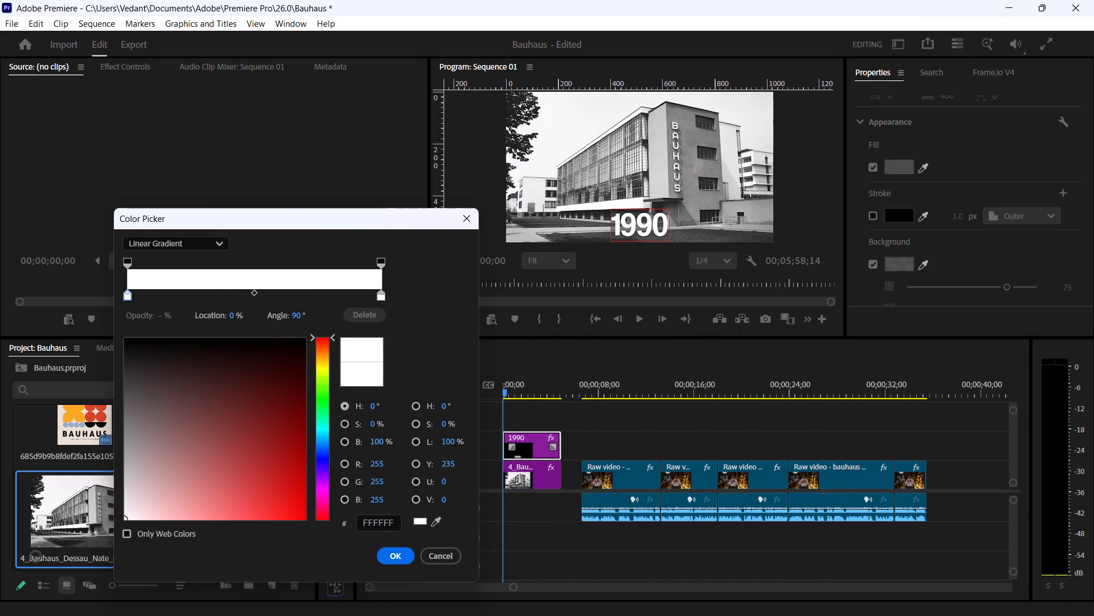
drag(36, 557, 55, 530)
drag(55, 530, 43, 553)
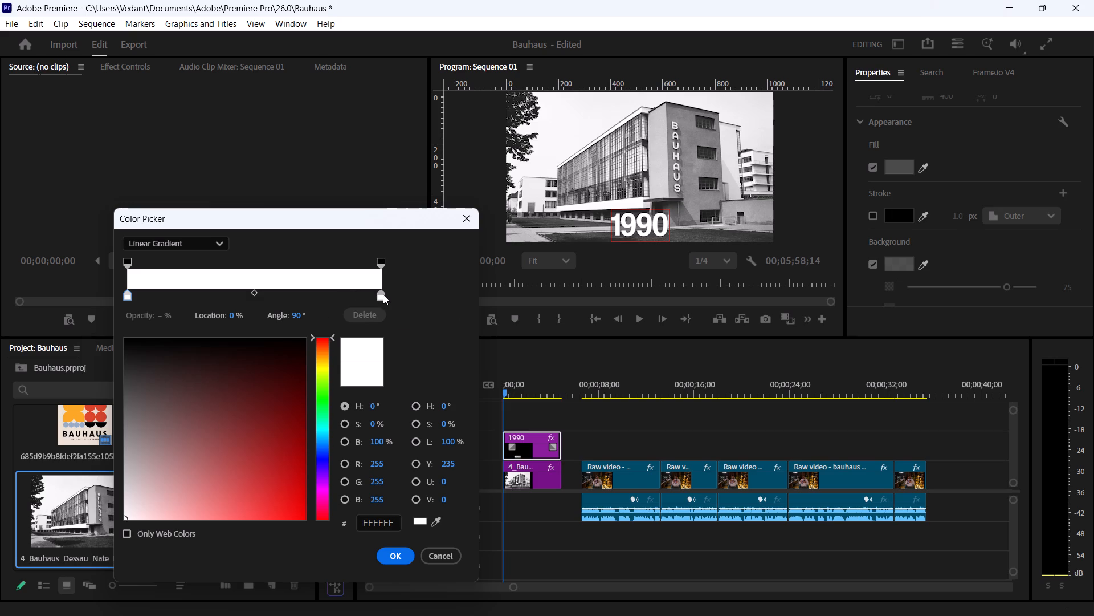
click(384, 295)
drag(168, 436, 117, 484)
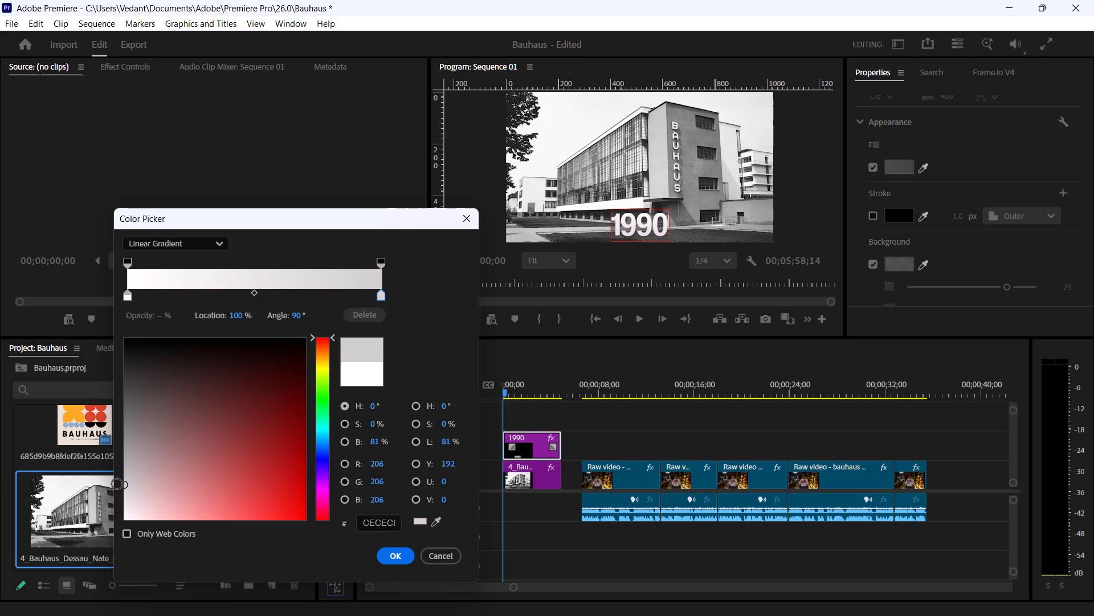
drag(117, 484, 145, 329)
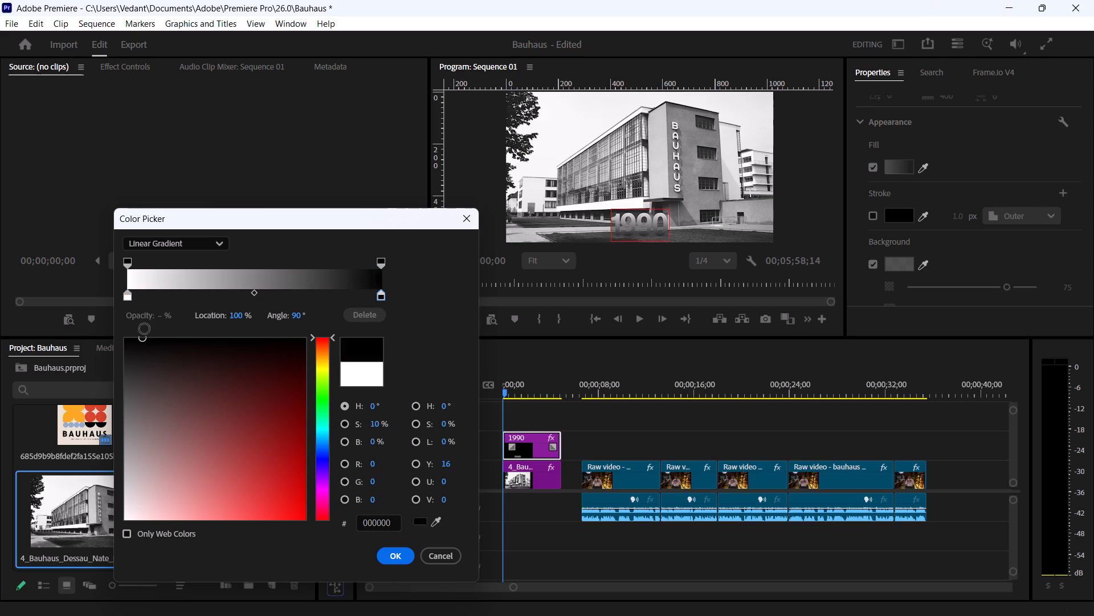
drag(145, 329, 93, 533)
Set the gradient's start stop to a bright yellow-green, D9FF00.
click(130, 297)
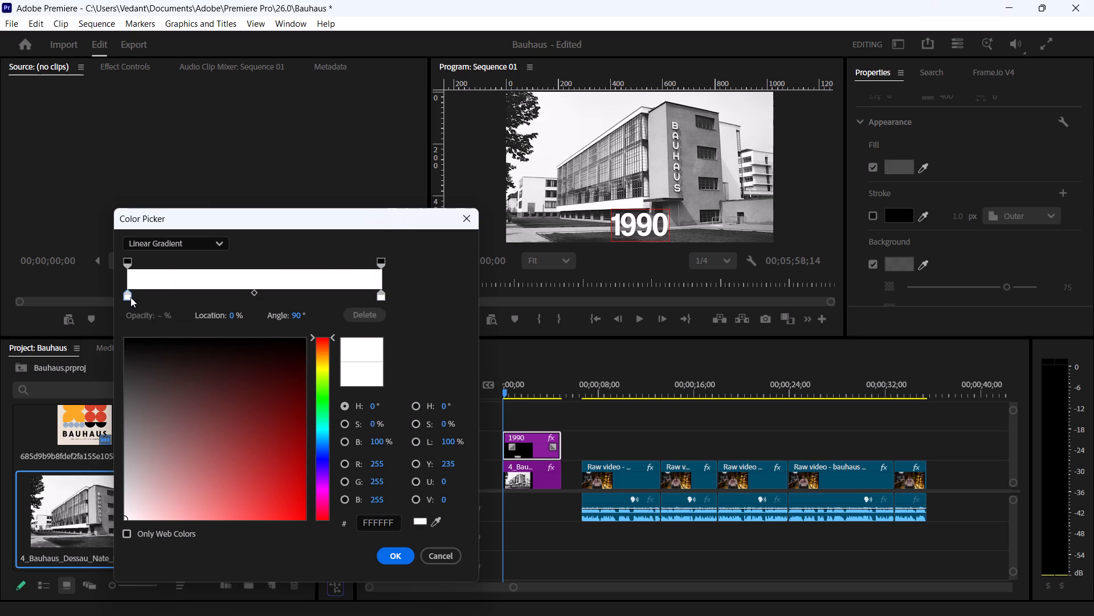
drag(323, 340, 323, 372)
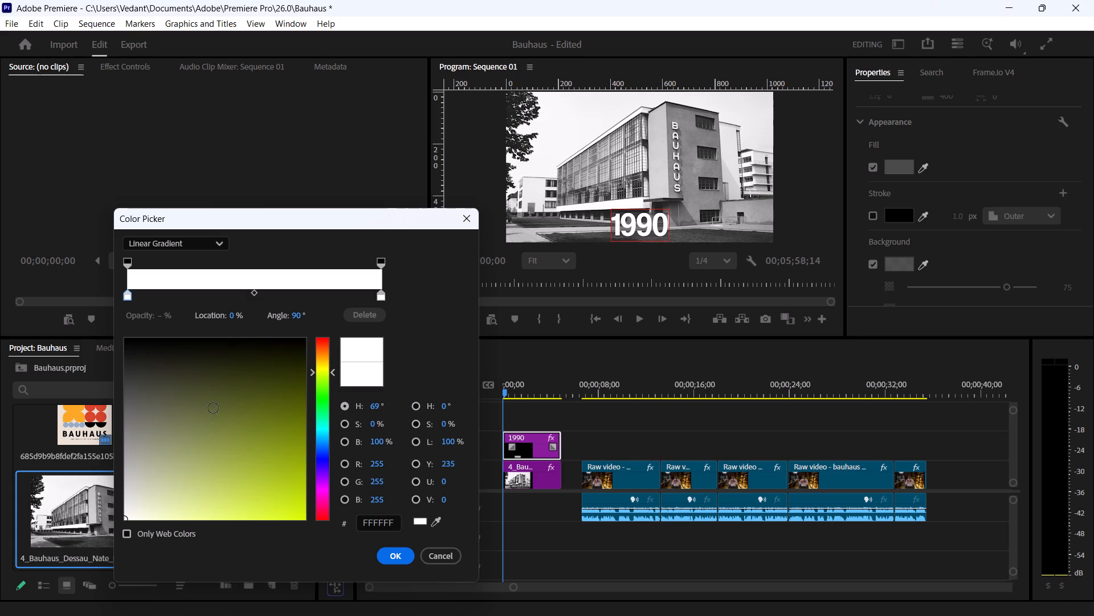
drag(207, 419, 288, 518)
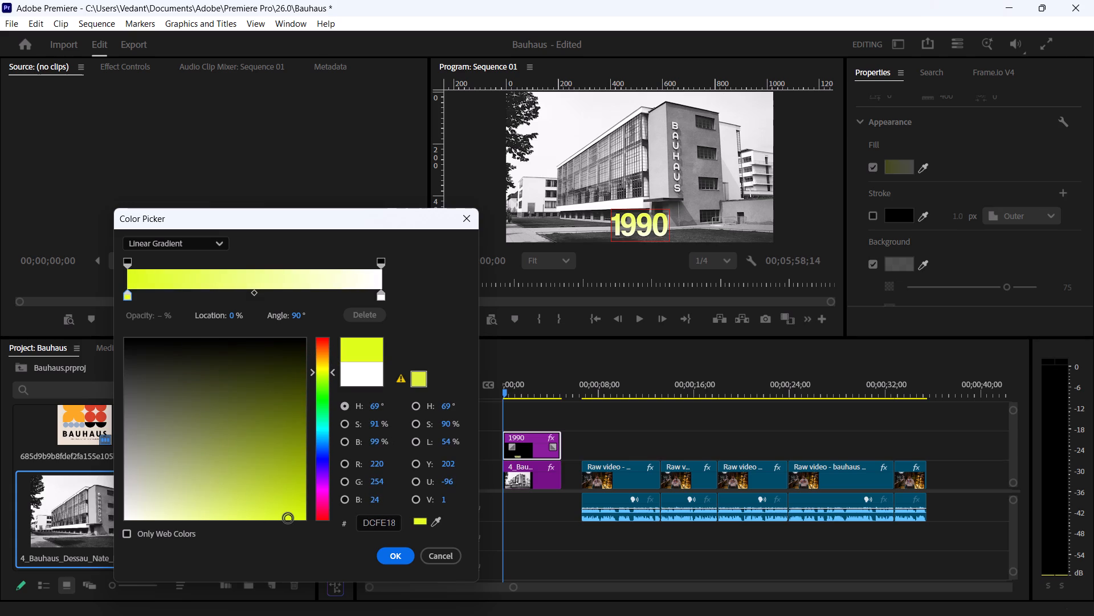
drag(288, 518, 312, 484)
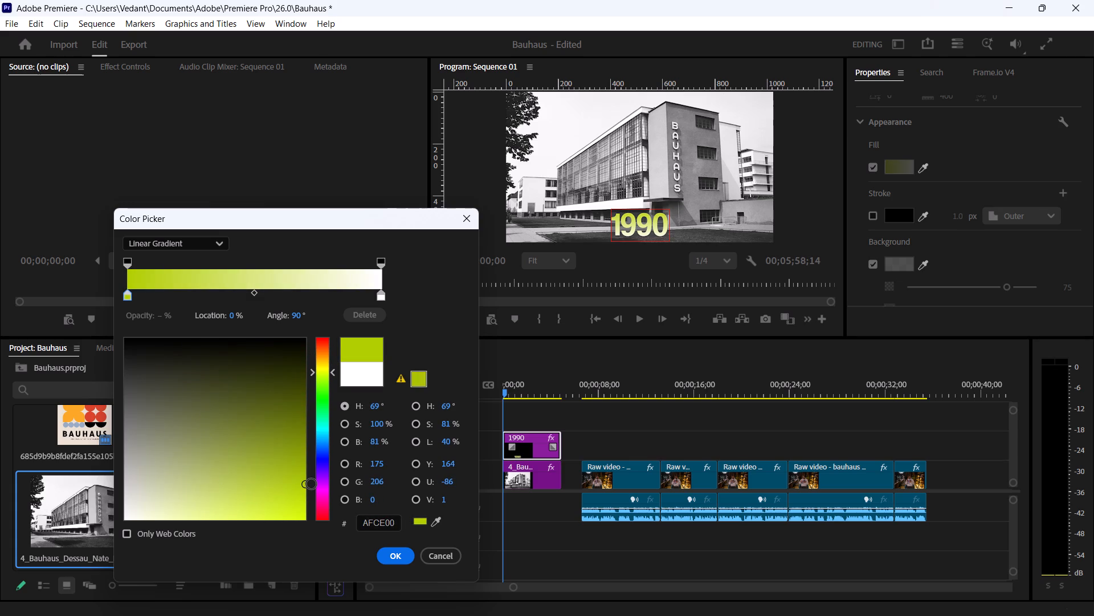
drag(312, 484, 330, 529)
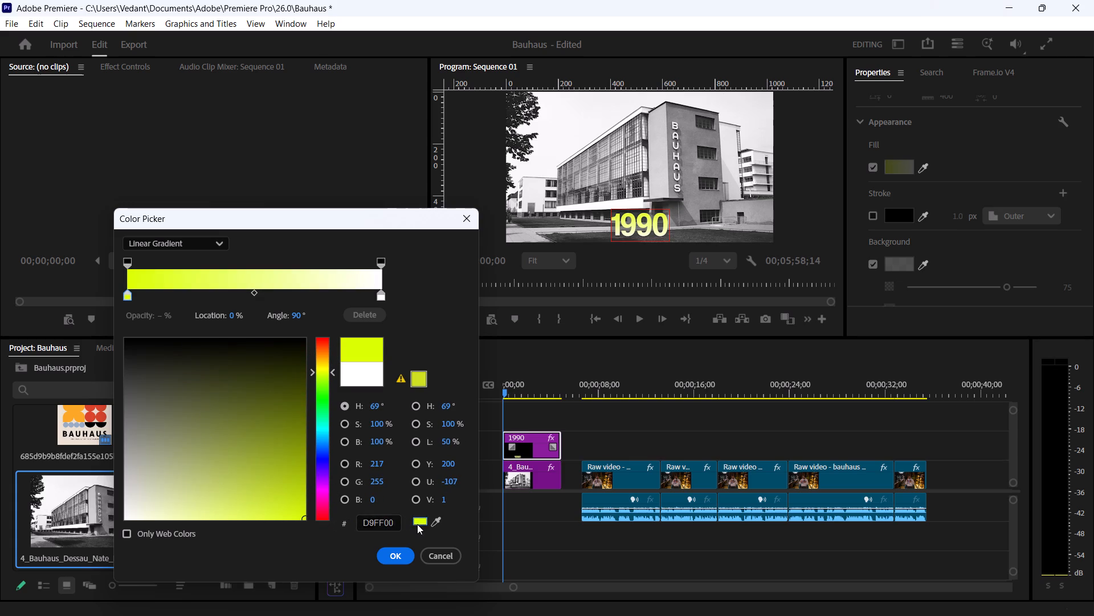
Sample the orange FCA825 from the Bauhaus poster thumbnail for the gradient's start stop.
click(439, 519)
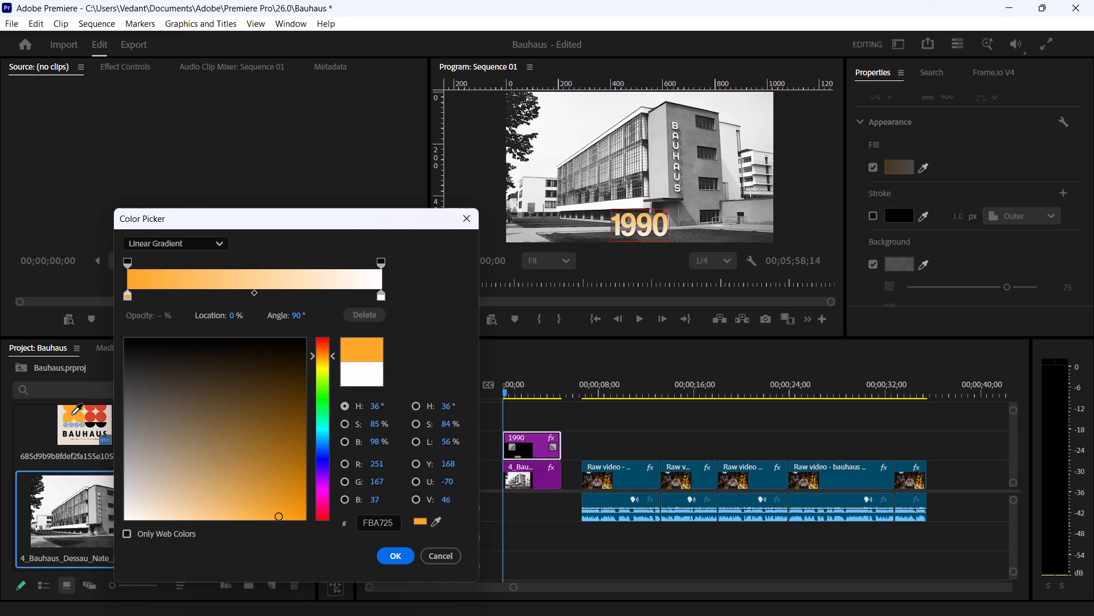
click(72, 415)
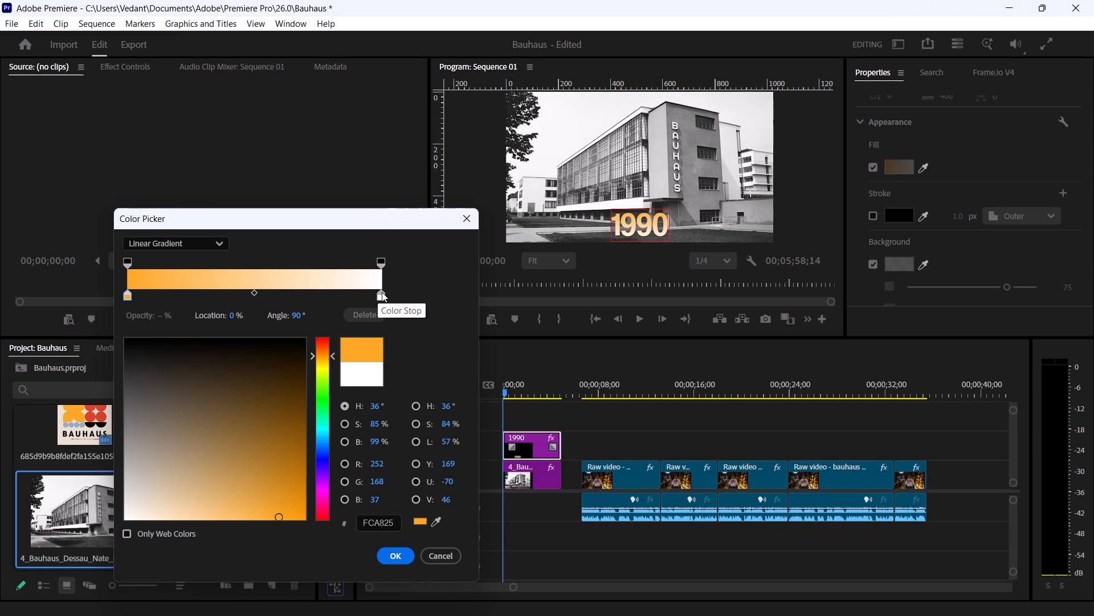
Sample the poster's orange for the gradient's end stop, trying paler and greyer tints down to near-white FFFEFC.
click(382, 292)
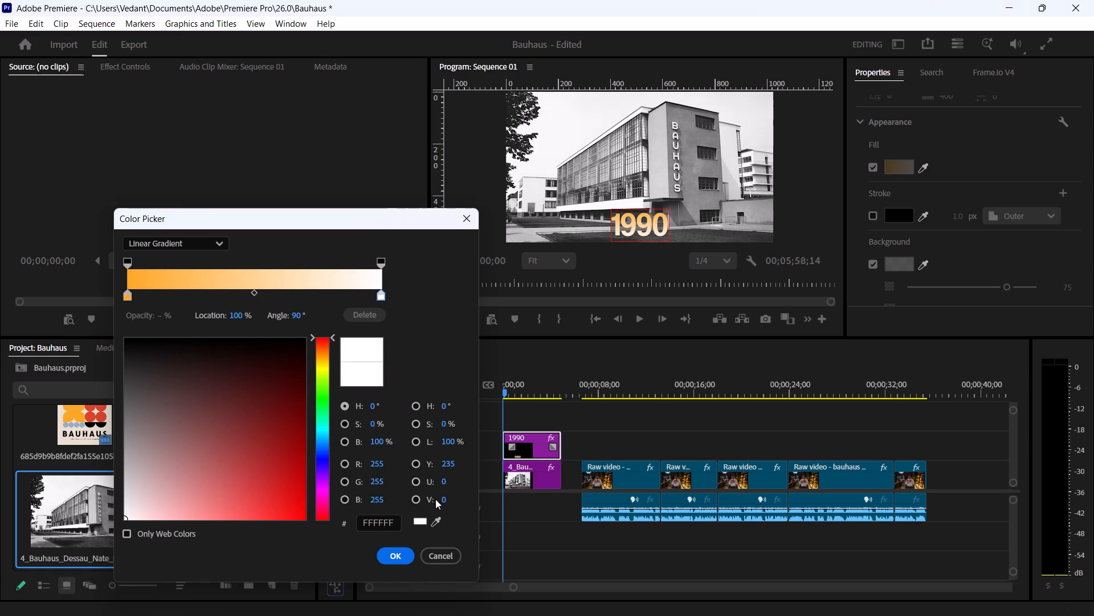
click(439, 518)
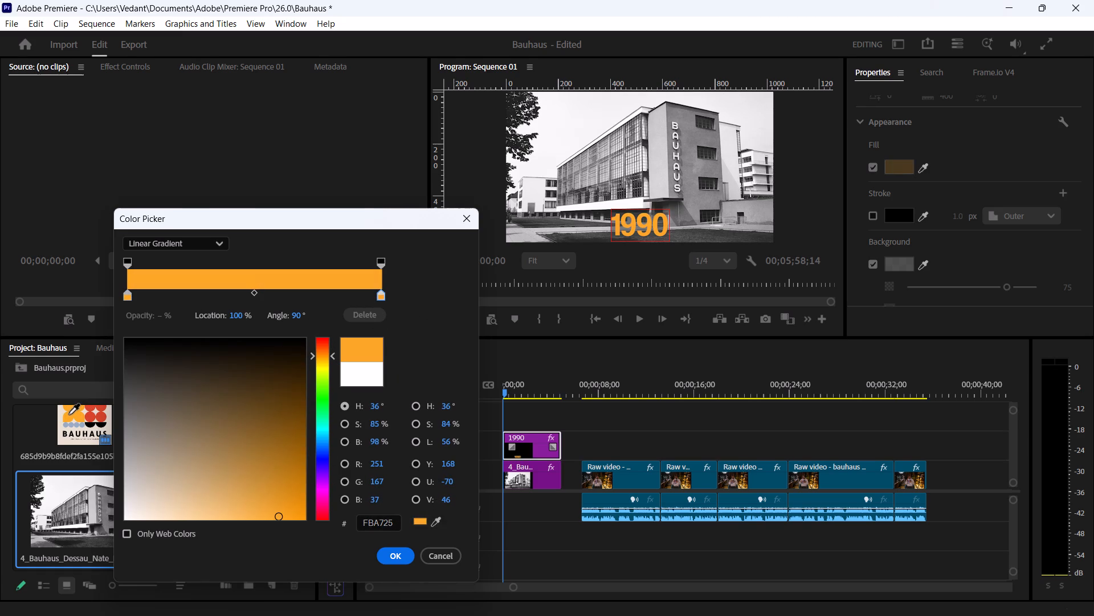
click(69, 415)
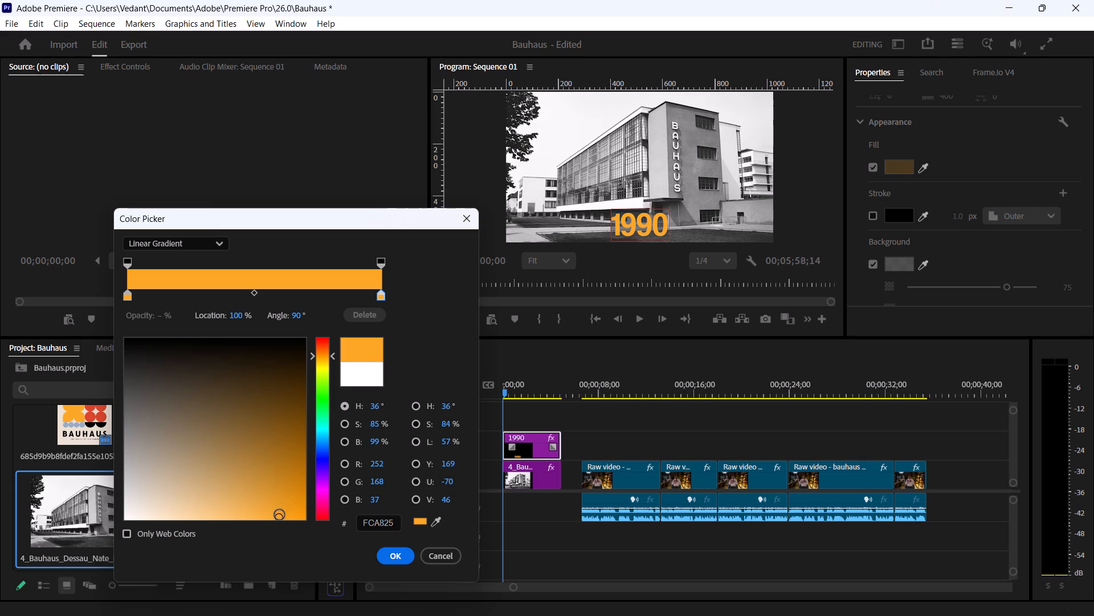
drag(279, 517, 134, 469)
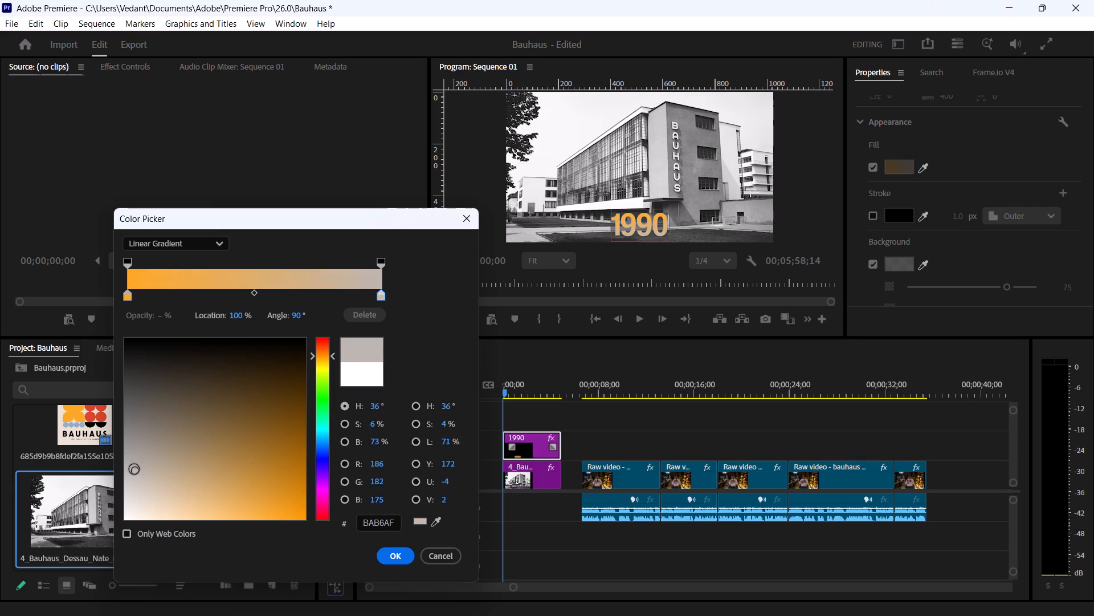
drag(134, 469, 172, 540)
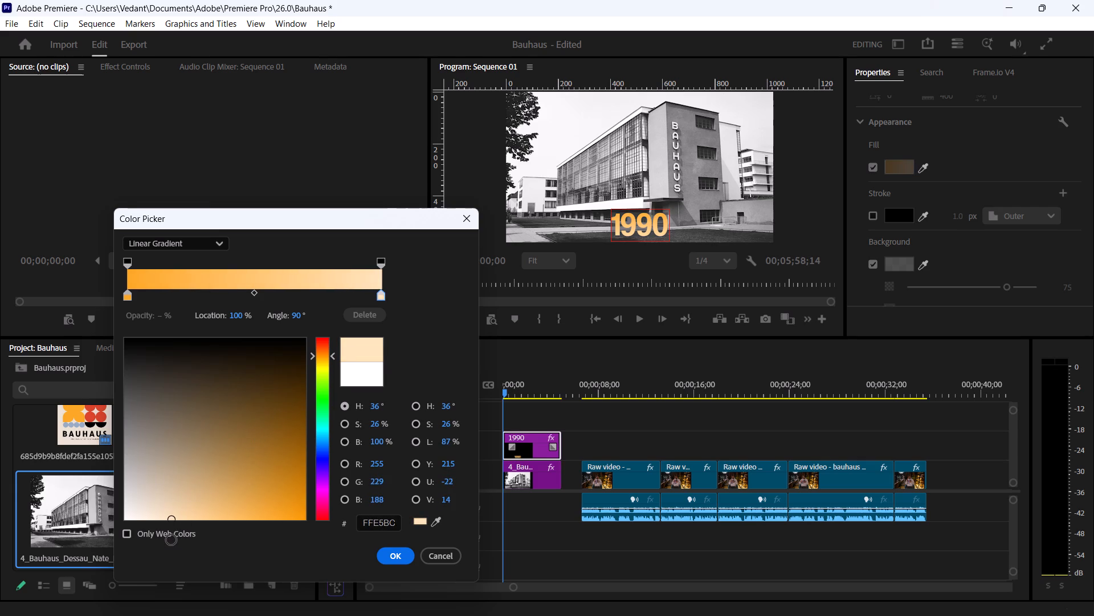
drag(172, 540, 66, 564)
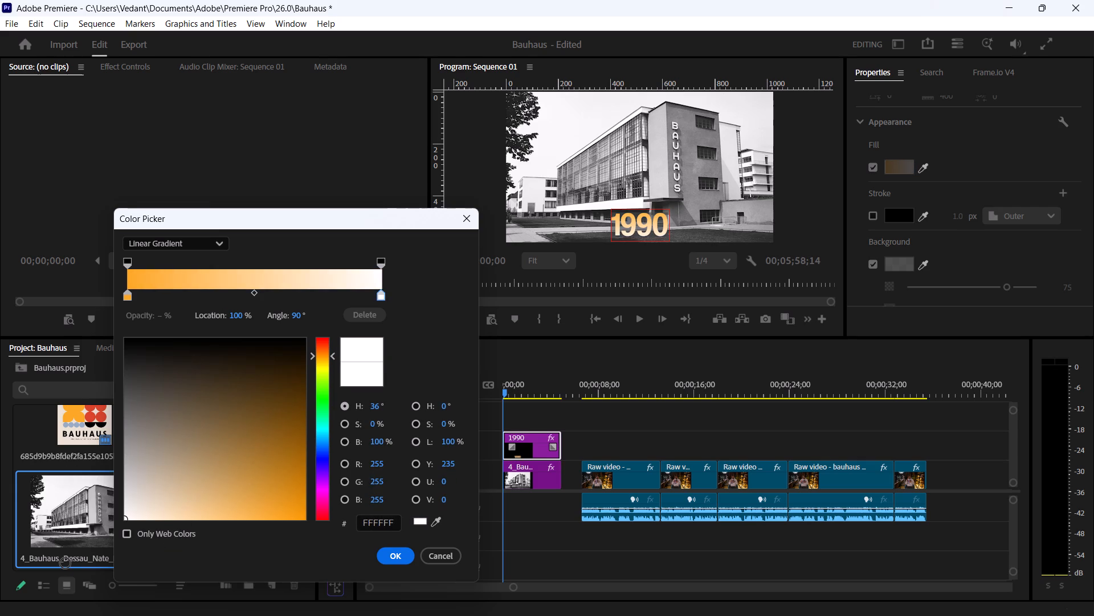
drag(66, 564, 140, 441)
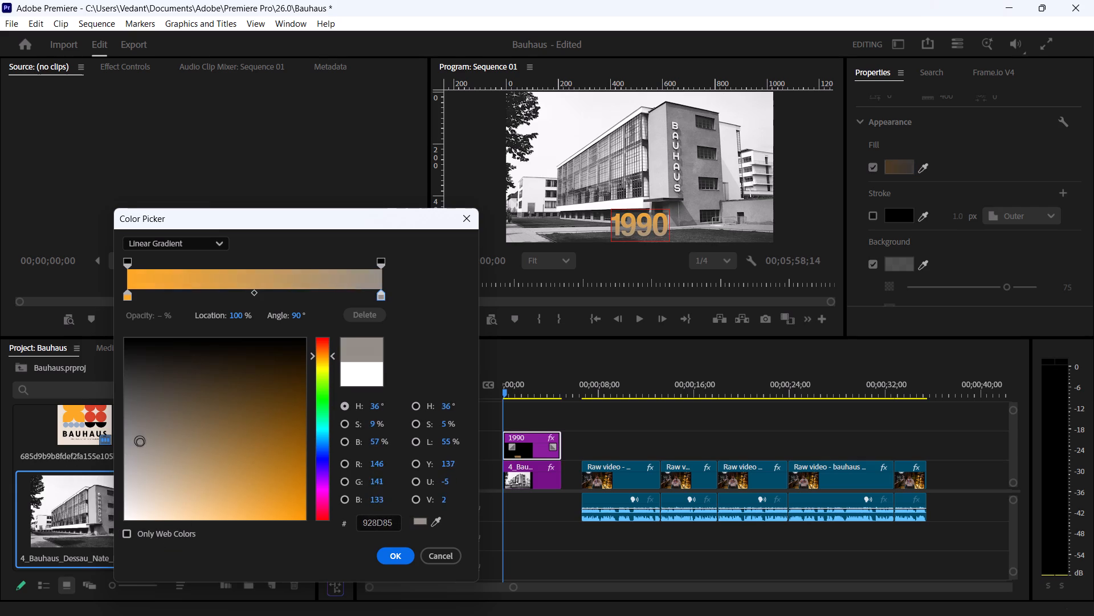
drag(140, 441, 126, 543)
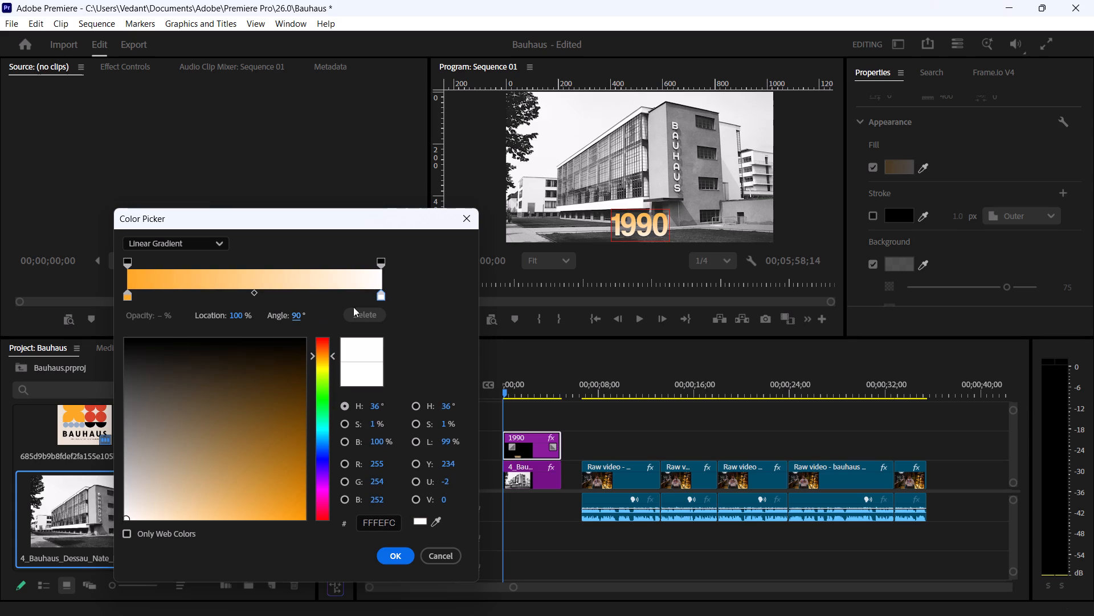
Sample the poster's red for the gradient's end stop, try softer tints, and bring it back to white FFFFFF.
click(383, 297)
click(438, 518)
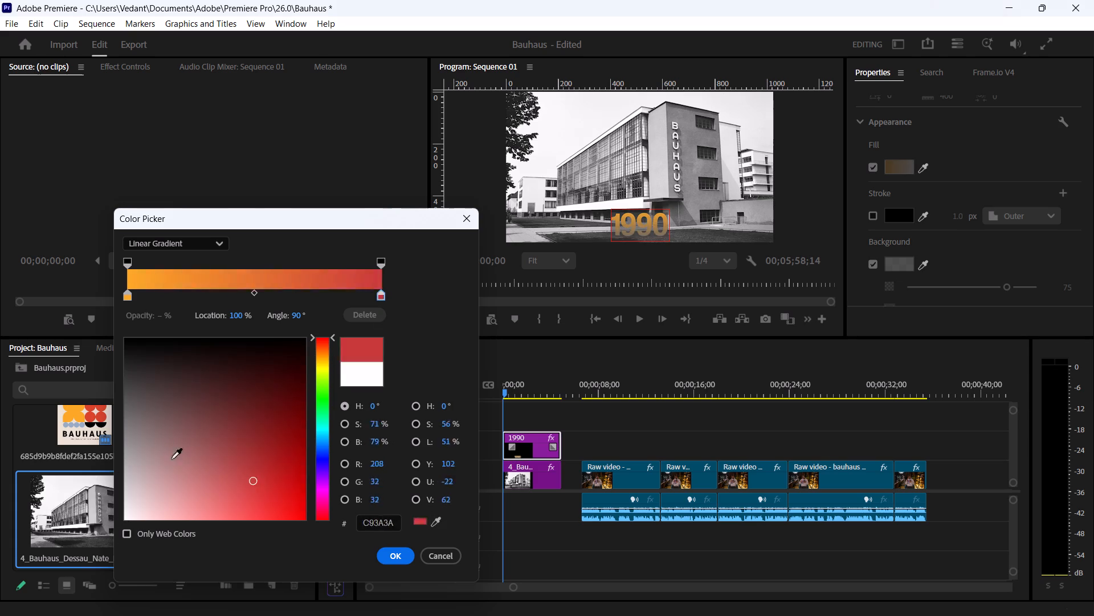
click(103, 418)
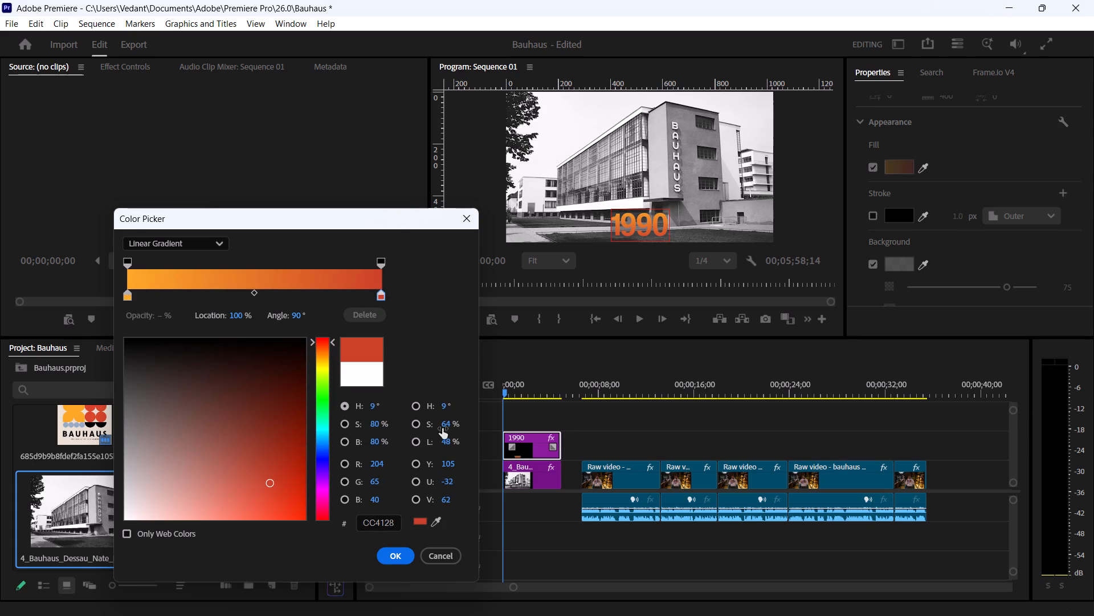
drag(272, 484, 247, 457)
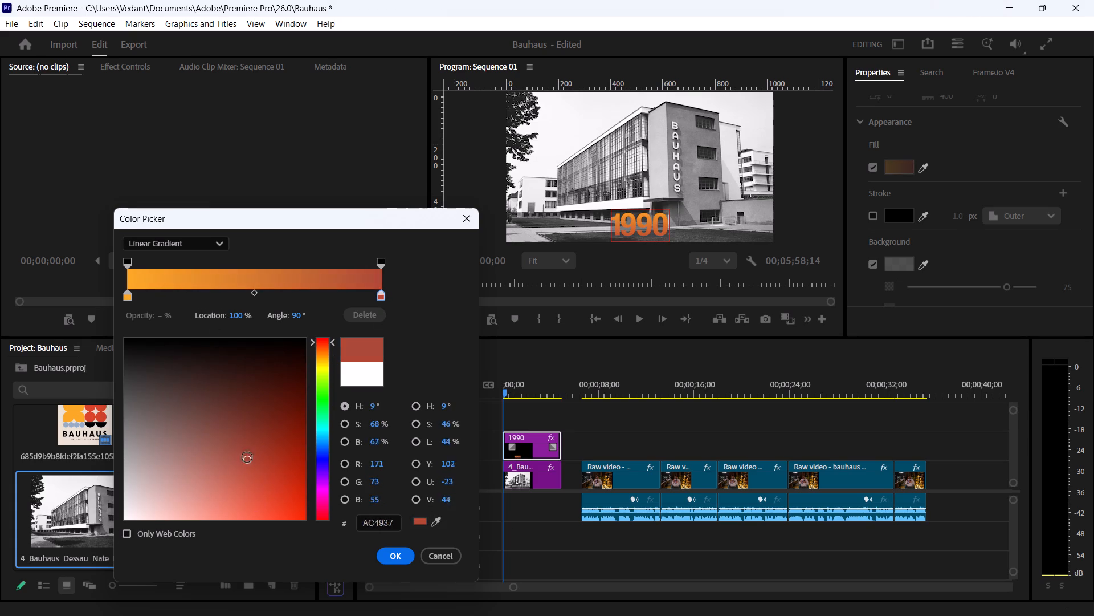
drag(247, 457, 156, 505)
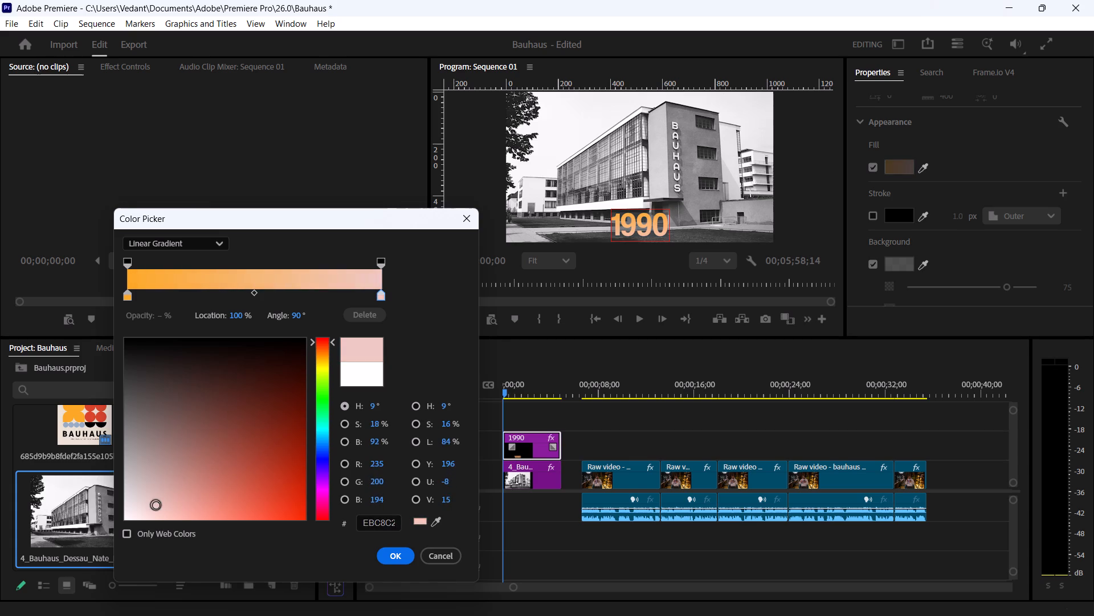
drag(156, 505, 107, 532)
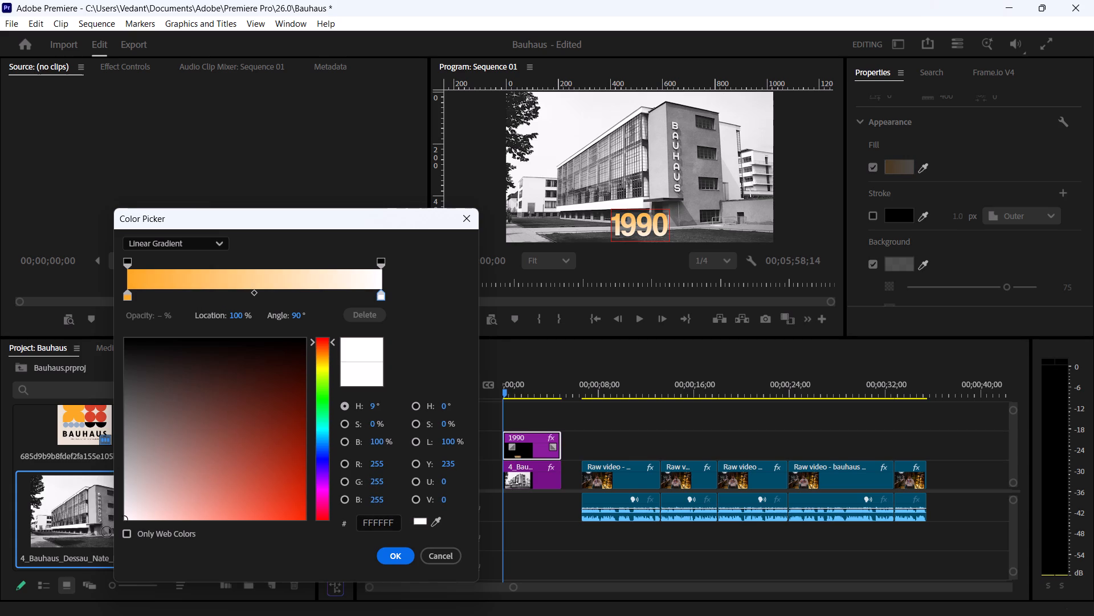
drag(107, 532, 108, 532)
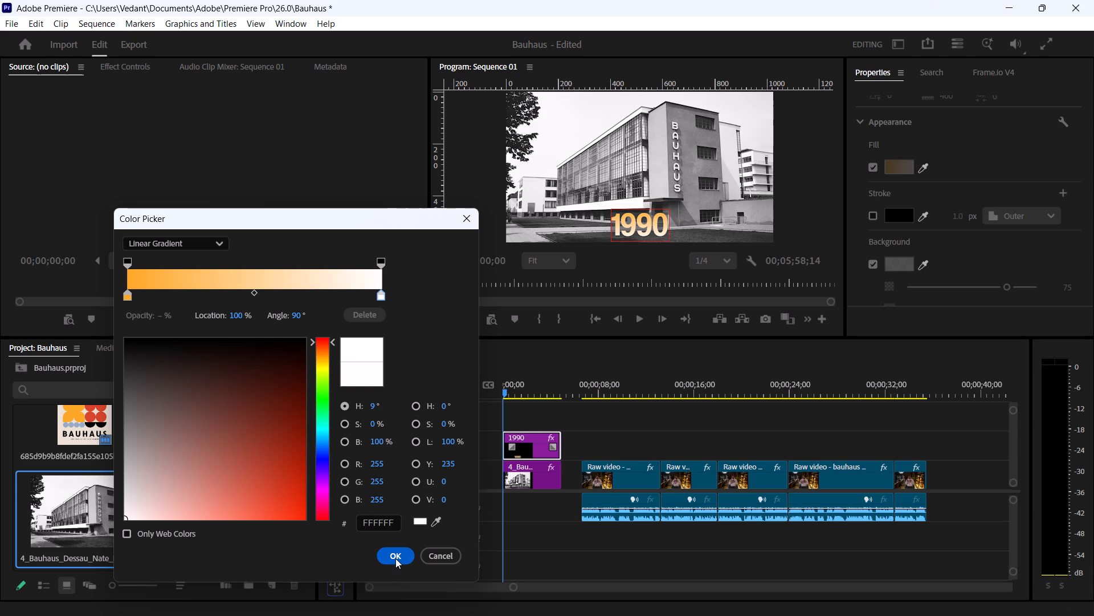
Sample the poster's red for the gradient's start stop and intensify it to FF2800.
click(130, 295)
click(435, 521)
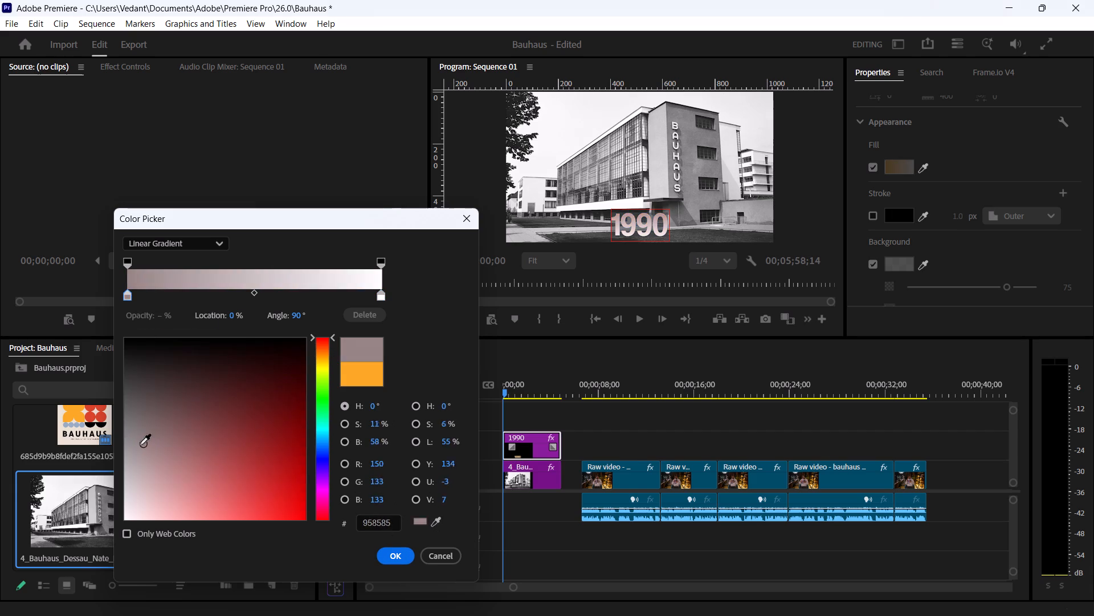
click(101, 416)
drag(270, 482, 299, 502)
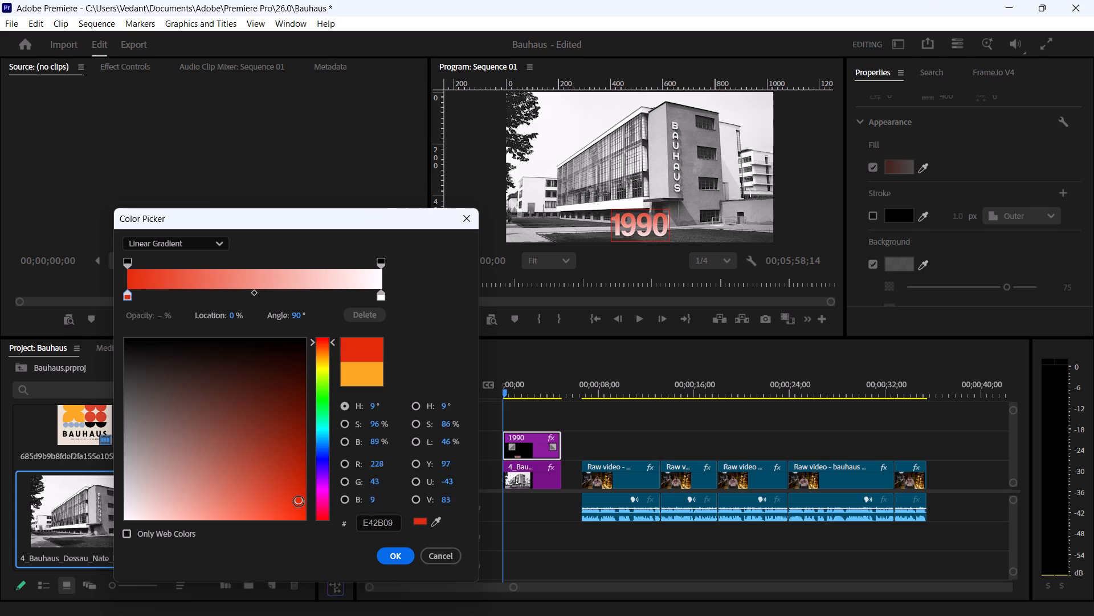
drag(299, 502, 327, 540)
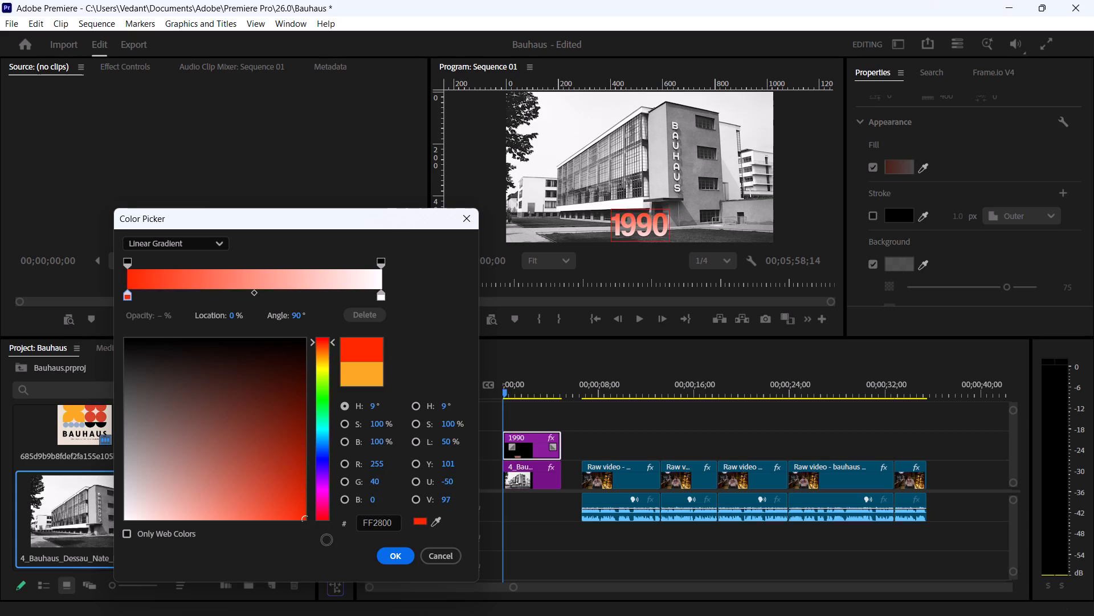
drag(327, 540, 326, 558)
drag(330, 221, 523, 212)
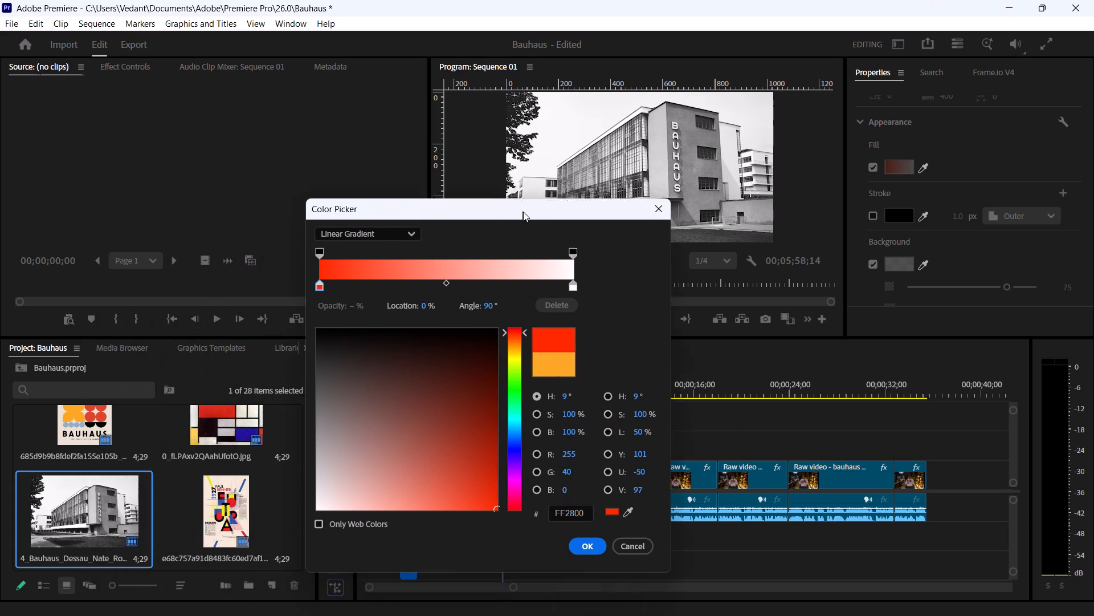
drag(523, 212, 572, 190)
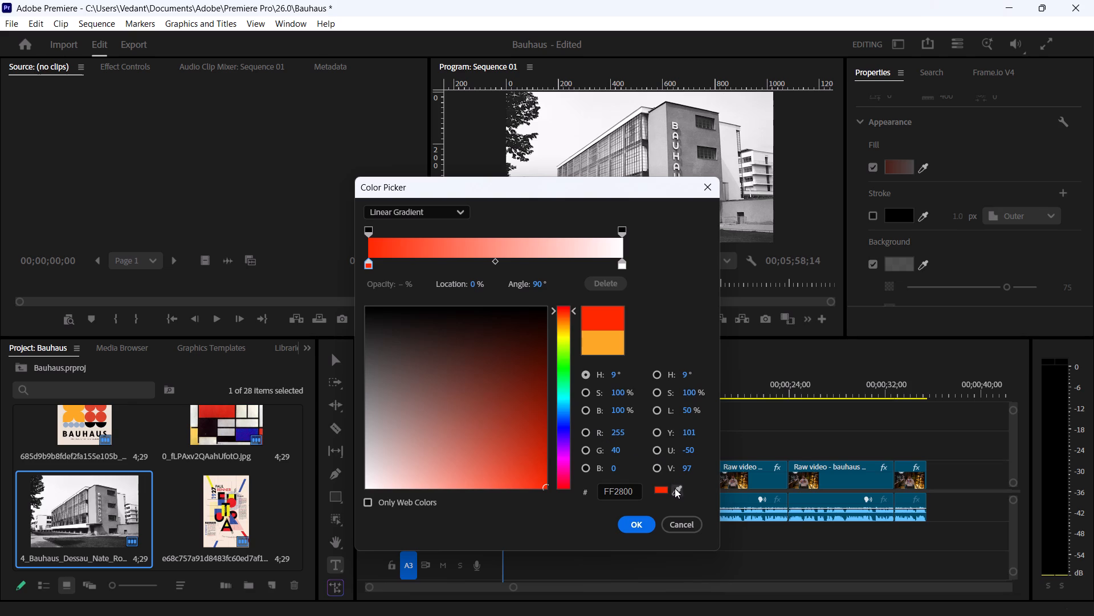
Sample a yellow, EDE91A, for the gradient's start stop and apply the gradient fill to the 1990 title.
drag(543, 191, 491, 291)
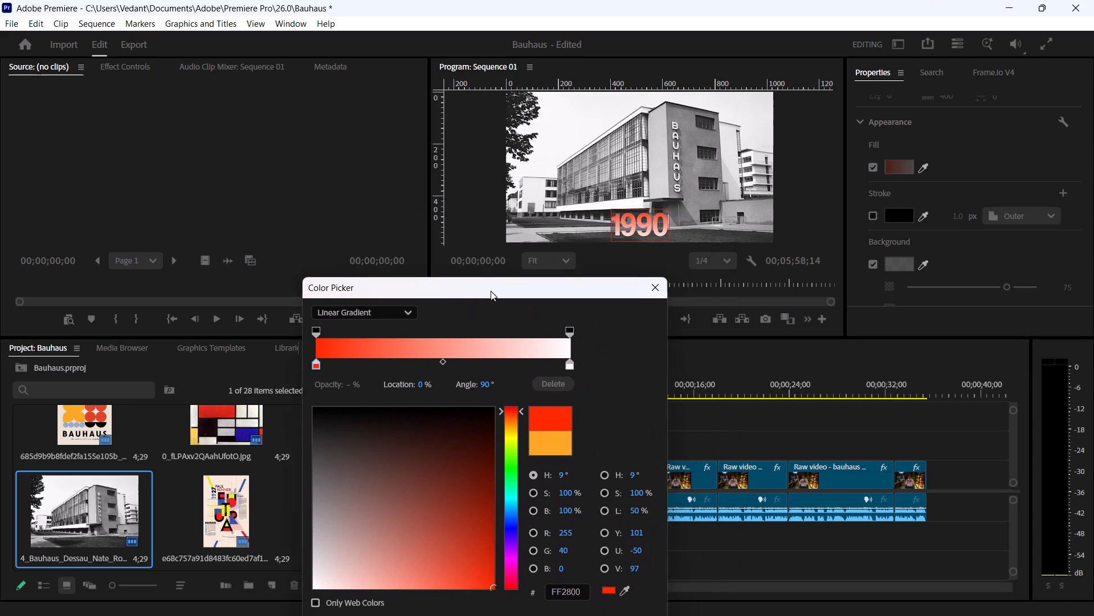
drag(491, 291, 488, 257)
click(626, 554)
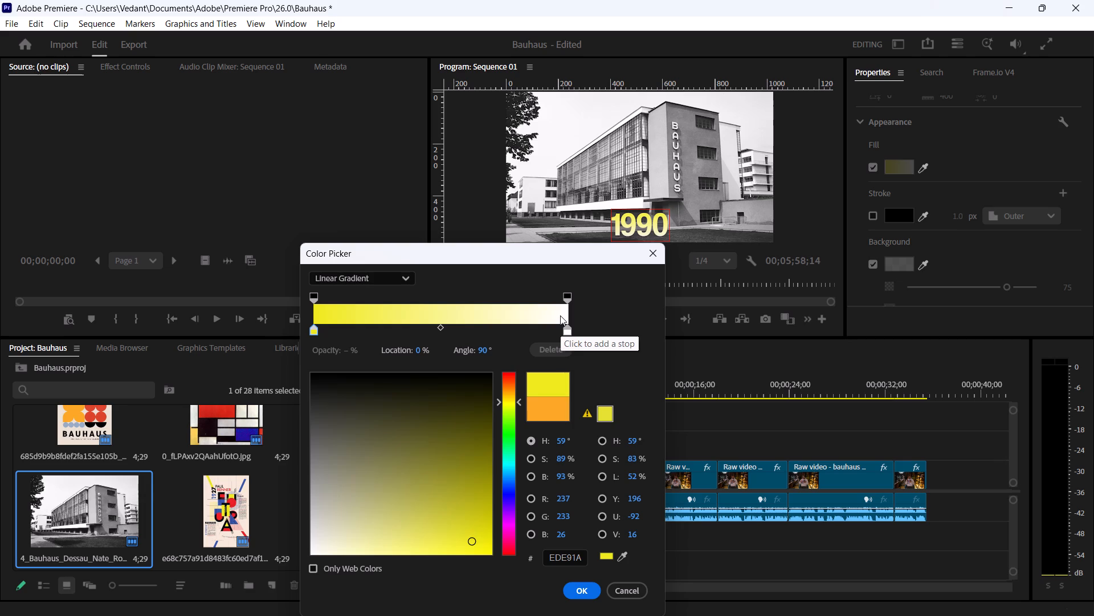
click(580, 584)
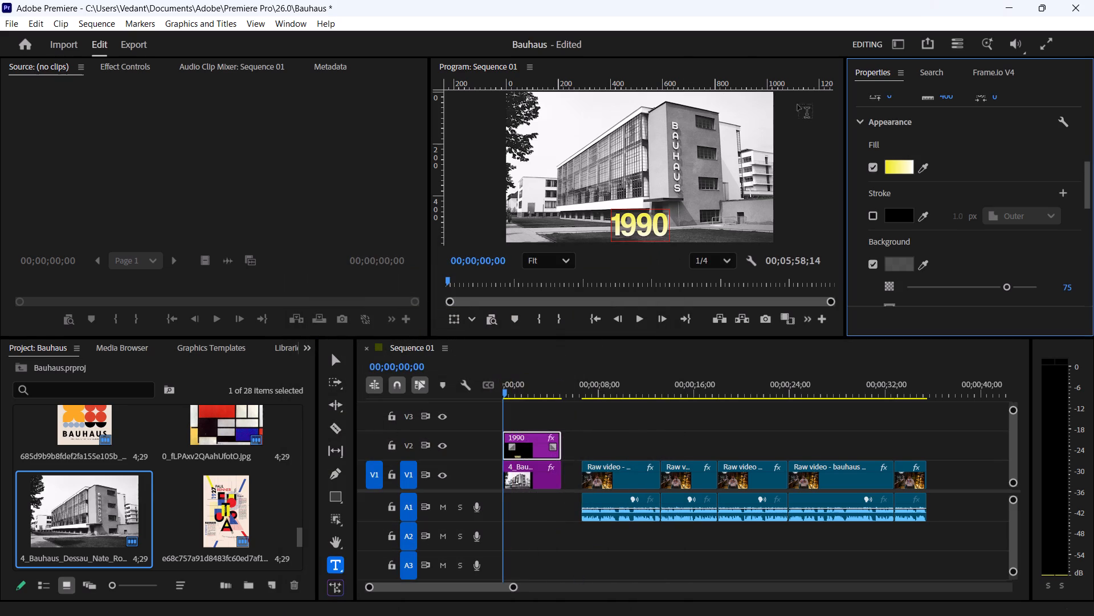
click(991, 170)
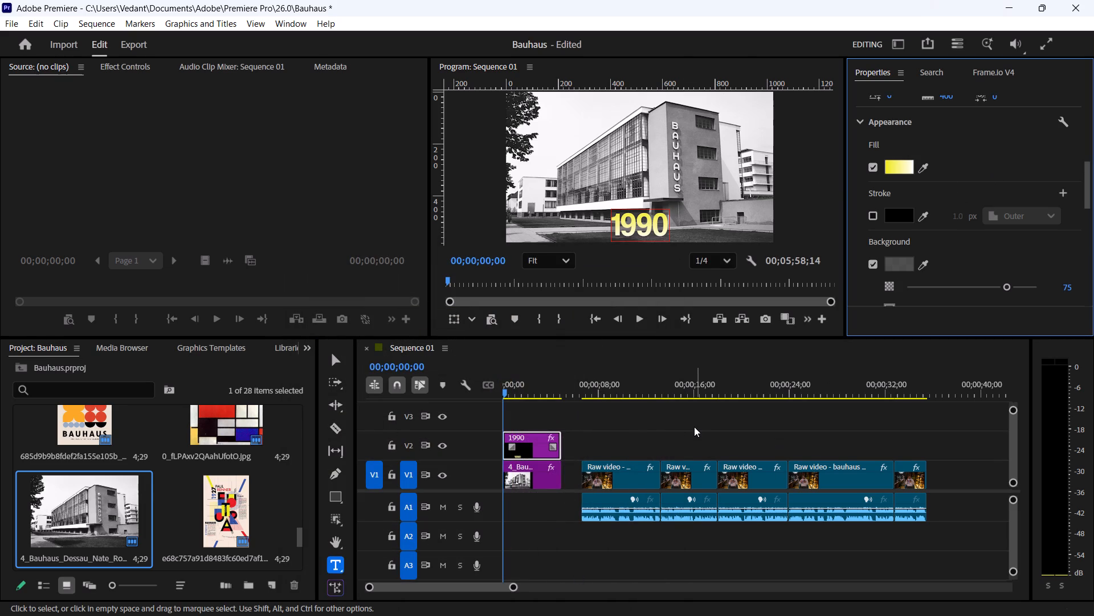
click(694, 425)
Scrub and briefly play the opening to check the yellow title over the building photo, and return to the sequence start.
click(525, 456)
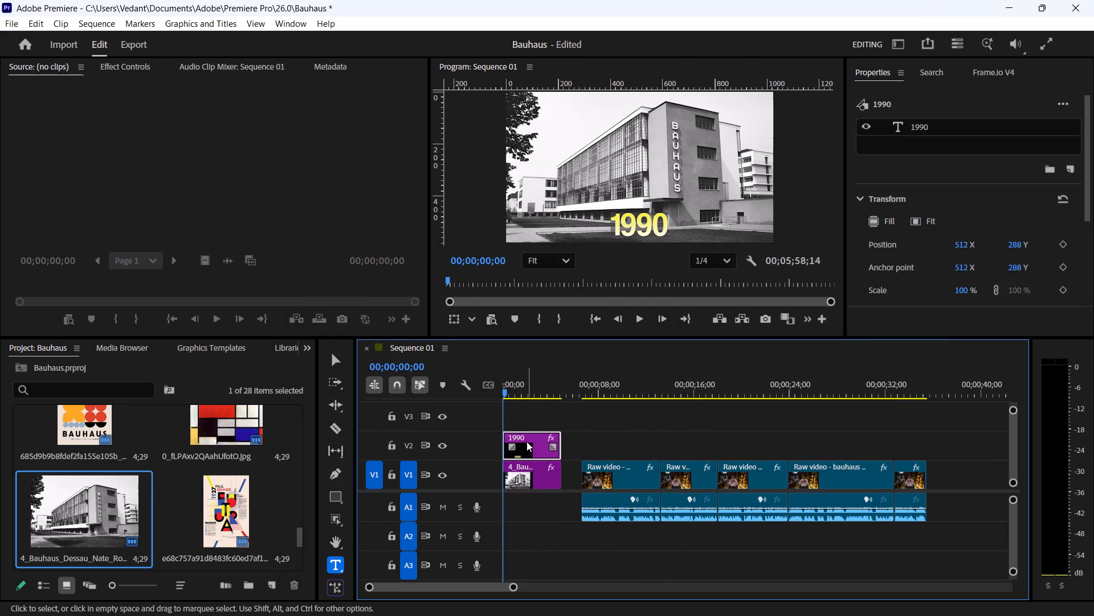
drag(511, 392, 544, 398)
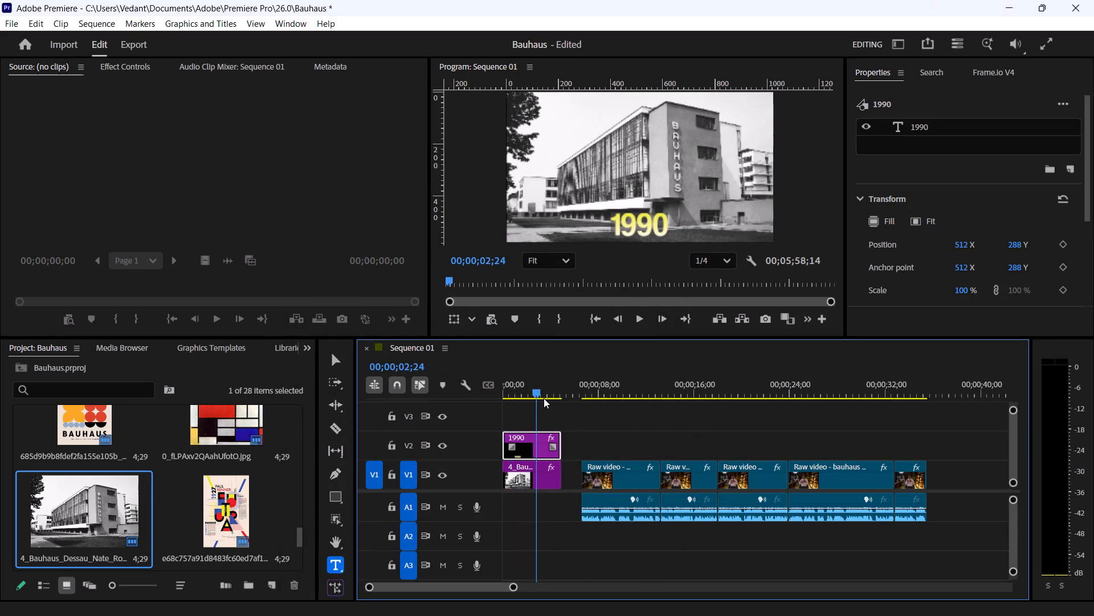
drag(544, 398, 503, 392)
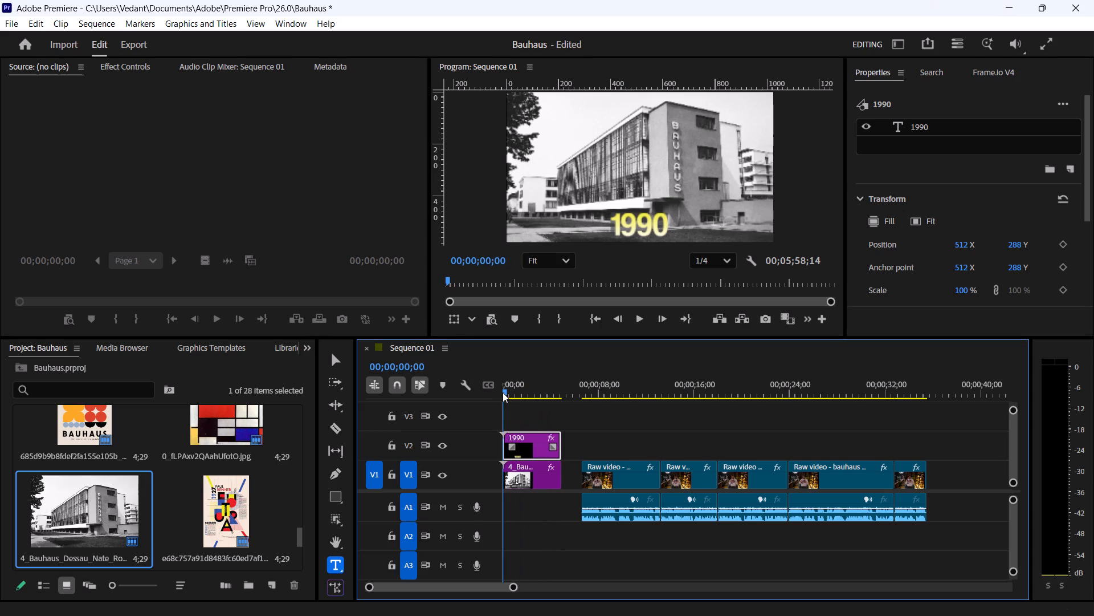
drag(503, 392, 499, 392)
click(599, 434)
key(space)
key(space)
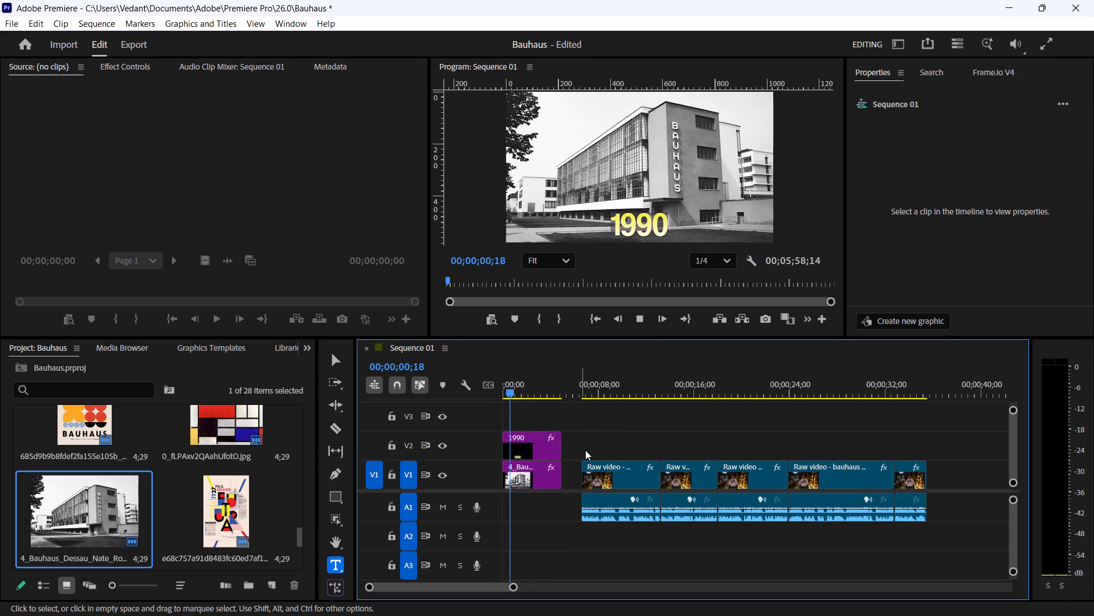
drag(511, 386, 456, 404)
Move the 1990 title and the building photo up one track each, to V3 and V2.
drag(620, 429, 949, 553)
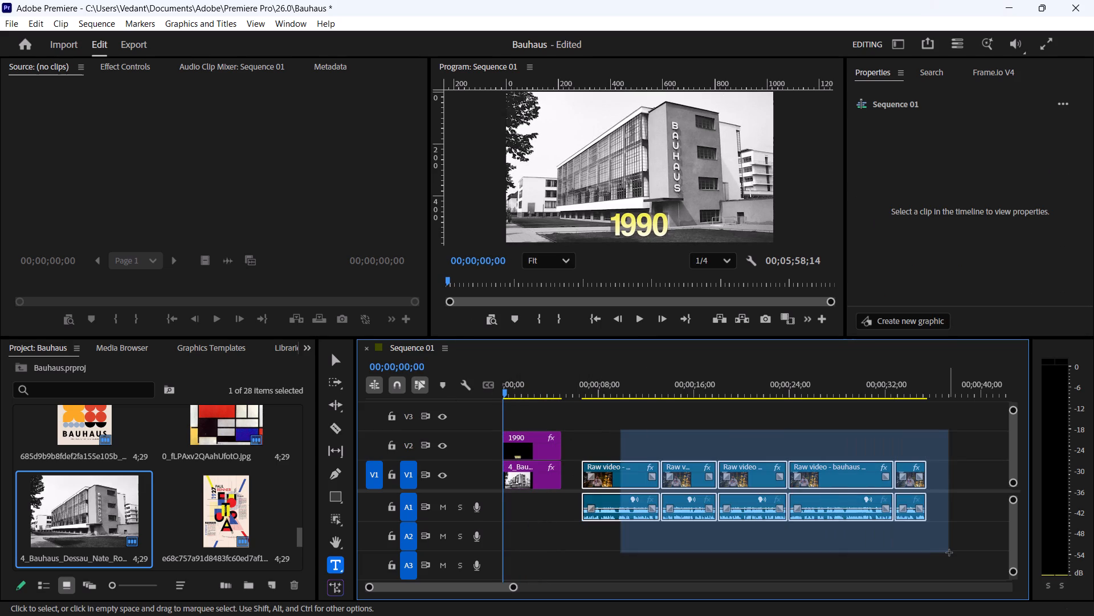
drag(949, 553, 950, 550)
drag(600, 441, 517, 489)
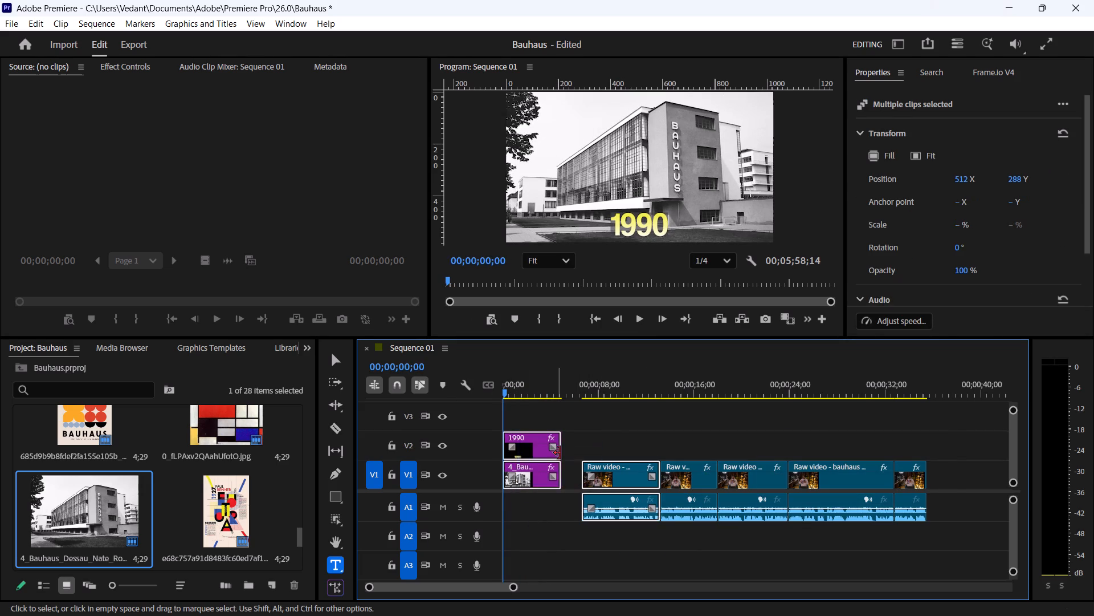
click(569, 435)
click(537, 419)
drag(533, 407, 533, 487)
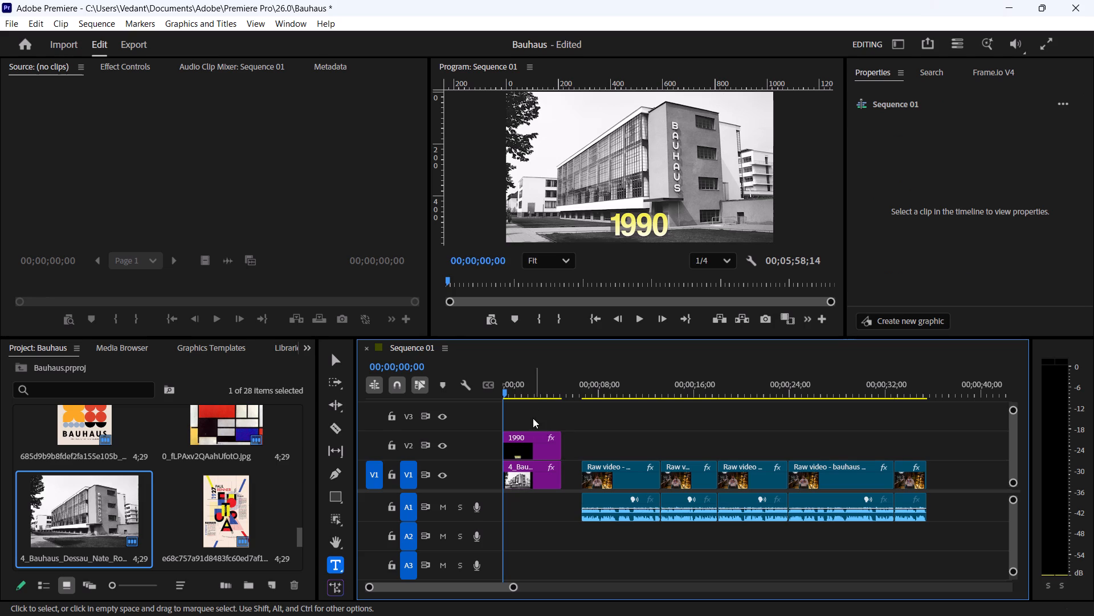
drag(533, 418, 530, 483)
drag(535, 443, 533, 427)
Move all the raw video clips with their audio to the sequence start, beneath the photo and title.
drag(630, 433, 753, 521)
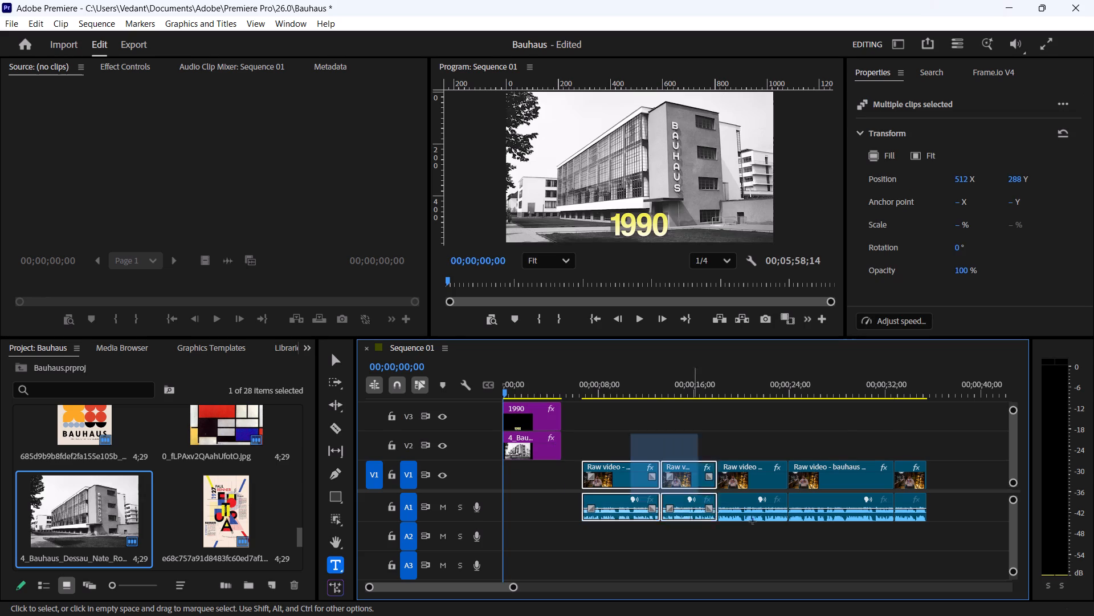
drag(753, 521, 934, 542)
drag(634, 473, 549, 479)
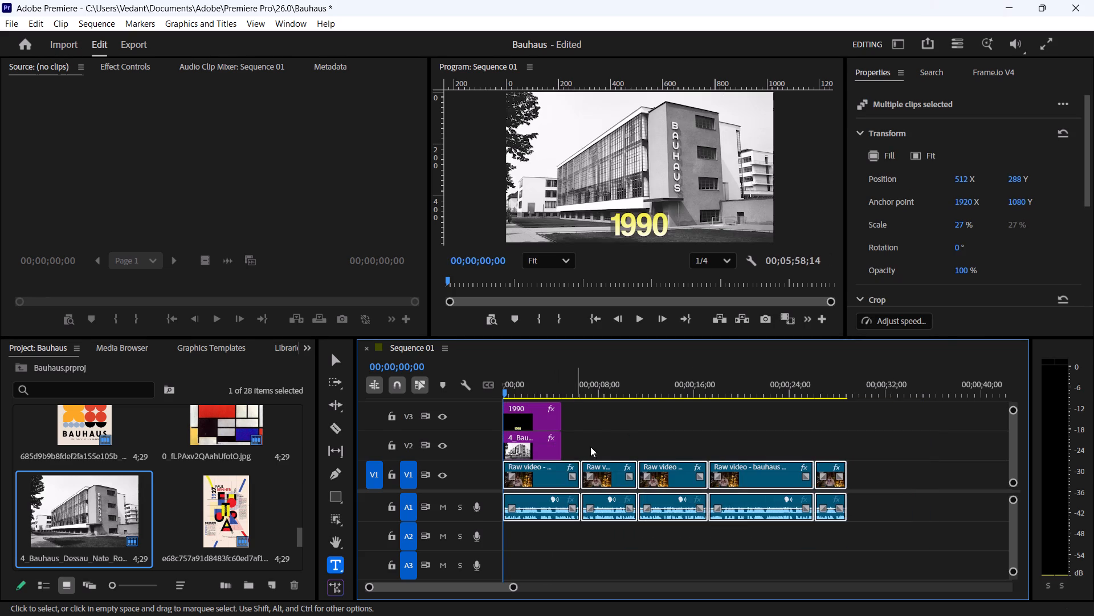
click(602, 435)
Play the opening from the start several times to check the photo and title against the voice, and return to 00;00;00;00.
key(space)
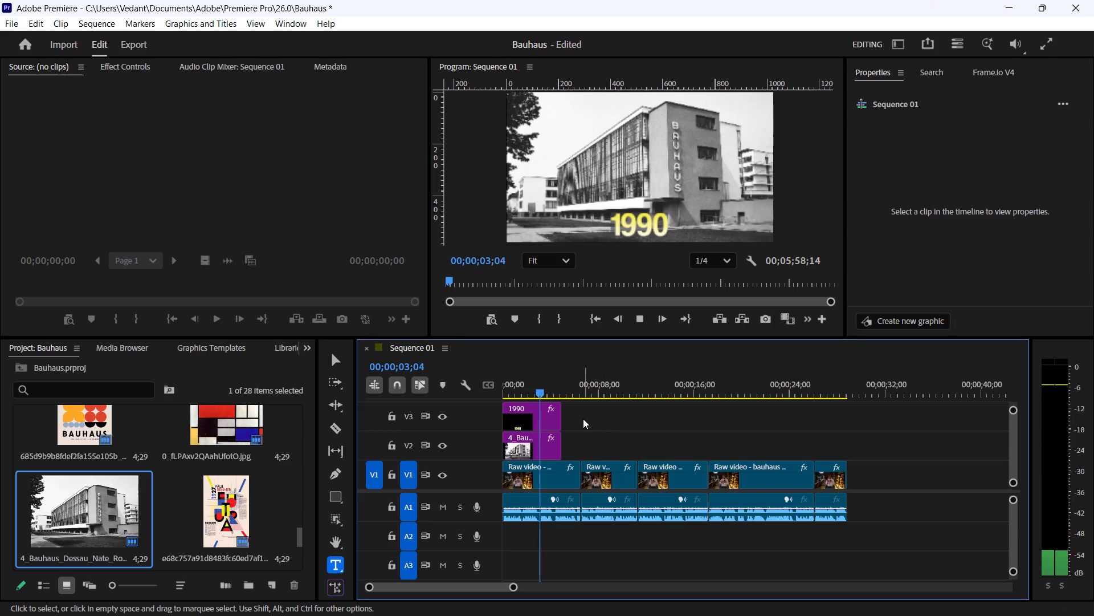
key(space)
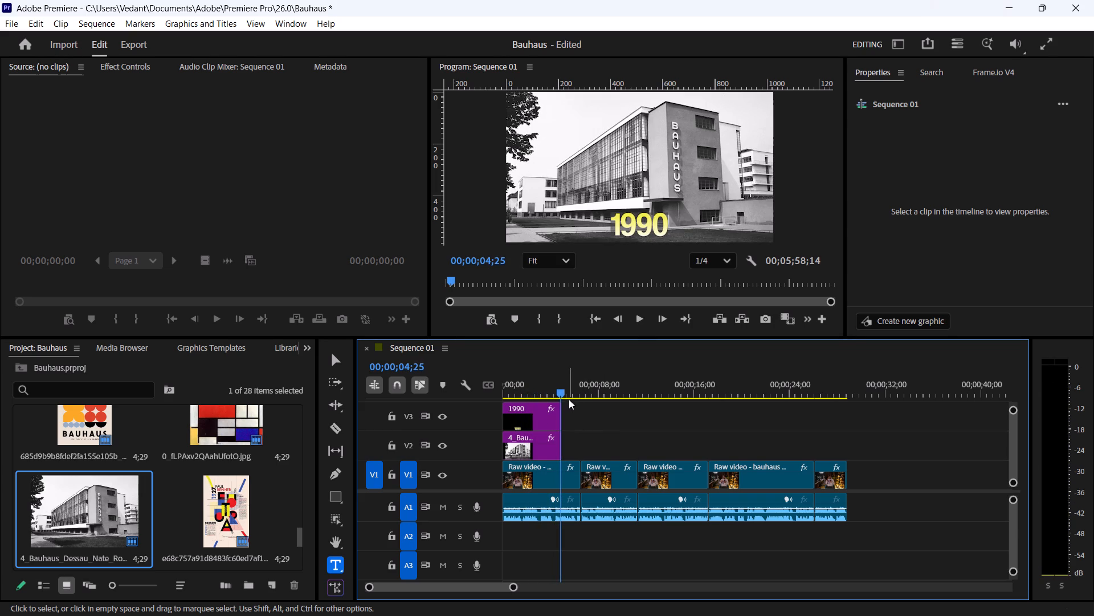
drag(558, 388, 482, 383)
key(space)
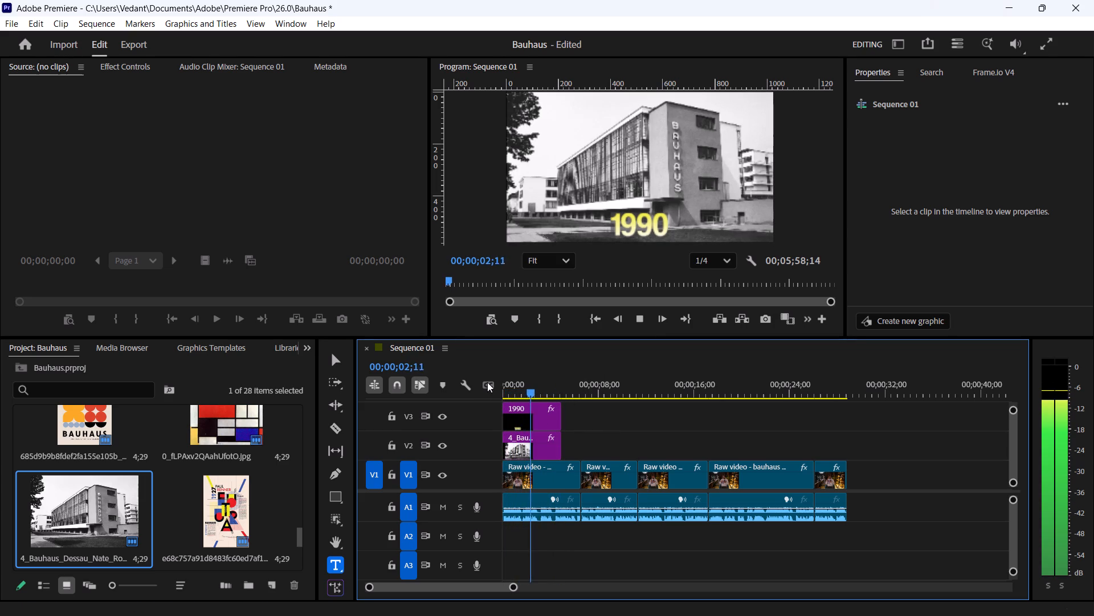
key(space)
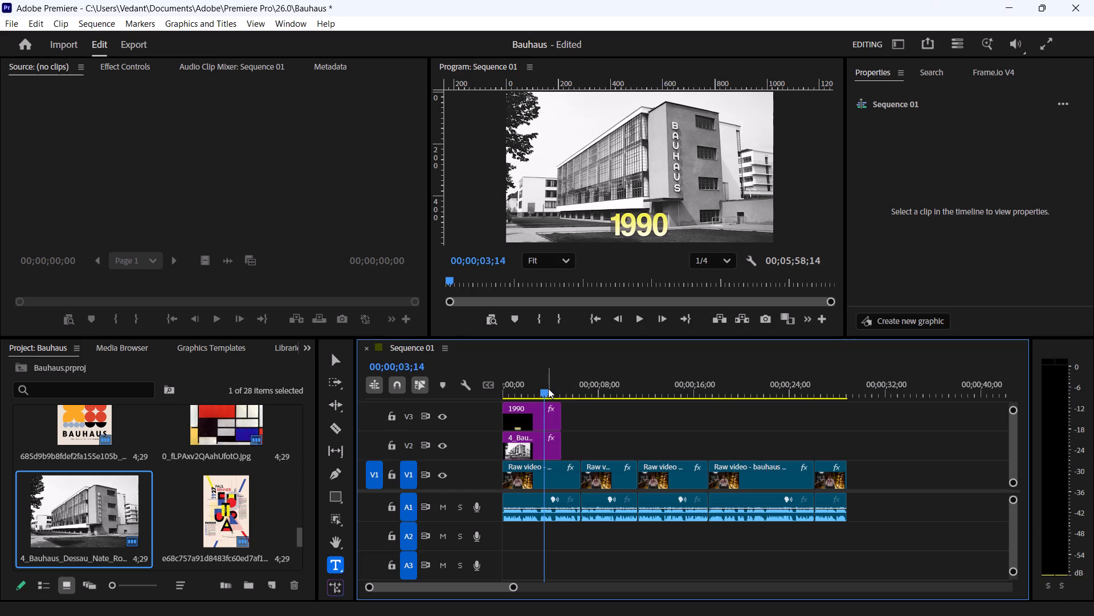
drag(547, 394, 517, 392)
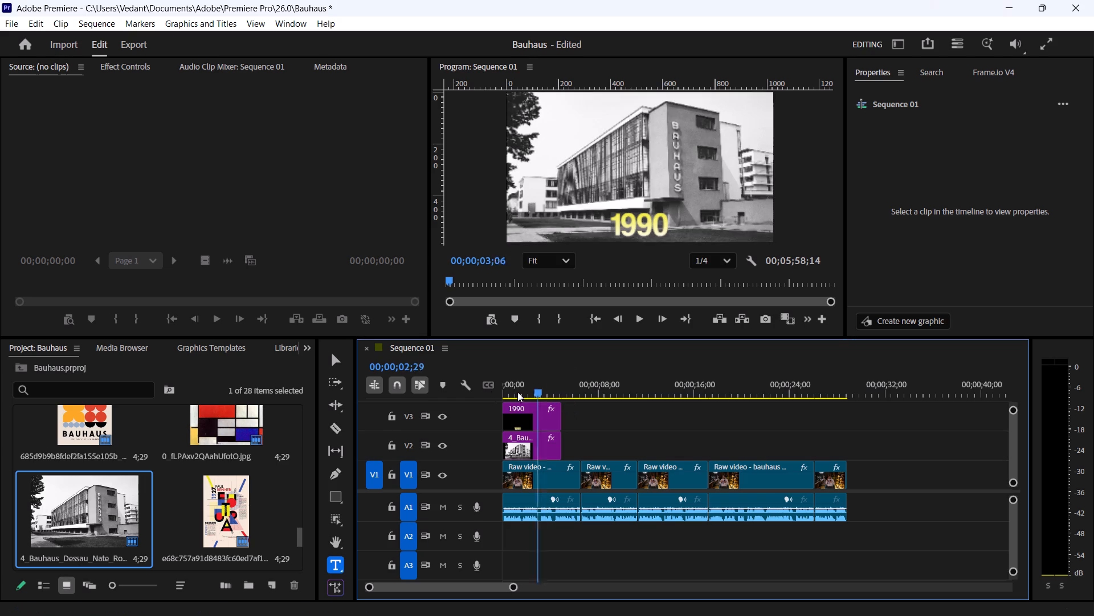
drag(517, 392, 466, 392)
key(space)
key(space)
drag(507, 384, 466, 388)
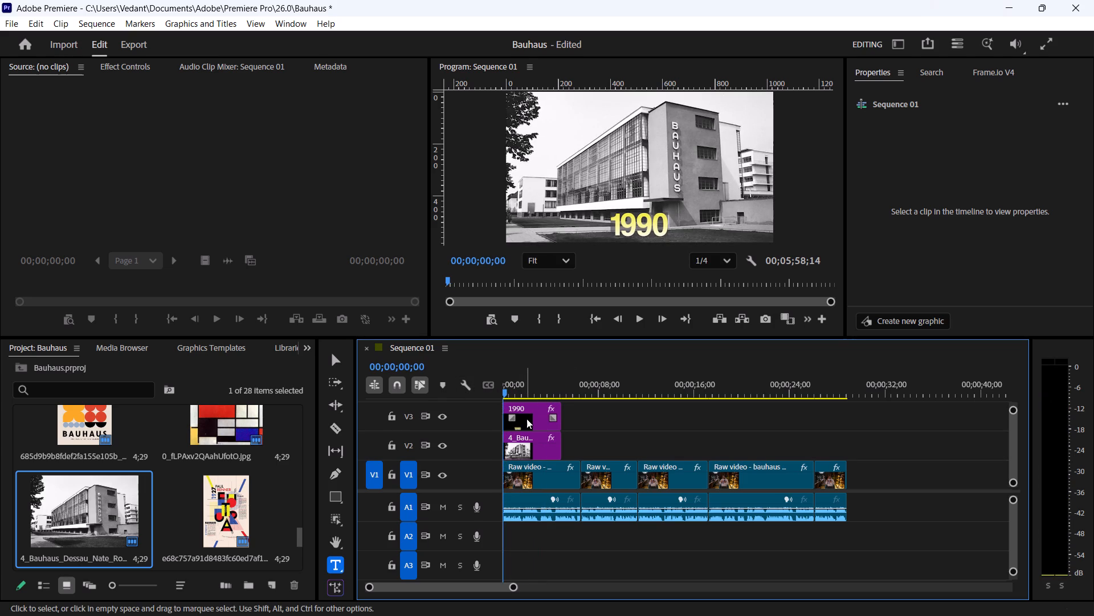
Examine the 1990 title's text properties and its motion, crop and opacity effect controls.
click(526, 419)
click(912, 133)
scroll(904, 190, down, 4)
click(130, 63)
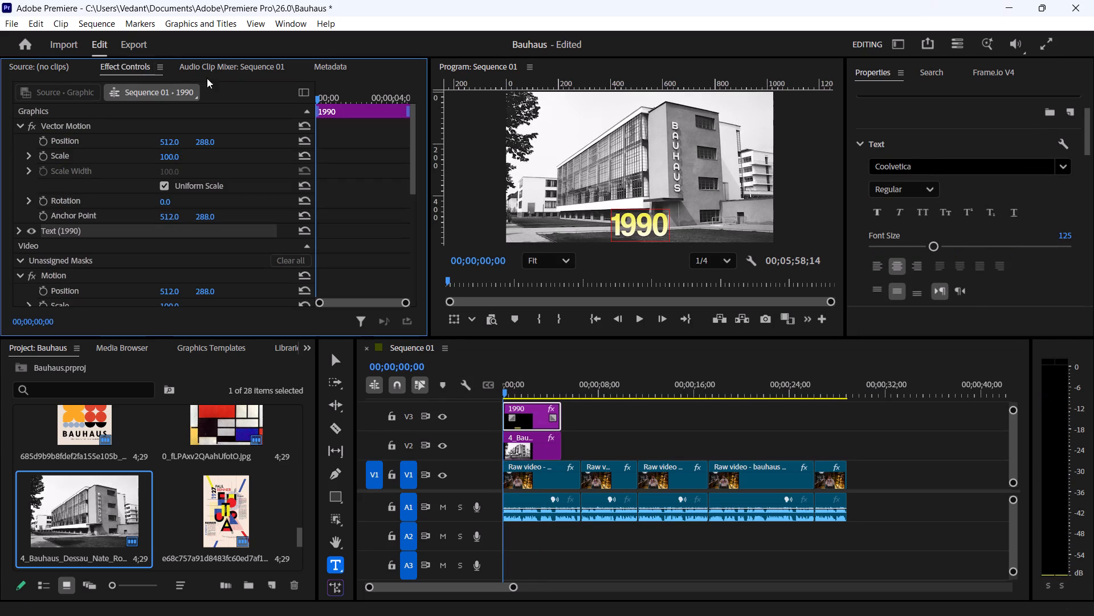
scroll(123, 204, down, 1)
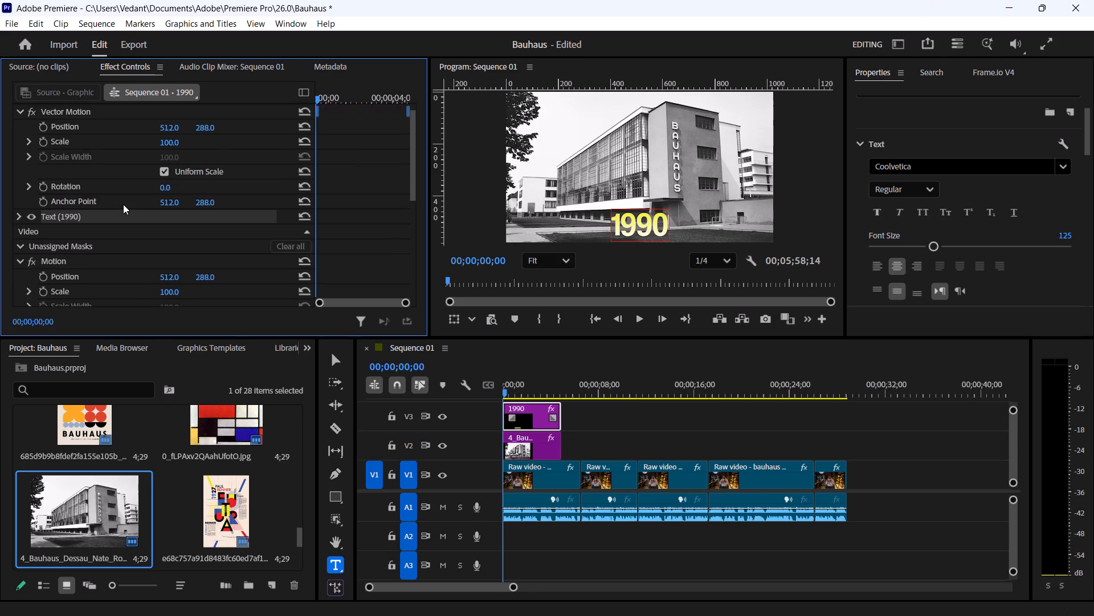
scroll(123, 204, down, 2)
scroll(123, 204, up, 5)
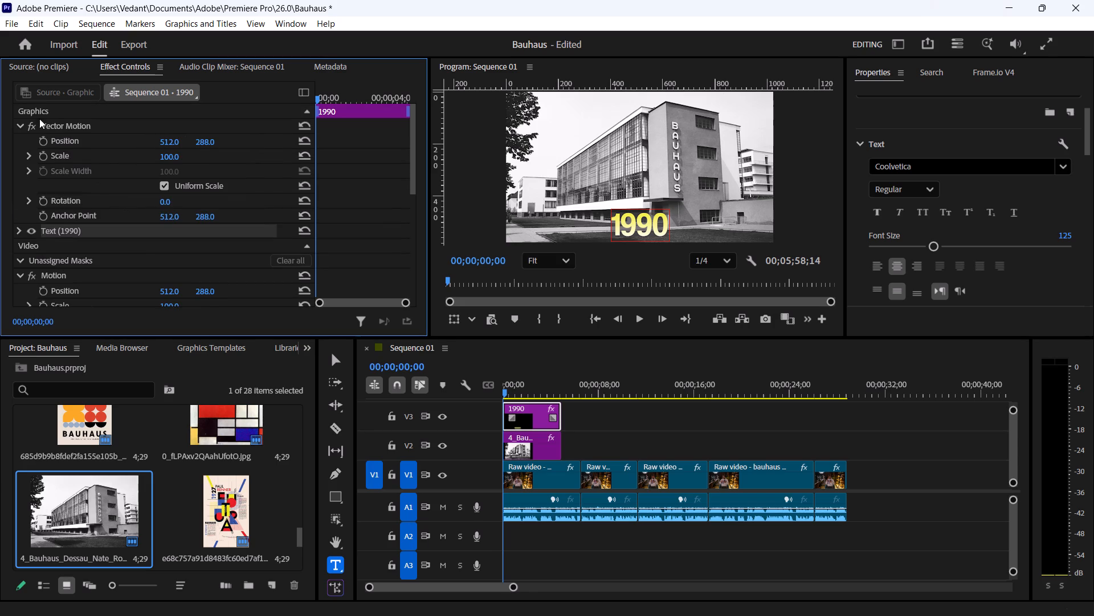
scroll(104, 197, down, 8)
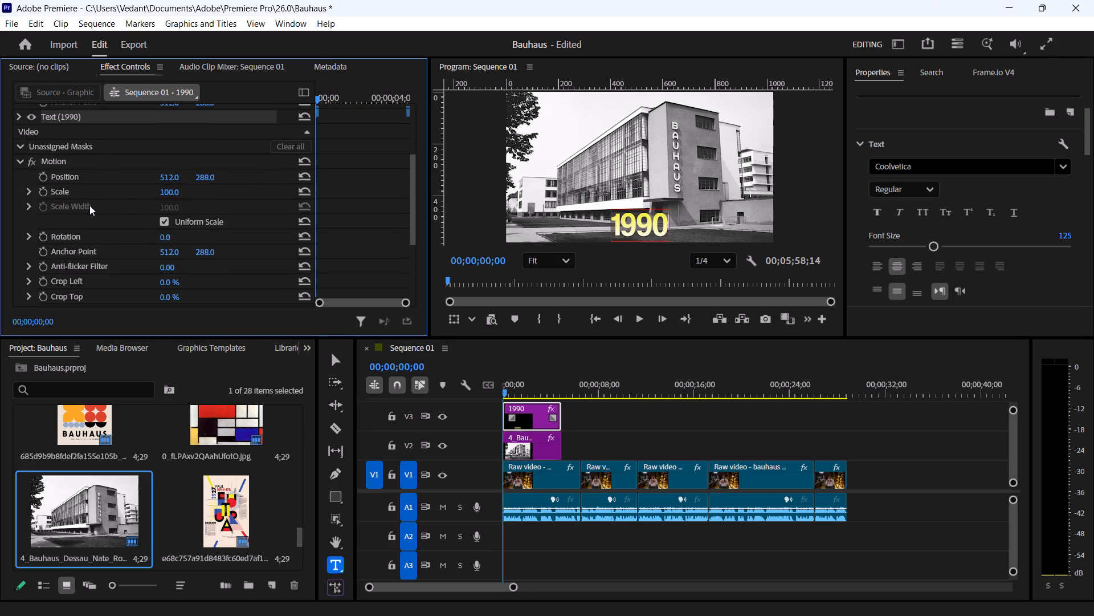
scroll(89, 205, up, 3)
scroll(83, 209, down, 14)
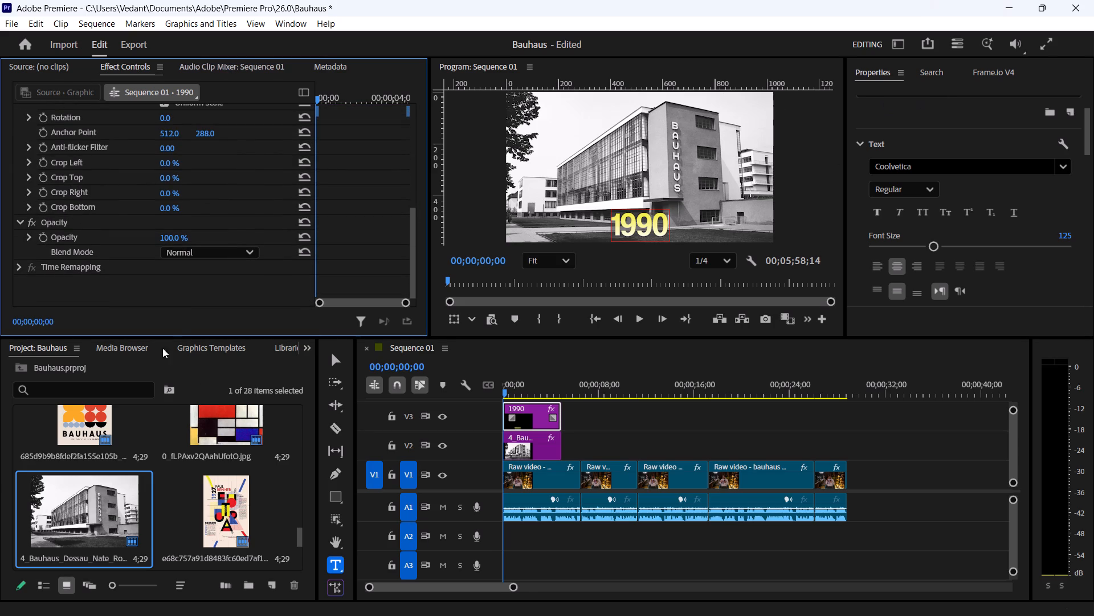
Search the effects for "gaussian" and apply Gaussian Blur from Blur & Sharpen to the 1990 title clip on V3.
click(243, 346)
click(283, 347)
click(289, 348)
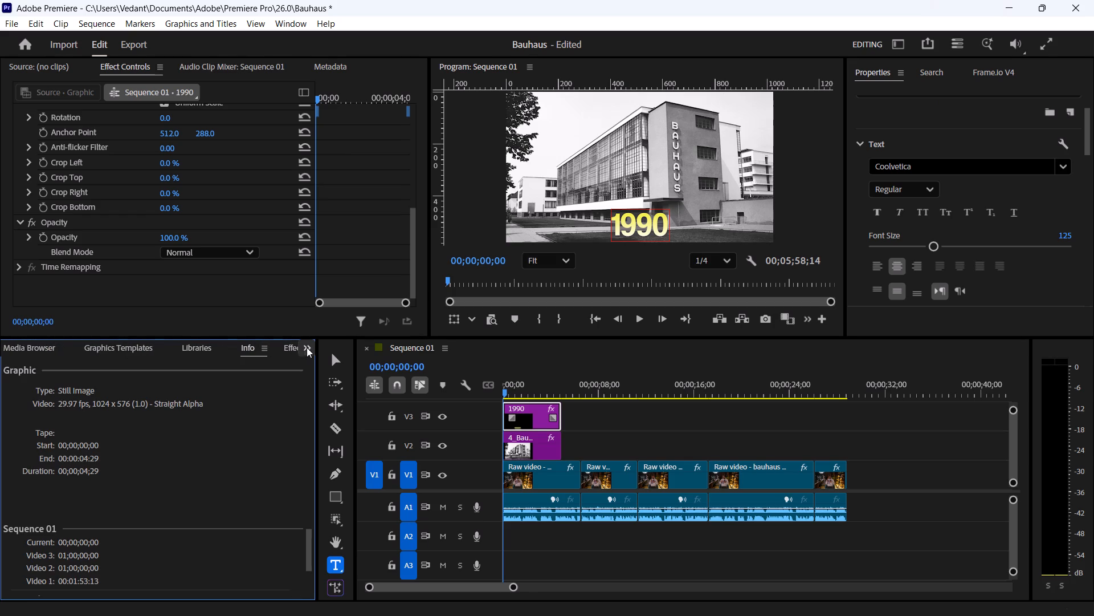
click(288, 346)
click(142, 368)
click(125, 372)
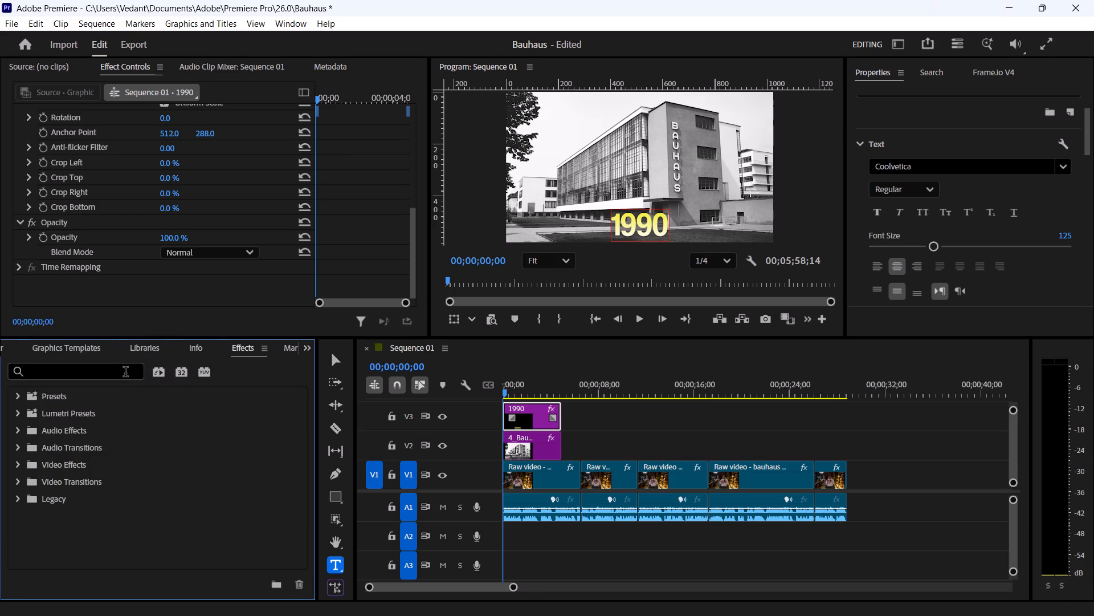
text(gaussian)
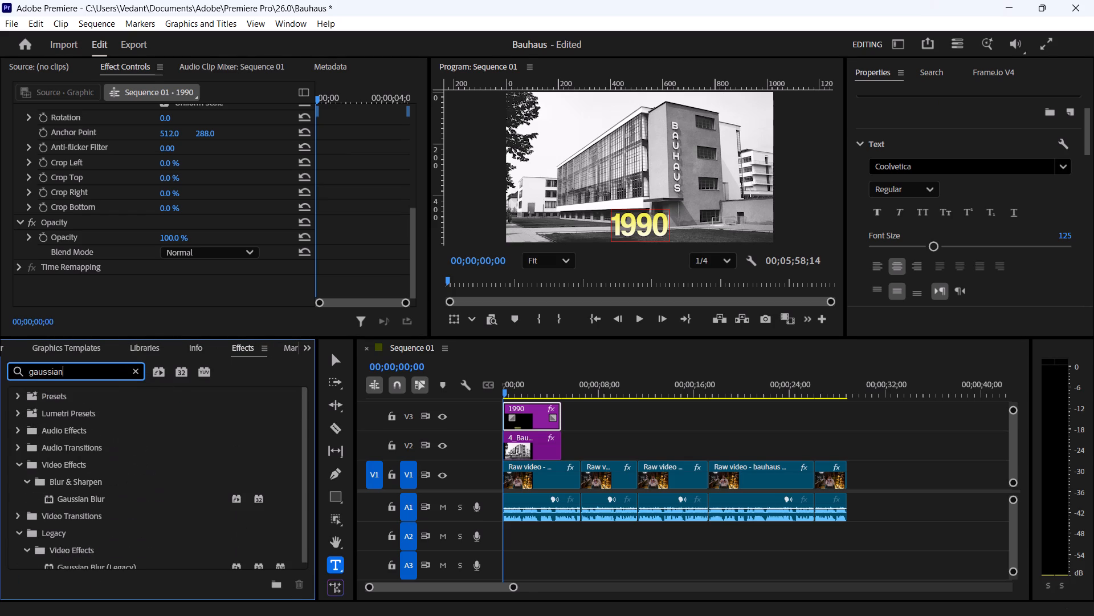
drag(74, 495, 495, 461)
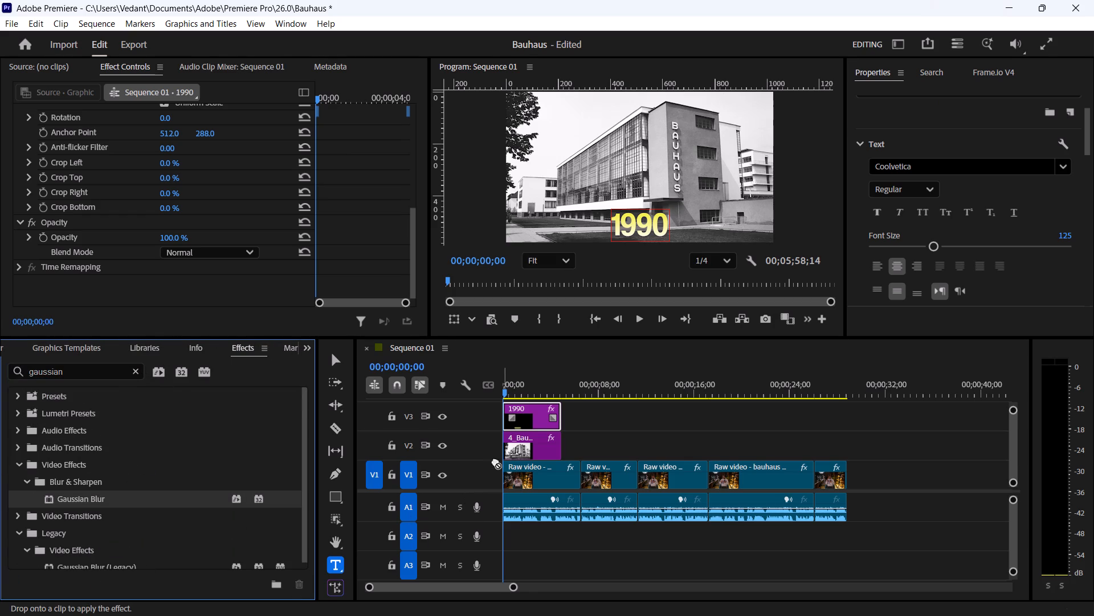
drag(495, 461, 521, 423)
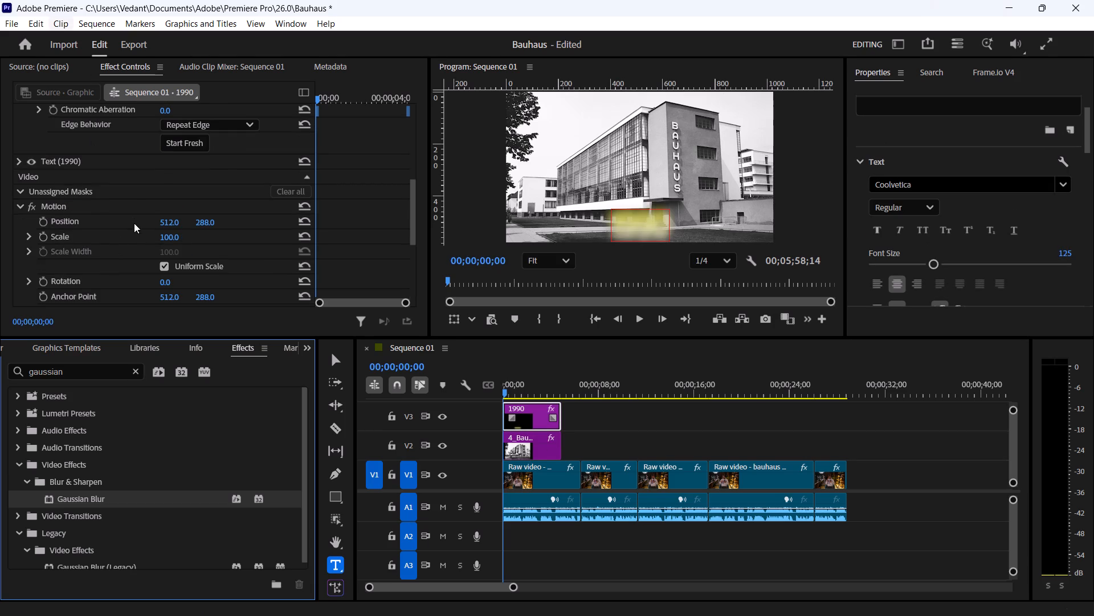
Enable keyframing for the 1990 title's Gaussian Blur Amount at 00;00;00;00 and set the amount to 5.0.
scroll(116, 185, up, 14)
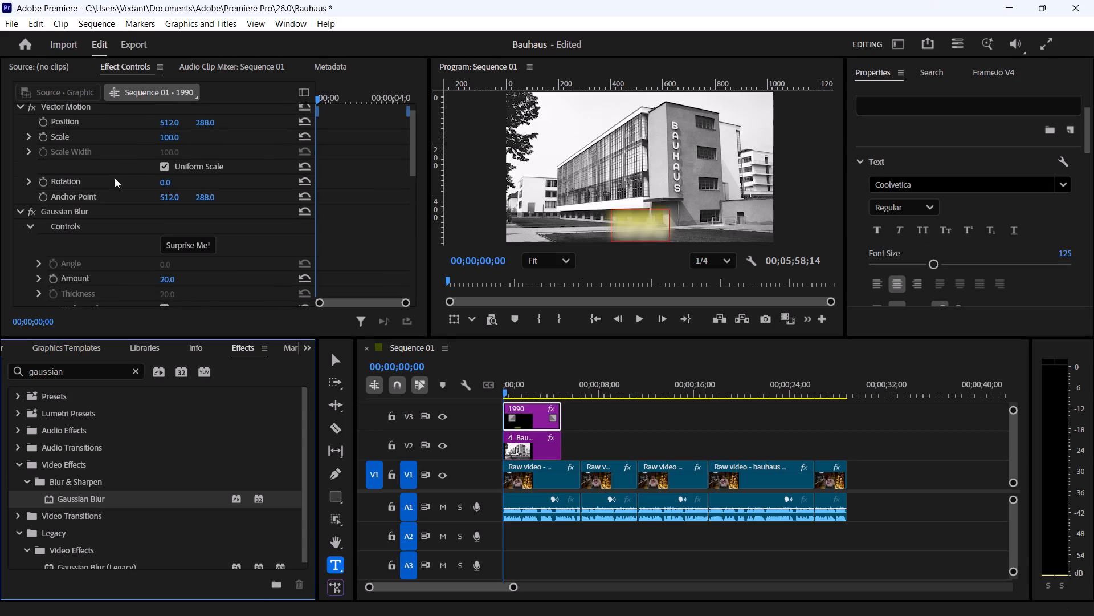
scroll(115, 178, up, 2)
scroll(101, 240, down, 4)
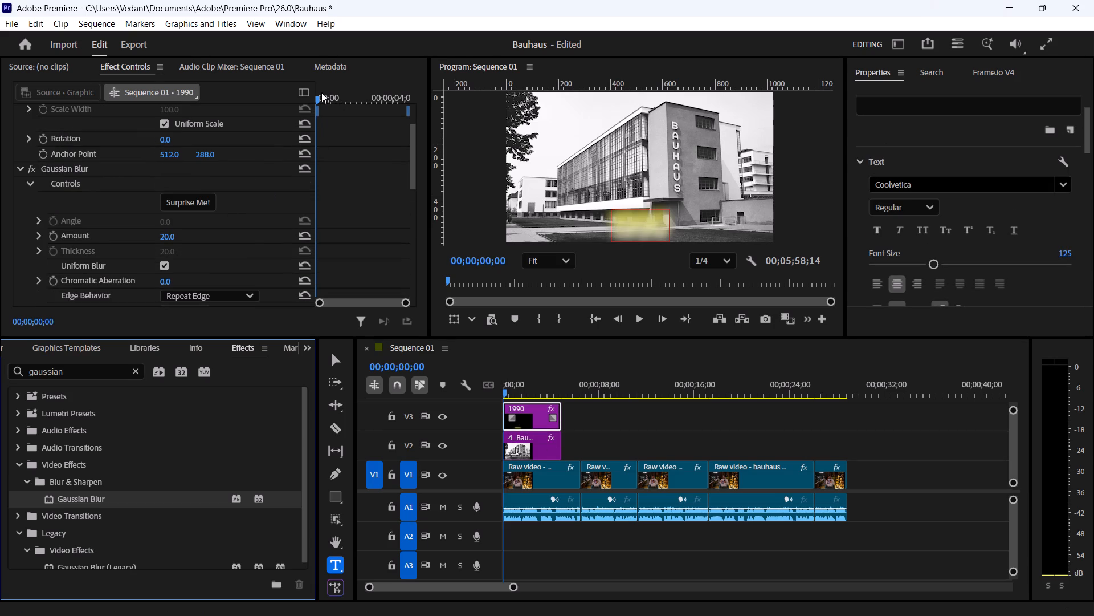
click(52, 235)
drag(169, 236, 242, 233)
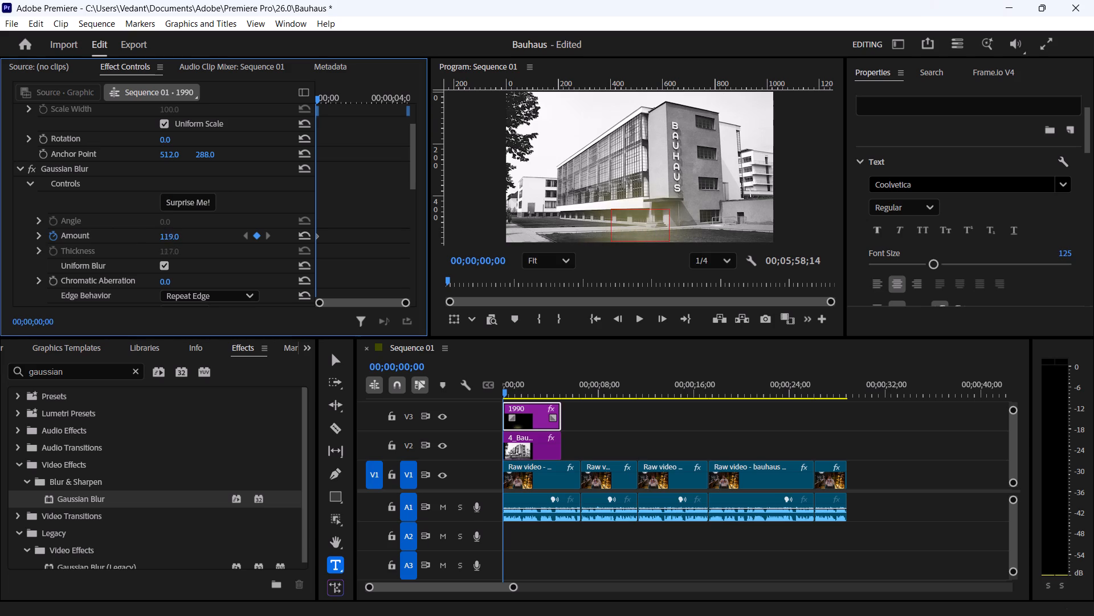
drag(242, 233, 158, 249)
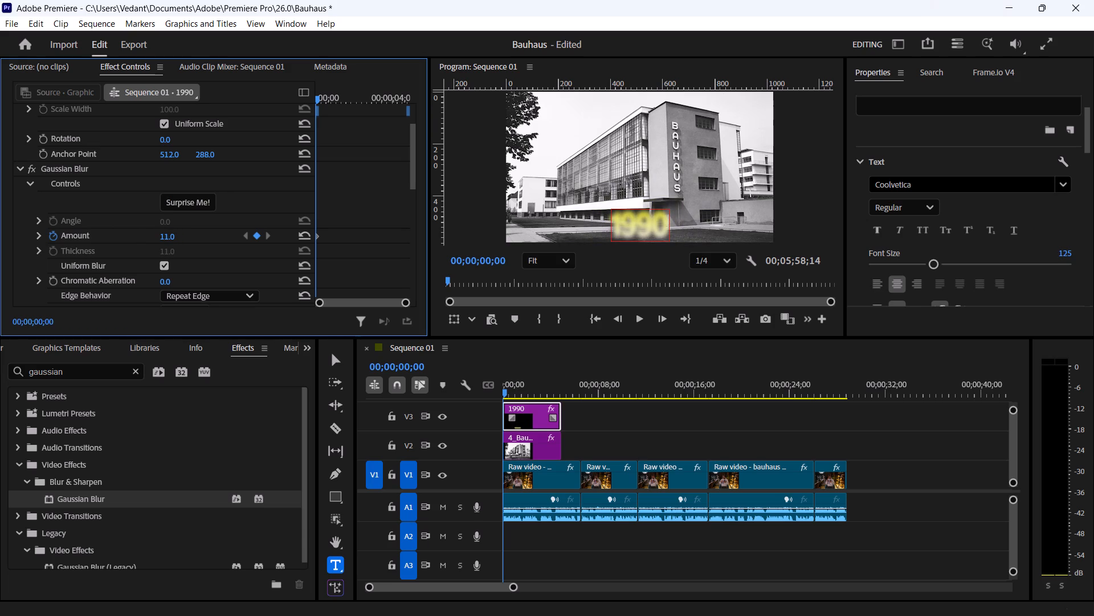
drag(158, 249, 152, 249)
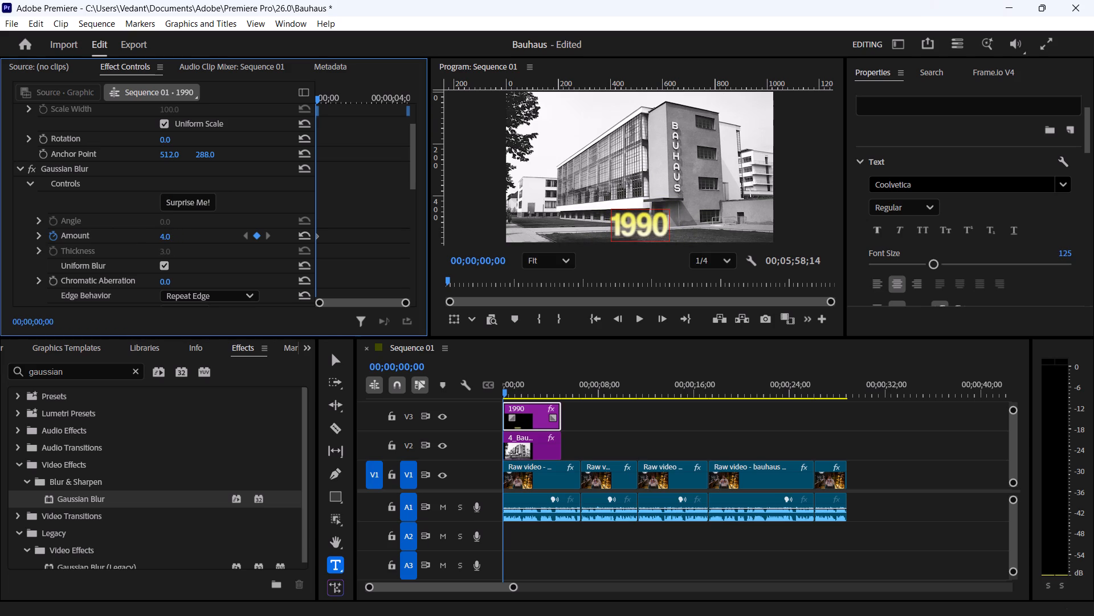
drag(152, 249, 151, 249)
drag(151, 249, 153, 248)
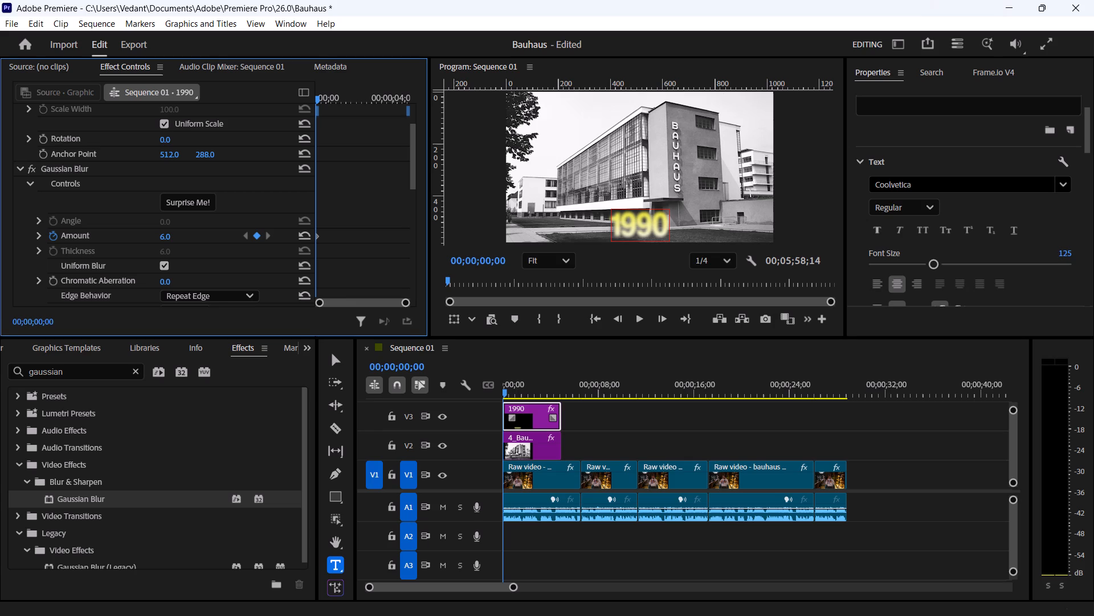
drag(153, 248, 152, 247)
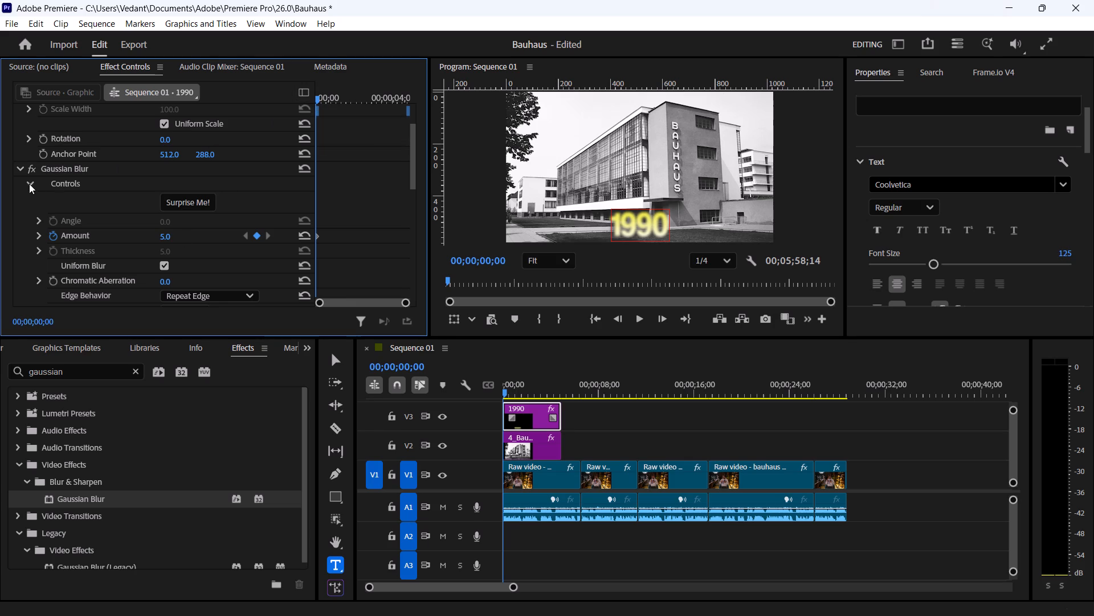
Keyframe the 1990 title's Vector Motion Position at 00;00;00;00, moving it below the frame to 512.0, 409.0.
scroll(125, 181, up, 7)
click(44, 138)
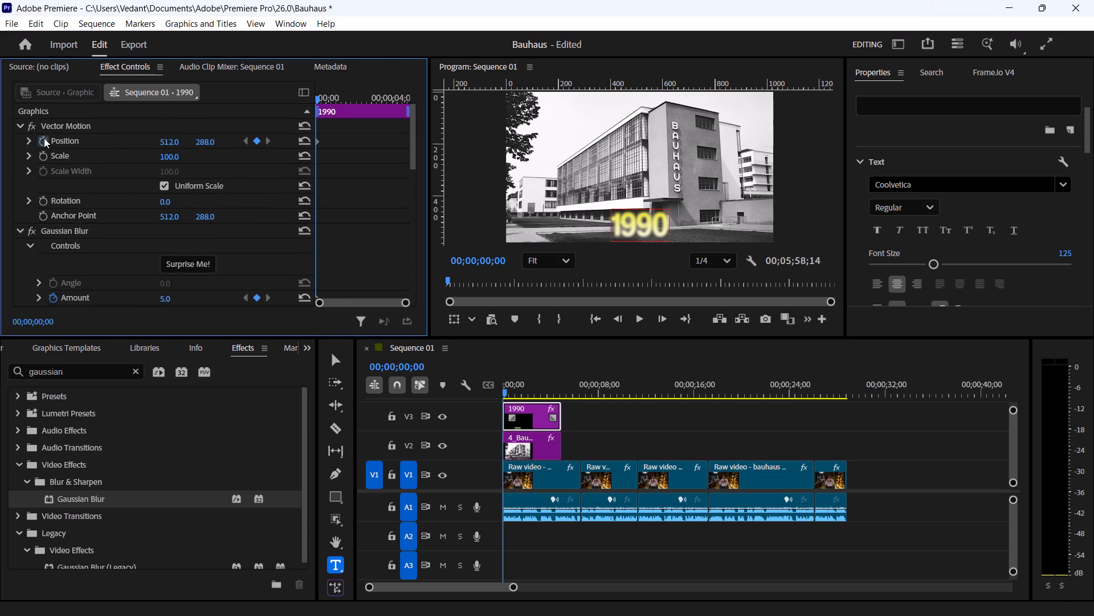
drag(206, 139, 259, 138)
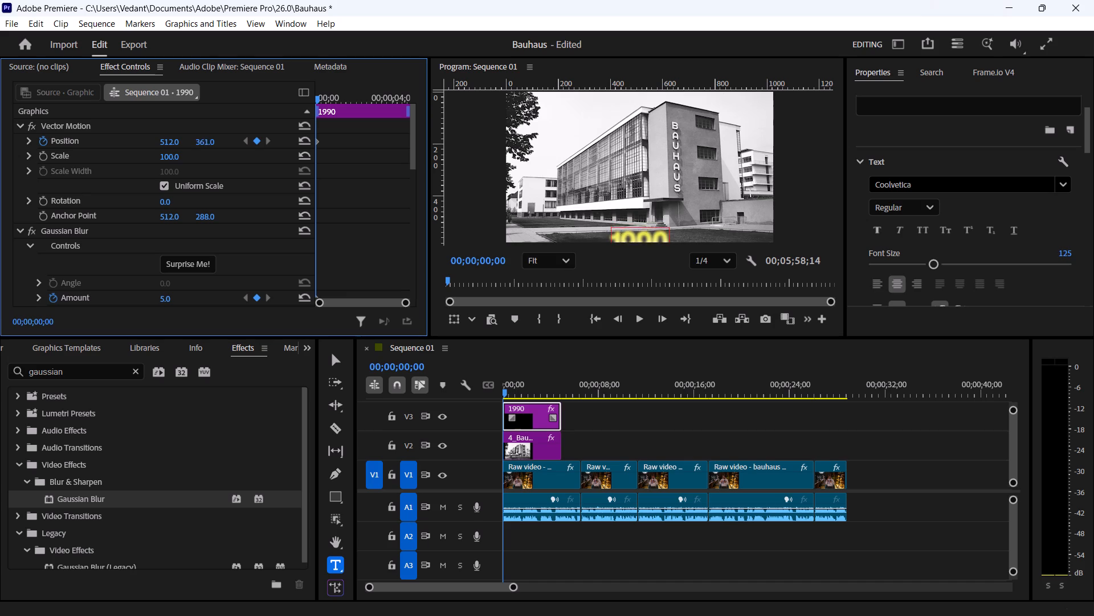
drag(259, 138, 291, 136)
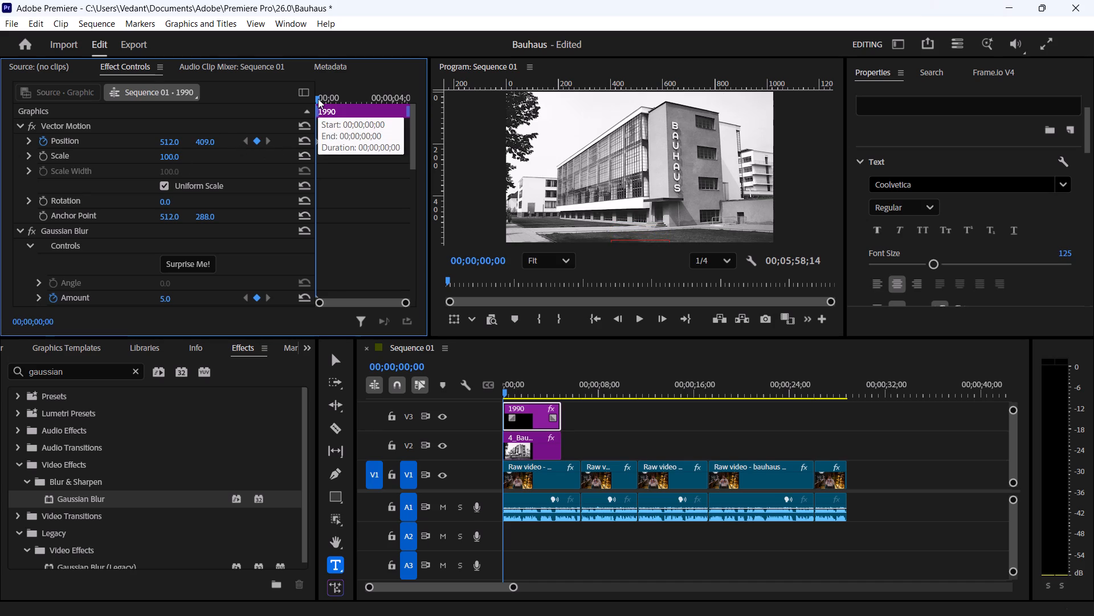
Add a second Vector Motion Position keyframe for the 1990 title at 00;00;00;24.
drag(318, 98, 332, 98)
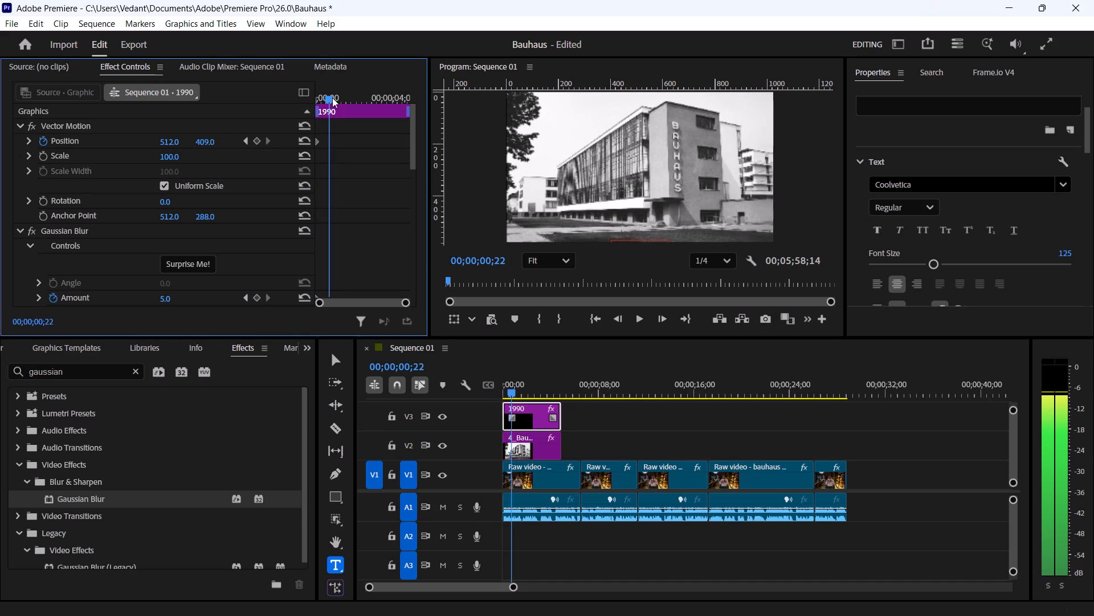
drag(332, 98, 333, 98)
click(258, 137)
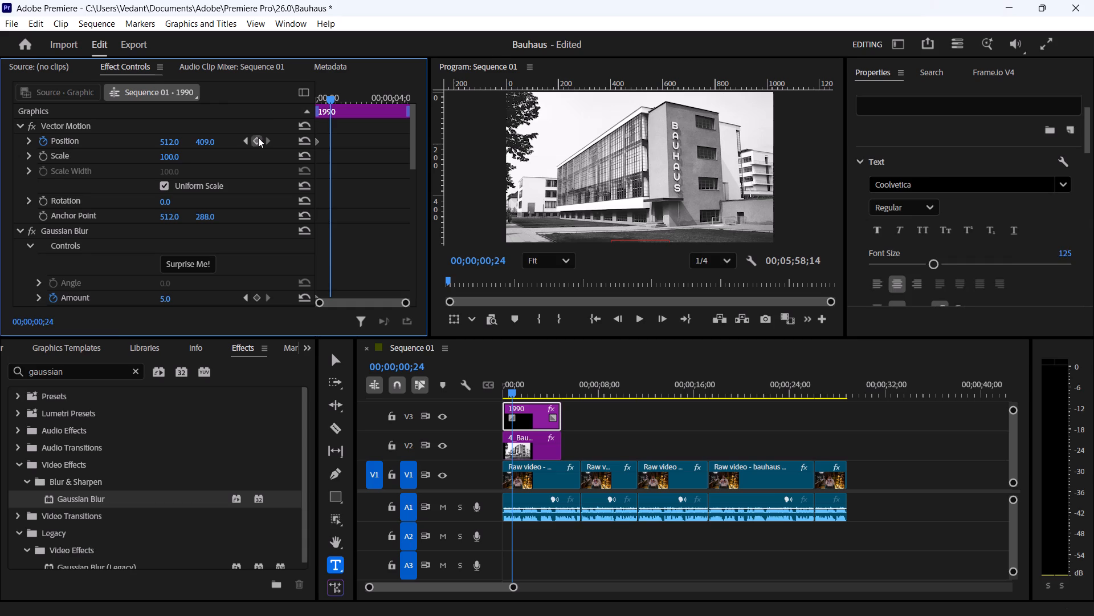
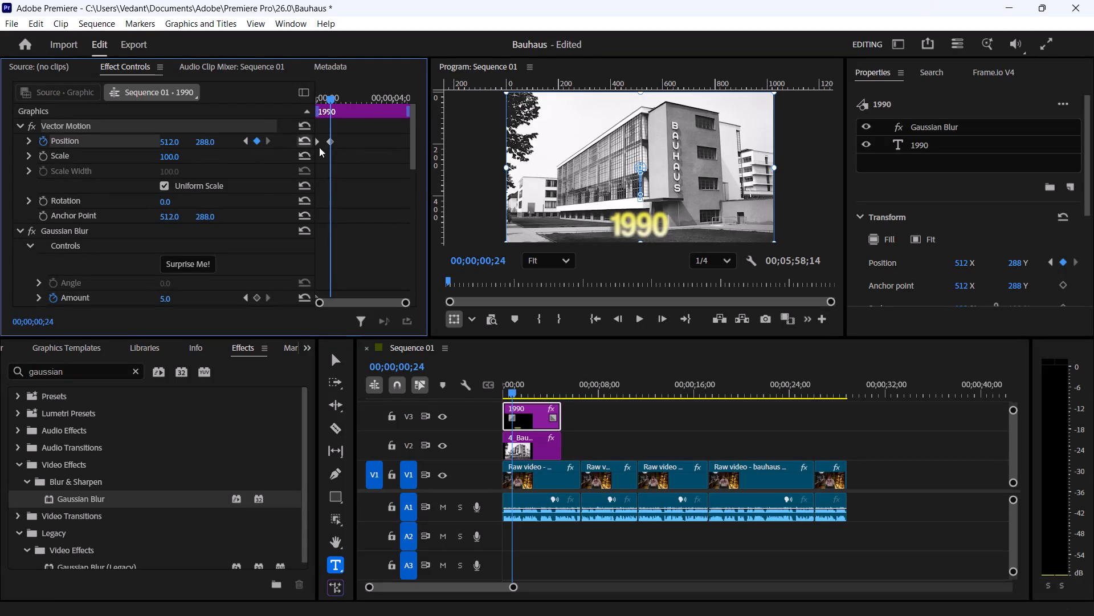
Add a second Gaussian Blur Amount keyframe for the 1990 title at 00;00;00;24, set the amount to 0.0, and scrub through the change.
scroll(351, 213, down, 6)
click(255, 210)
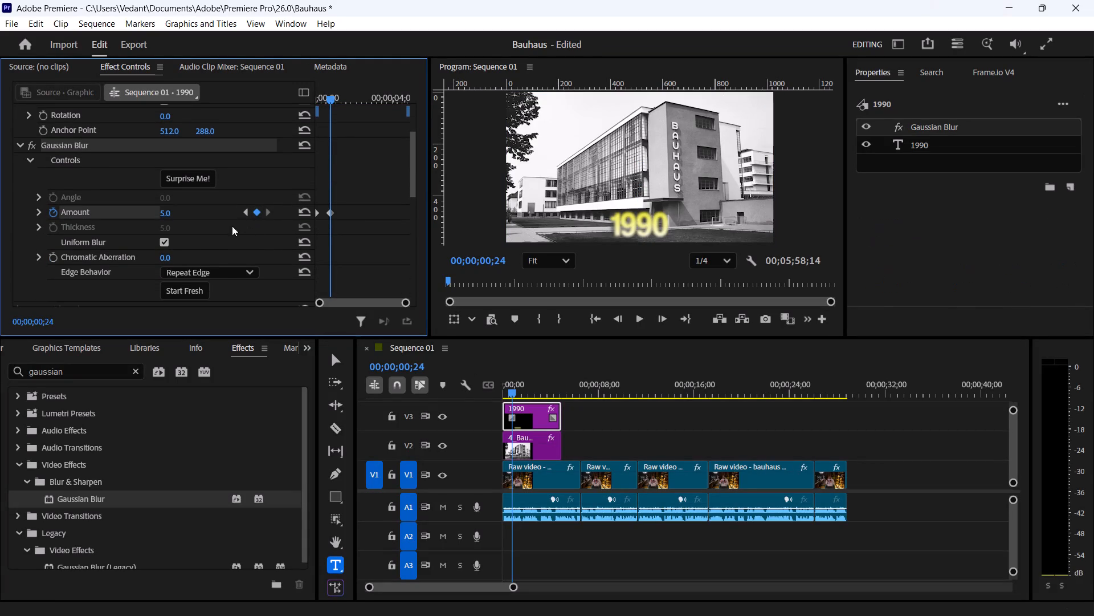
drag(164, 213, 146, 216)
drag(328, 97, 317, 98)
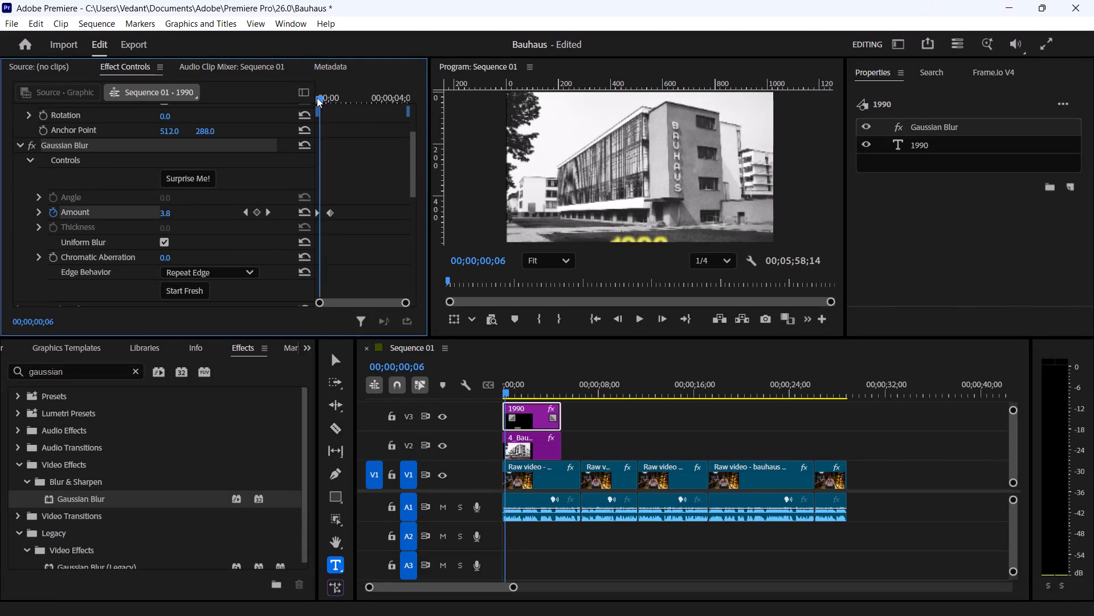
drag(317, 98, 327, 96)
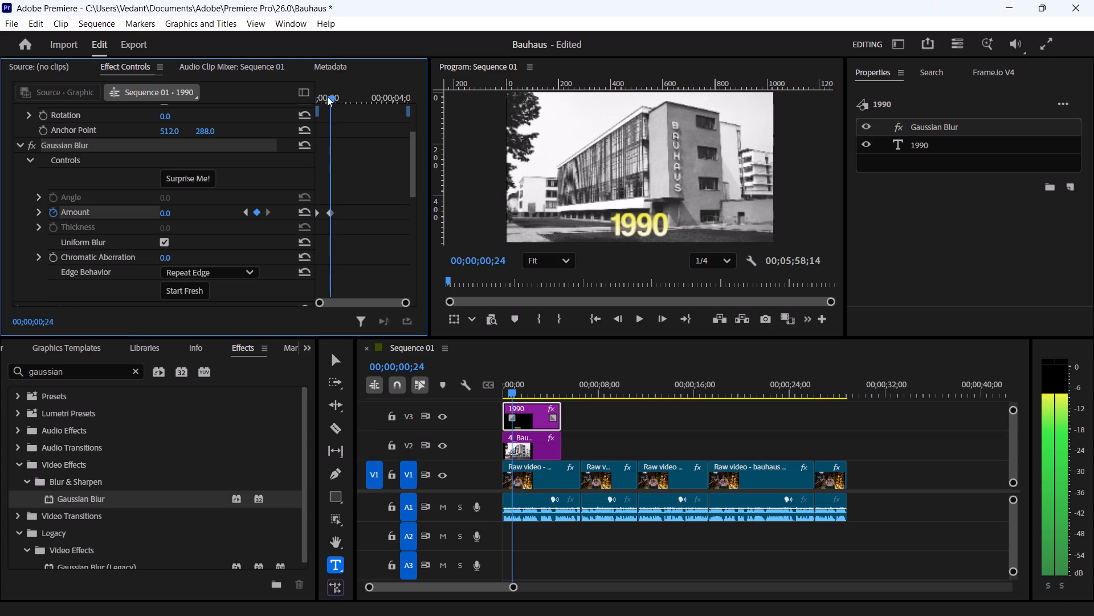
Enable keyframing for the 1990 title's Opacity at 00;00;00;00 and set it to 0.0 %.
drag(327, 96, 291, 104)
scroll(353, 166, up, 5)
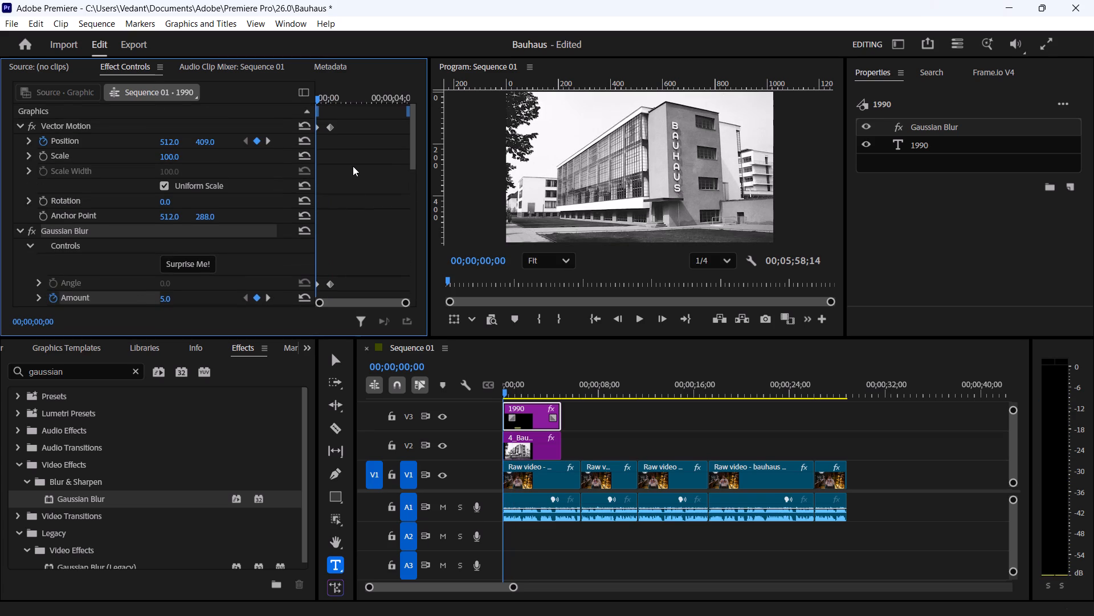
scroll(353, 166, up, 5)
click(316, 143)
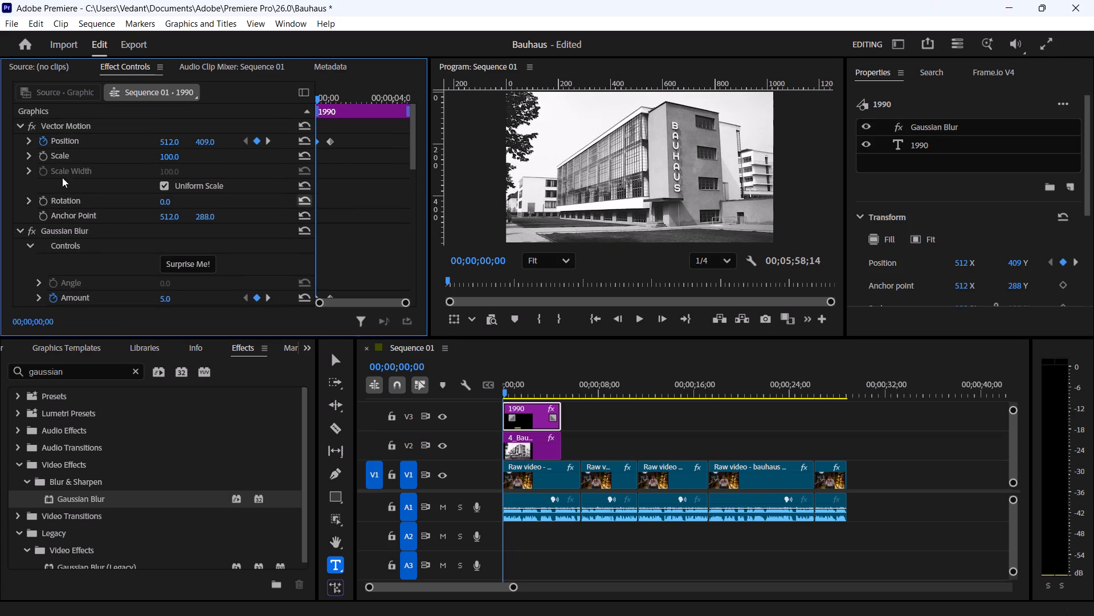
scroll(345, 188, down, 5)
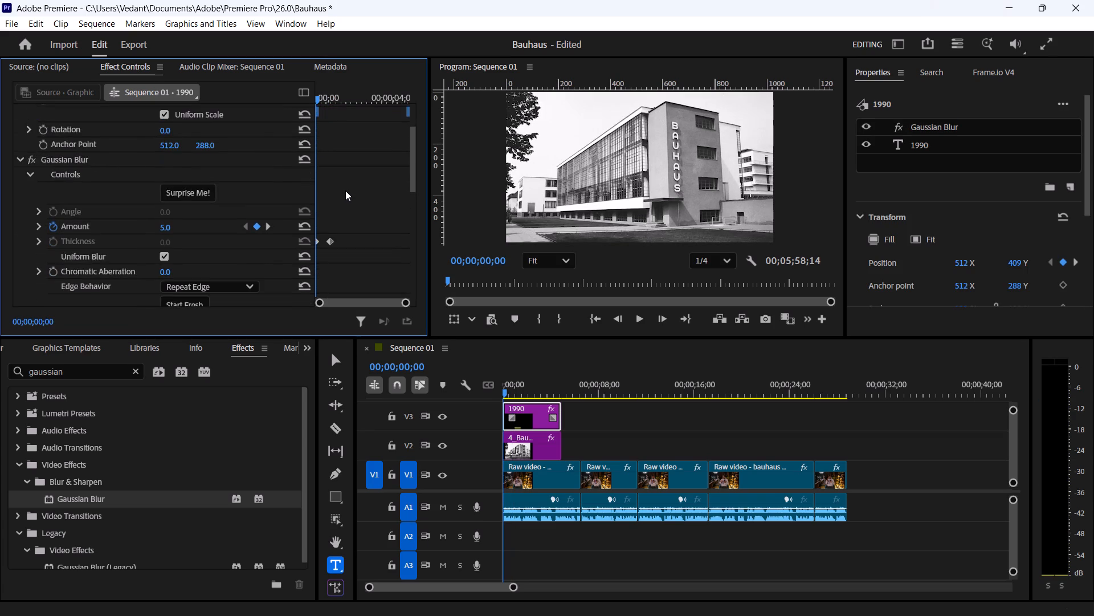
scroll(345, 191, down, 17)
scroll(340, 212, down, 4)
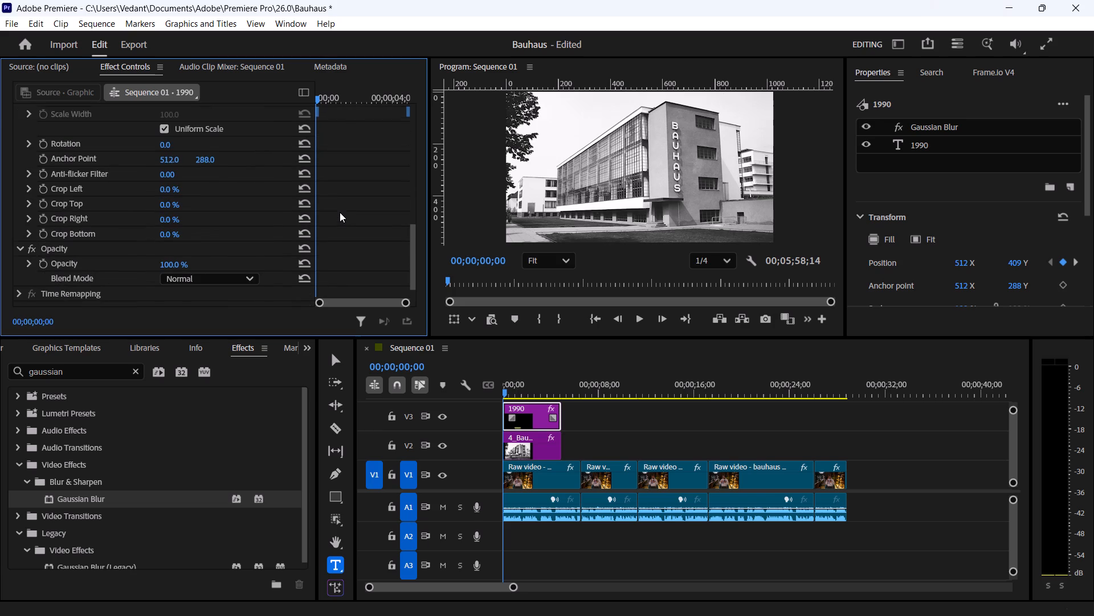
click(40, 262)
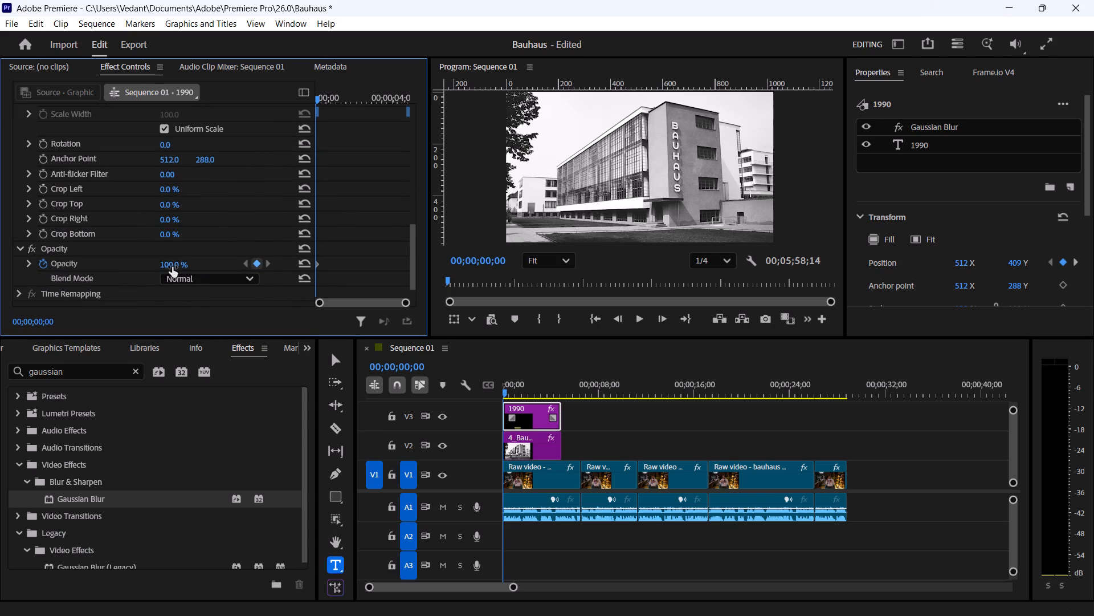
drag(170, 265, 193, 264)
drag(193, 264, 108, 268)
Add a second Opacity keyframe for the 1990 title at 00;00;00;24 and set it to 100.0 %.
scroll(330, 210, up, 19)
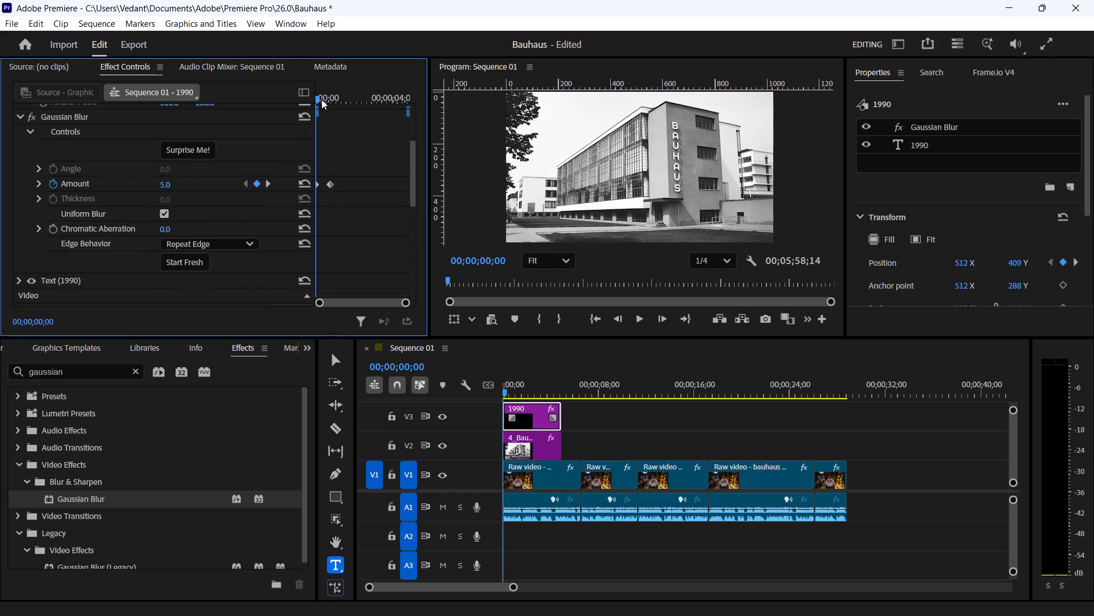
drag(320, 92, 330, 93)
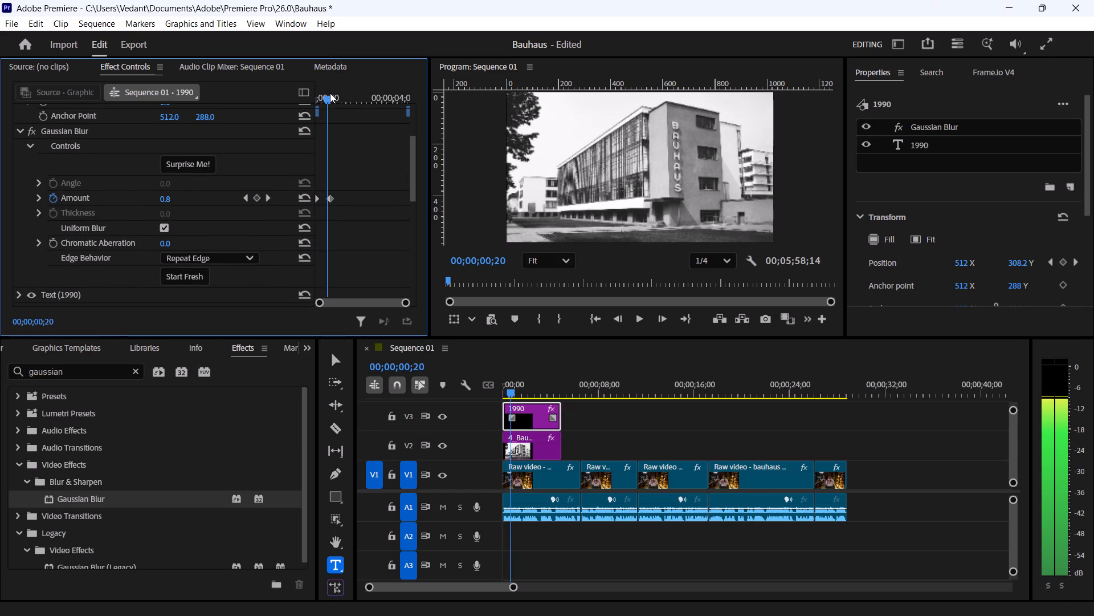
drag(330, 93, 332, 96)
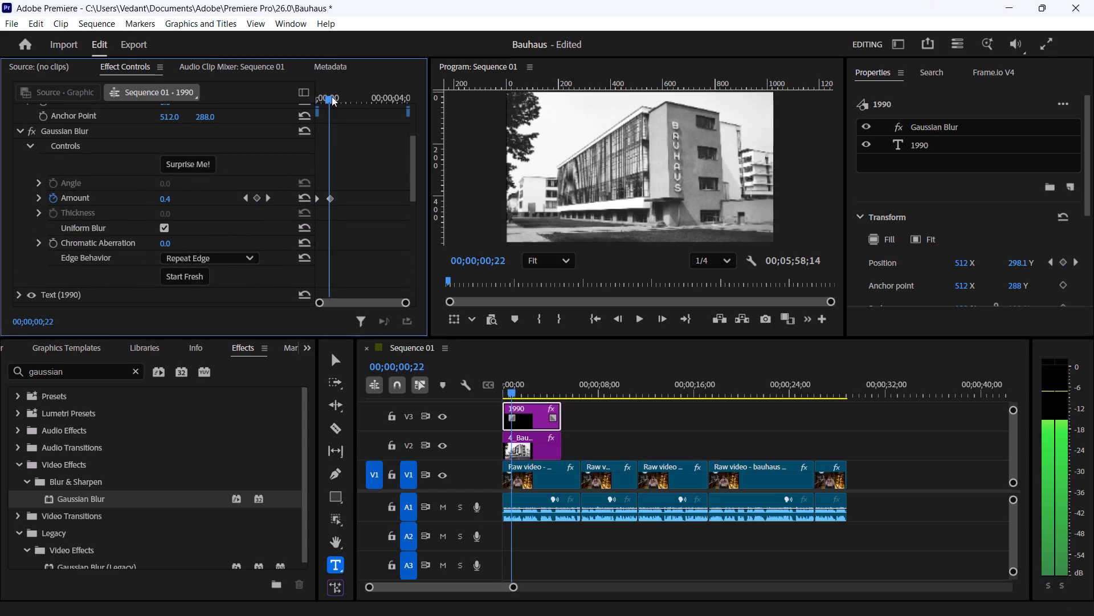
drag(332, 96, 332, 97)
scroll(352, 214, down, 19)
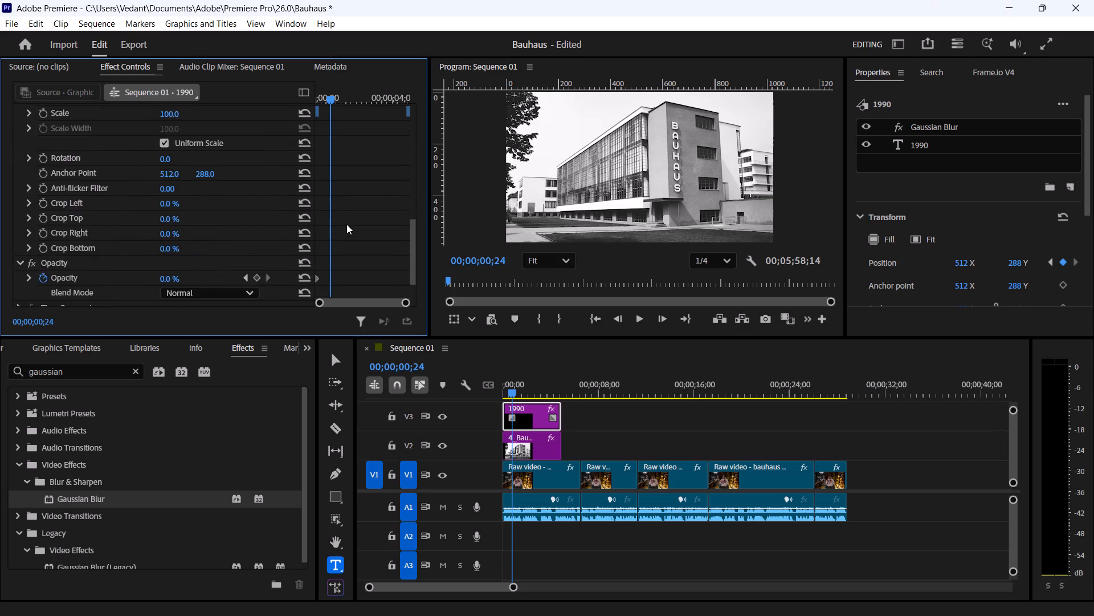
scroll(346, 224, down, 4)
click(256, 237)
drag(169, 239, 186, 237)
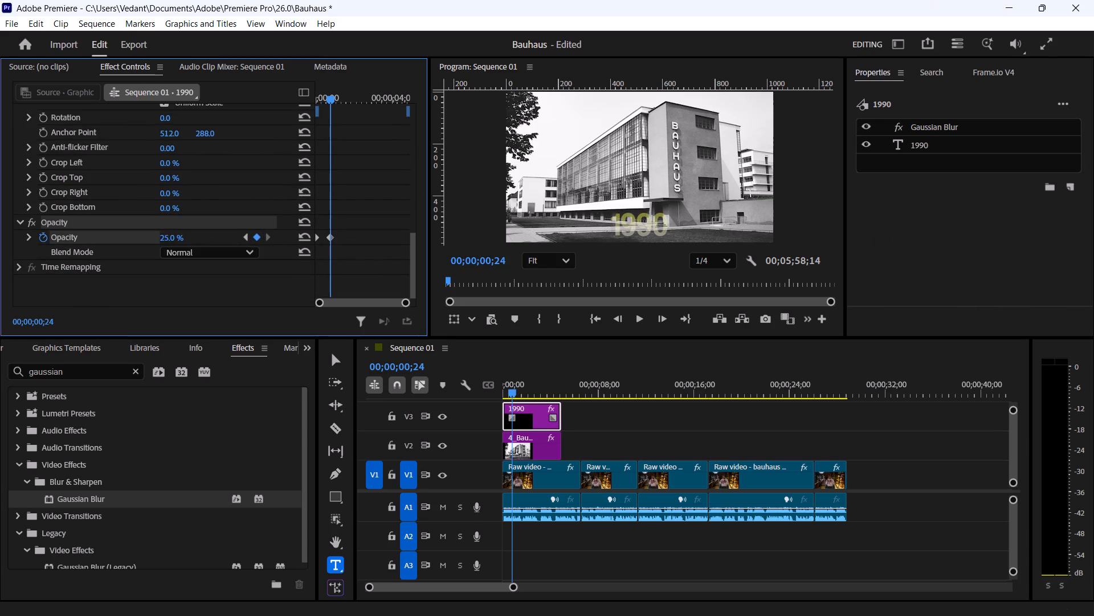
drag(186, 237, 293, 230)
Play the opening from 00;00;00;00 to review the 1990 title's animation, and return the playhead to the start.
drag(324, 102, 307, 104)
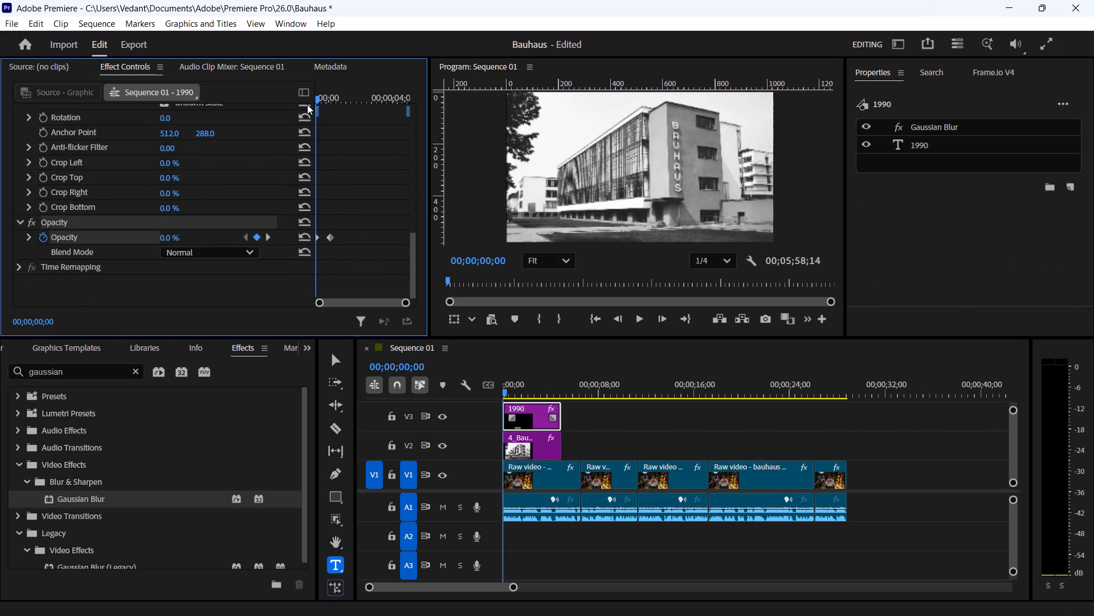
drag(307, 104, 283, 110)
click(374, 196)
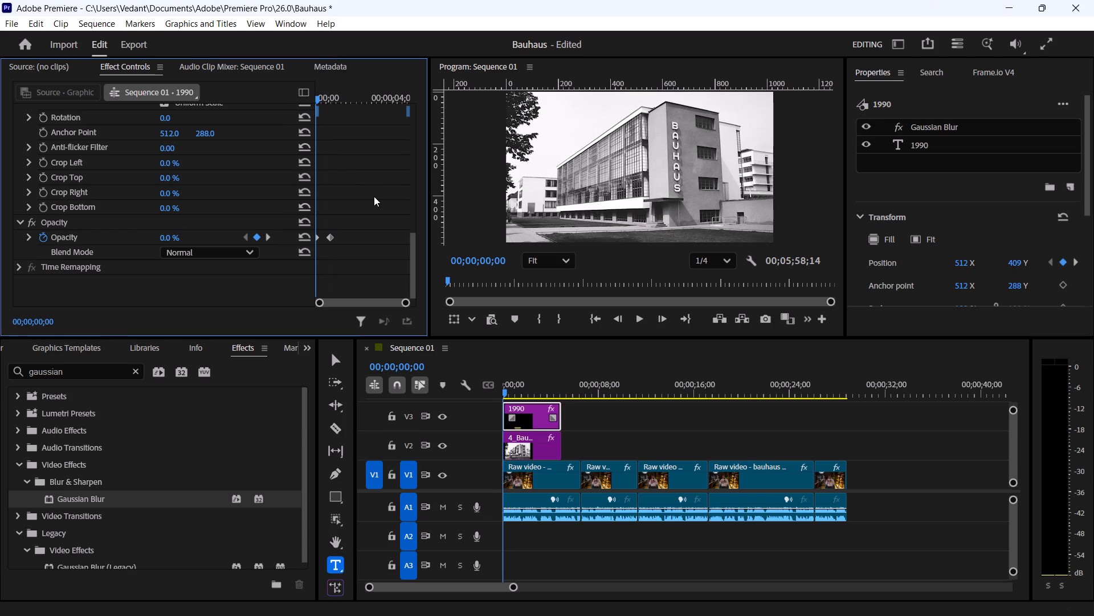
key(space)
key(space)
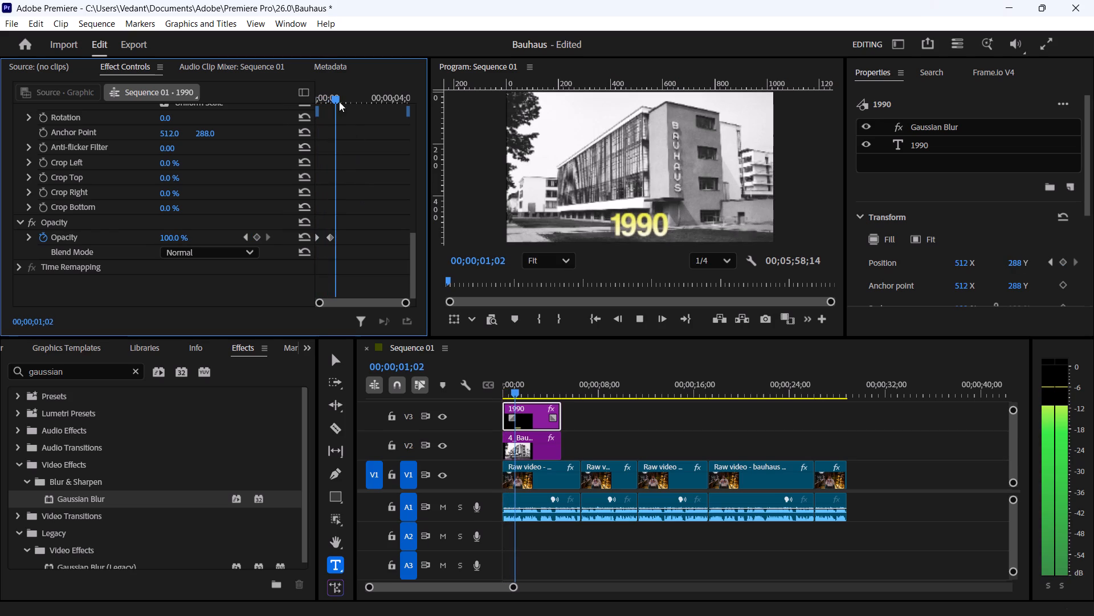
drag(330, 92, 285, 95)
Widen the Effect Controls panel and enlarge its keyframe area, zoomed in on the first seconds of the 1990 title.
key(equal)
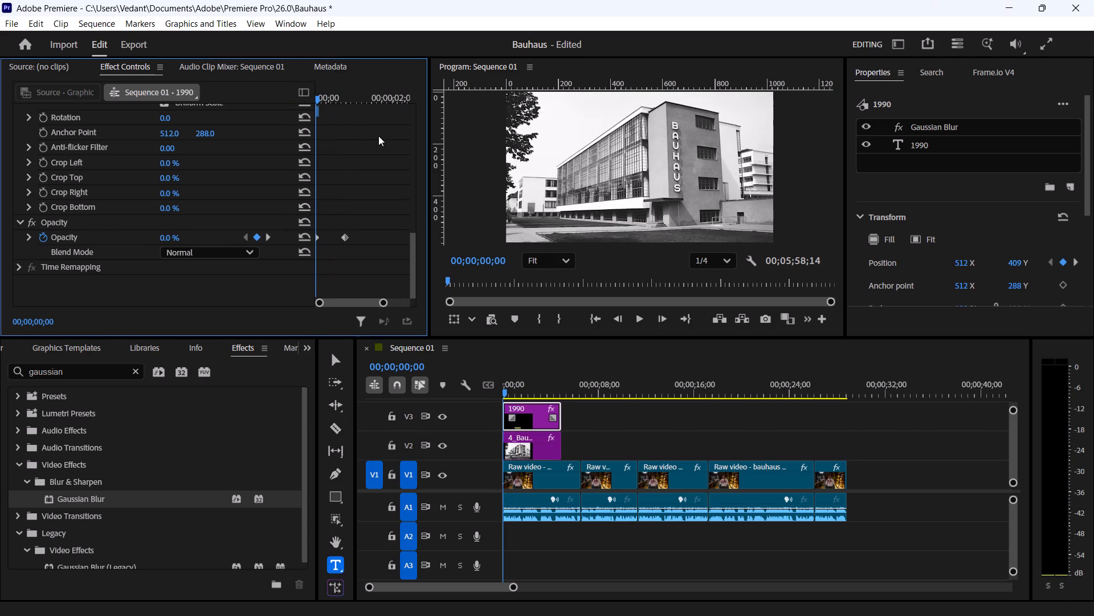
scroll(366, 169, up, 9)
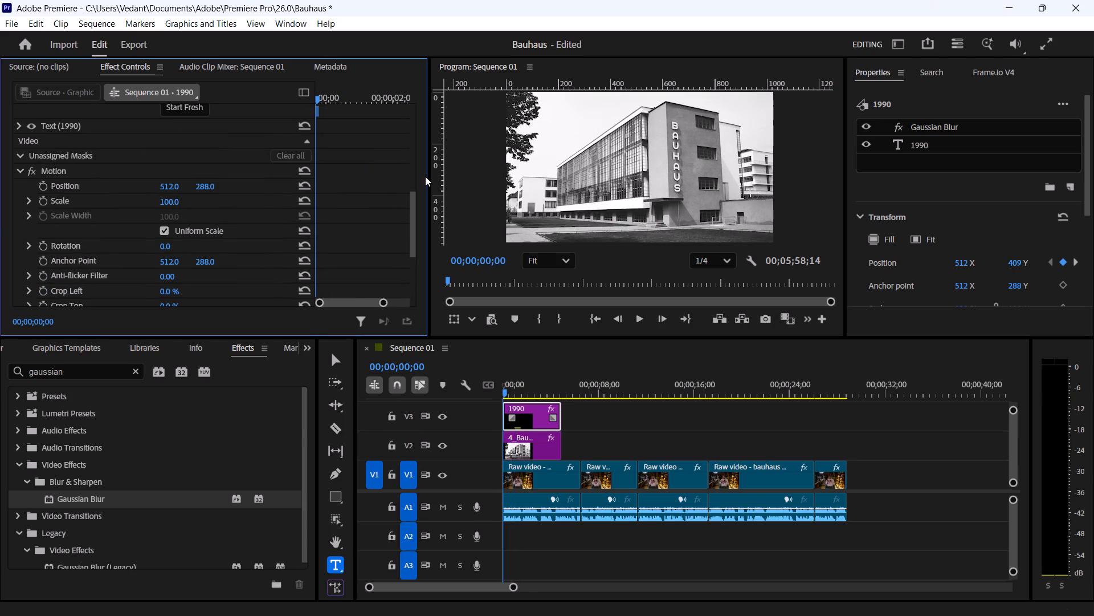
drag(430, 176, 476, 174)
scroll(397, 174, down, 3)
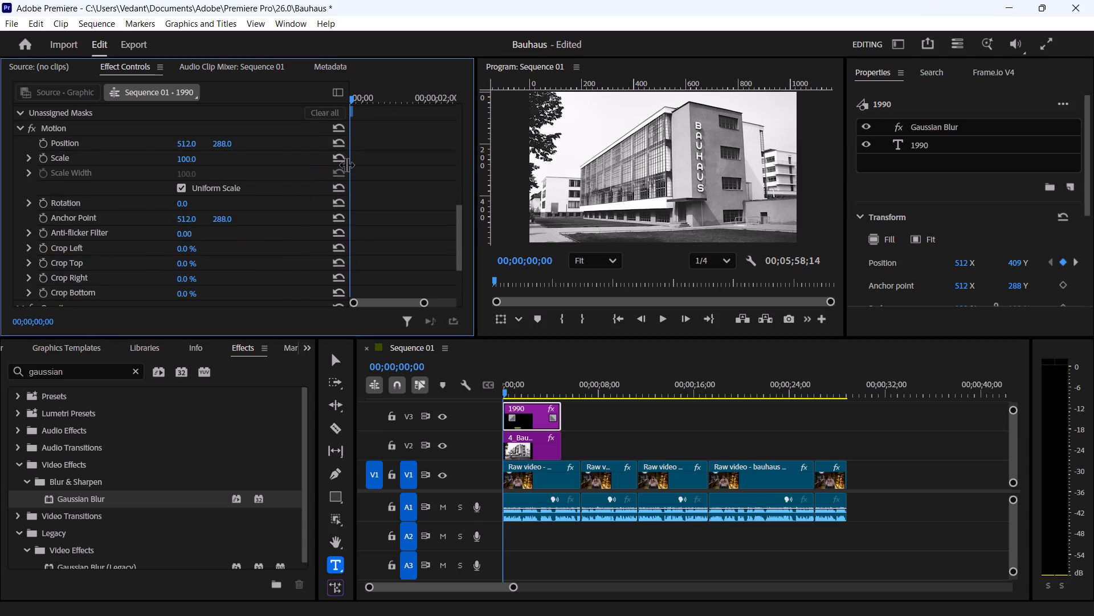
drag(346, 165, 230, 167)
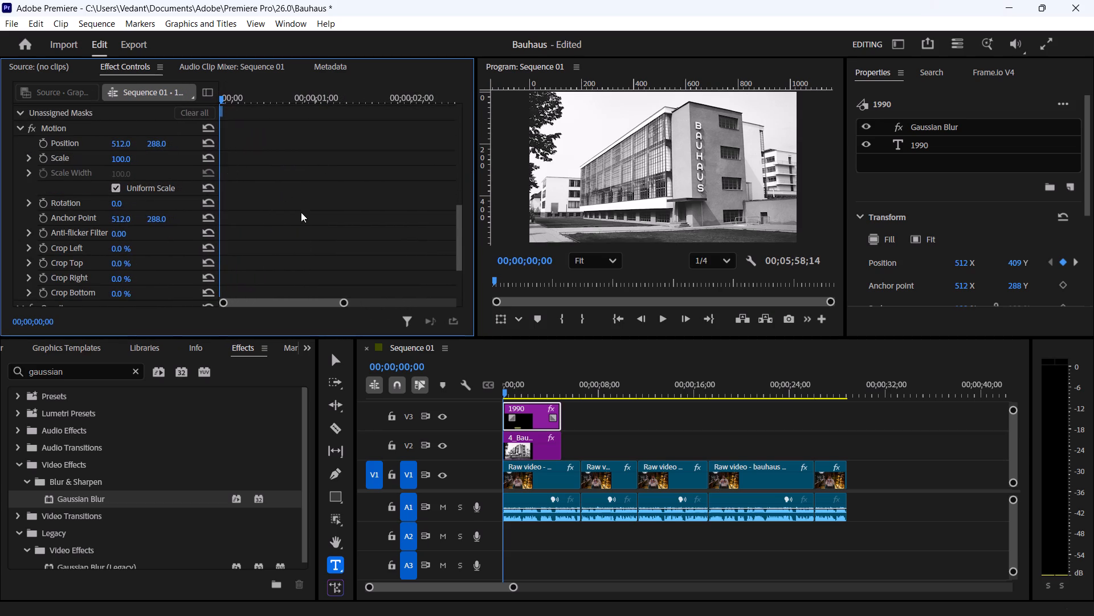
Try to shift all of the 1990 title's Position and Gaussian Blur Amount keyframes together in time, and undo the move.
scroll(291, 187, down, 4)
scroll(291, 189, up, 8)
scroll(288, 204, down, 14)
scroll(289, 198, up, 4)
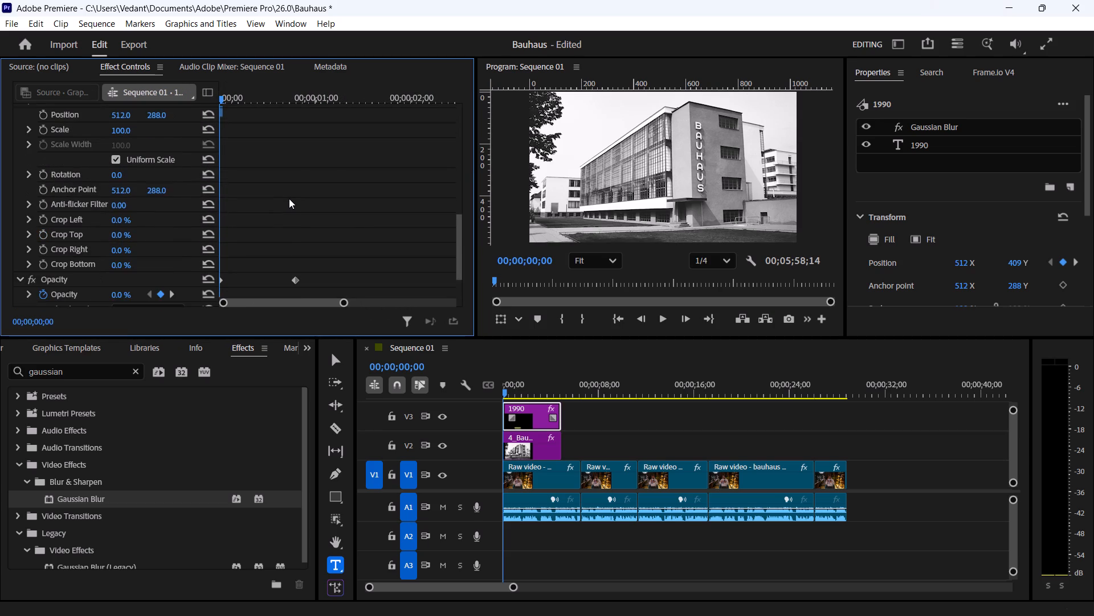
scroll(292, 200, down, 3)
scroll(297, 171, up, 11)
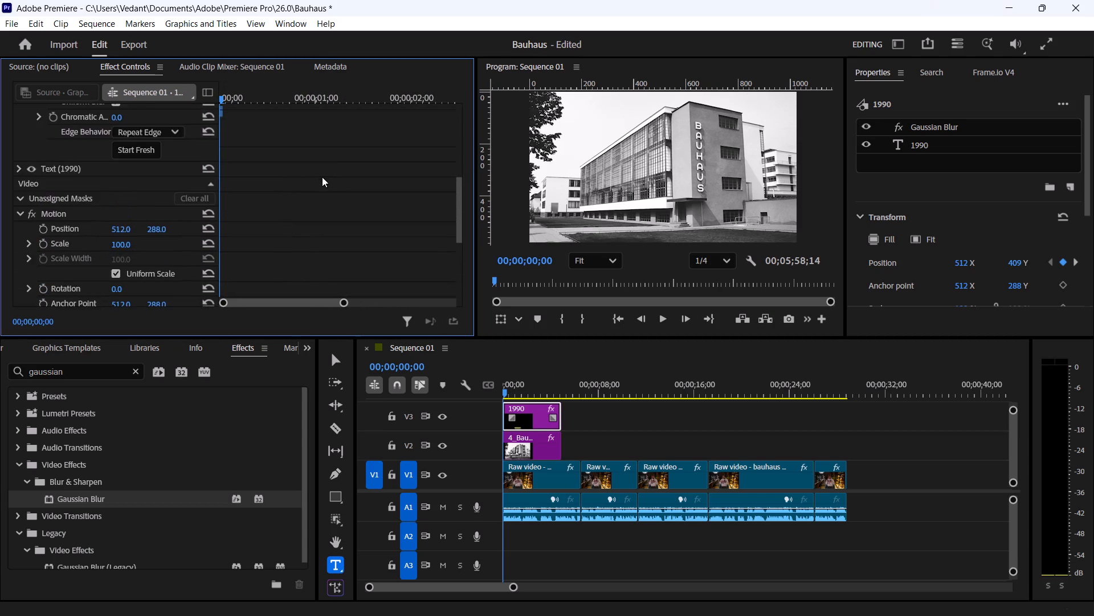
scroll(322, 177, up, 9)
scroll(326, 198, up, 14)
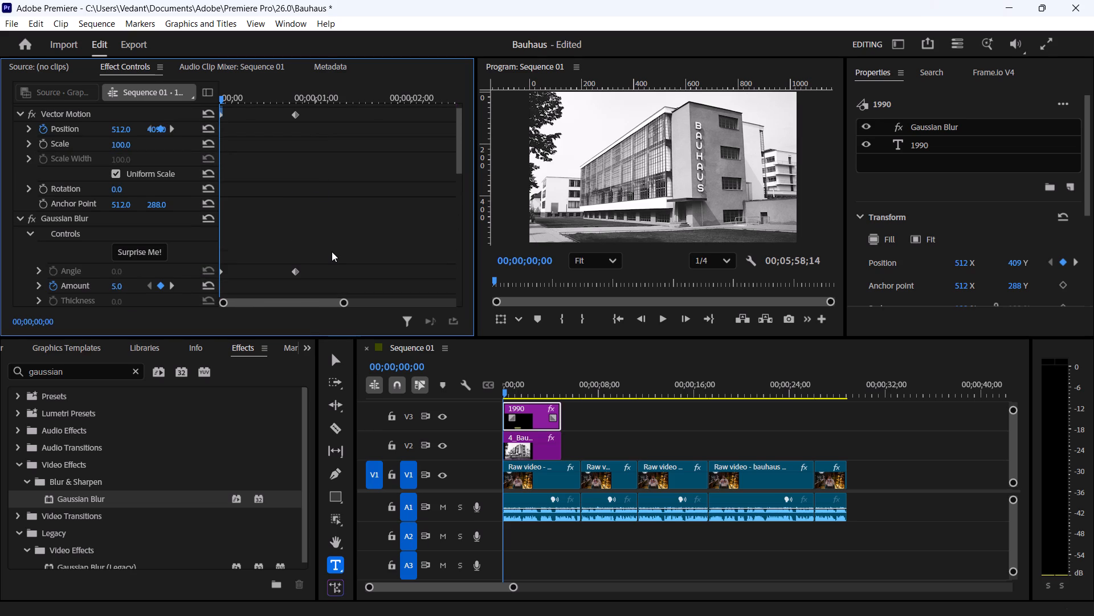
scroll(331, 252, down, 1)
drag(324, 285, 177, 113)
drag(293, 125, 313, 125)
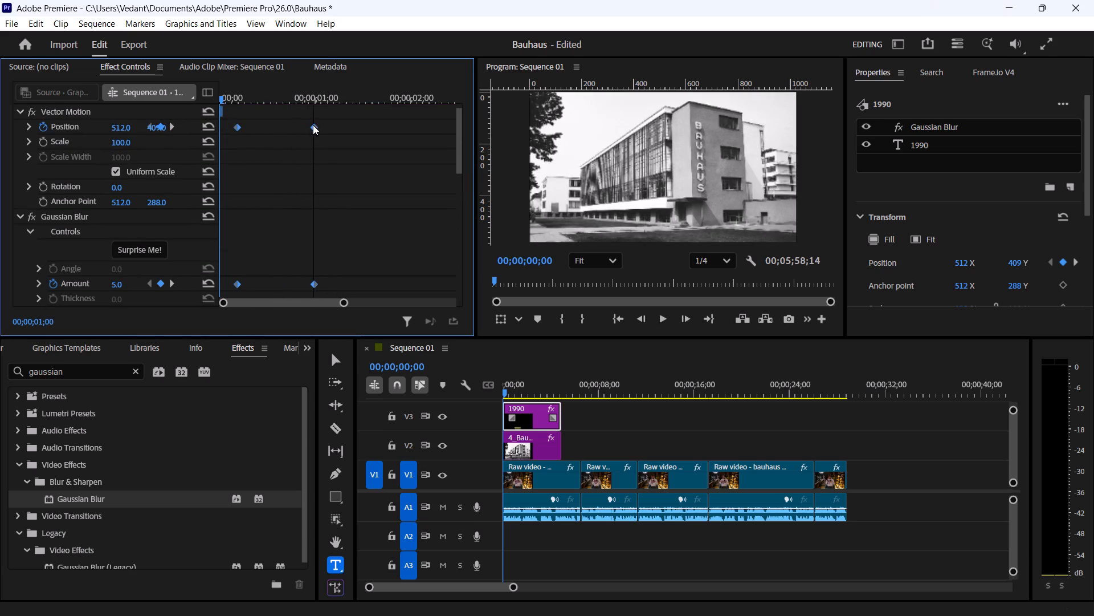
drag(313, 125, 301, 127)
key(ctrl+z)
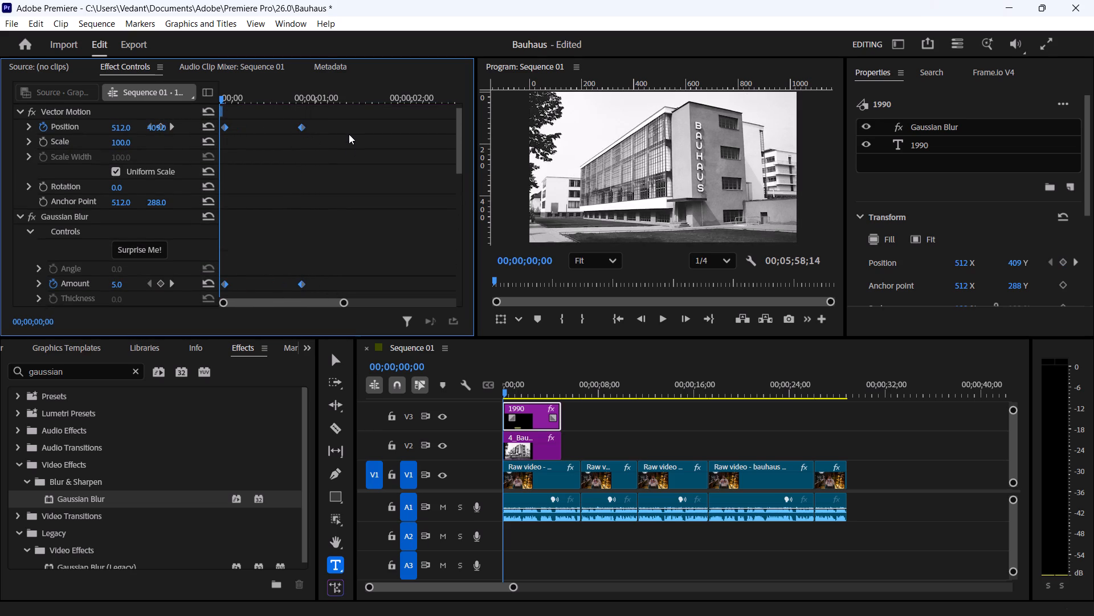
Move the 1990 title's second Vector Motion Position and Gaussian Blur Amount keyframes together to 00;00;00;12.
click(333, 270)
drag(327, 284, 267, 147)
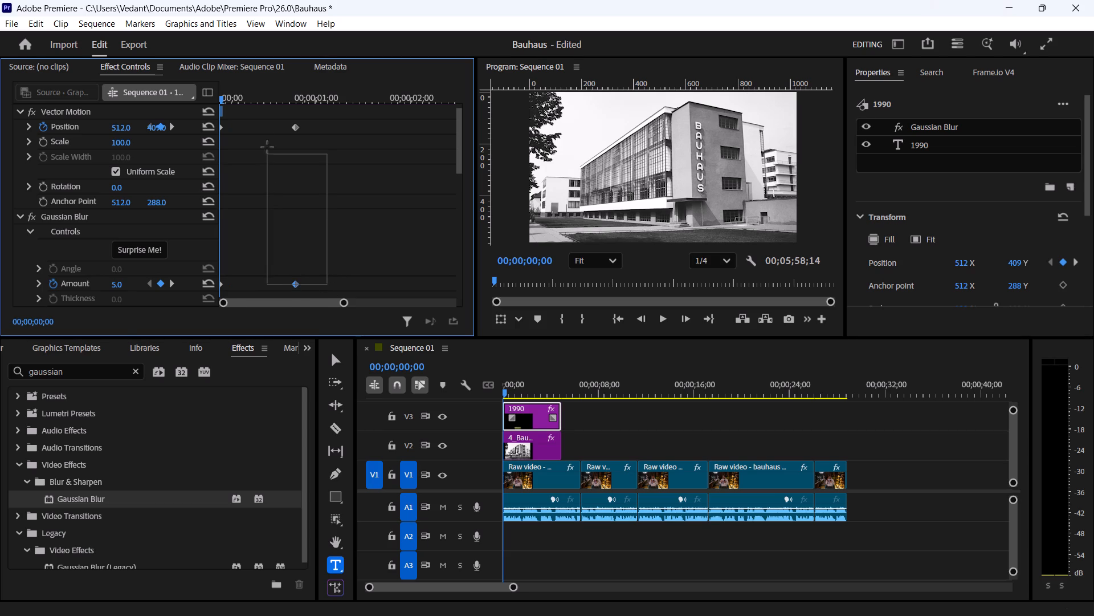
drag(267, 147, 273, 119)
drag(299, 126, 293, 127)
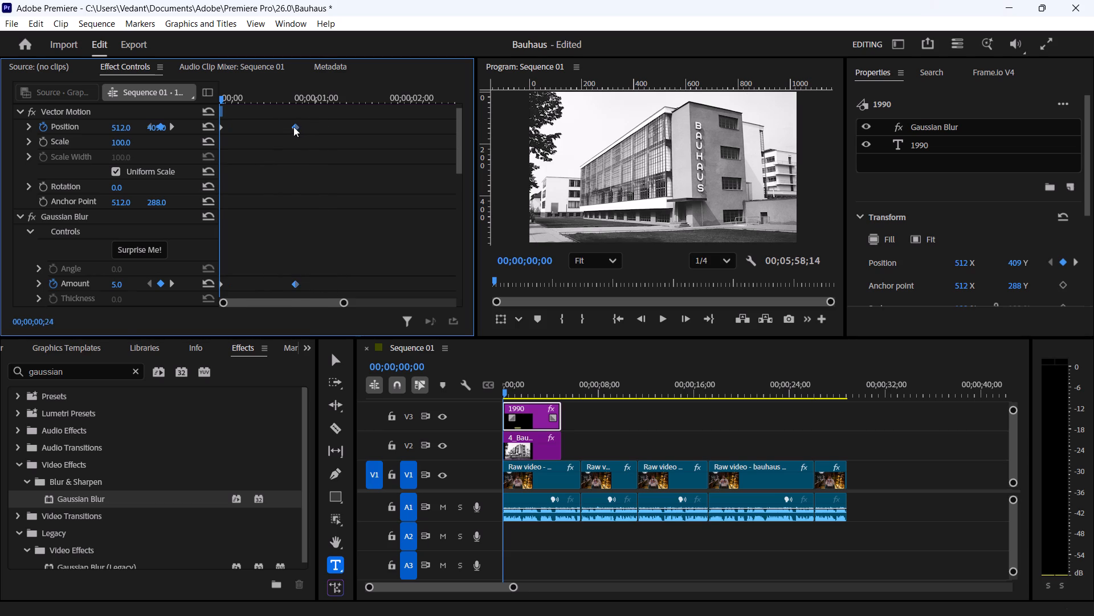
drag(293, 127, 257, 128)
Move the 1990 title's second Opacity keyframe to 00;00;00;12.
scroll(313, 175, down, 20)
scroll(313, 175, down, 6)
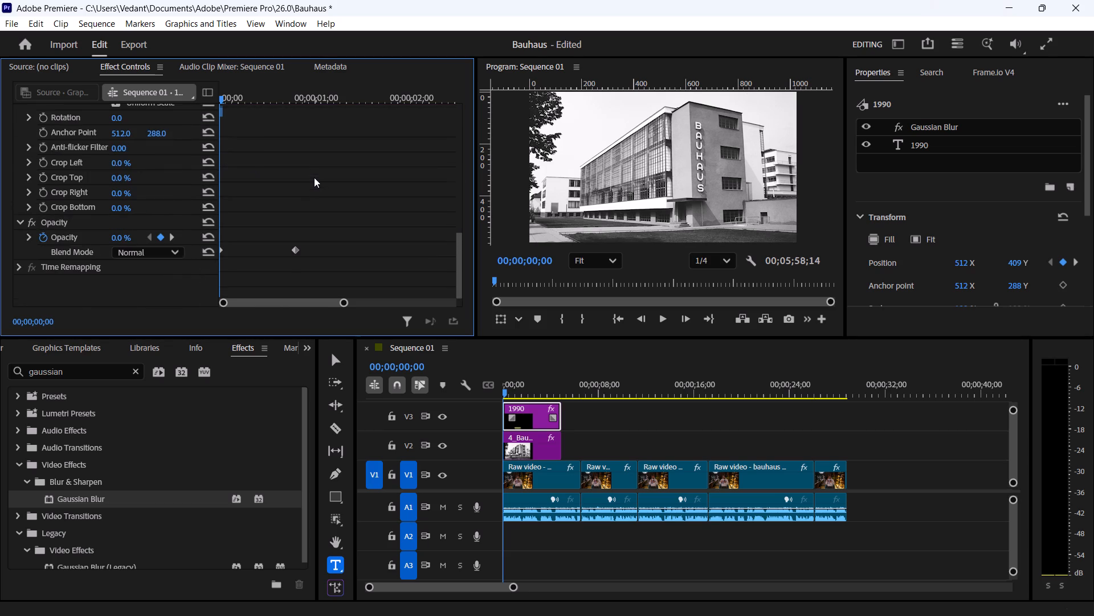
scroll(314, 177, down, 6)
scroll(338, 244, down, 8)
drag(321, 207, 276, 262)
drag(294, 234, 257, 241)
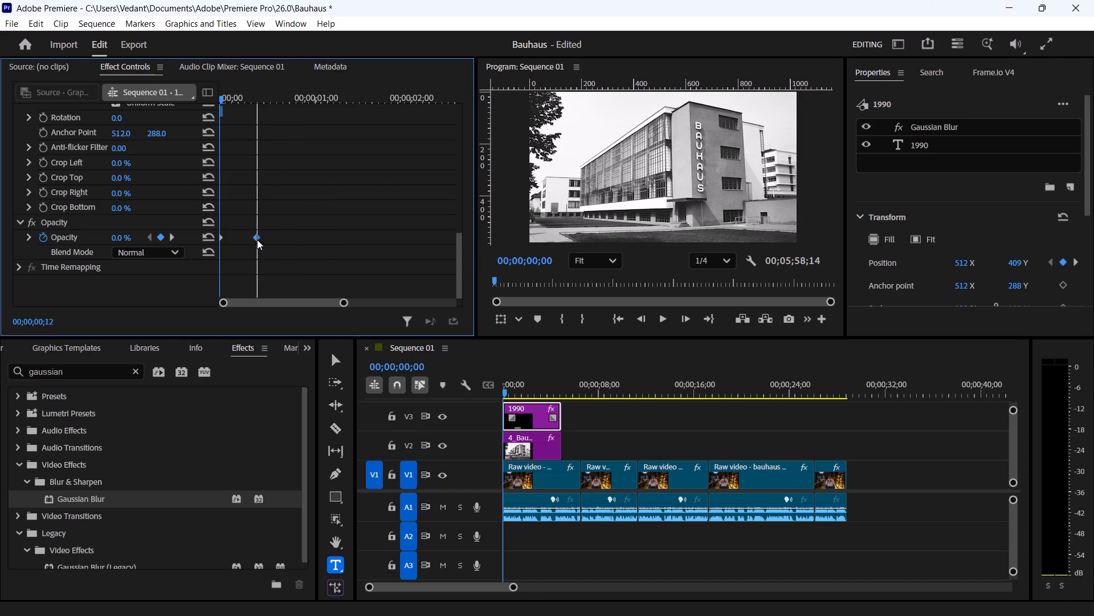
Play the opening repeatedly from 00;00;00;00 to review the timing of the 1990 title's entrance.
scroll(309, 203, up, 20)
scroll(309, 203, up, 8)
click(349, 220)
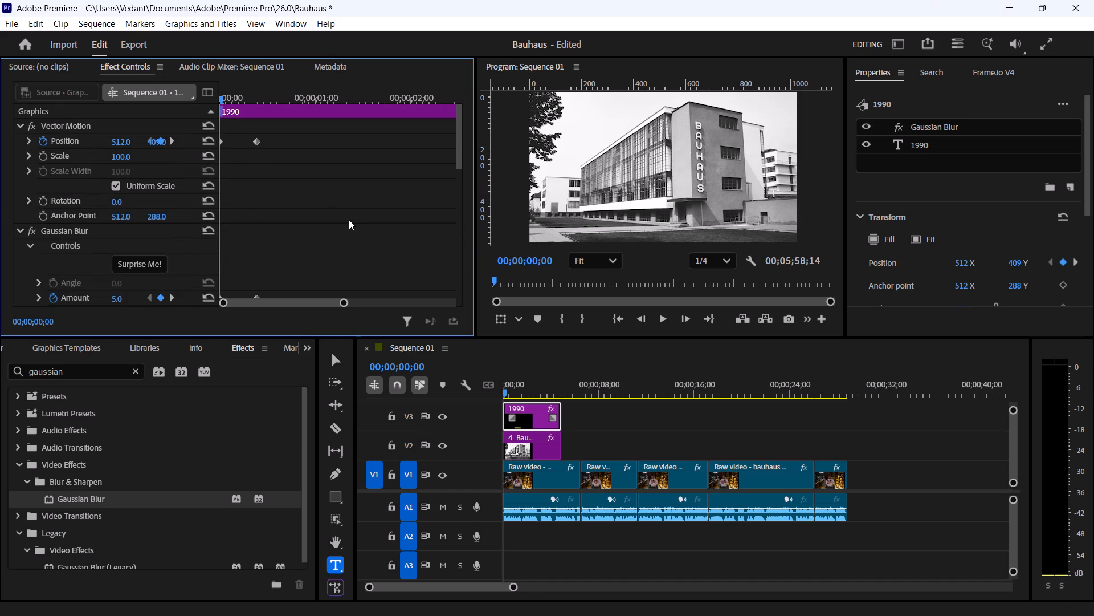
key(space)
key(space)
drag(288, 91, 214, 97)
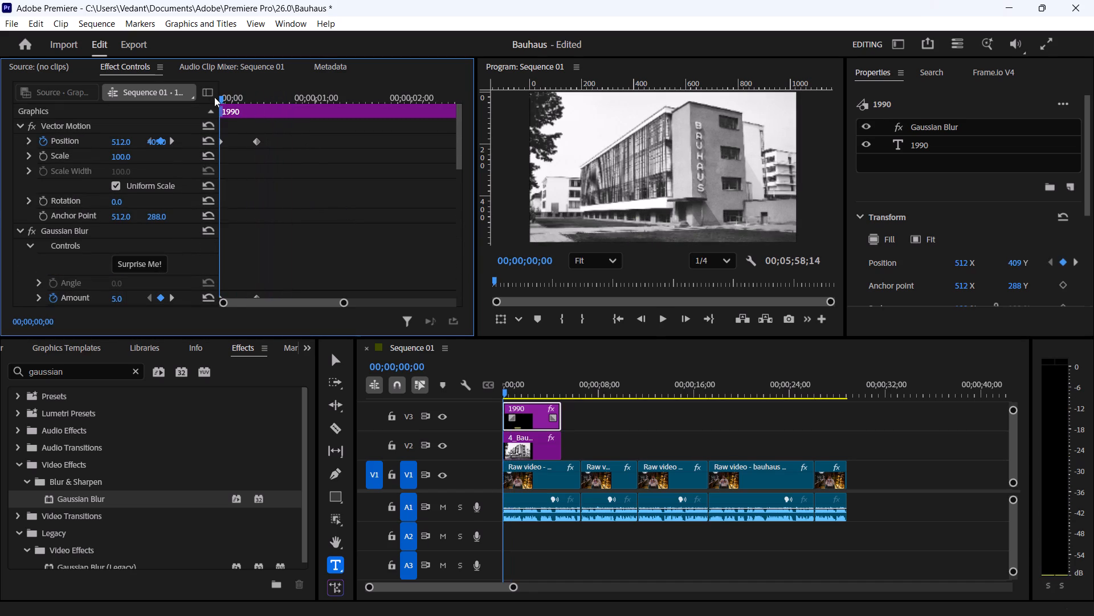
drag(214, 97, 209, 98)
key(space)
key(space)
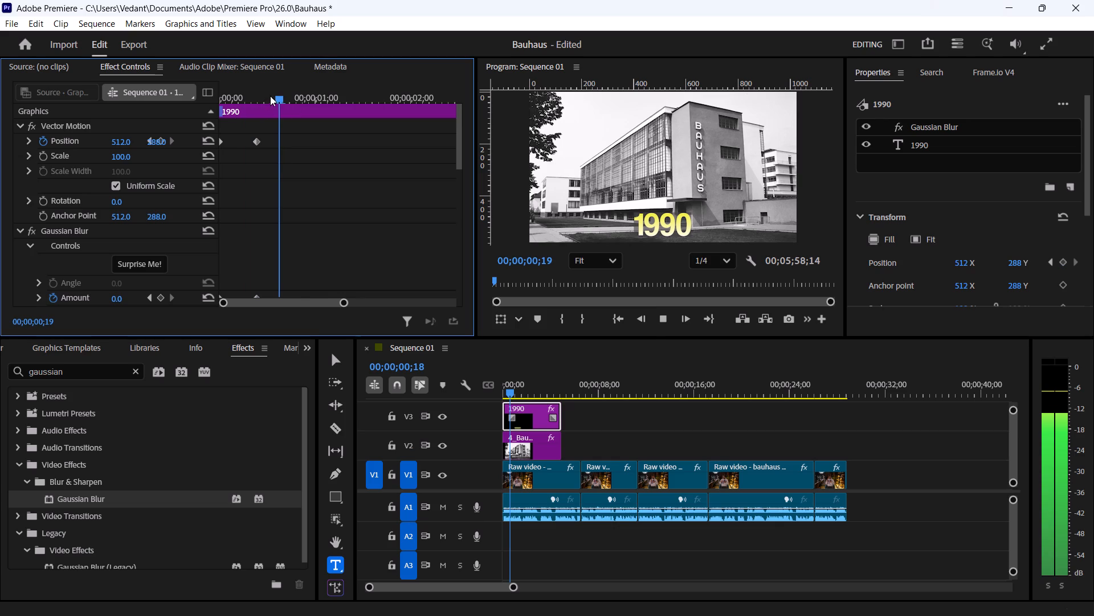
Apply Ease Out temporal interpolation to the 1990 title's first Vector Motion Position and Gaussian Blur Amount keyframes.
drag(276, 96, 189, 104)
drag(223, 131, 224, 261)
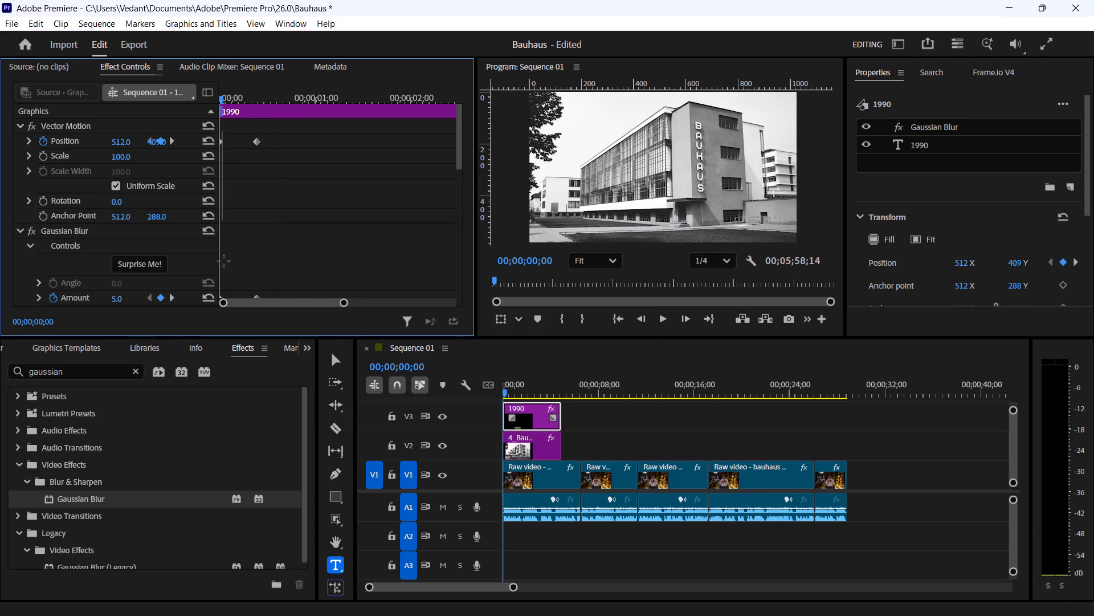
drag(224, 261, 216, 308)
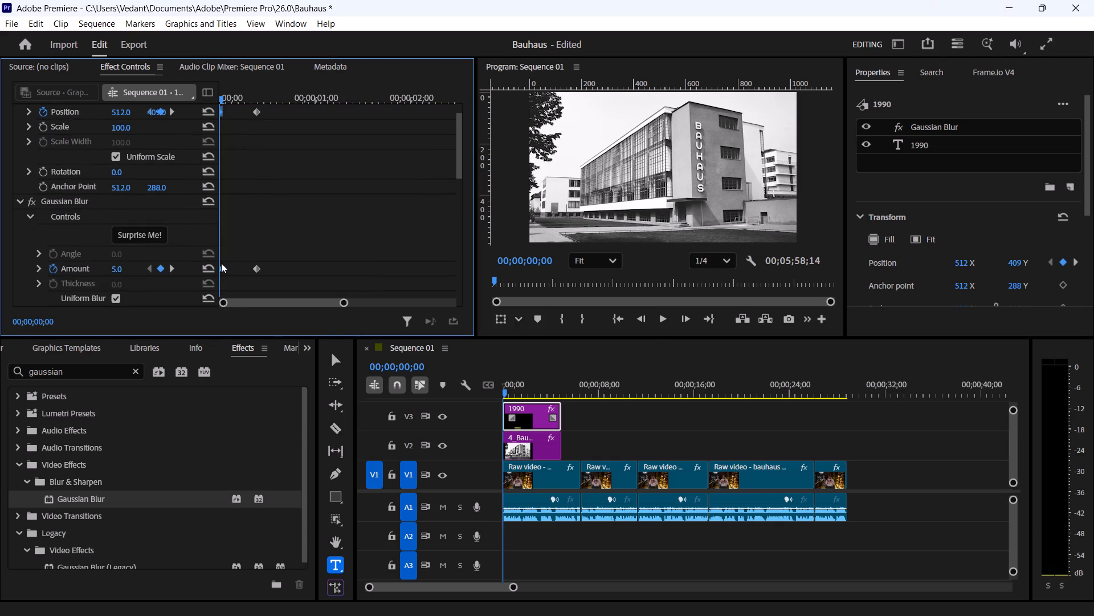
right_click(221, 263)
click(268, 375)
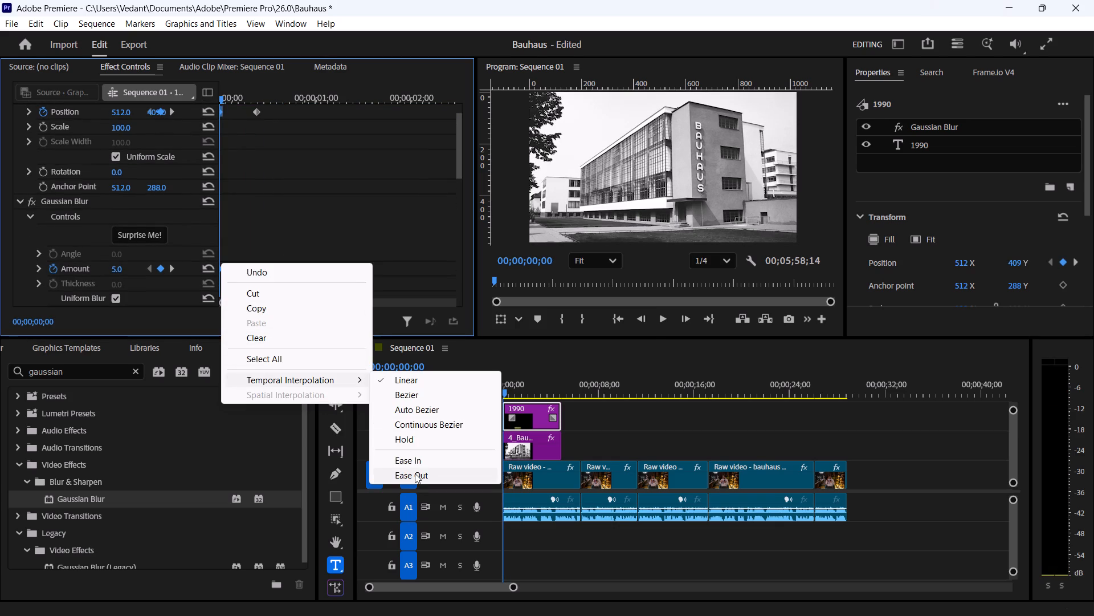
click(415, 473)
Apply Ease In temporal interpolation to the 1990 title's second Vector Motion Position and Gaussian Blur Amount keyframes.
scroll(299, 224, up, 8)
drag(262, 122, 244, 224)
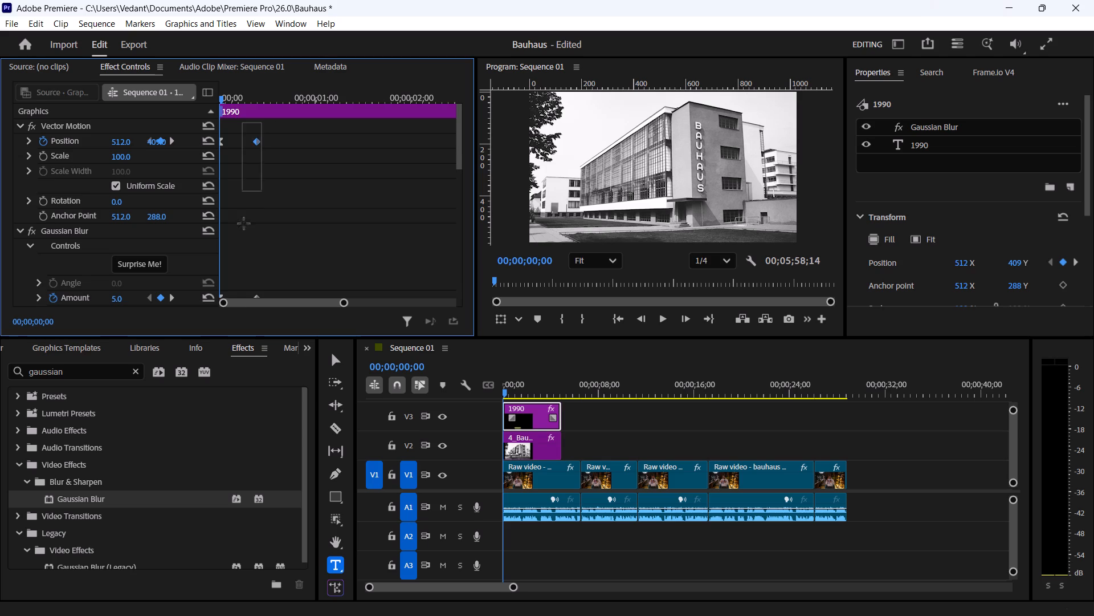
drag(244, 224, 246, 301)
right_click(256, 260)
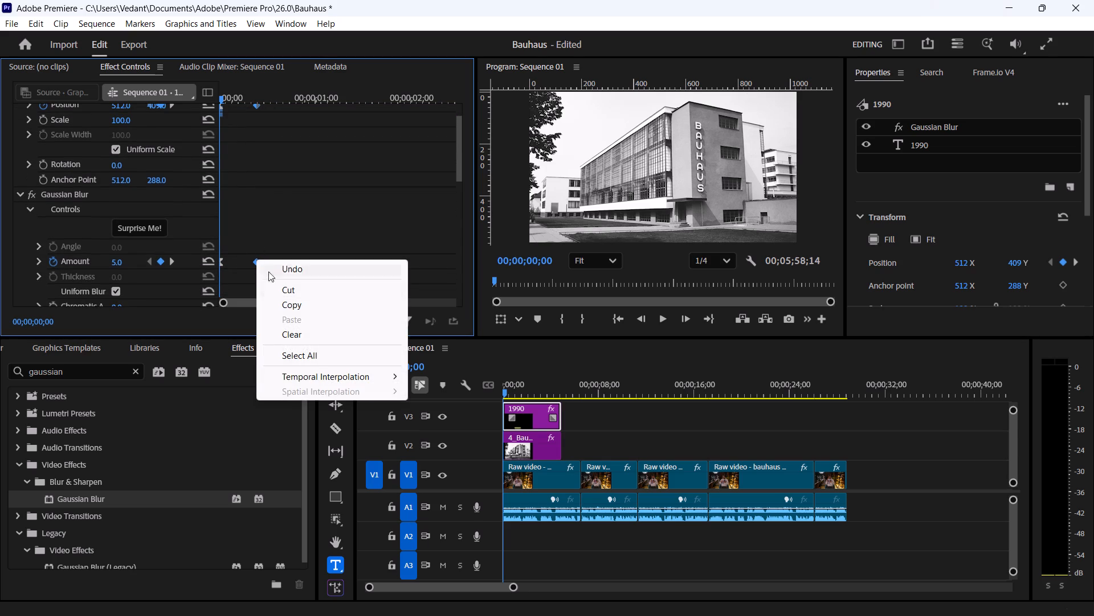
click(320, 373)
click(440, 457)
Apply Ease Out to the 1990 title's first Opacity keyframe at 00;00;00;00.
scroll(330, 257, down, 6)
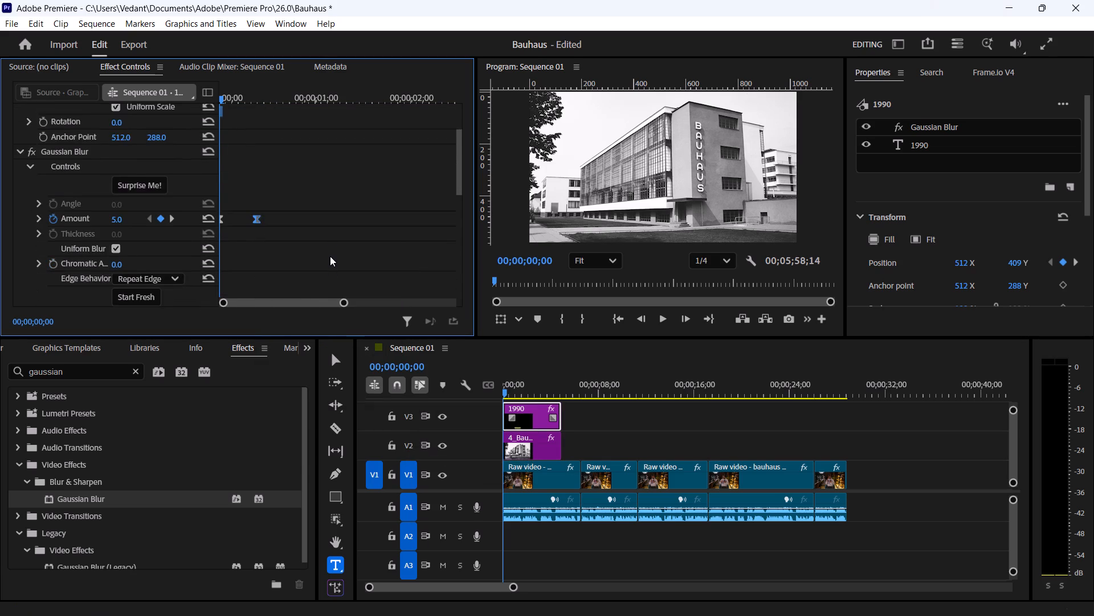
scroll(330, 256, down, 20)
scroll(330, 256, down, 4)
drag(236, 230, 218, 244)
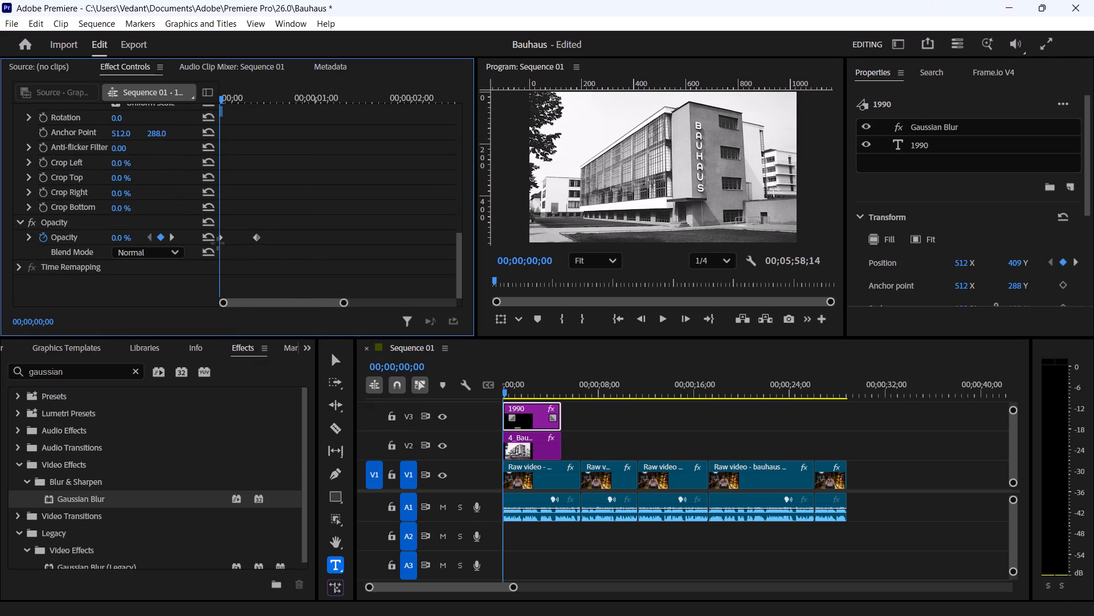
drag(218, 244, 215, 246)
right_click(223, 236)
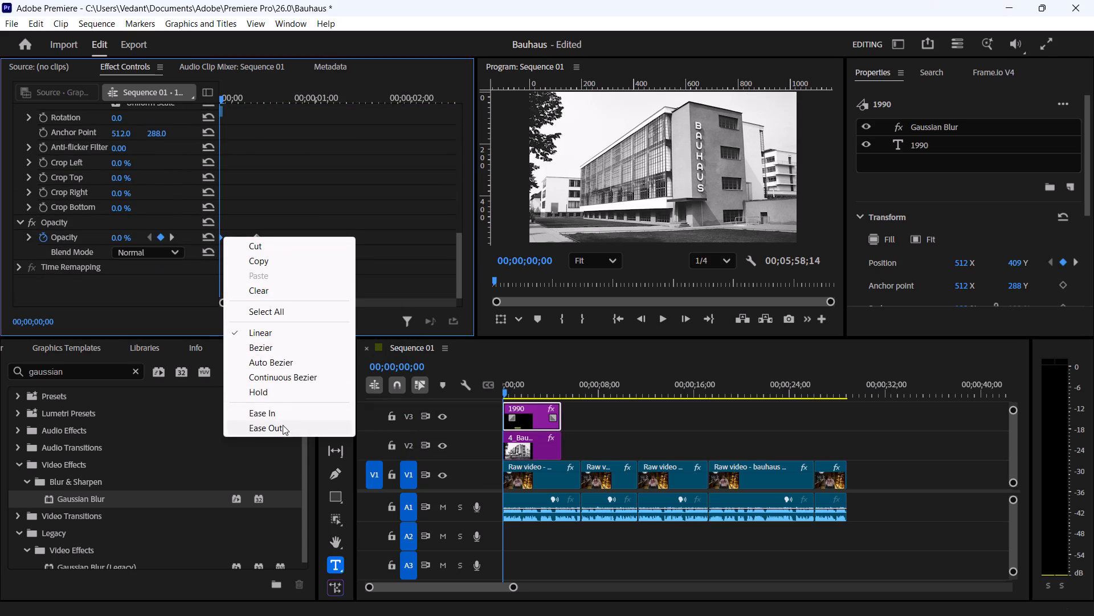
click(283, 425)
Apply Ease In to the 1990 title's second Opacity keyframe.
drag(265, 221, 250, 269)
right_click(250, 237)
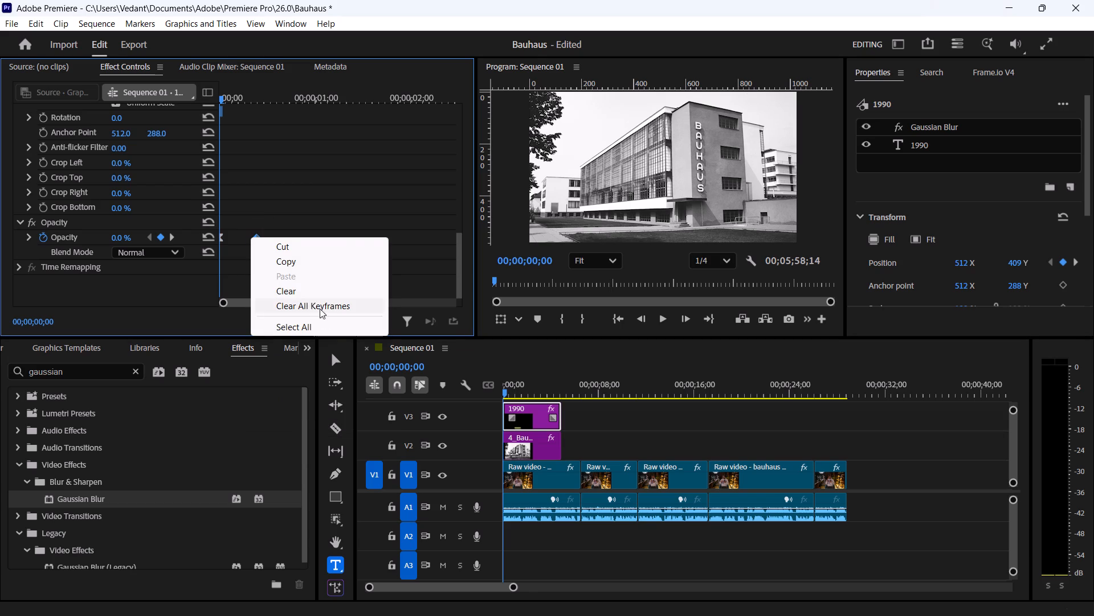
click(261, 202)
right_click(258, 237)
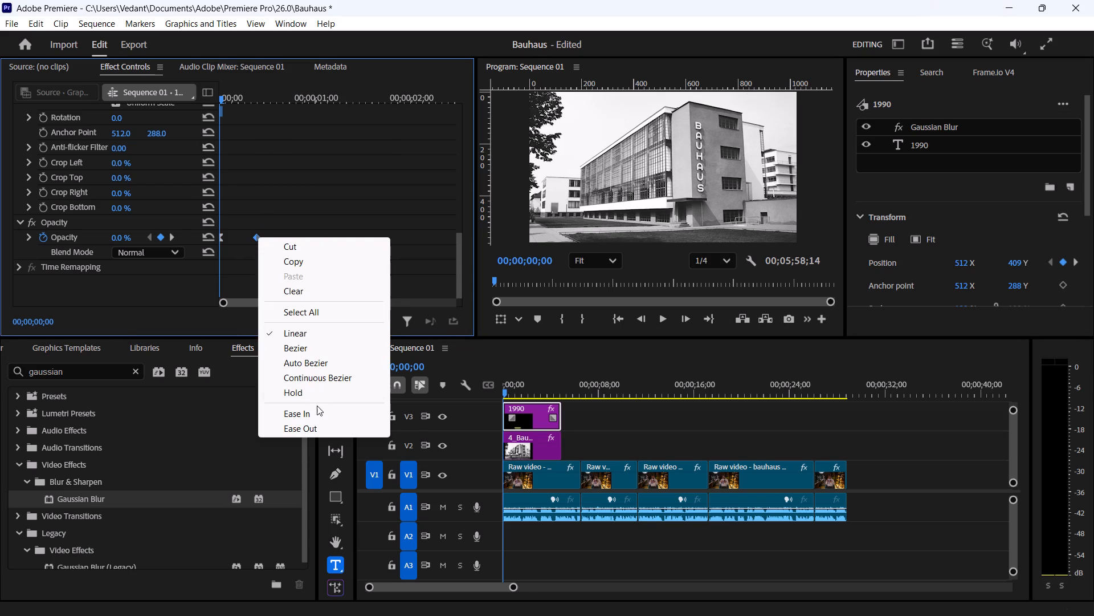
click(317, 411)
Play the opening repeatedly from 00;00;00;00 to review the eased entrance of the 1990 title.
scroll(330, 232, up, 17)
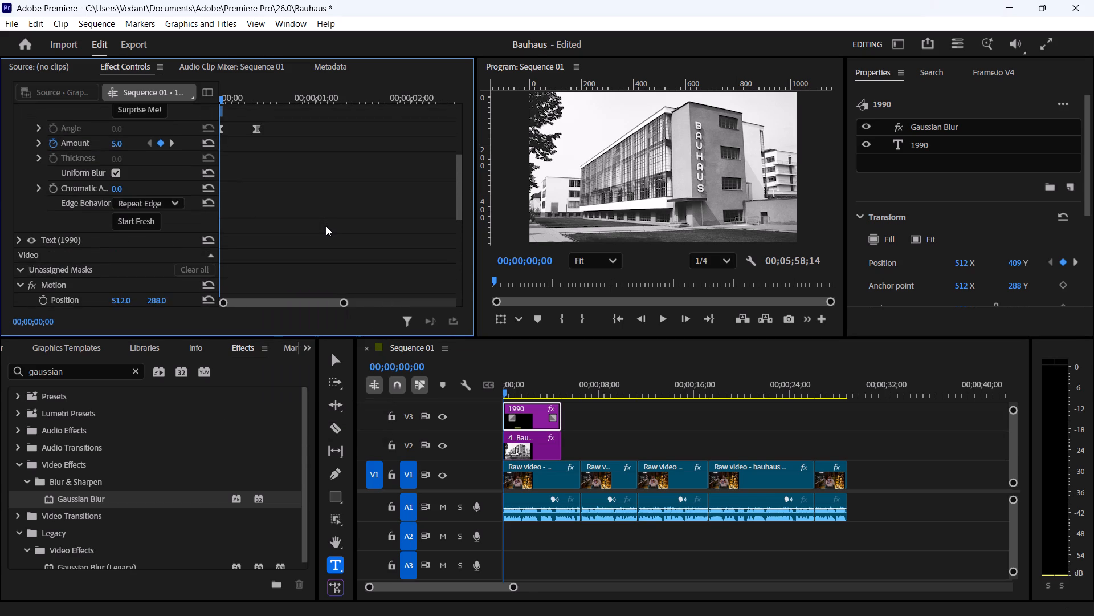
click(331, 228)
key(space)
key(space)
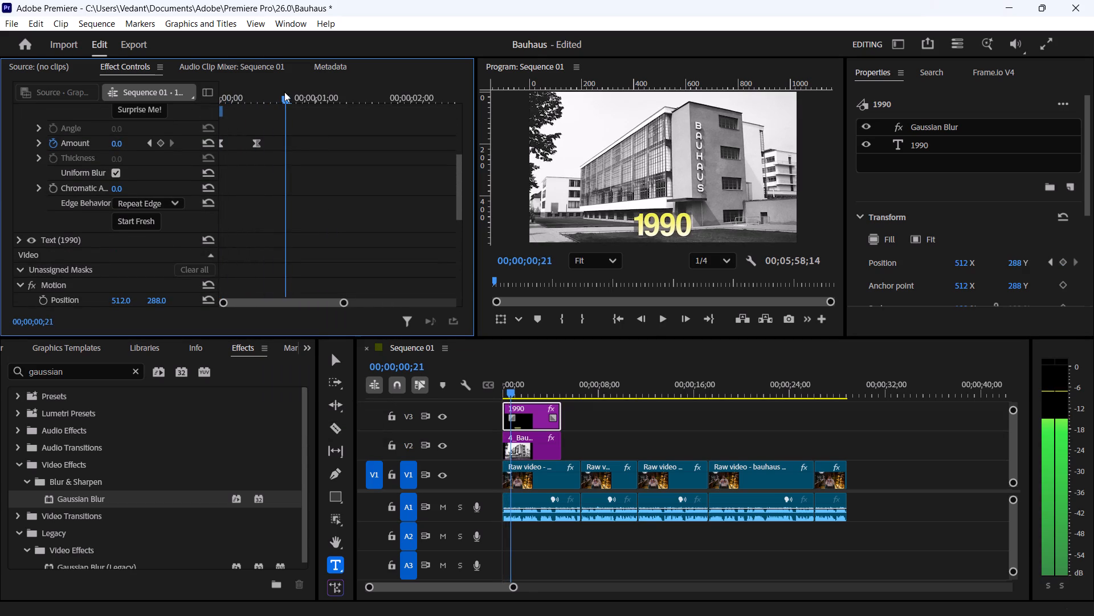
drag(284, 91, 201, 97)
key(space)
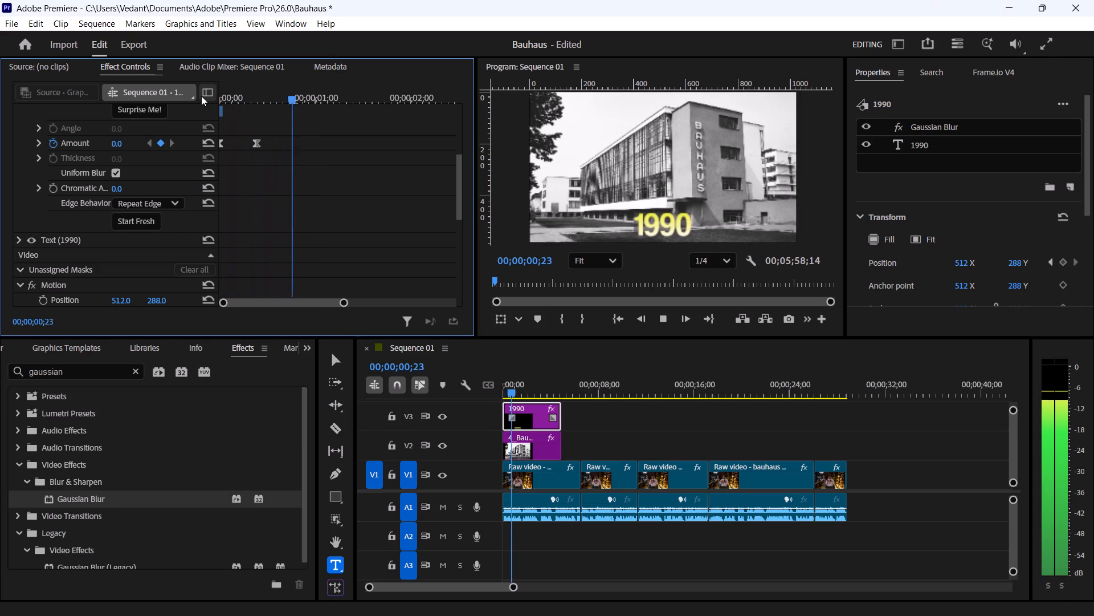
key(space)
drag(309, 95, 212, 89)
Deselect the 1990 title and save the Bauhaus project.
click(630, 416)
key(ctrl+s)
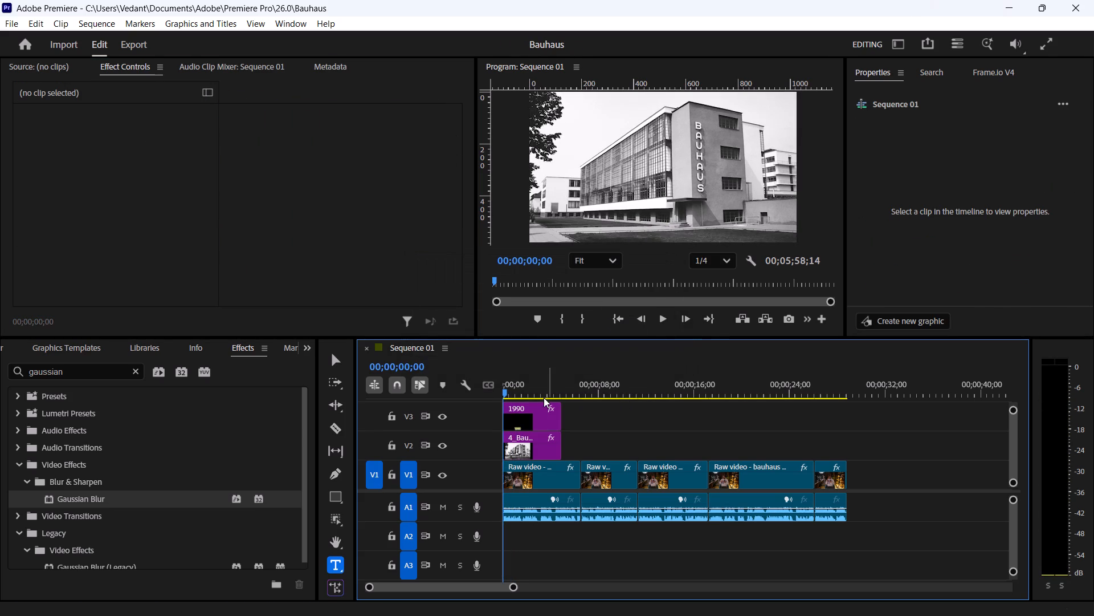
Reselect the 1990 title clip on V3 and repeatedly scrub and play its entrance from 00;00;00;00 to judge the speed.
click(542, 414)
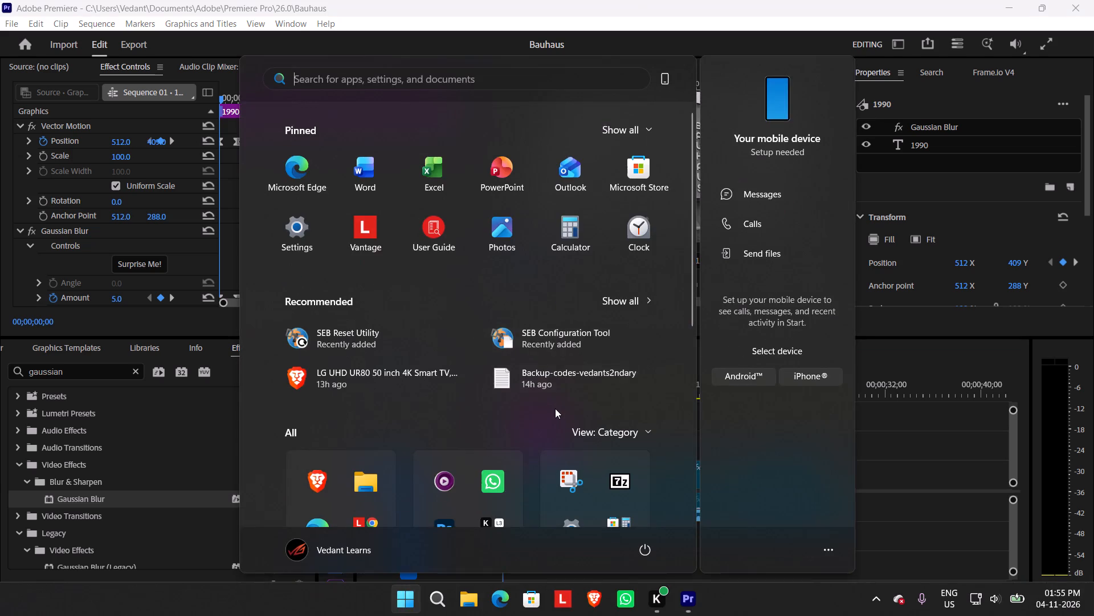
click(298, 162)
key(space)
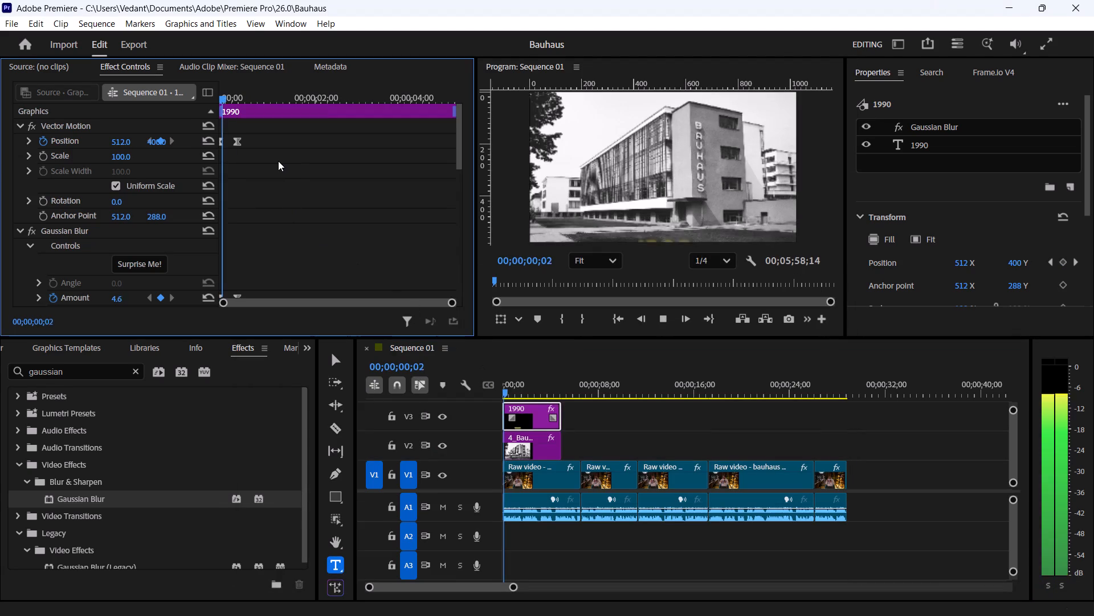
key(space)
drag(246, 90, 206, 95)
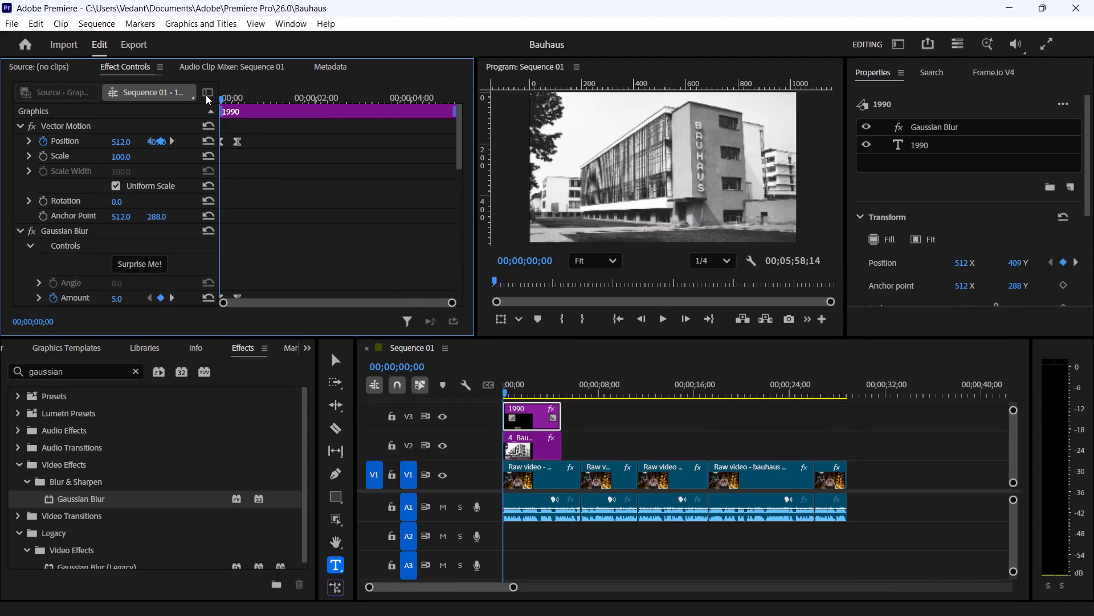
drag(206, 95, 218, 97)
drag(218, 97, 242, 91)
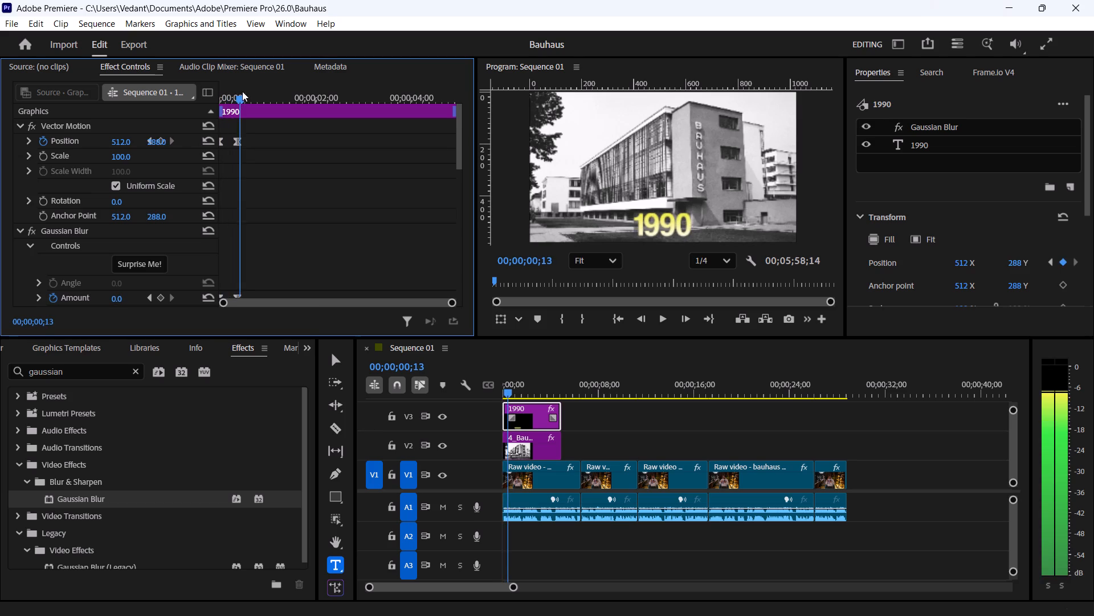
drag(242, 91, 190, 93)
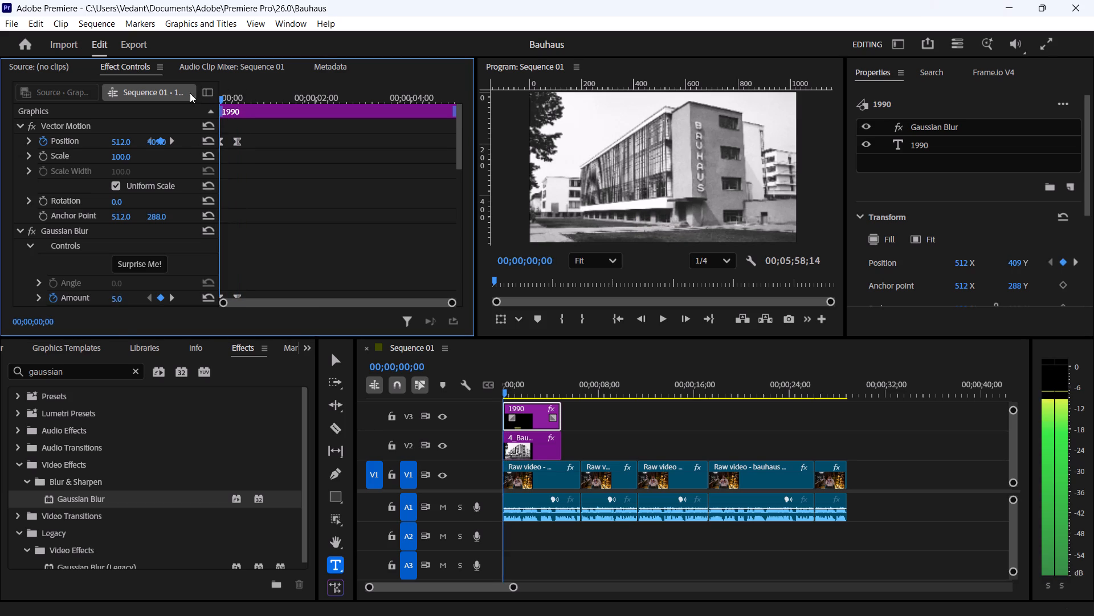
drag(190, 93, 176, 93)
key(space)
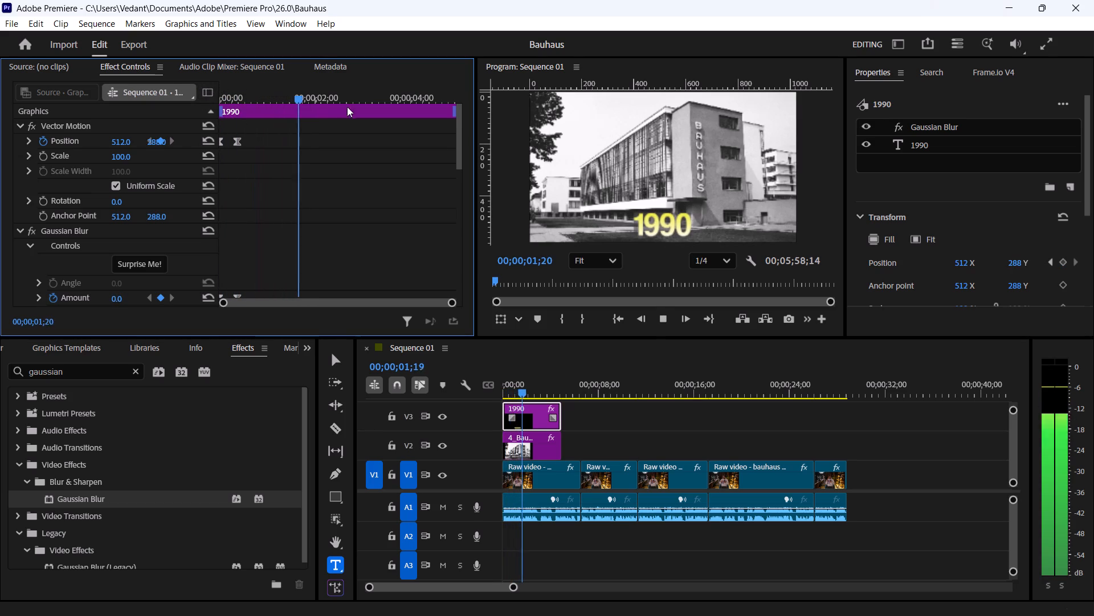
key(space)
drag(300, 92, 222, 96)
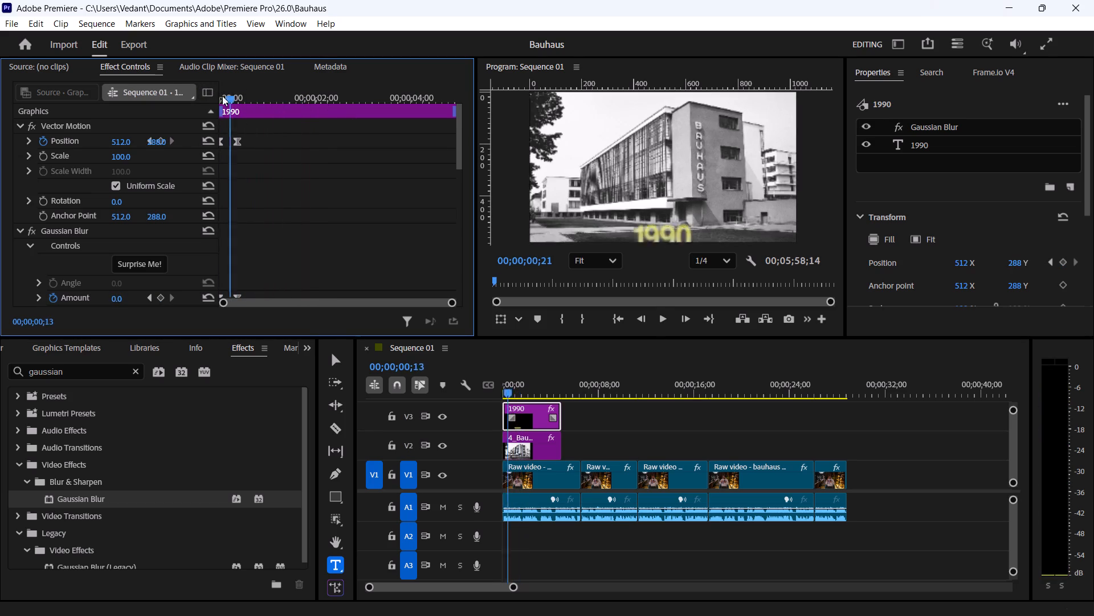
drag(222, 96, 179, 104)
drag(222, 101, 204, 103)
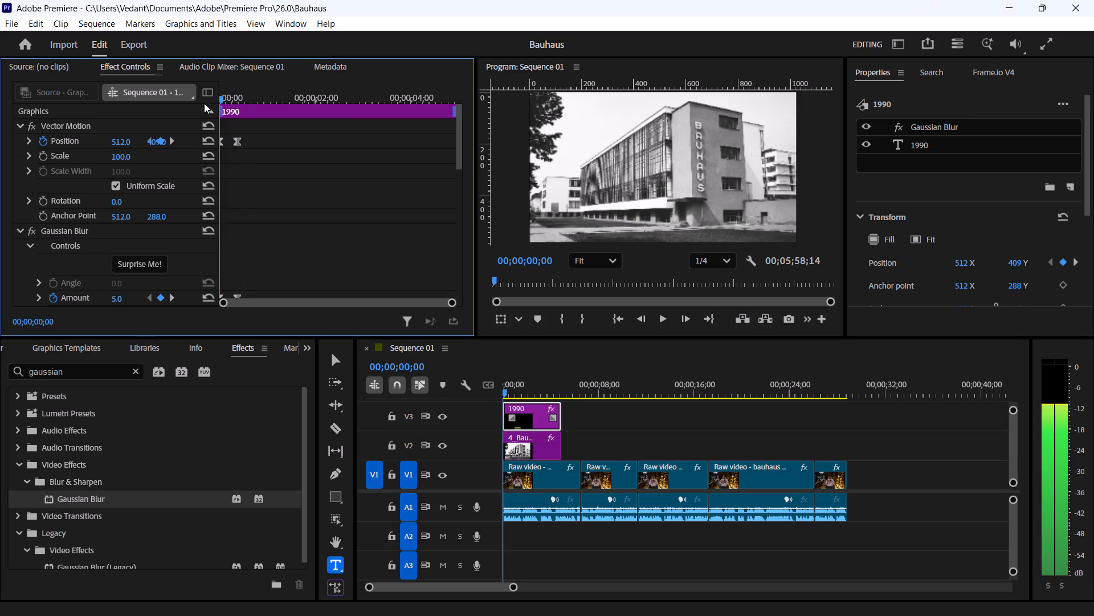
drag(204, 103, 186, 103)
key(space)
key(space)
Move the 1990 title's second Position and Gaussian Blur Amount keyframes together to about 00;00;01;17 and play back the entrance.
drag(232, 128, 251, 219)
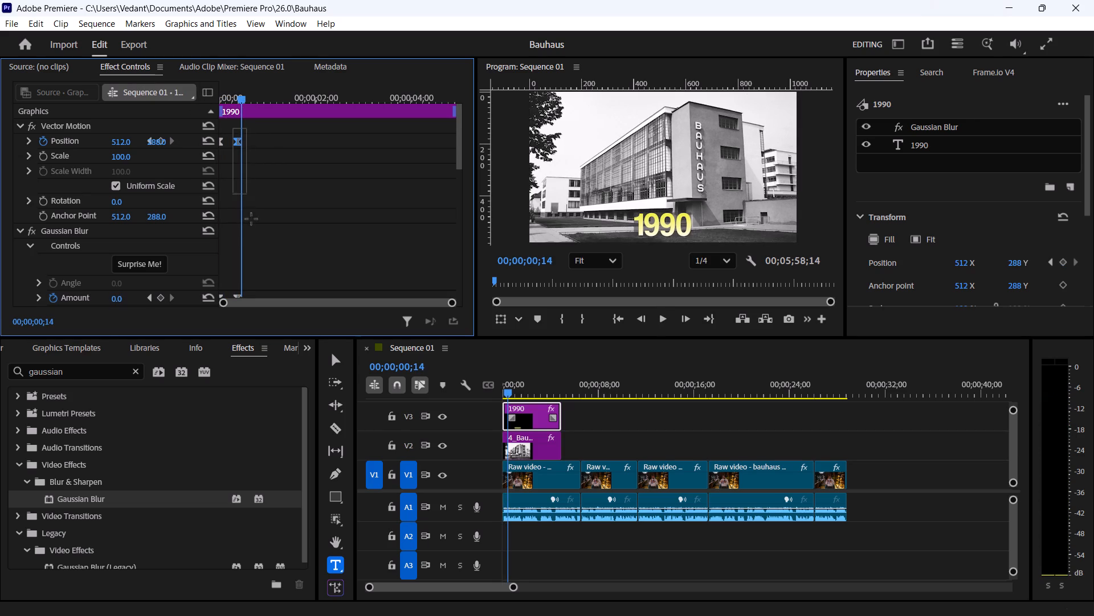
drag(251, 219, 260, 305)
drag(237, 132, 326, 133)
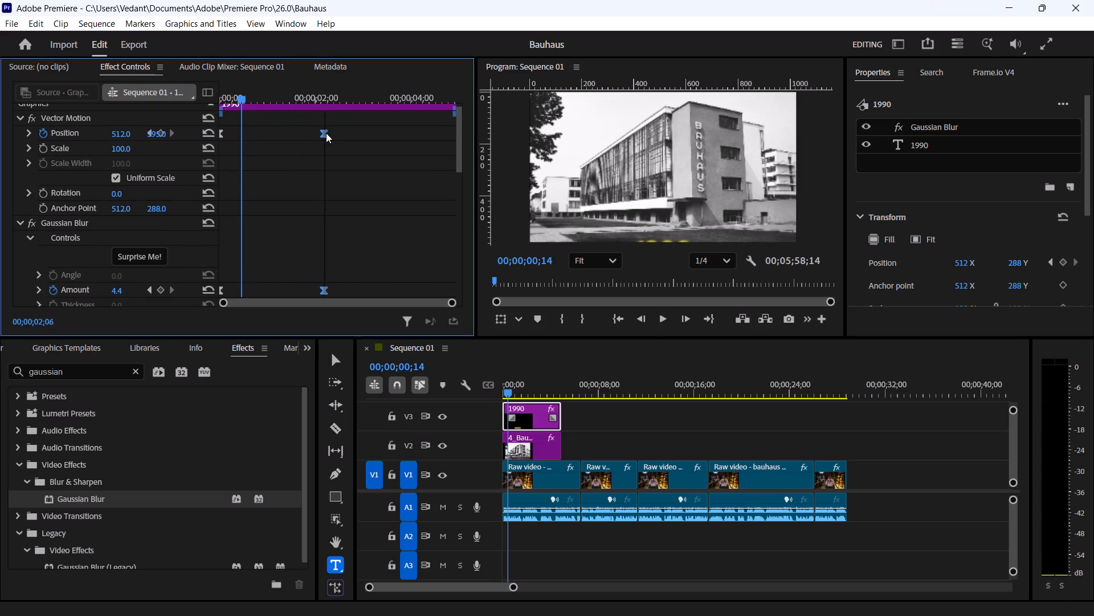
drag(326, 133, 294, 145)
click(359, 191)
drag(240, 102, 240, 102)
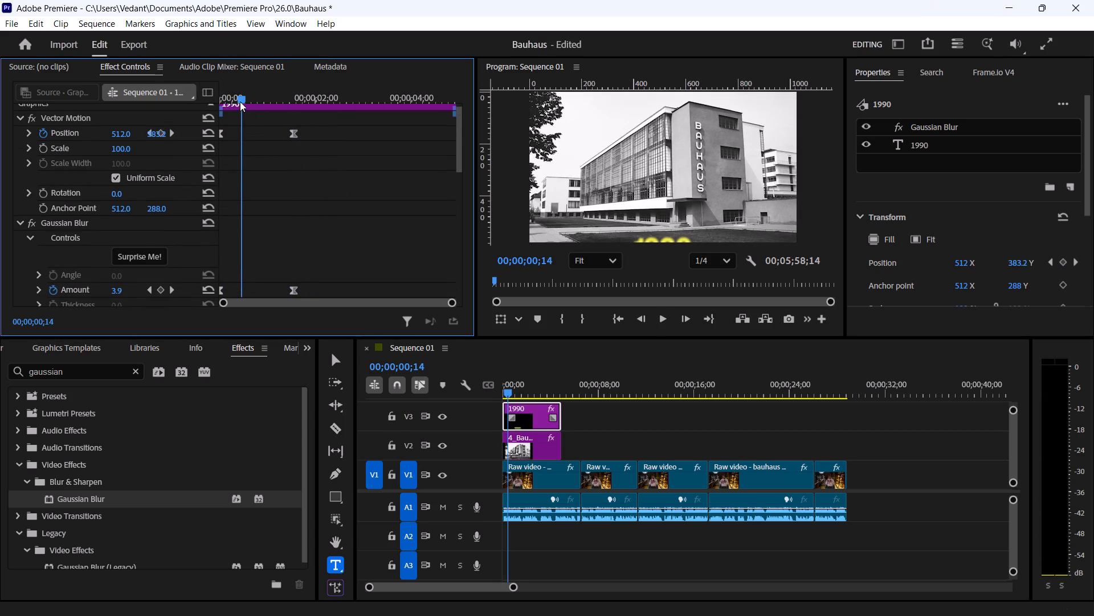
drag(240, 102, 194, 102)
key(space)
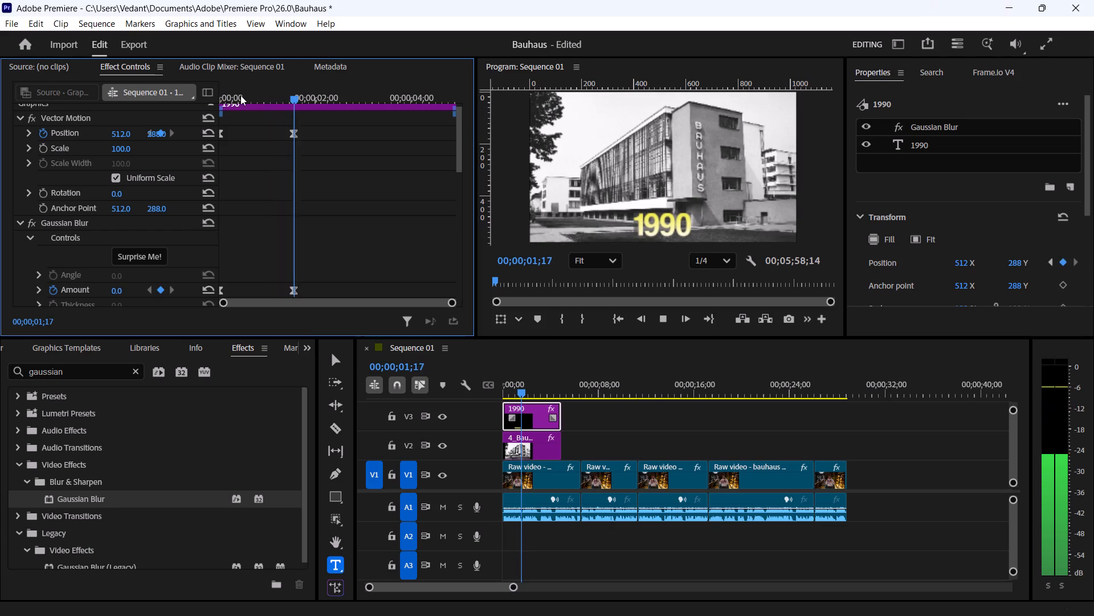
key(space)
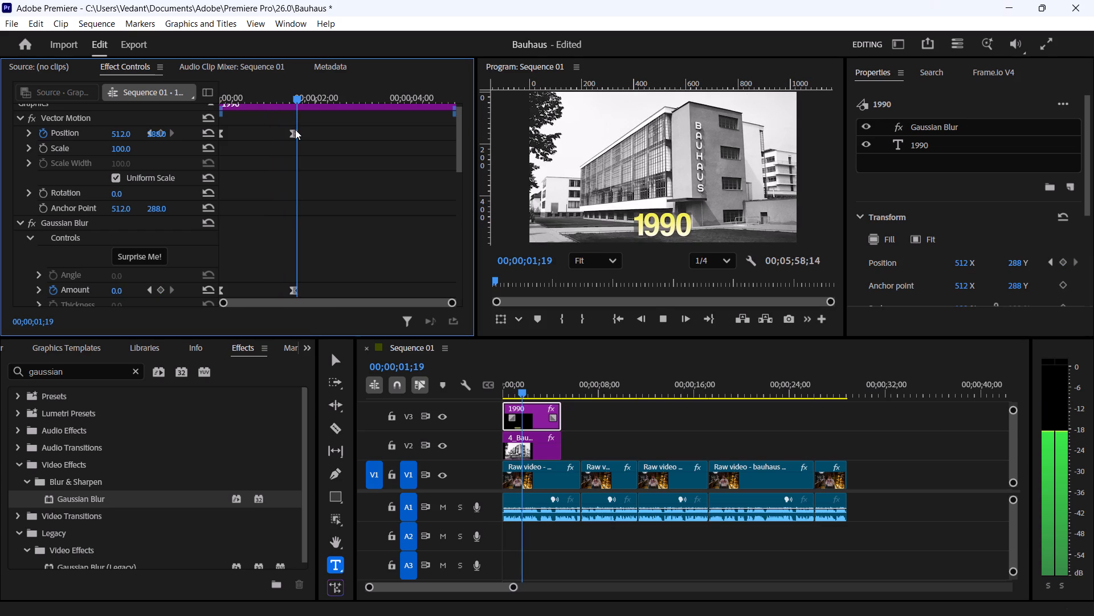
Move the 1990 title's second Position keyframe to about 00;00;01;00, play the entrance, and align the second Gaussian Blur Amount keyframe with it.
drag(295, 130, 267, 132)
drag(295, 94, 177, 114)
key(space)
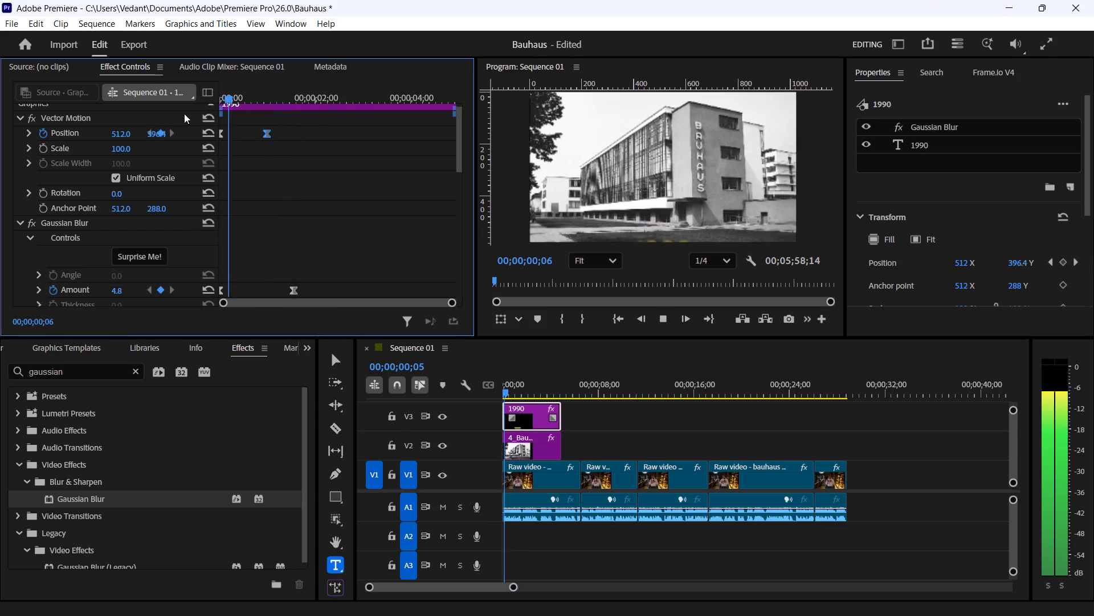
key(space)
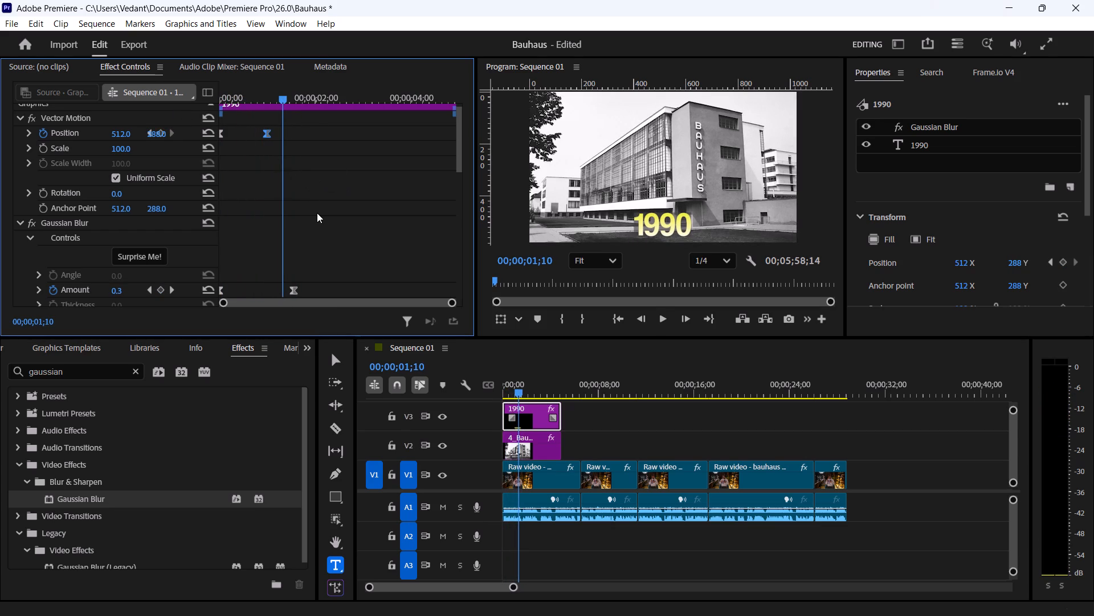
drag(325, 281, 251, 287)
drag(297, 292, 271, 291)
Move the 1990 title's second Opacity keyframe to about 00;00;00;27.
scroll(316, 245, down, 20)
scroll(316, 245, down, 9)
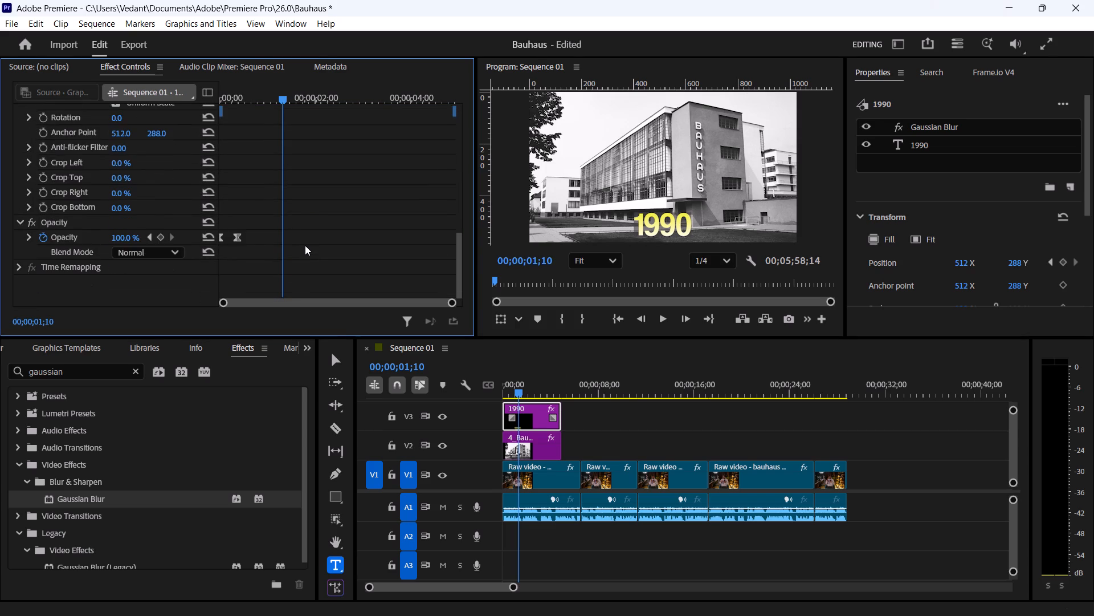
drag(241, 239, 263, 239)
drag(263, 239, 264, 239)
Lengthen the incoming velocity handle of the 1990 title's second Position keyframe toward its start for a softer, longer deceleration.
scroll(315, 216, up, 20)
scroll(315, 216, up, 8)
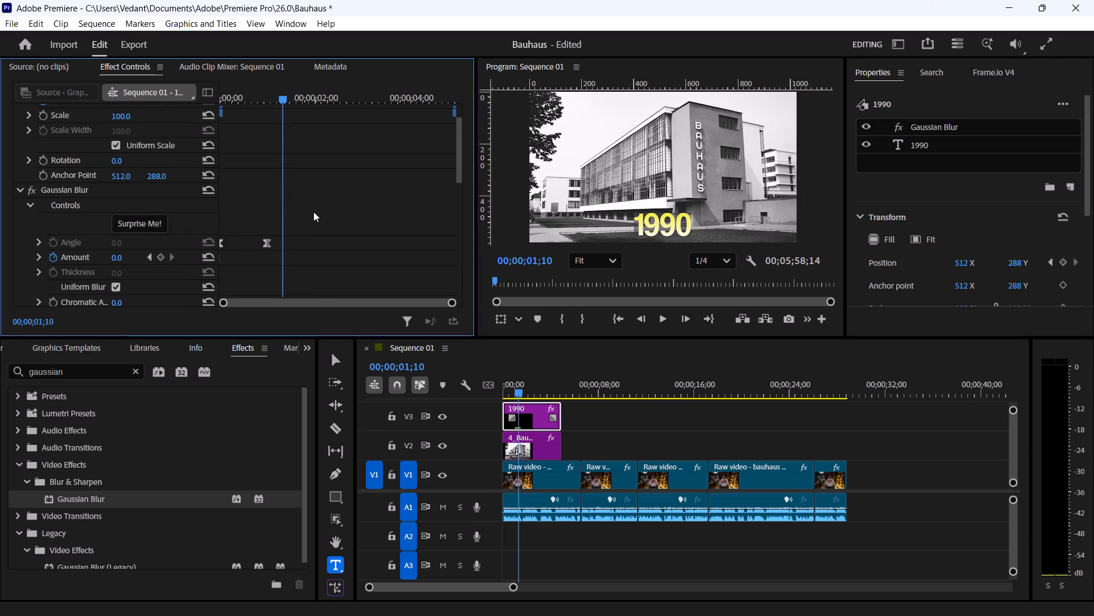
scroll(313, 212, up, 4)
click(30, 139)
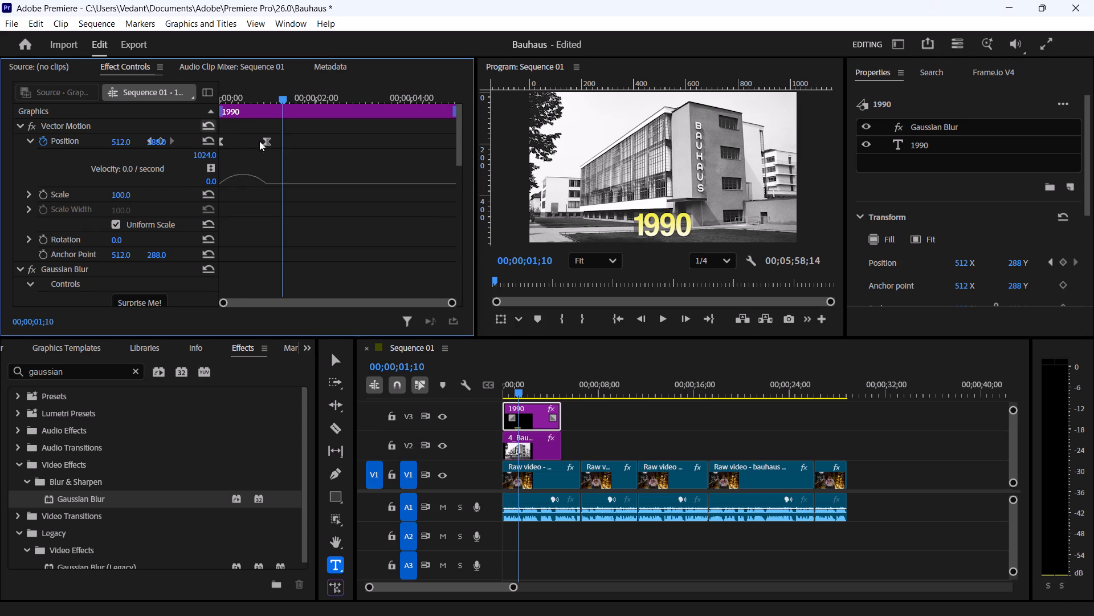
click(267, 139)
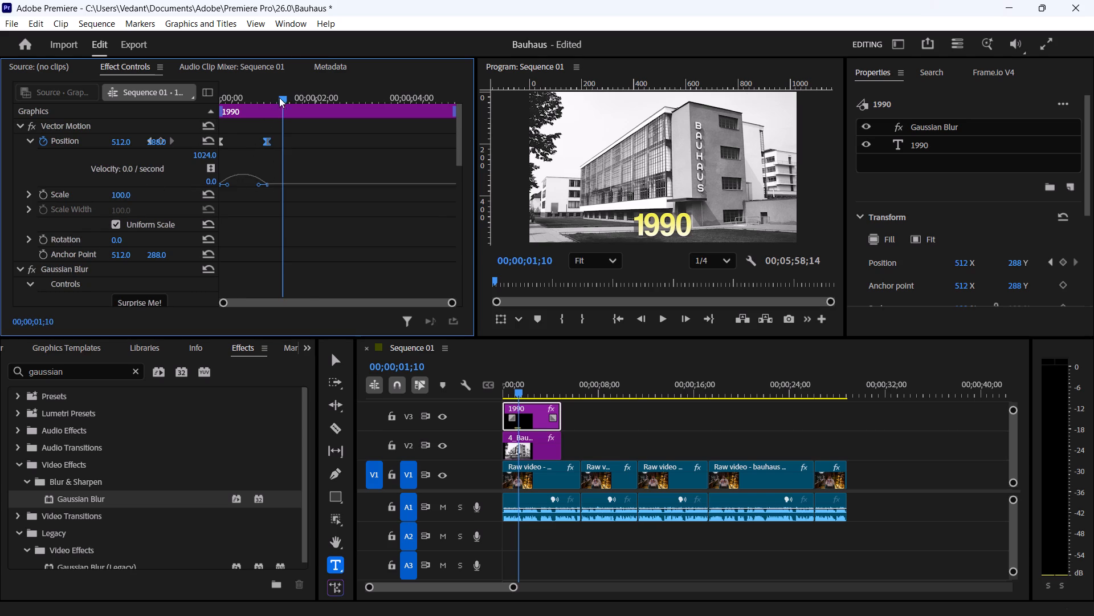
drag(280, 99, 201, 106)
drag(260, 187, 258, 187)
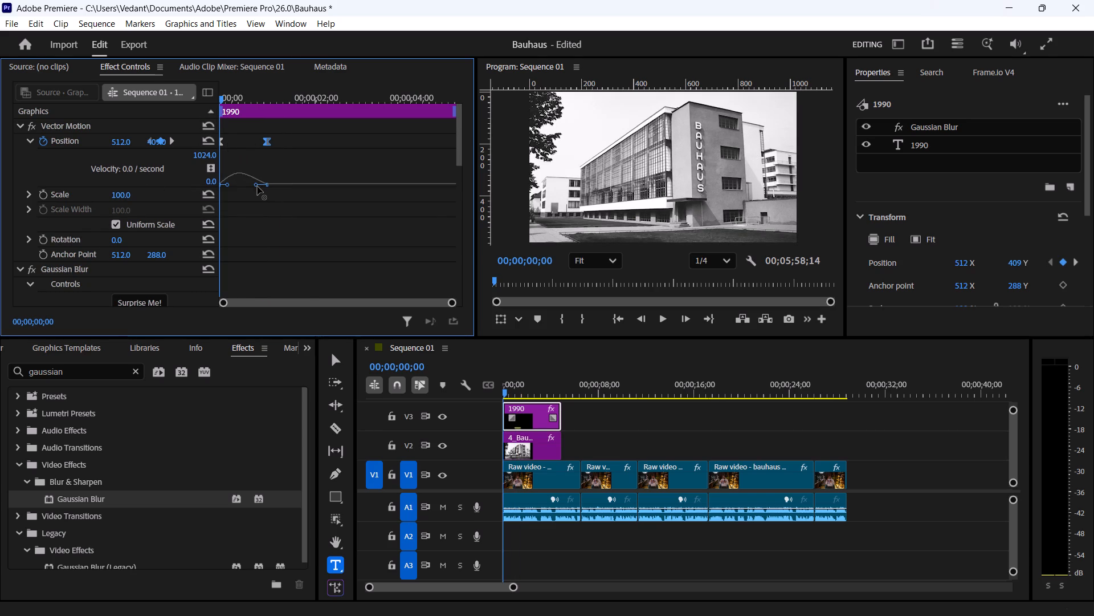
drag(258, 187, 251, 187)
Lengthen the incoming velocity handle of the second Gaussian Blur Amount keyframe so the blur clears quickly and settles gradually.
scroll(299, 224, down, 11)
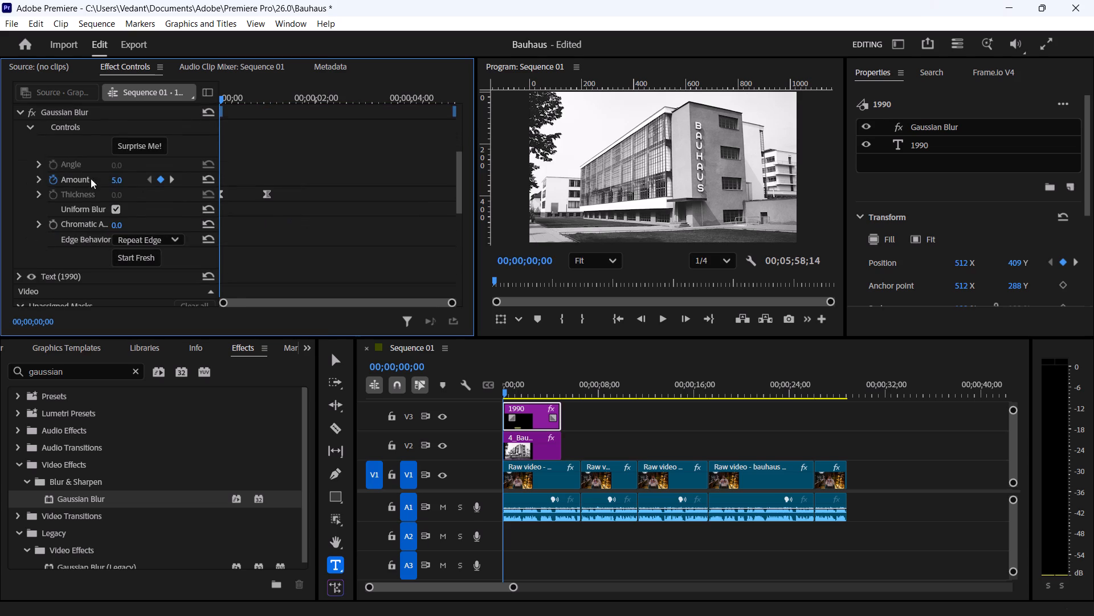
click(40, 179)
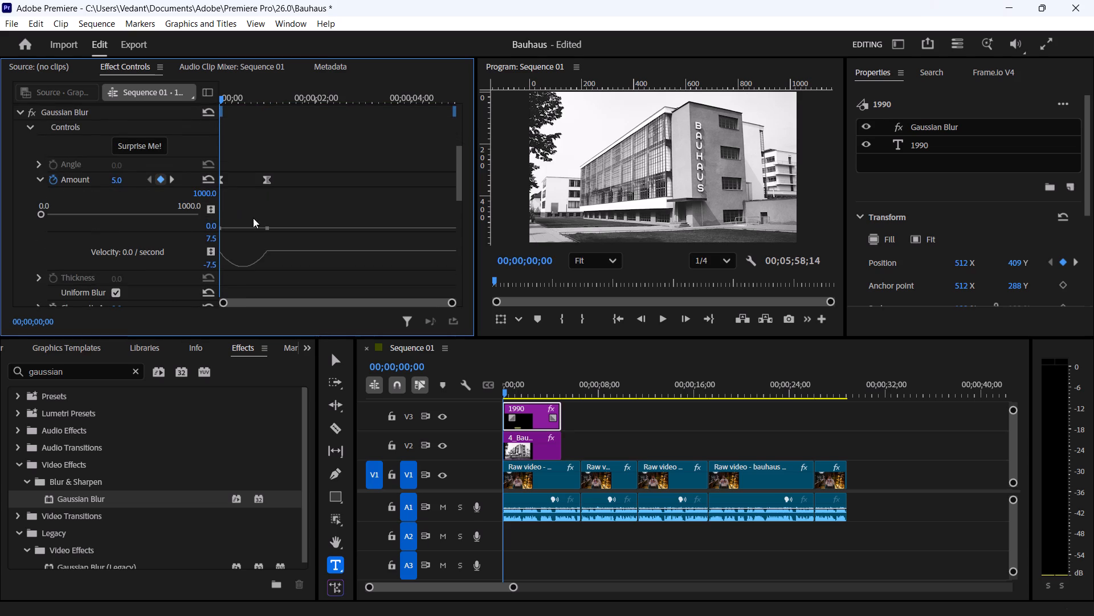
click(264, 175)
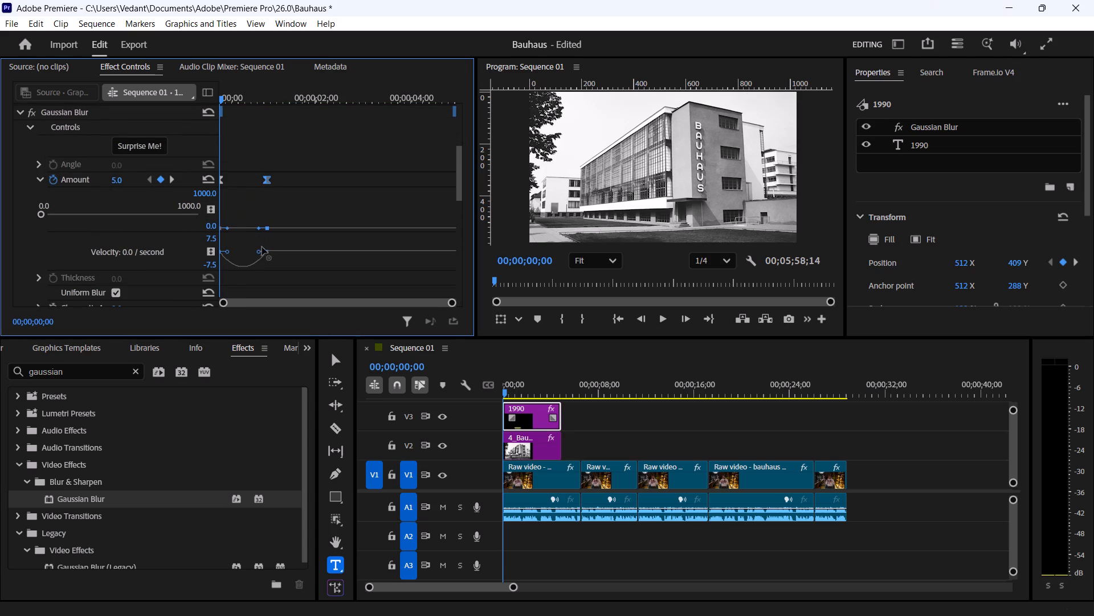
drag(257, 251, 251, 252)
drag(251, 252, 243, 250)
drag(243, 250, 242, 250)
Lengthen the incoming velocity handle of the 1990 title's second Opacity keyframe so the fade-in starts fast and eases out.
scroll(300, 255, down, 3)
click(295, 236)
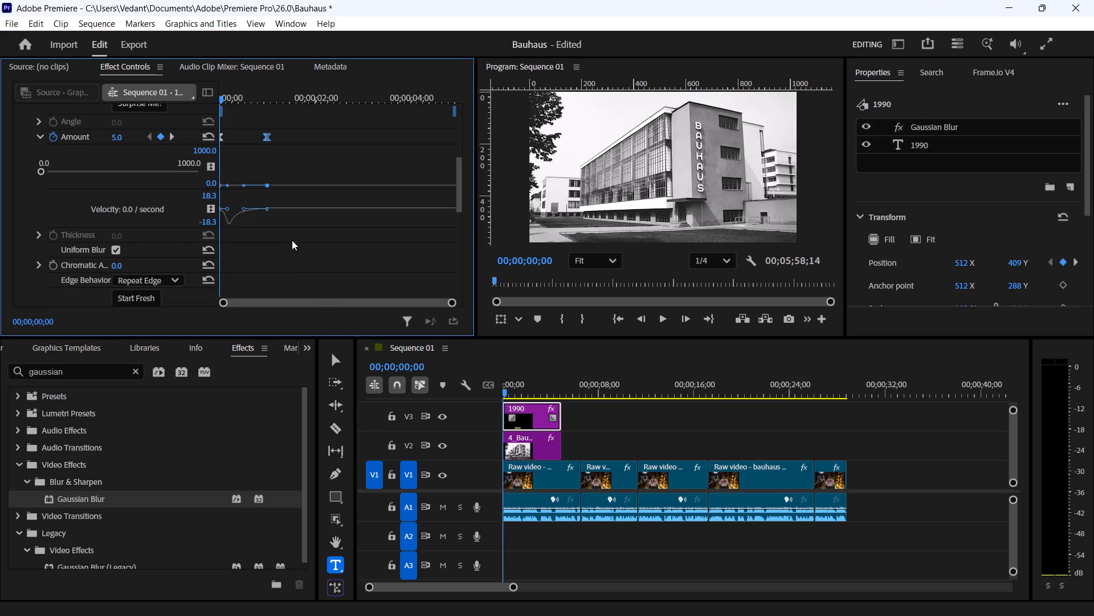
scroll(291, 244, down, 3)
scroll(290, 229, down, 20)
scroll(290, 229, down, 3)
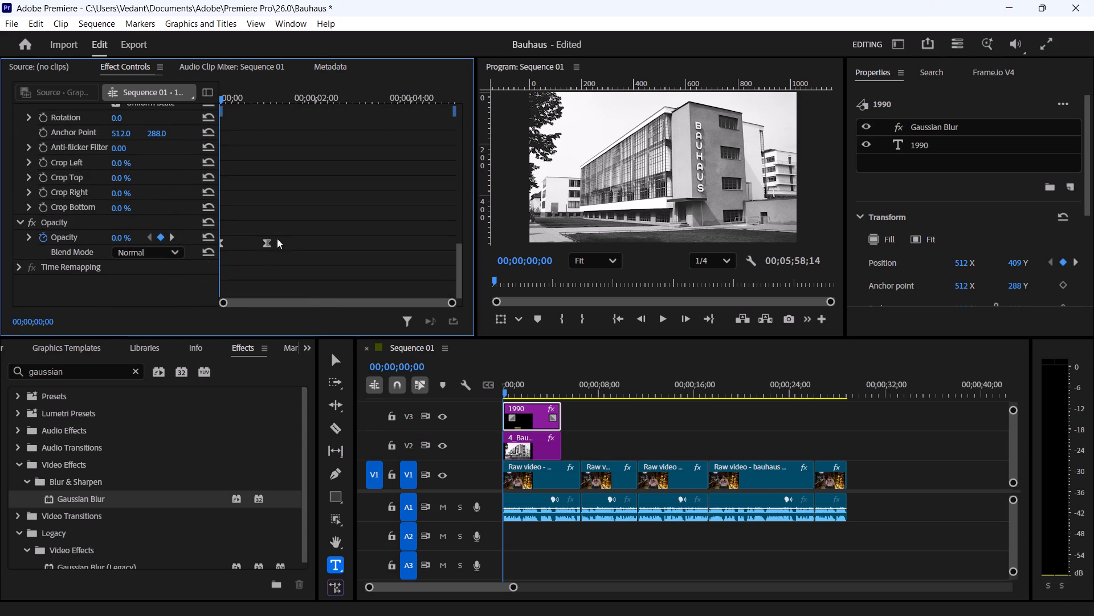
click(31, 238)
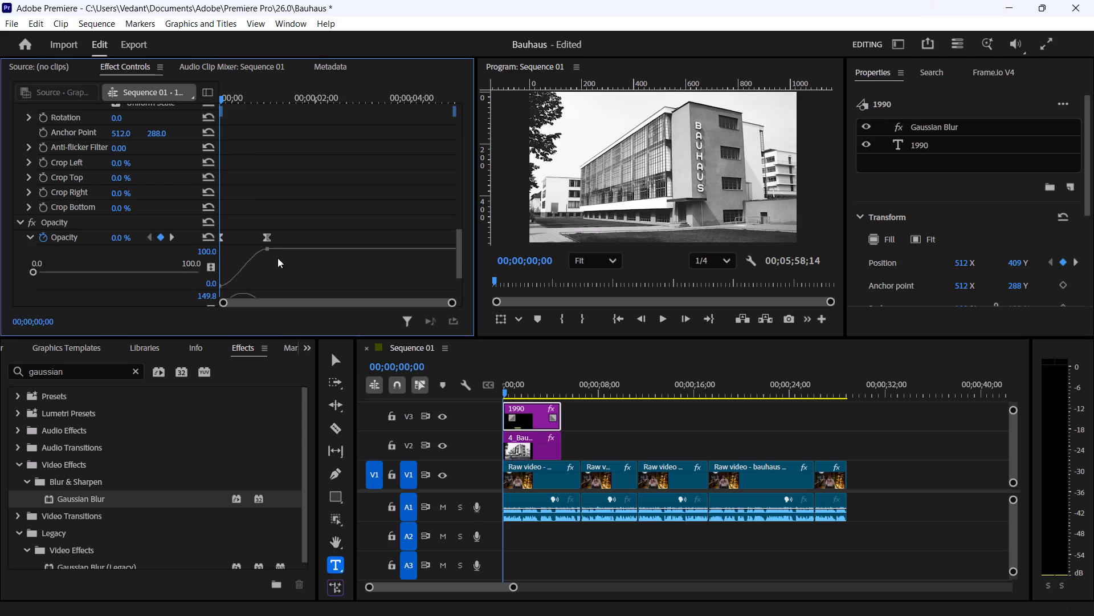
scroll(286, 267, down, 4)
click(263, 180)
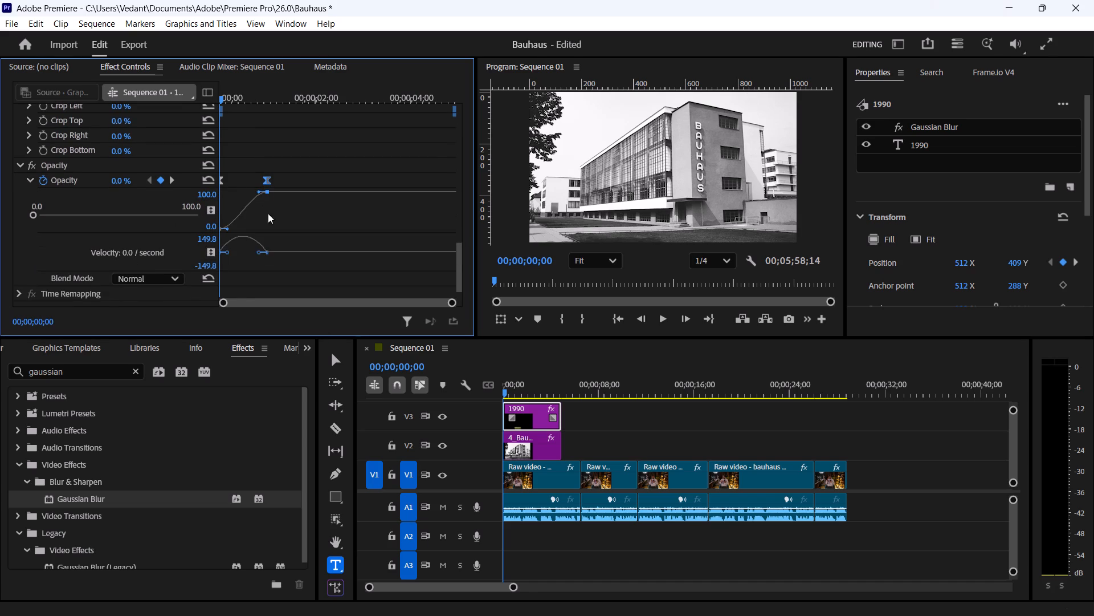
drag(258, 252, 255, 252)
drag(255, 252, 248, 252)
click(306, 223)
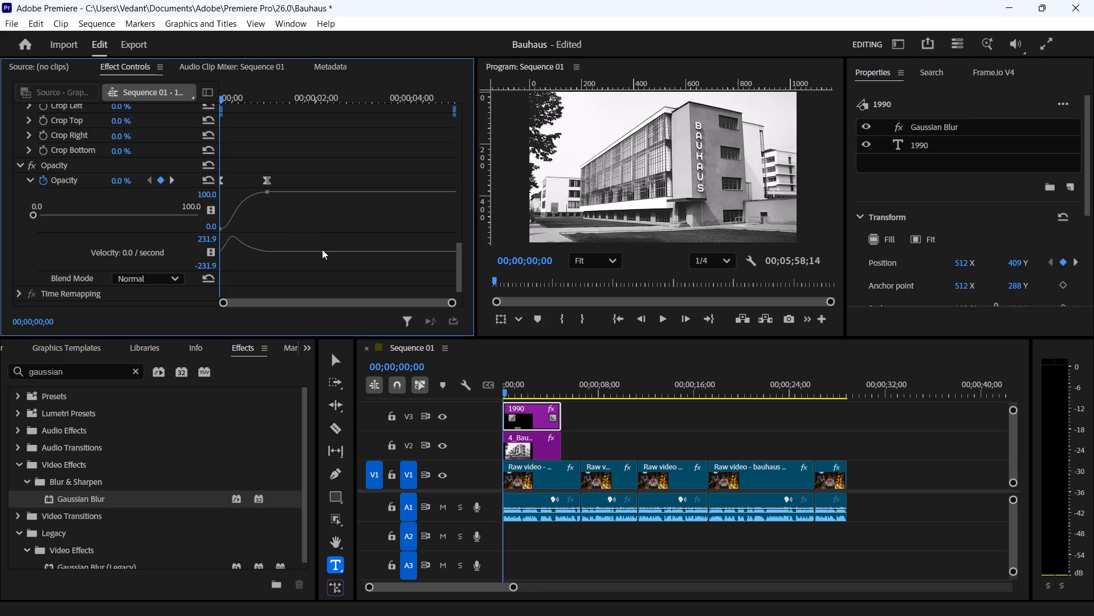
Play the title's entrance from the sequence start to check the new easing, and return to 00;00;00;00.
key(space)
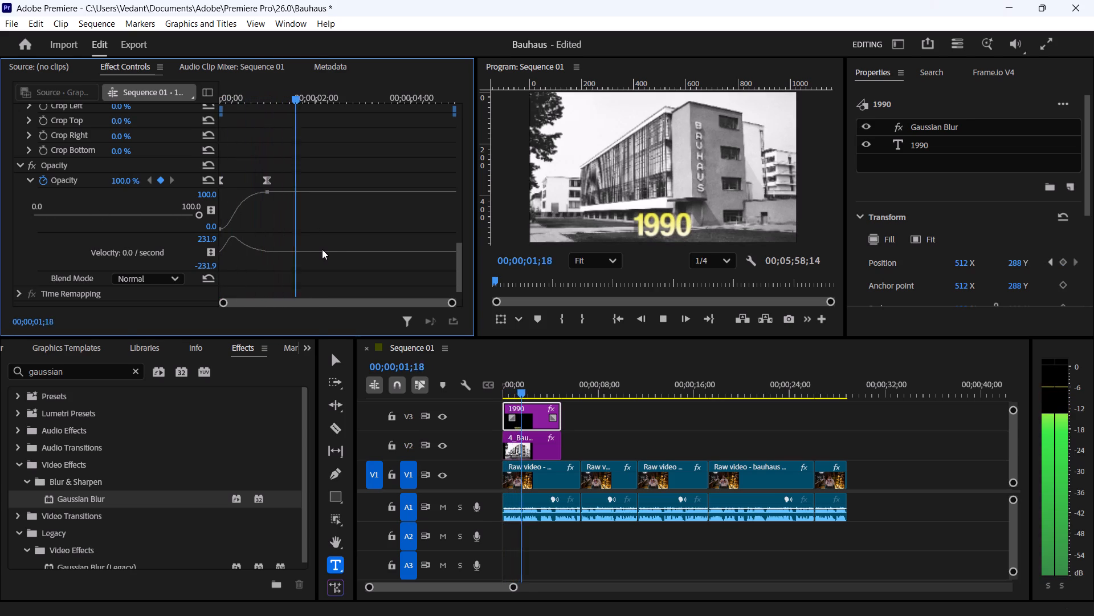
key(space)
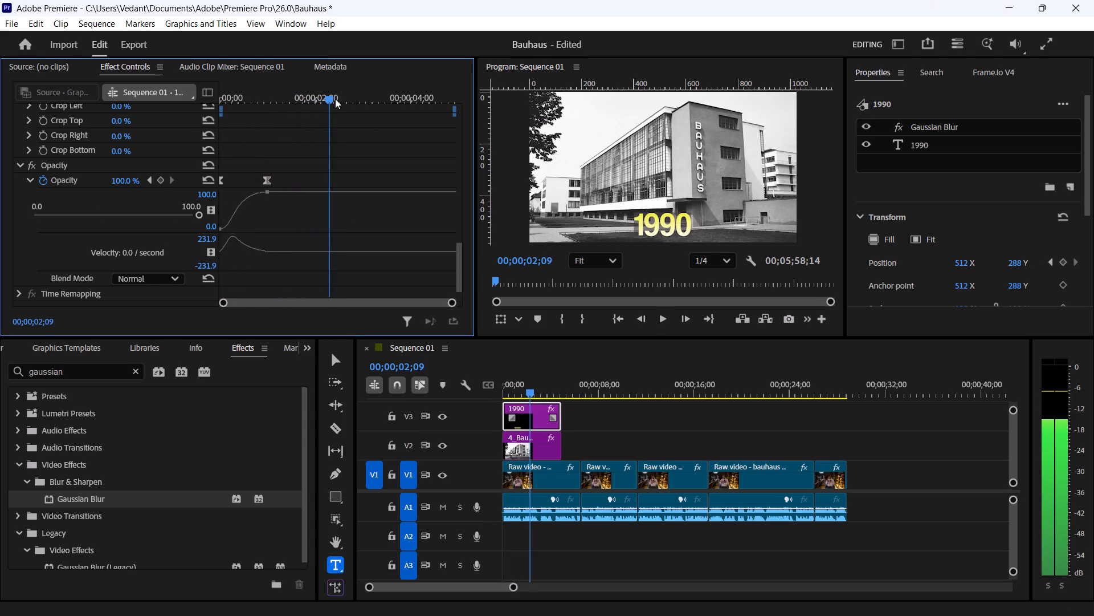
drag(325, 98, 99, 148)
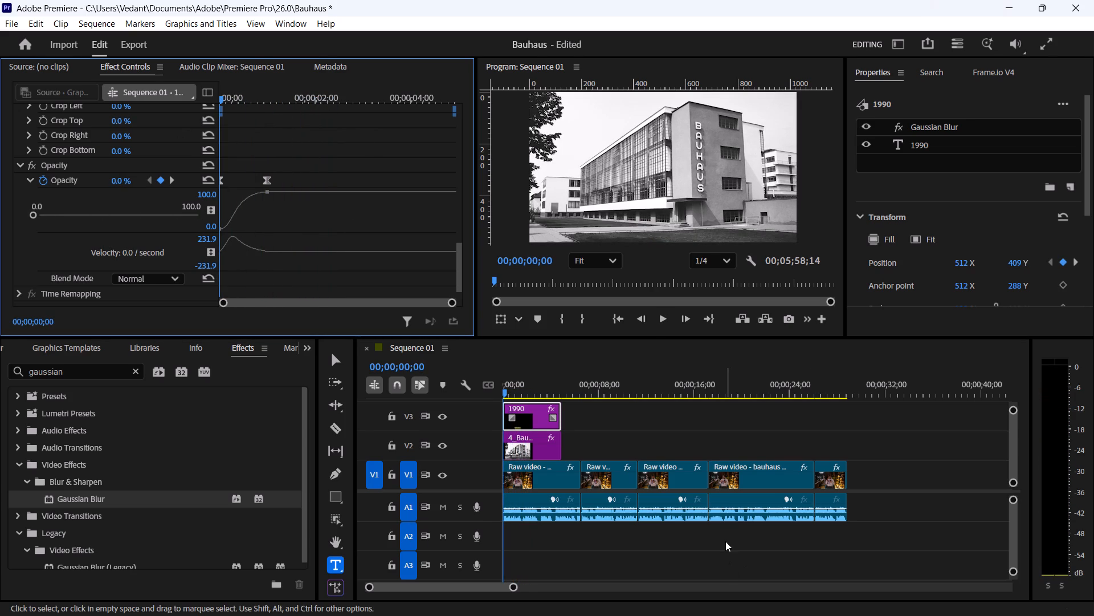
Deselect the title clip and save the project.
click(725, 540)
key(ctrl+s)
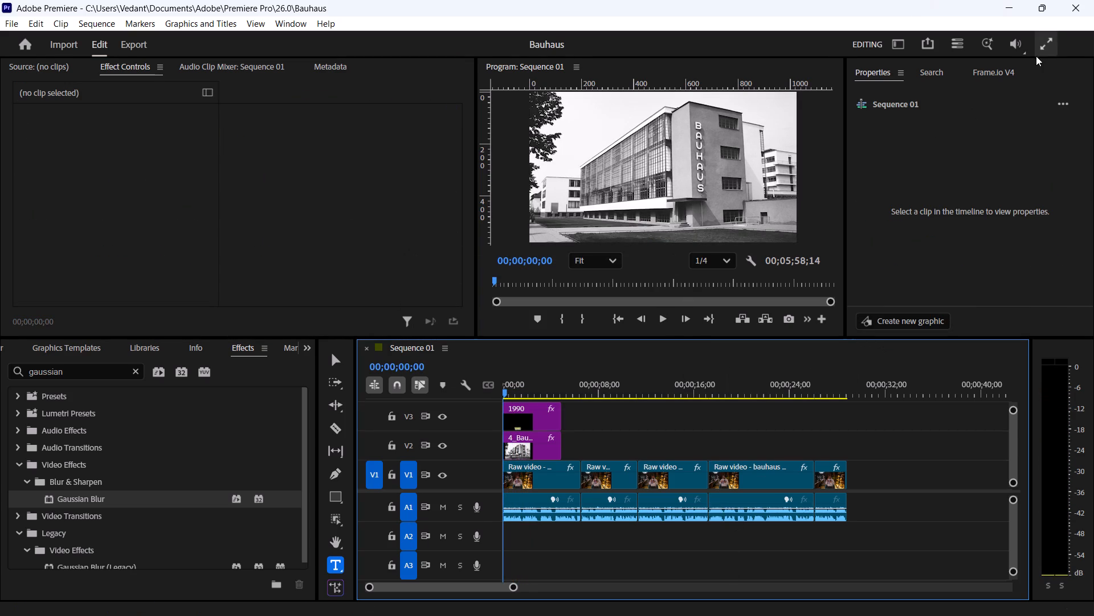
Preview the opening full screen to examine the 1990 title's entrance, and exit the full-screen view.
click(1036, 53)
key(space)
key(space)
key(space)
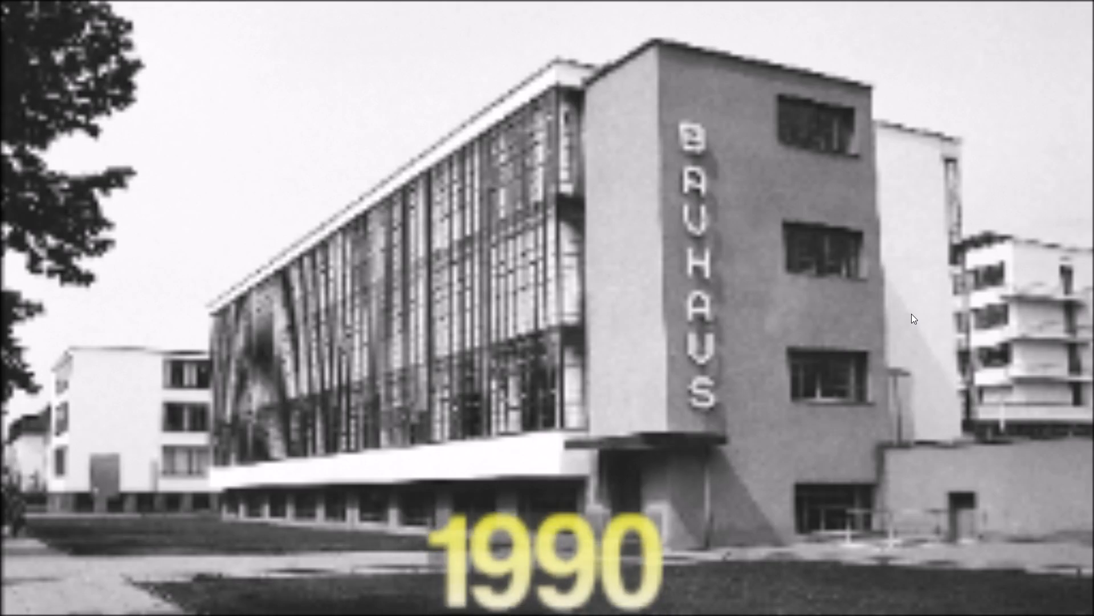
key(space)
key(space)
key(space)
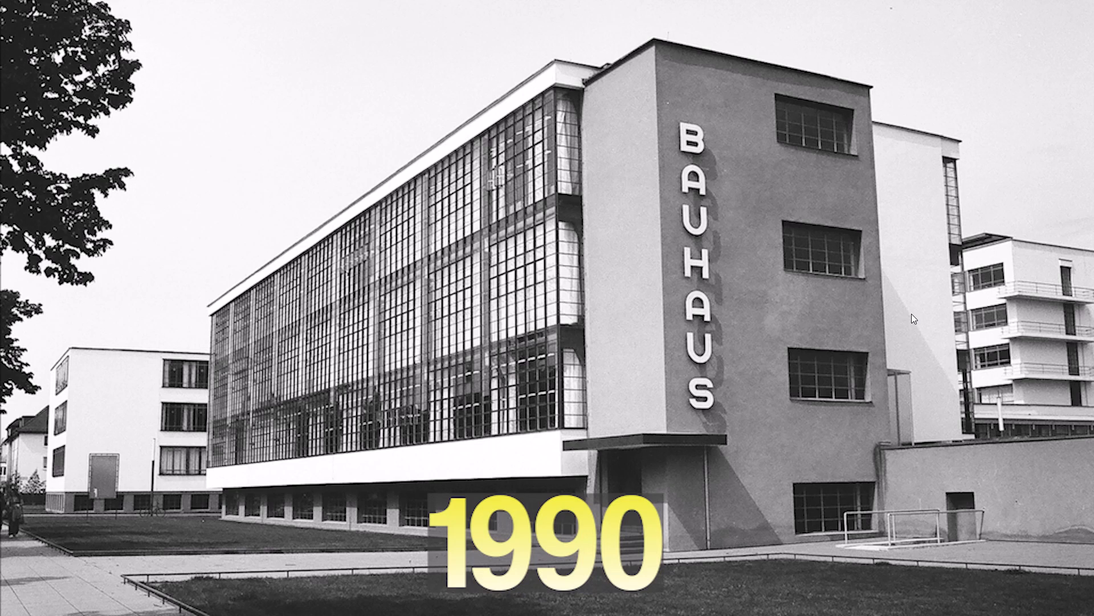
key(Escape)
Select the 1990 text layer of the V3 title clip and disable its Background box.
click(547, 411)
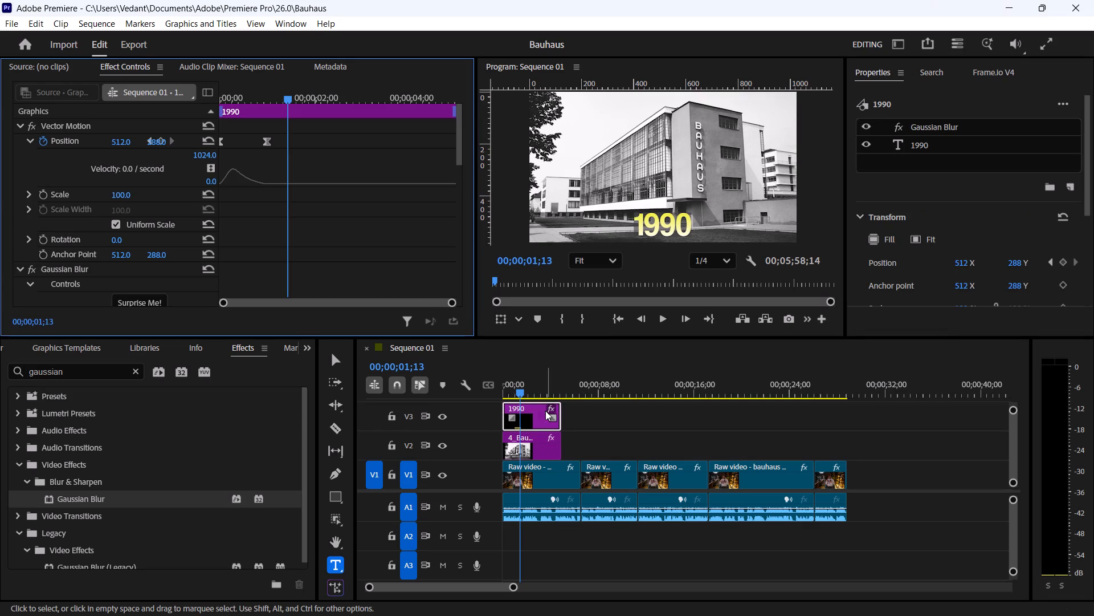
click(922, 142)
scroll(948, 197, down, 9)
scroll(1001, 252, down, 2)
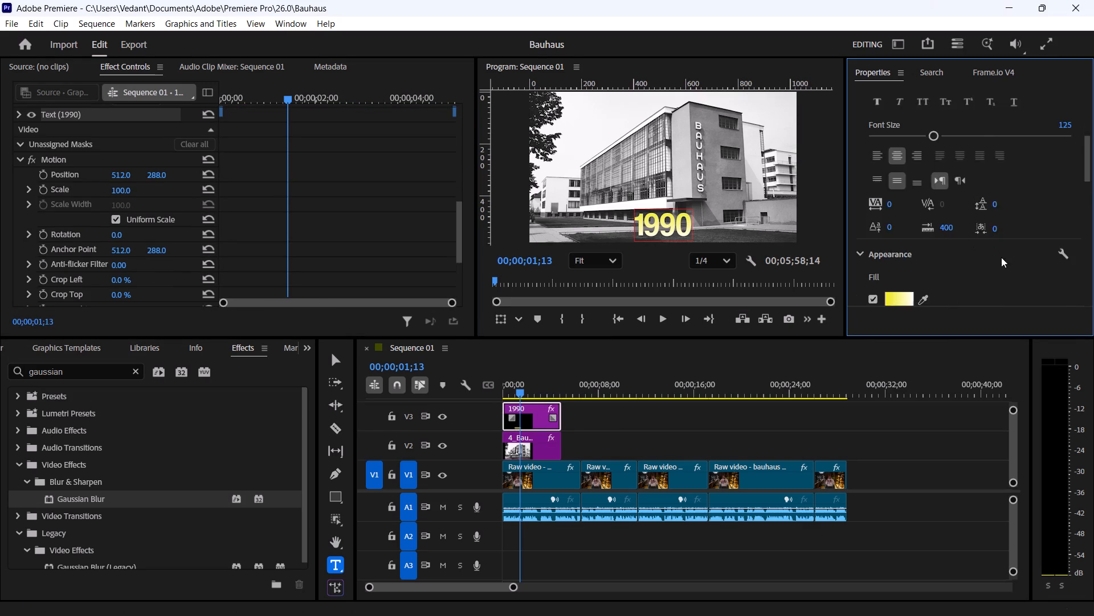
scroll(1001, 257, down, 16)
click(874, 196)
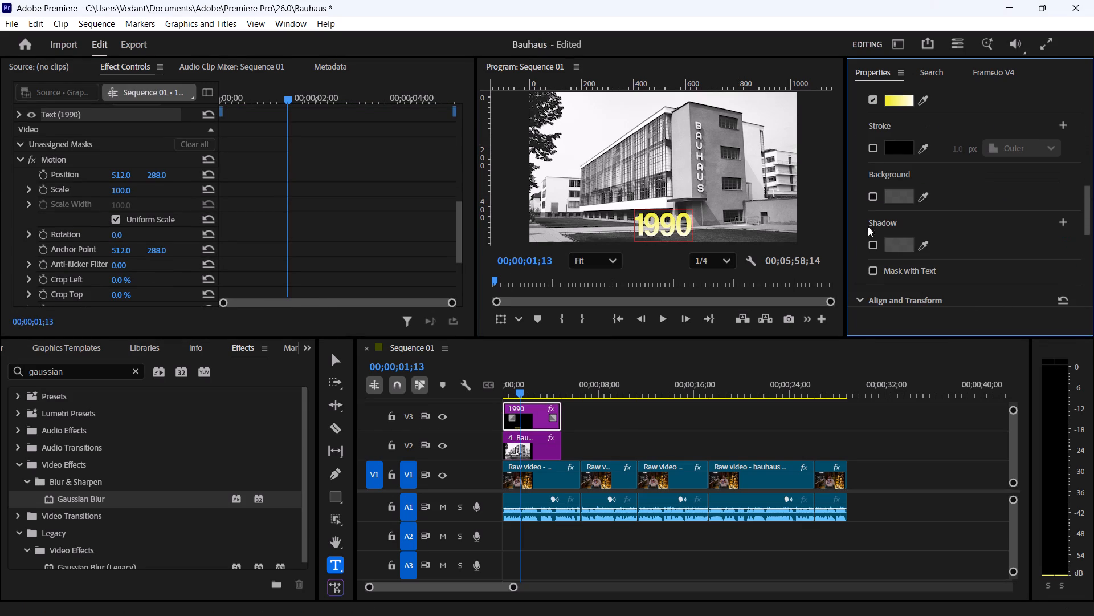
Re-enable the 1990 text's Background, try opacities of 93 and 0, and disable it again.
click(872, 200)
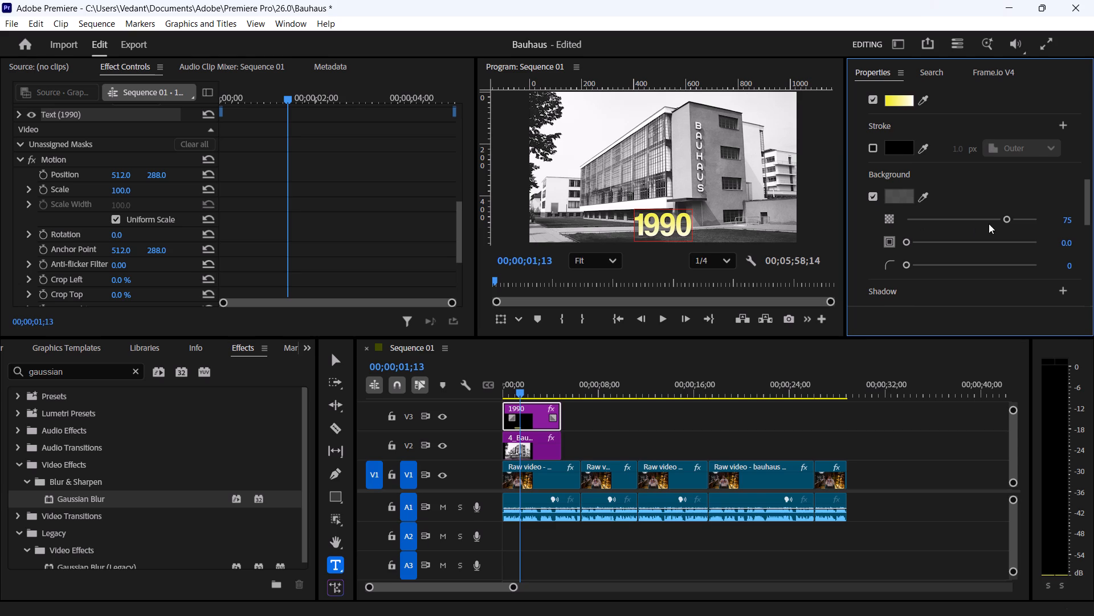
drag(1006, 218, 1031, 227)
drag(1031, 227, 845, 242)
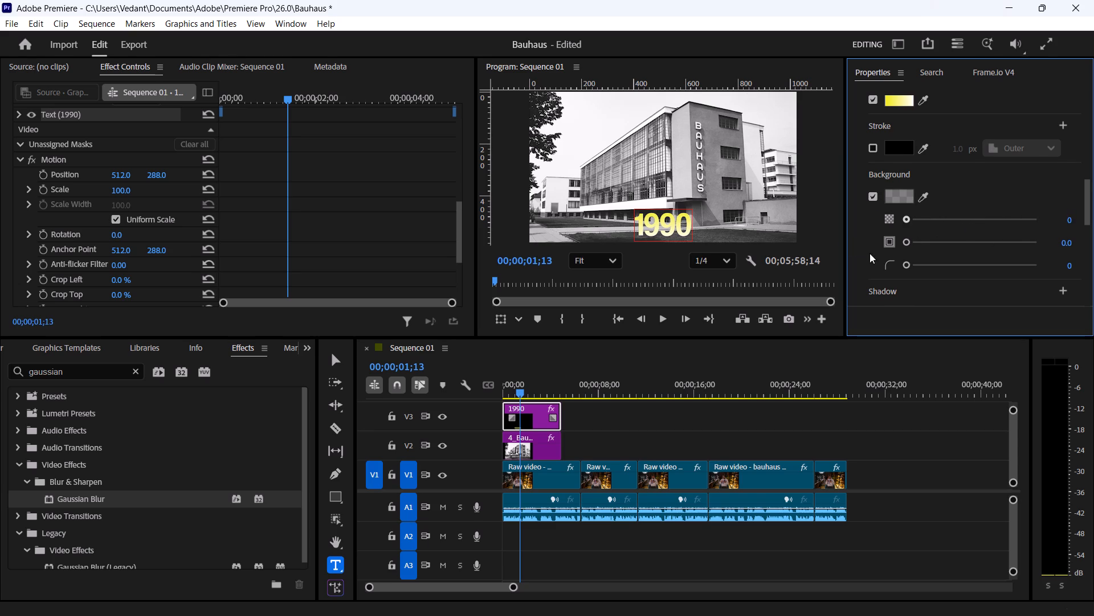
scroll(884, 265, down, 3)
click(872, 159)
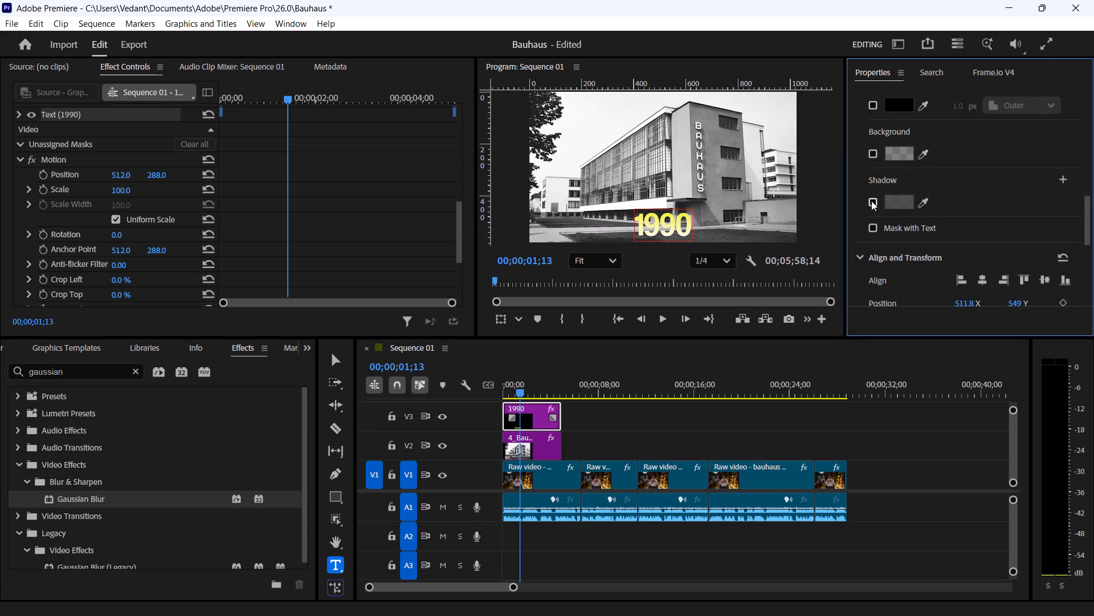
Enable the Shadow on the 1990 text and set its opacity to 100 and its angle to 182°.
click(872, 202)
scroll(999, 193, down, 2)
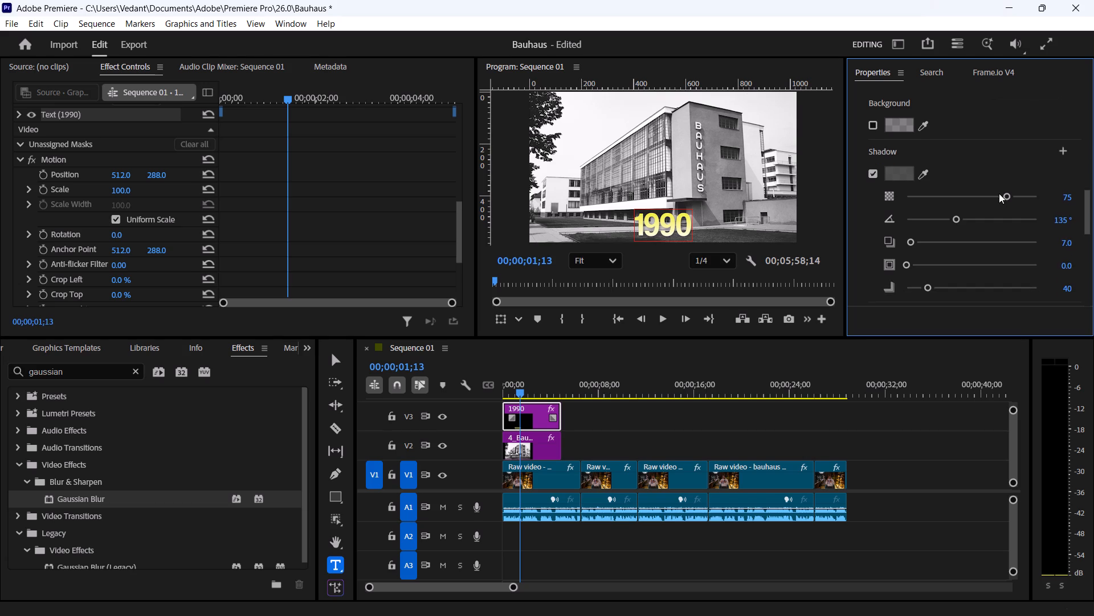
drag(1011, 196, 1054, 198)
drag(1054, 198, 1058, 198)
drag(957, 215, 1000, 214)
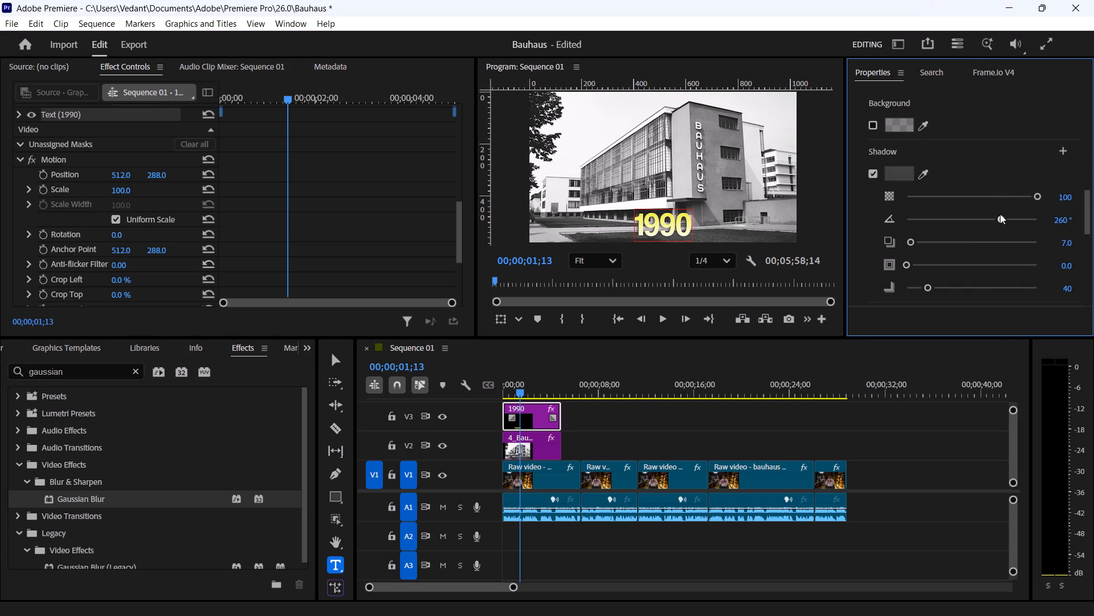
drag(1000, 214, 976, 220)
double_click(976, 220)
triple_click(975, 217)
drag(975, 217, 947, 220)
drag(976, 219, 971, 219)
Set the 1990 text shadow's distance to 0.0 and its size to 2.7.
drag(911, 241, 941, 237)
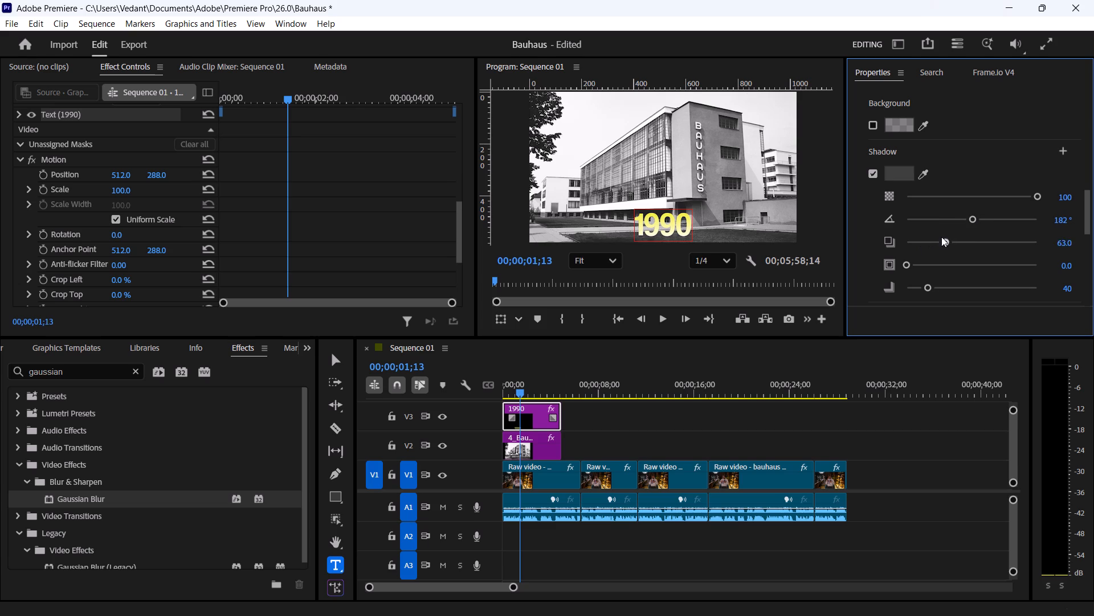
drag(941, 237, 885, 242)
drag(885, 242, 900, 239)
drag(900, 239, 899, 239)
drag(903, 263, 955, 257)
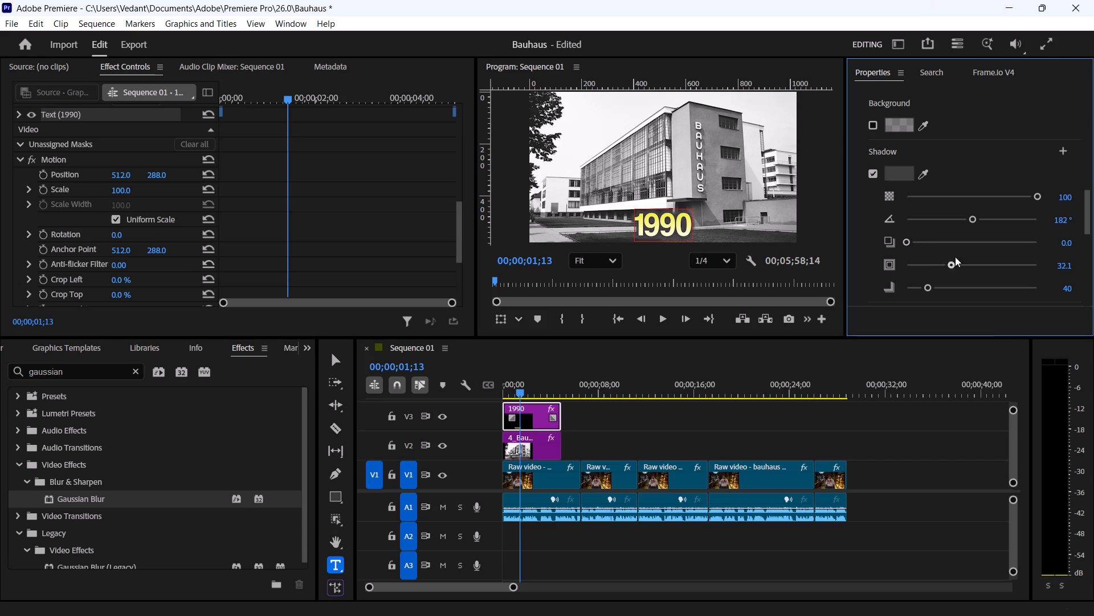
drag(955, 257, 909, 261)
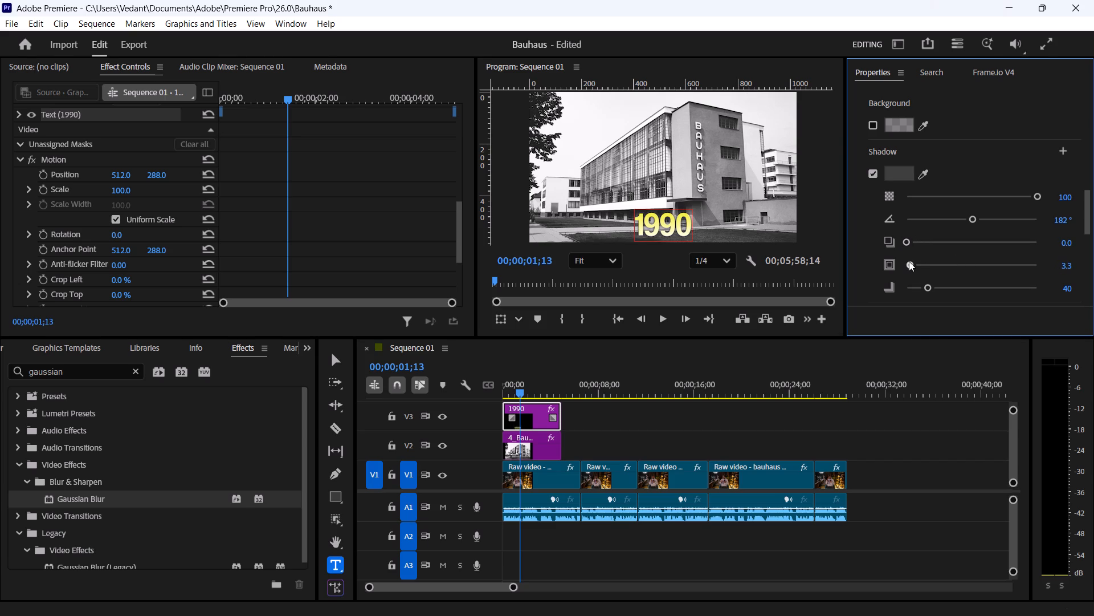
drag(909, 261, 912, 258)
drag(912, 258, 908, 258)
Set the 1990 text shadow's blur to its maximum of 250.
drag(928, 289, 993, 298)
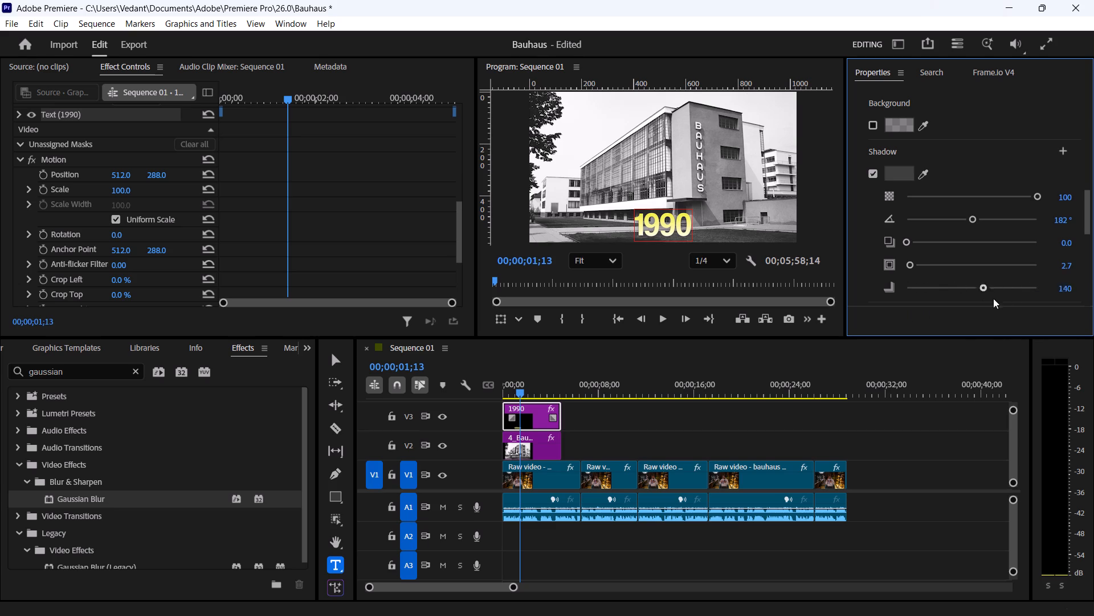
drag(993, 298, 1036, 293)
drag(1036, 293, 1051, 295)
drag(1051, 295, 1063, 294)
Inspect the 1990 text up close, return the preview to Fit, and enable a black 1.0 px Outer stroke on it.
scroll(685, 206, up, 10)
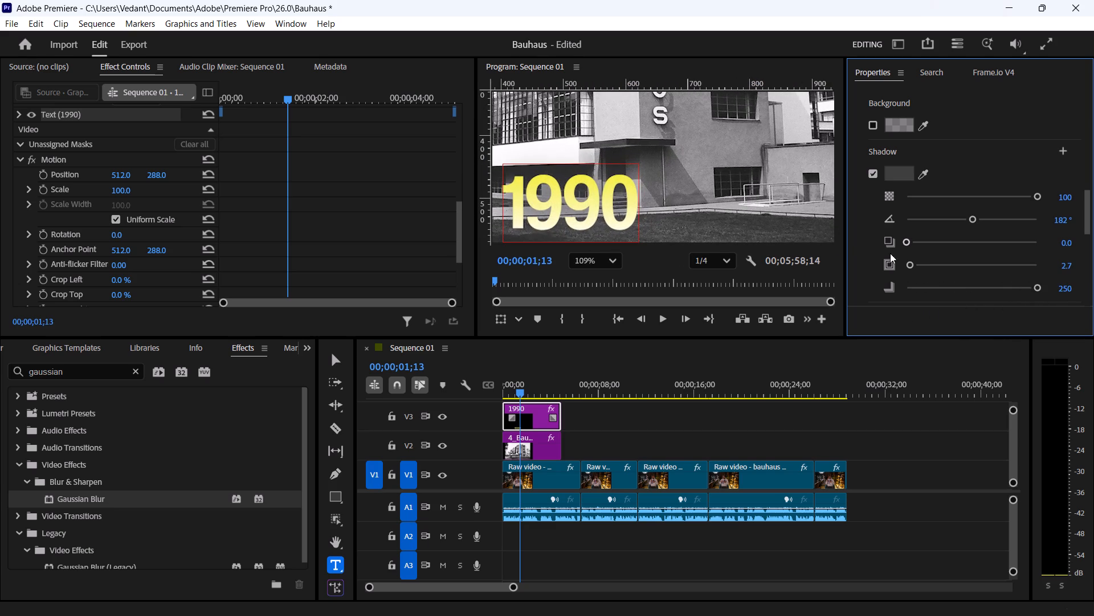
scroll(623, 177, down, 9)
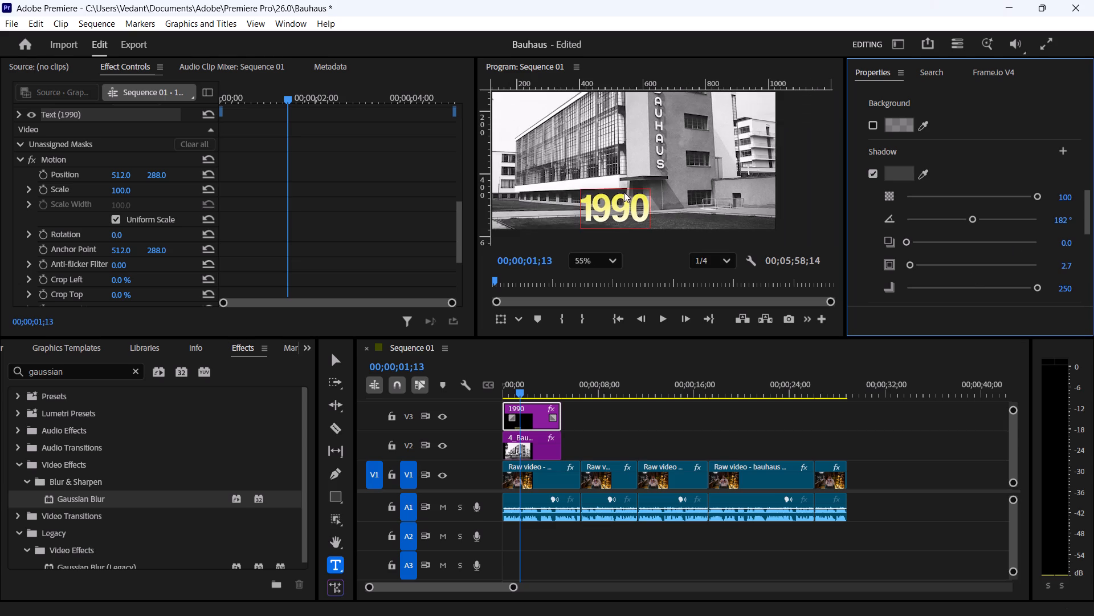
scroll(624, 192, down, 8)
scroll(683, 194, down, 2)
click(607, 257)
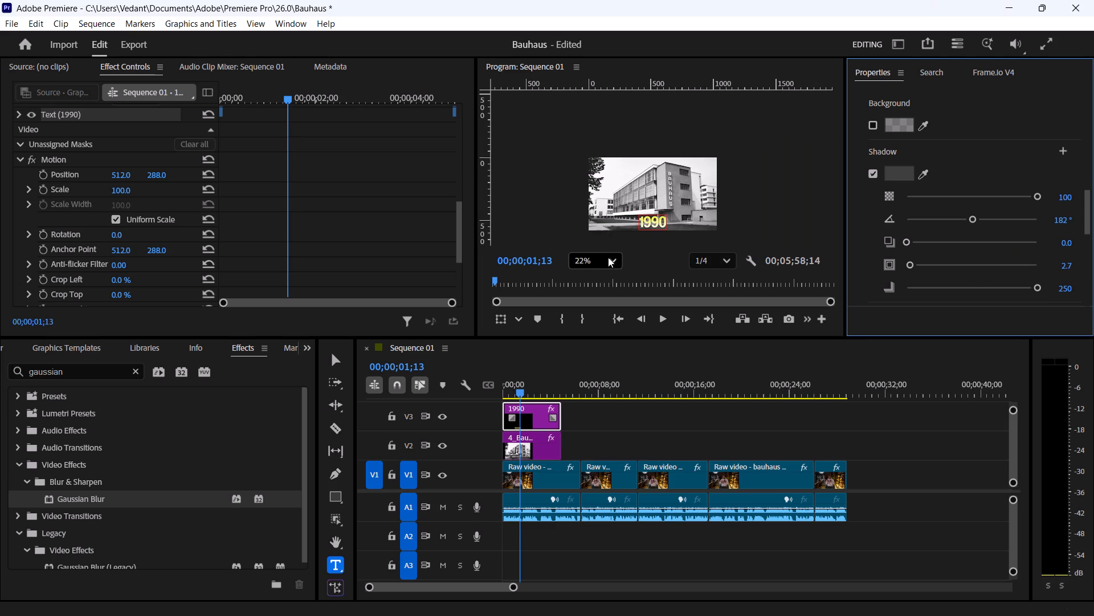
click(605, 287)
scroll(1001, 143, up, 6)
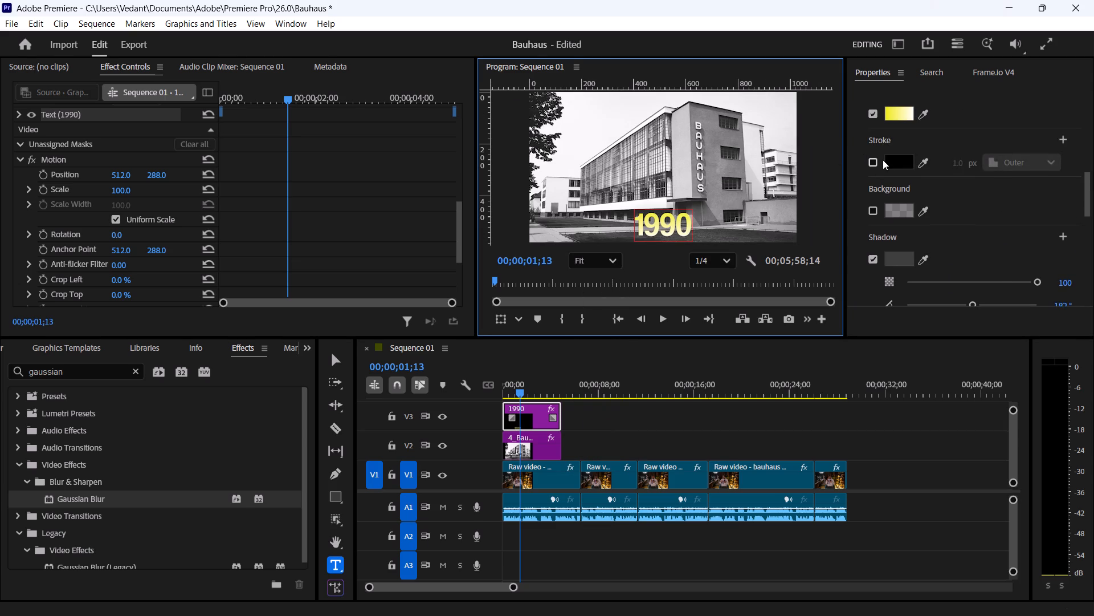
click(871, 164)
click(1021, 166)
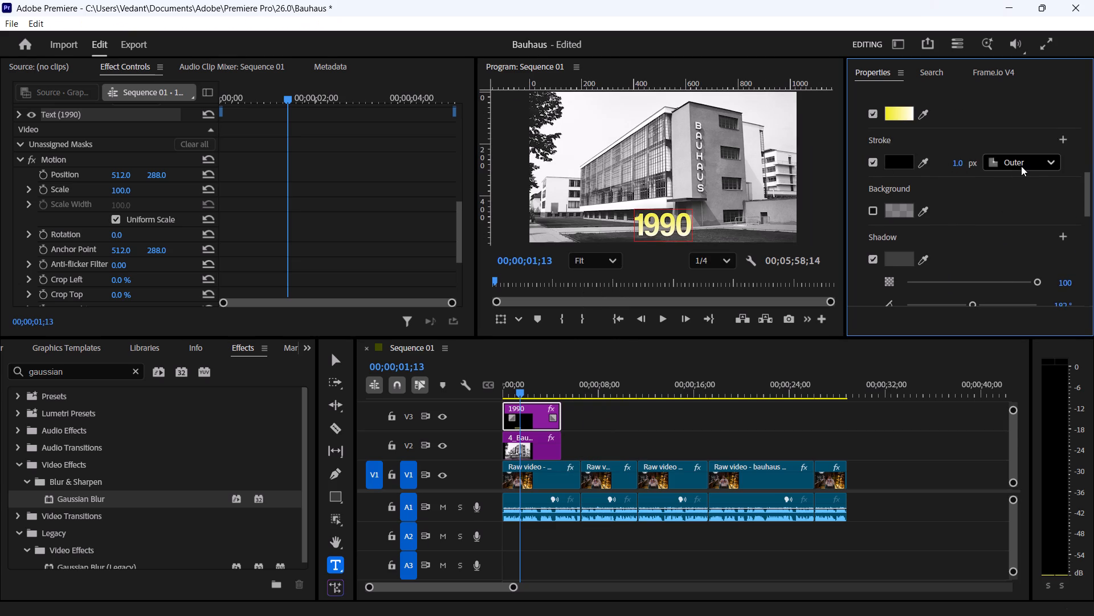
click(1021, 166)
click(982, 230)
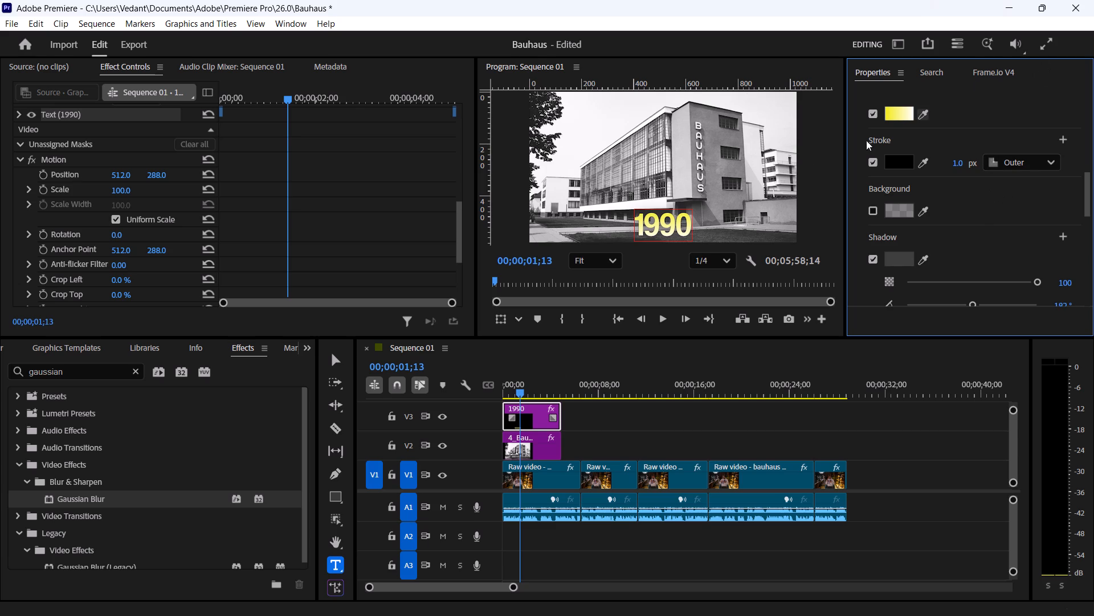
Deselect the title clip, preview the opening full screen from the sequence start to examine the 1990 title, and exit the full-screen view.
click(799, 427)
key(space)
key(space)
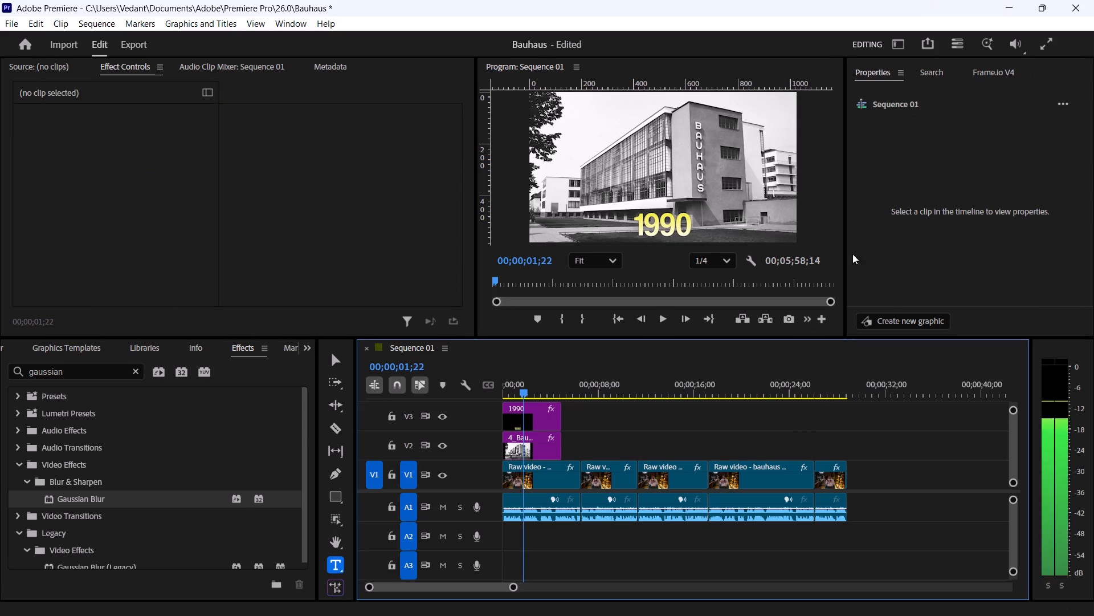
drag(525, 390, 432, 390)
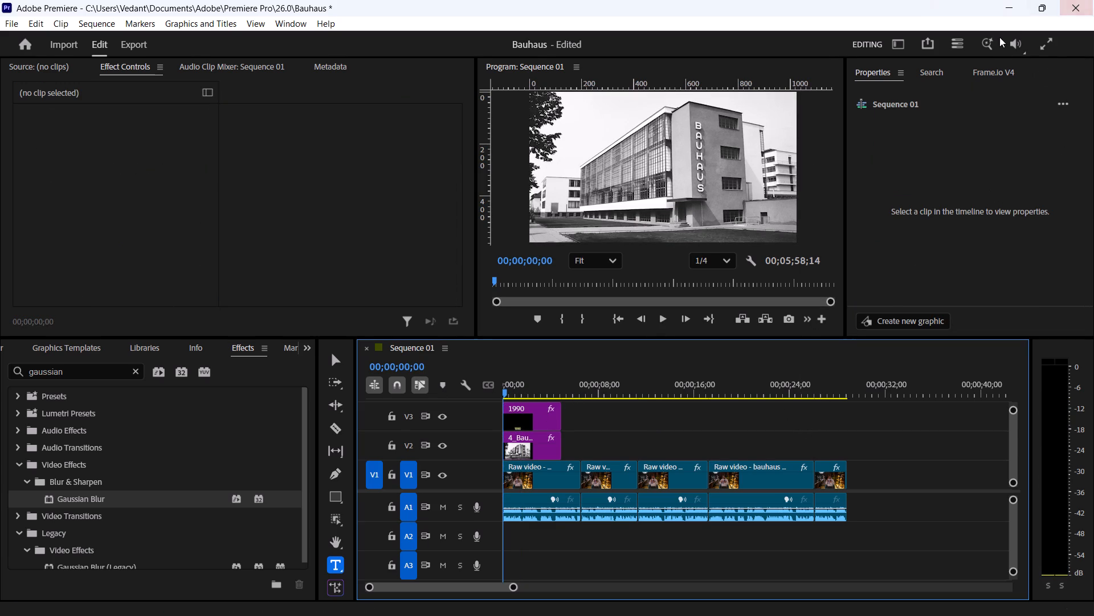
click(1040, 54)
key(space)
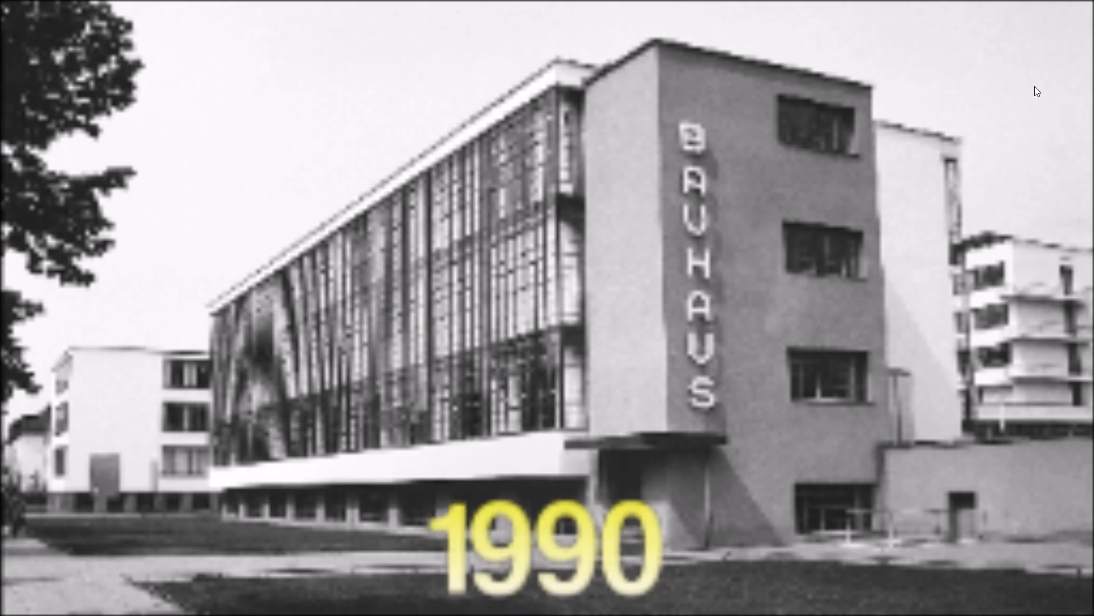
key(space)
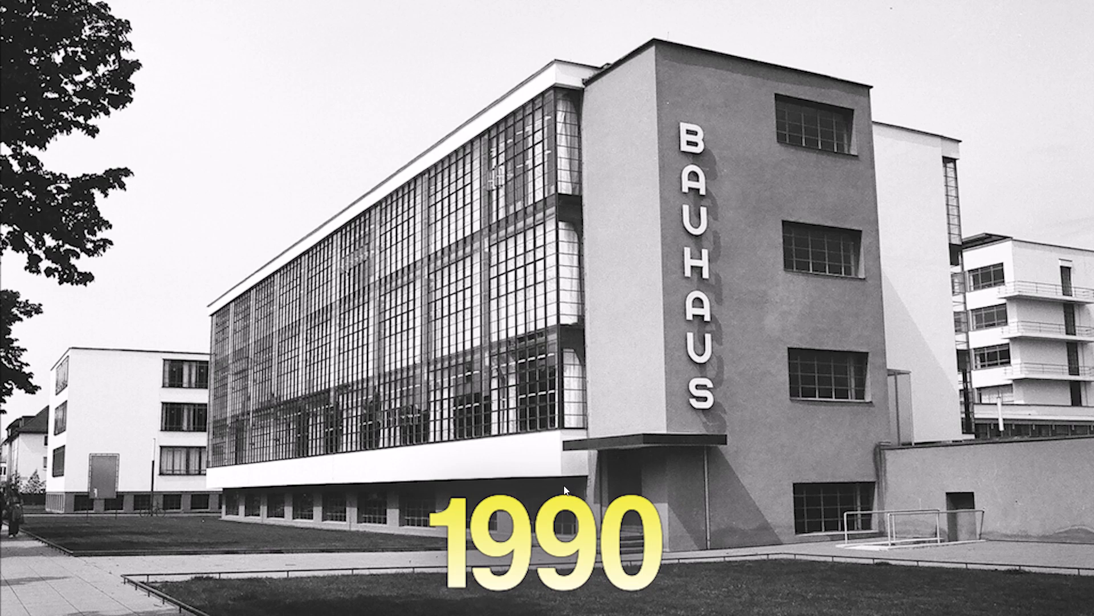
key(space)
key(space)
key(Escape)
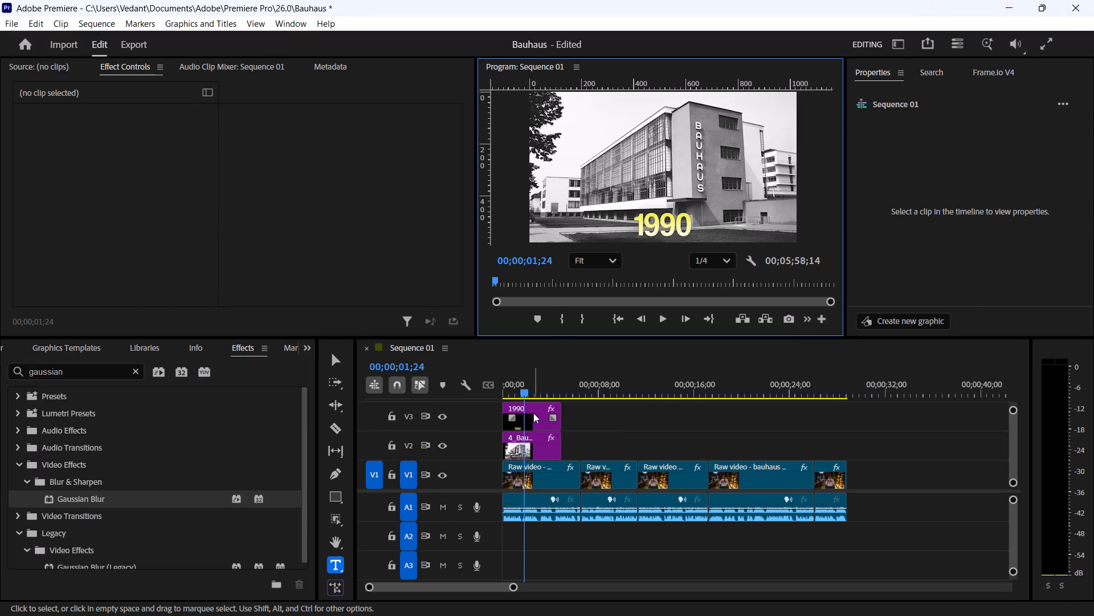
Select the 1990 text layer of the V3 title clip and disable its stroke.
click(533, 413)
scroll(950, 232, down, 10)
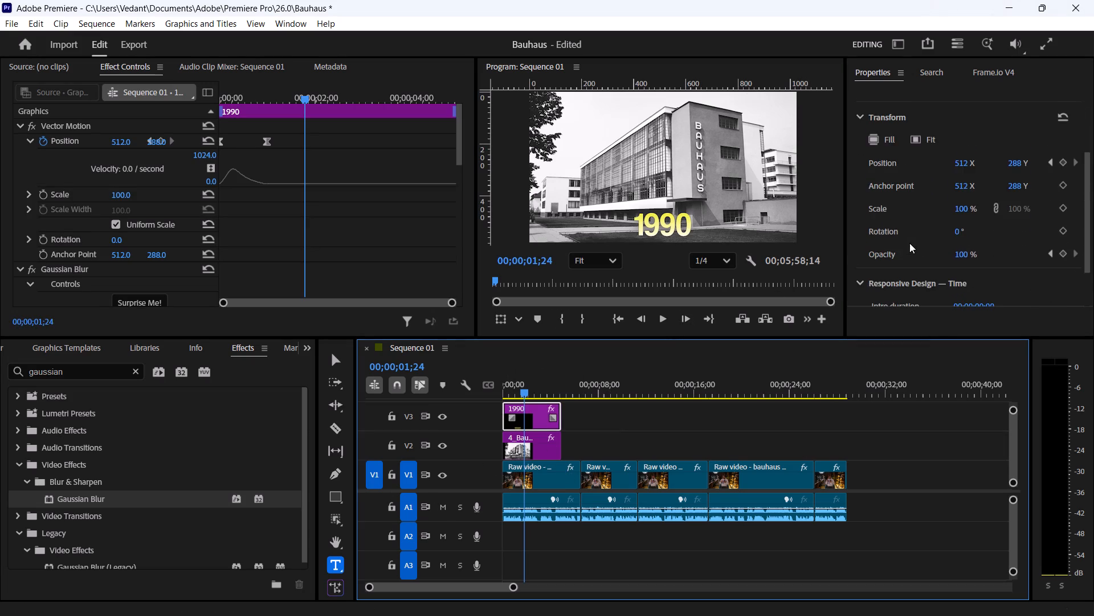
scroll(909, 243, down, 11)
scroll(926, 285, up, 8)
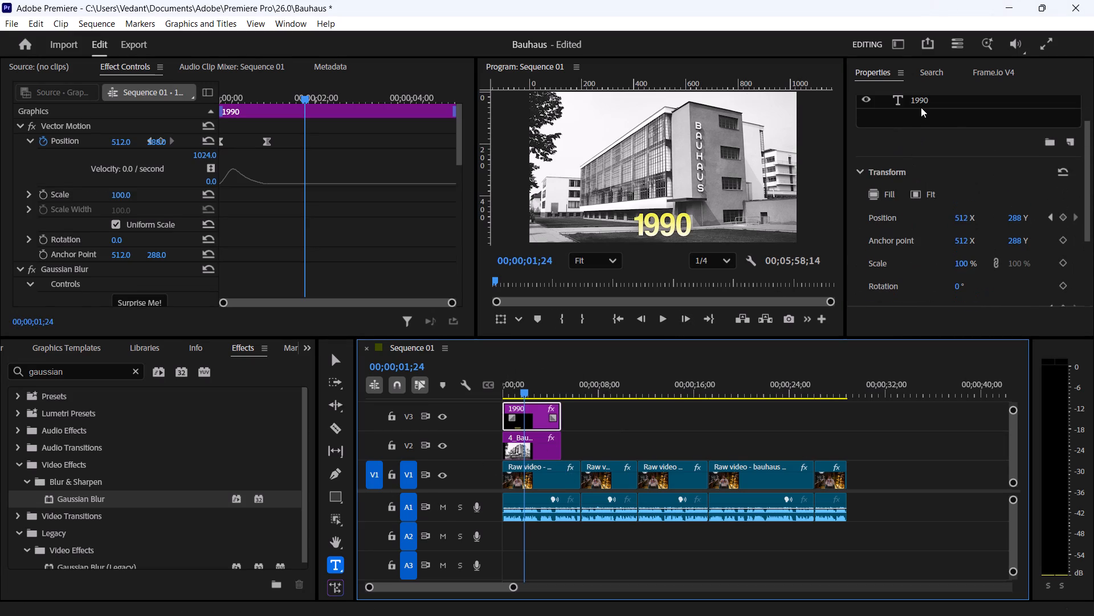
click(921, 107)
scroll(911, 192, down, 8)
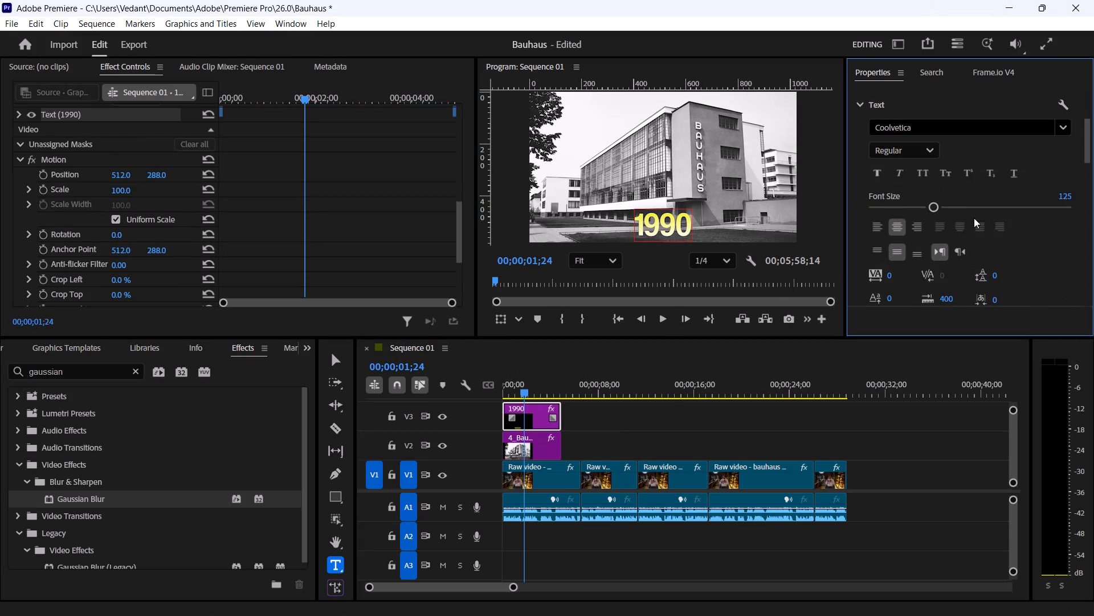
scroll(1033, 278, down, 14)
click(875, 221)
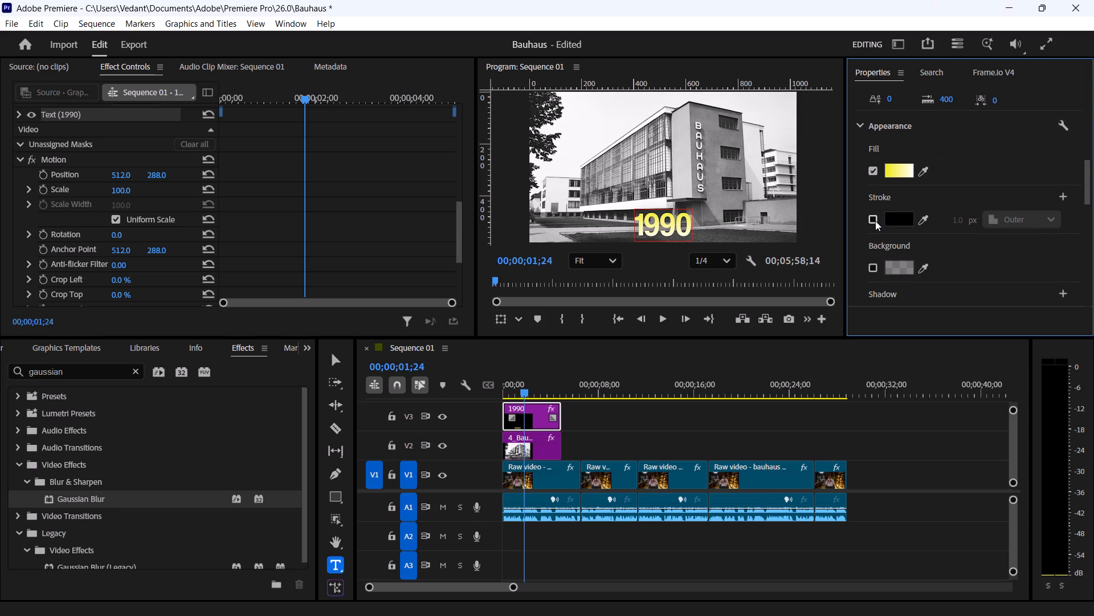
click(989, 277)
Search the effects for "shad" and apply Drop Shadow to the 1990 title clip on V3.
scroll(117, 164, up, 20)
scroll(117, 164, up, 4)
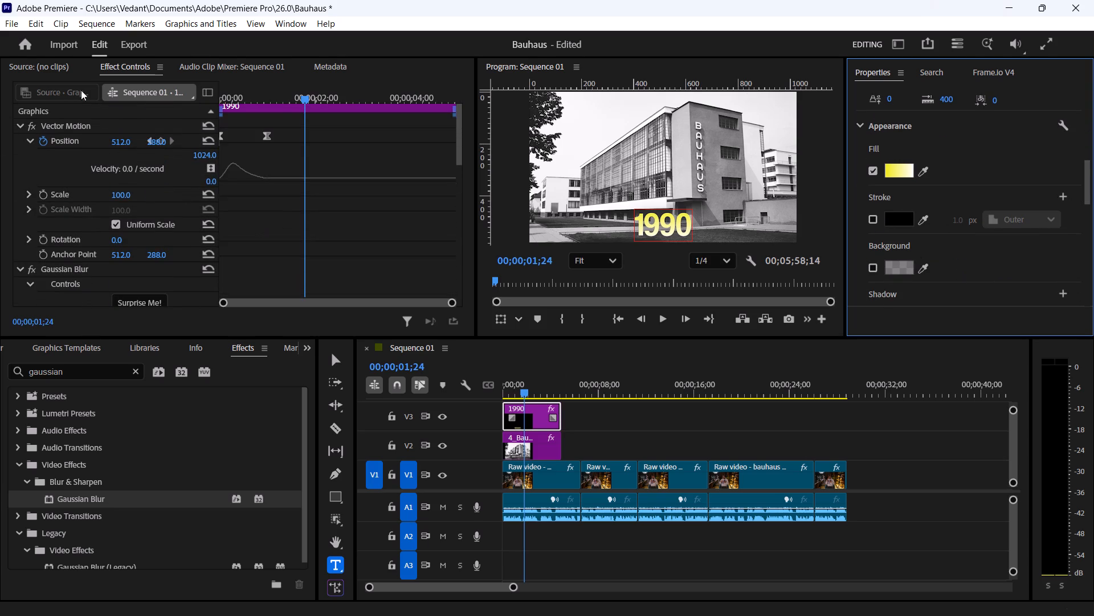
click(120, 366)
click(133, 371)
text(shad)
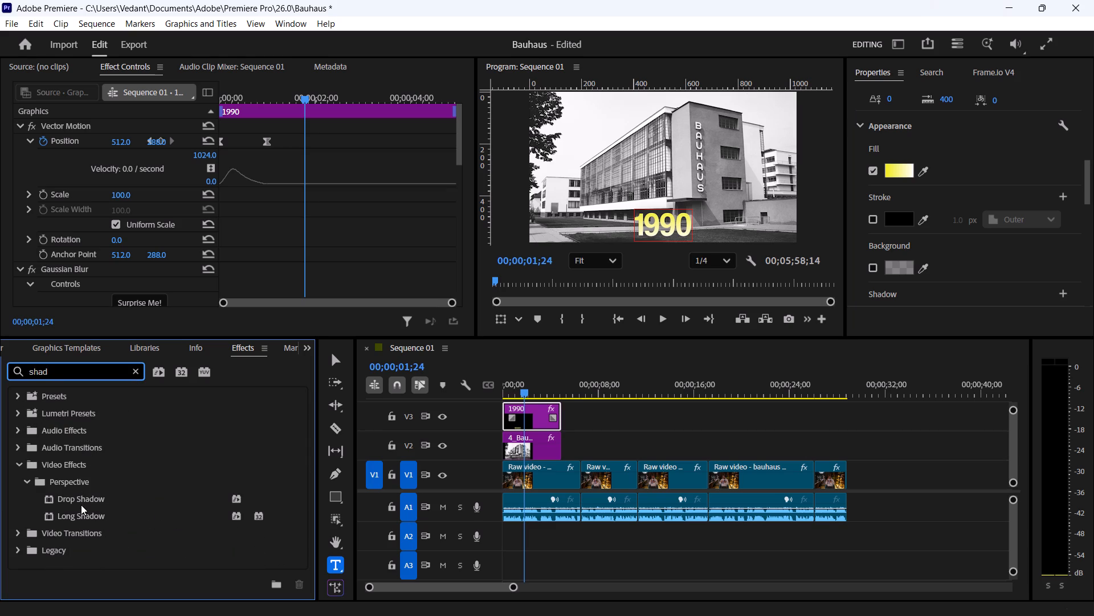
drag(70, 496, 531, 409)
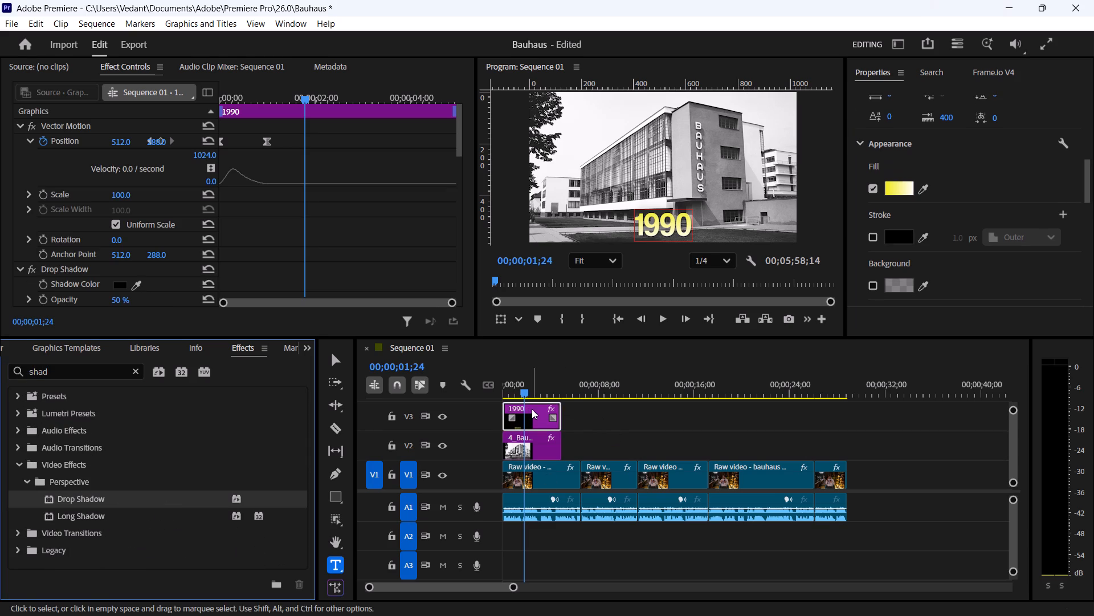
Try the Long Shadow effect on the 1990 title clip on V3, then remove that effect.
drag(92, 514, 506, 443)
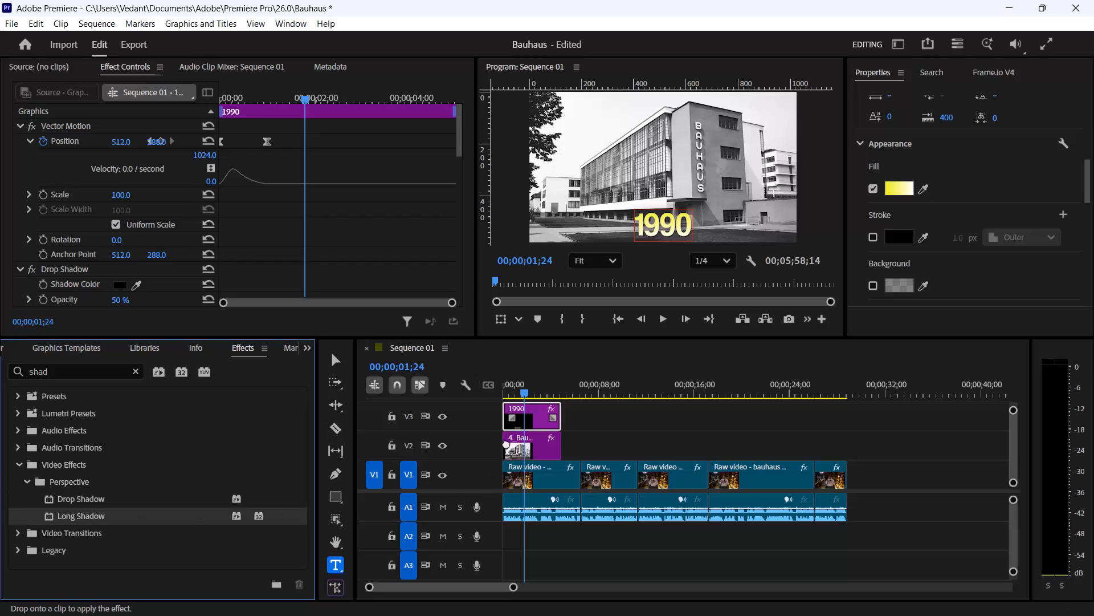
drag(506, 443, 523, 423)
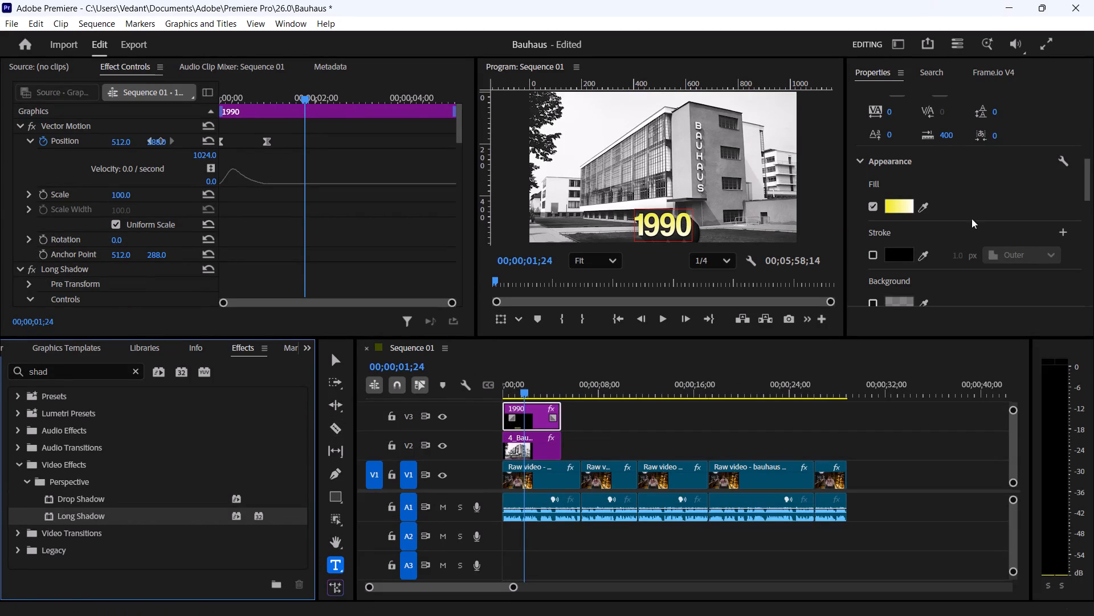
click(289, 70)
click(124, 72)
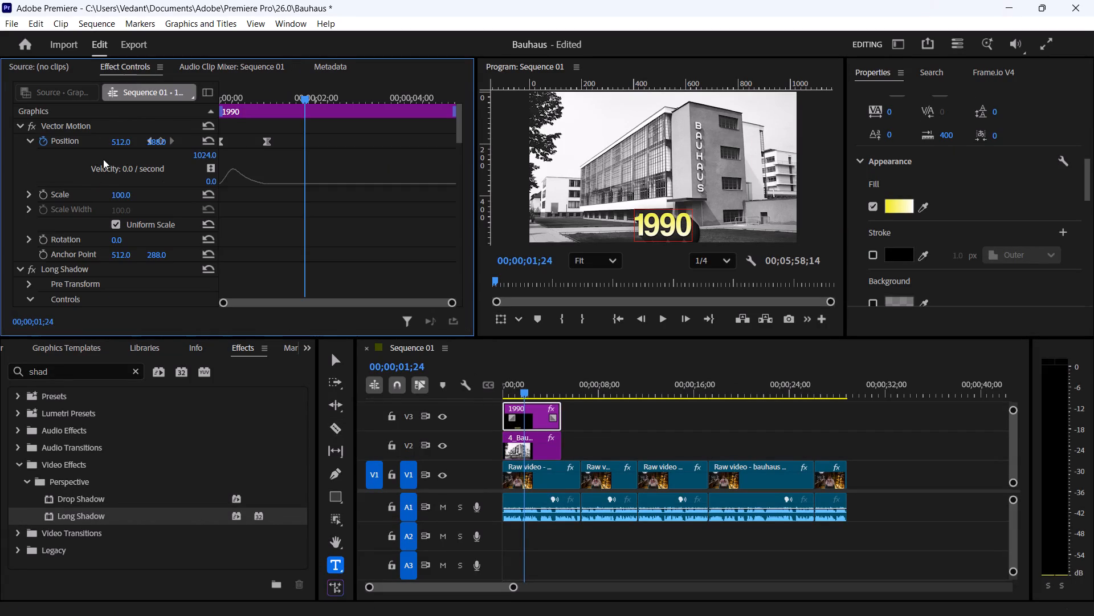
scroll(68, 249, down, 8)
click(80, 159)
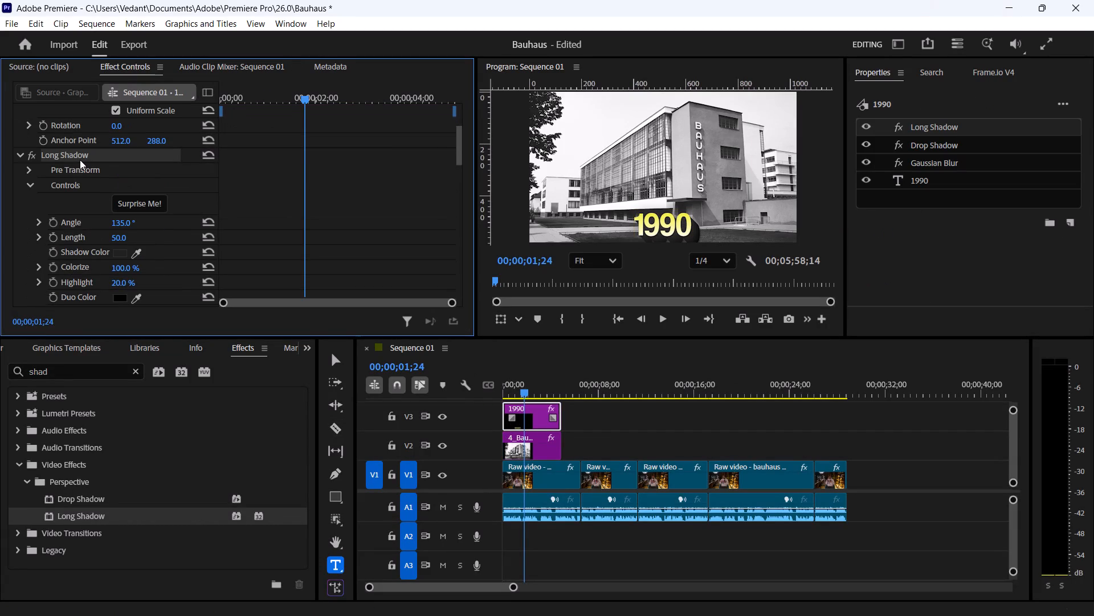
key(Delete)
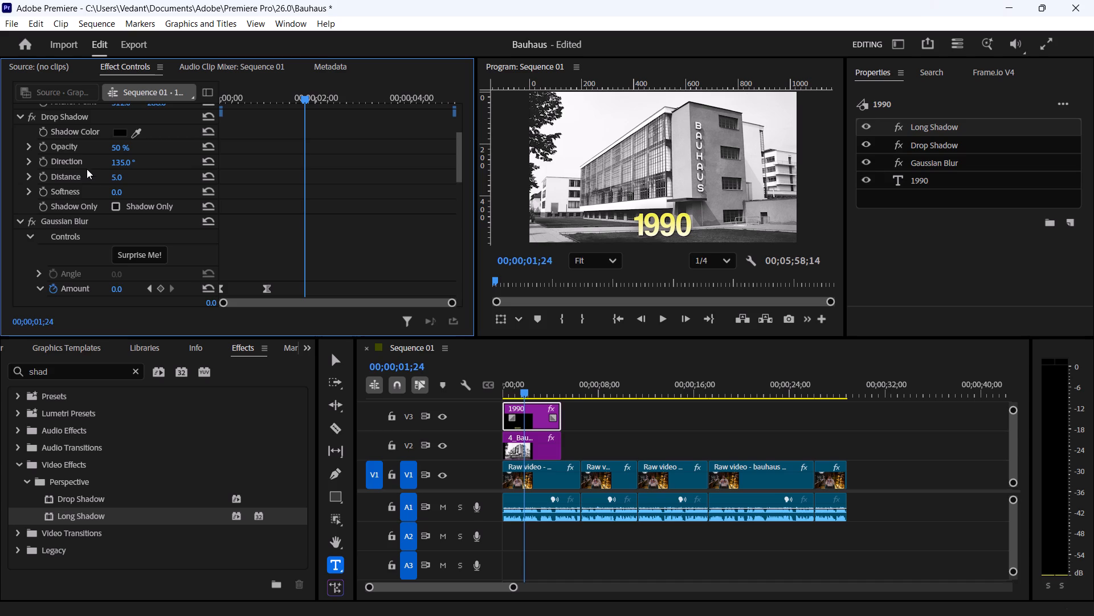
Set the 1990 title's Drop Shadow to 74% opacity, distance 8.0 and softness 4.0.
scroll(87, 180, up, 3)
drag(119, 191, 198, 184)
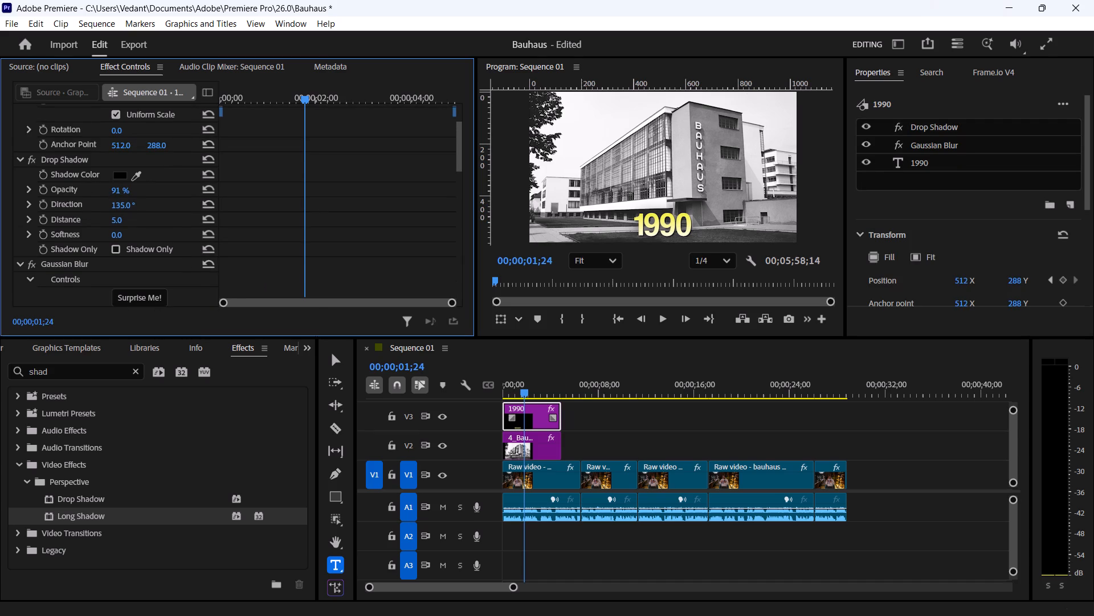
drag(198, 184, 293, 183)
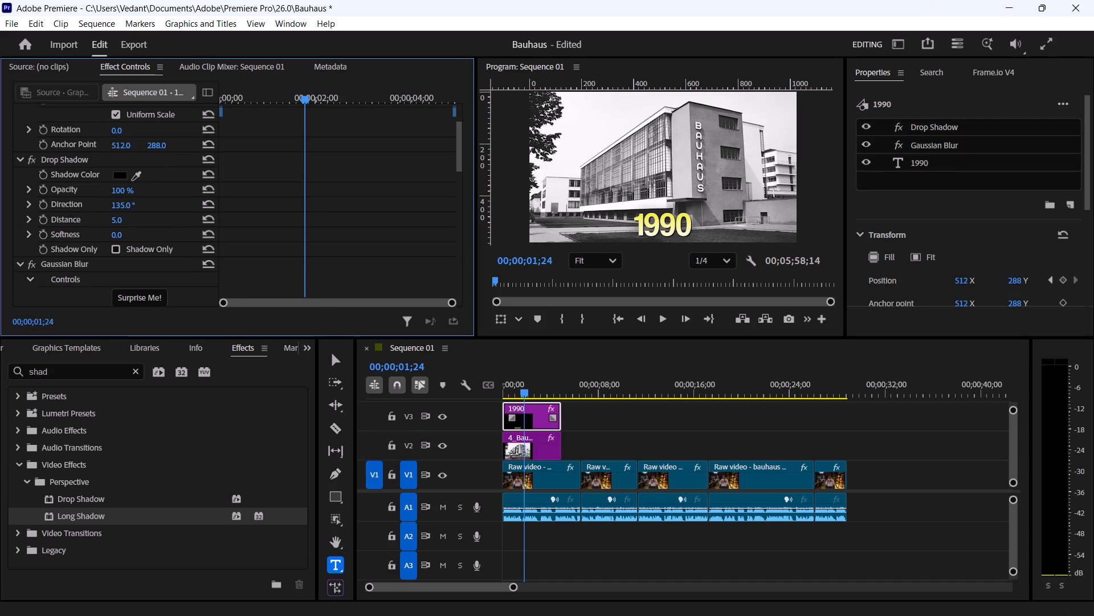
drag(293, 183, 131, 187)
drag(131, 187, 246, 186)
drag(120, 222, 182, 220)
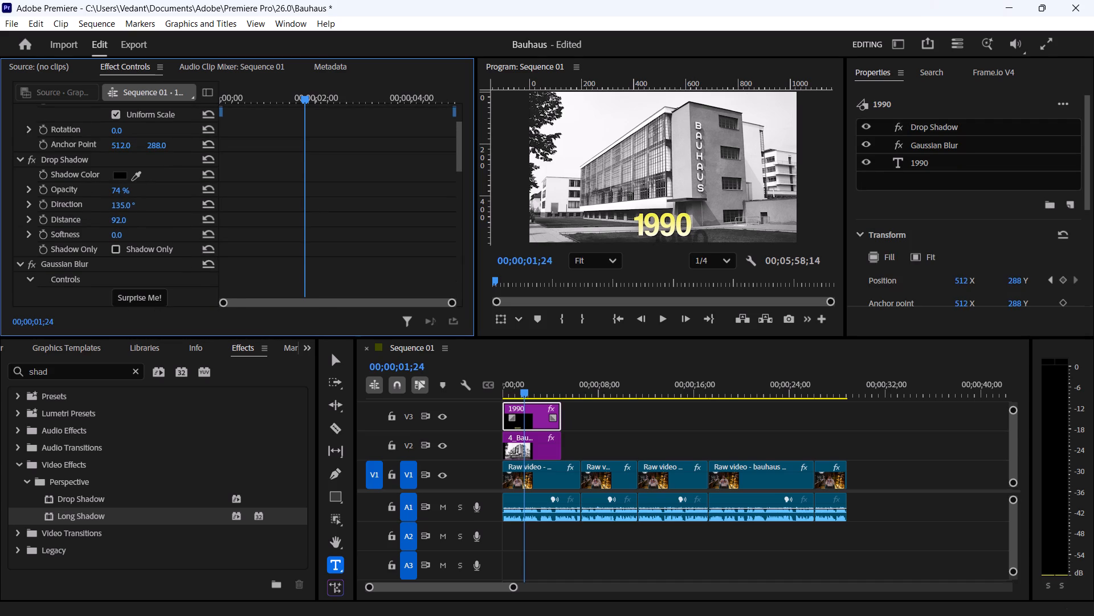
drag(182, 220, 121, 222)
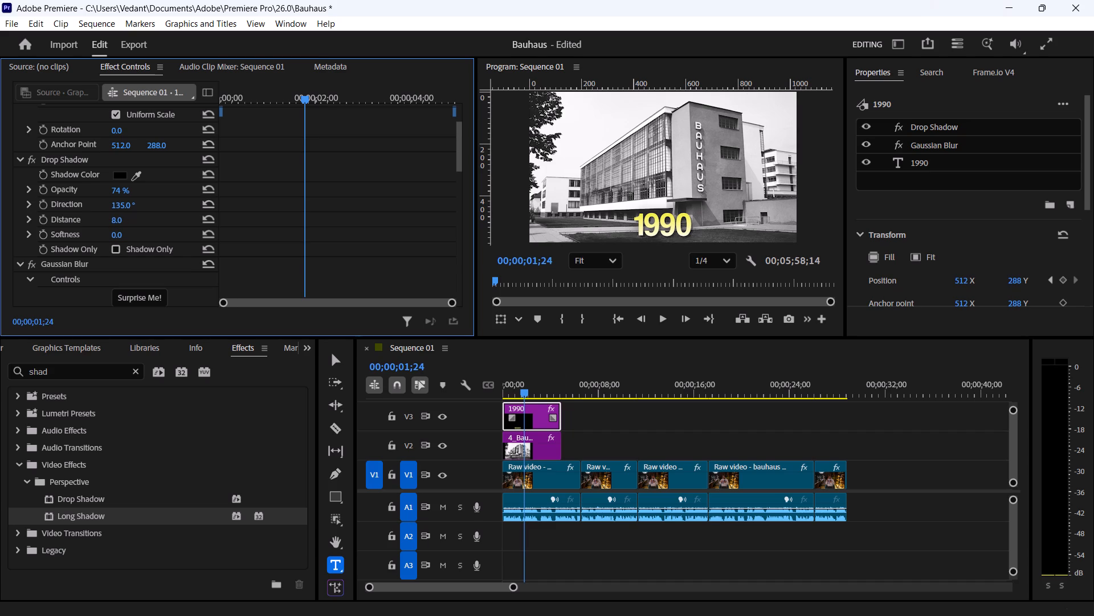
drag(121, 222, 115, 221)
drag(115, 221, 114, 221)
drag(114, 221, 113, 220)
drag(116, 237, 144, 236)
drag(144, 236, 96, 234)
scroll(73, 266, down, 3)
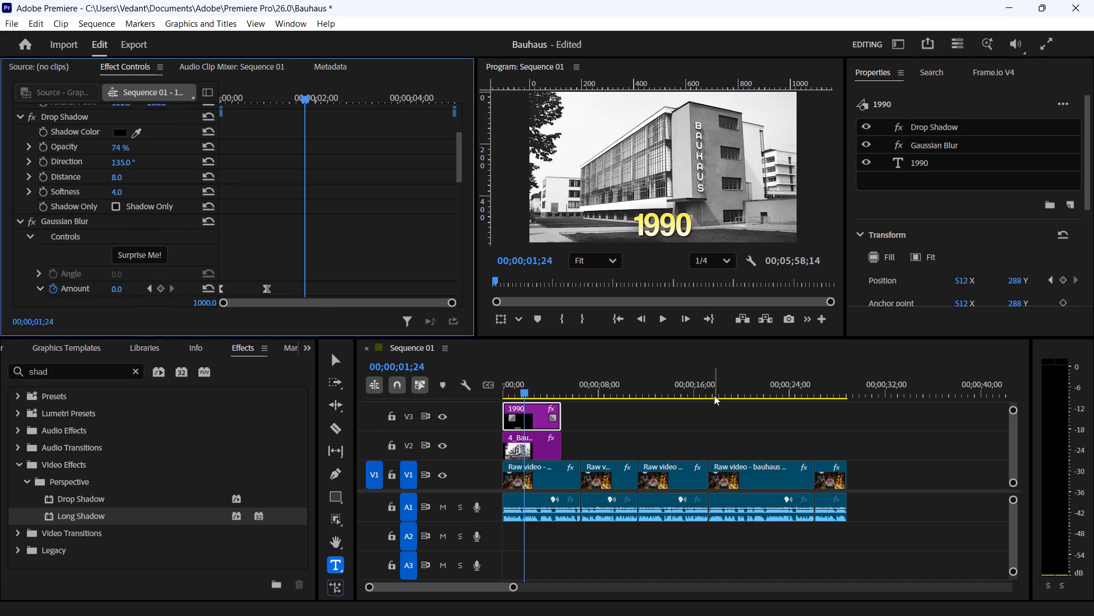
Deselect the title clip, examine its drop shadow in the full-screen preview, and exit the full-screen view.
click(709, 404)
click(1055, 43)
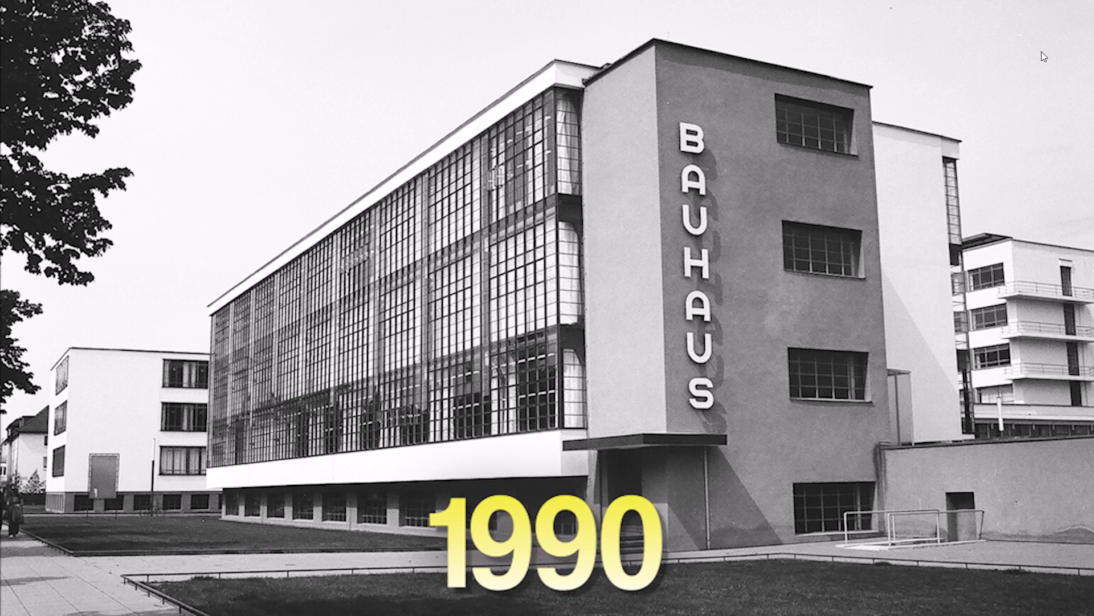
key(Escape)
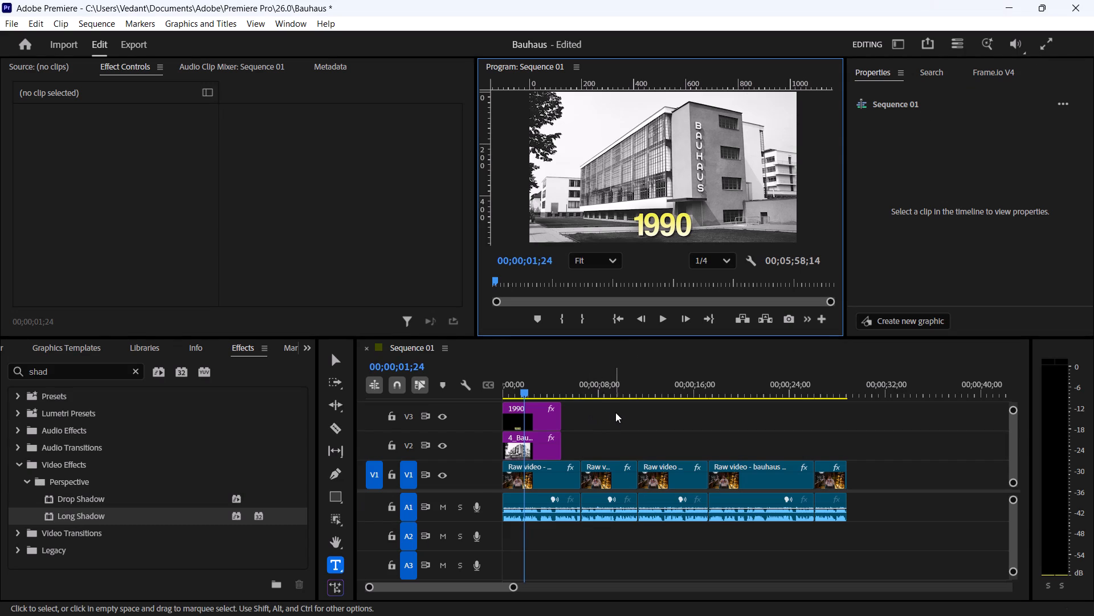
Save the Bauhaus project.
click(615, 412)
key(ctrl+s)
Play the opening from the sequence start to review the animated 1990 title, stopping at 00;00;02;10.
click(539, 411)
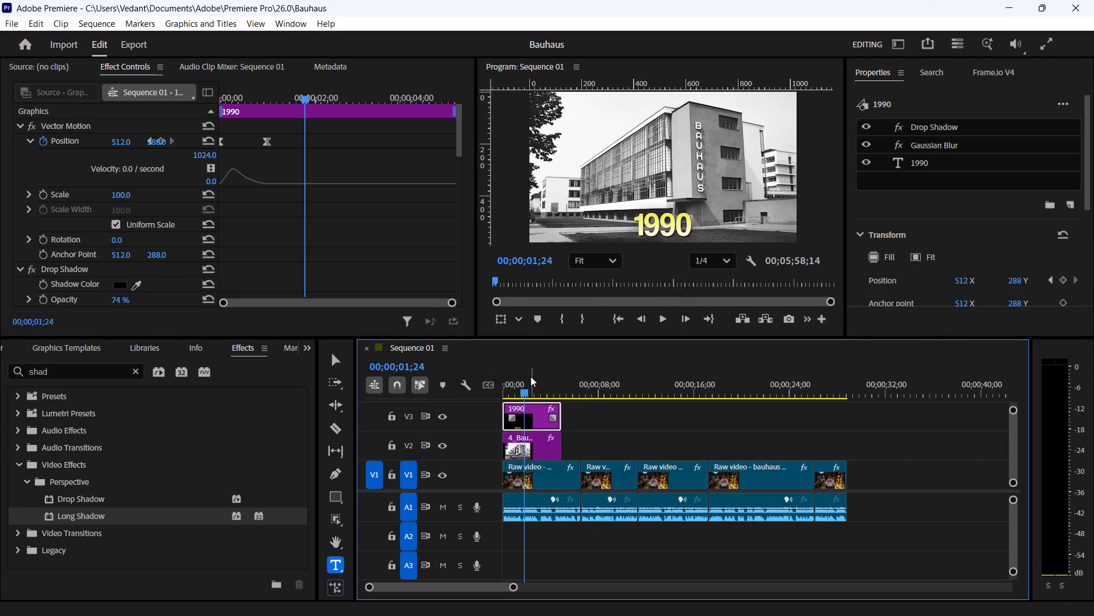
drag(522, 379, 455, 381)
click(603, 440)
key(space)
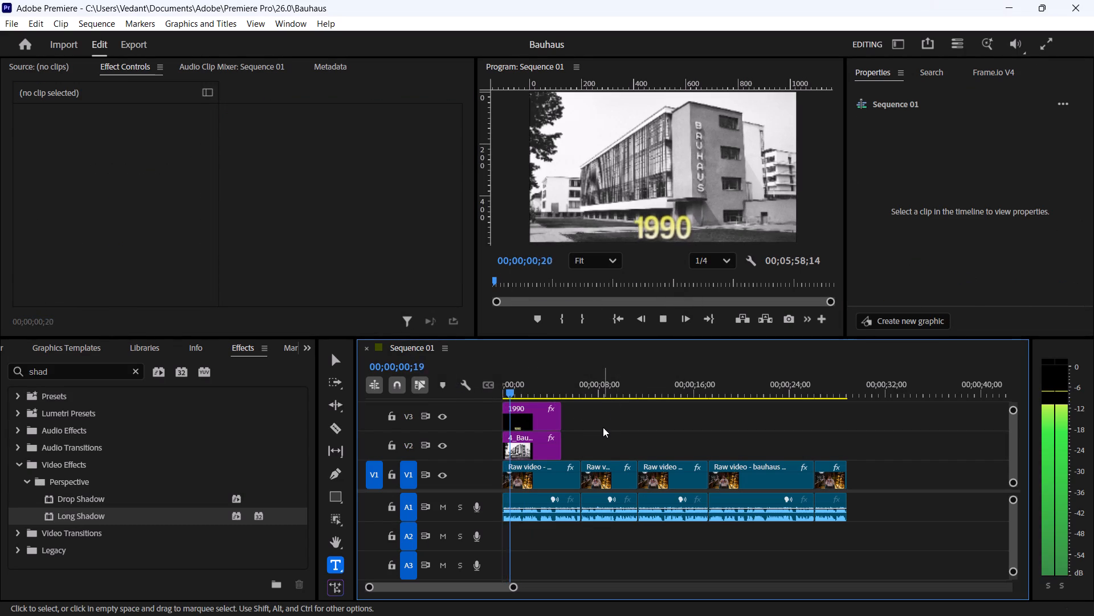
key(space)
key(space)
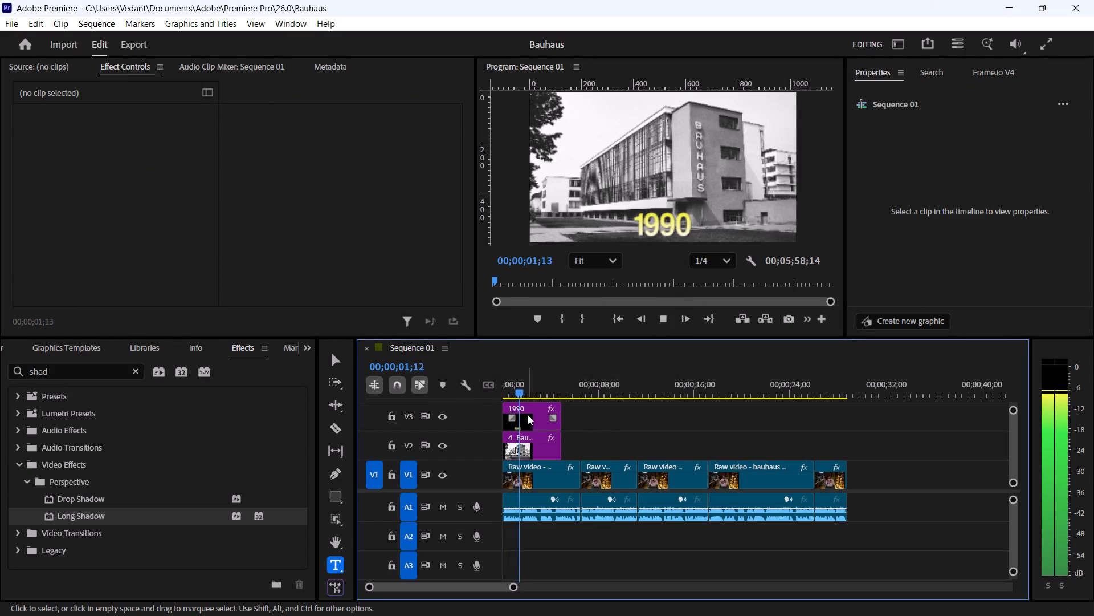
key(space)
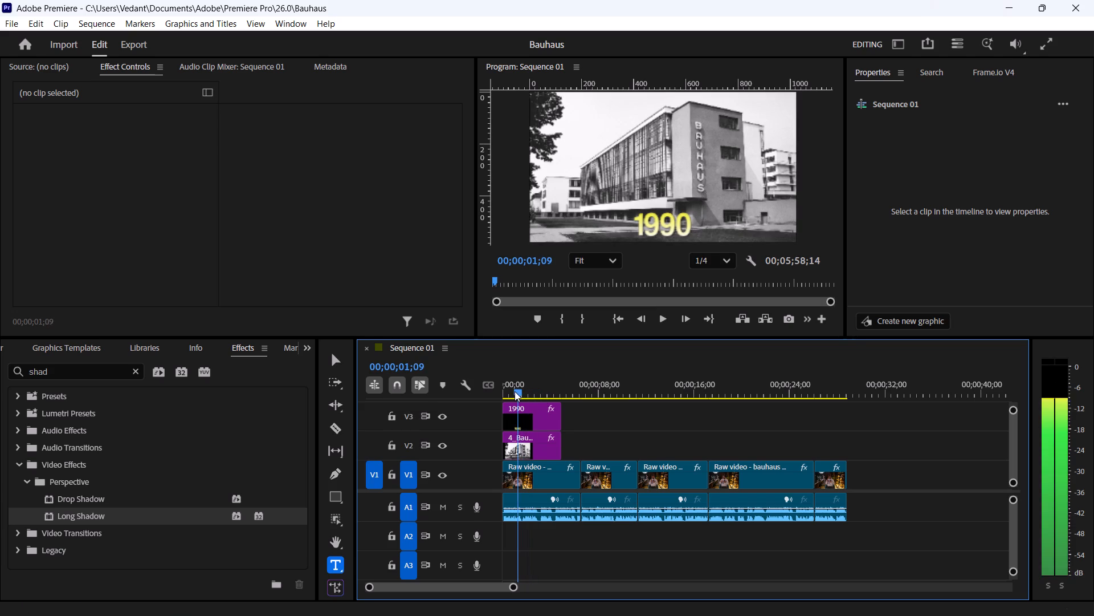
key(space)
key(space)
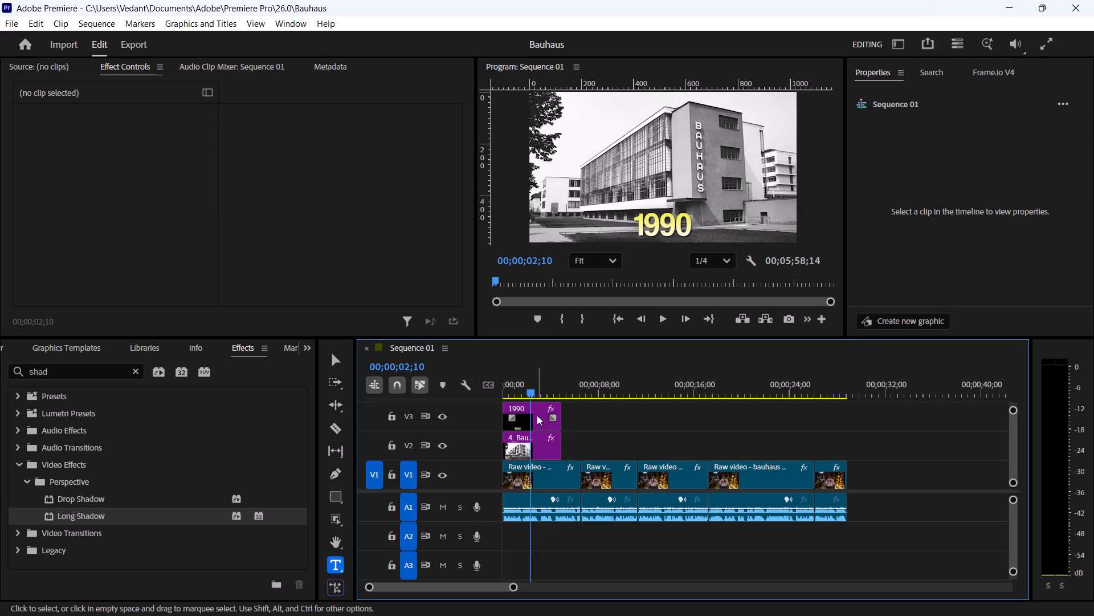
Animate the V2 Bauhaus photo's Scale with a starting keyframe at 00;00;02;10 and a keyframe of 120.9 at 00;00;03;01.
click(537, 415)
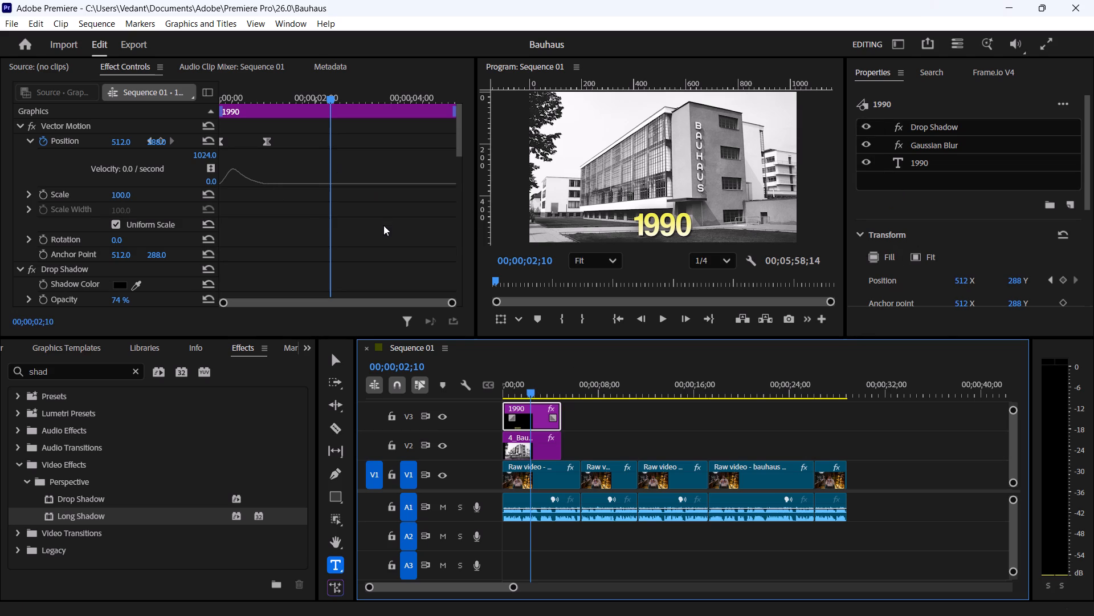
click(527, 445)
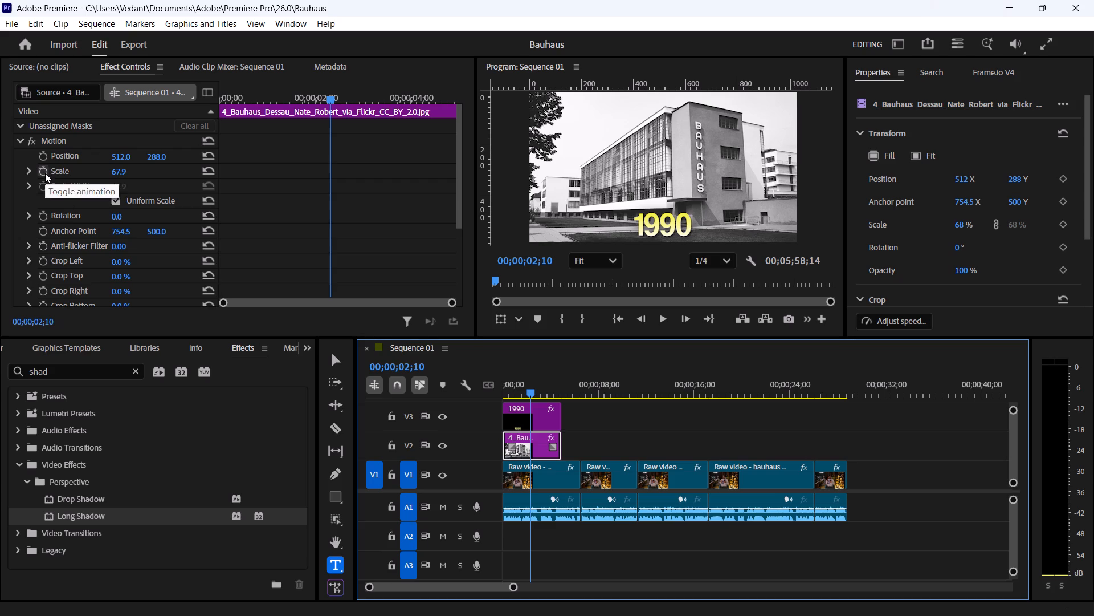
click(45, 173)
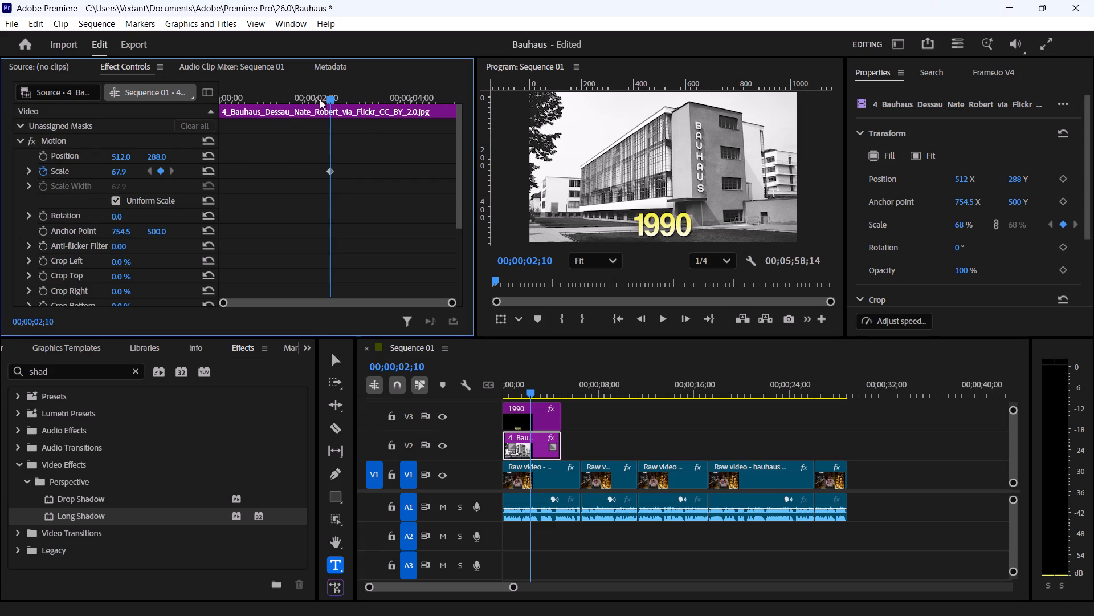
drag(336, 96, 367, 92)
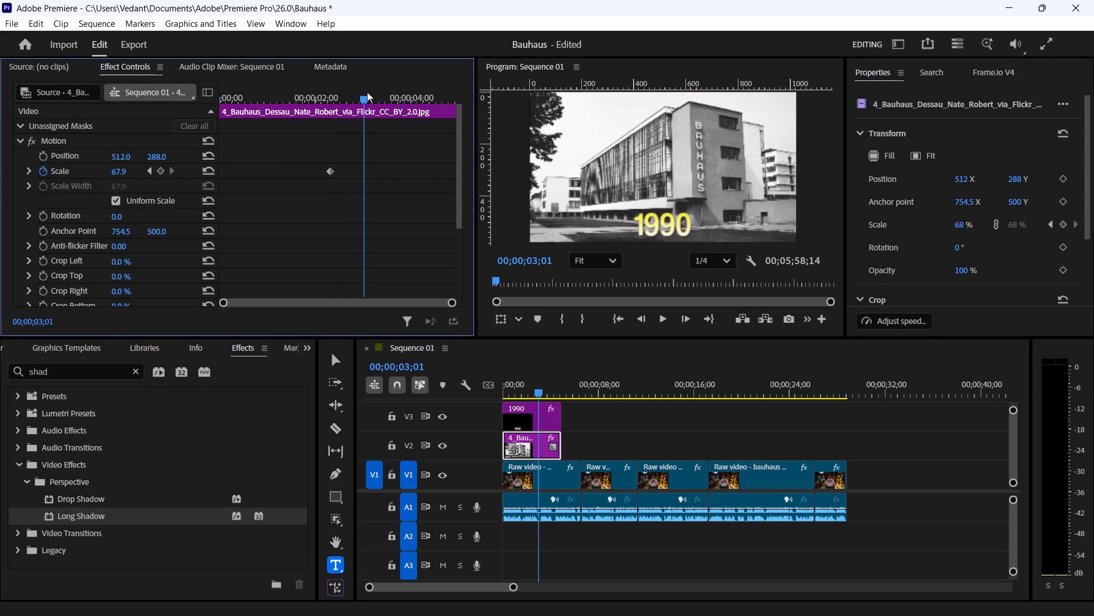
click(162, 169)
drag(123, 167, 125, 167)
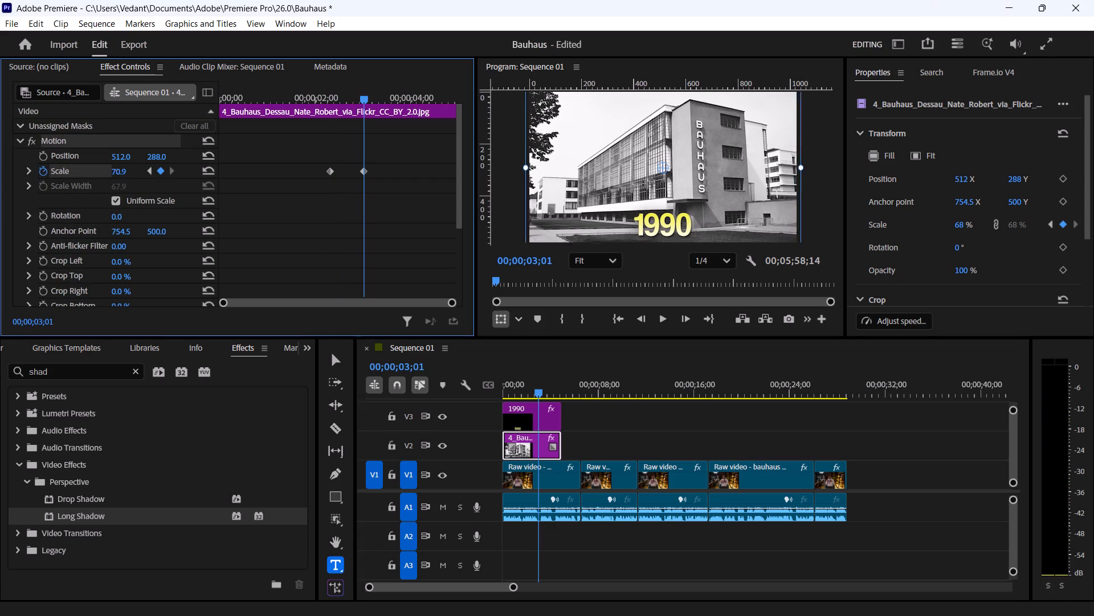
drag(125, 167, 137, 169)
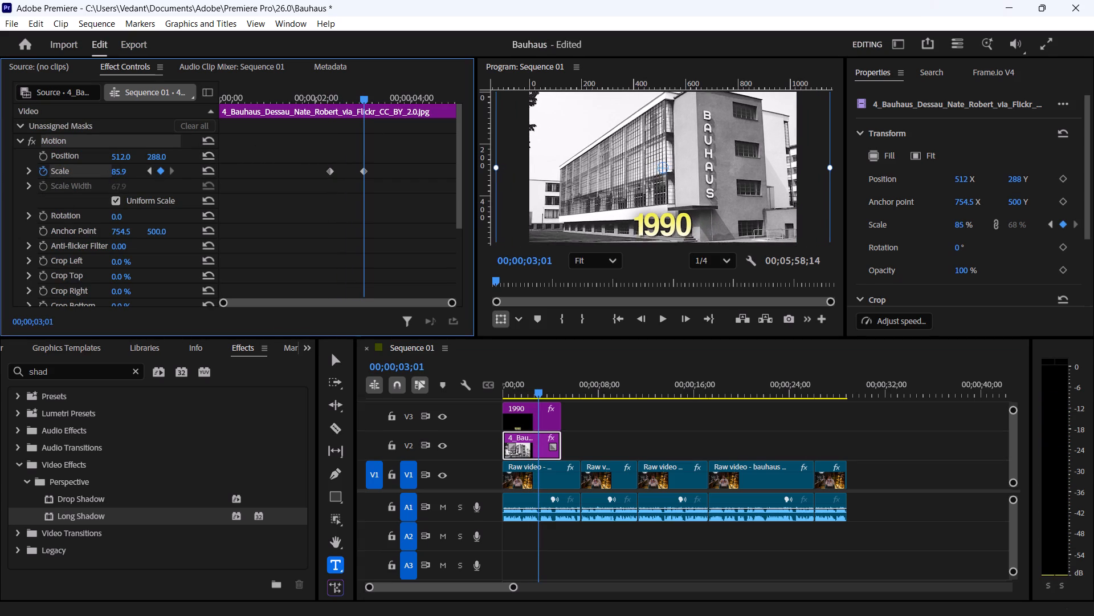
drag(137, 169, 166, 171)
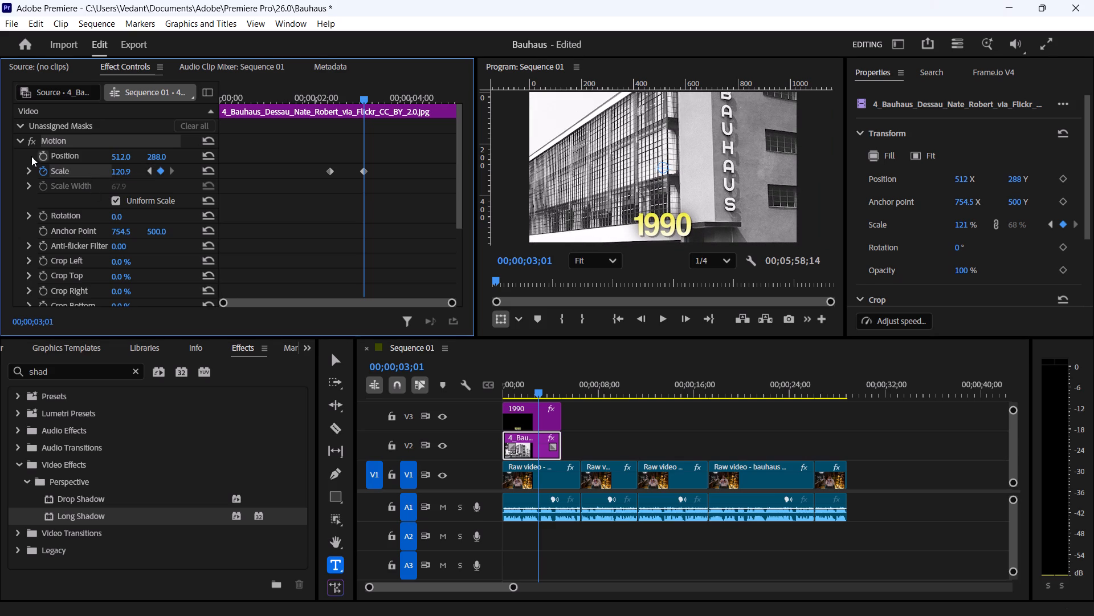
Add a Position keyframe to the Bauhaus photo at 00;00;03;01 and set it to 260.0, 362.0.
click(47, 153)
drag(218, 147, 239, 144)
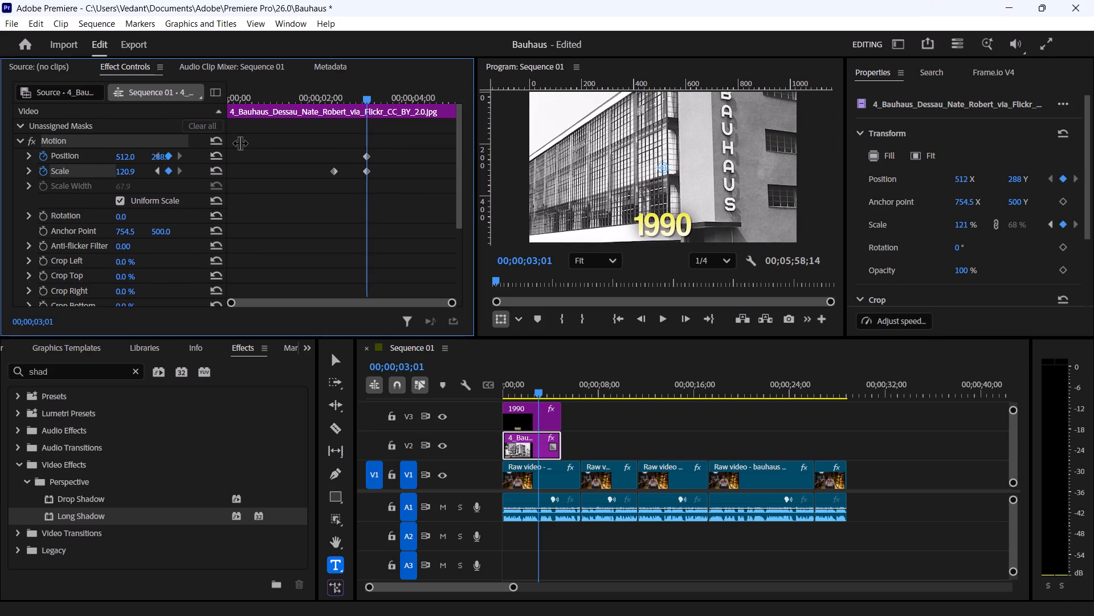
drag(239, 144, 303, 146)
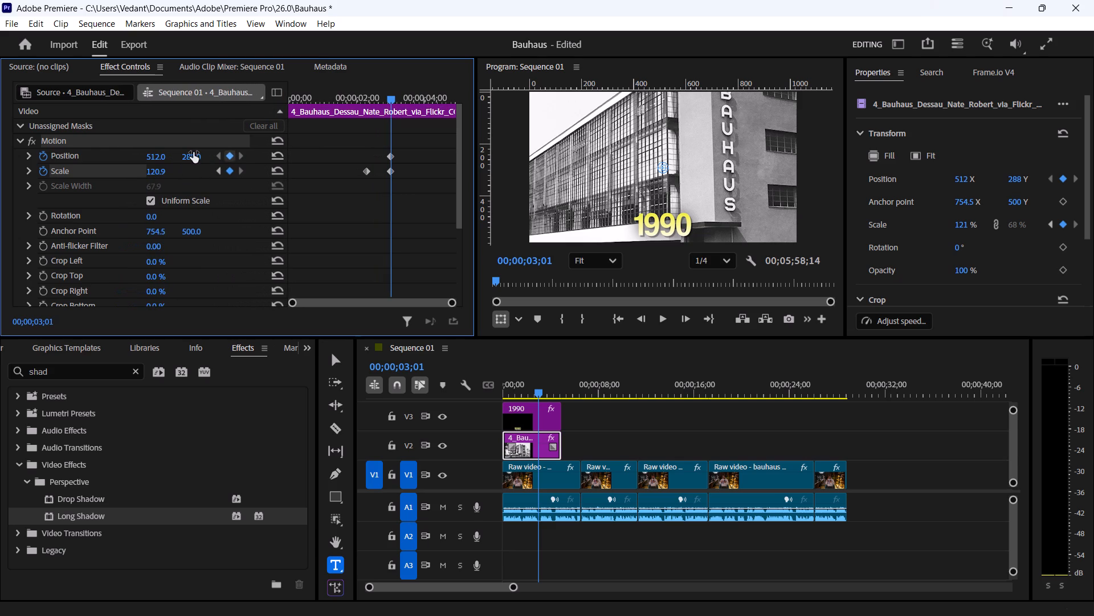
drag(199, 153, 254, 162)
drag(158, 155, 153, 155)
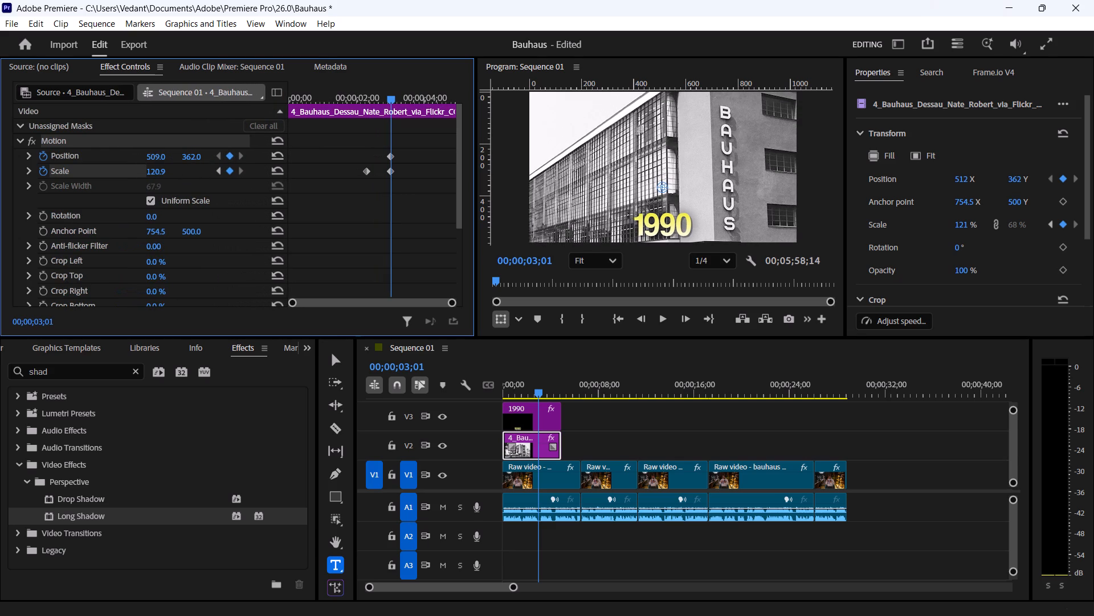
drag(153, 155, 144, 157)
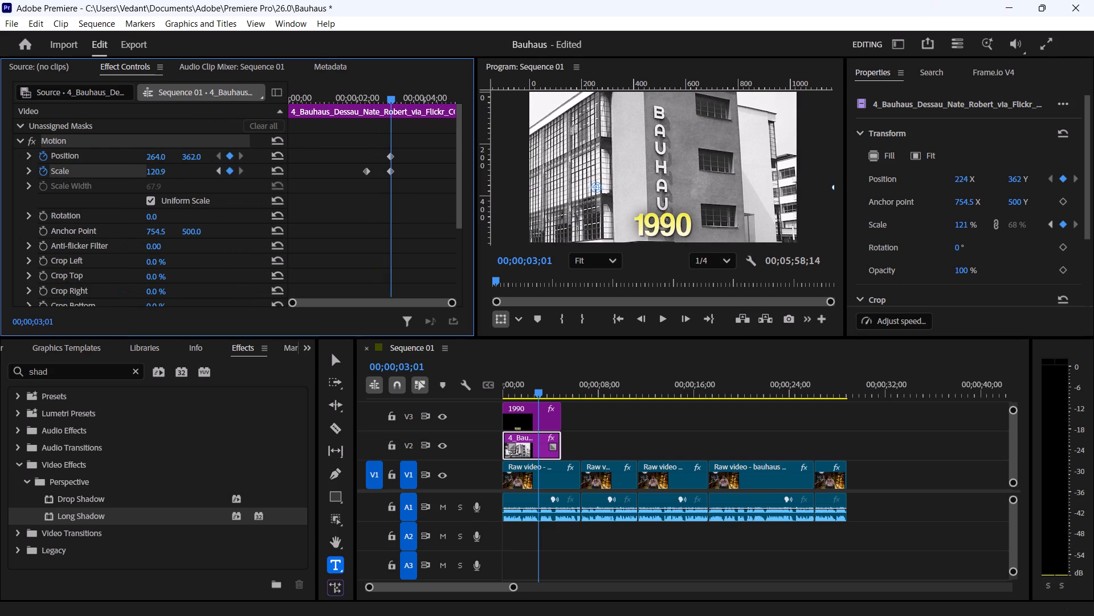
drag(144, 157, 139, 158)
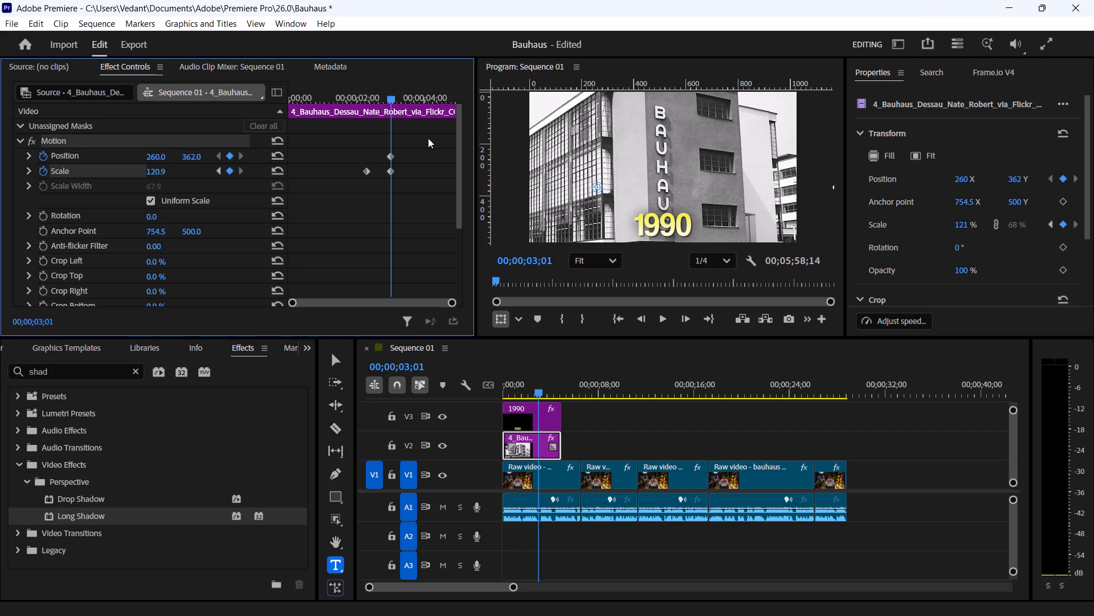
Undo the Bauhaus photo's Position changes, including its Position keyframe at 00;00;03;01.
drag(390, 92, 381, 92)
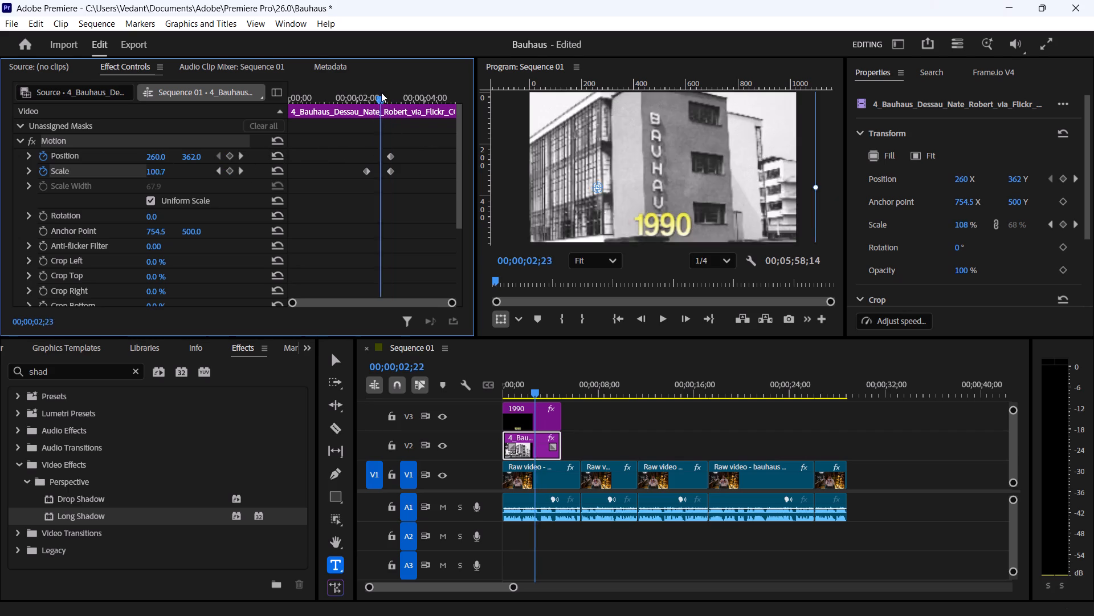
drag(381, 92, 370, 92)
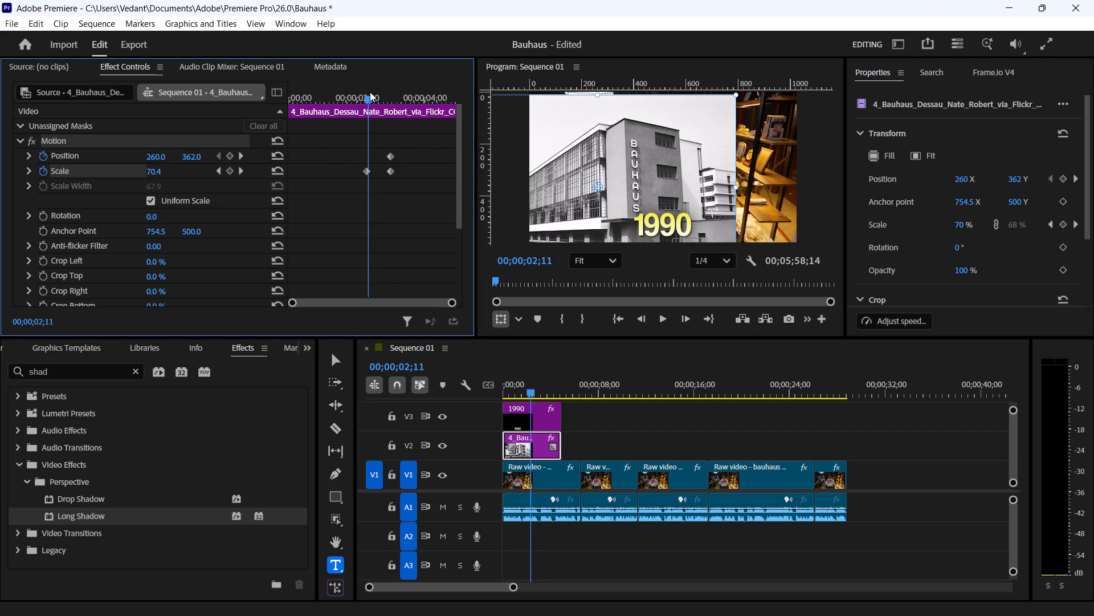
key(ctrl+z)
key(ctrl+z)
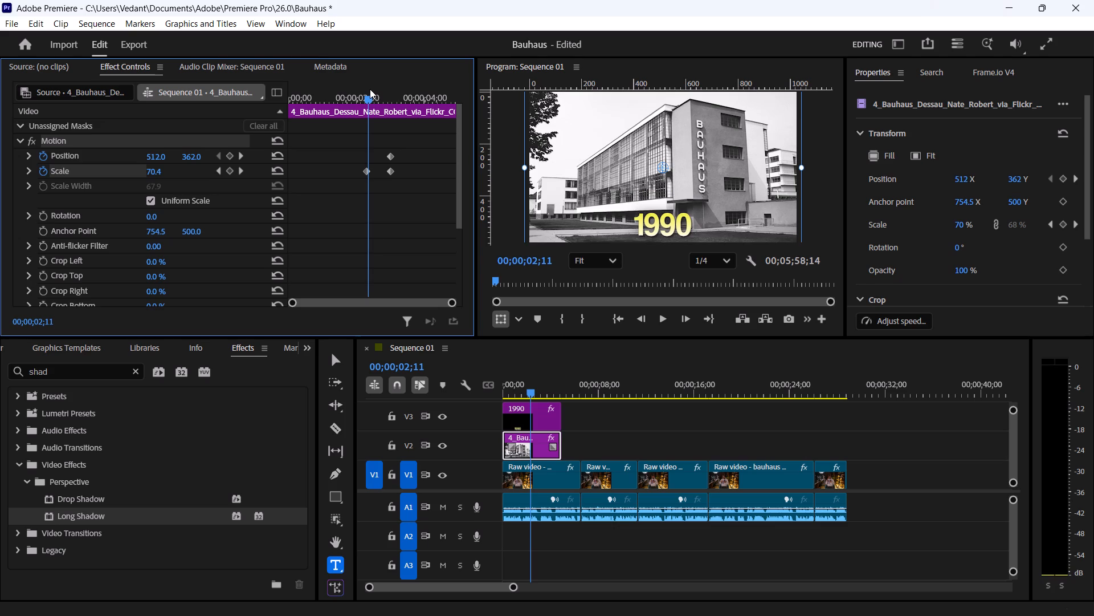
key(ctrl+z)
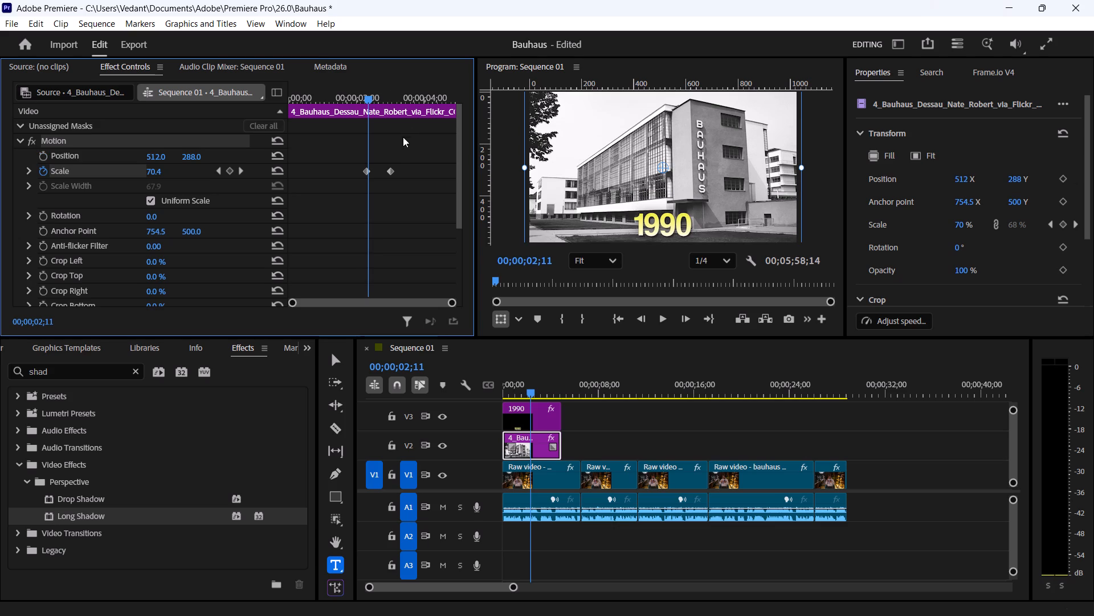
Add a starting Position keyframe to the Bauhaus photo at 00;00;02;10, aligned with the first Scale keyframe.
click(363, 173)
click(370, 96)
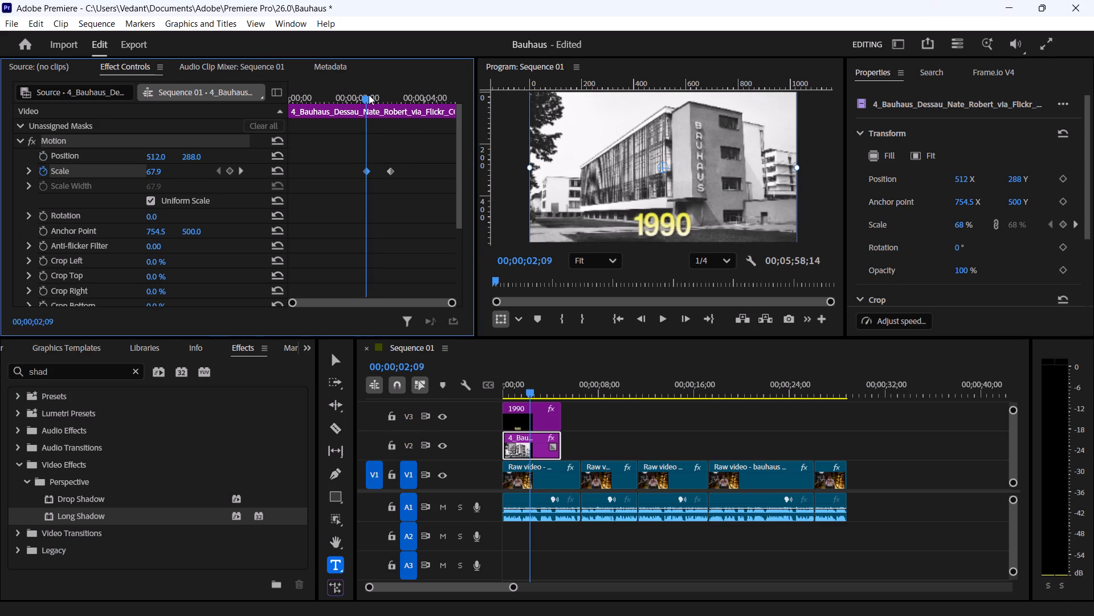
click(244, 167)
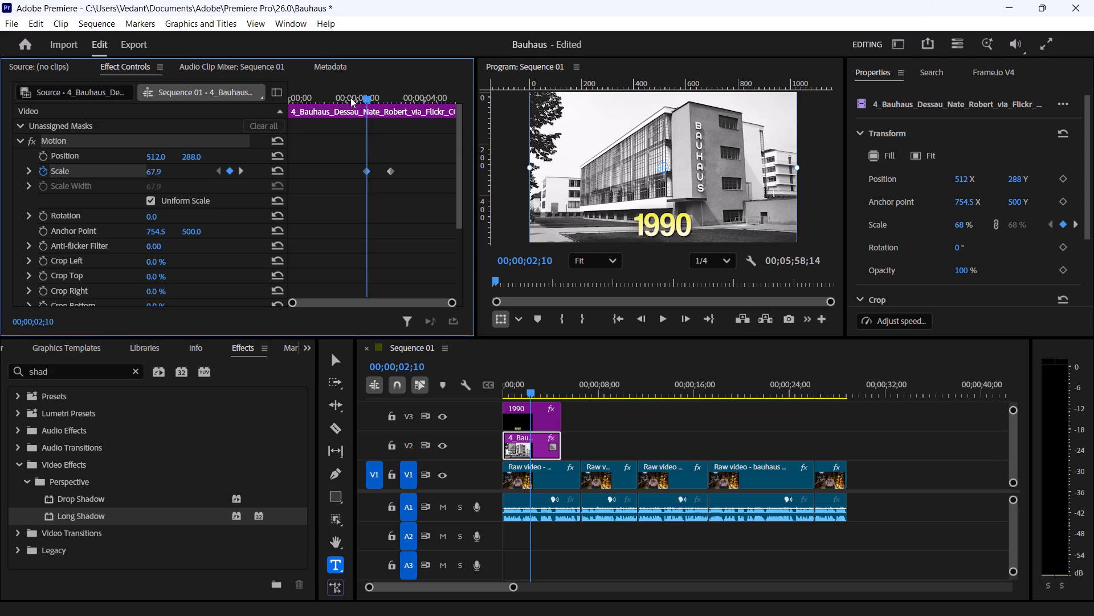
click(44, 156)
Set the Bauhaus photo's Position to 251.0, 325.0 at 00;00;03;01, aligned with the second Scale keyframe.
drag(369, 94, 382, 90)
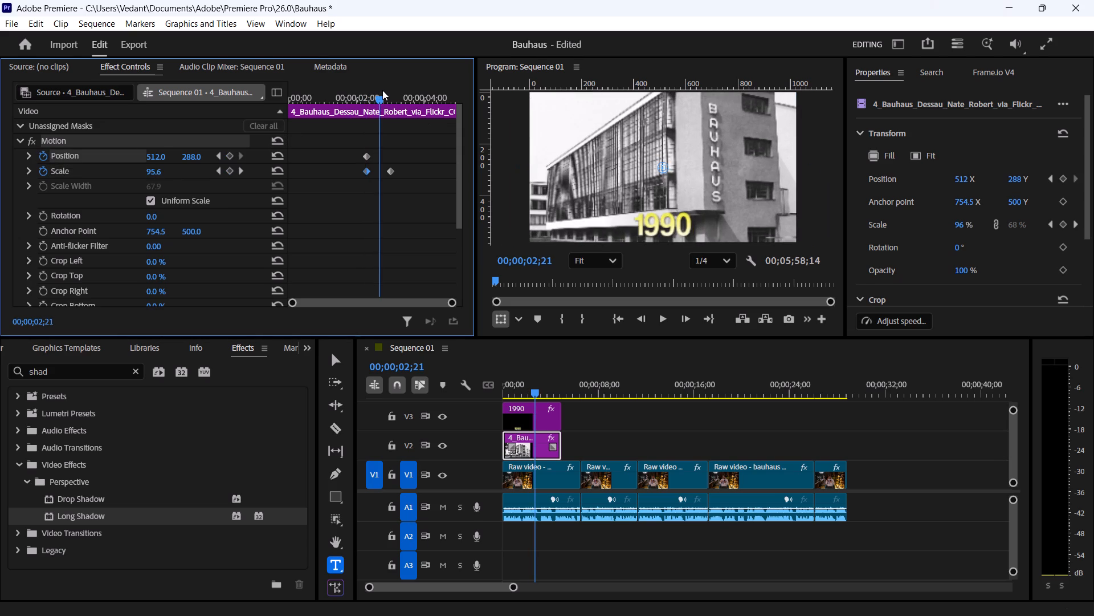
drag(382, 90, 393, 89)
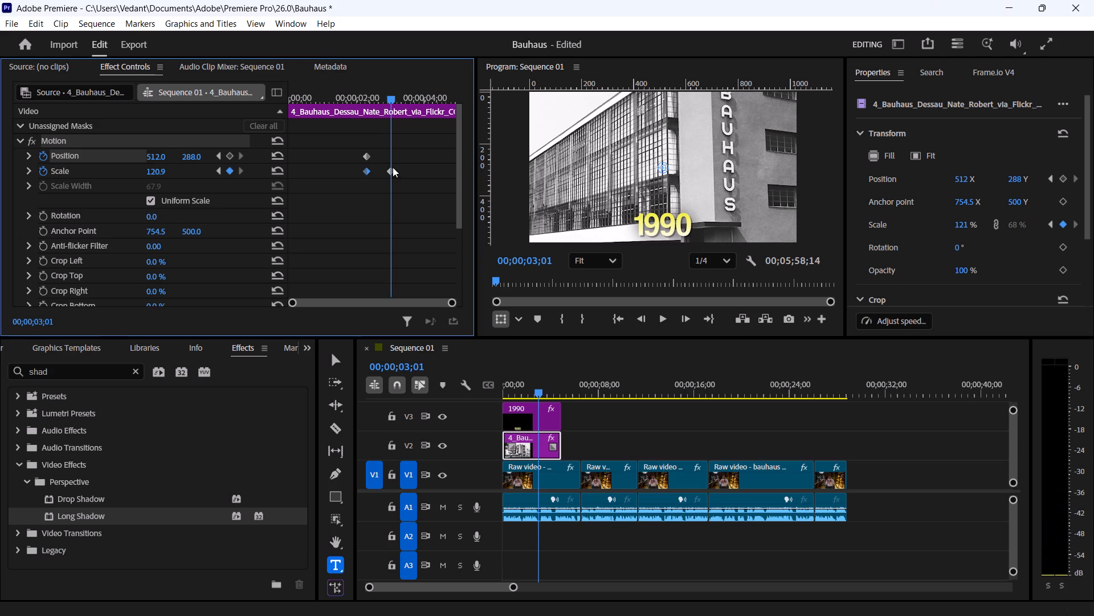
click(393, 168)
drag(158, 153, 31, 167)
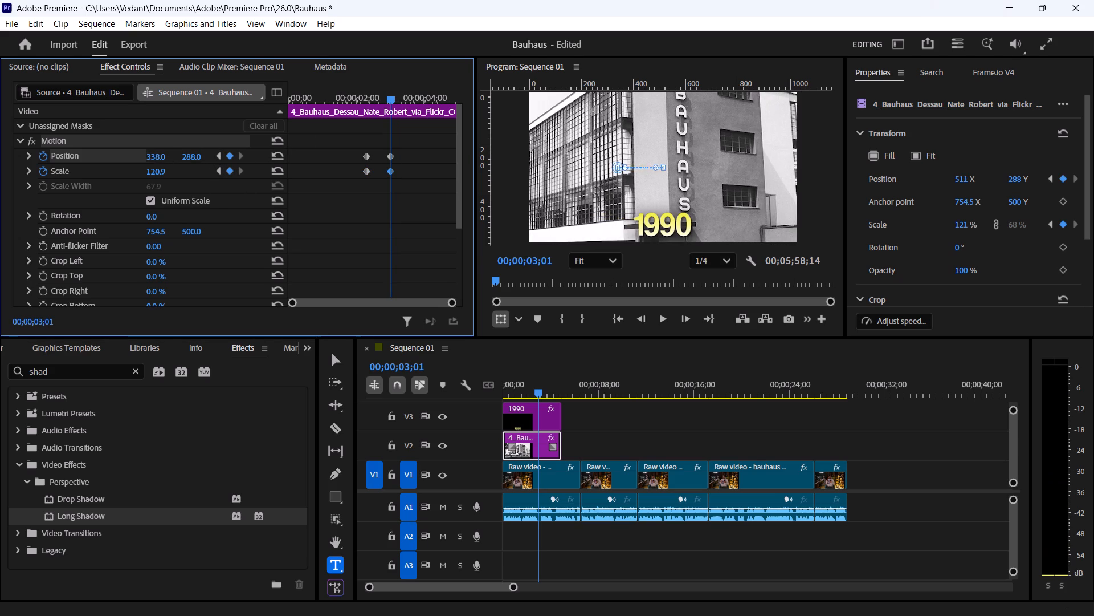
drag(31, 167, 130, 153)
drag(189, 157, 221, 150)
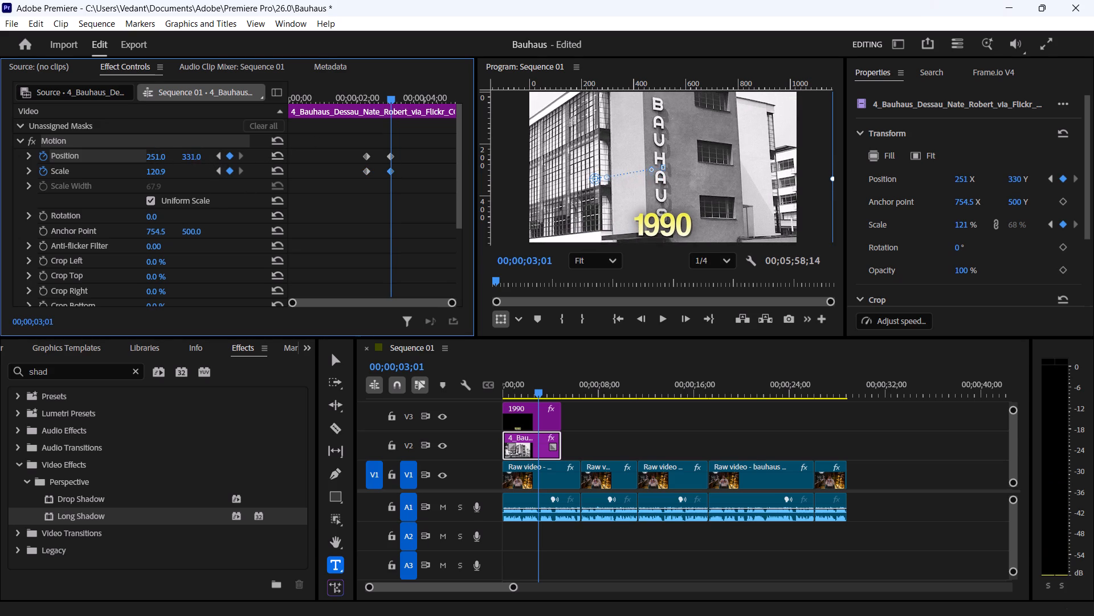
drag(221, 150, 214, 145)
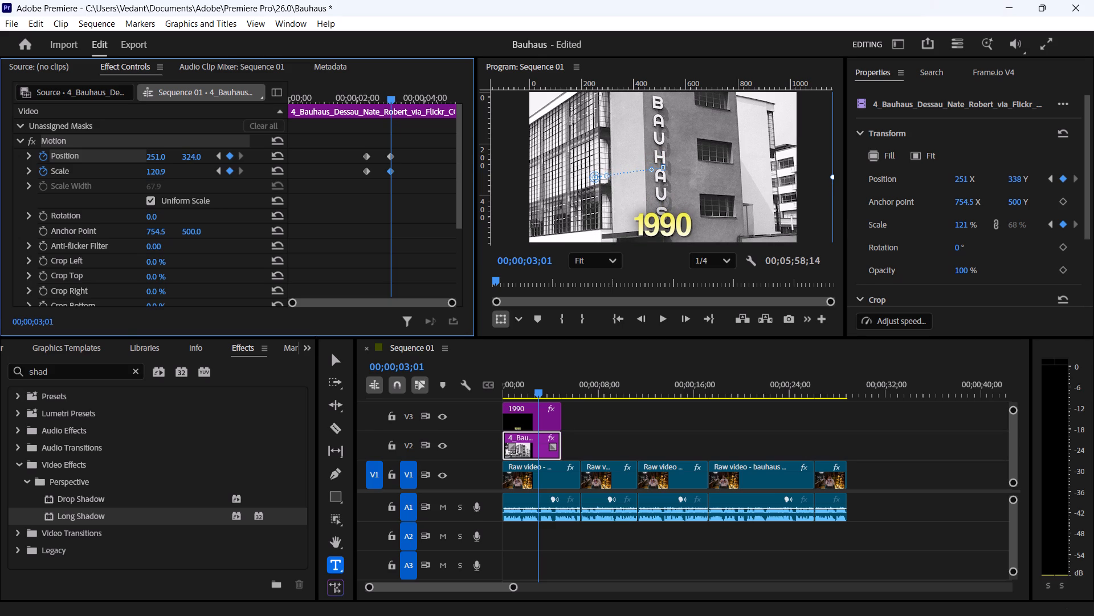
drag(214, 145, 213, 144)
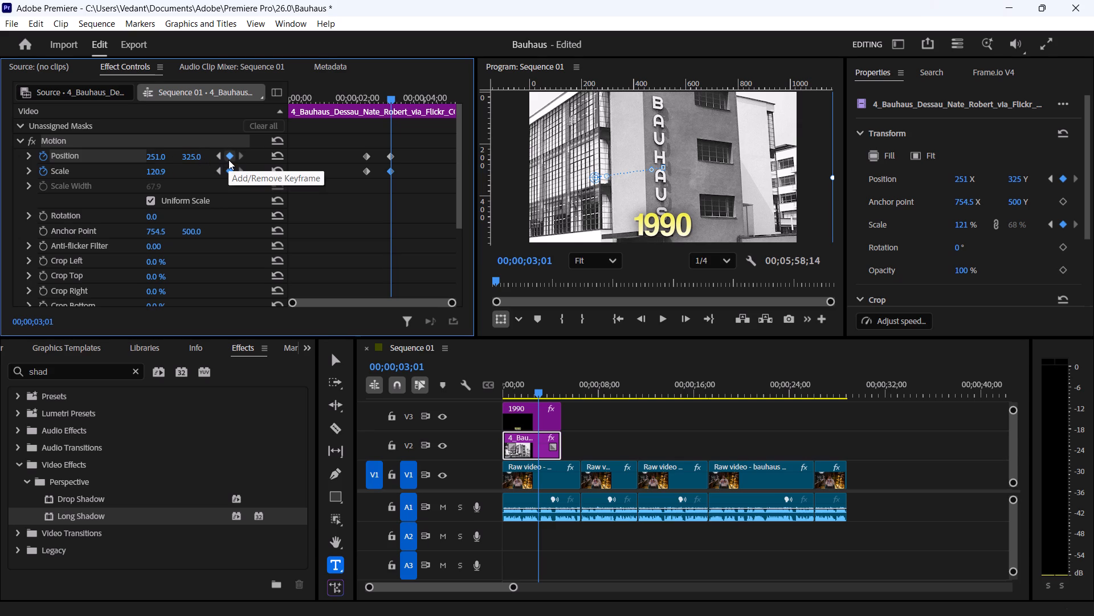
Scrub through the photo's zoom and play the opening from near its start to review the combined Position and Scale motion.
drag(394, 98, 381, 99)
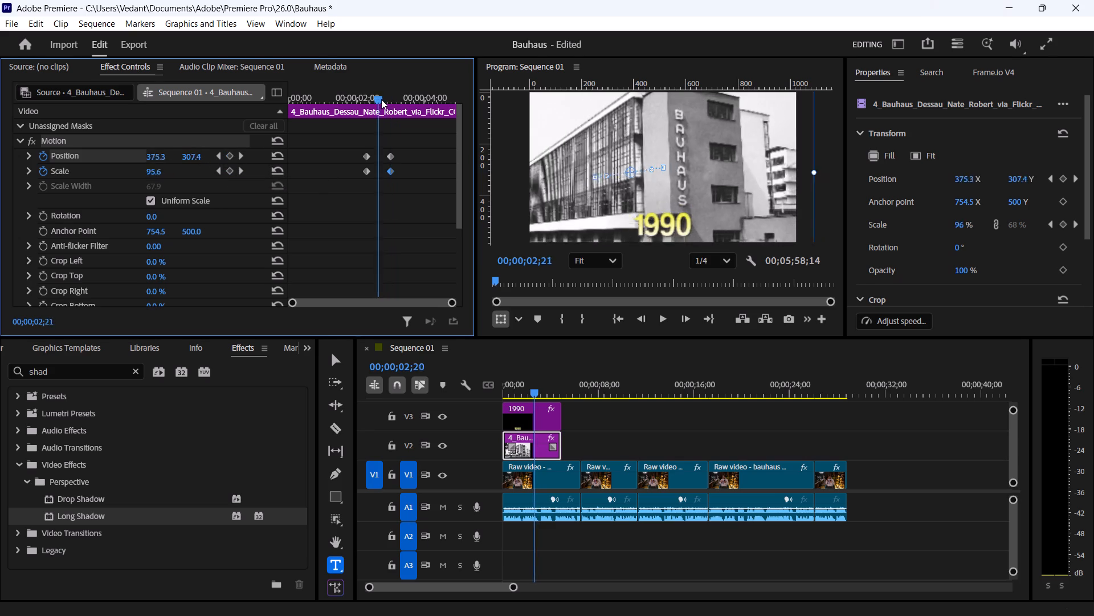
drag(381, 99, 378, 99)
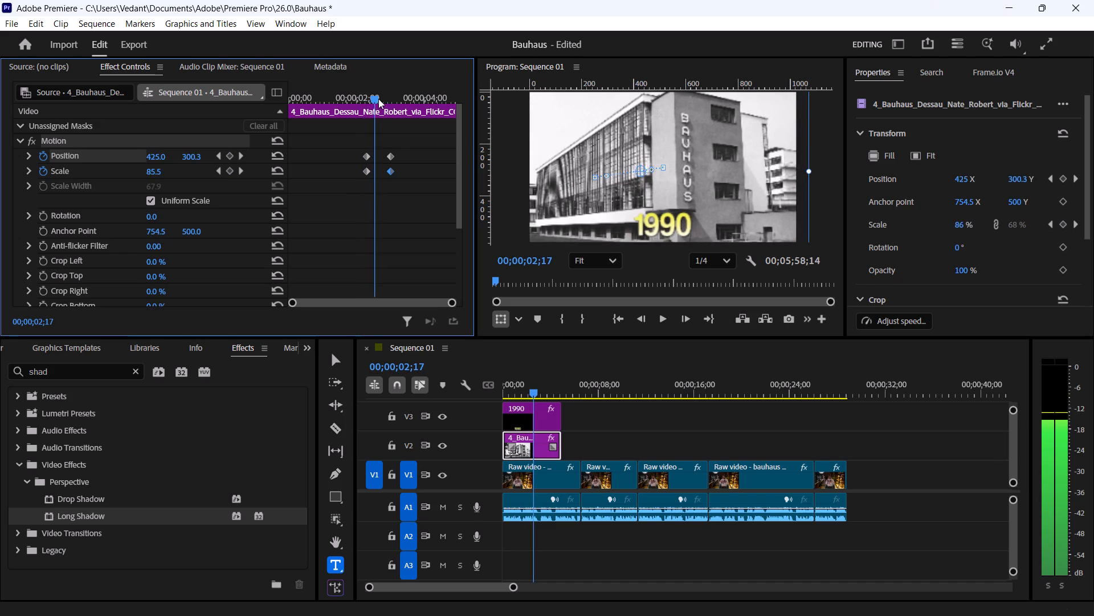
drag(378, 99, 387, 99)
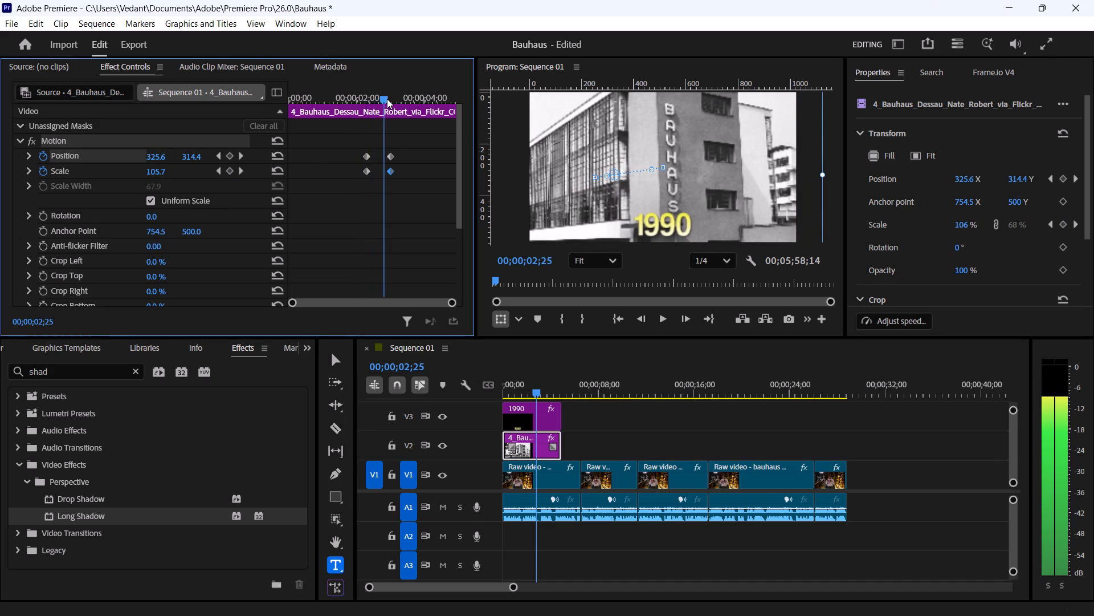
drag(387, 99, 301, 95)
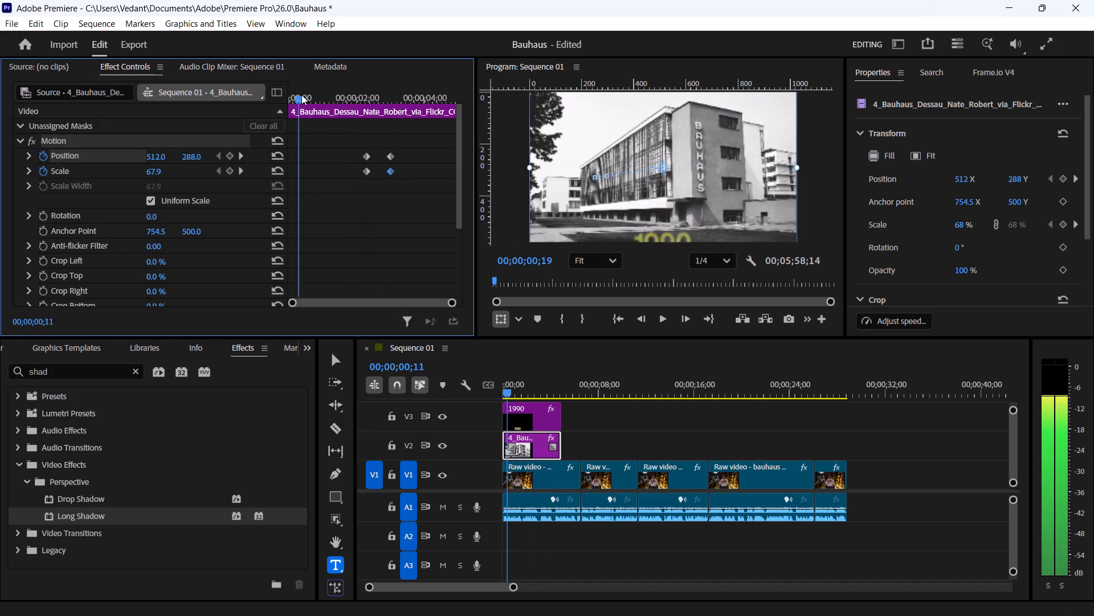
drag(301, 95, 299, 95)
click(364, 237)
key(space)
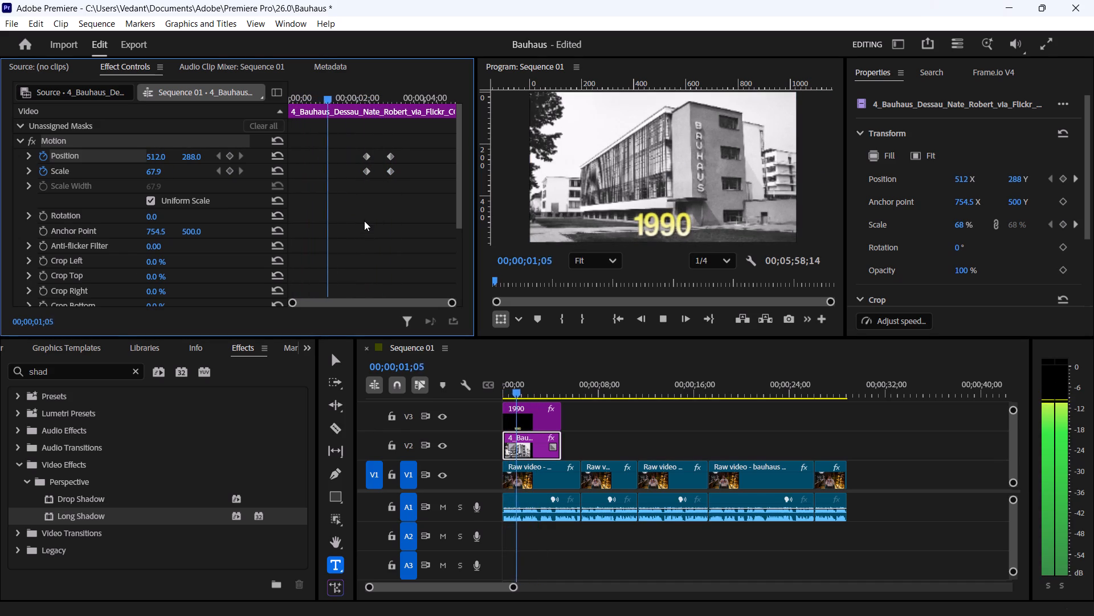
key(space)
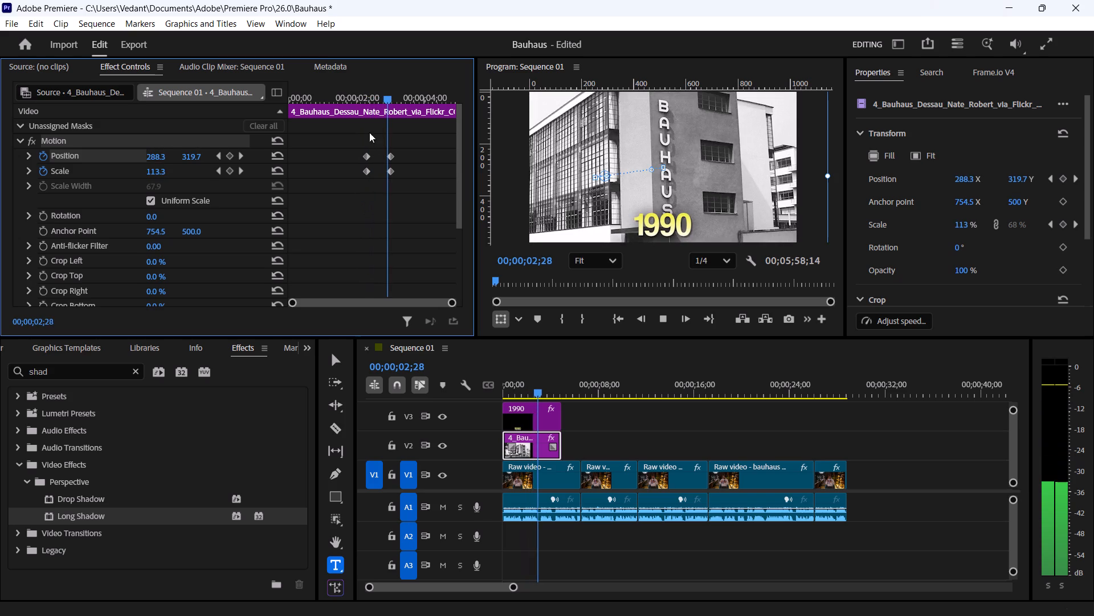
Move the photo's starting Position and Scale keyframes together to 00;00;01;22.
drag(384, 98, 344, 92)
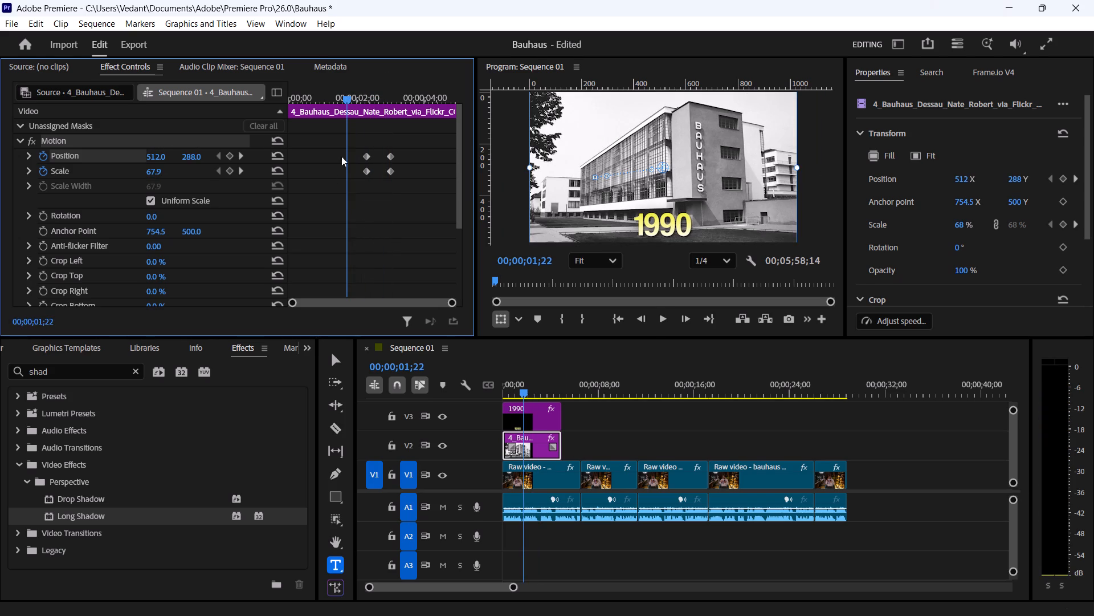
drag(372, 182, 346, 133)
drag(358, 149, 356, 149)
drag(356, 149, 342, 148)
drag(365, 189, 356, 144)
drag(378, 180, 358, 159)
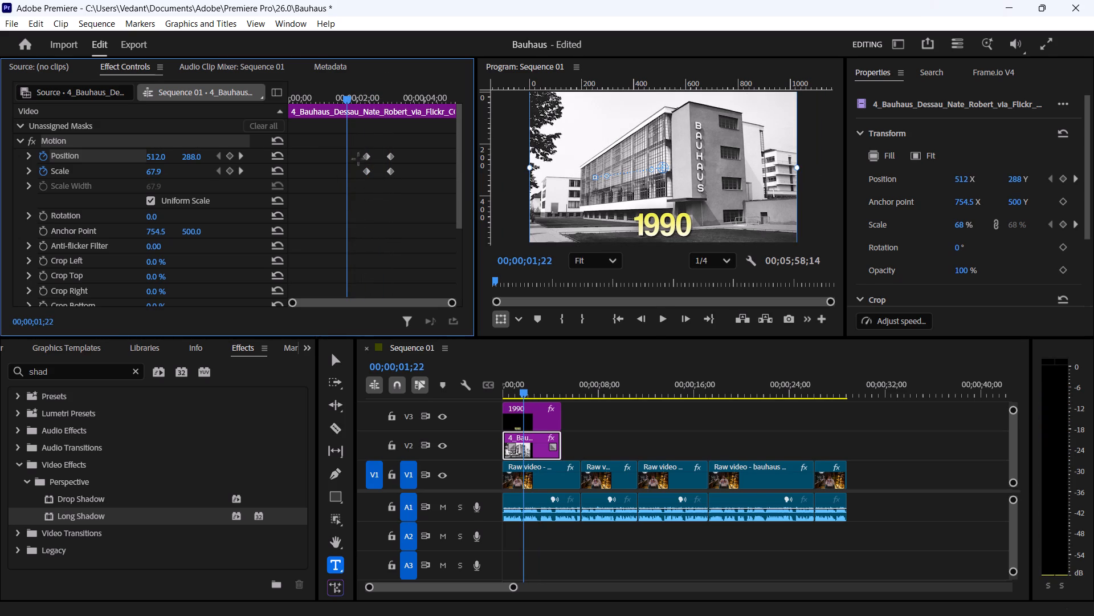
drag(358, 159, 352, 142)
drag(365, 153, 346, 153)
click(372, 185)
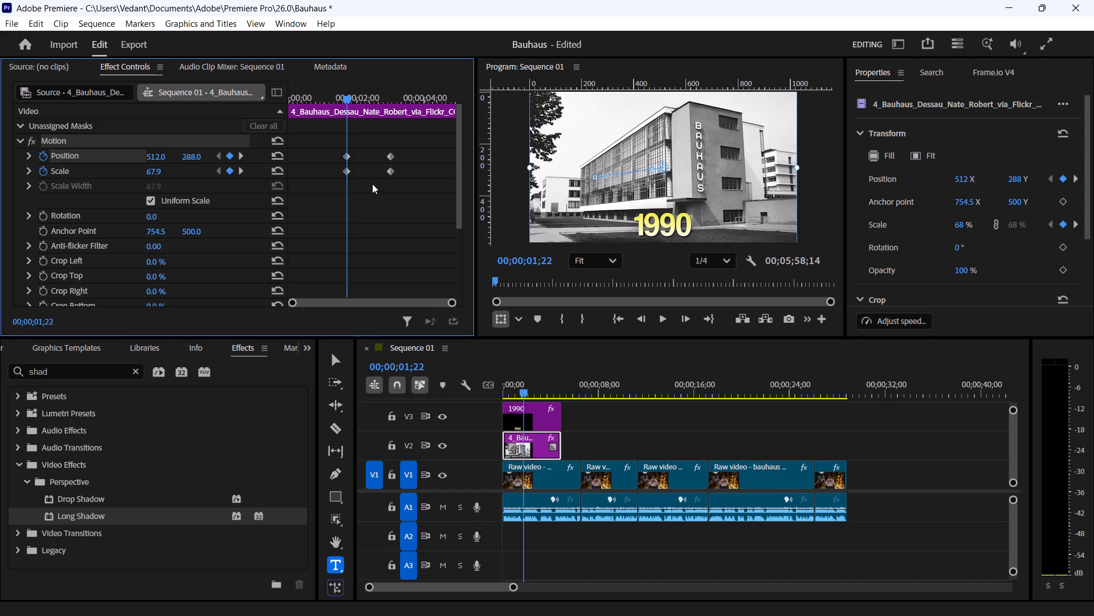
Apply Ease Out temporal interpolation to the photo's starting Position and Scale keyframes.
drag(357, 184, 331, 140)
right_click(345, 155)
click(412, 269)
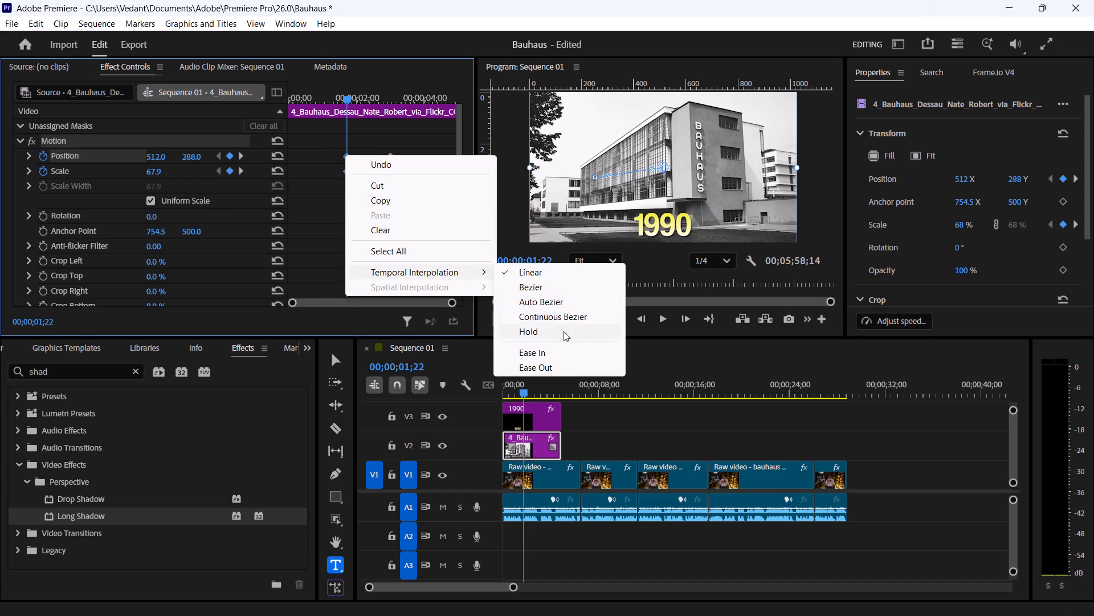
click(565, 364)
Apply Ease In temporal interpolation to the photo's ending Position and Scale keyframes.
drag(429, 213, 395, 145)
drag(390, 194, 374, 145)
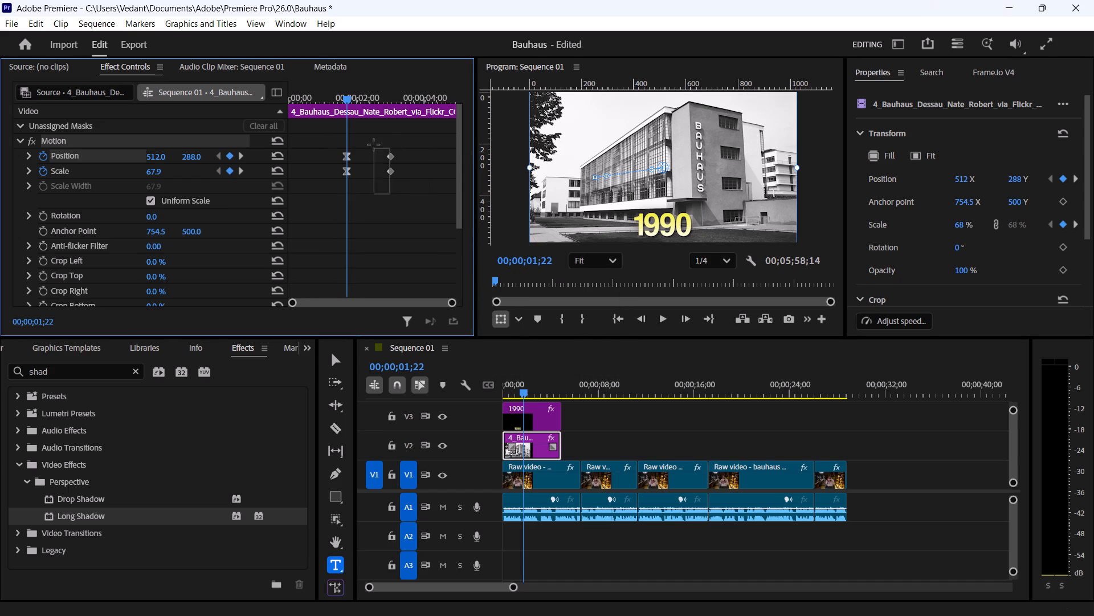
drag(374, 145, 373, 141)
drag(402, 180, 378, 136)
drag(405, 185, 377, 140)
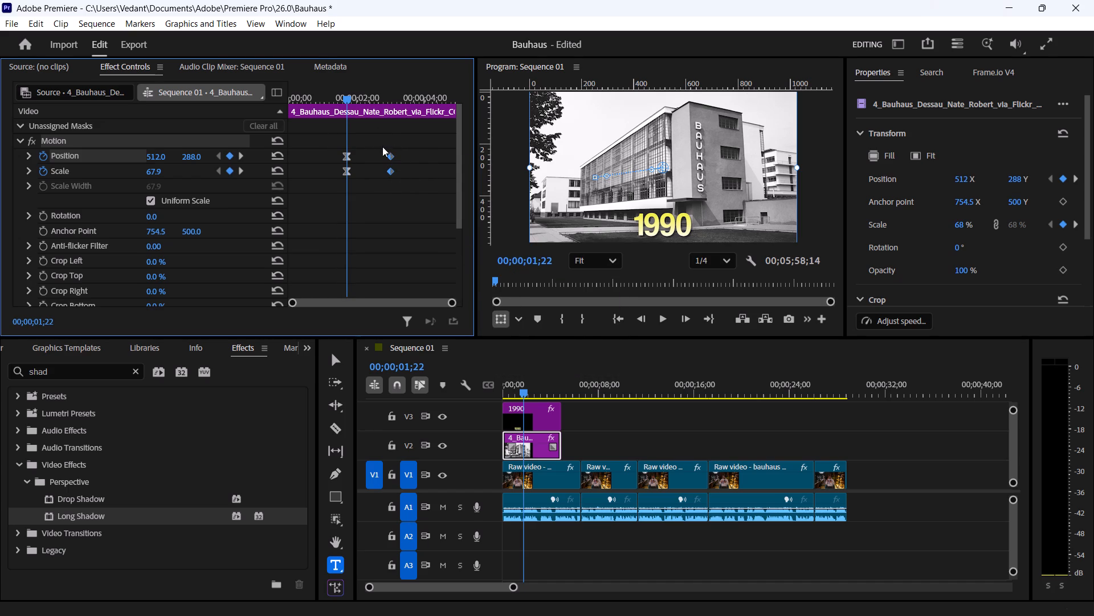
right_click(392, 152)
click(460, 271)
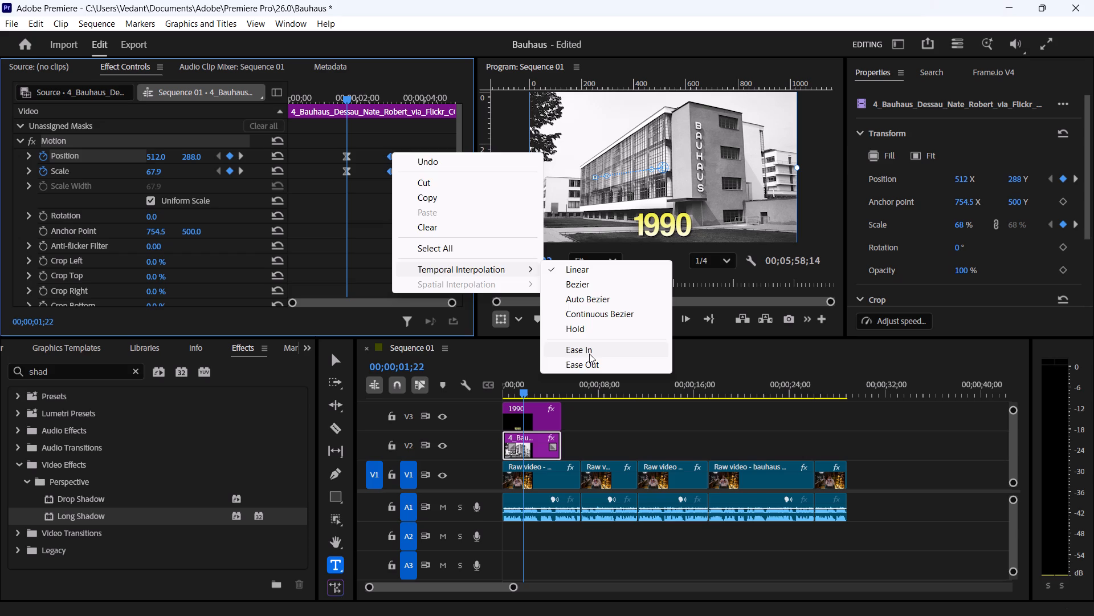
click(589, 354)
Lengthen the ending Position keyframe's ease handle in the velocity graph so the movement peaks early and slows gradually.
click(29, 153)
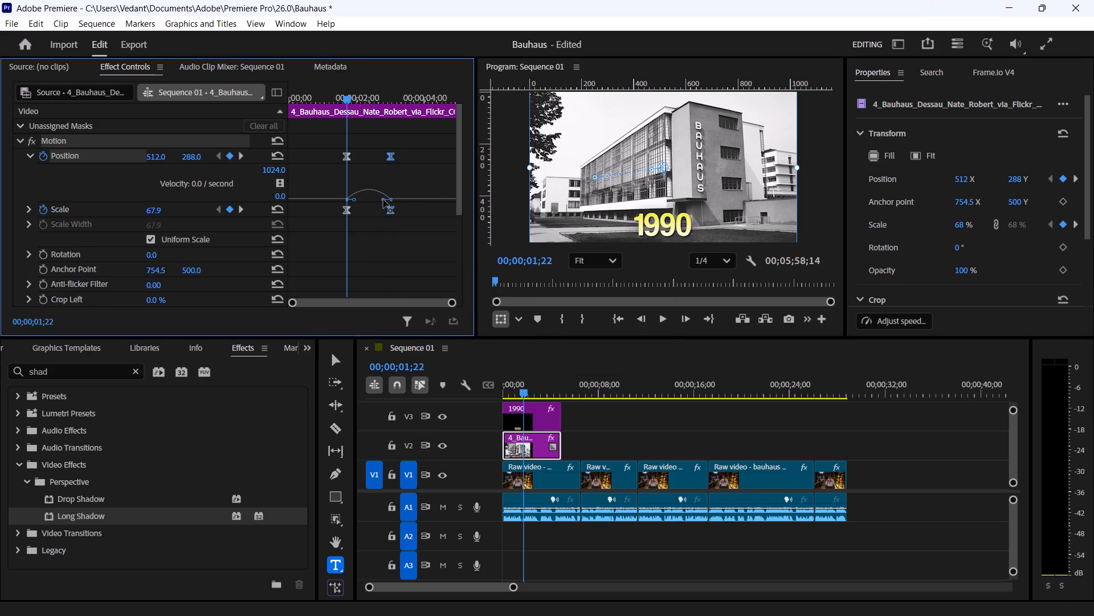
drag(383, 200, 374, 200)
drag(374, 200, 374, 200)
click(378, 236)
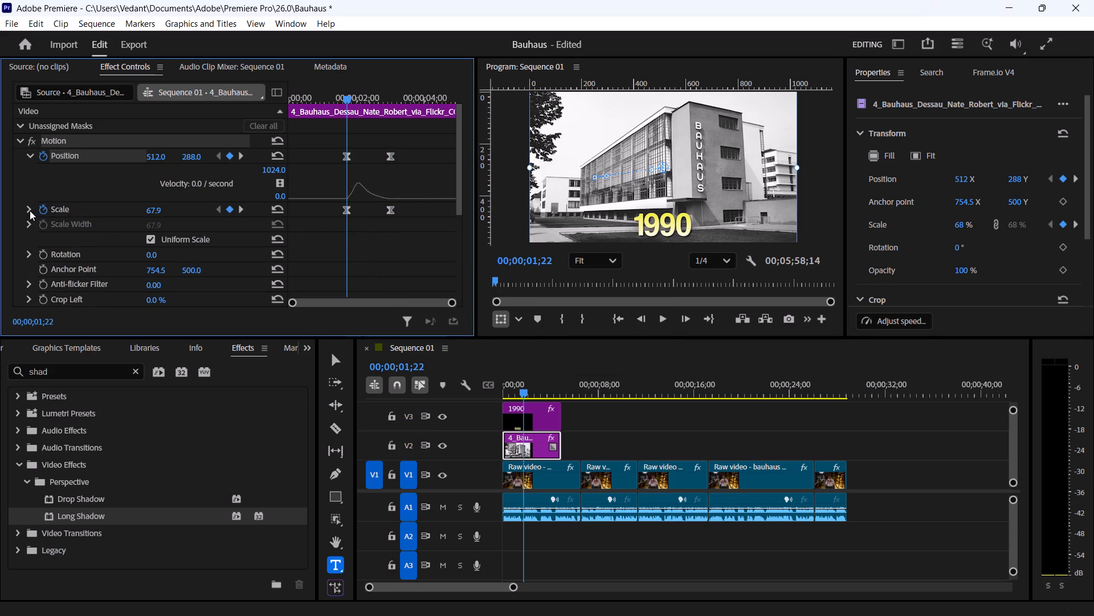
Lengthen the ending Scale keyframe's ease handle in the velocity graph so the zoom peaks early and slows gradually.
click(30, 210)
scroll(363, 255, down, 2)
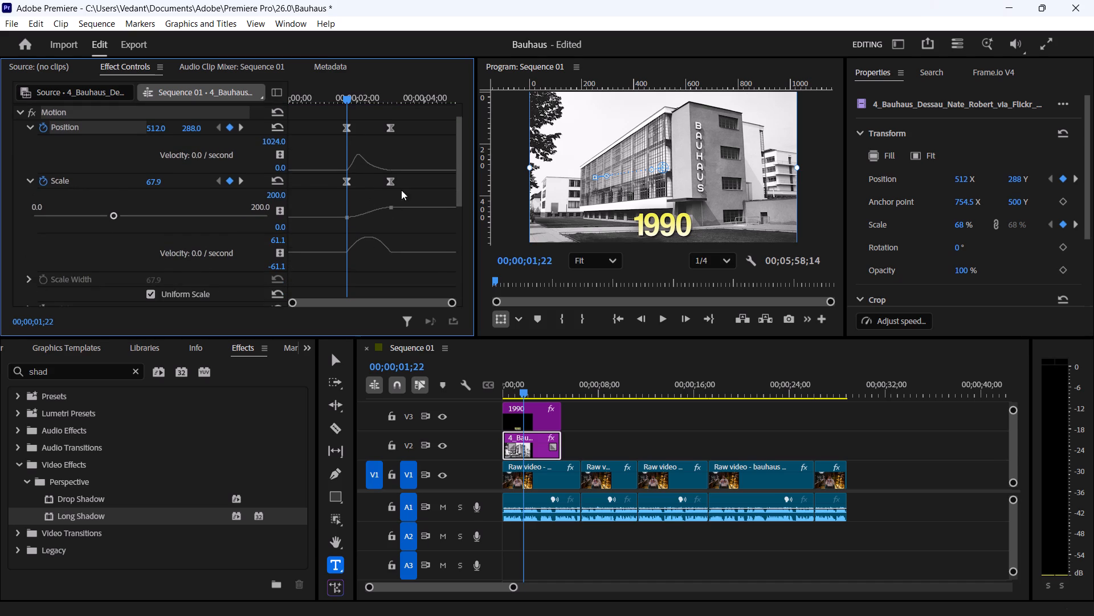
click(385, 184)
click(389, 176)
drag(382, 254, 369, 253)
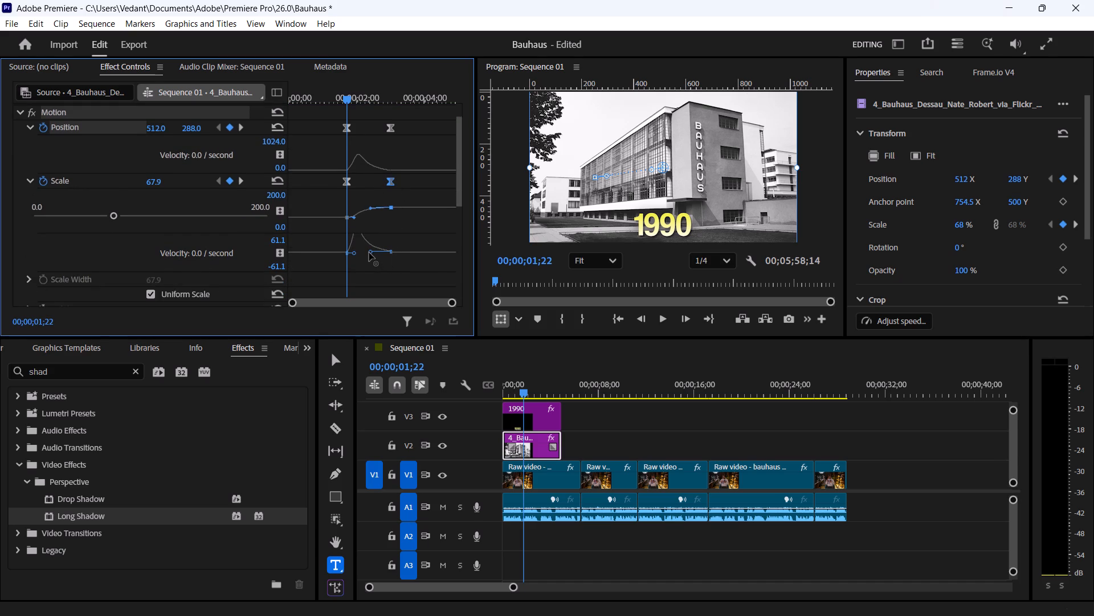
drag(369, 253, 369, 253)
drag(369, 253, 369, 253)
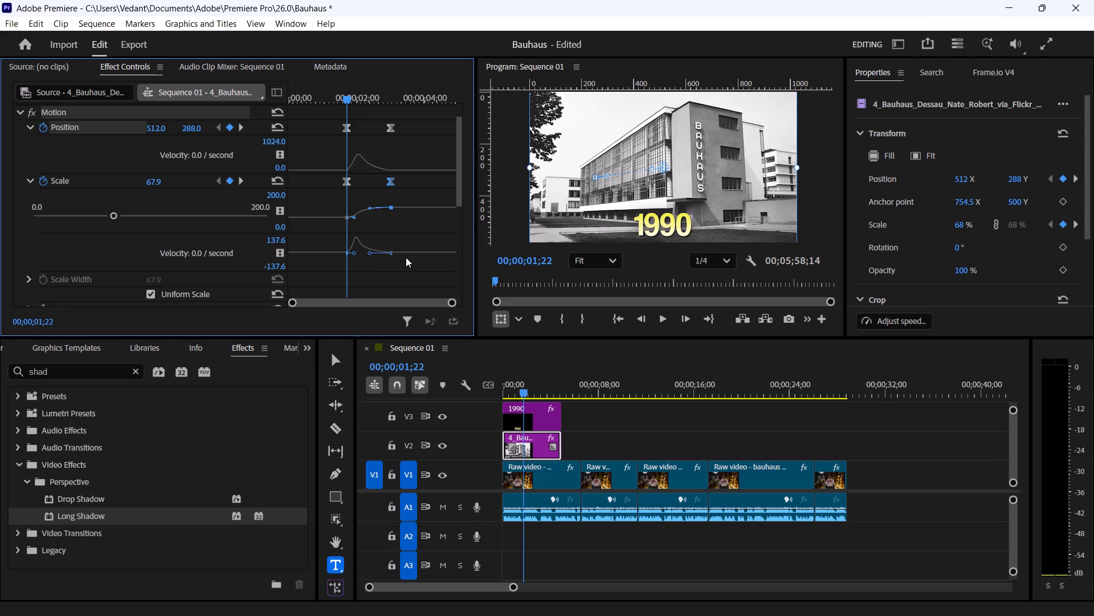
Play back the opening from the start to examine how the photo's eased zoom and pan moves between its keyframes.
click(412, 269)
key(space)
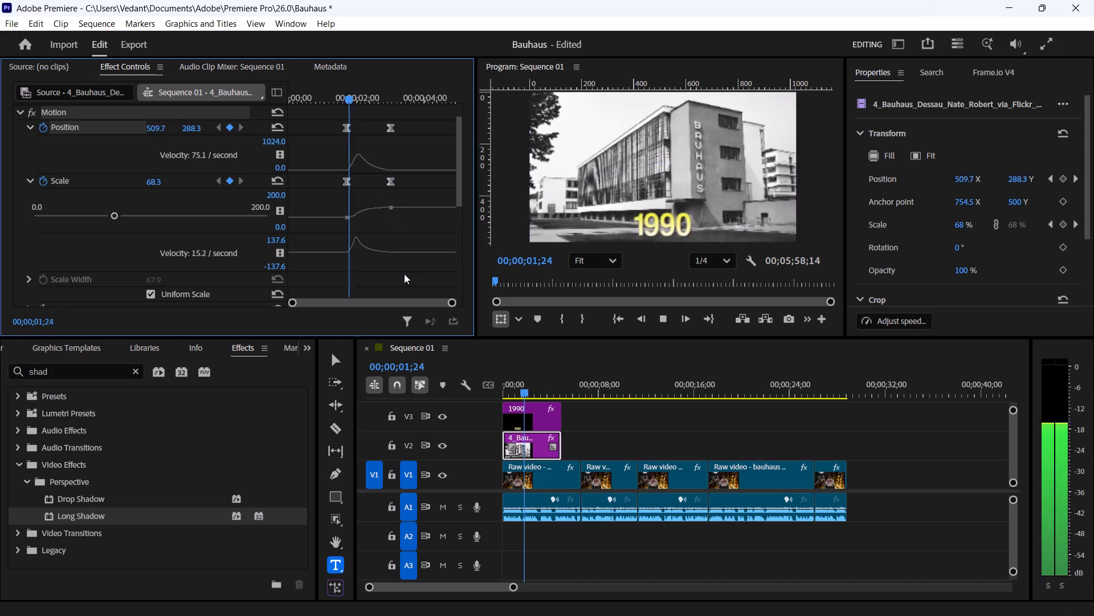
key(space)
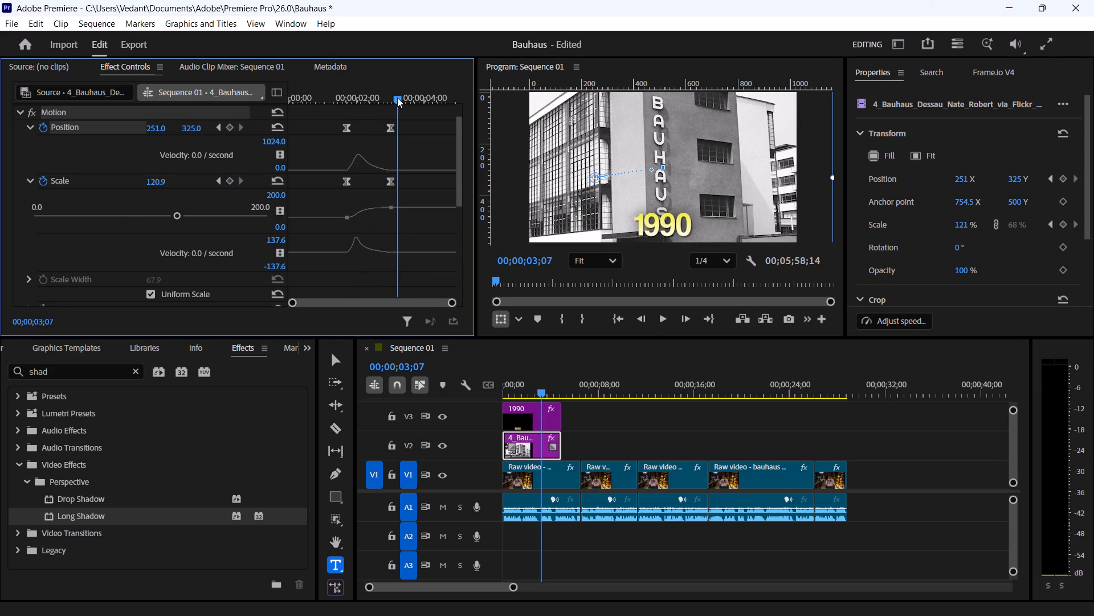
drag(397, 95, 255, 110)
key(space)
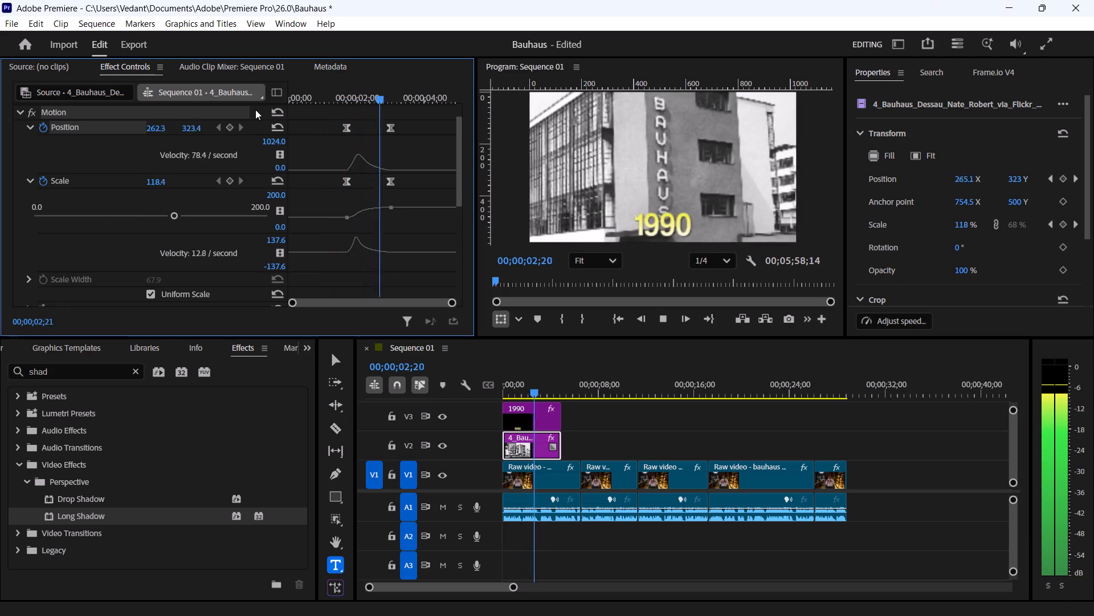
key(space)
drag(386, 94, 351, 86)
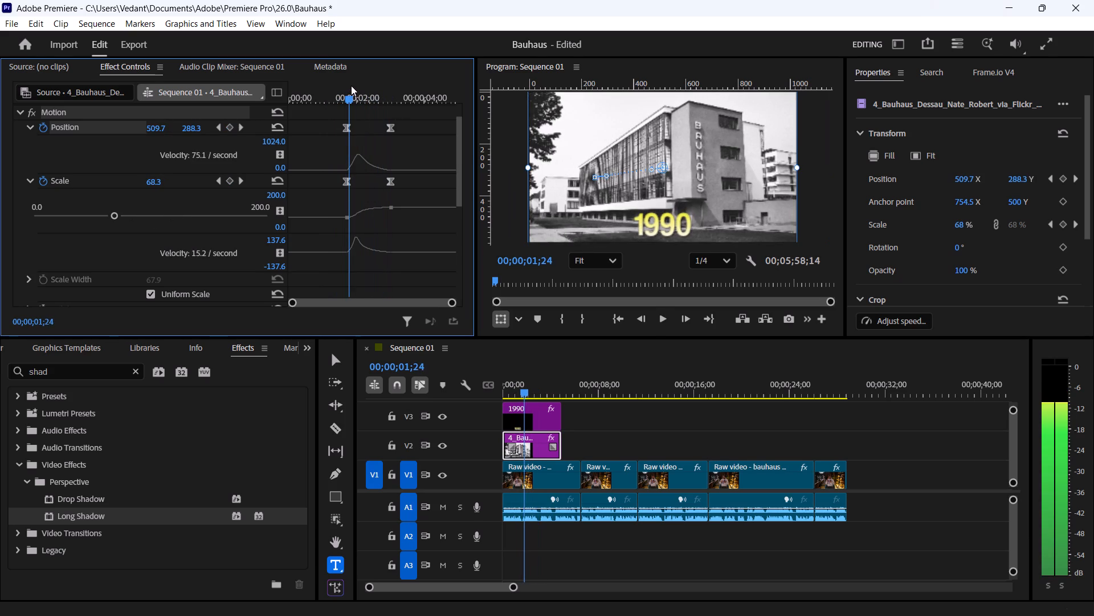
drag(351, 86, 349, 86)
Rebalance the photo's Position velocity curve by shortening the ending keyframe's ease handle and lengthening the starting keyframe's handle.
click(345, 123)
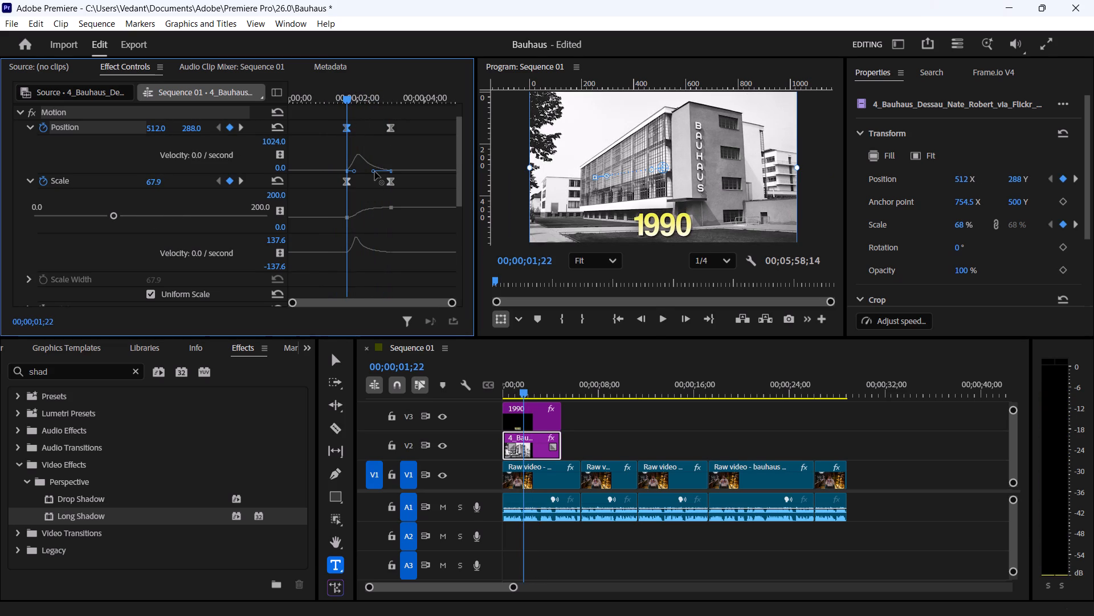
click(390, 117)
click(389, 125)
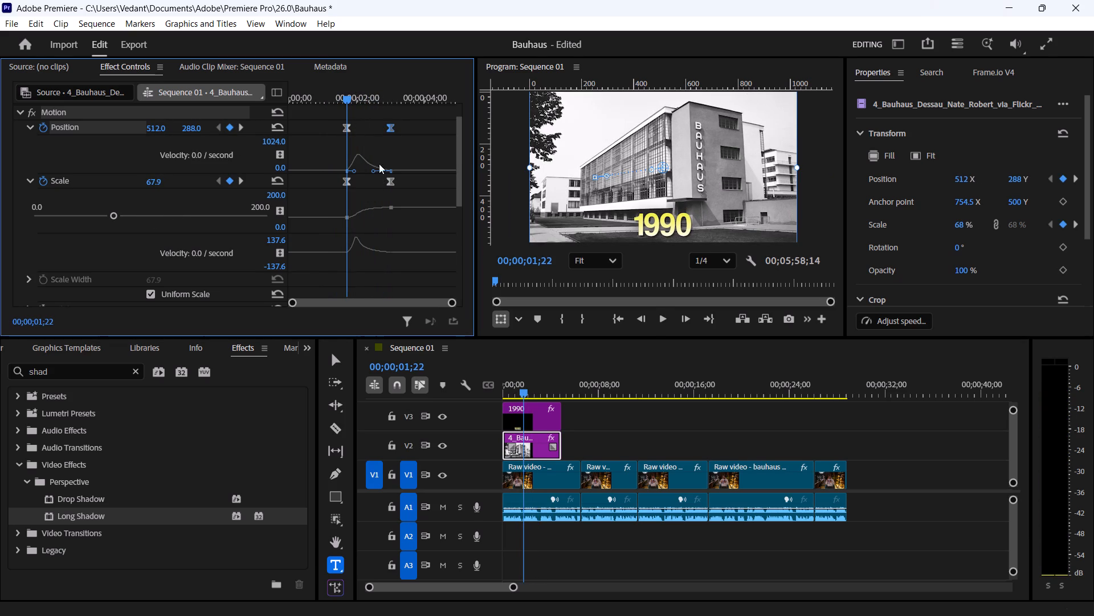
click(375, 171)
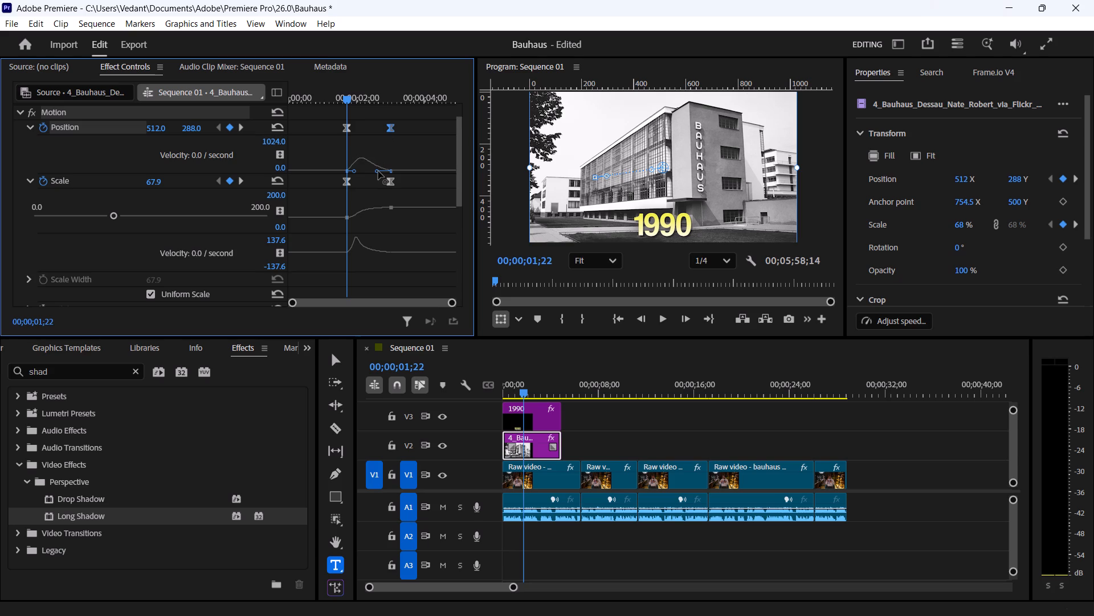
click(357, 171)
Reshape the photo's Scale velocity curve by lengthening the starting keyframe's ease handle and slightly shortening the ending one, centring the speed peak.
click(390, 181)
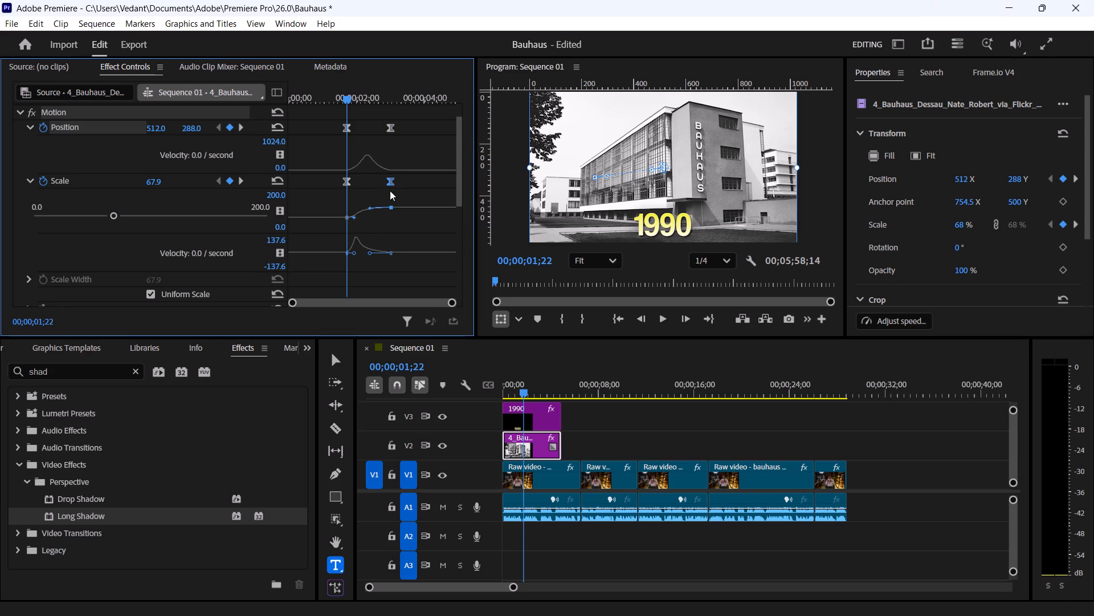
click(372, 254)
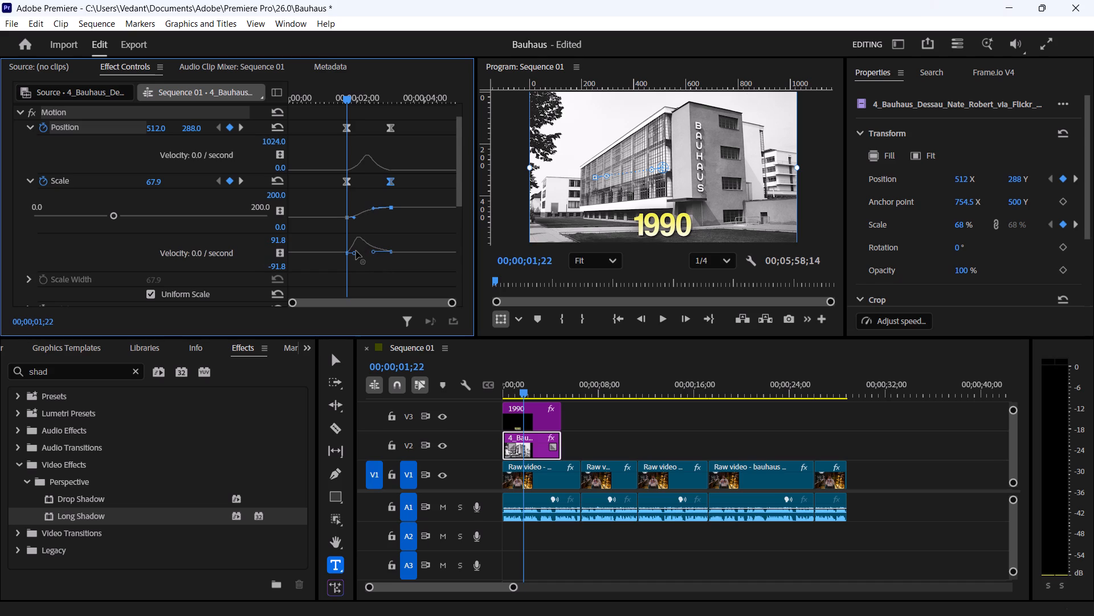
click(358, 252)
click(387, 185)
click(373, 253)
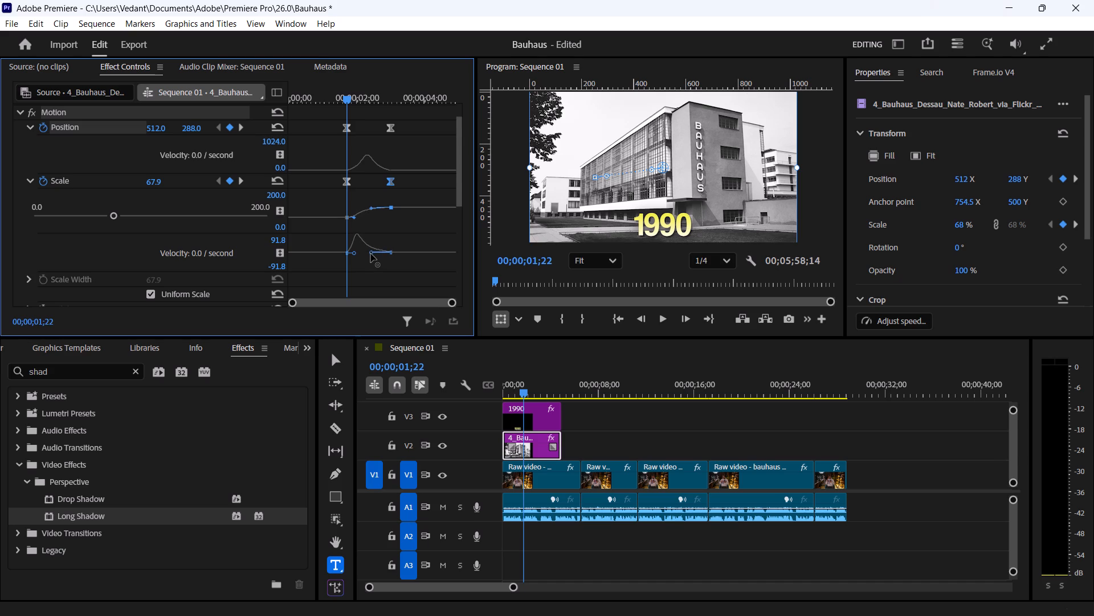
drag(353, 255, 359, 255)
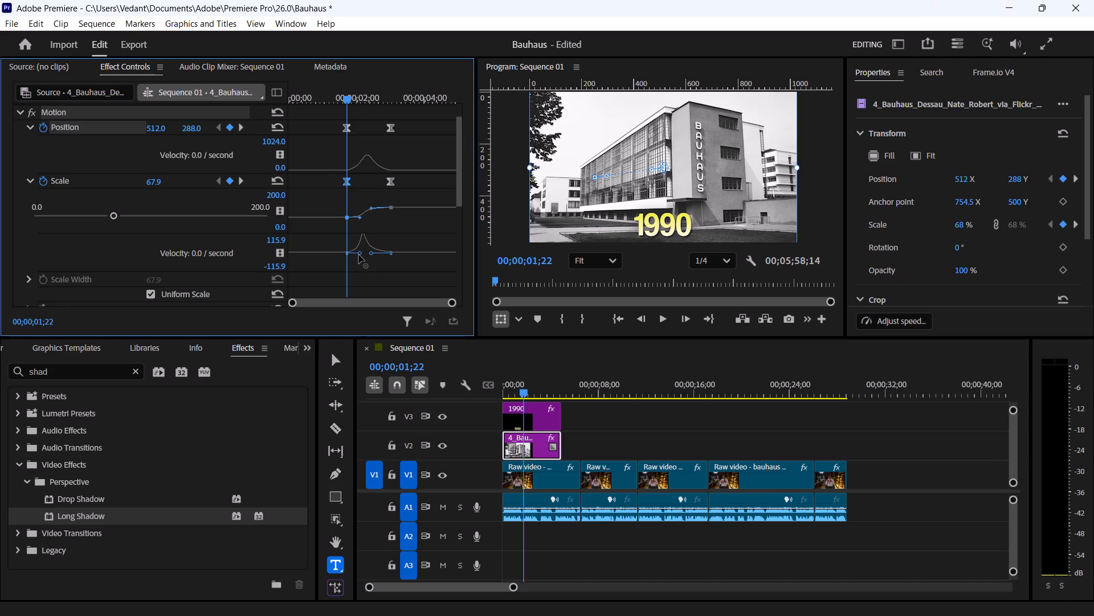
drag(359, 255, 362, 254)
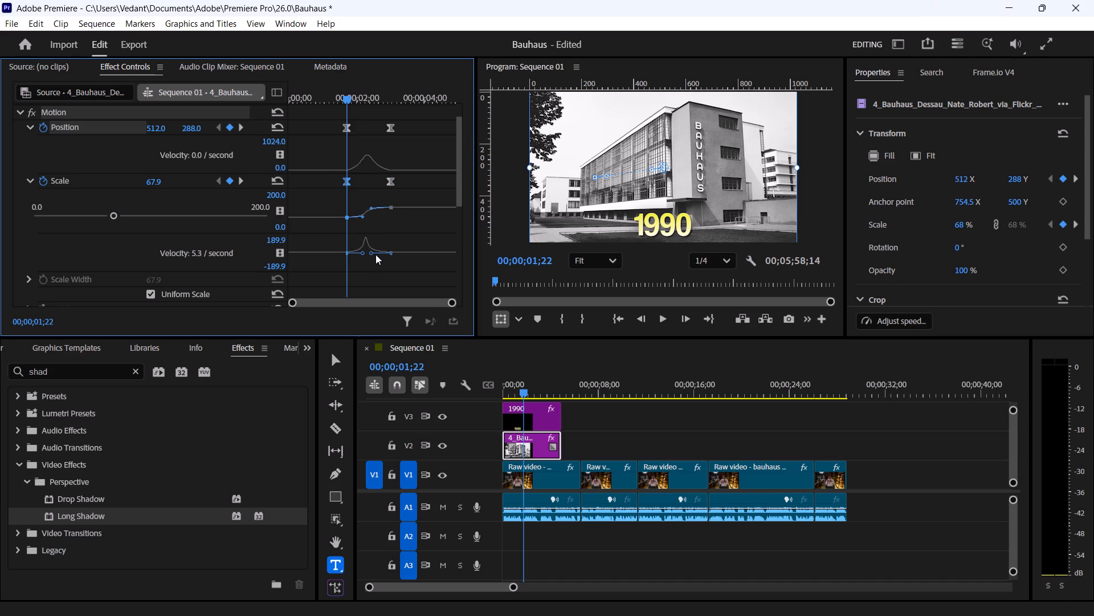
click(391, 262)
Move the photo's starting Position and Scale keyframes together to slightly before the one-second mark.
drag(328, 119, 368, 205)
drag(346, 127, 335, 127)
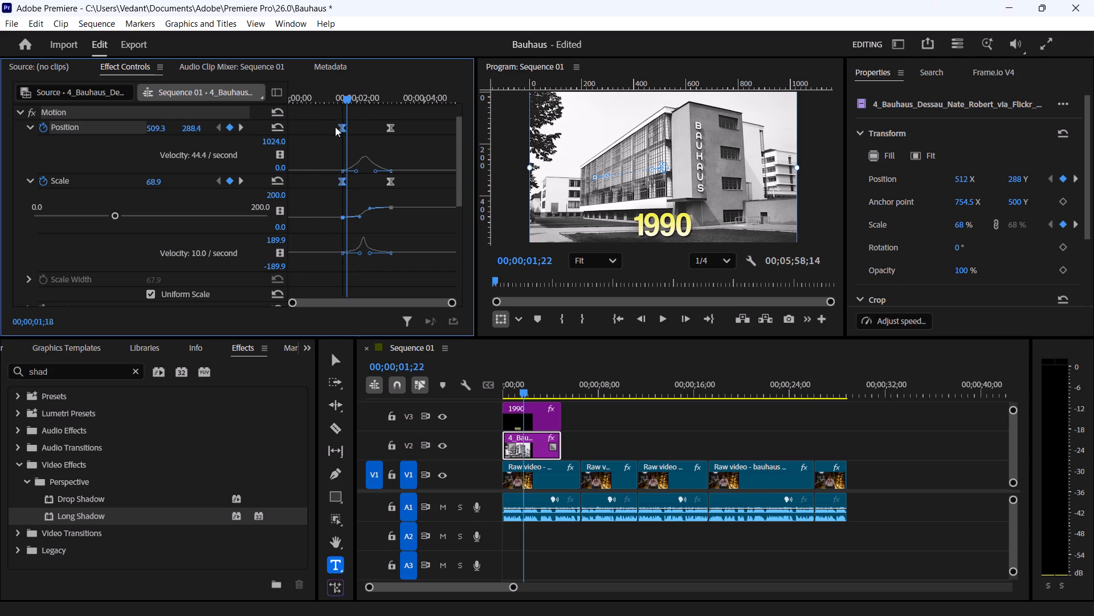
drag(335, 127, 315, 125)
Play and scrub through the photo clip from its start to examine the pacing of the longer zoom and pan.
drag(346, 94, 251, 110)
key(space)
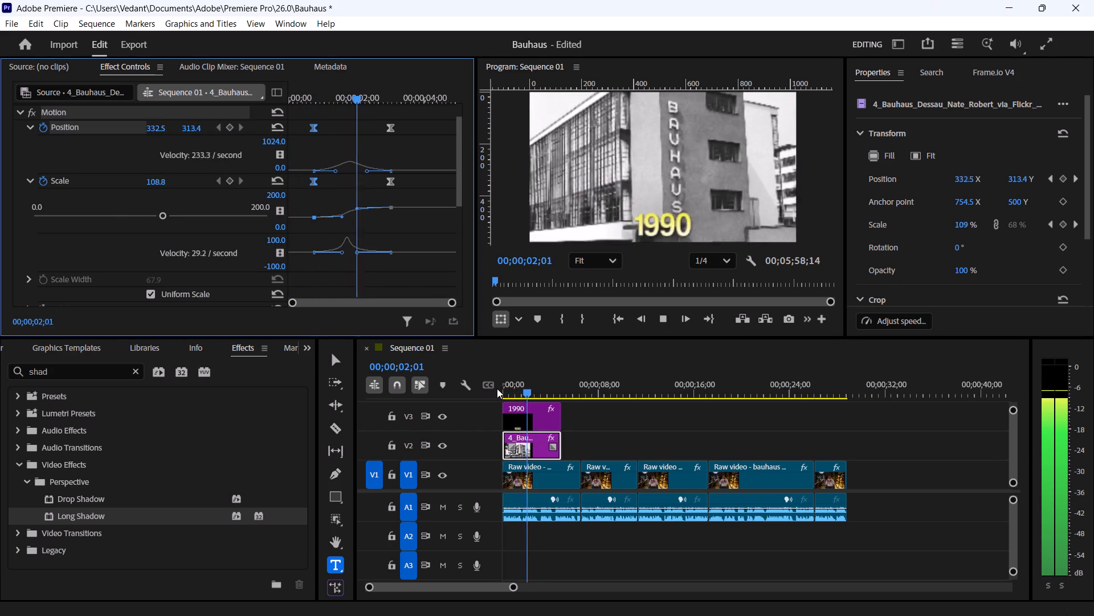
key(space)
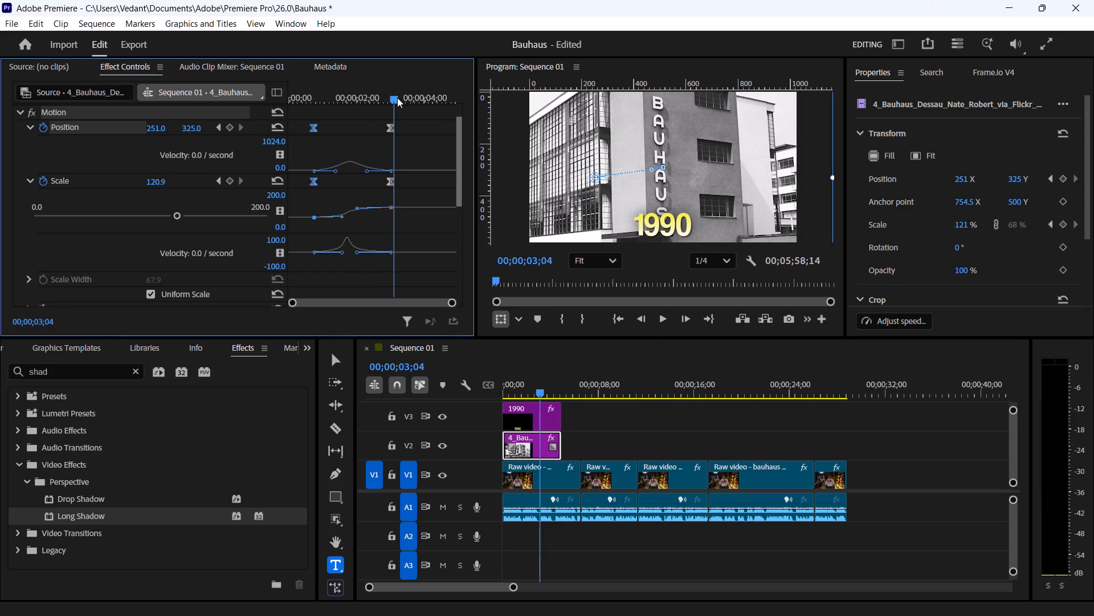
drag(395, 97, 318, 95)
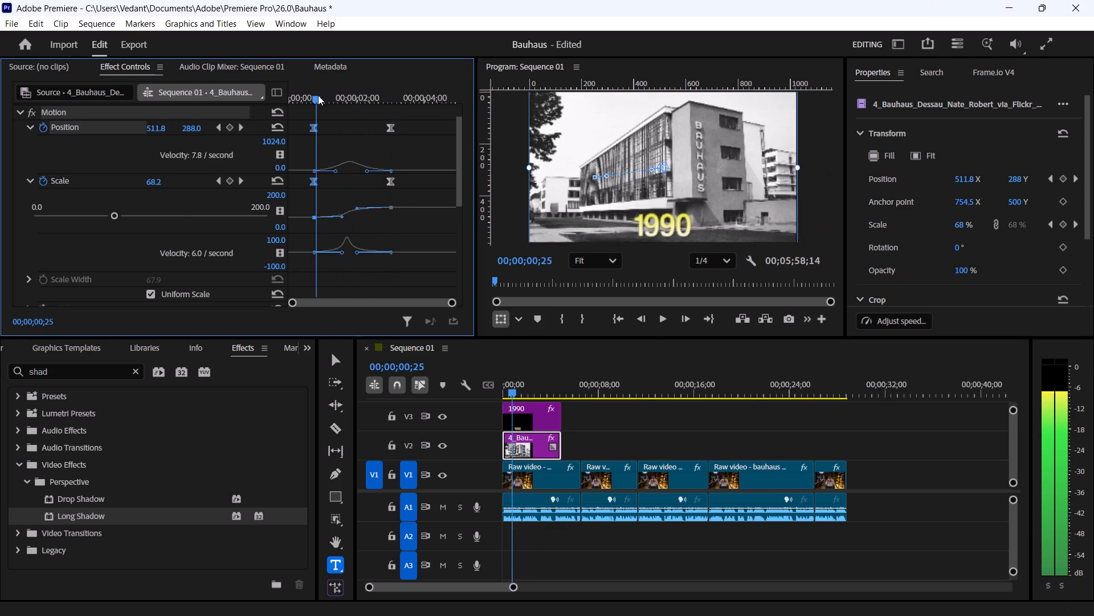
drag(318, 95, 350, 93)
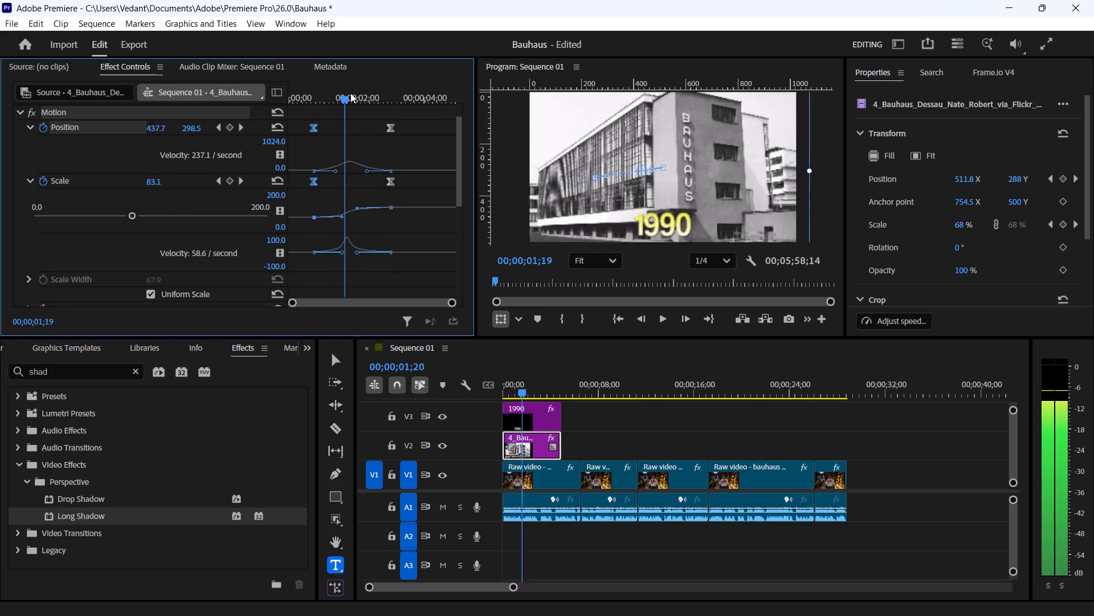
drag(350, 93, 236, 94)
key(space)
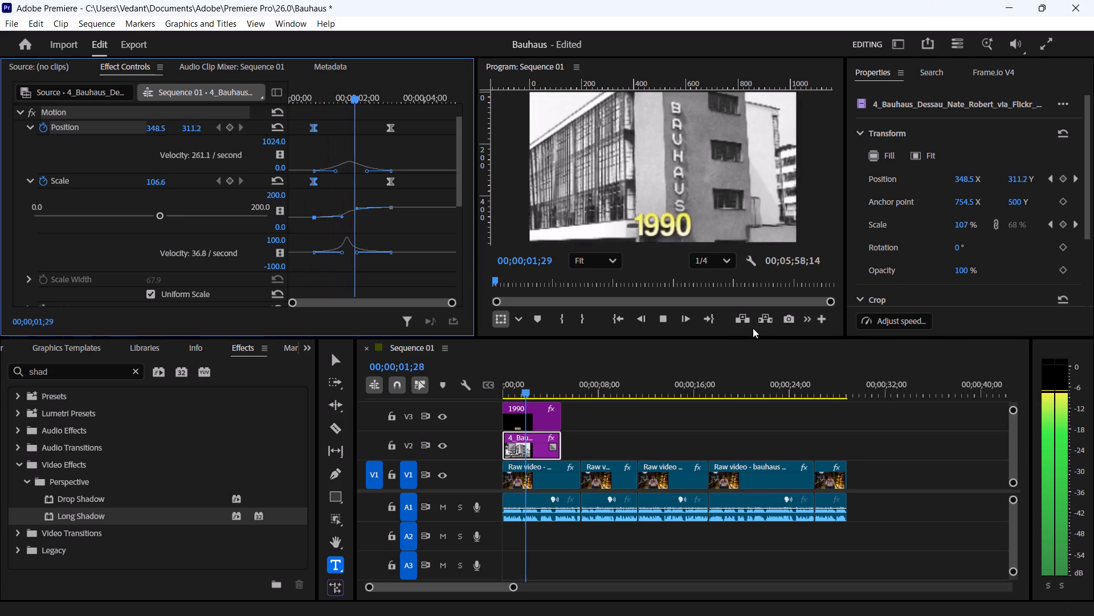
key(space)
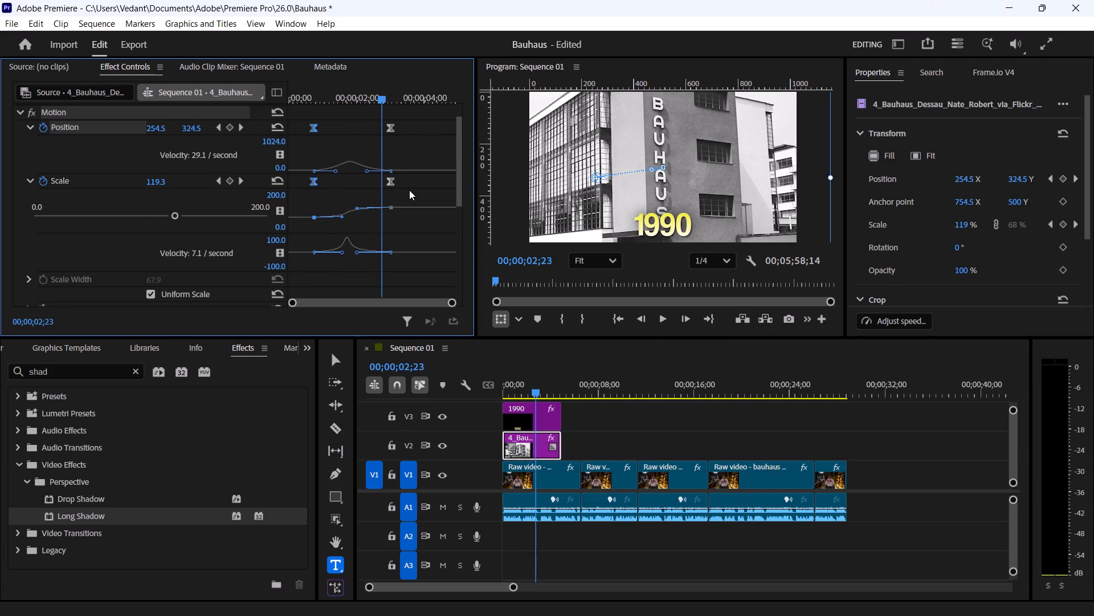
scroll(409, 190, up, 8)
drag(375, 99, 321, 99)
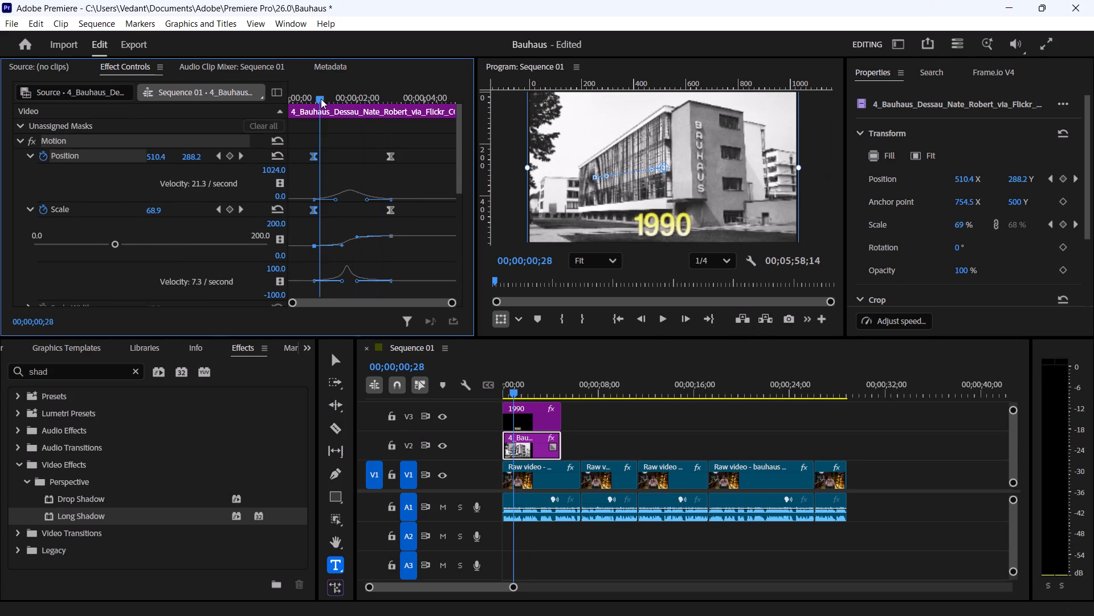
drag(321, 99, 336, 99)
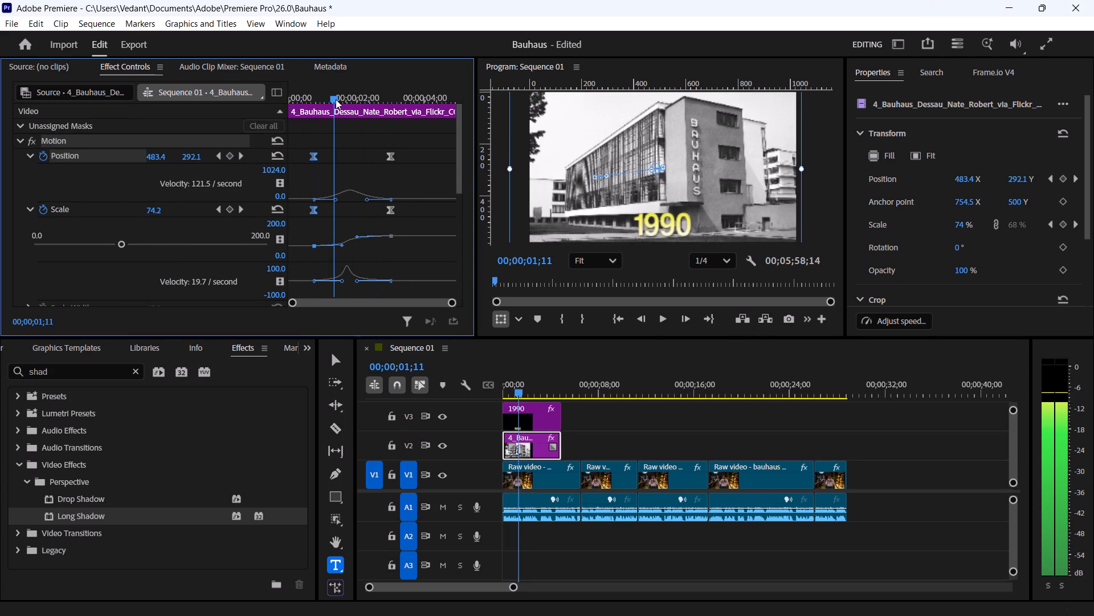
drag(336, 99, 362, 104)
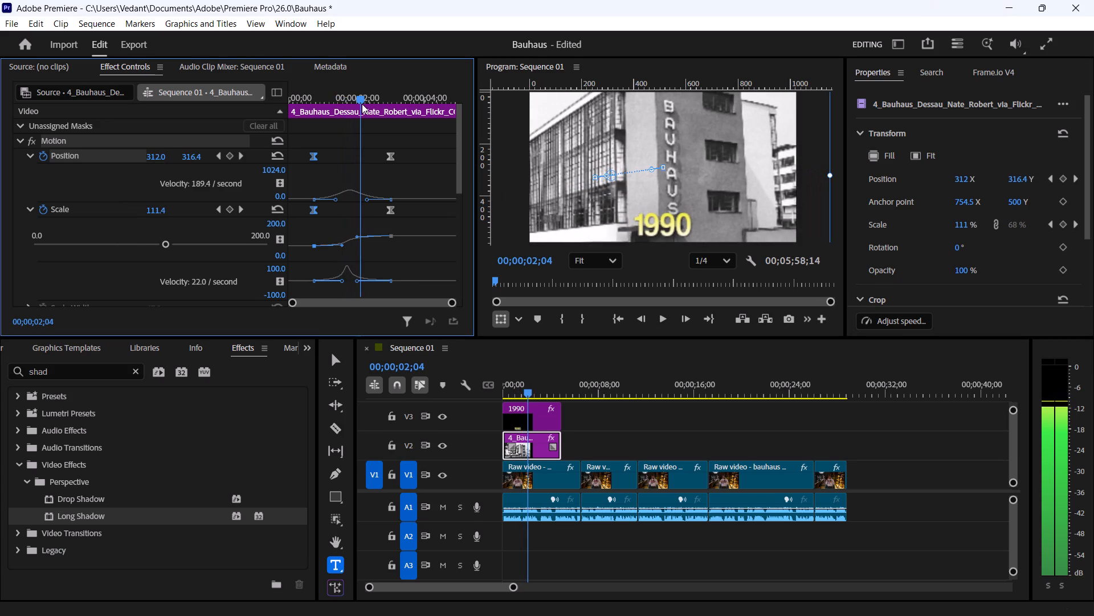
drag(362, 104, 348, 107)
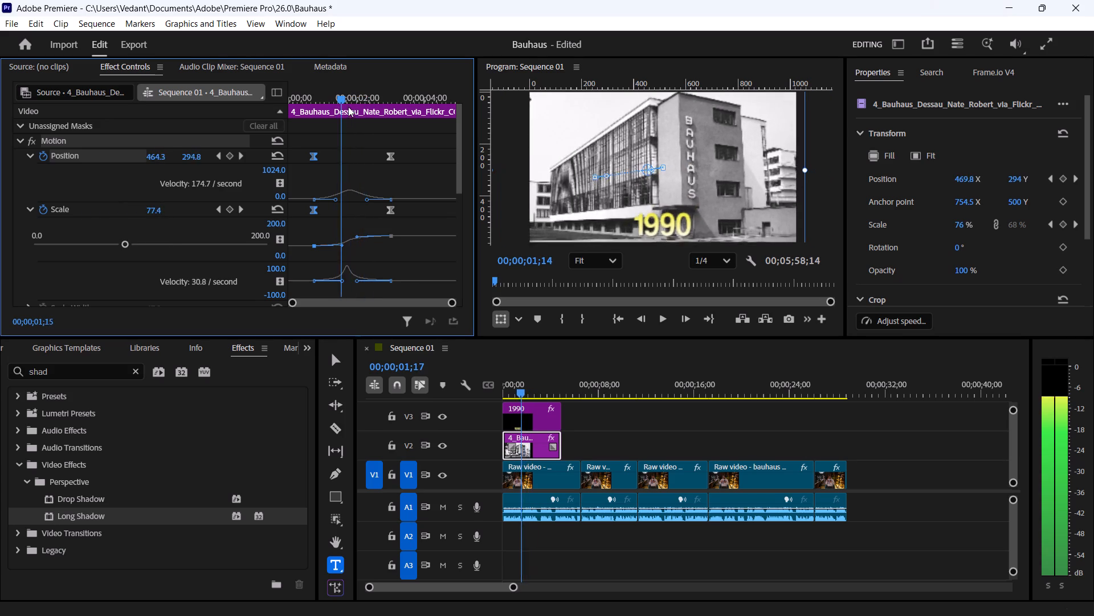
drag(348, 107, 394, 115)
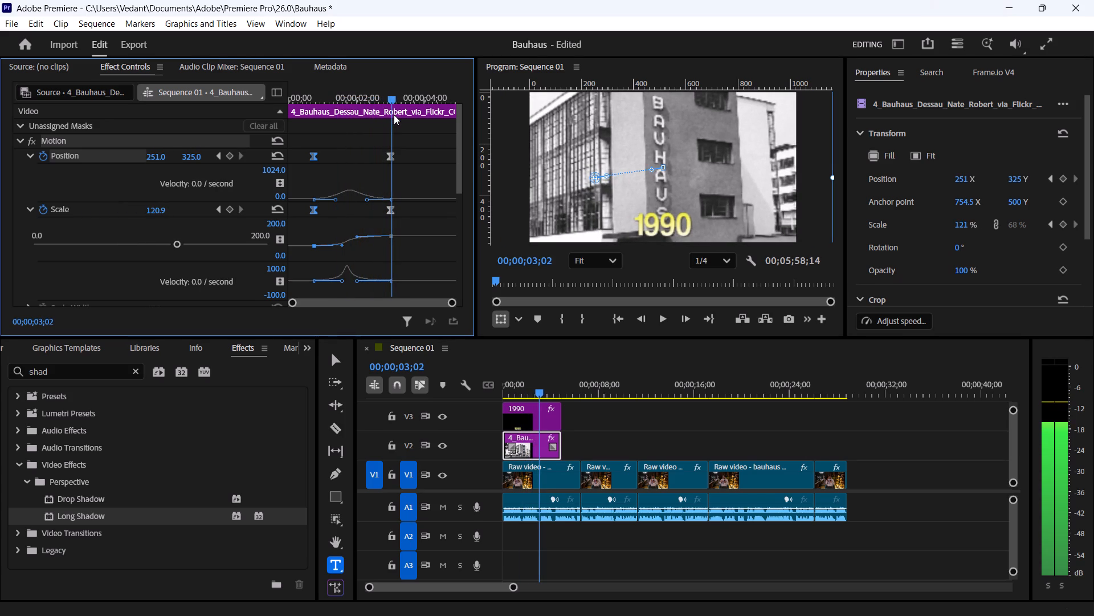
drag(394, 115, 260, 120)
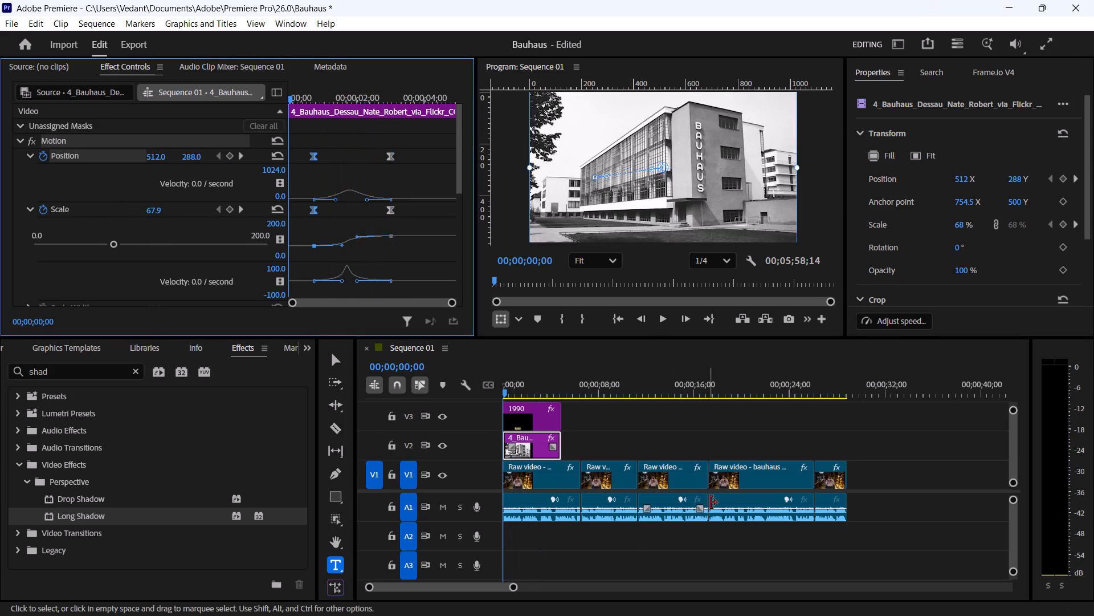
Deselect the photo clip and save the project.
click(631, 544)
key(ctrl+s)
Replay the opening from the start to examine the photo's zoom and the 1990 title's animation, with the title clip selected for the last playback.
key(space)
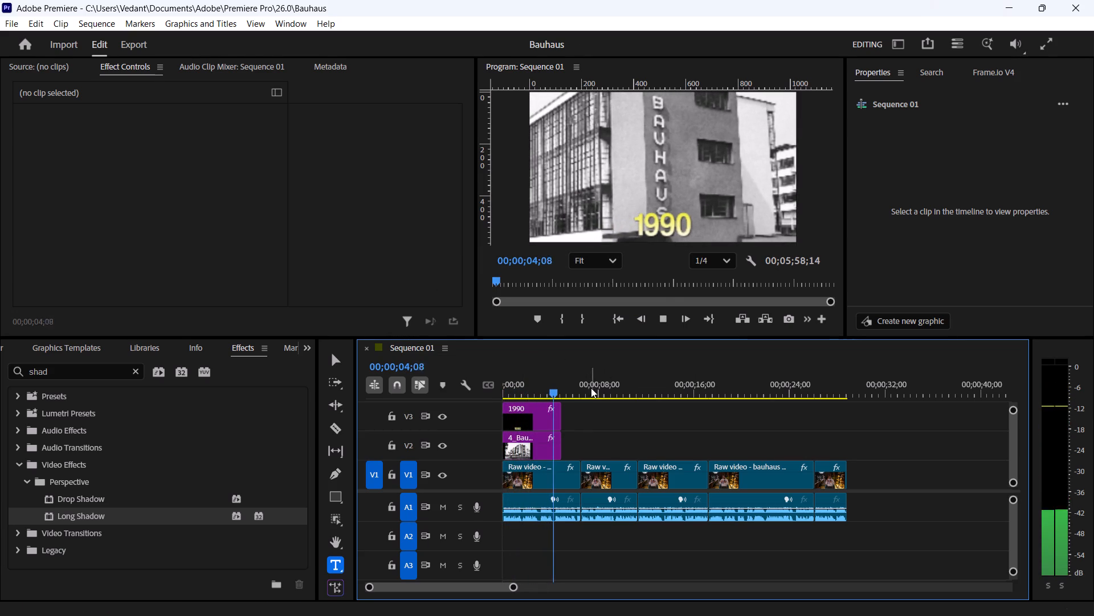
key(space)
drag(556, 387, 523, 380)
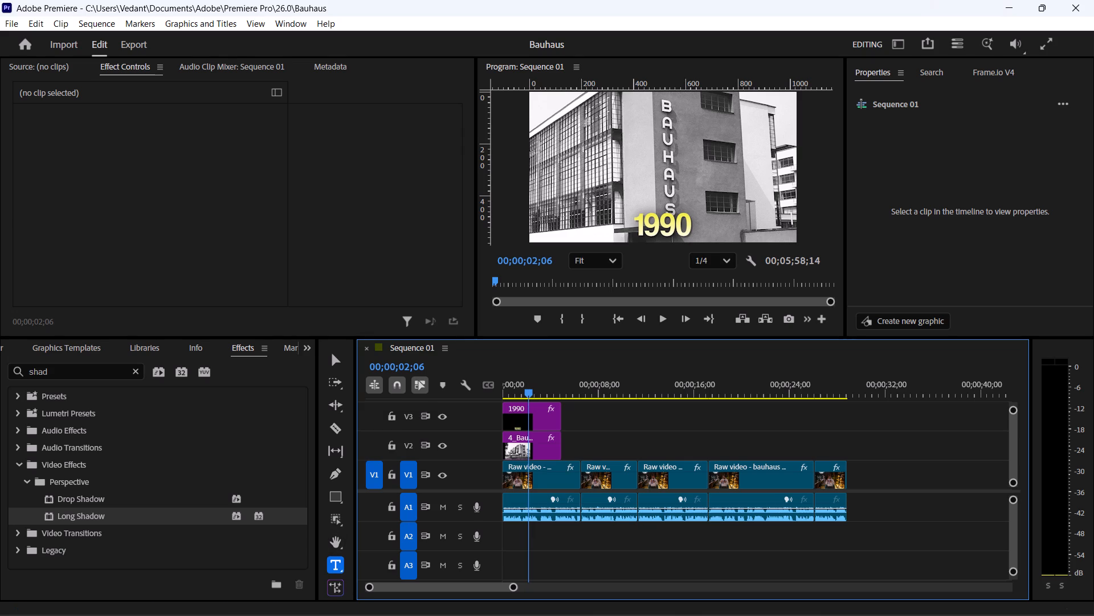
drag(525, 394, 465, 392)
key(space)
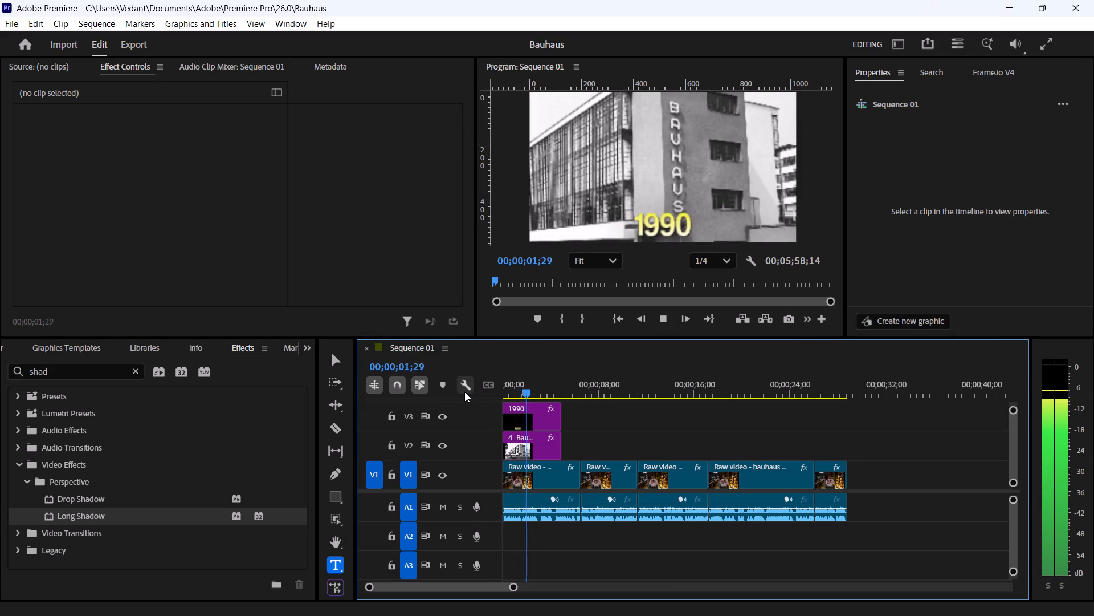
key(space)
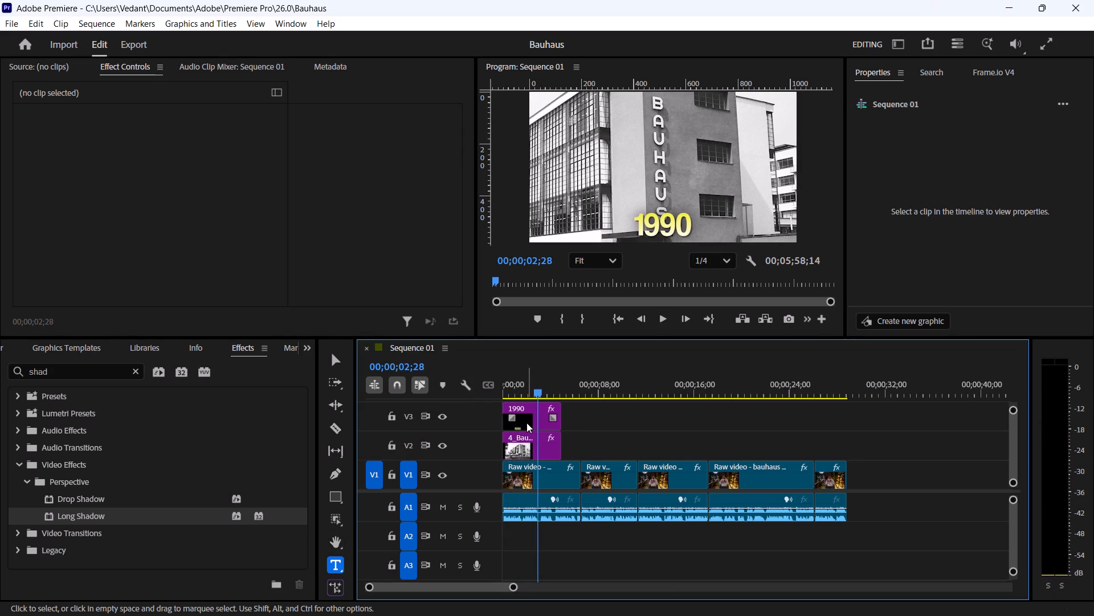
click(526, 423)
scroll(378, 202, up, 3)
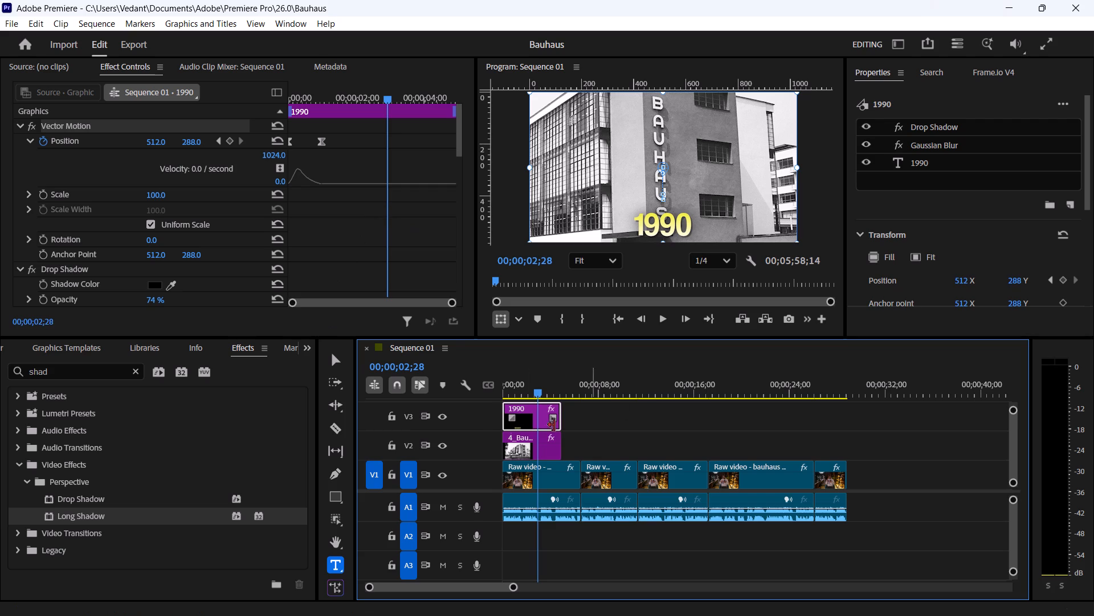
drag(538, 382, 481, 384)
key(space)
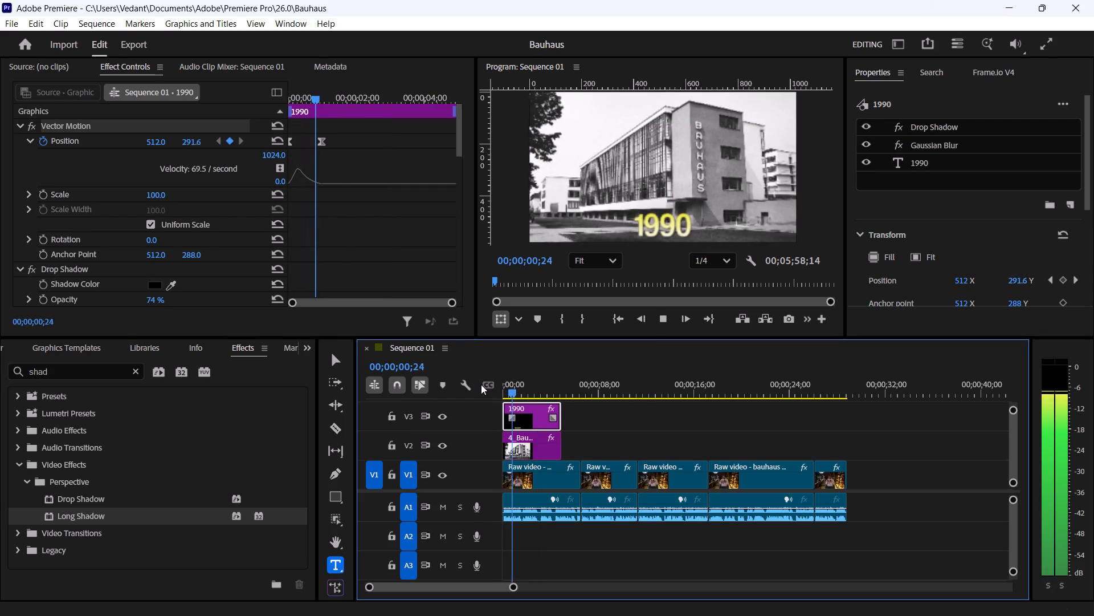
key(space)
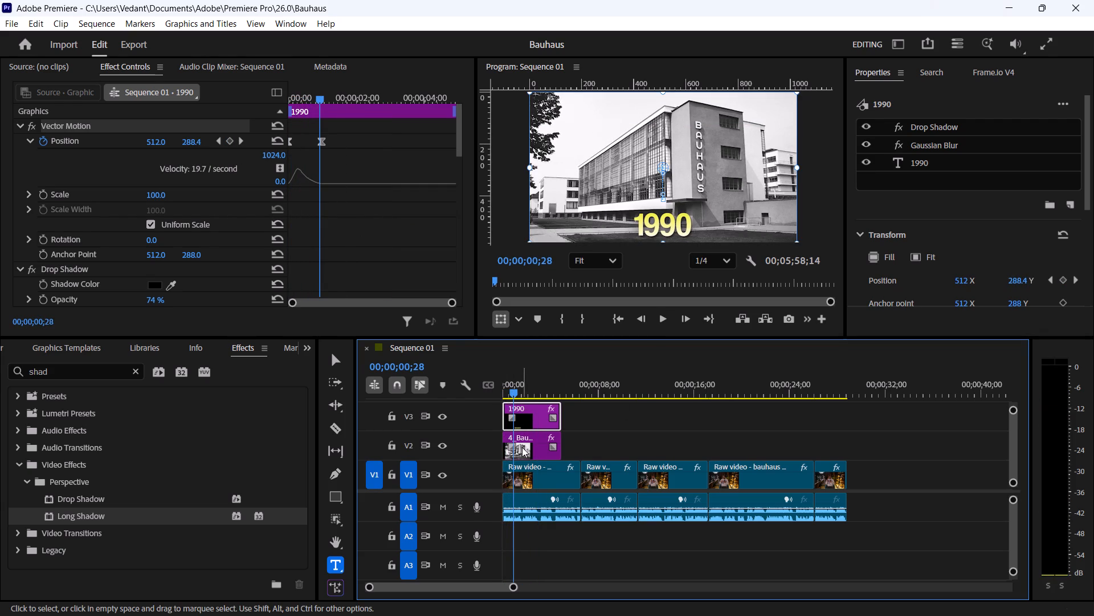
Examine the photo's Motion keyframes and the 1990 title's Position and Gaussian Blur keyframes, scrubbing through the opening to judge the title's timing.
click(522, 447)
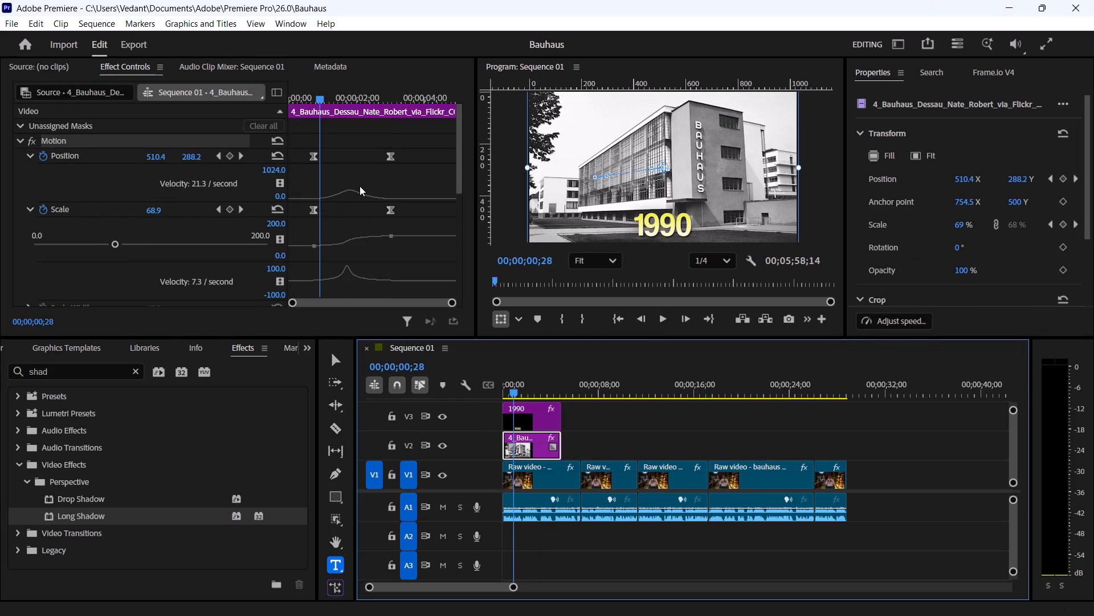
click(536, 415)
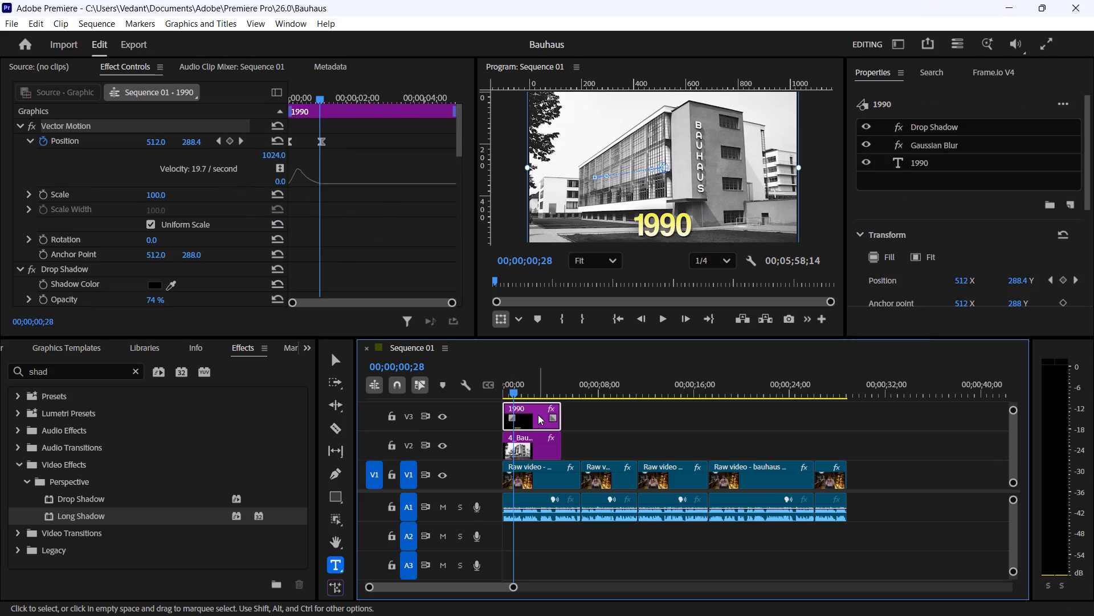
drag(323, 97, 334, 96)
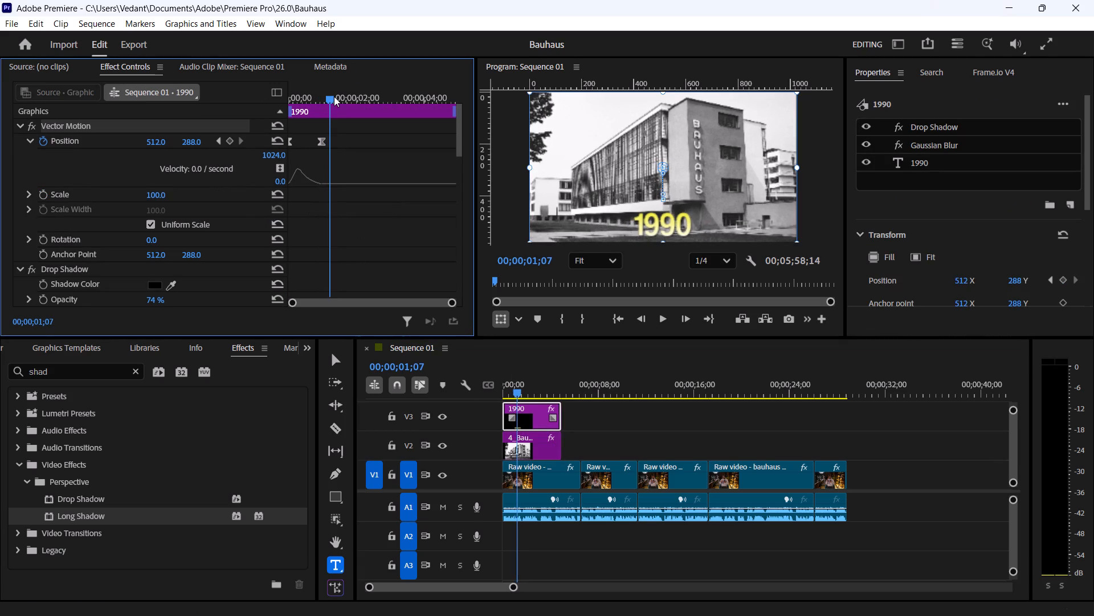
drag(334, 96, 337, 97)
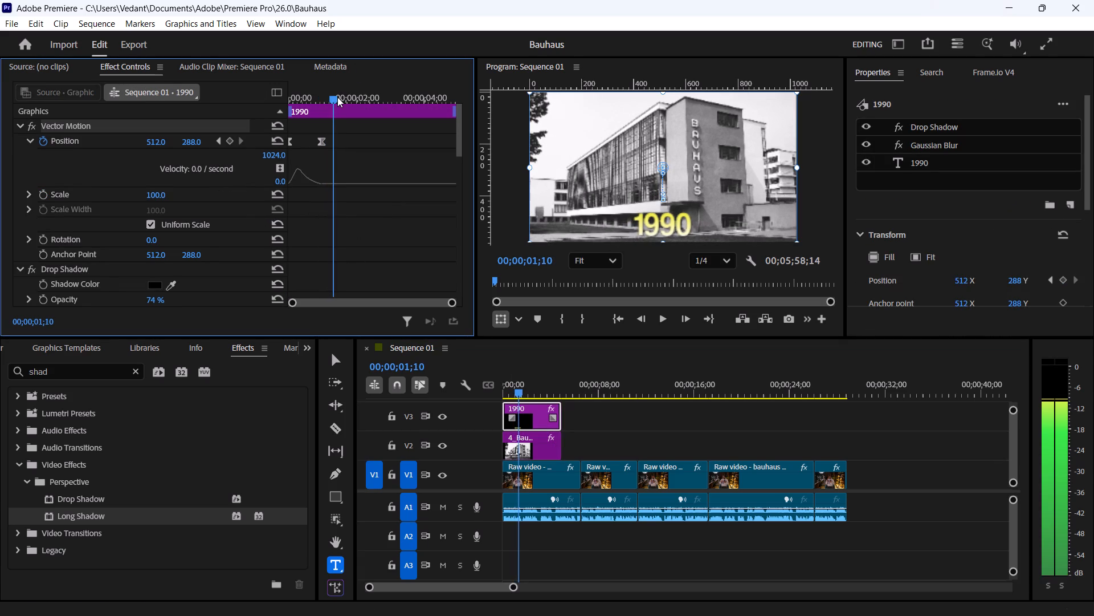
drag(337, 97, 338, 98)
key(equal)
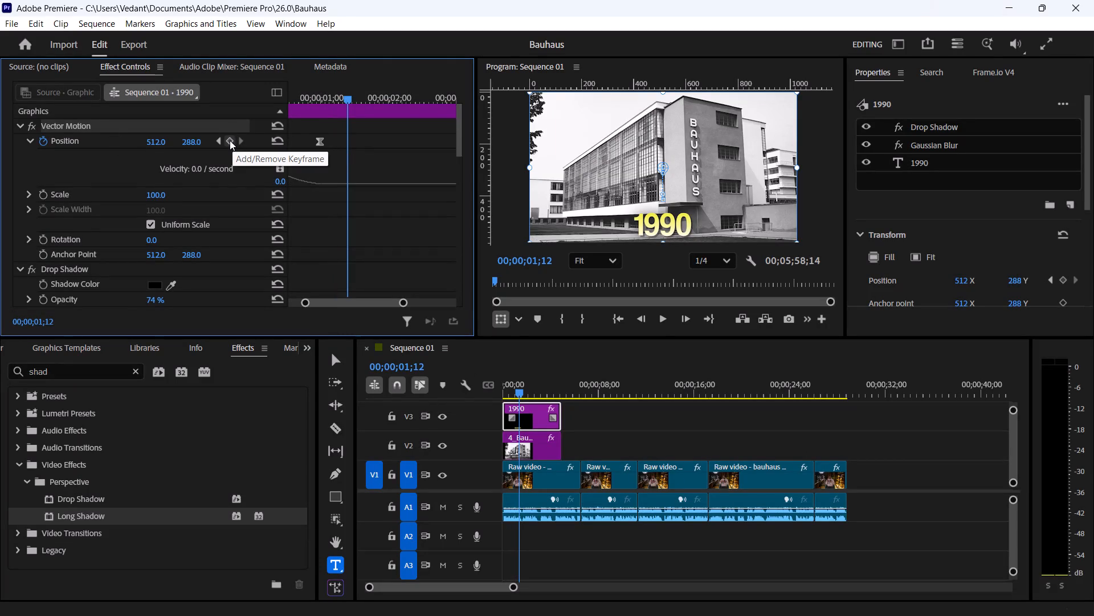
scroll(368, 230, down, 4)
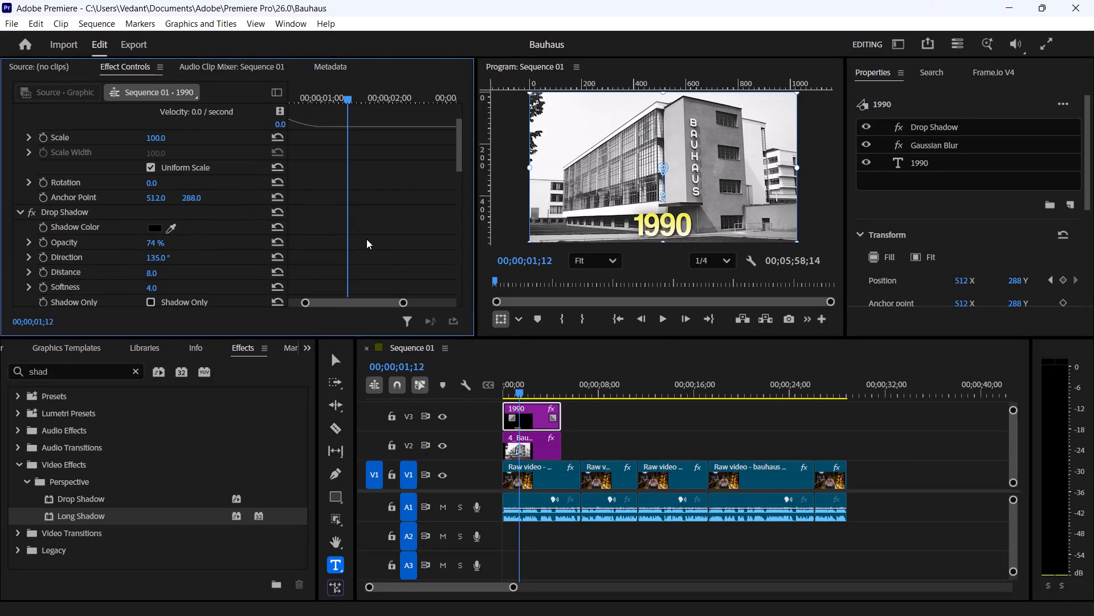
scroll(366, 239, down, 7)
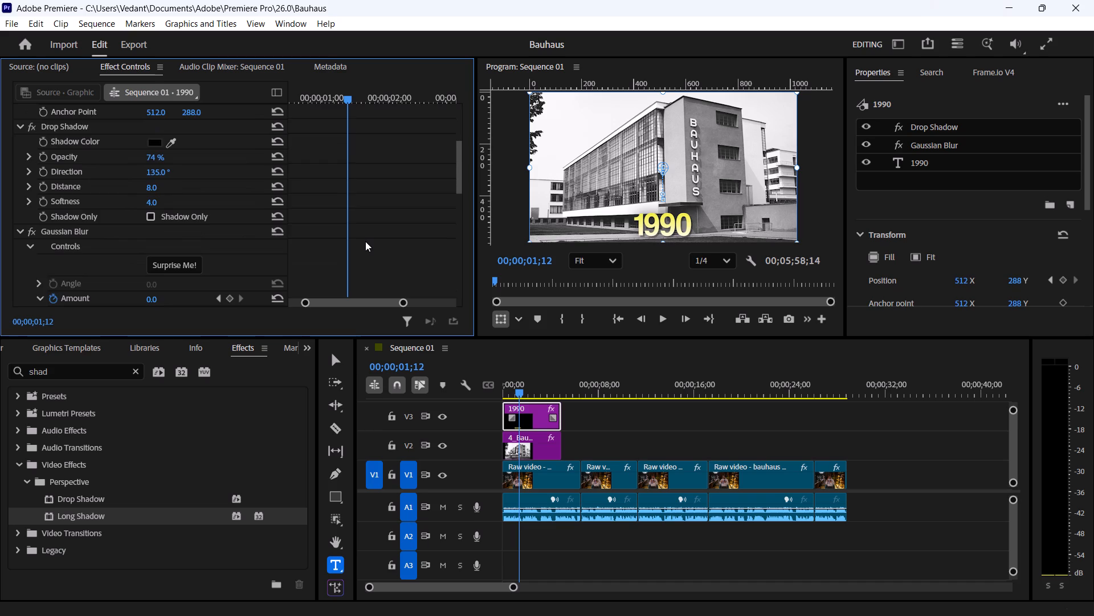
scroll(365, 242, down, 4)
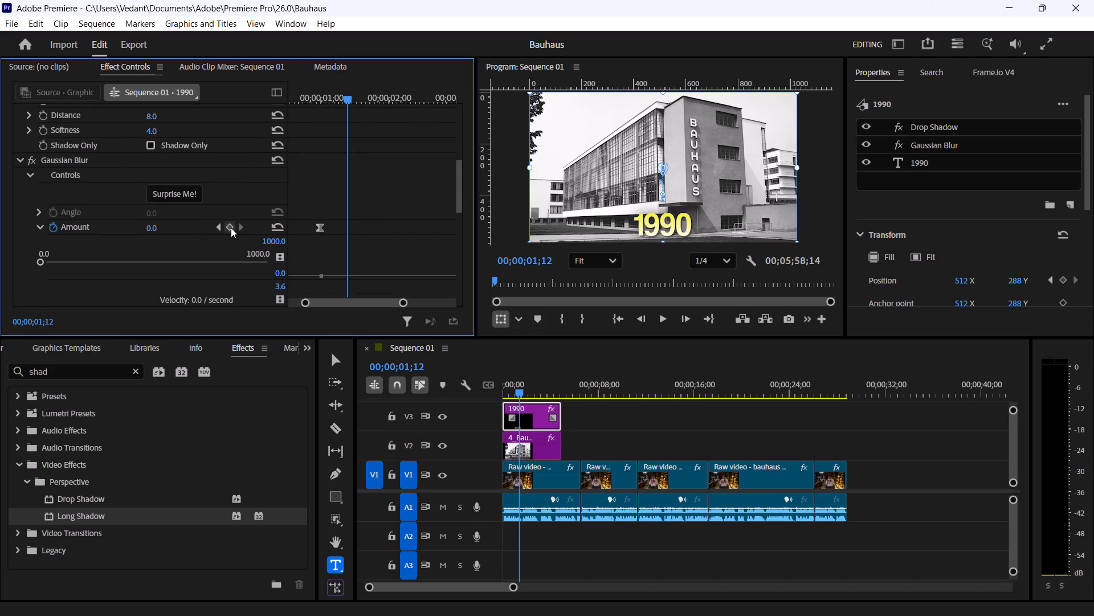
scroll(369, 238, down, 9)
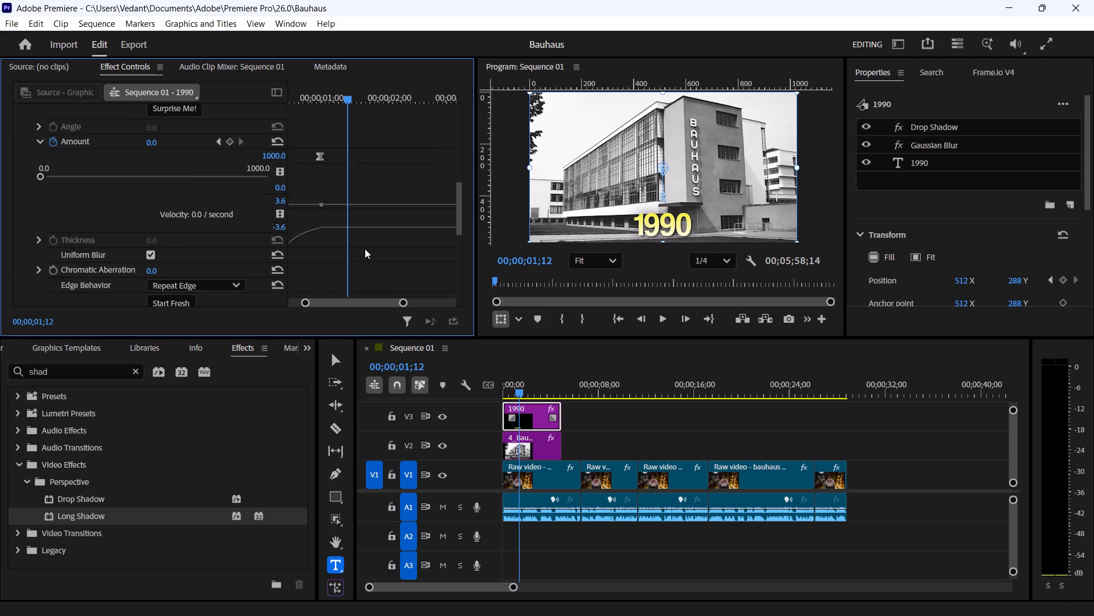
scroll(365, 249, down, 2)
scroll(360, 243, up, 5)
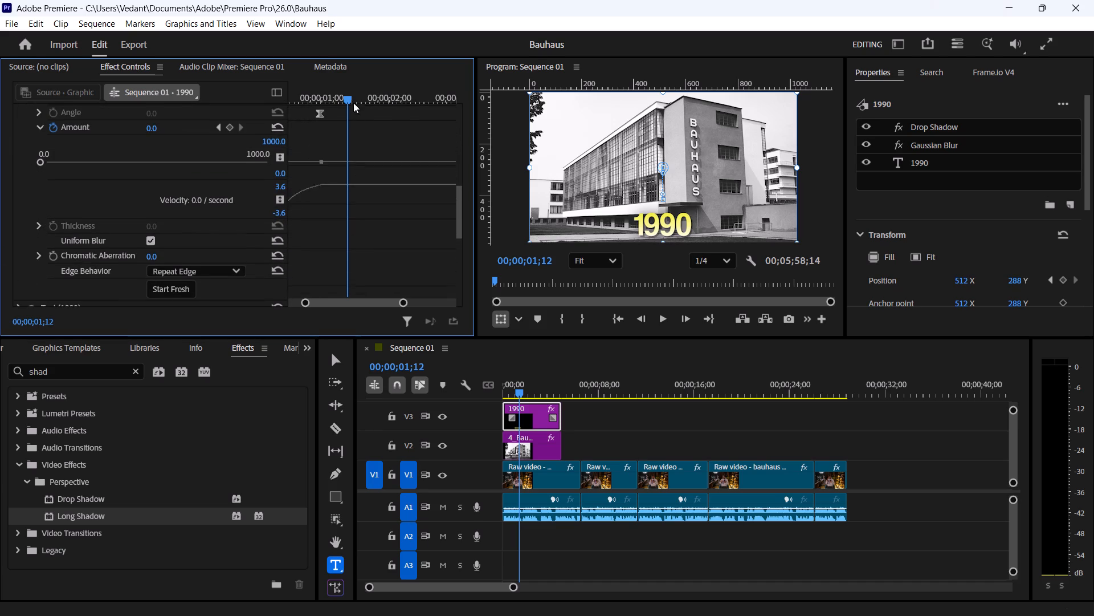
drag(348, 92, 328, 94)
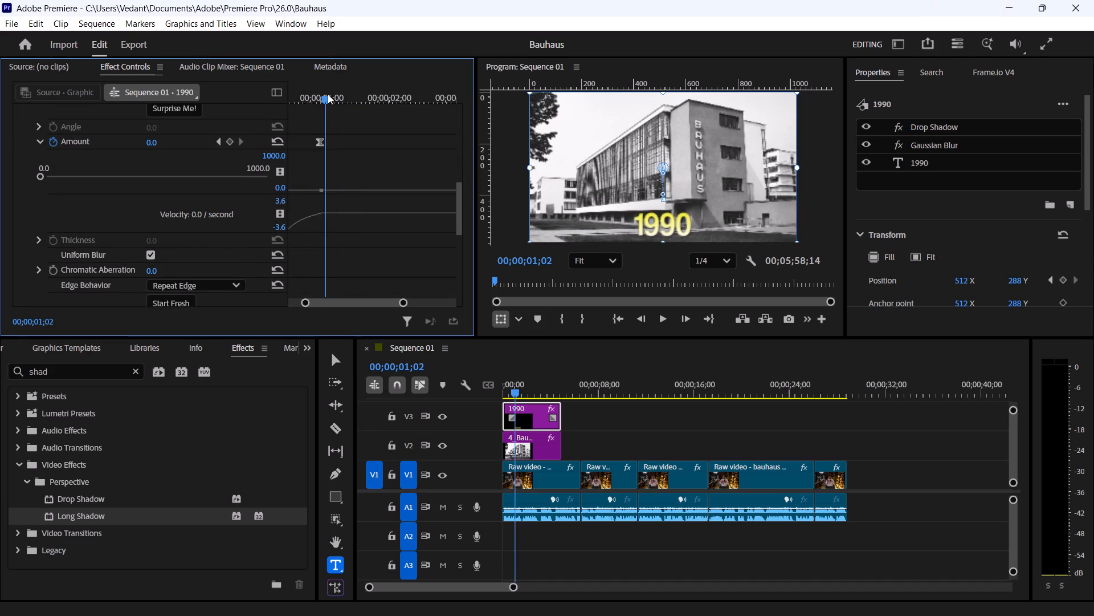
drag(328, 94, 309, 94)
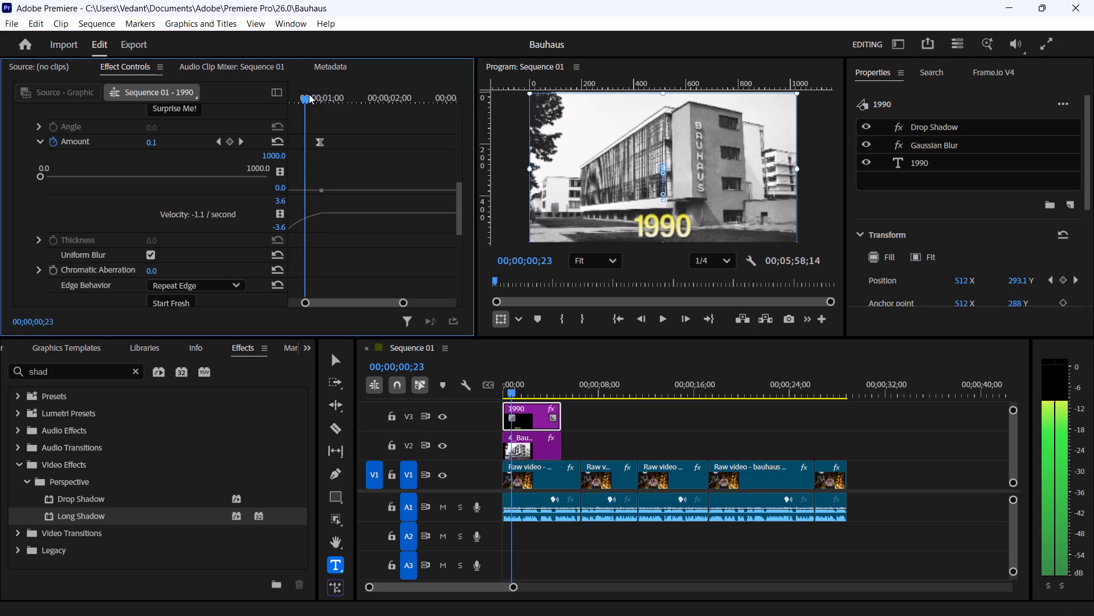
drag(309, 94, 289, 91)
scroll(284, 92, up, 1)
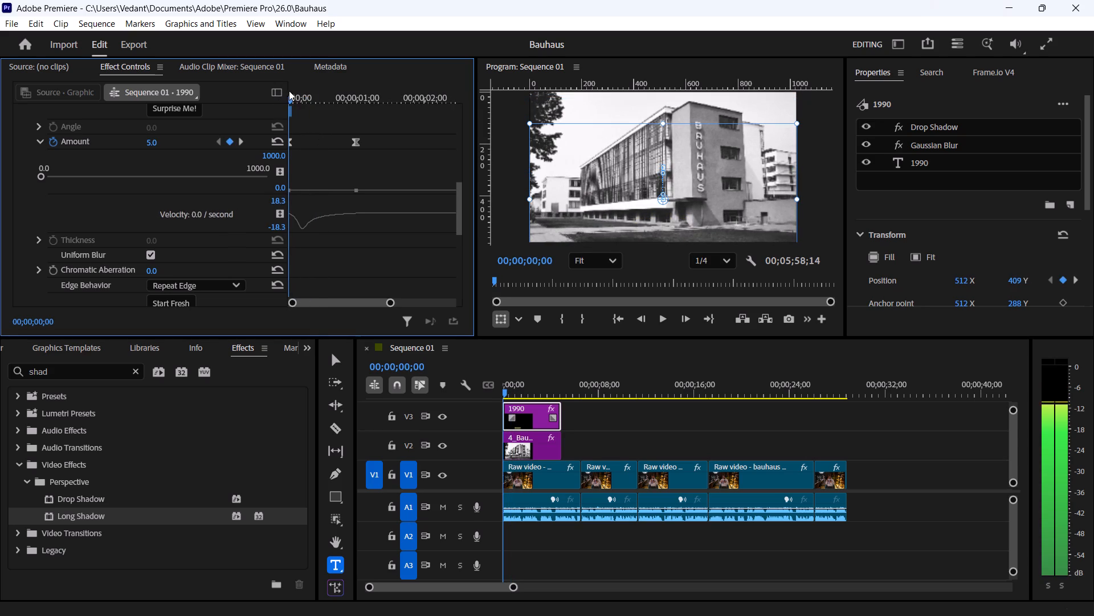
Add an Opacity keyframe of 0% to the 1990 title at 00;00;01;08 so it fades out after its entrance.
drag(289, 91, 343, 78)
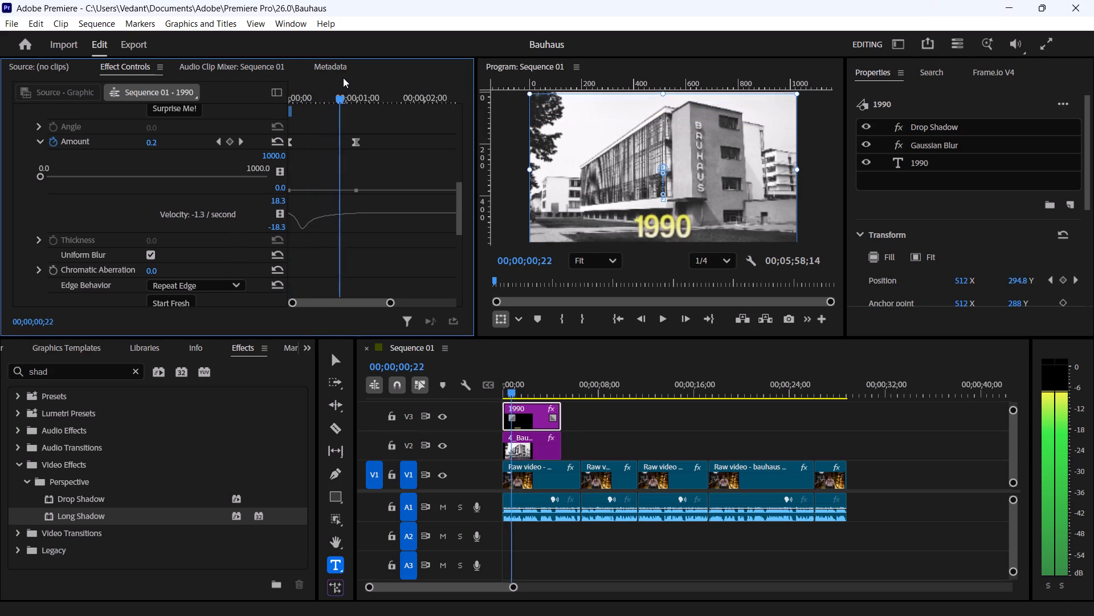
drag(343, 78, 377, 74)
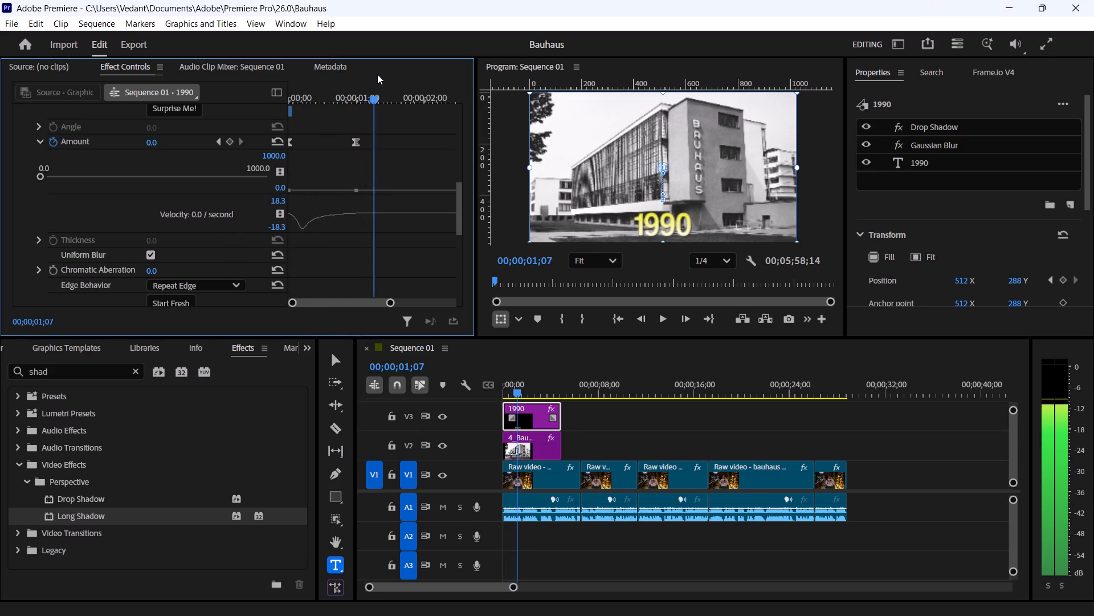
drag(377, 74, 376, 76)
scroll(326, 285, down, 4)
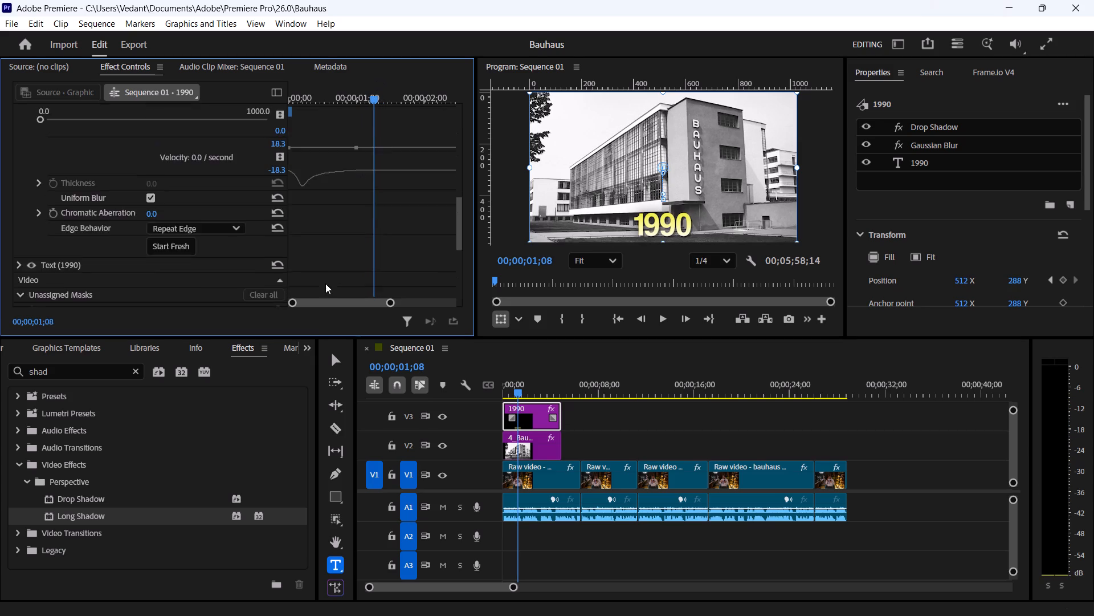
scroll(325, 283, down, 20)
scroll(325, 283, down, 10)
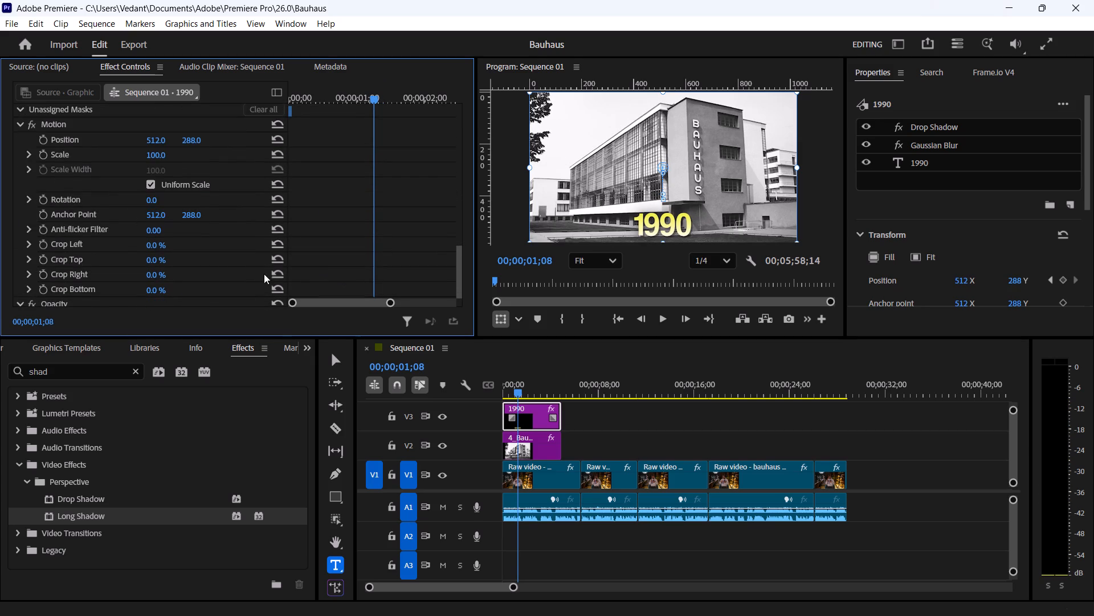
scroll(318, 259, down, 4)
drag(333, 338, 345, 387)
scroll(358, 270, down, 3)
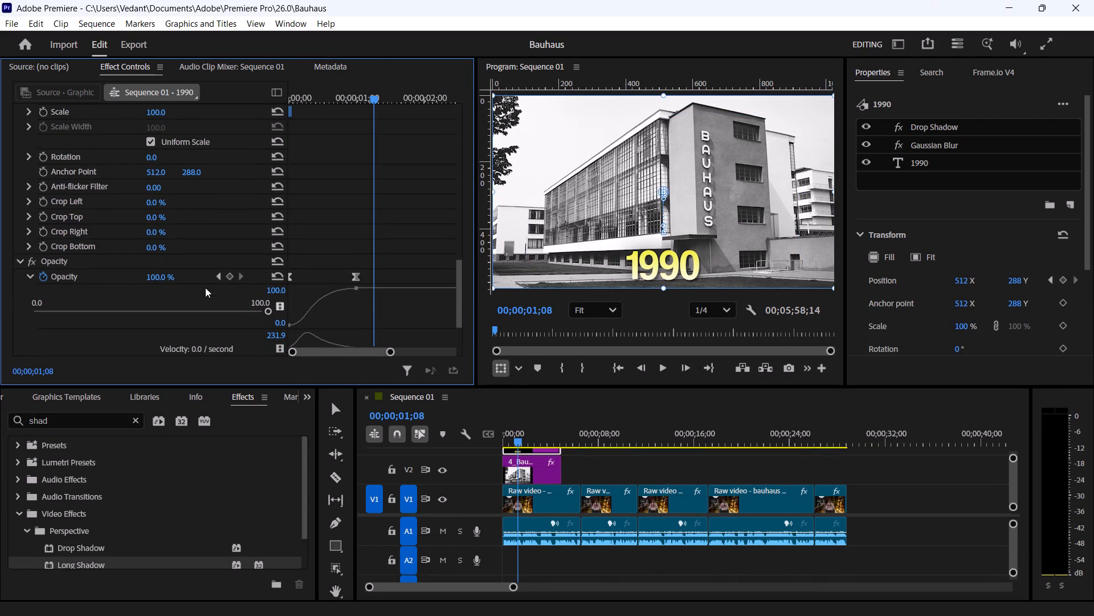
click(228, 281)
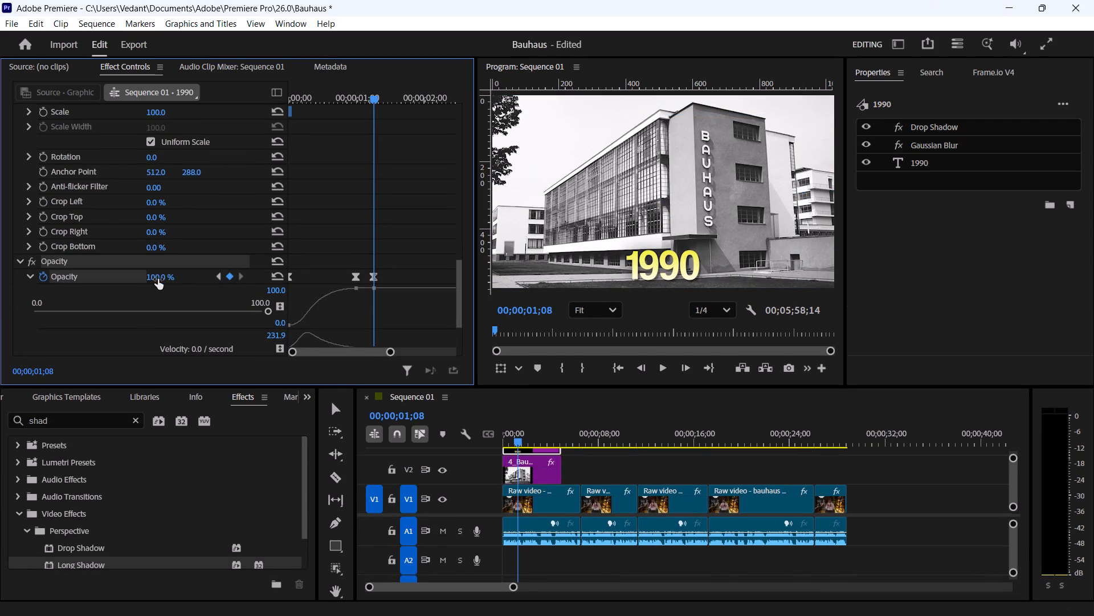
drag(175, 281, 167, 291)
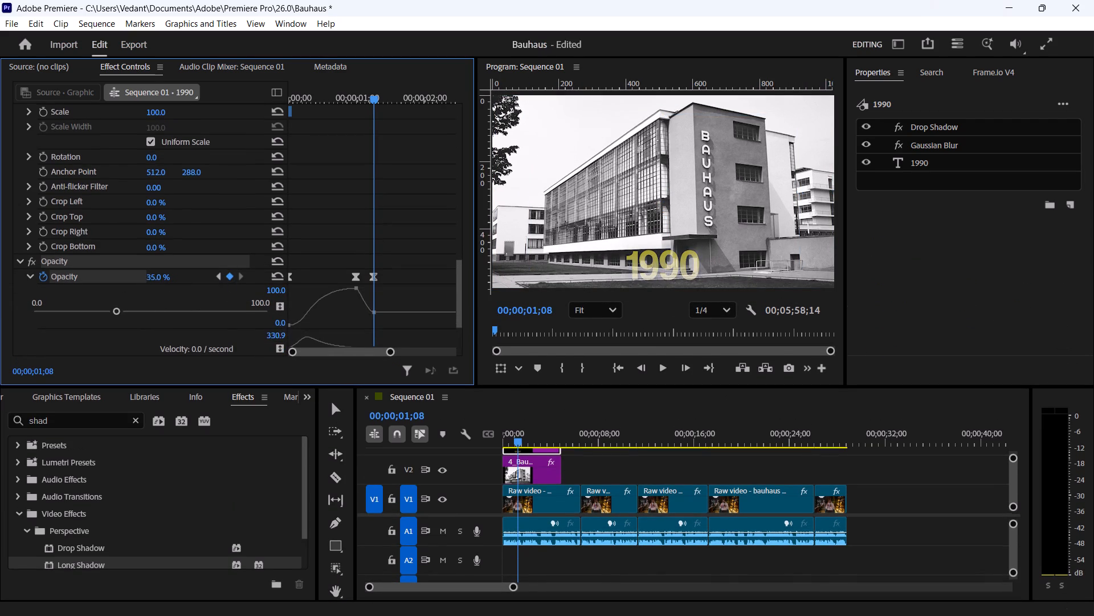
drag(167, 291, 133, 297)
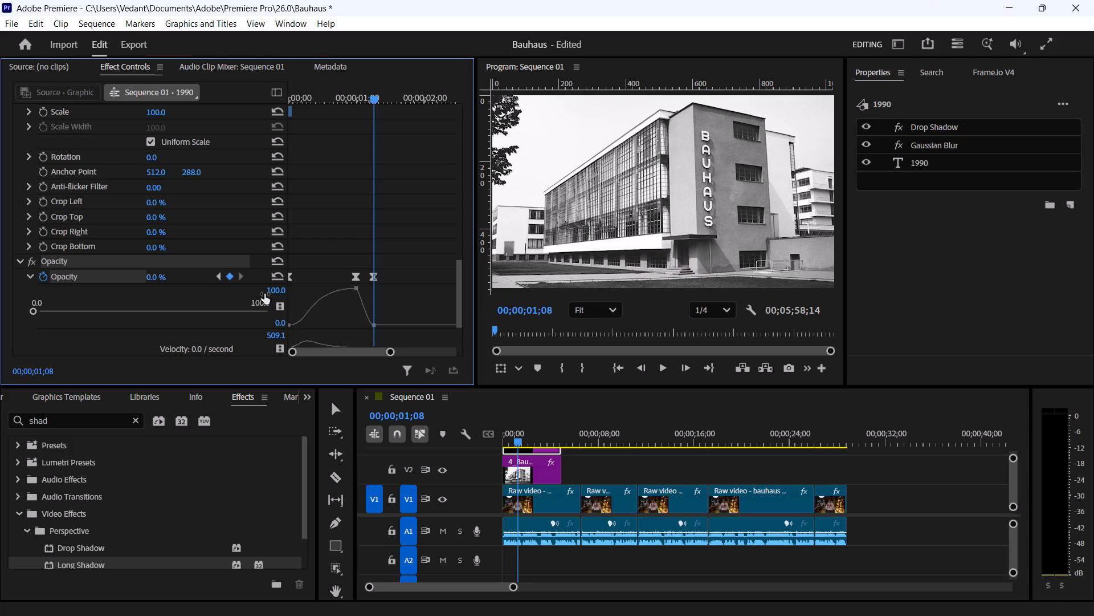
Apply Ease In to the title's Opacity keyframe at 00;00;01;08 and lengthen its incoming velocity handle to sharpen the fade-out curve.
scroll(368, 281, down, 2)
click(373, 244)
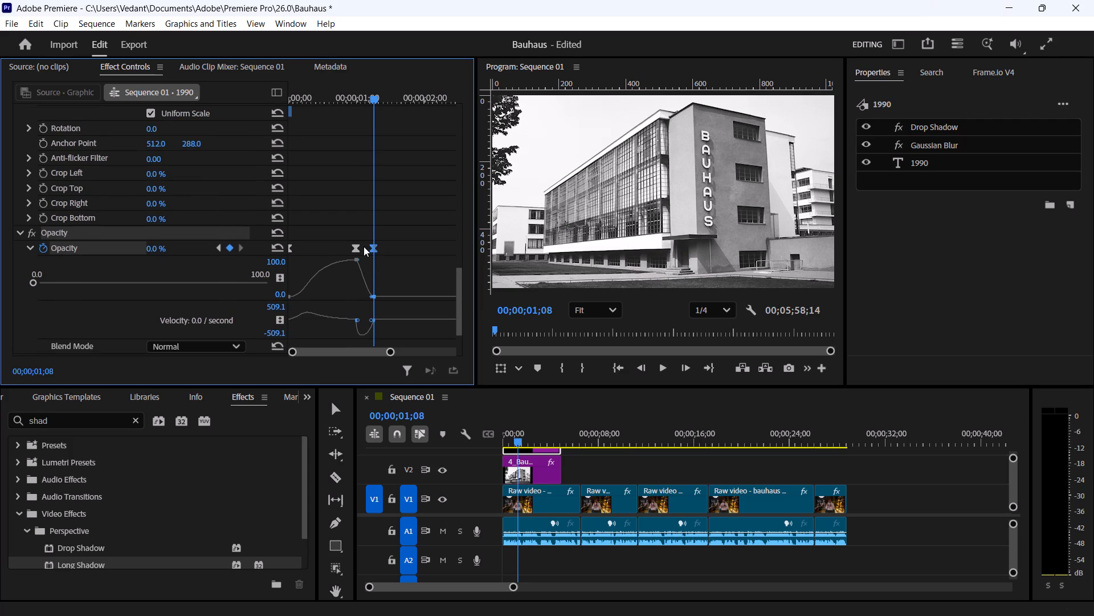
right_click(376, 248)
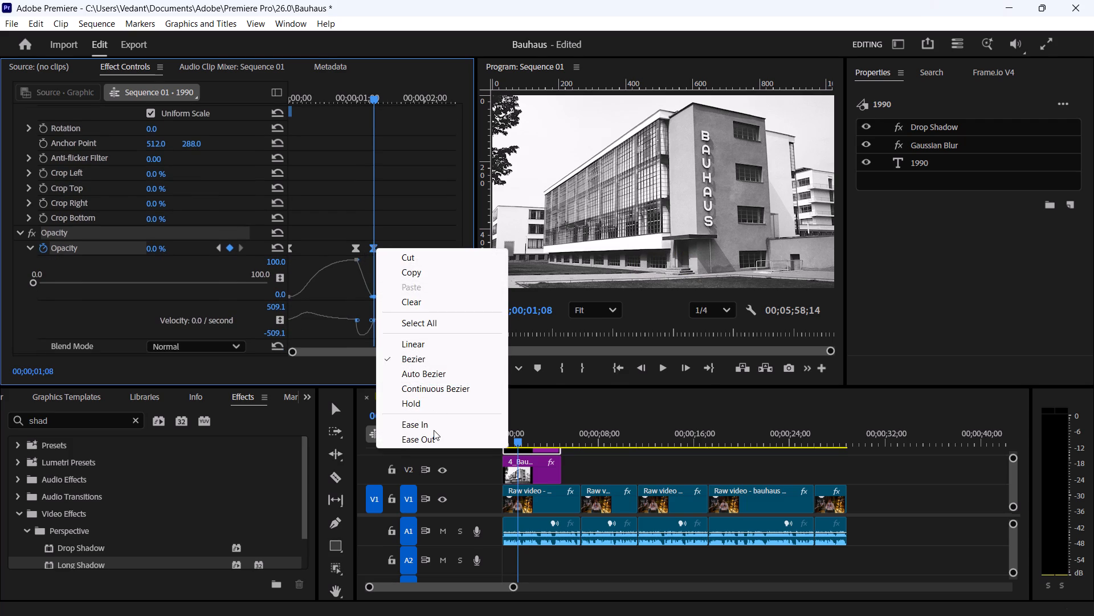
click(434, 430)
drag(372, 318, 365, 319)
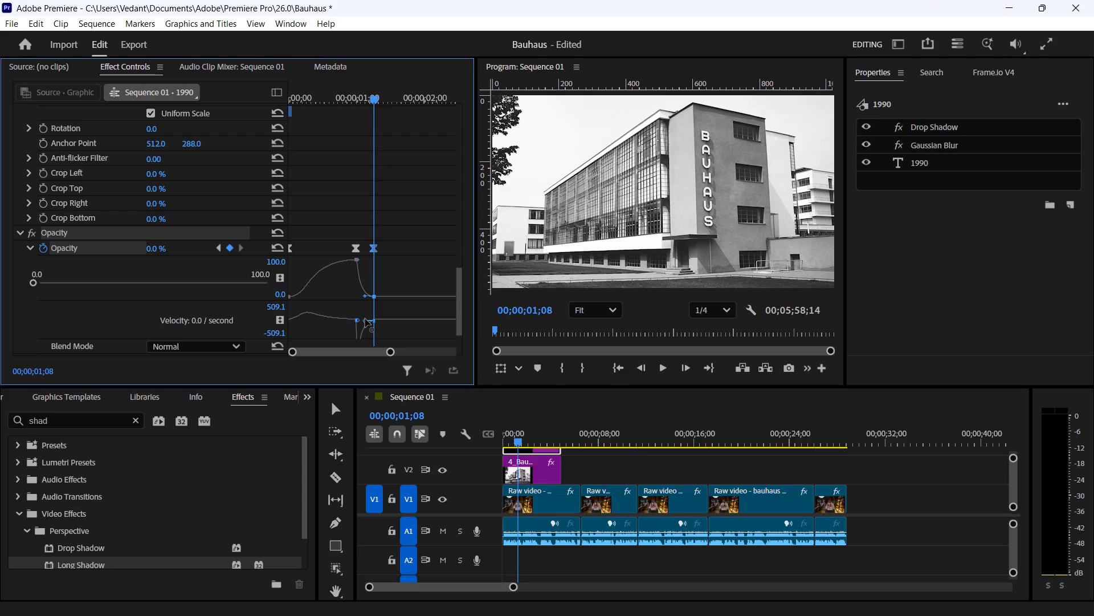
drag(365, 319, 362, 318)
click(409, 272)
Replay the opening from the start with no clip selected to examine the title's fade-out against the photo's zoom.
drag(519, 433, 478, 431)
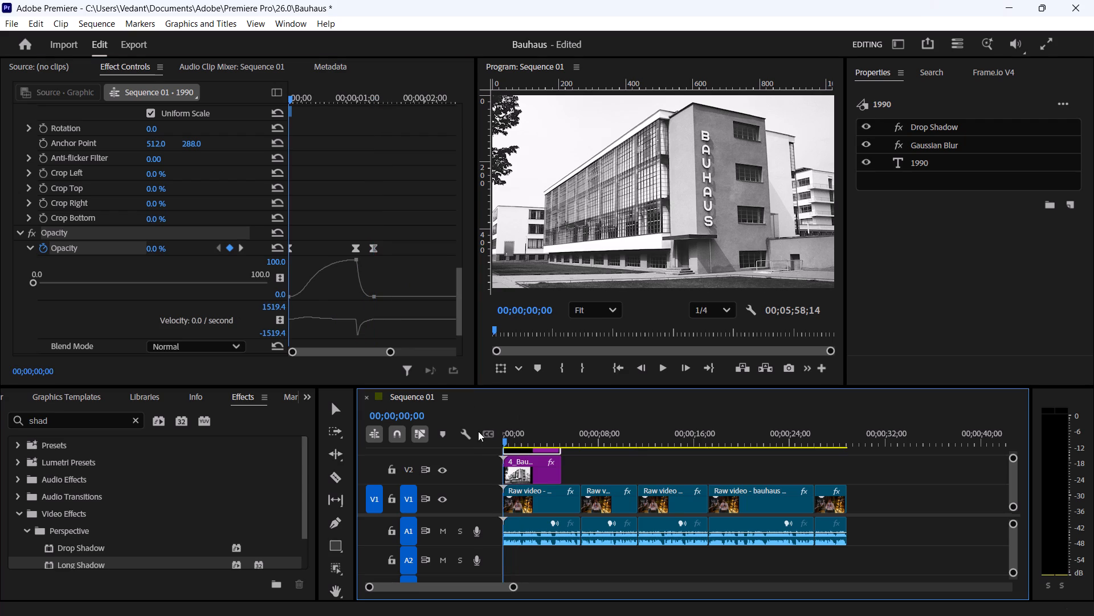
drag(478, 431, 476, 431)
scroll(606, 470, up, 2)
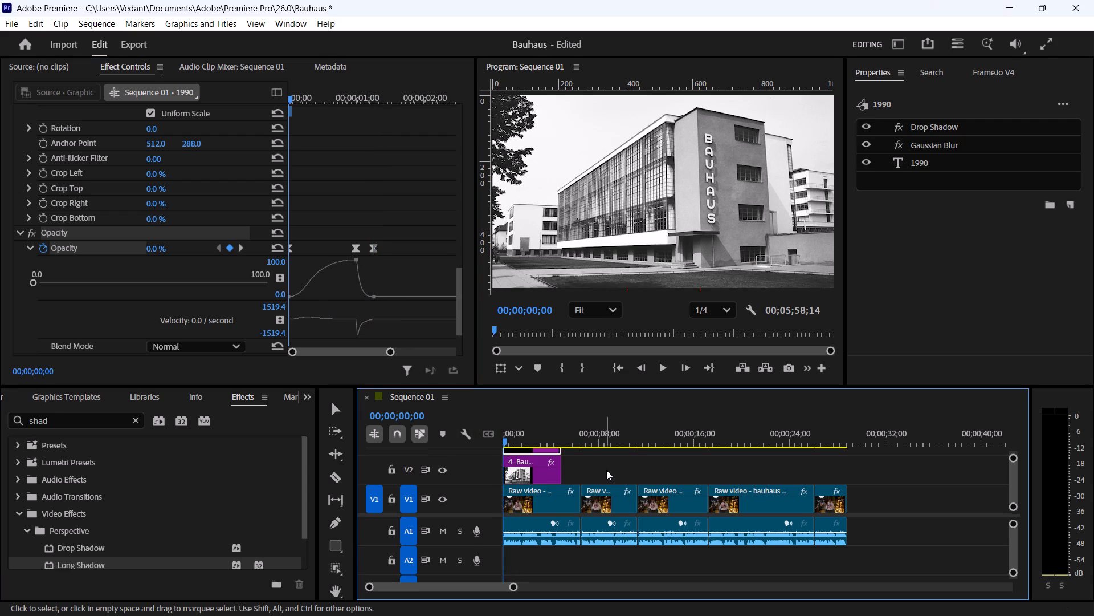
click(607, 466)
key(space)
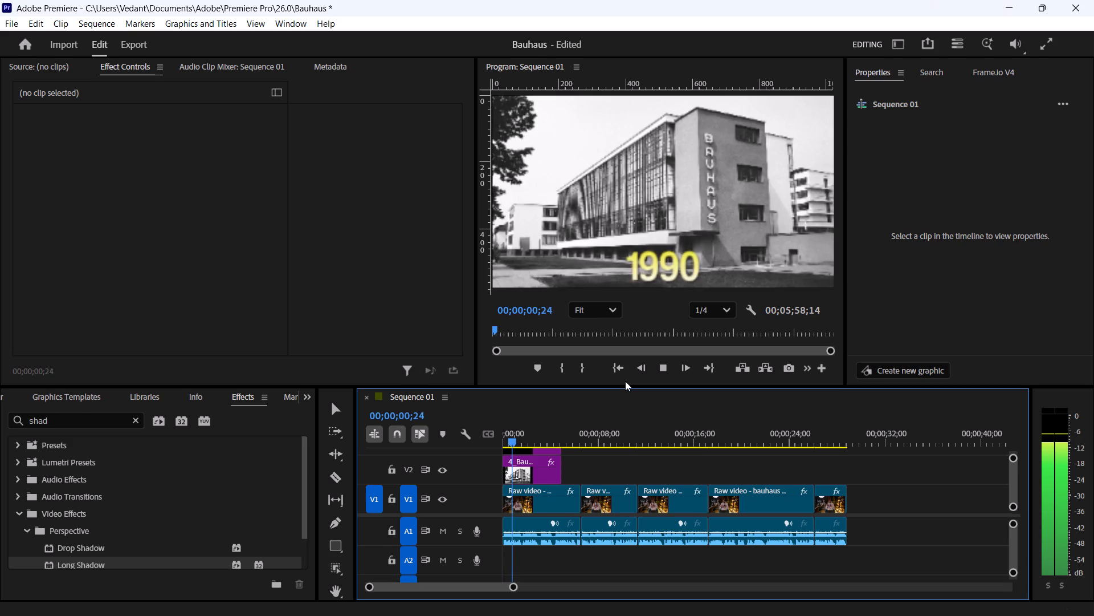
key(space)
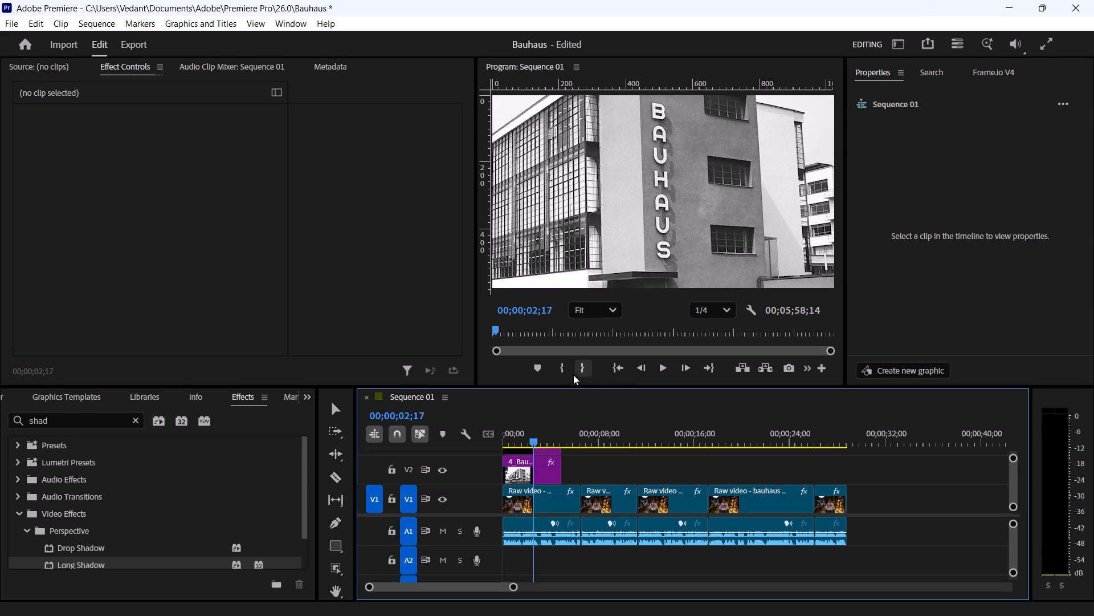
key(space)
key(space)
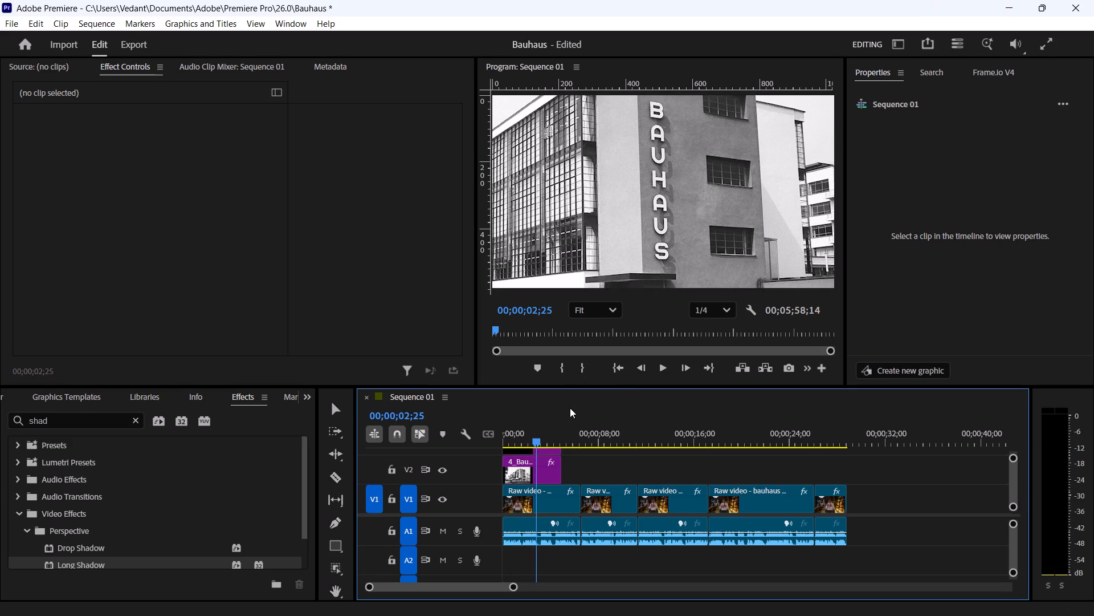
key(space)
key(space)
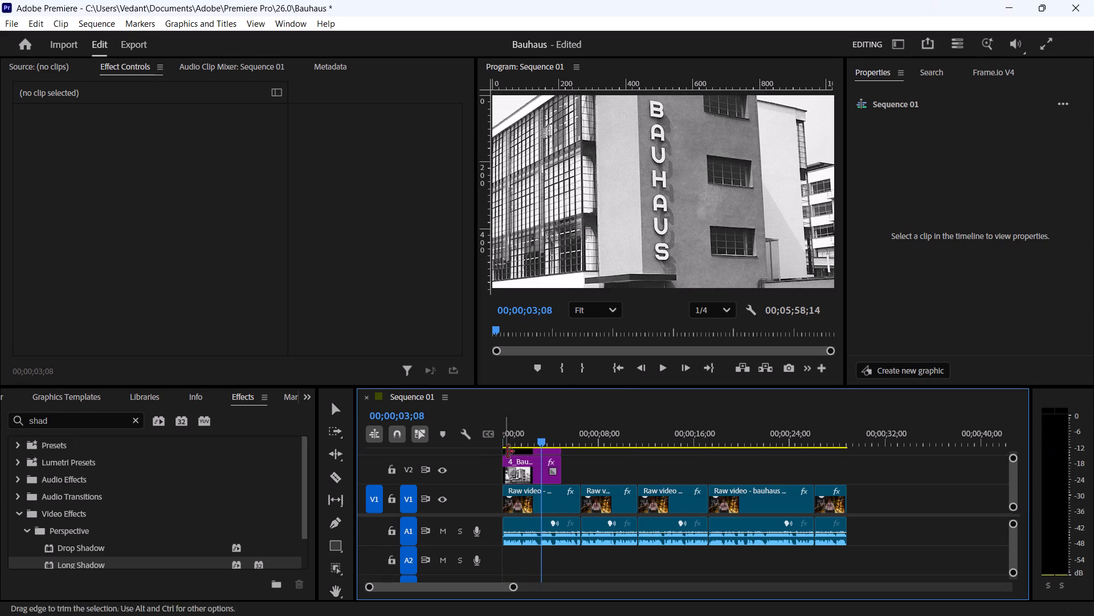
drag(545, 437, 470, 438)
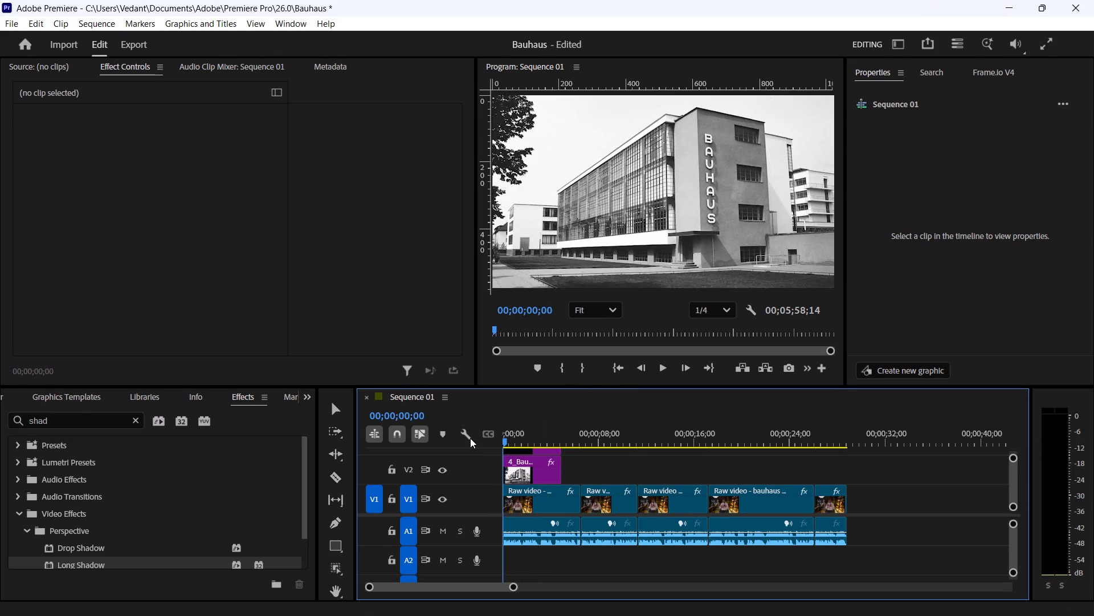
Undo the stray text layer placed over the building photo and switch to the Selection tool.
click(526, 469)
drag(653, 386, 652, 331)
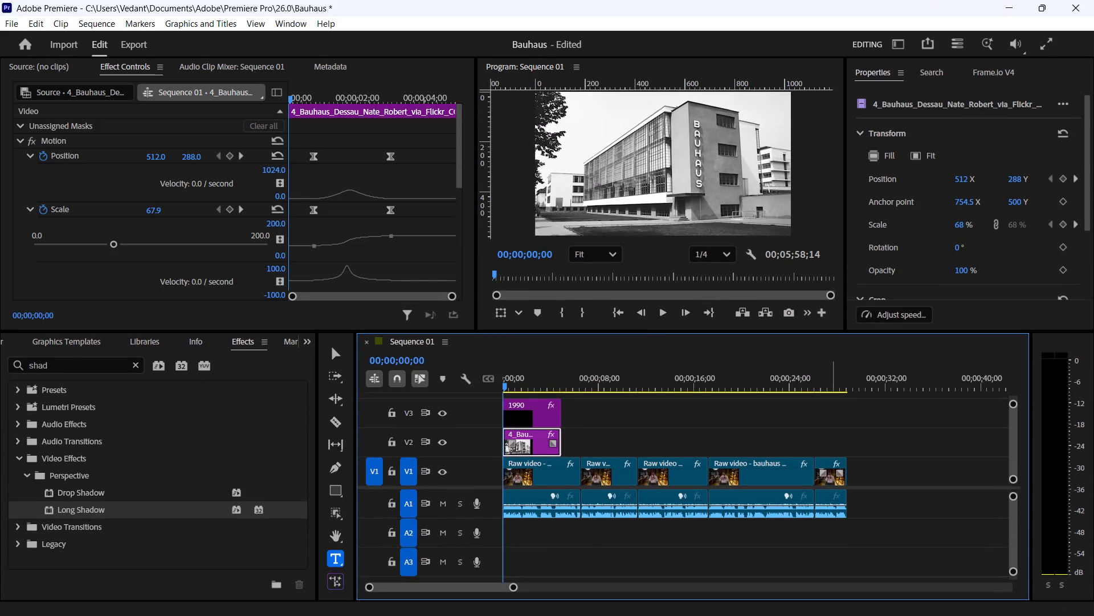
click(702, 137)
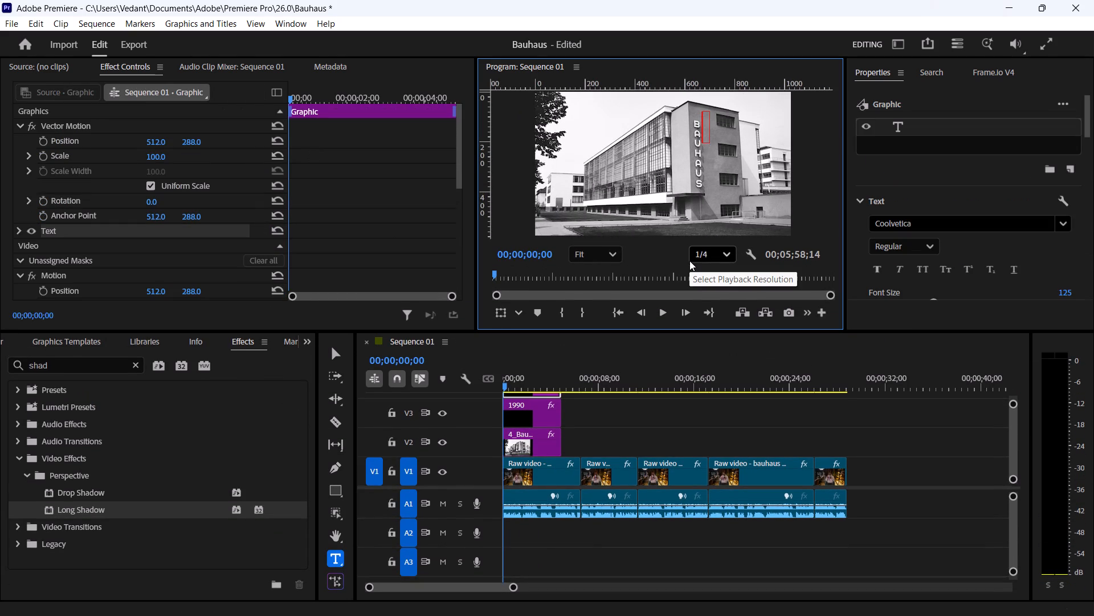
key(ctrl+z)
click(337, 348)
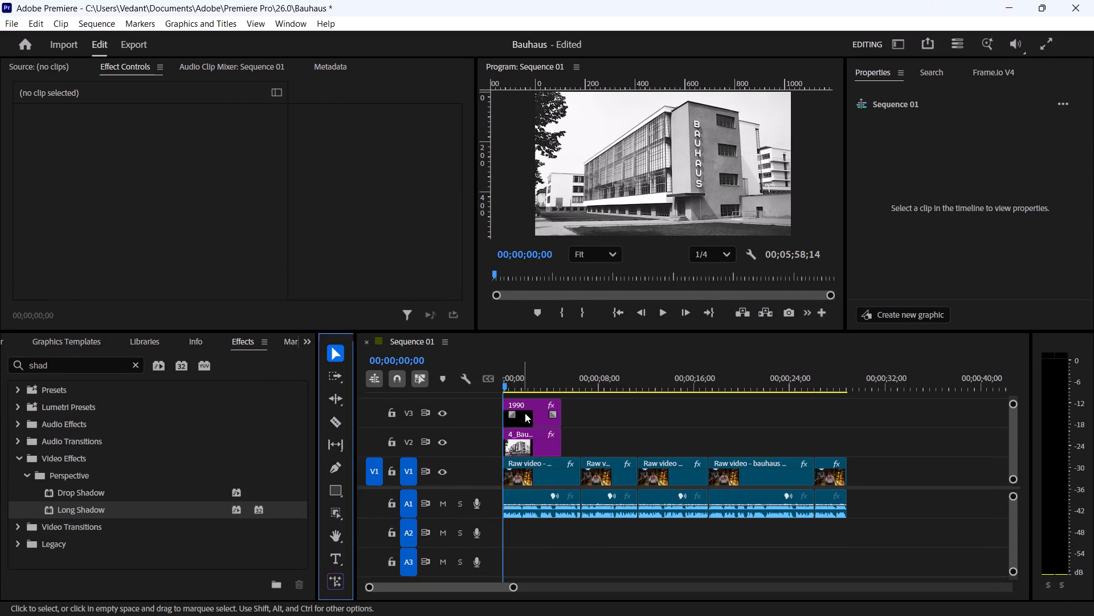
Enlarge the building photo at its first Position and Scale keyframes, at 00;00;00;23, by setting Scale to 95.9.
click(525, 413)
click(528, 439)
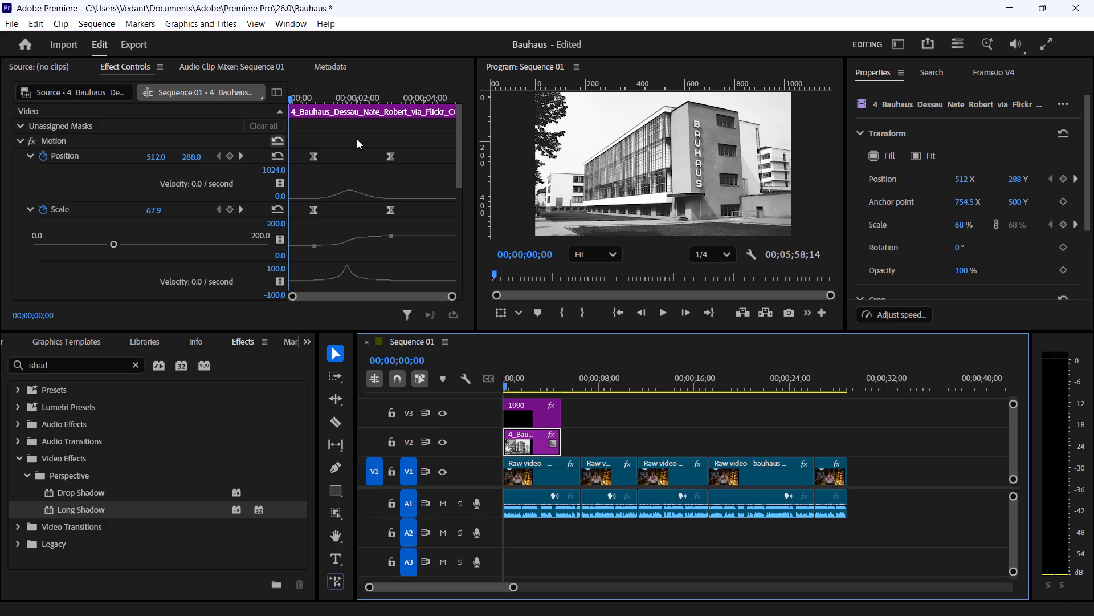
click(316, 159)
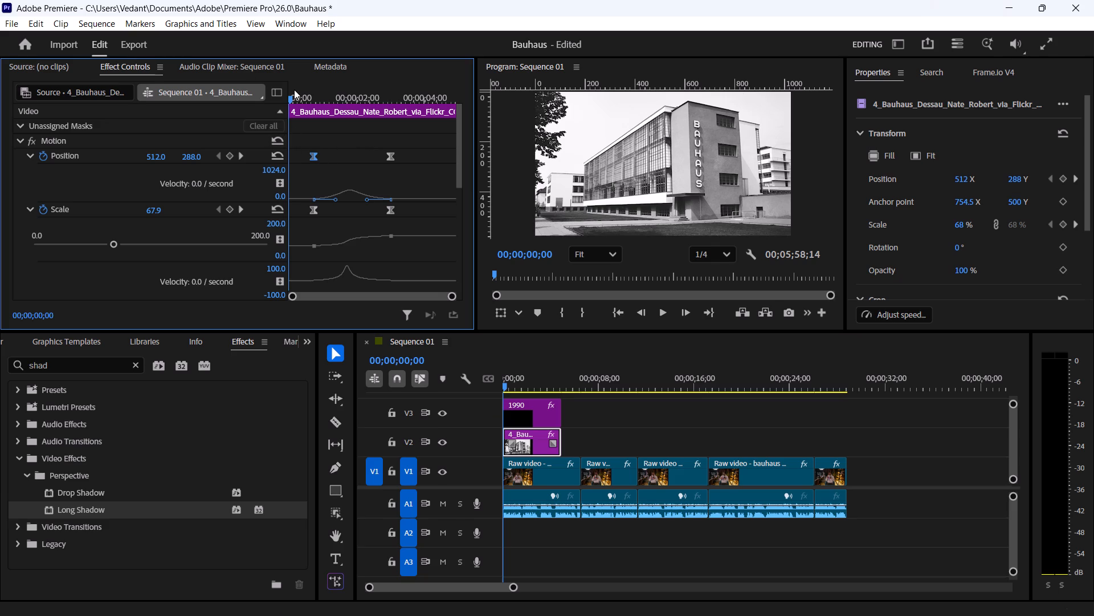
drag(299, 93, 320, 98)
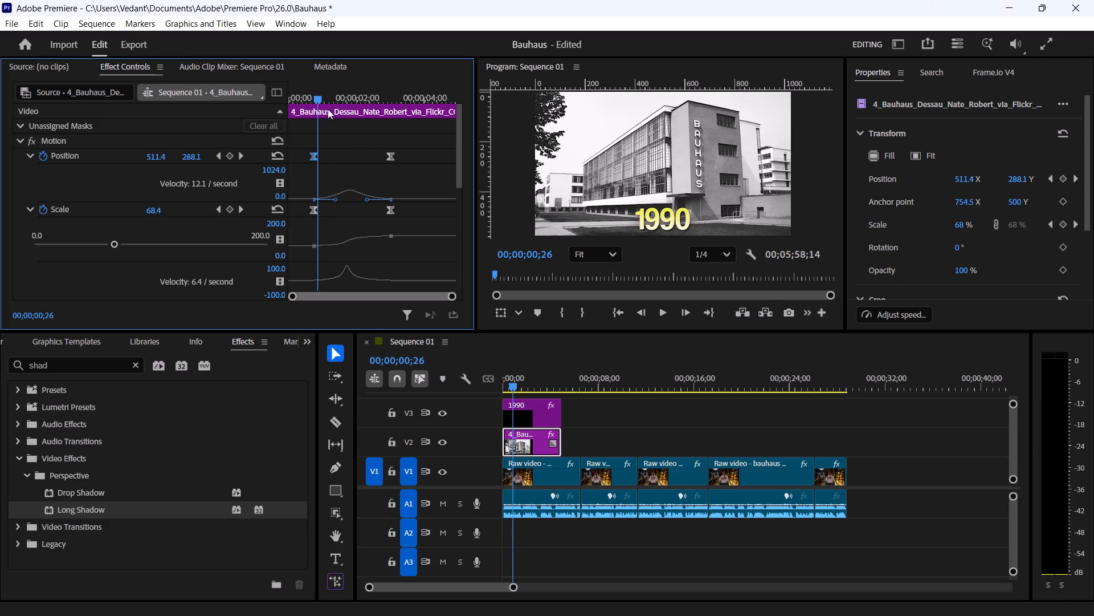
click(319, 96)
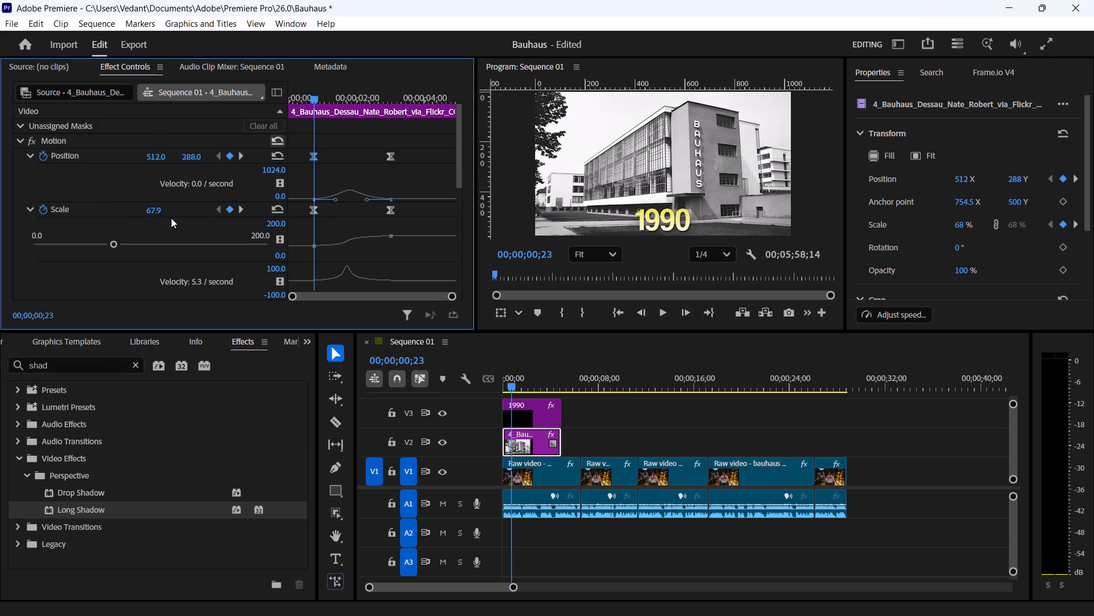
drag(158, 209, 173, 209)
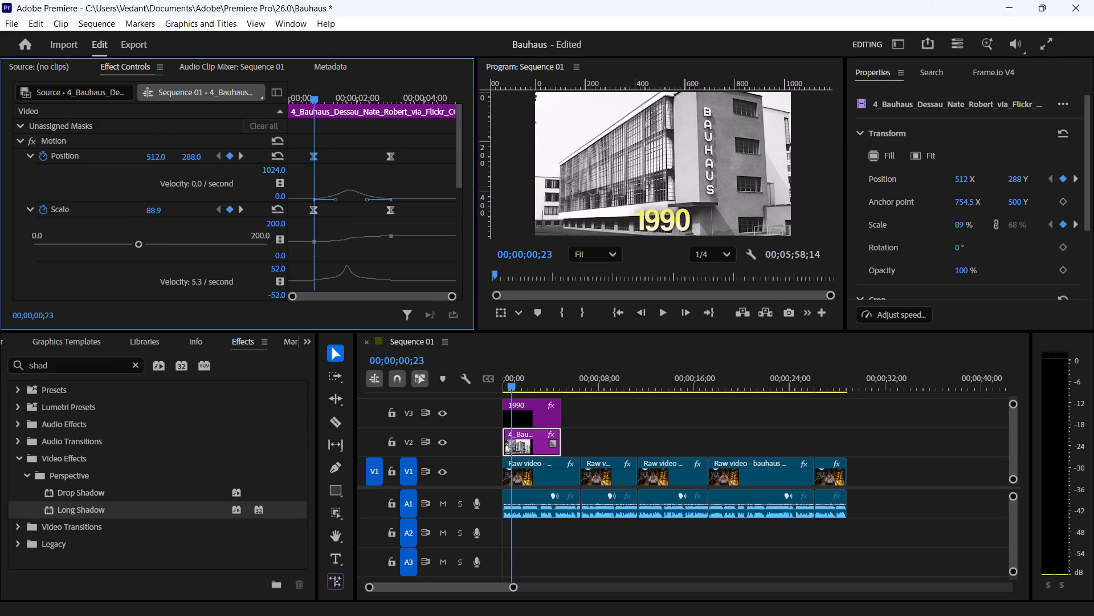
drag(173, 209, 173, 208)
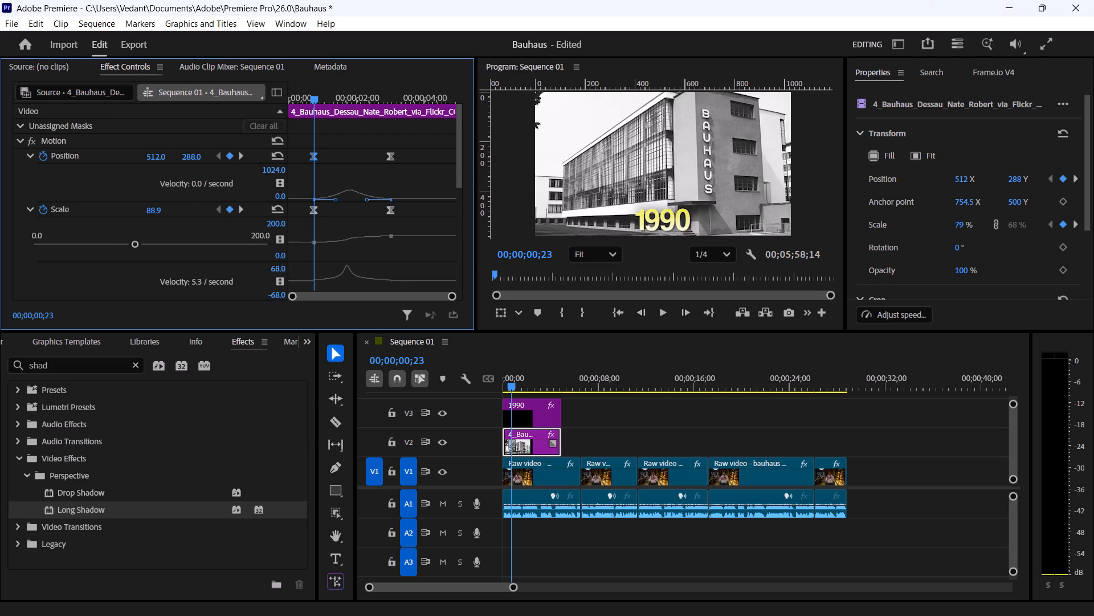
drag(173, 208, 177, 206)
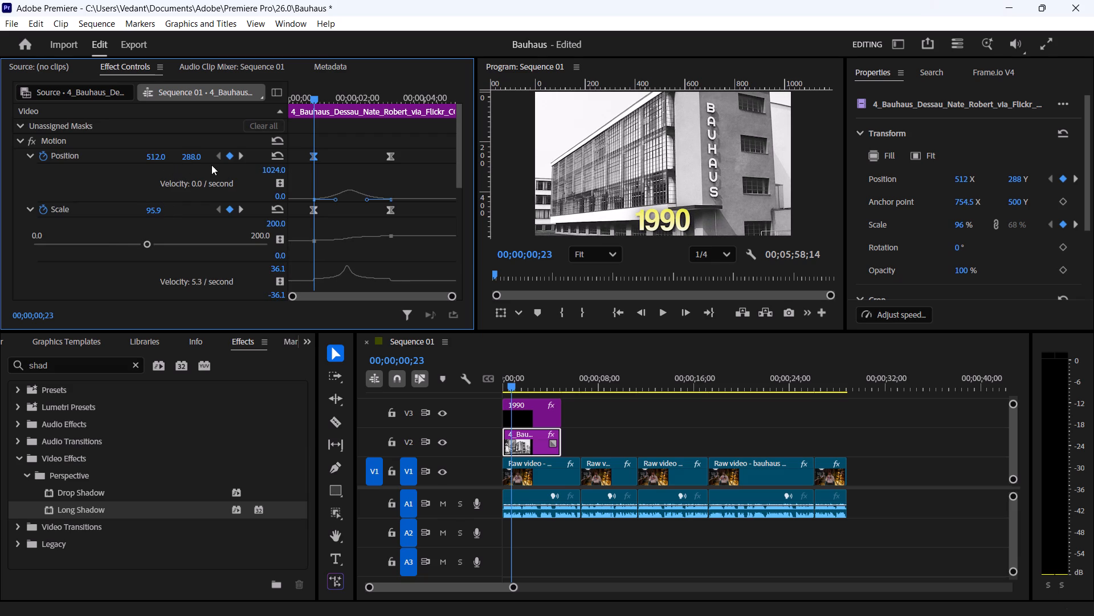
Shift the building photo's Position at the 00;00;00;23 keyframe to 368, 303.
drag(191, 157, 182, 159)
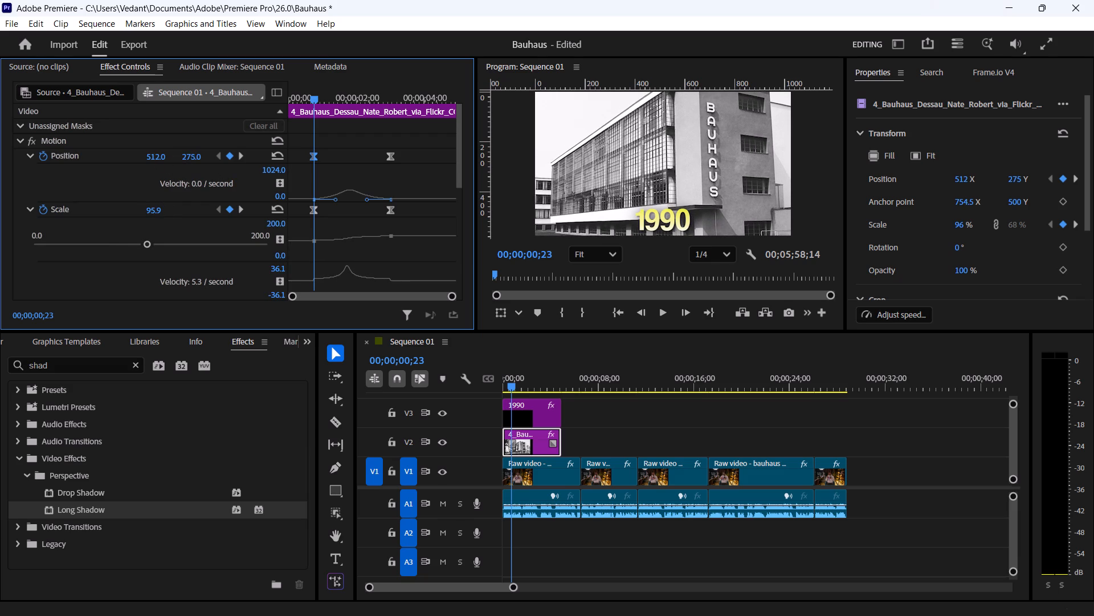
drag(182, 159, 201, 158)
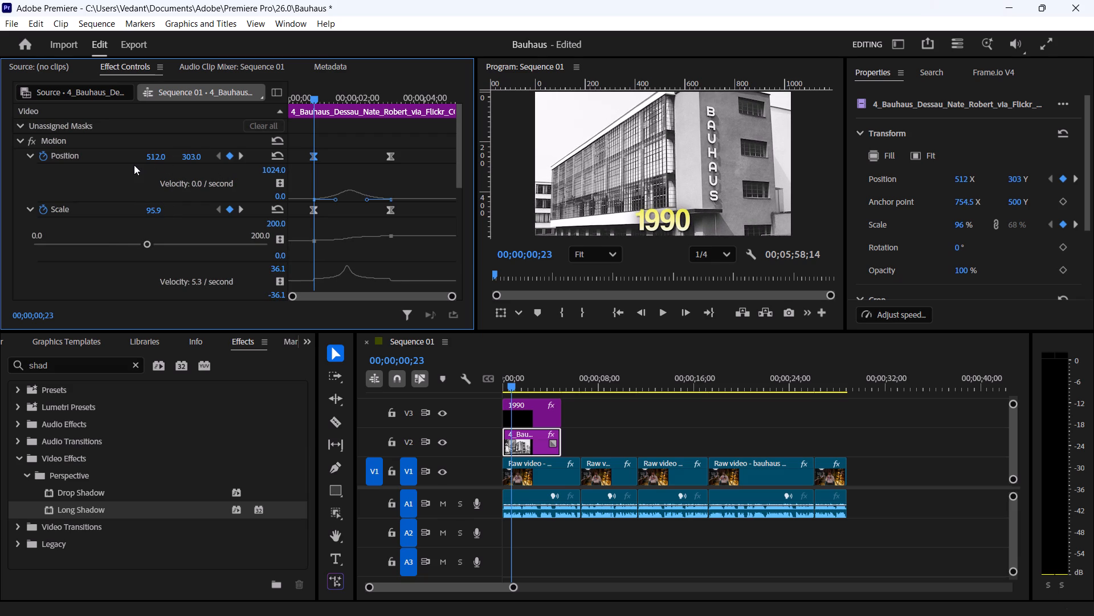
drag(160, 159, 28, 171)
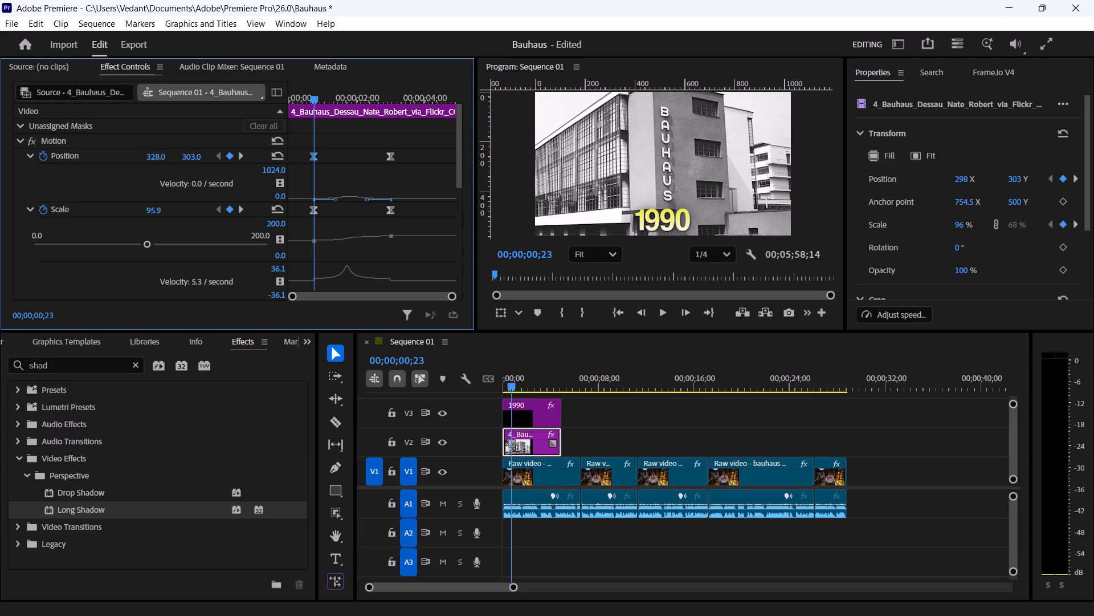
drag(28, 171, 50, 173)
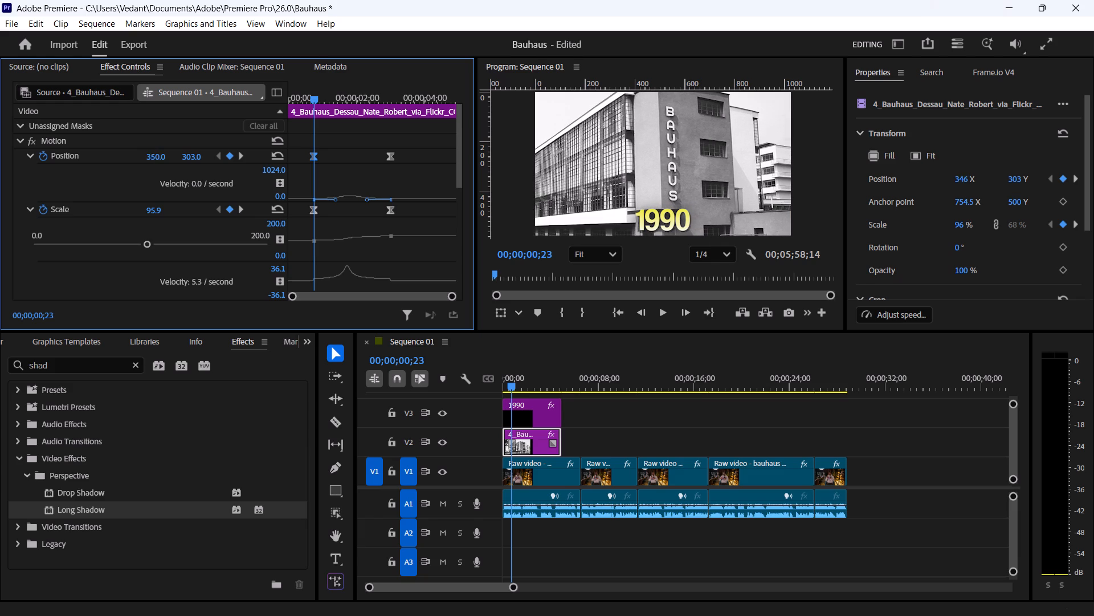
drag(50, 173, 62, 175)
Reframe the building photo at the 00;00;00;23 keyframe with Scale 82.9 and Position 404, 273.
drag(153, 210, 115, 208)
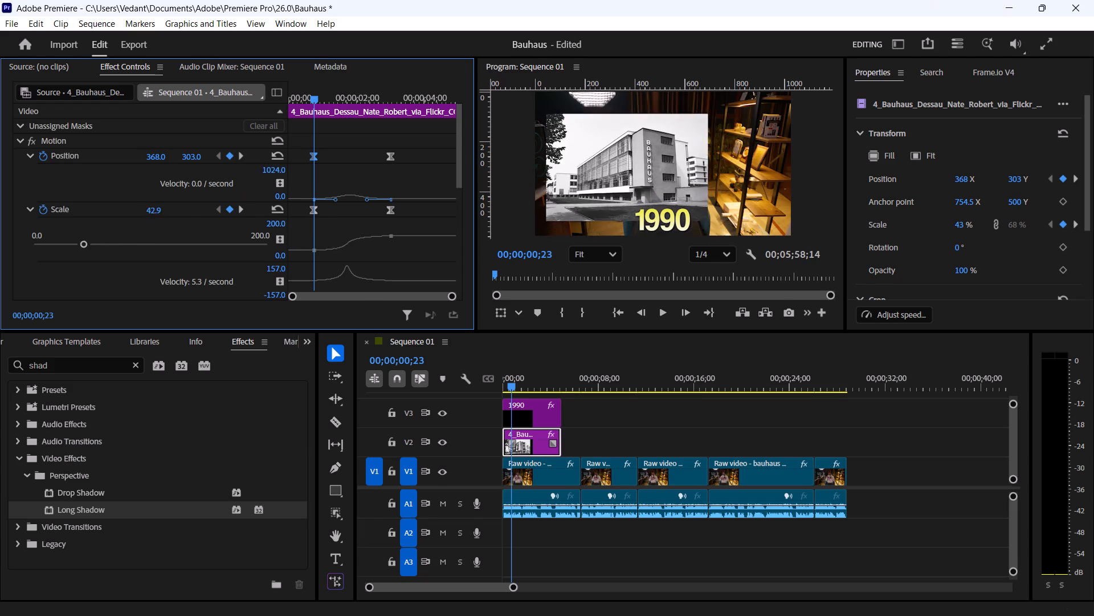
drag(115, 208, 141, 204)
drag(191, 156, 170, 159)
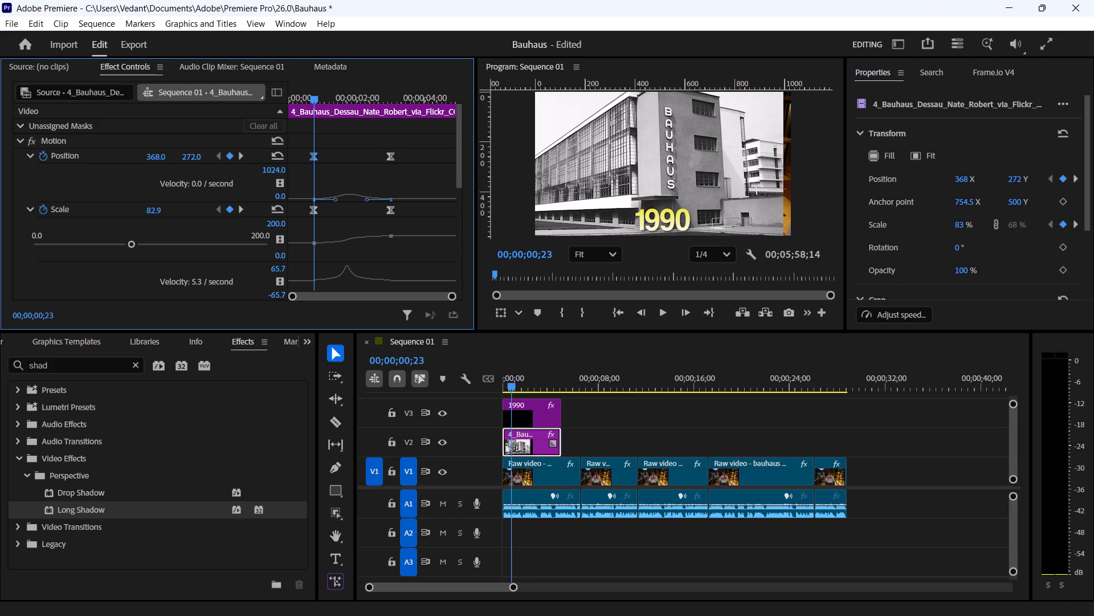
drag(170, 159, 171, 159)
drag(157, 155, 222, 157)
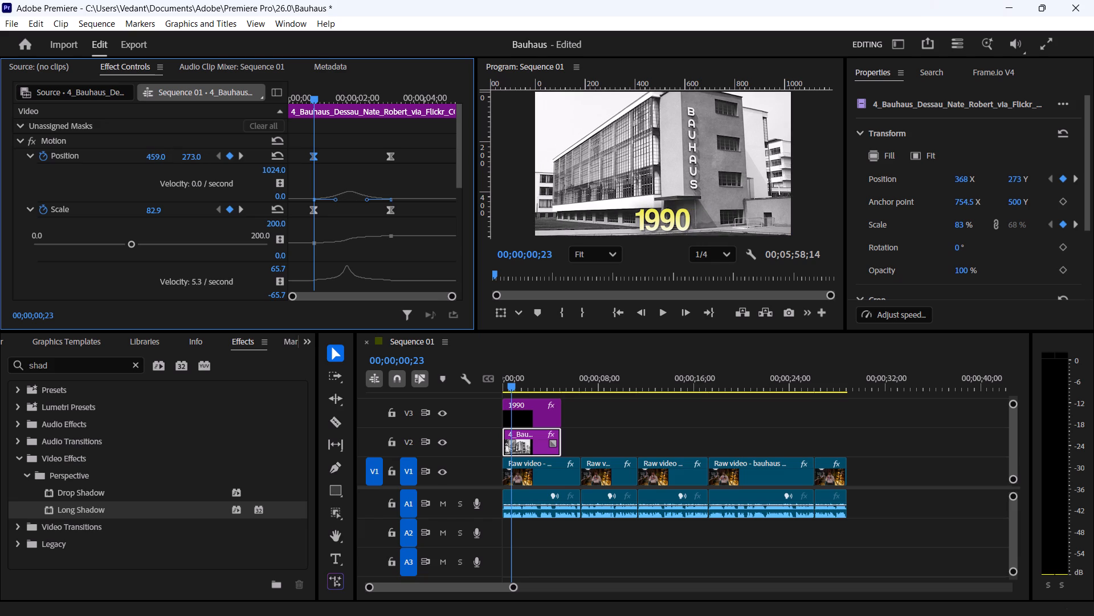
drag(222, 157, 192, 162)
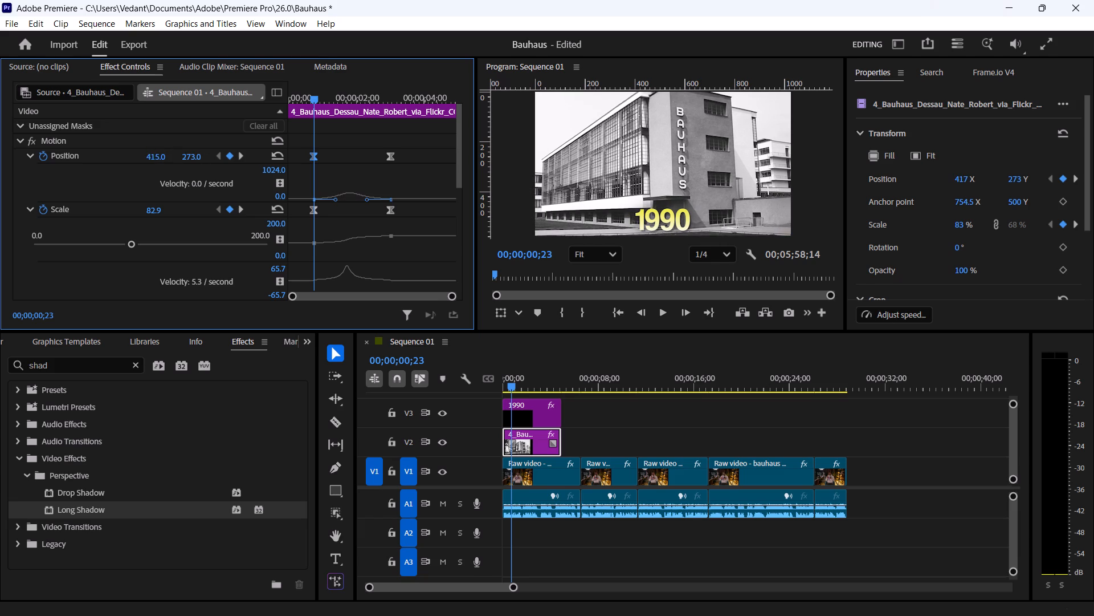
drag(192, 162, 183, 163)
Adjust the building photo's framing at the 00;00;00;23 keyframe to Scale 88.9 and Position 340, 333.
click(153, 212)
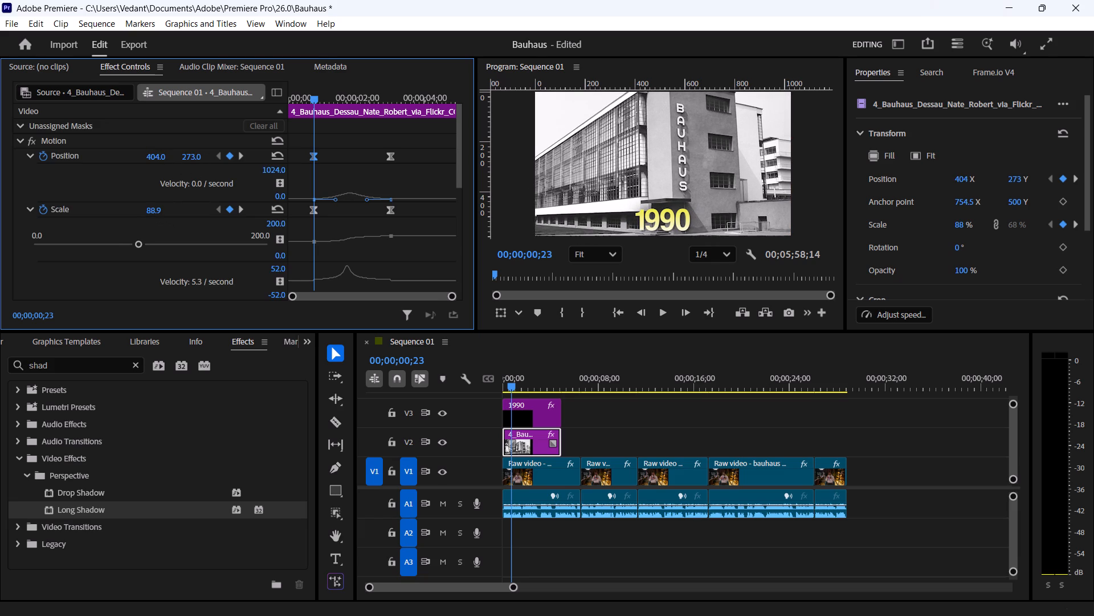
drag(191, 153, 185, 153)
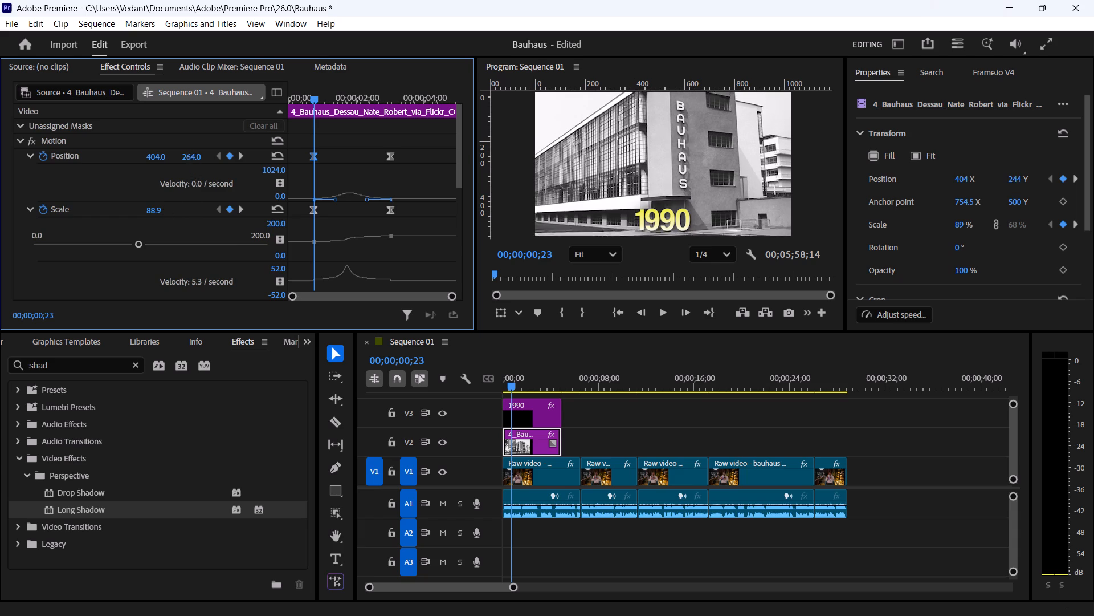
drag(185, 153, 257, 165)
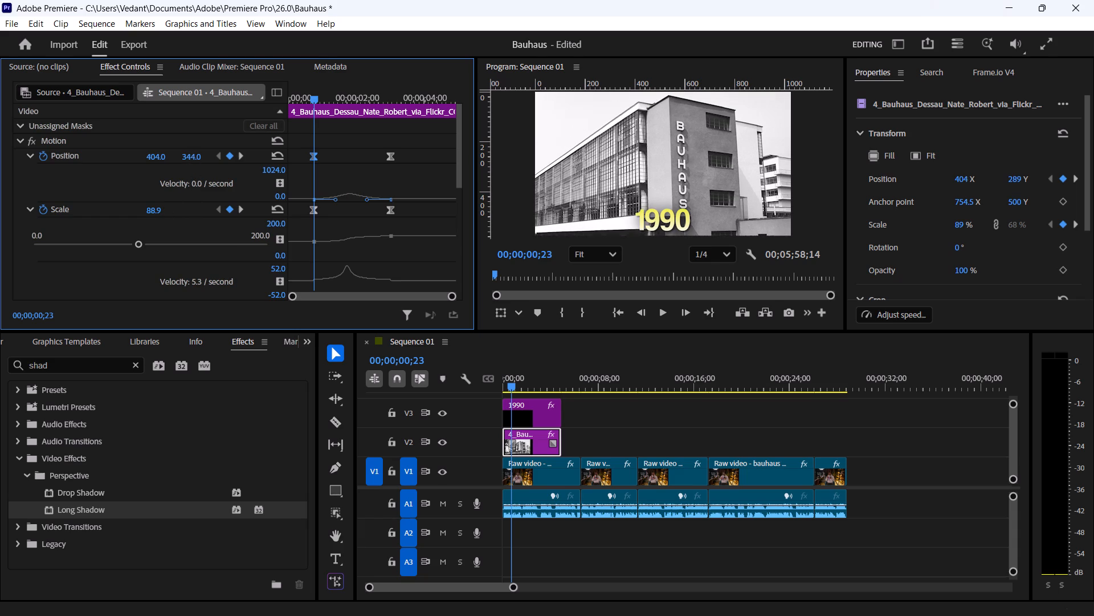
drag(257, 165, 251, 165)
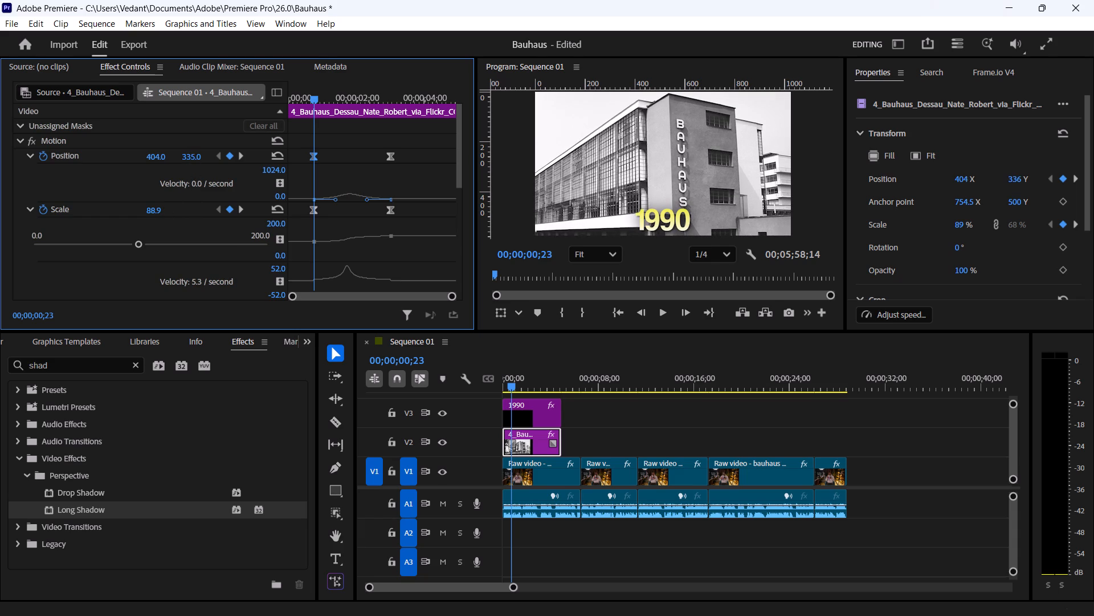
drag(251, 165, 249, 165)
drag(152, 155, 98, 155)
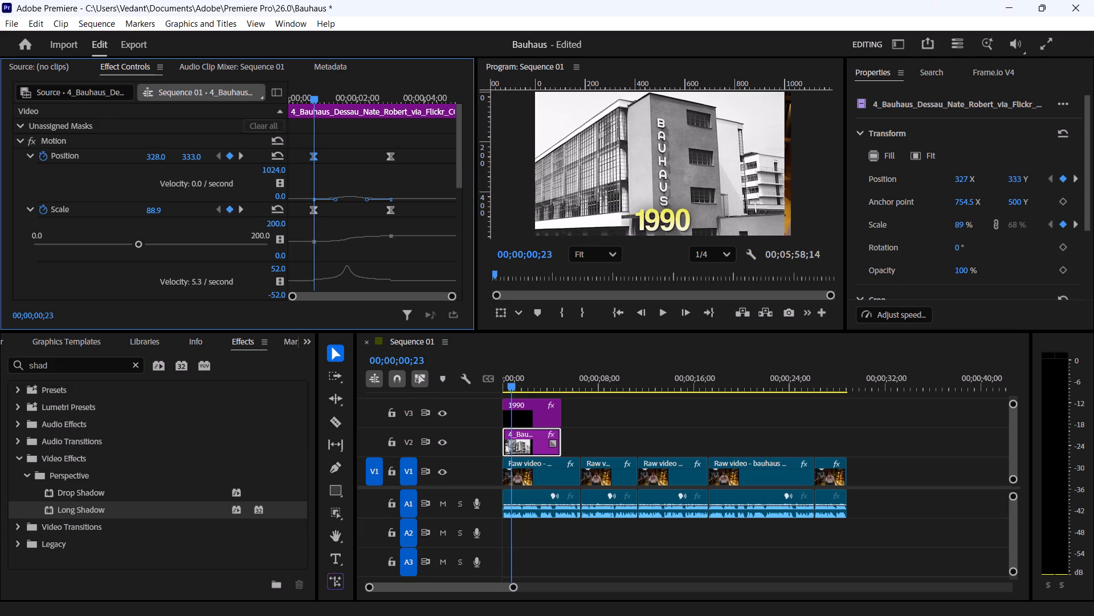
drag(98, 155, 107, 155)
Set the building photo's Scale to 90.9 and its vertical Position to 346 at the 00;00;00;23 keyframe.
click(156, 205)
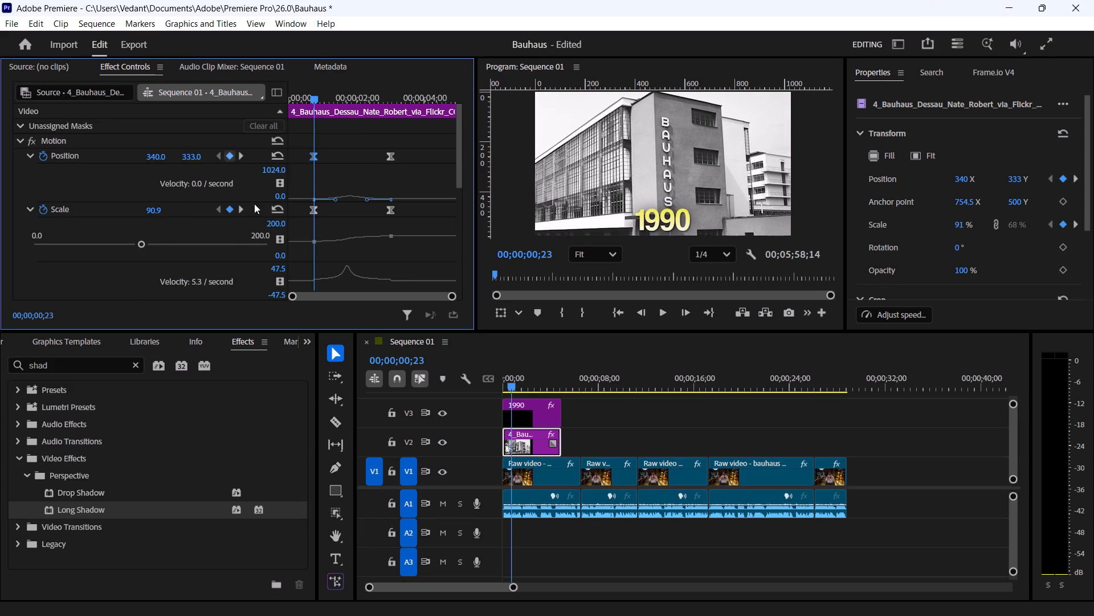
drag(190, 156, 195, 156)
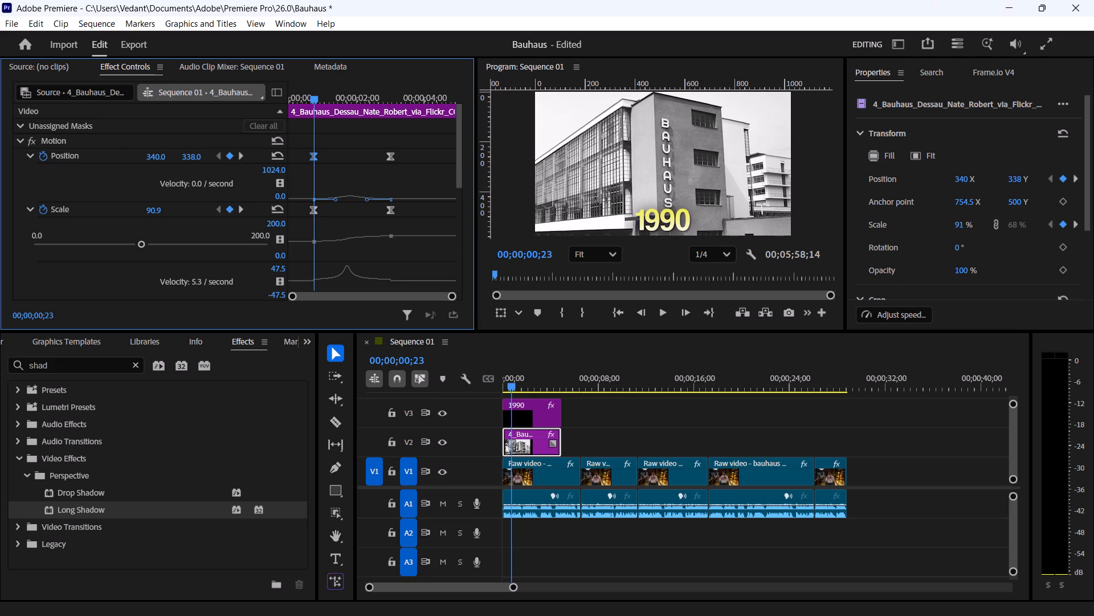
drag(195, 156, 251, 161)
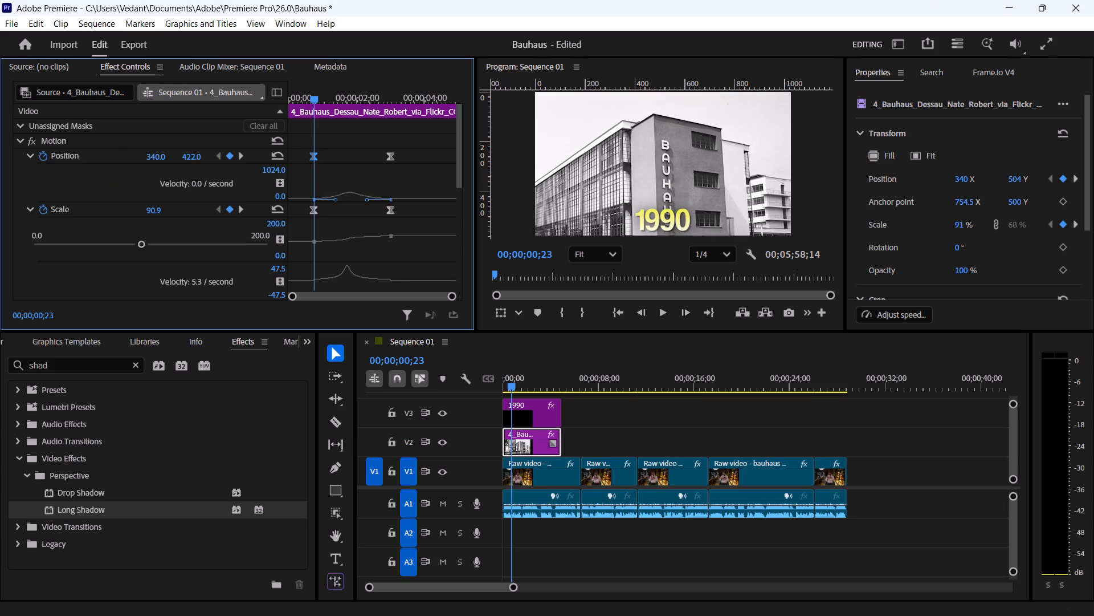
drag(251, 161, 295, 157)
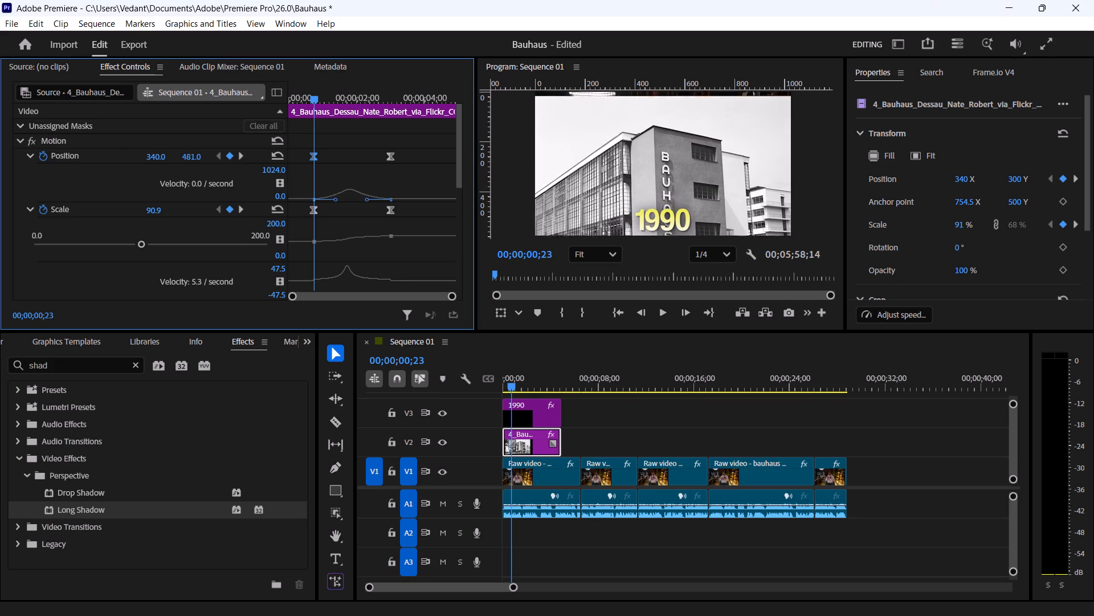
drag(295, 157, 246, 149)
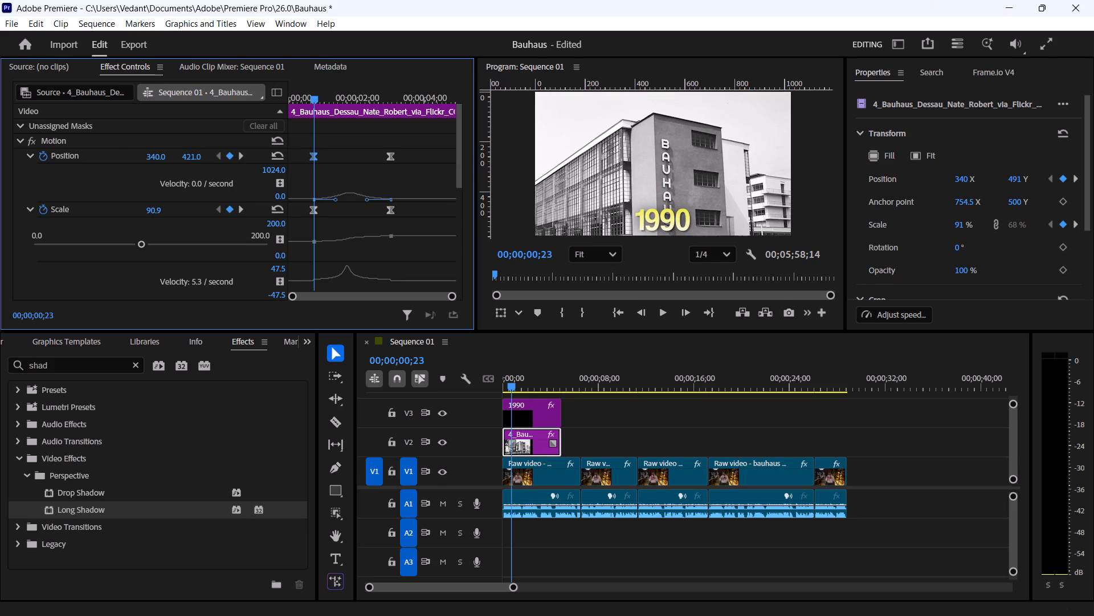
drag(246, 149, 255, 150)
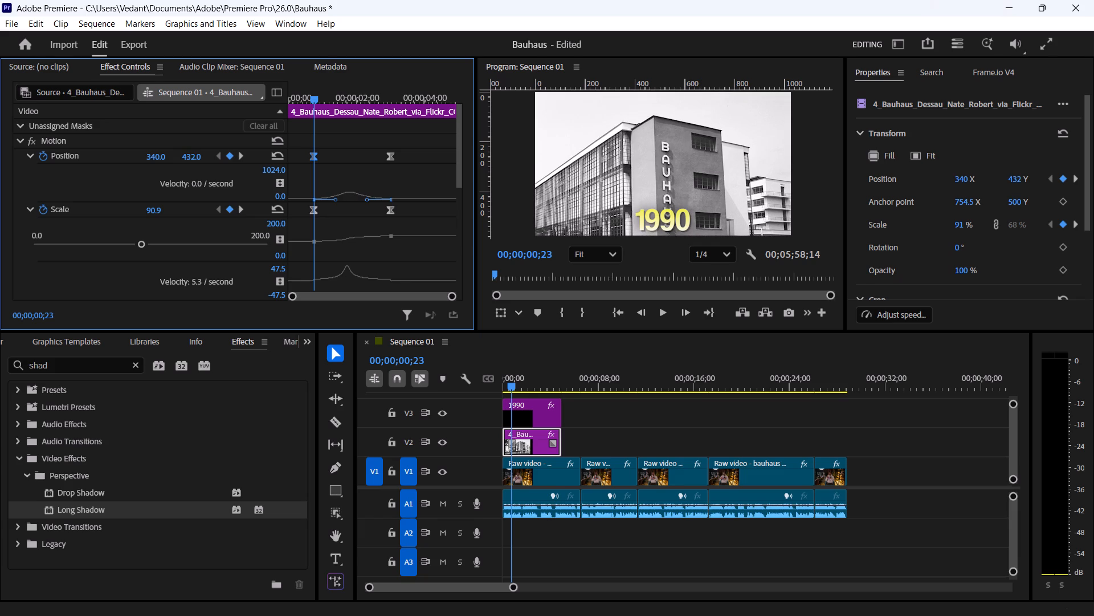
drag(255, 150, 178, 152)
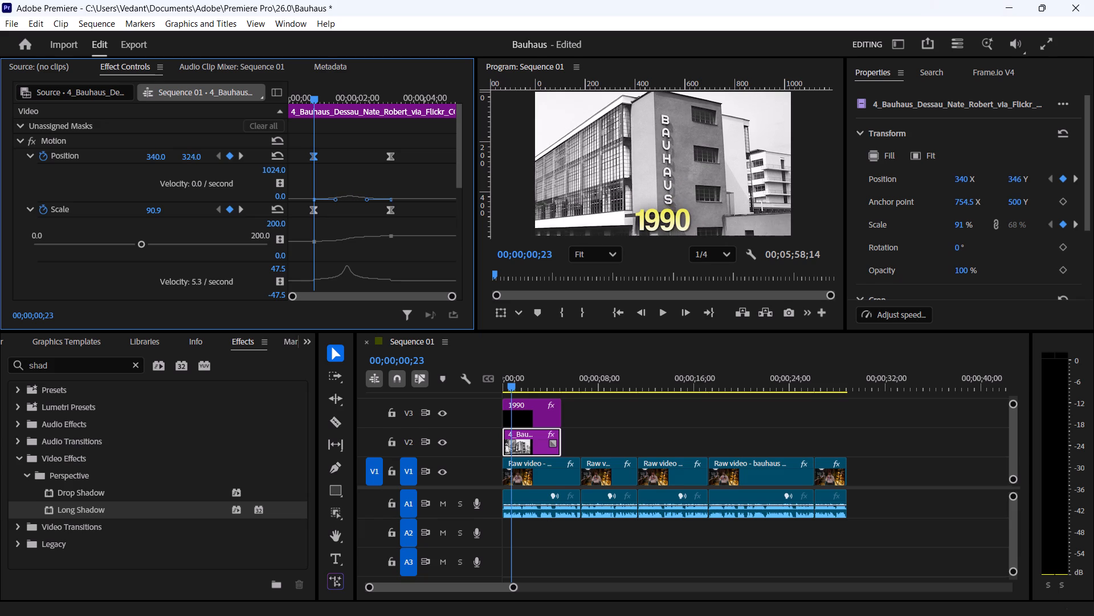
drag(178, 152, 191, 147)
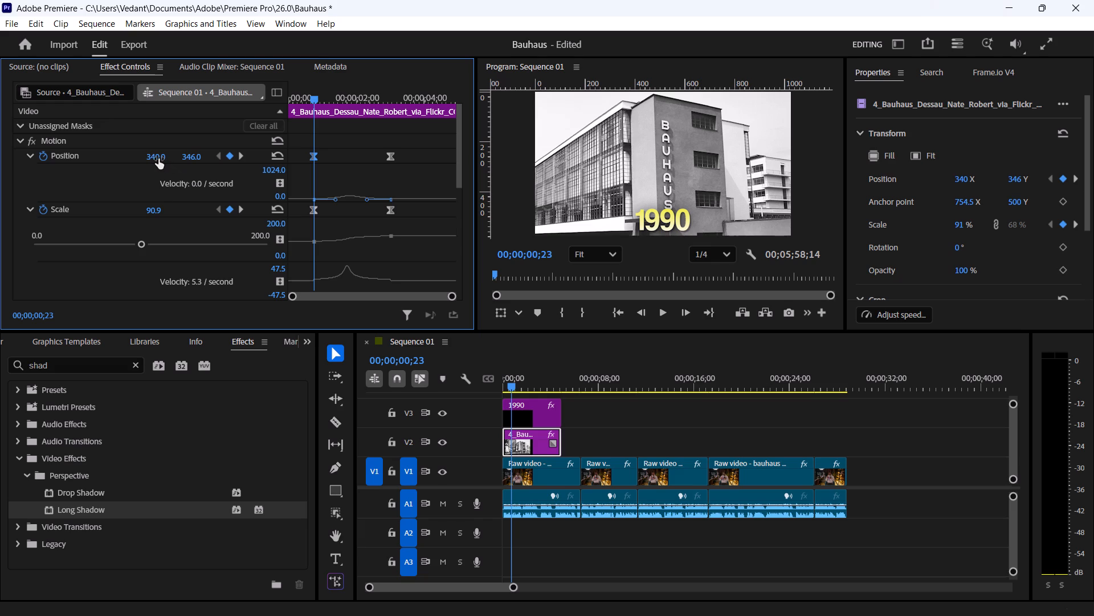
Refine the building photo's starting framing at the 00;00;00;23 keyframe to Scale 93.9 and Position 338, 360.
drag(158, 158, 124, 160)
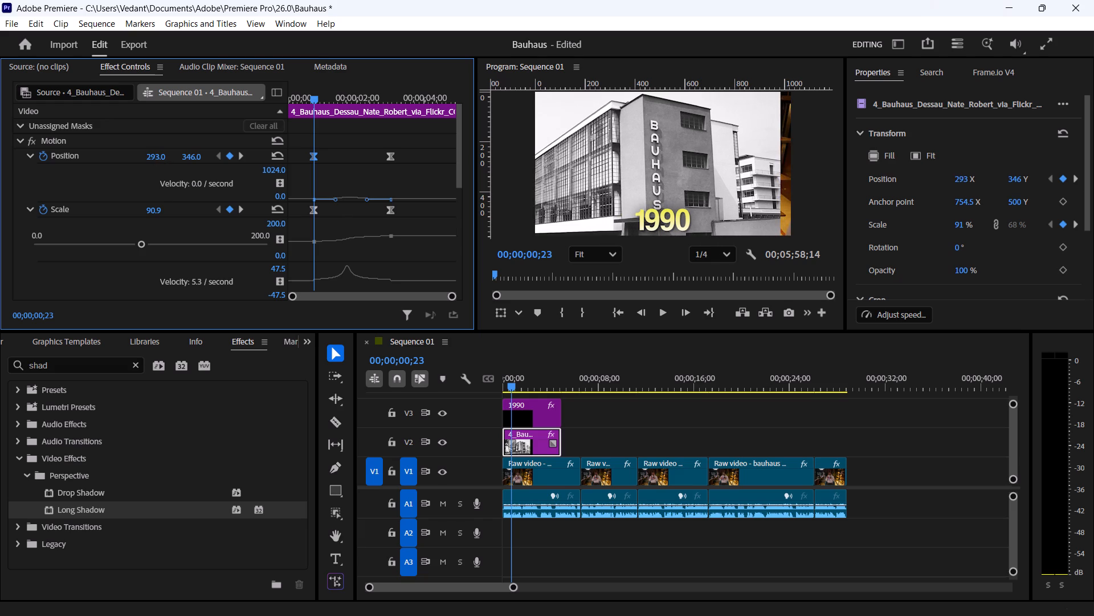
drag(124, 160, 168, 156)
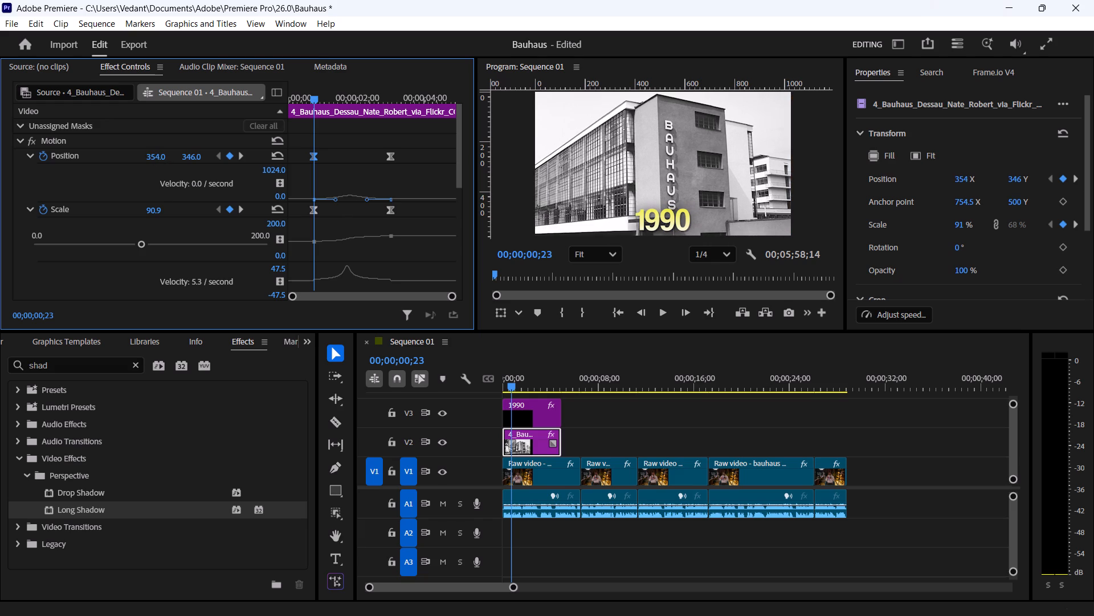
drag(168, 156, 167, 156)
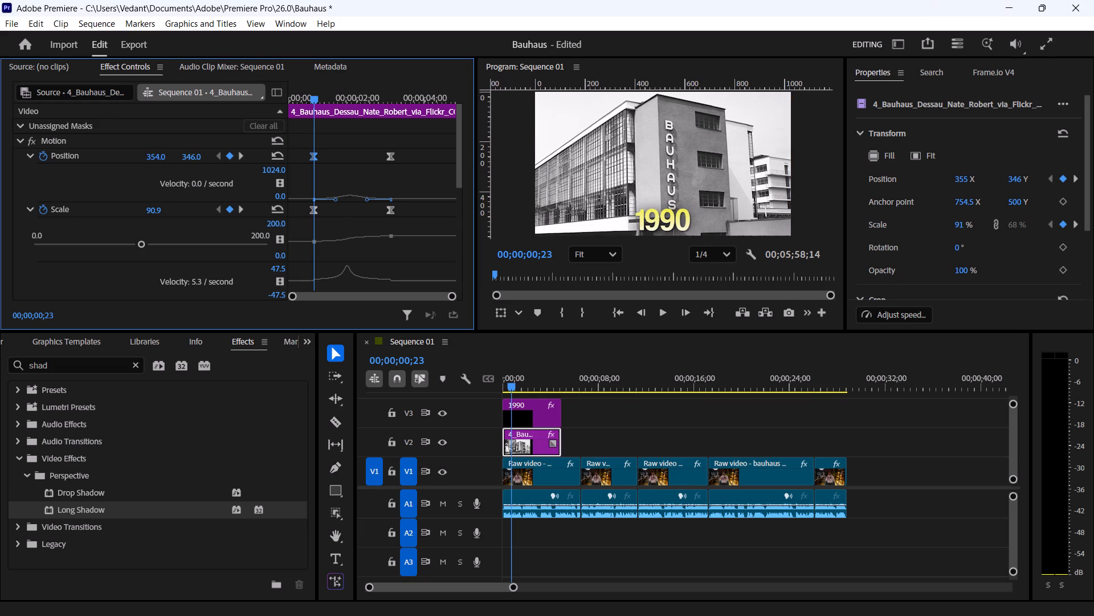
drag(167, 156, 133, 156)
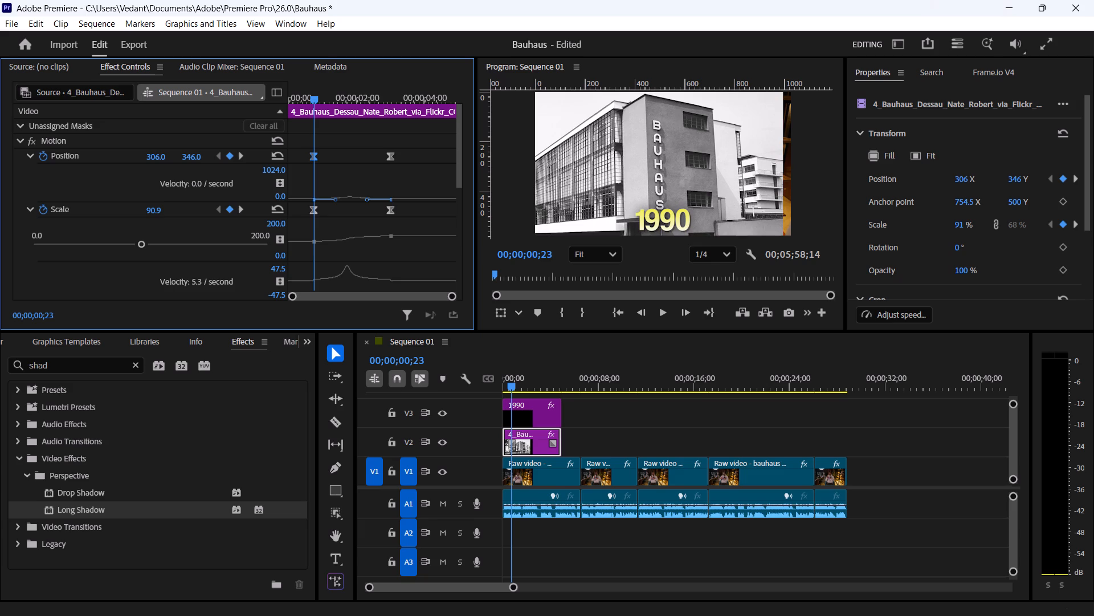
drag(133, 156, 133, 156)
click(157, 206)
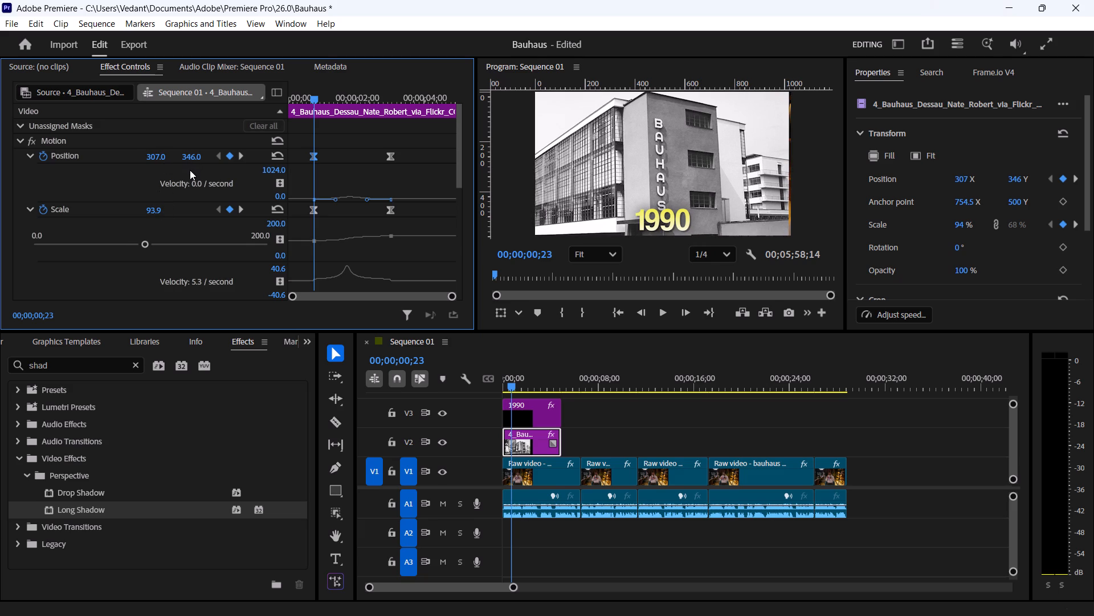
drag(161, 157, 181, 155)
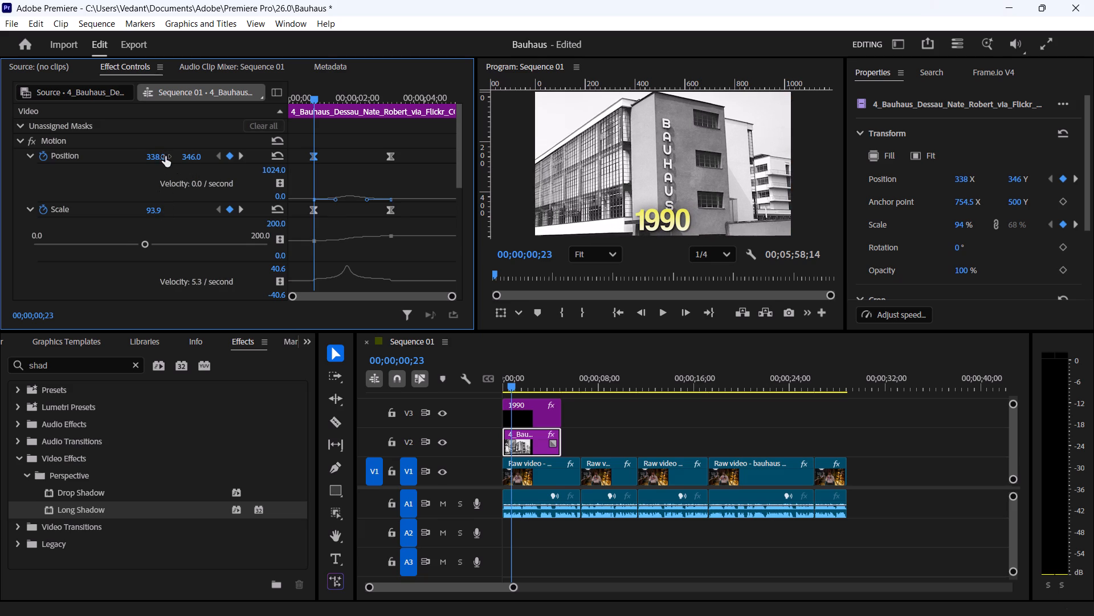
drag(197, 152, 210, 154)
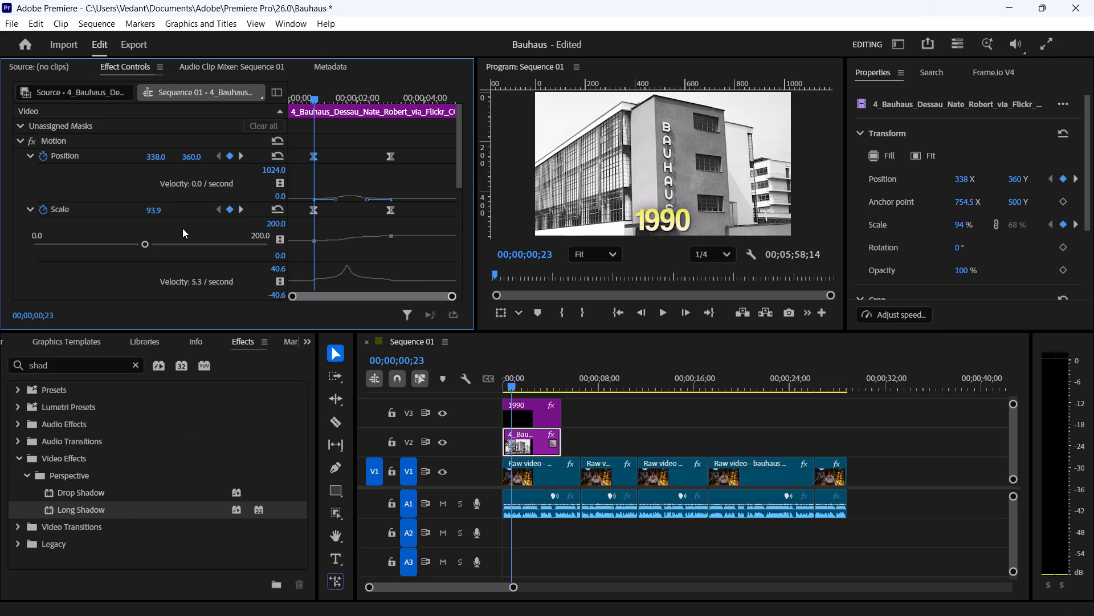
Refine the building photo's framing at the 00;00;00;23 keyframe to Scale 95.9 and Position 311, 370.
click(157, 210)
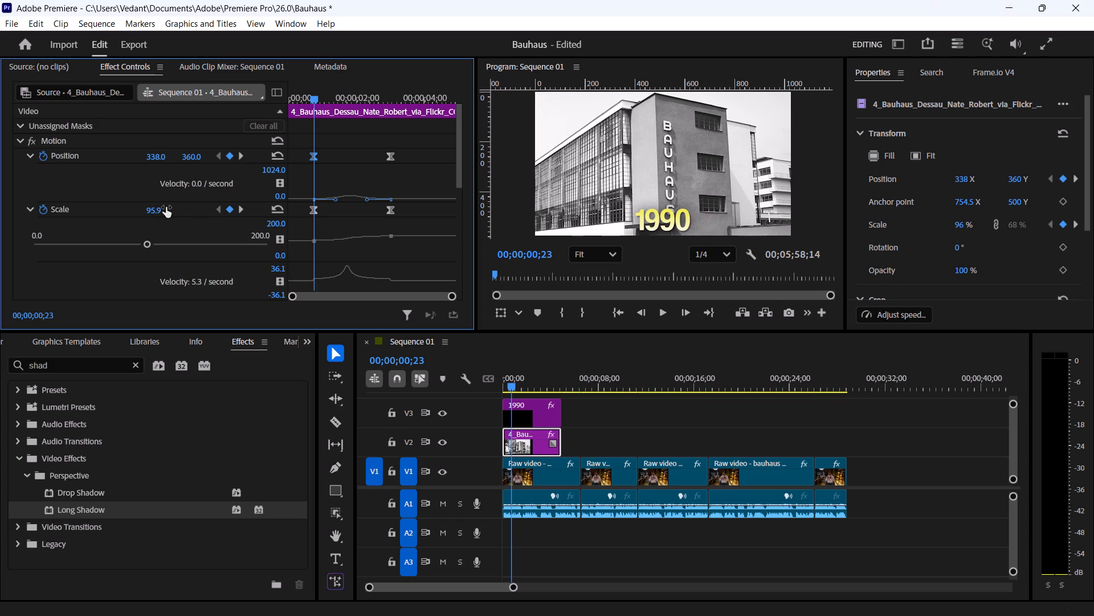
drag(156, 160, 140, 160)
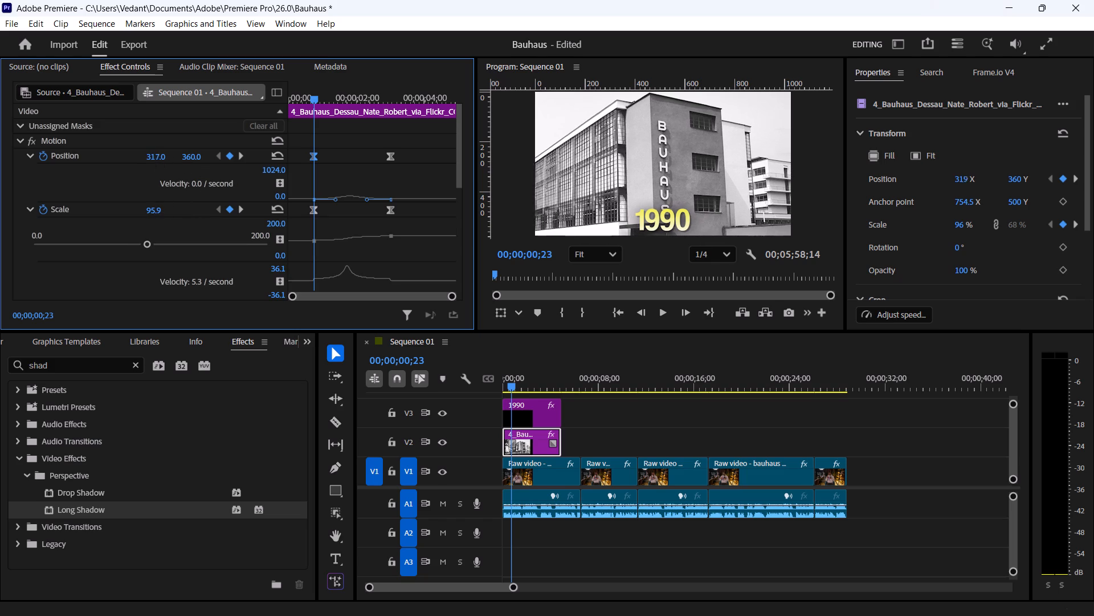
drag(140, 160, 137, 160)
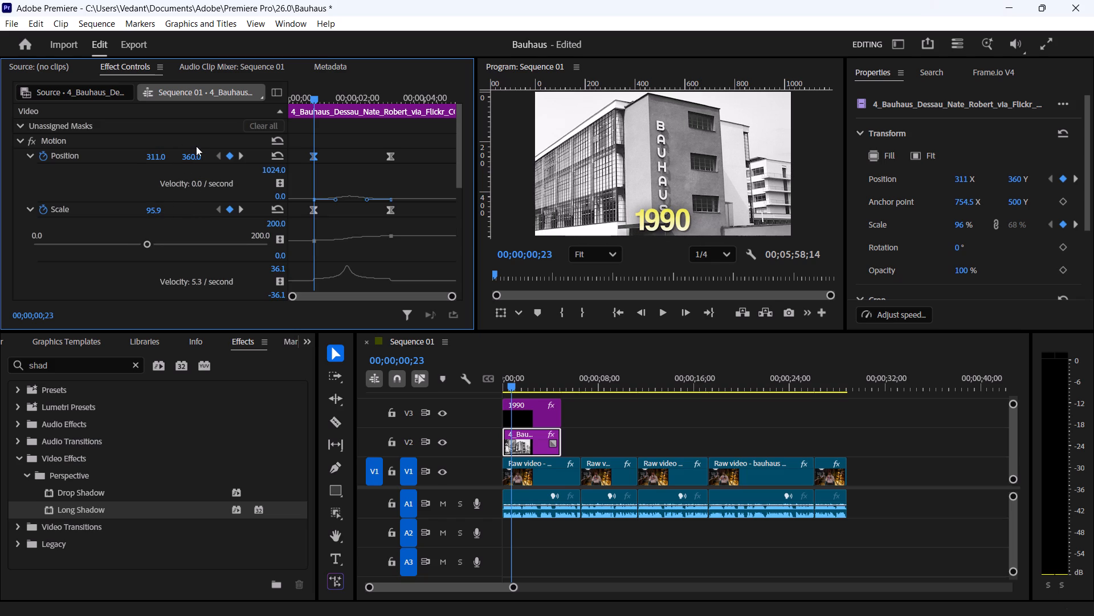
drag(192, 159, 198, 159)
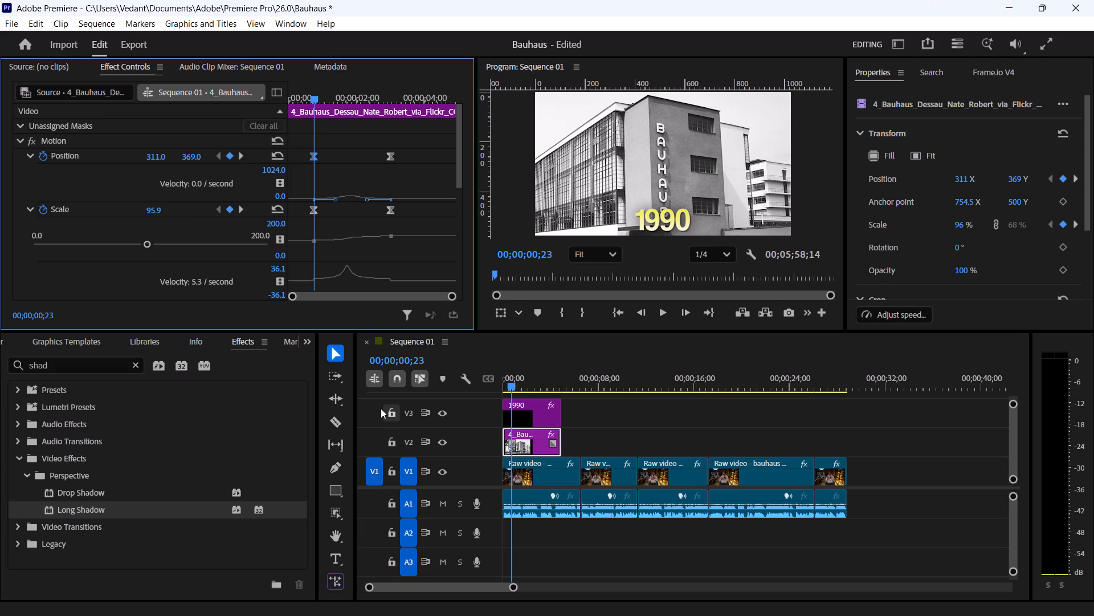
click(186, 159)
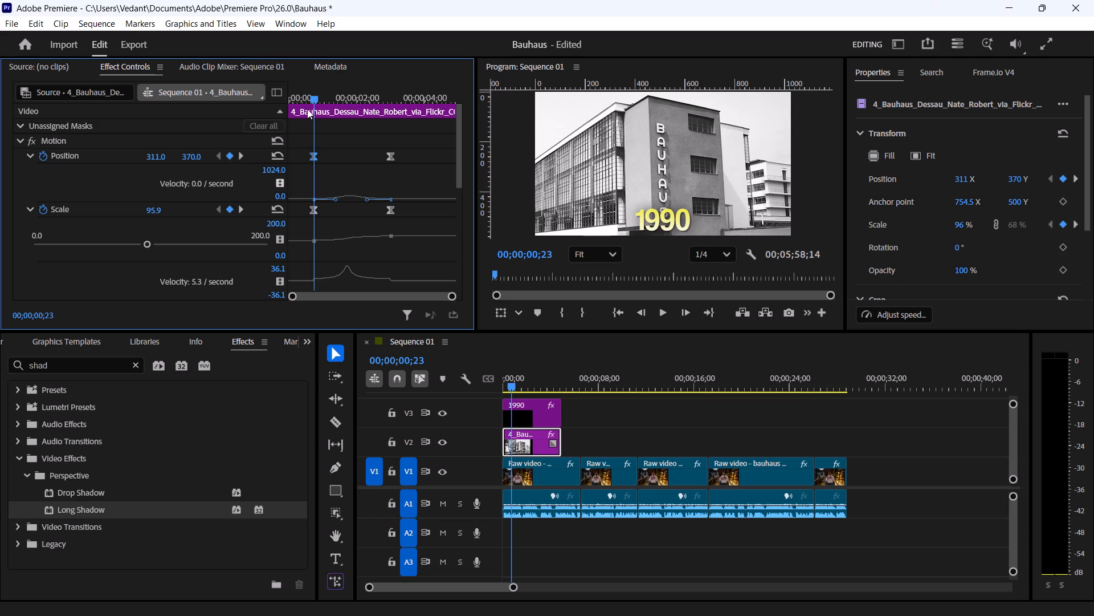
Set the building photo's Position to 311, 370 at the 00;00;03;01 keyframe, matching the starting keyframe's Position.
drag(317, 92, 383, 90)
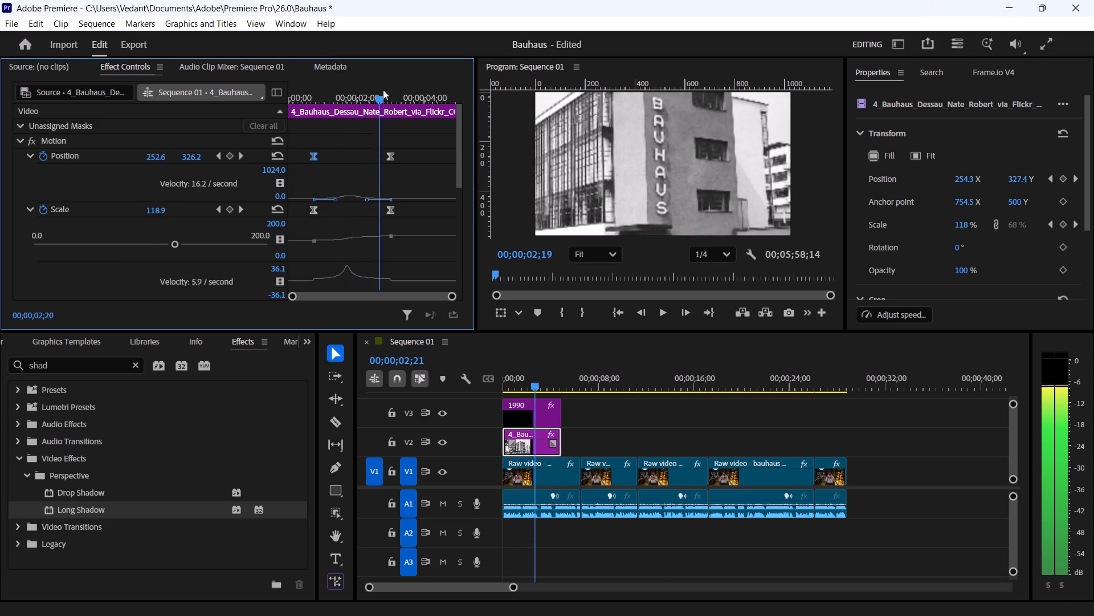
drag(383, 90, 313, 99)
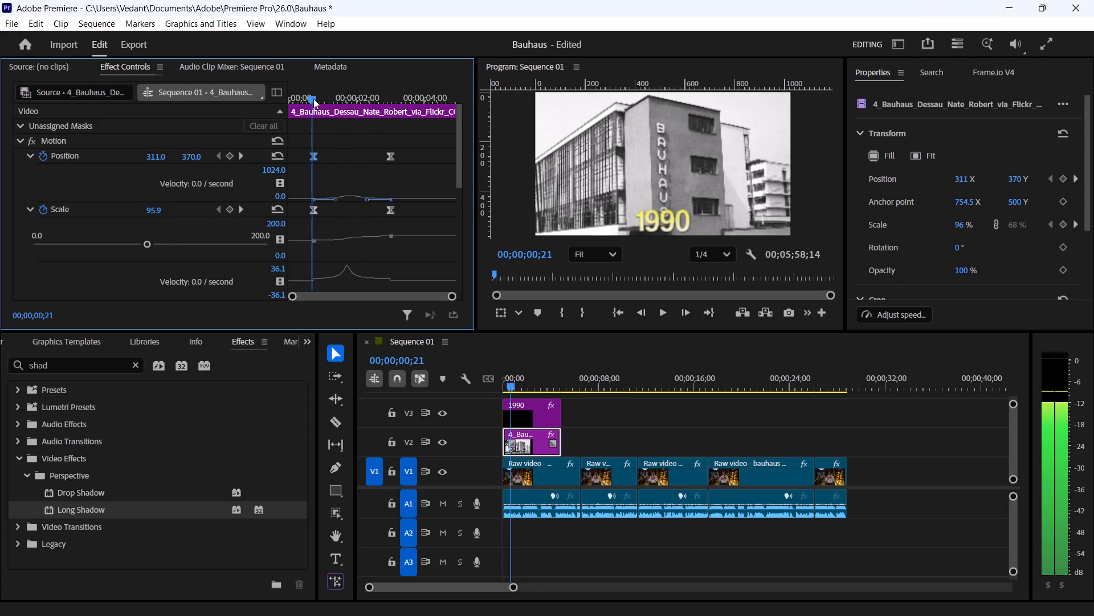
drag(313, 99, 315, 98)
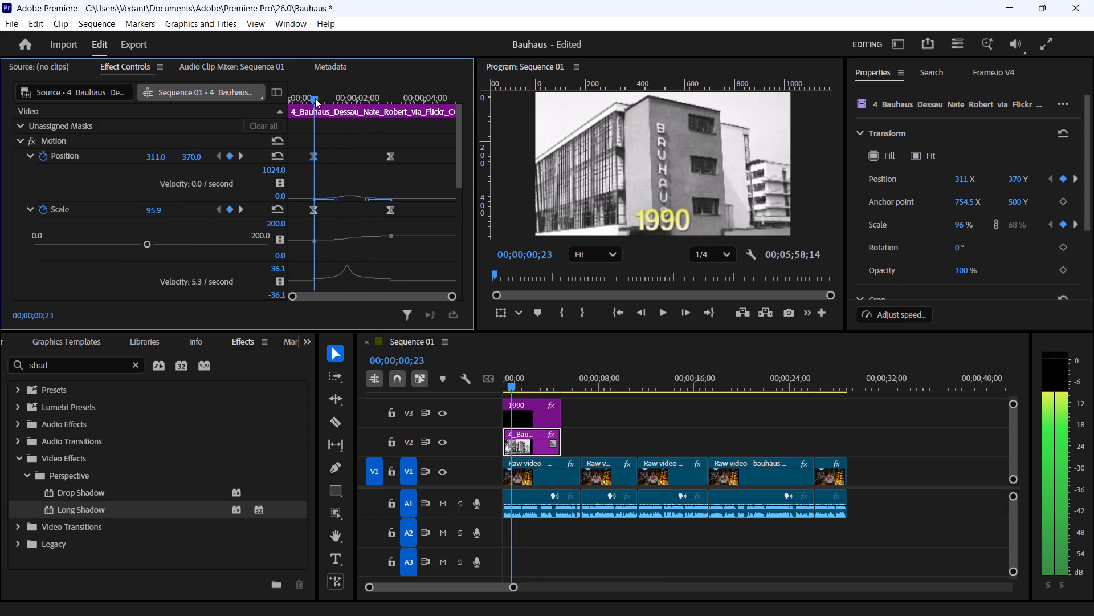
drag(315, 98, 391, 100)
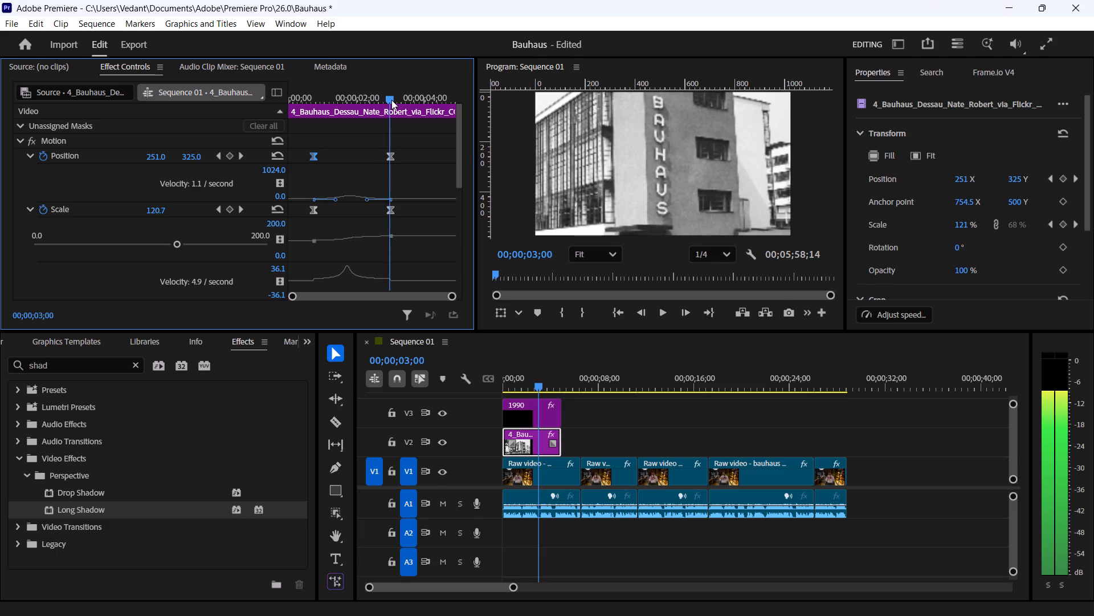
drag(391, 100, 386, 103)
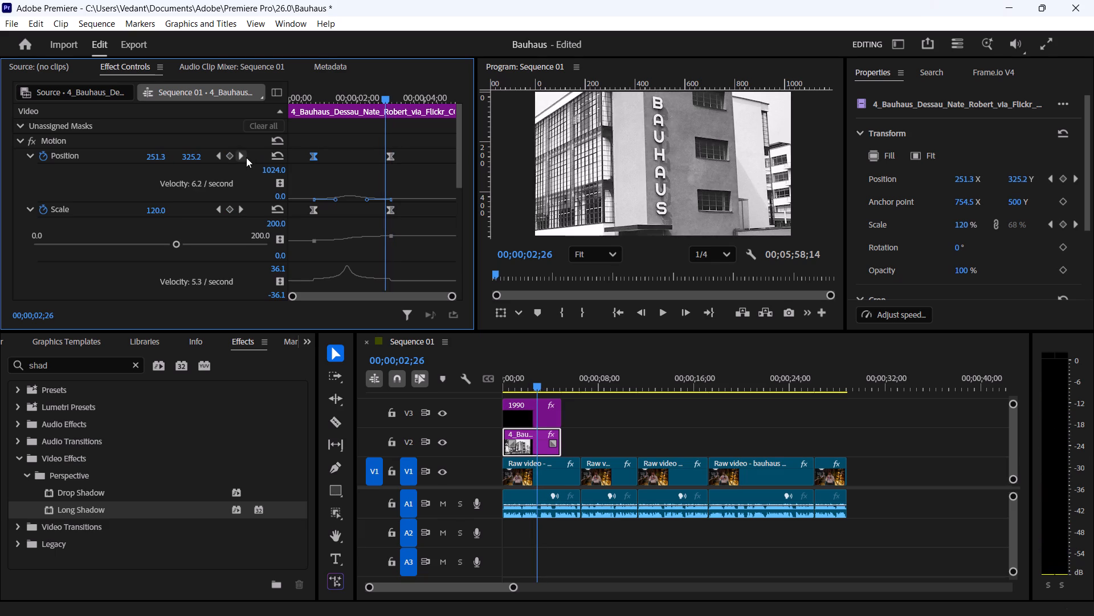
click(242, 159)
click(154, 156)
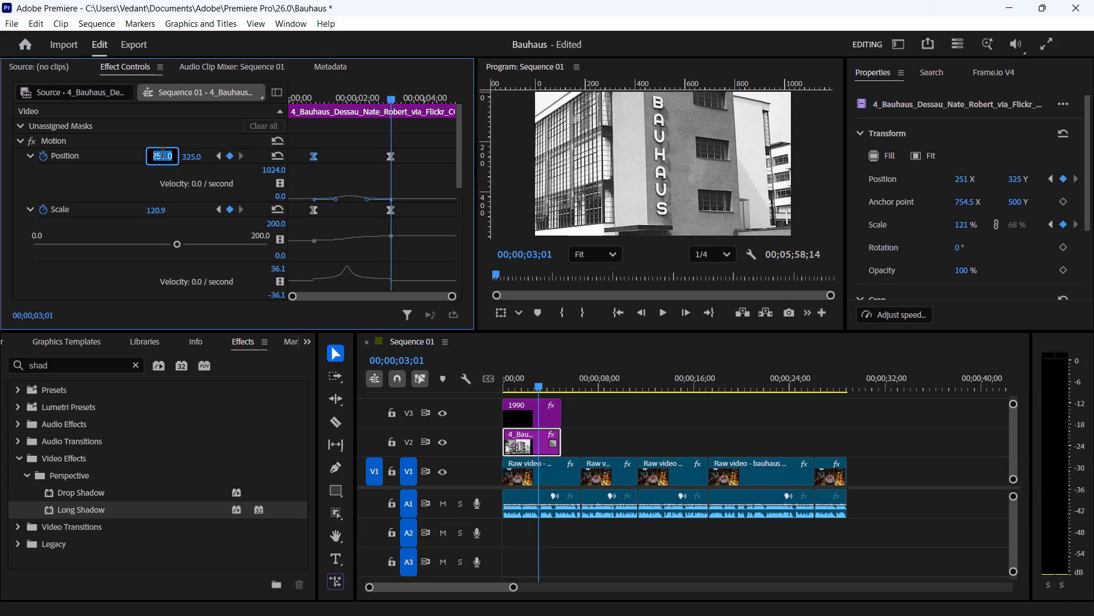
key(BackSpace)
text(311)
click(198, 153)
key(BackSpace)
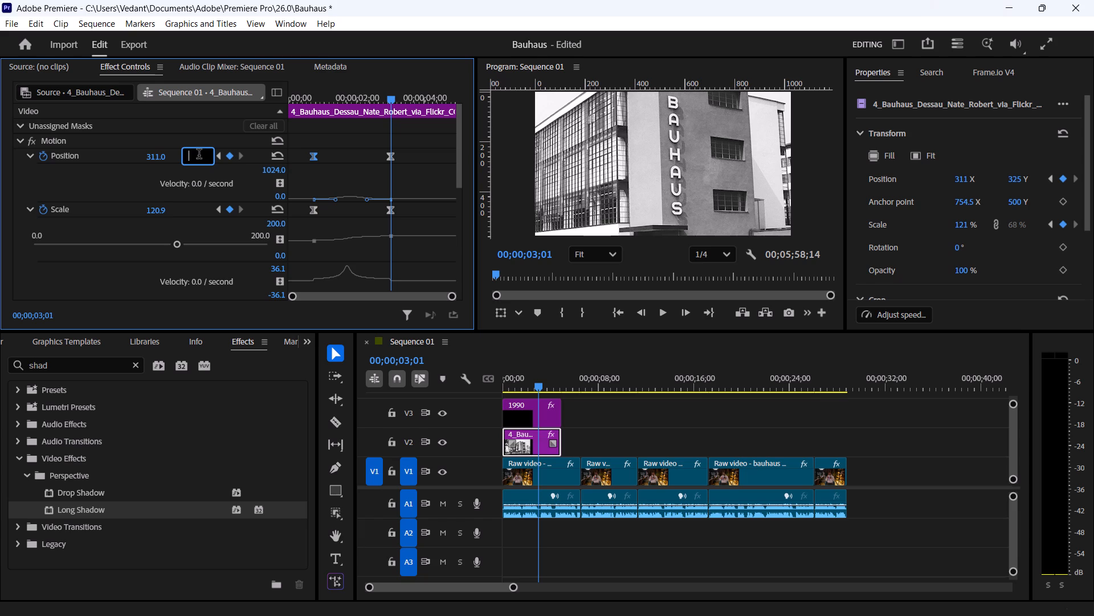
text(370)
key(Return)
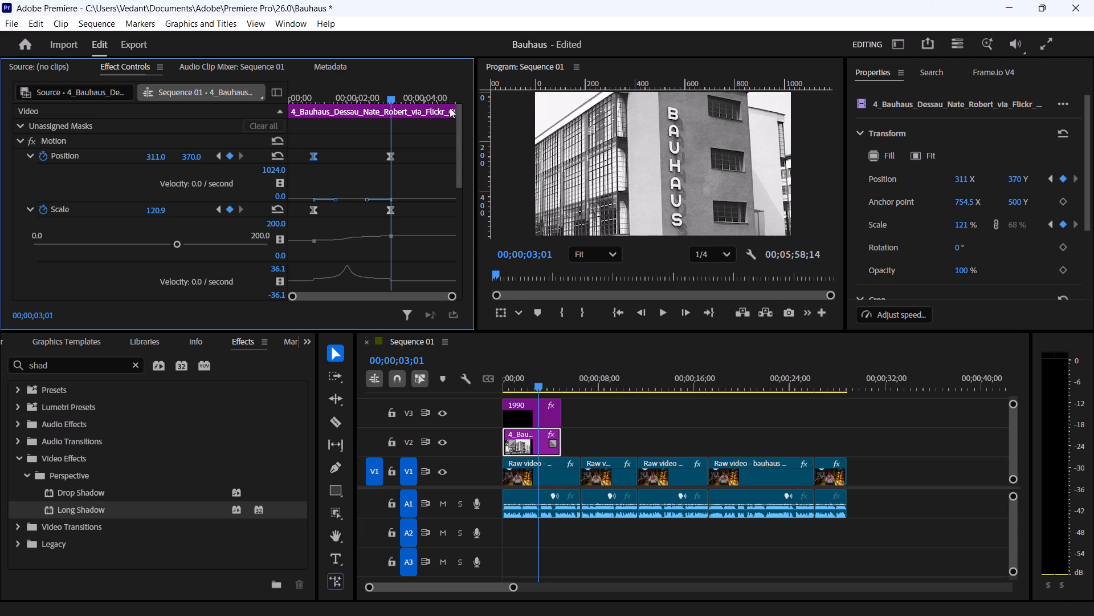
click(421, 170)
Review the building photo's zoom by scrubbing back through it and playing the sequence from the beginning.
drag(393, 94, 315, 98)
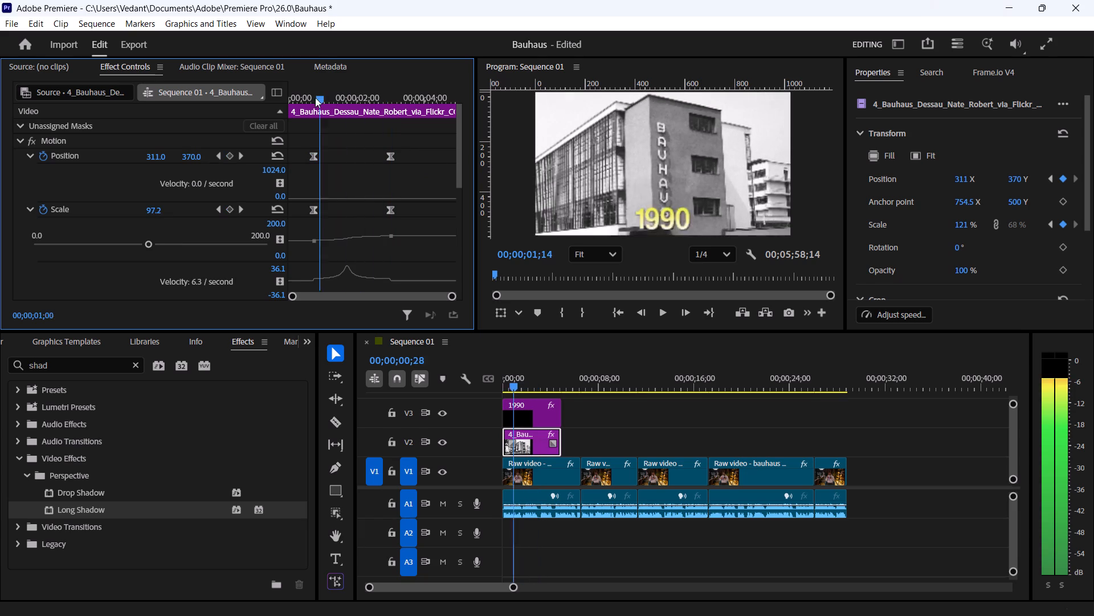
drag(315, 98, 311, 102)
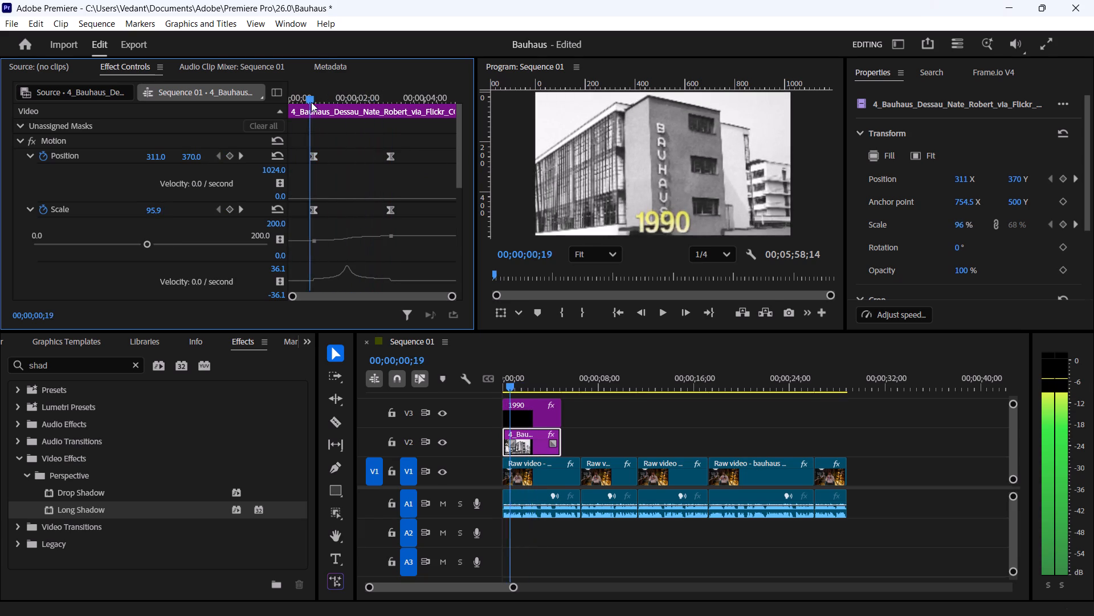
drag(311, 102, 271, 109)
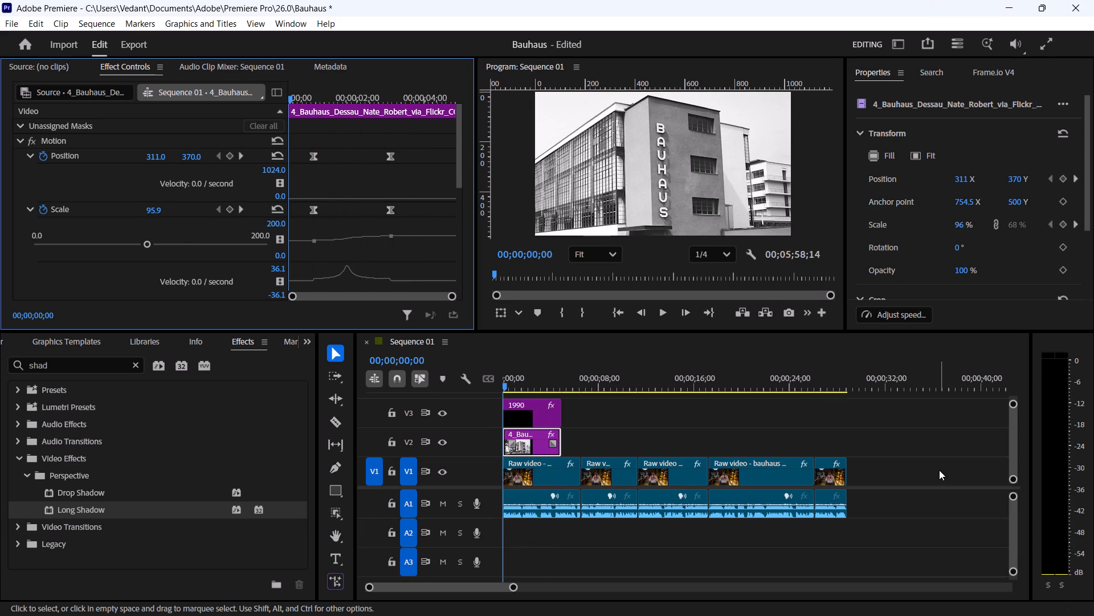
click(939, 470)
key(space)
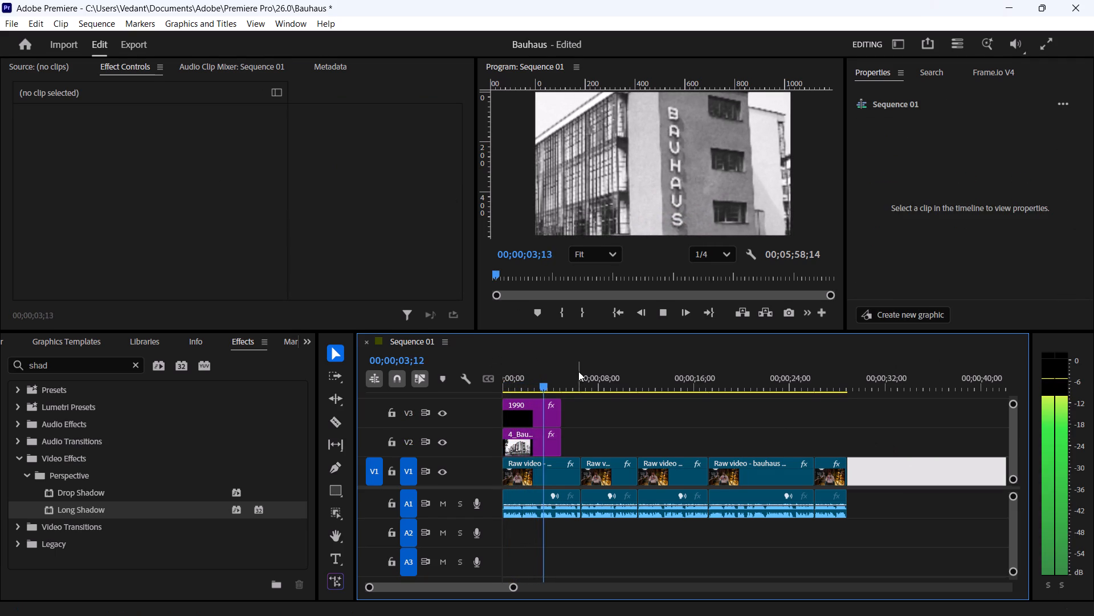
key(space)
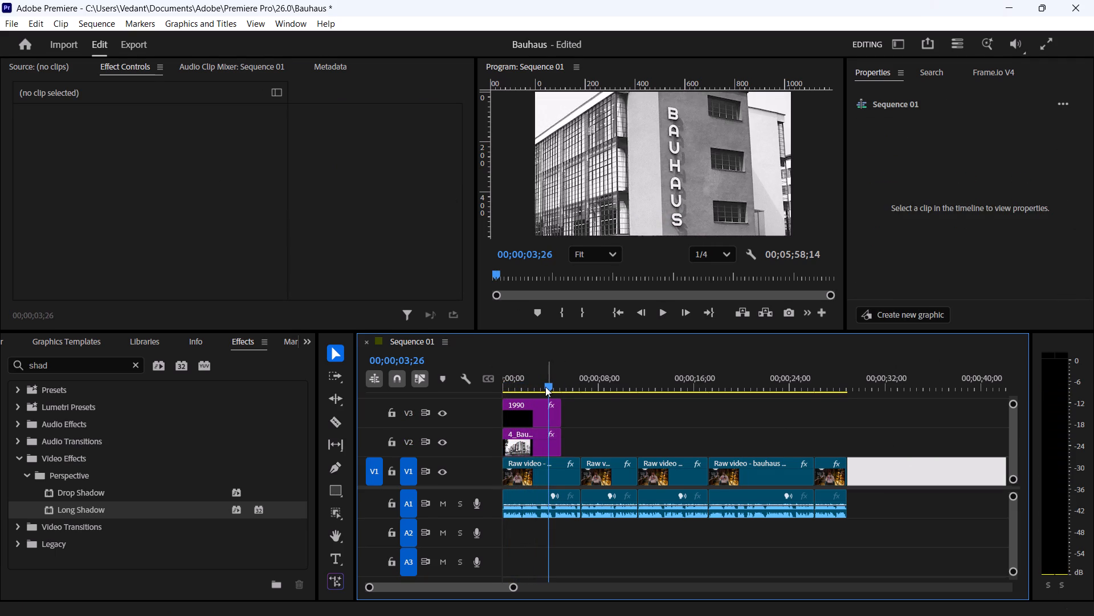
Return the playhead to the start of the sequence and save the project.
drag(532, 387, 438, 367)
click(715, 559)
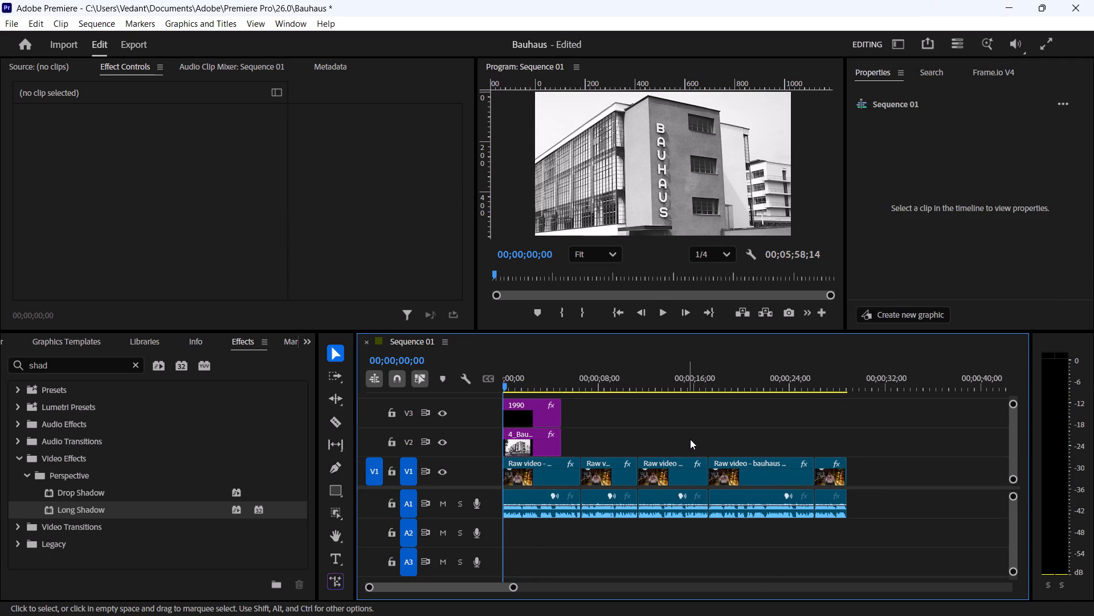
key(ctrl+s)
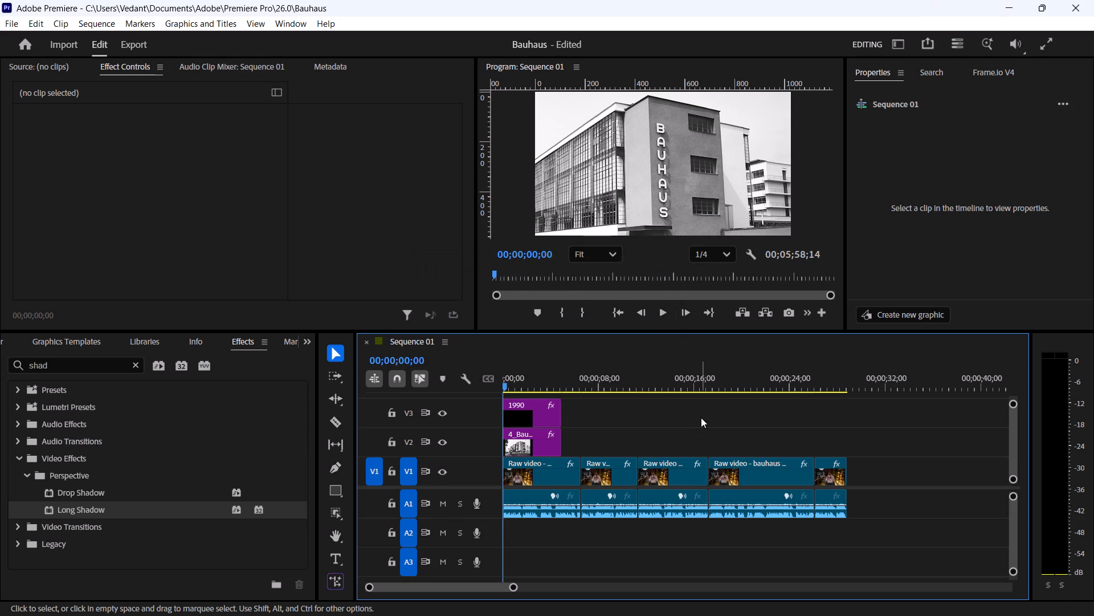
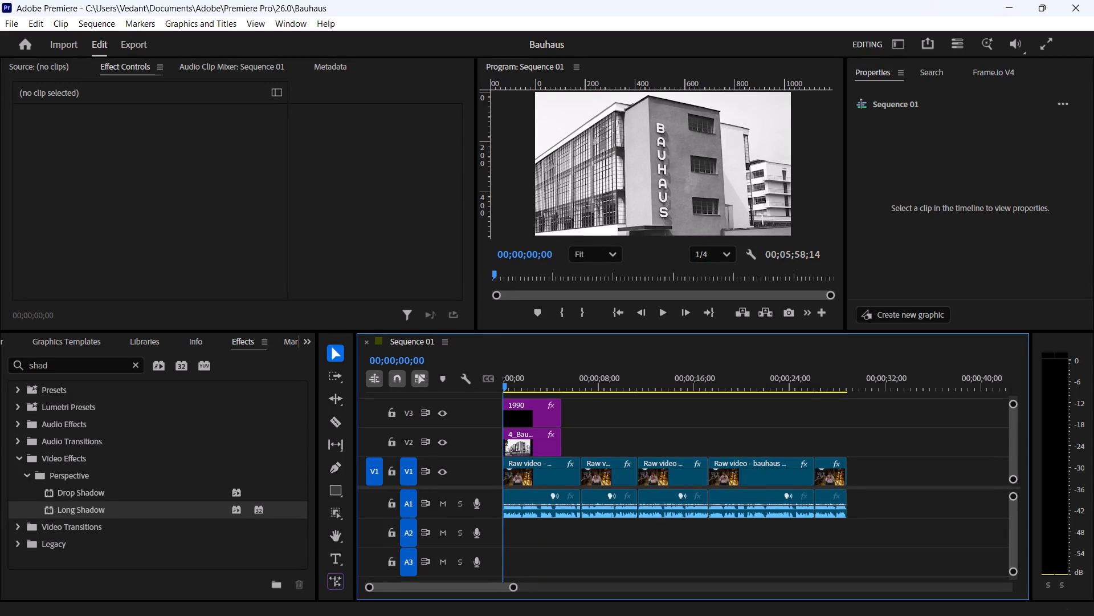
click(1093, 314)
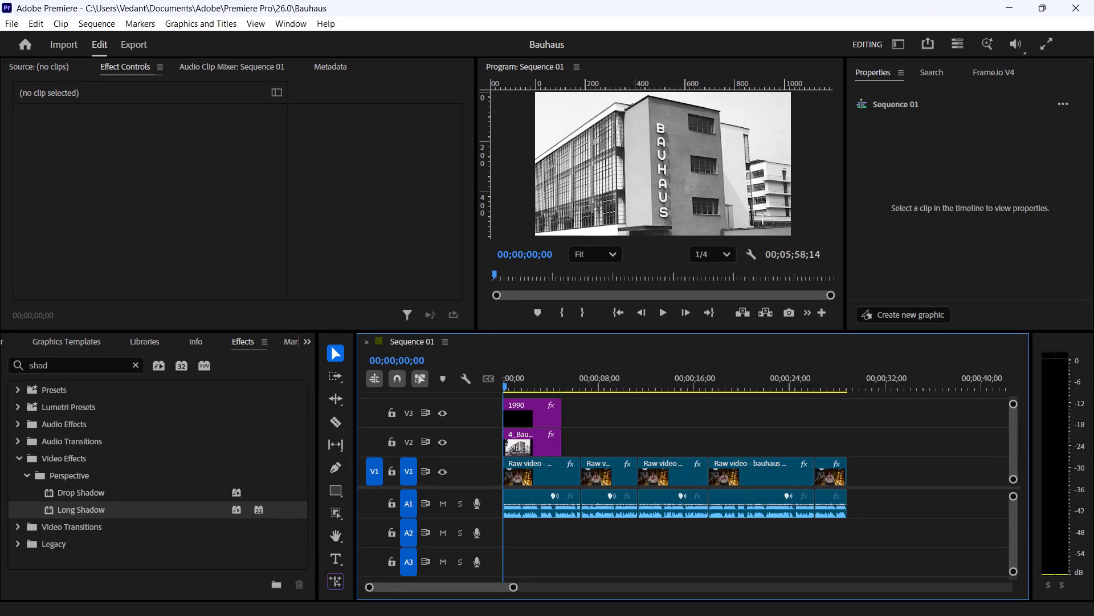
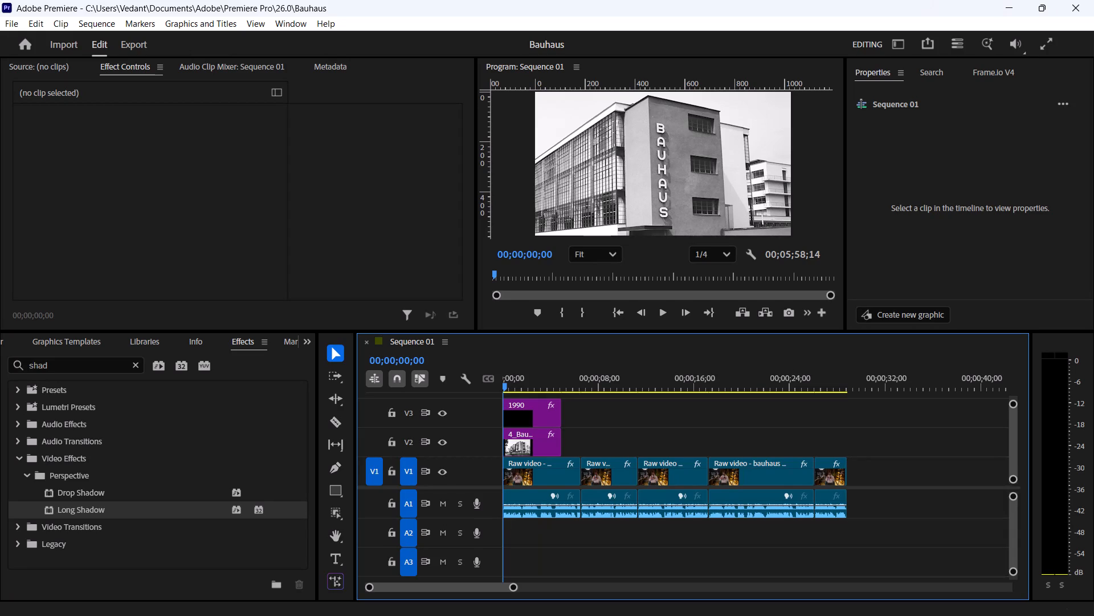
Play back the opening from the sequence start to review the 1990 title's fade over the building photo.
click(664, 383)
drag(647, 380, 573, 379)
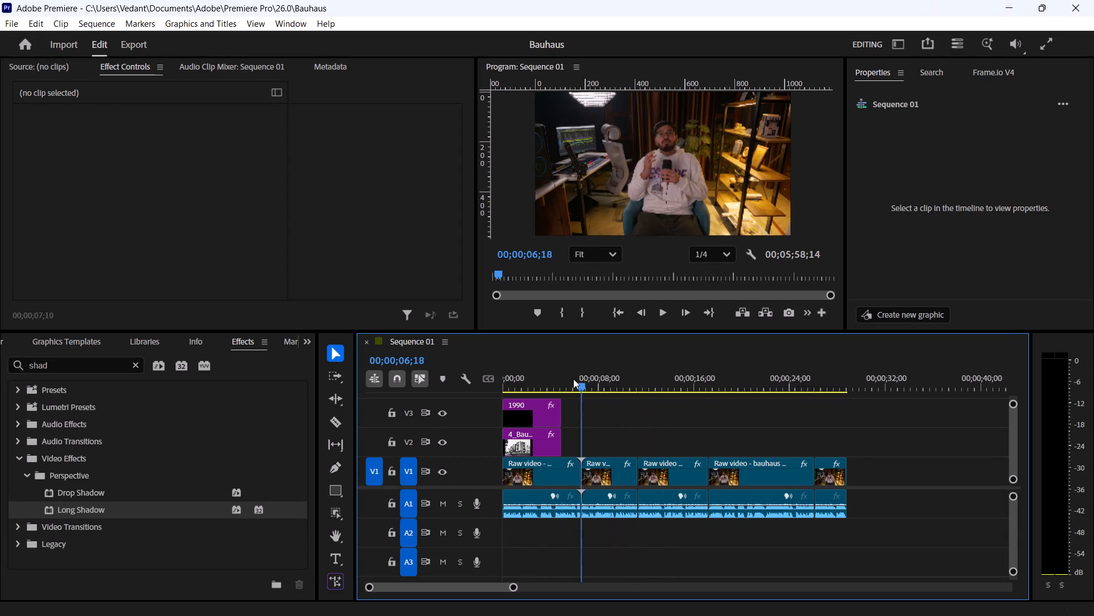
drag(573, 379, 522, 378)
key(space)
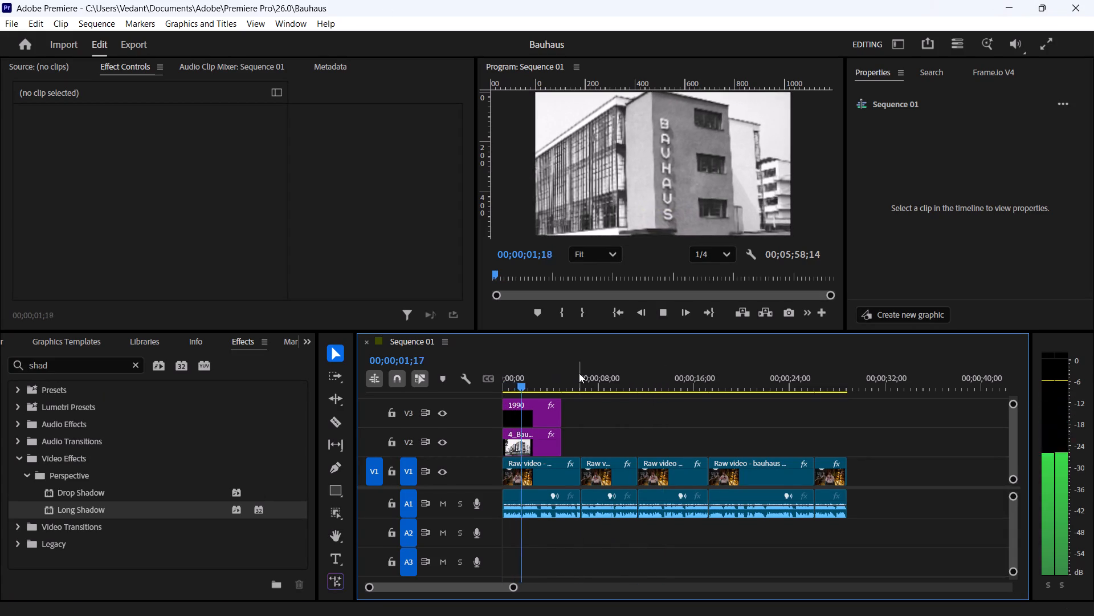
drag(536, 386, 519, 386)
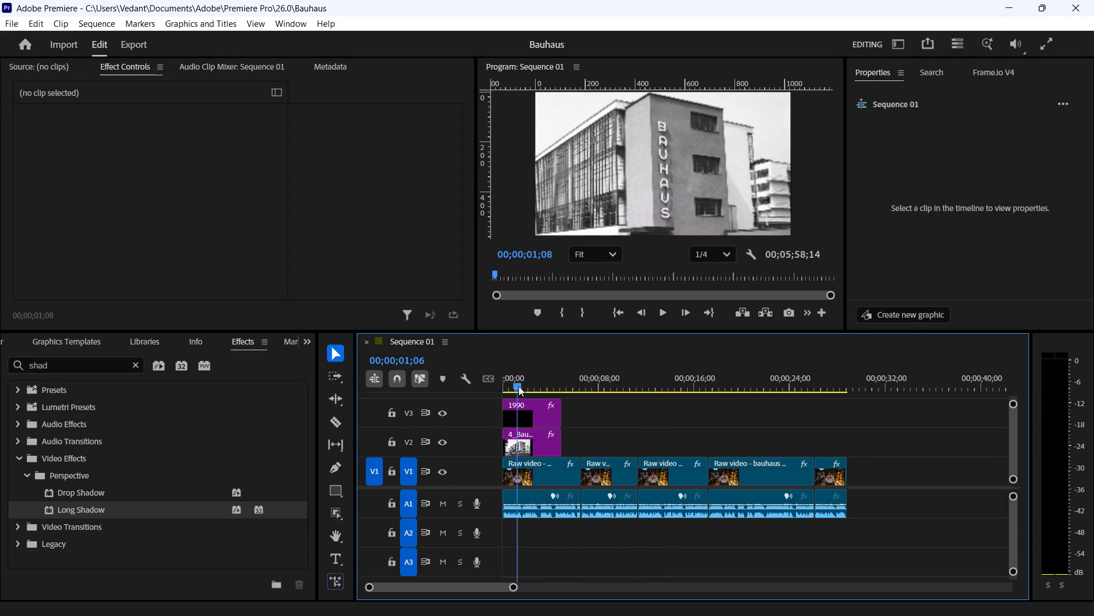
drag(519, 386, 493, 392)
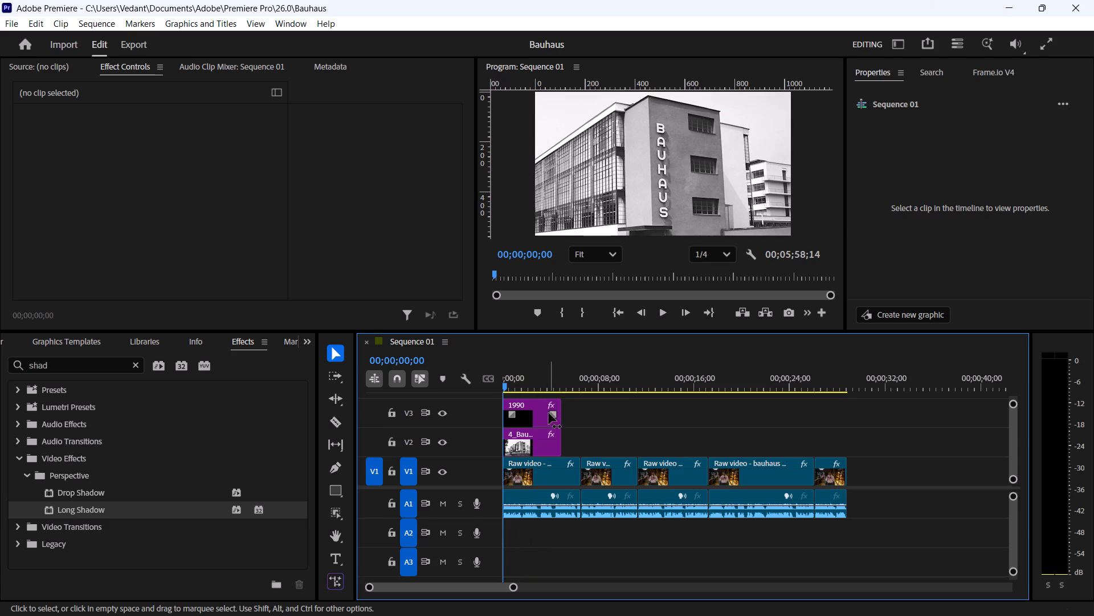
key(space)
key(space)
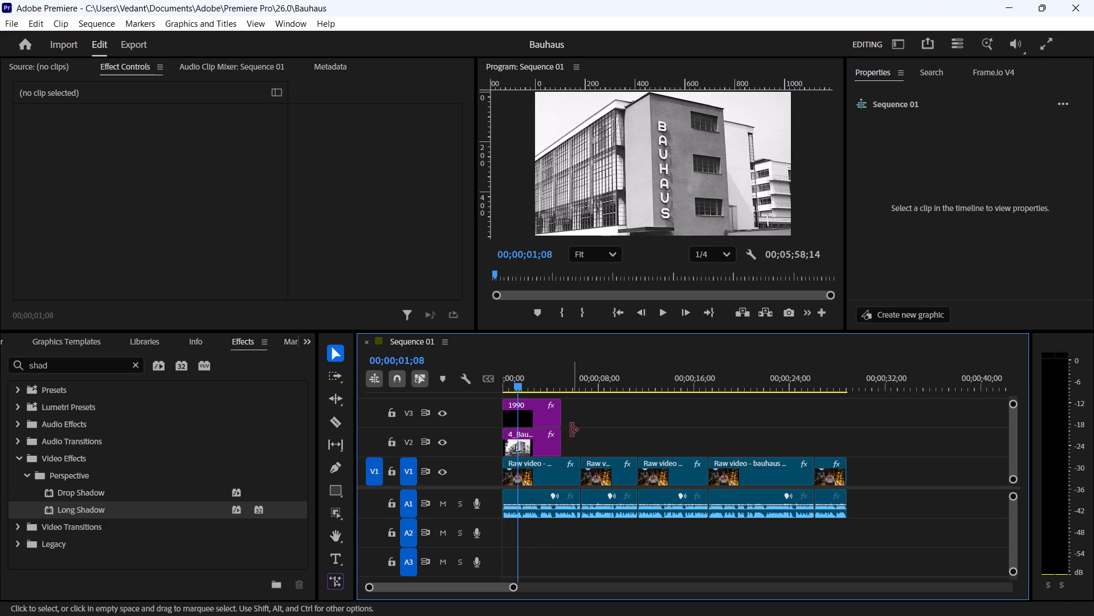
Move the 1990 title's final Opacity keyframe to about 00;00;01;27 to lengthen its fade-out.
click(532, 415)
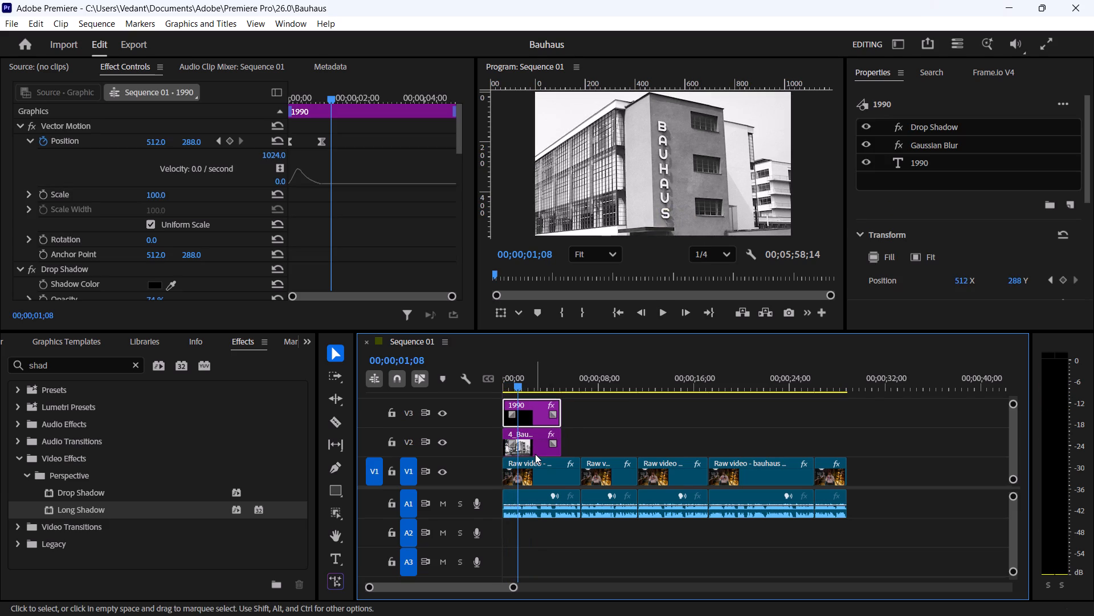
scroll(355, 145, down, 9)
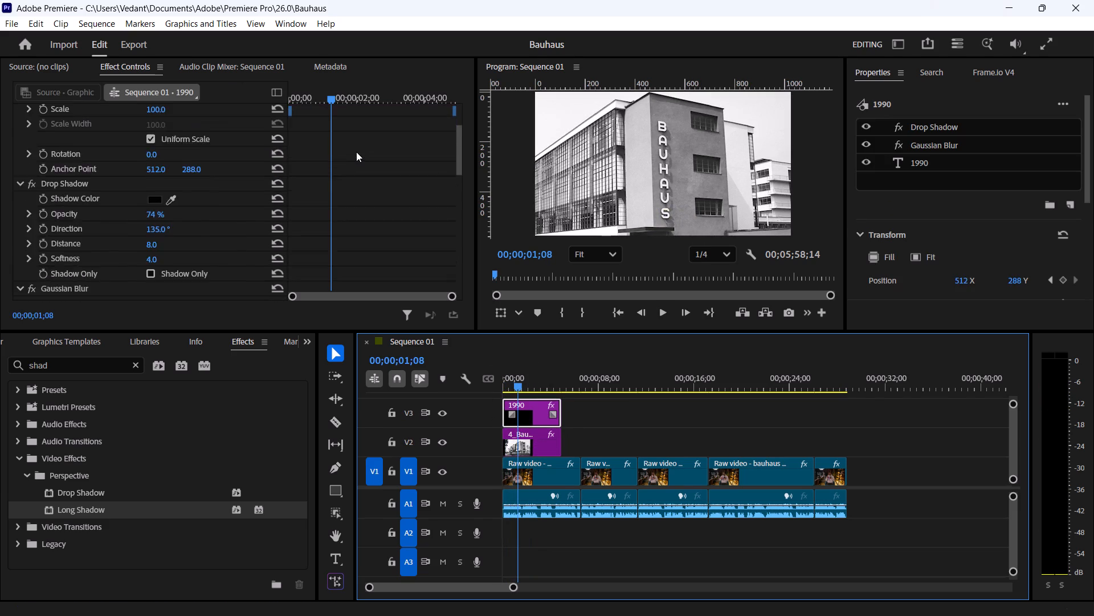
scroll(356, 152, down, 20)
scroll(356, 152, down, 15)
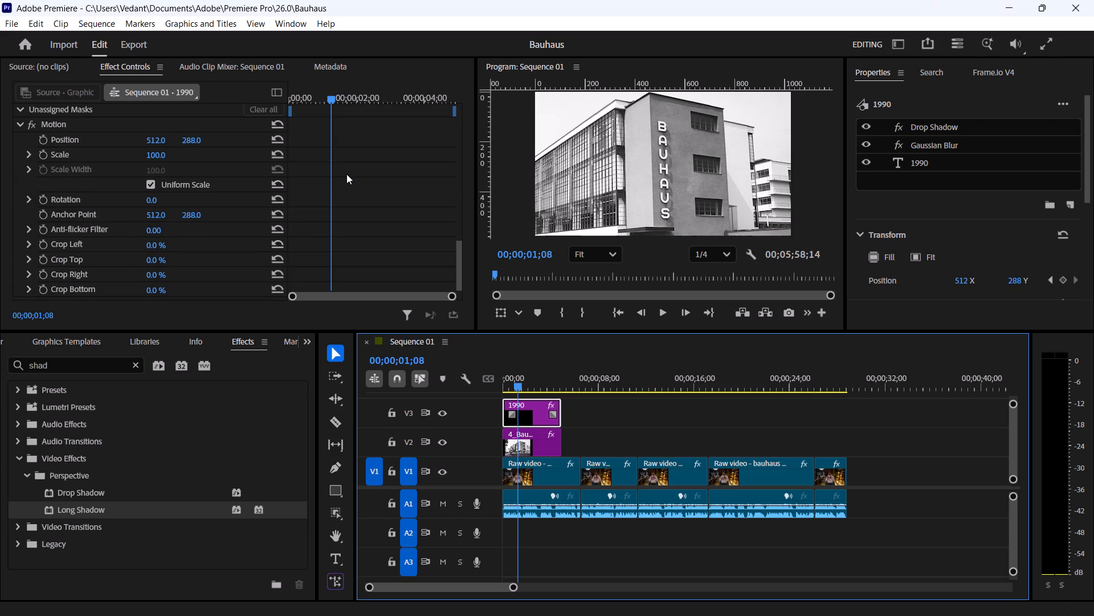
scroll(346, 174, down, 4)
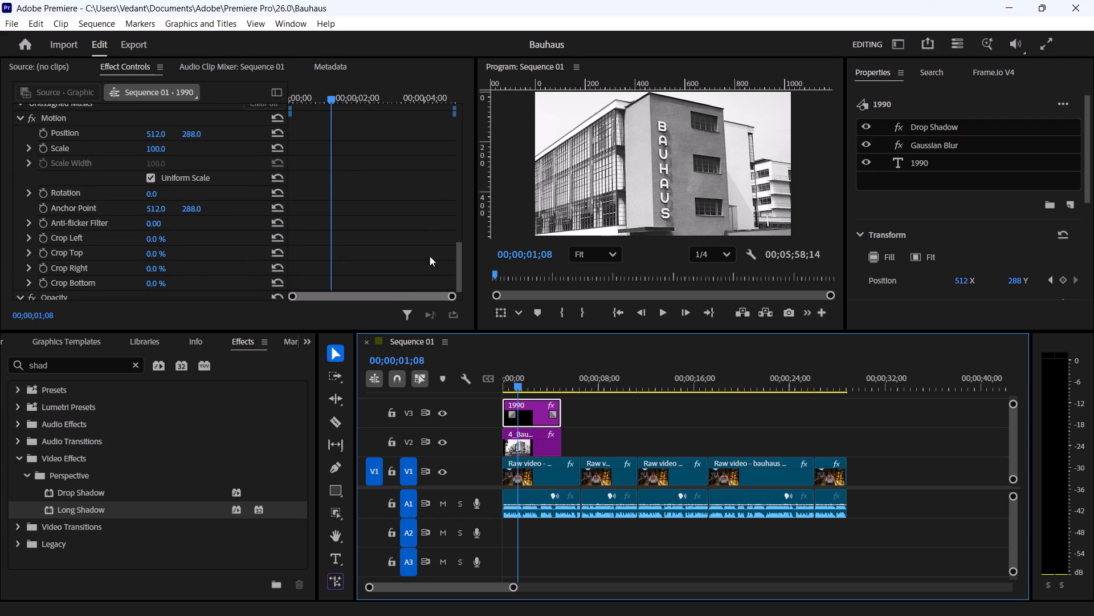
scroll(419, 236, down, 4)
drag(458, 277, 460, 294)
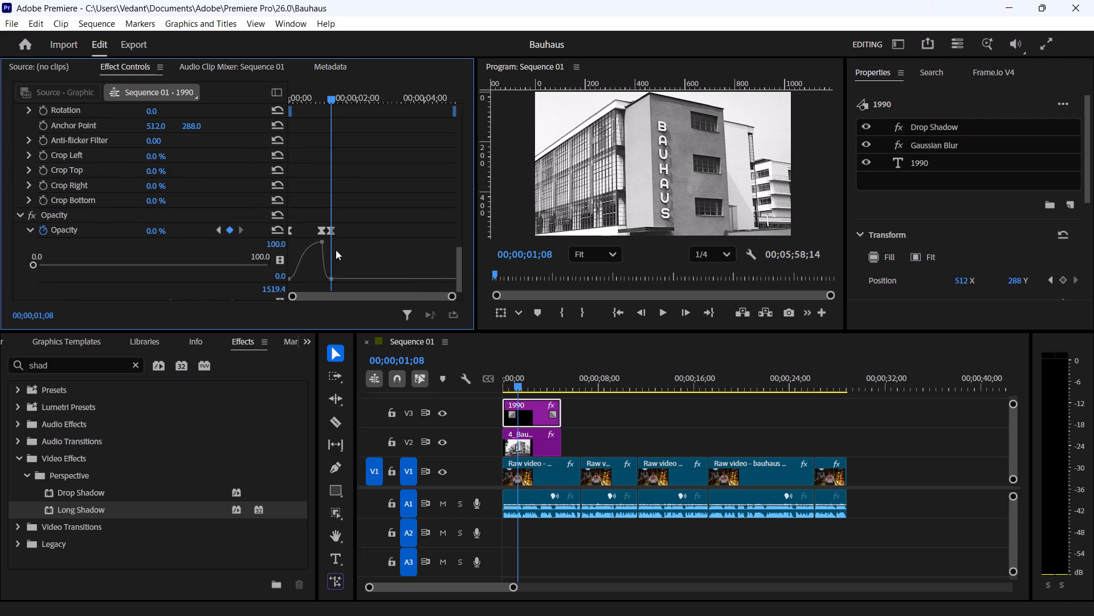
drag(331, 230, 352, 227)
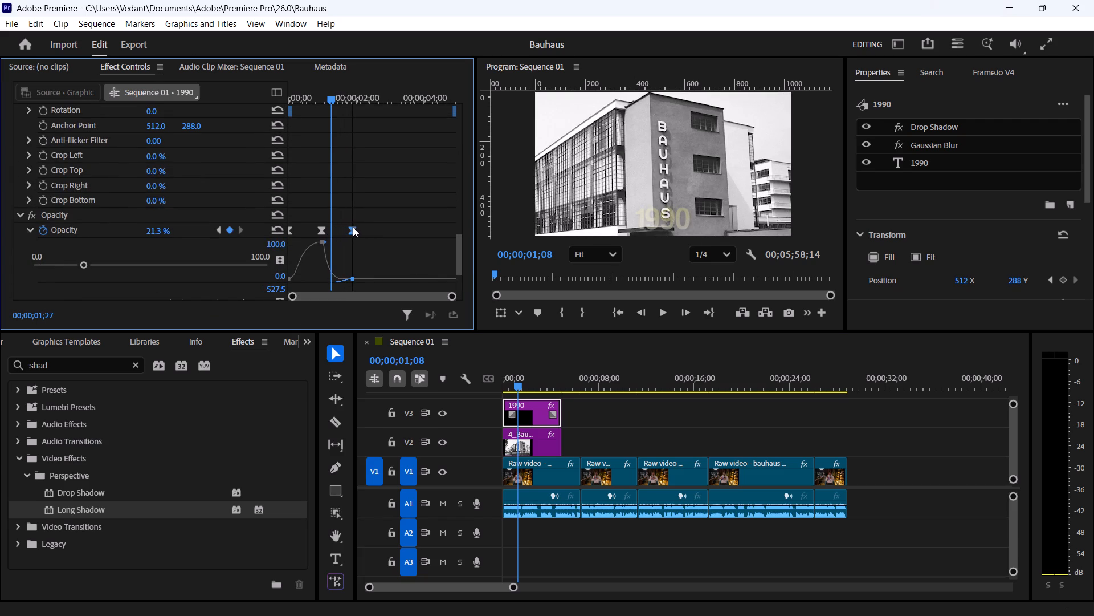
Play back the opening and review the timing of the 1990 title's fade-out against the building zoom.
drag(326, 95, 309, 96)
key(space)
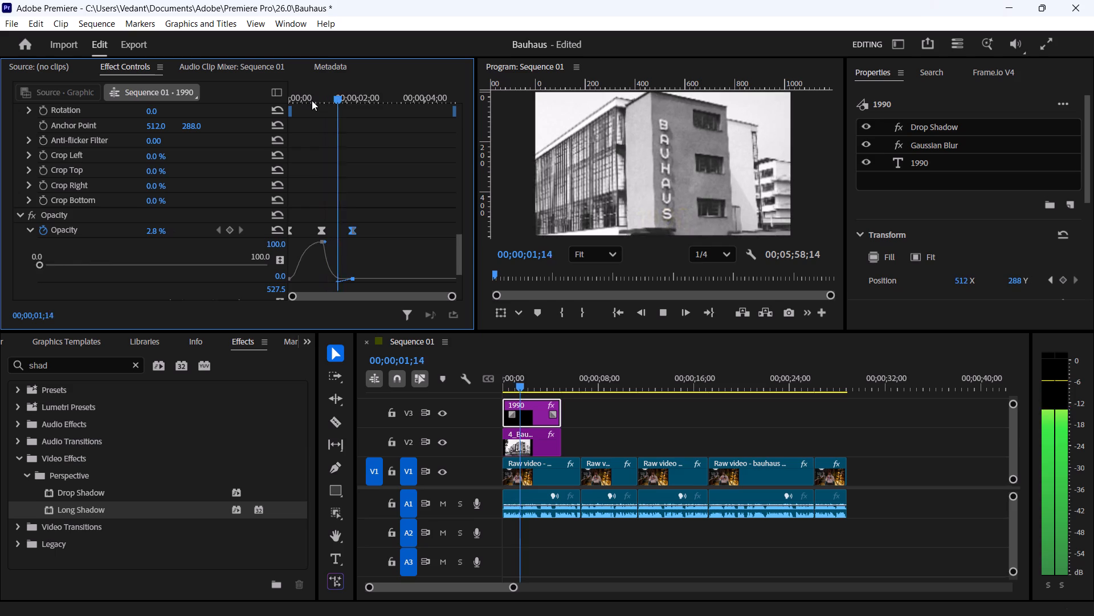
key(space)
drag(375, 94, 370, 94)
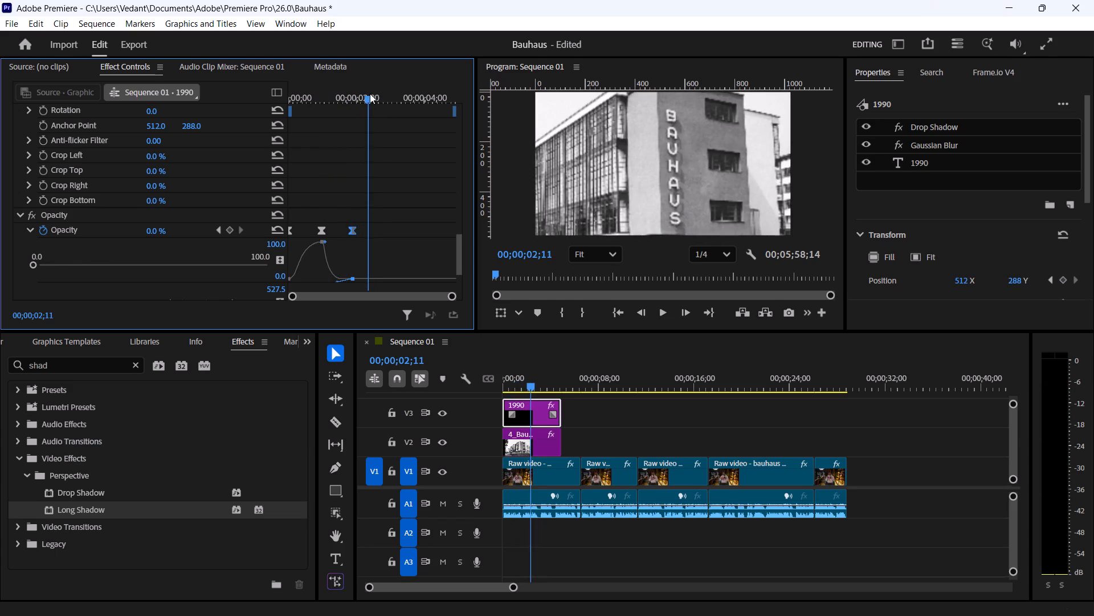
drag(370, 94, 376, 92)
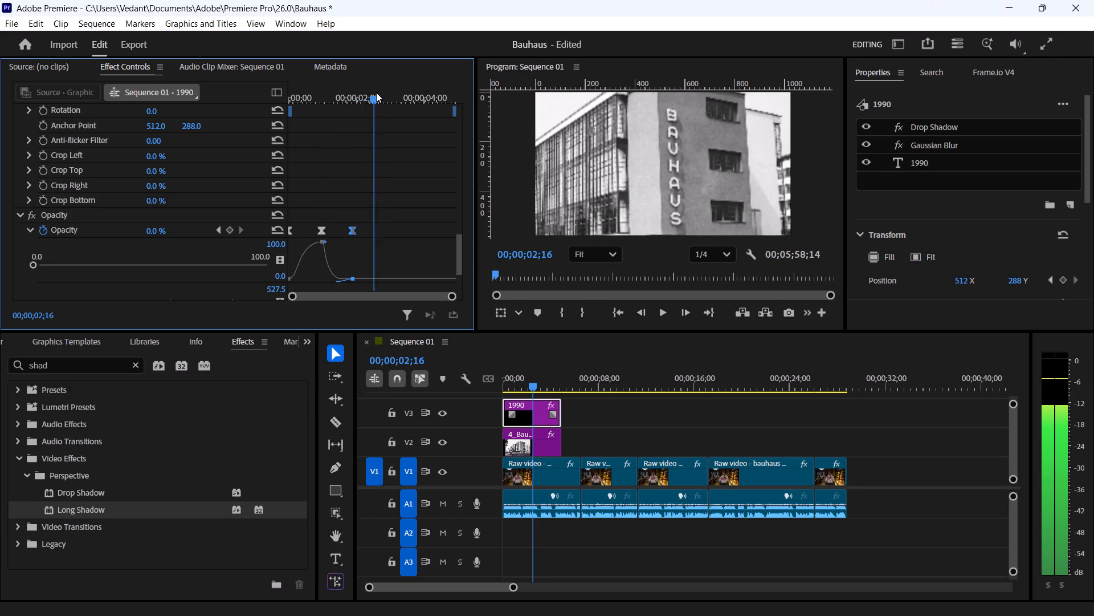
drag(376, 92, 369, 105)
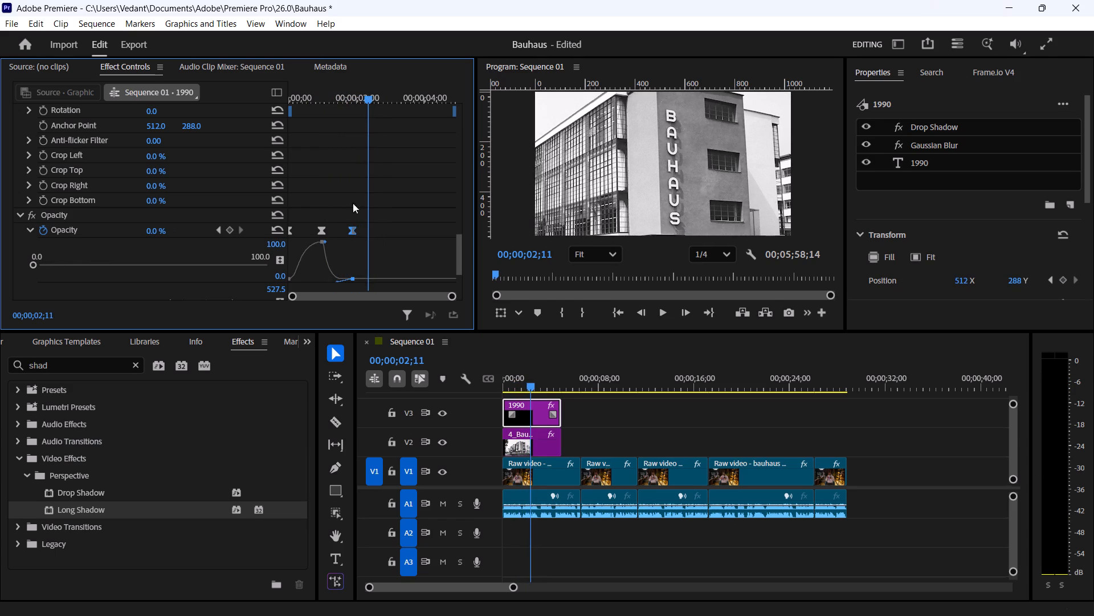
drag(361, 99, 273, 99)
key(space)
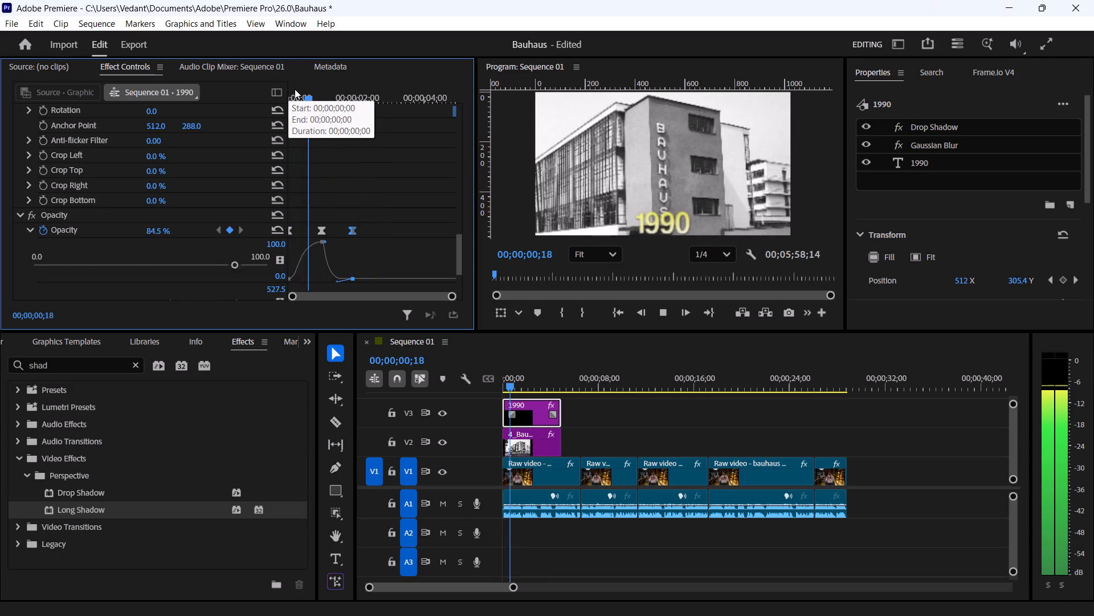
key(space)
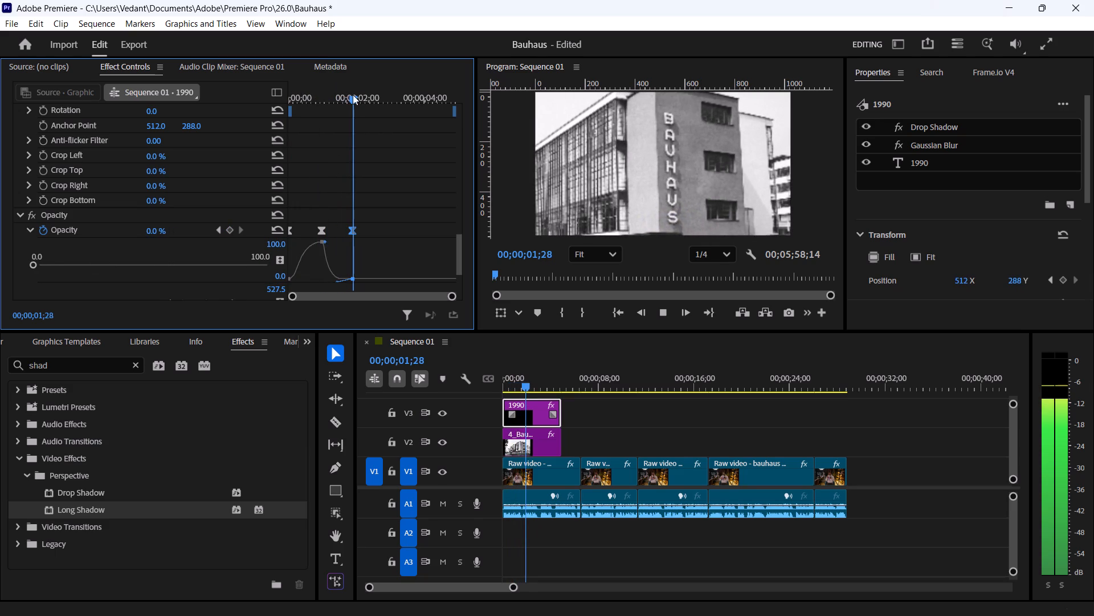
drag(353, 95, 331, 96)
Reshape the 1990 title's Opacity easing between its last two keyframes, holding full opacity longer before a steeper fade-out.
scroll(362, 201, down, 2)
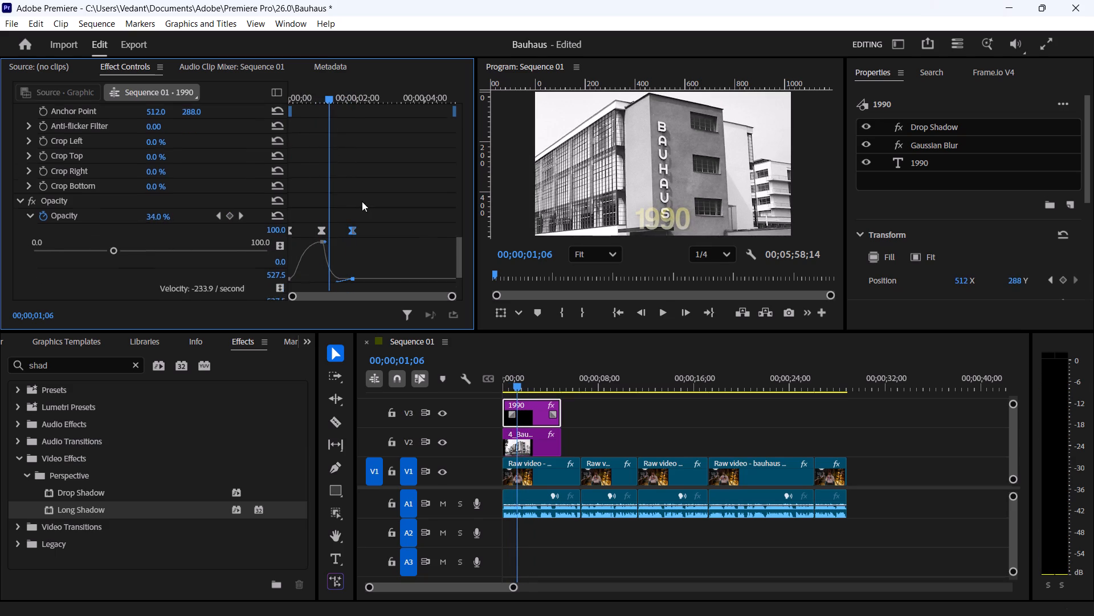
scroll(362, 201, down, 3)
drag(337, 230, 344, 229)
drag(327, 230, 336, 229)
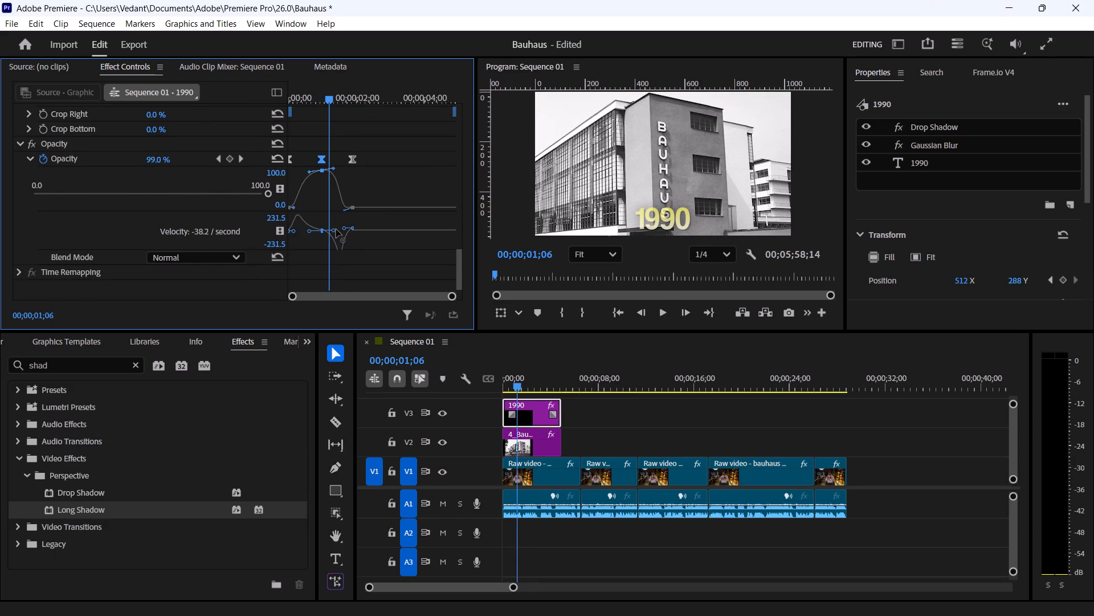
drag(336, 229, 336, 229)
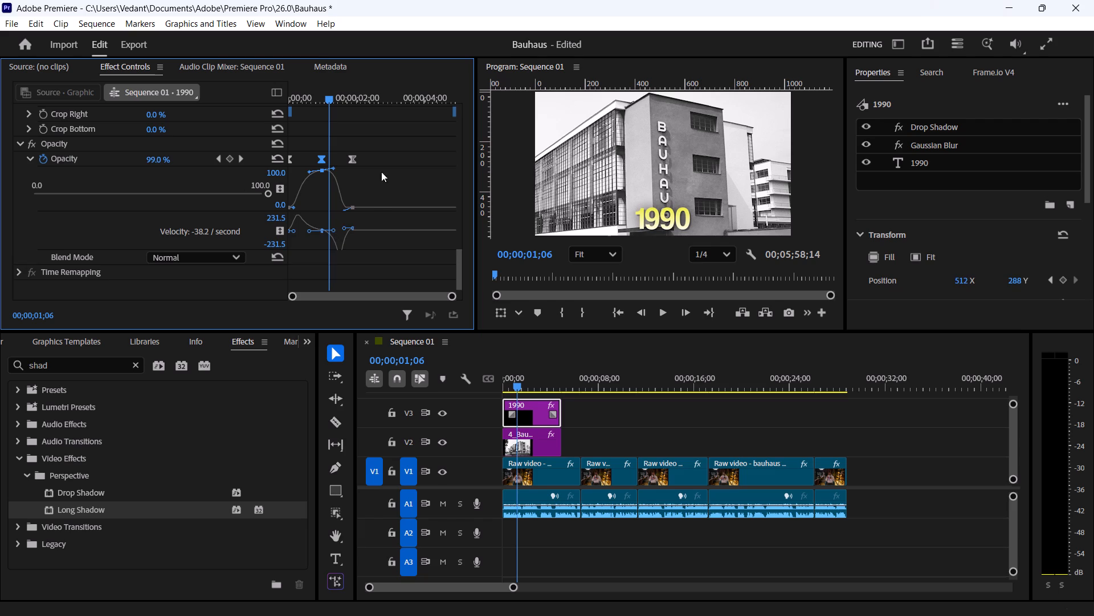
click(381, 139)
Play back the reshaped title fade-out and examine the 1990 title's animation settings.
key(space)
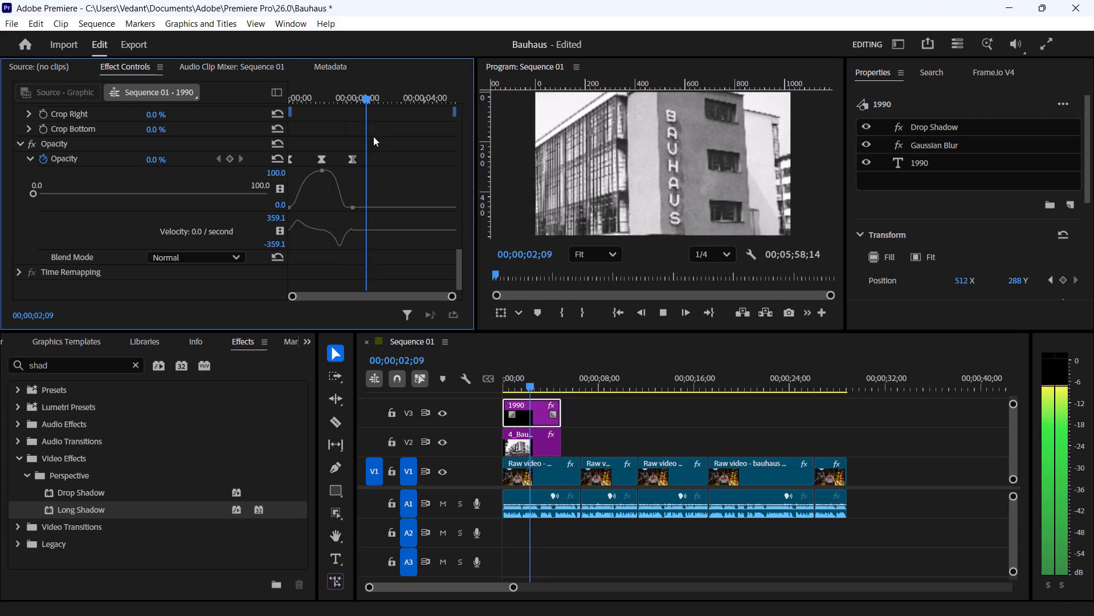
key(space)
drag(368, 93, 338, 95)
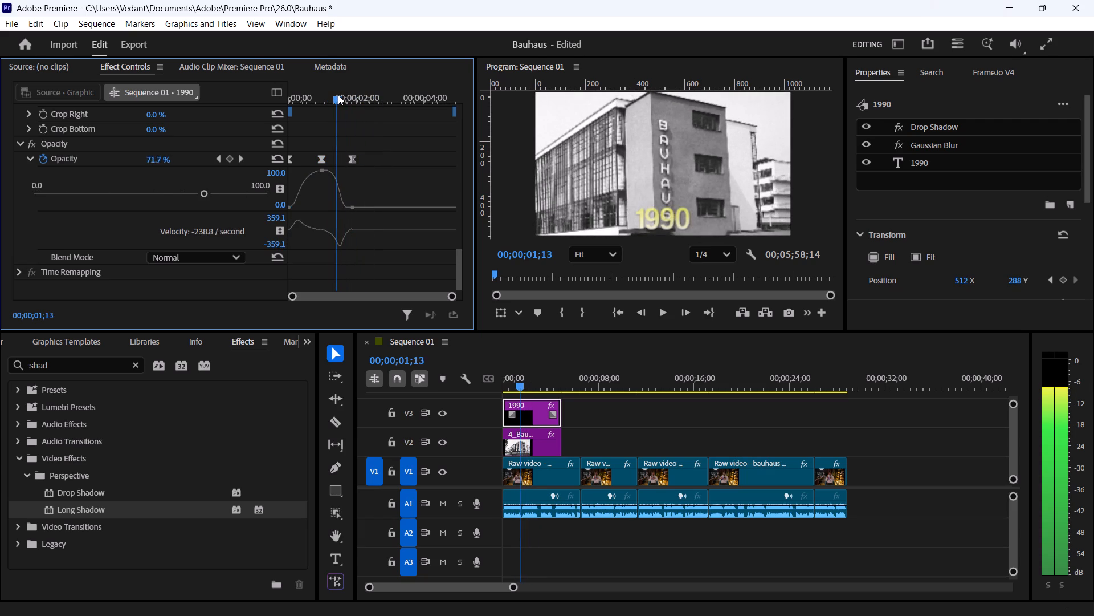
drag(338, 95, 357, 95)
scroll(374, 147, up, 7)
key(space)
key(space)
key(space)
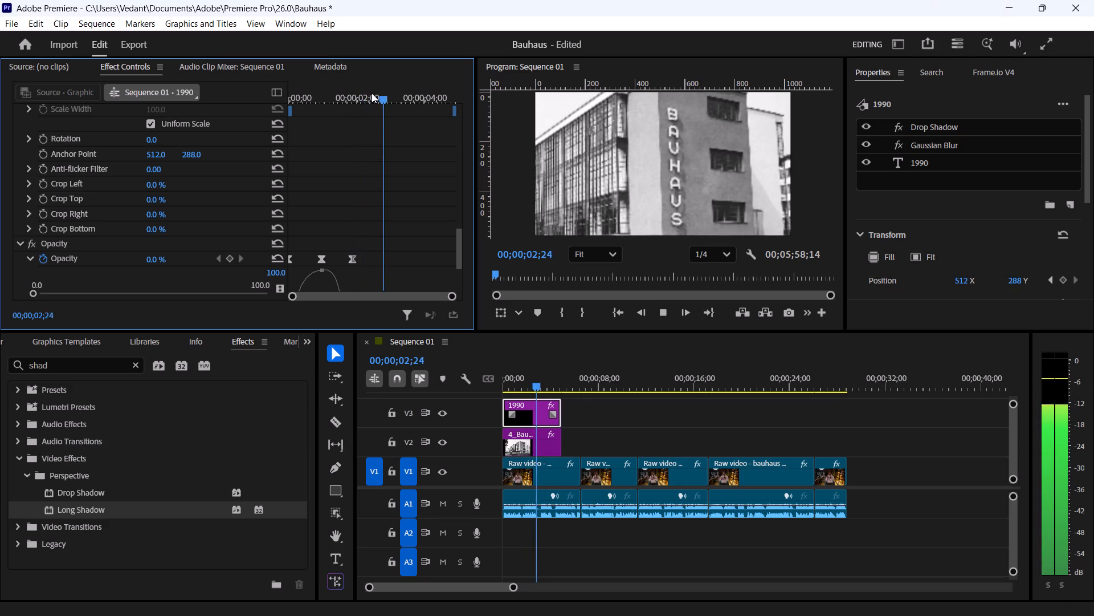
key(space)
drag(382, 96, 362, 95)
scroll(387, 145, up, 11)
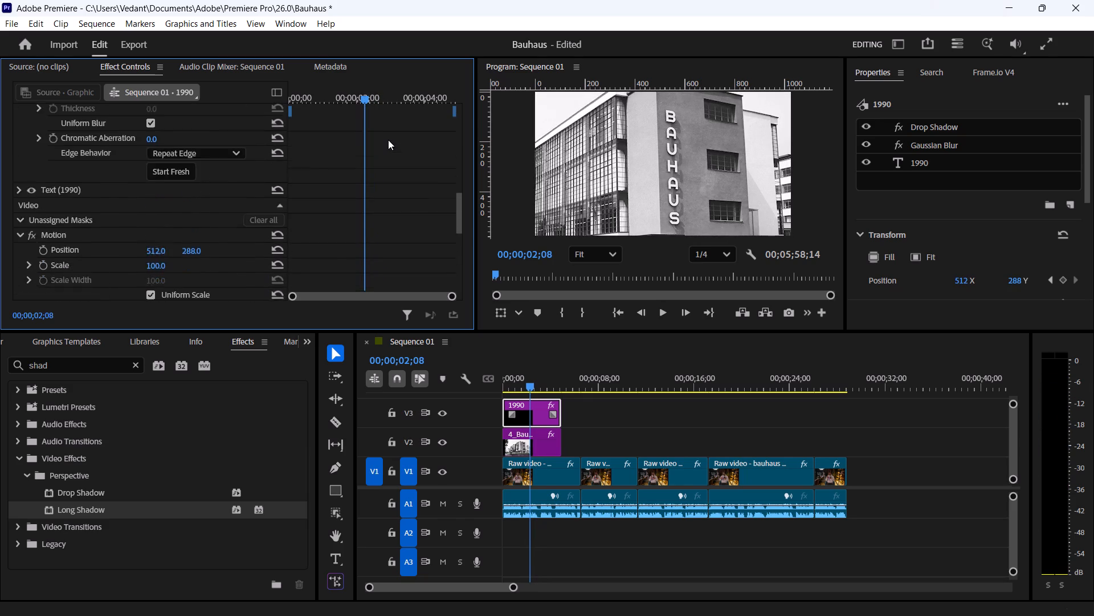
scroll(388, 140, up, 20)
scroll(388, 140, up, 17)
scroll(386, 131, down, 3)
scroll(386, 132, up, 4)
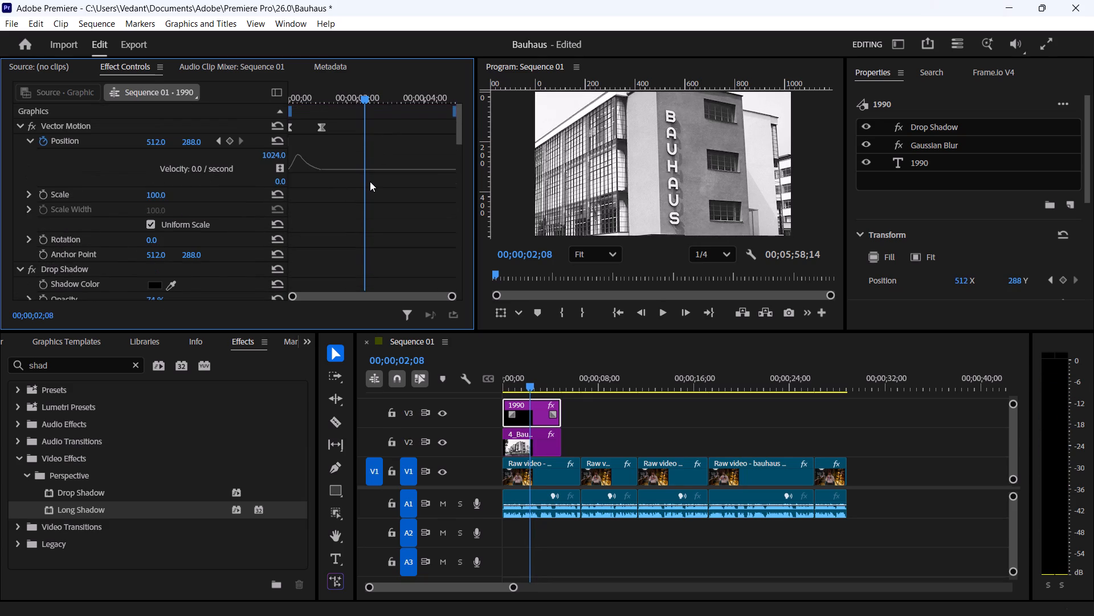
scroll(370, 181, down, 13)
Reshape the building photo's Scale easing between its two keyframes into a sharper, later velocity peak at about 00;00;02;08.
click(520, 450)
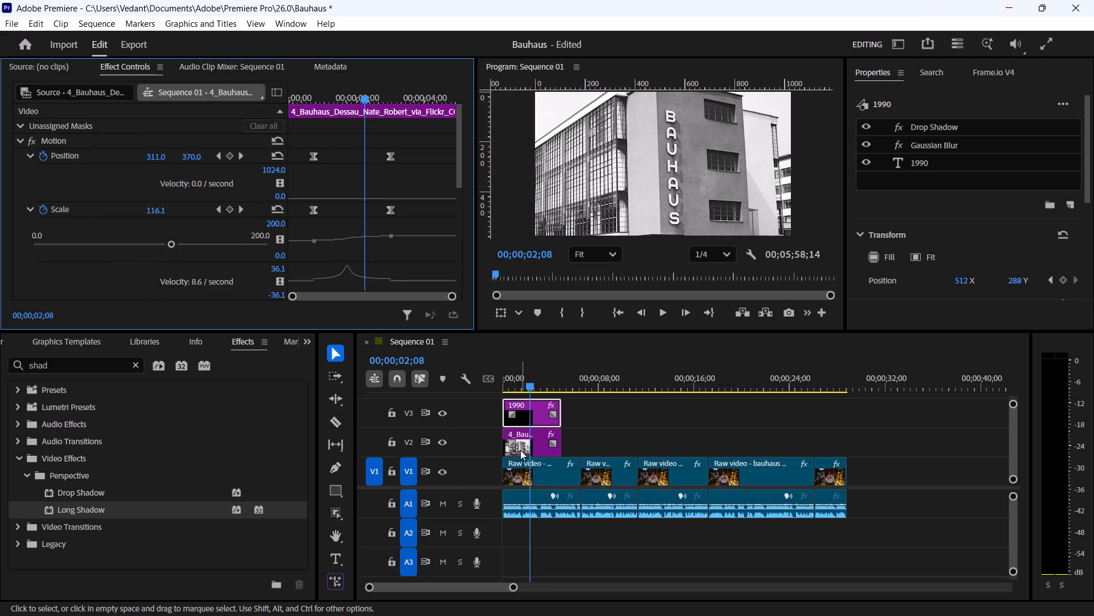
scroll(370, 178, down, 4)
scroll(377, 165, up, 7)
scroll(380, 185, down, 2)
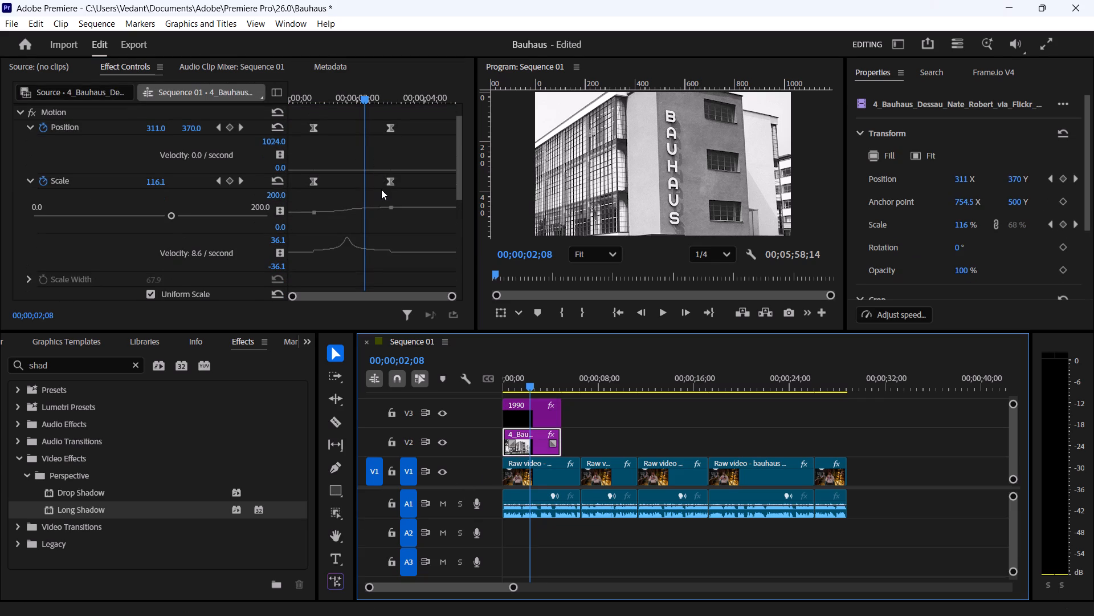
click(390, 177)
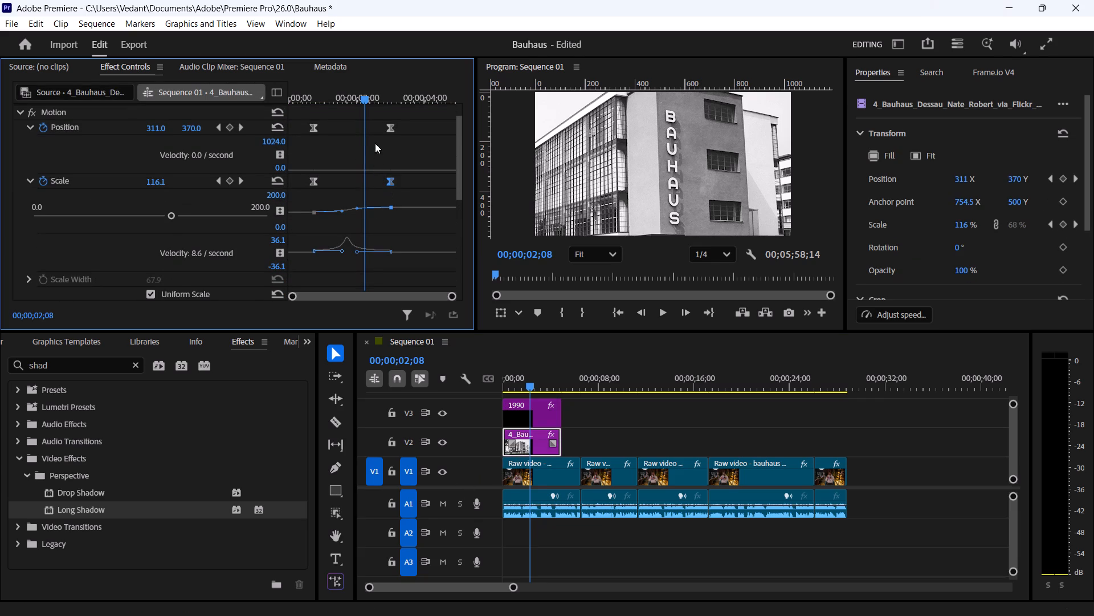
drag(357, 252, 362, 252)
click(346, 256)
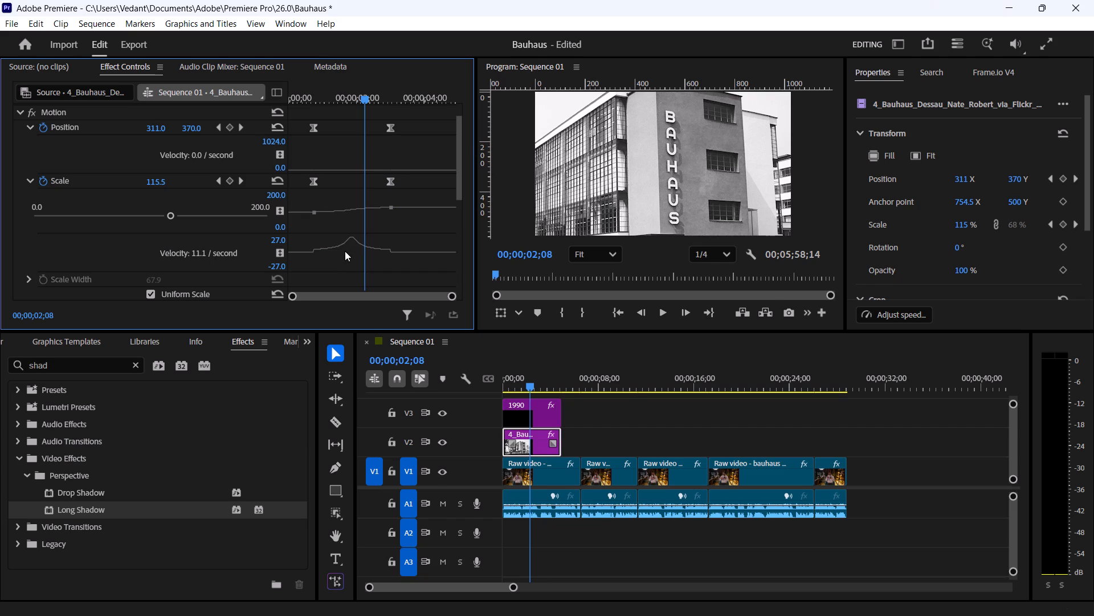
click(345, 239)
click(316, 183)
drag(341, 253, 350, 254)
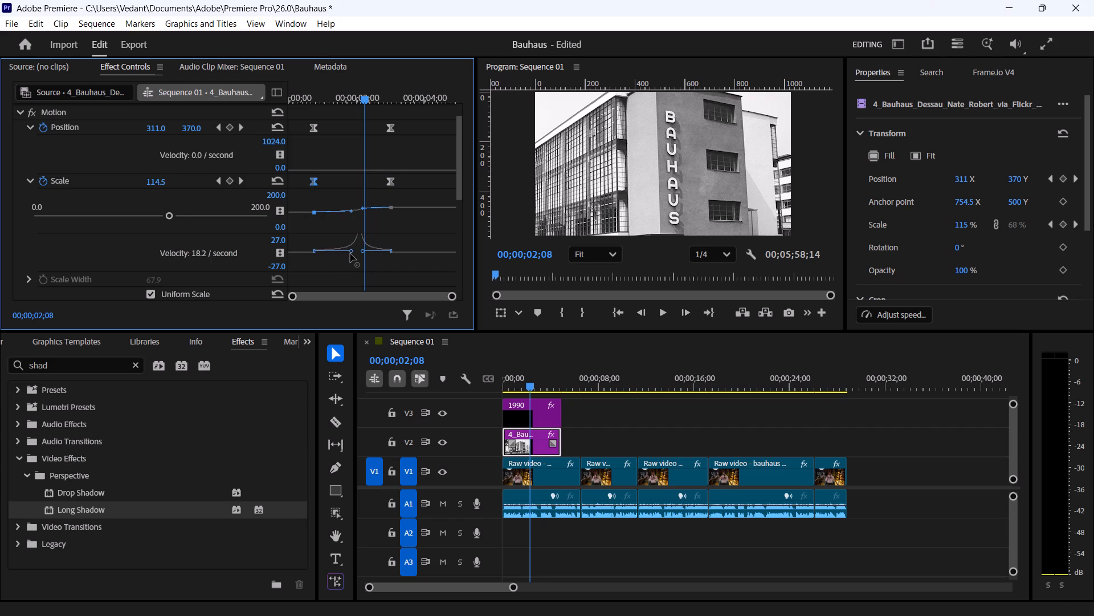
drag(350, 254, 355, 254)
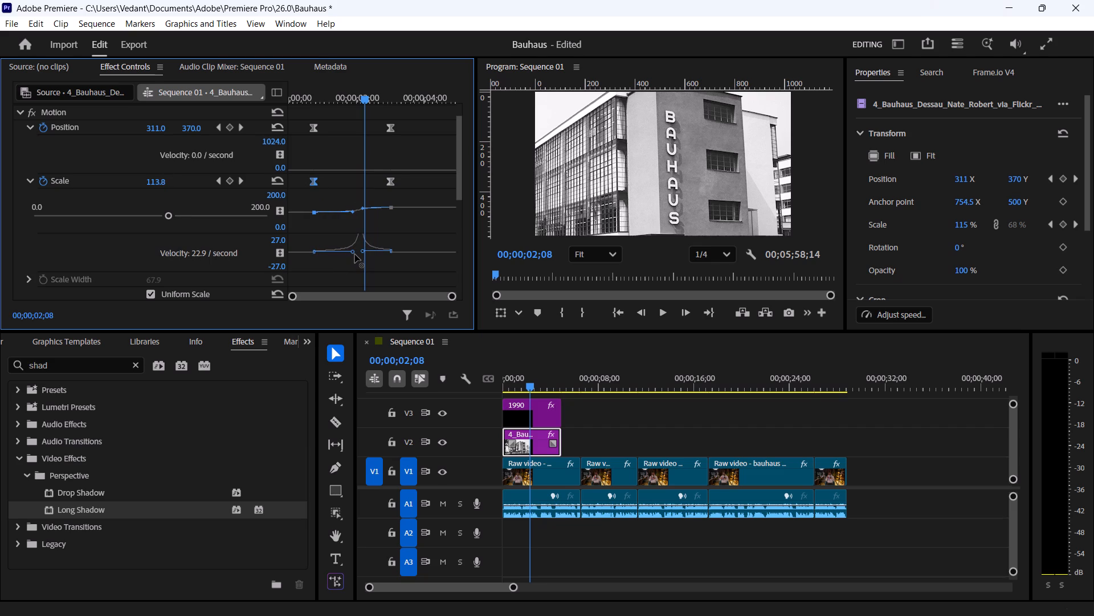
drag(355, 254, 356, 254)
click(364, 252)
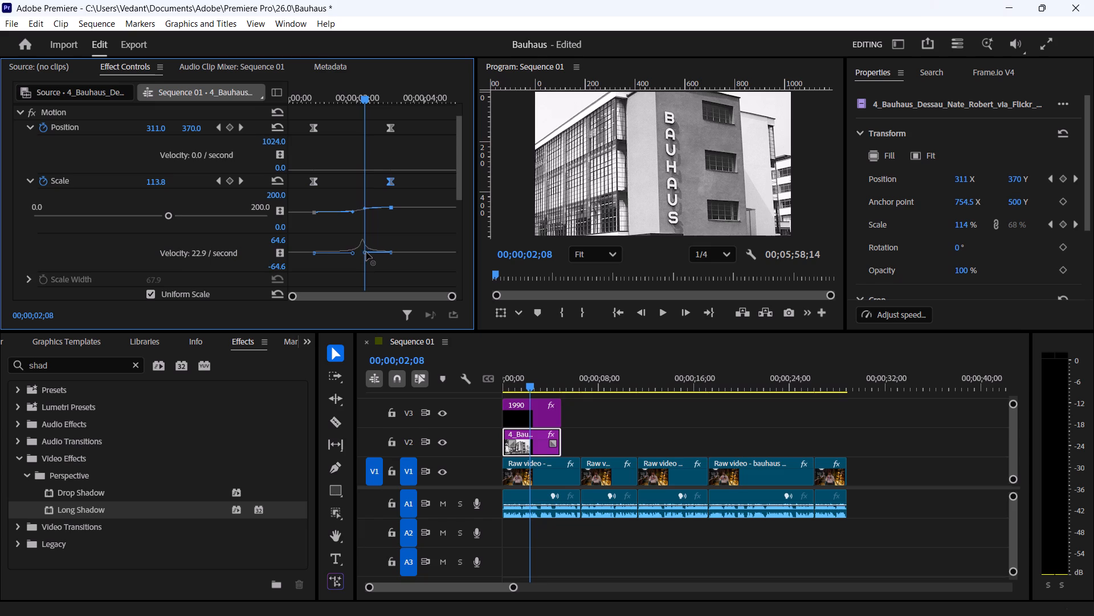
click(409, 240)
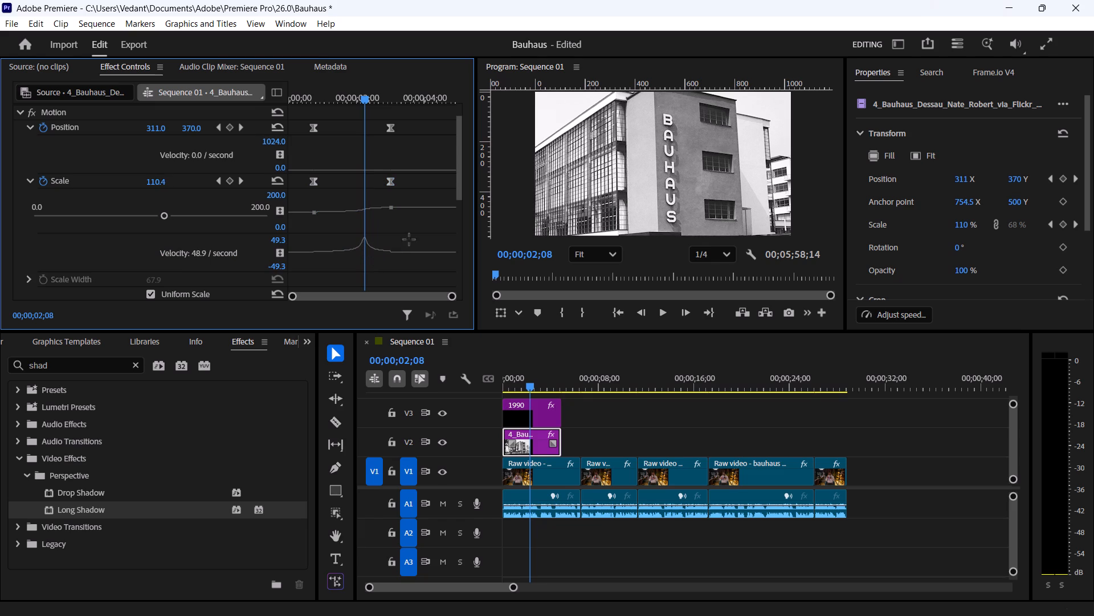
Play back the building photo's zoom and examine the reshaped Scale easing around its last keyframe.
drag(360, 95, 337, 98)
key(space)
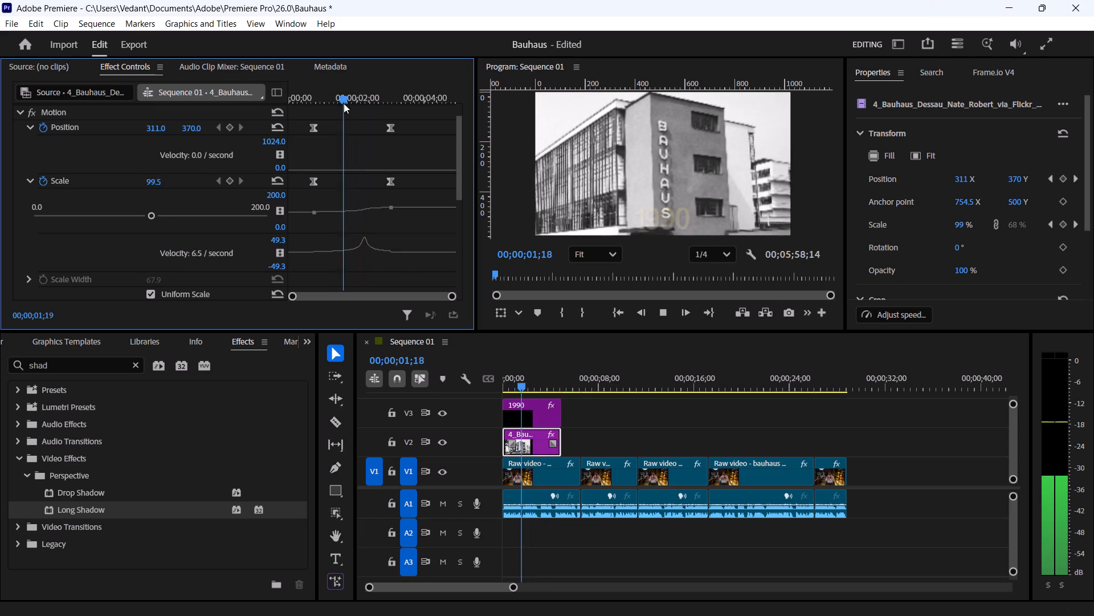
key(space)
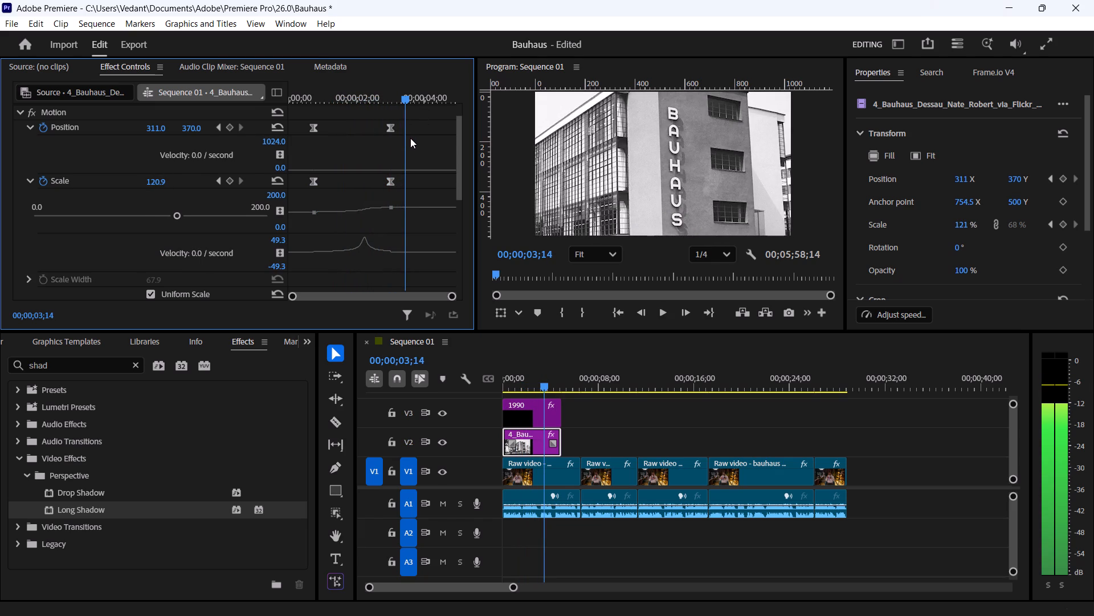
scroll(414, 148, down, 2)
scroll(414, 151, up, 3)
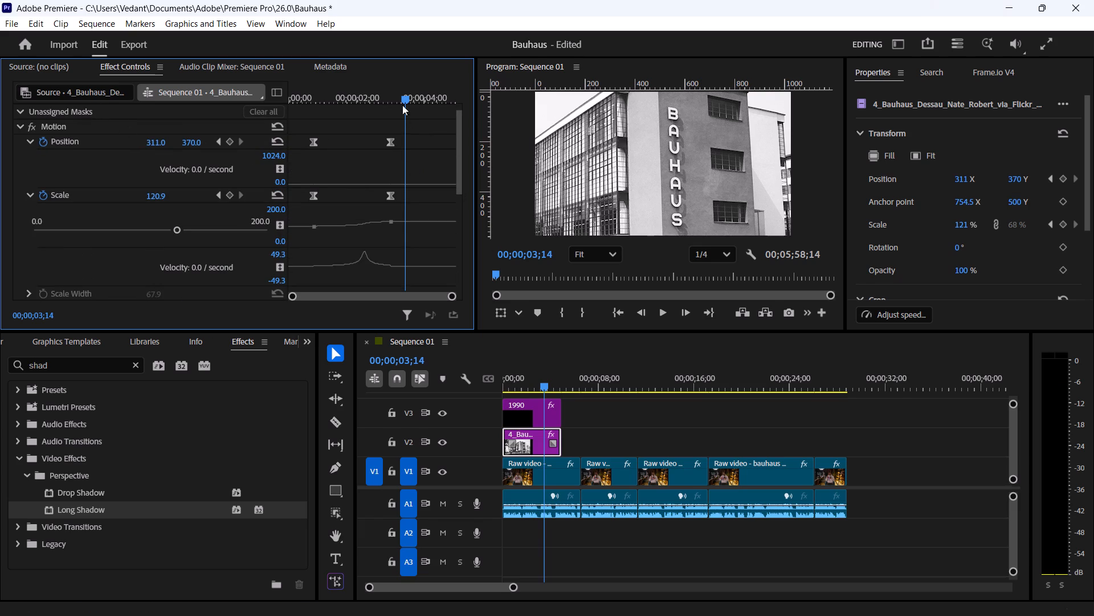
drag(401, 97, 357, 97)
key(space)
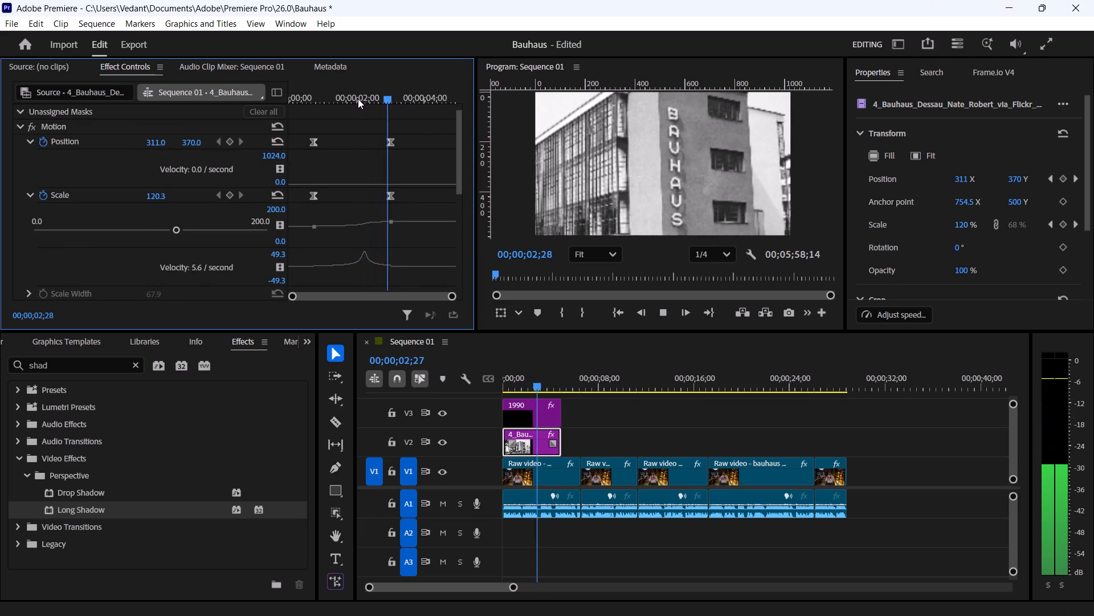
key(space)
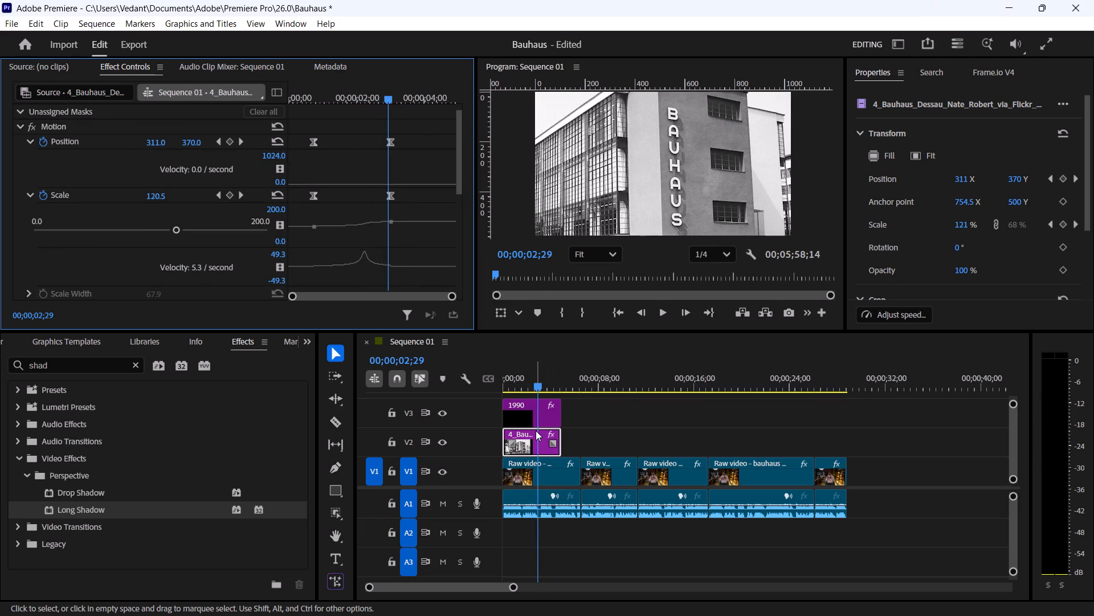
key(space)
key(space)
Trim the ends of the 1990 title and the building photo together to 00;00;03;03, just past the photo's last keyframes.
drag(409, 95, 397, 96)
key(space)
key(space)
drag(408, 96, 397, 96)
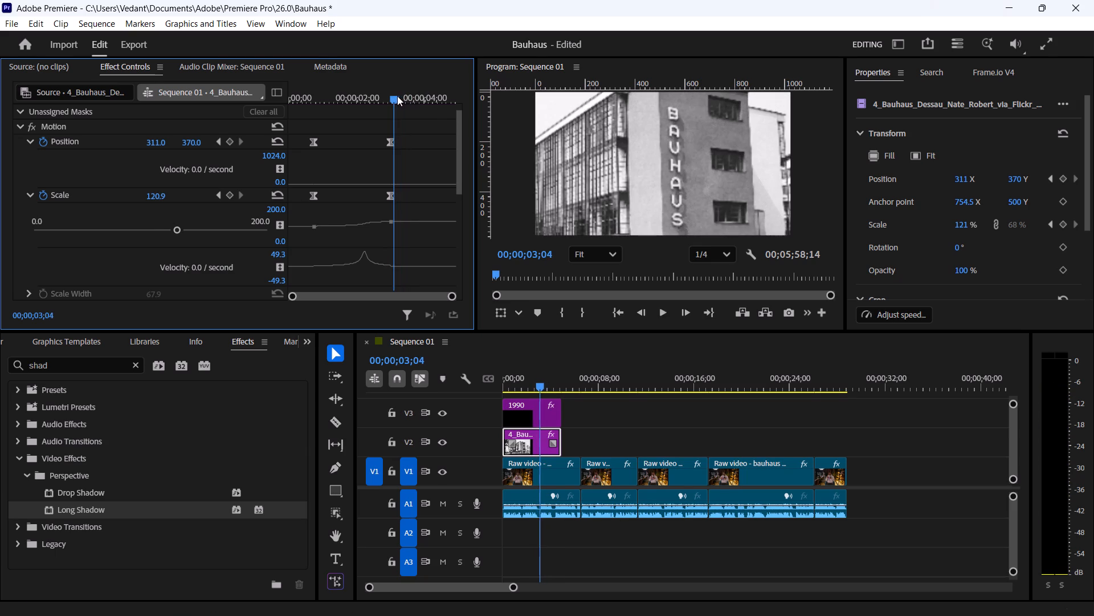
drag(397, 96, 397, 96)
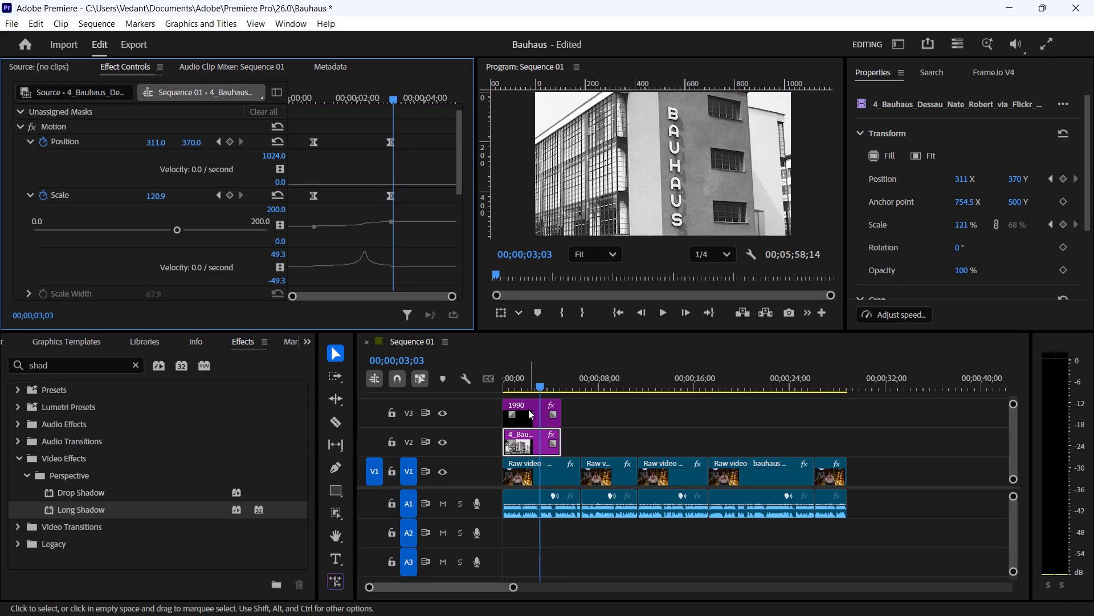
click(532, 416)
drag(576, 441, 533, 408)
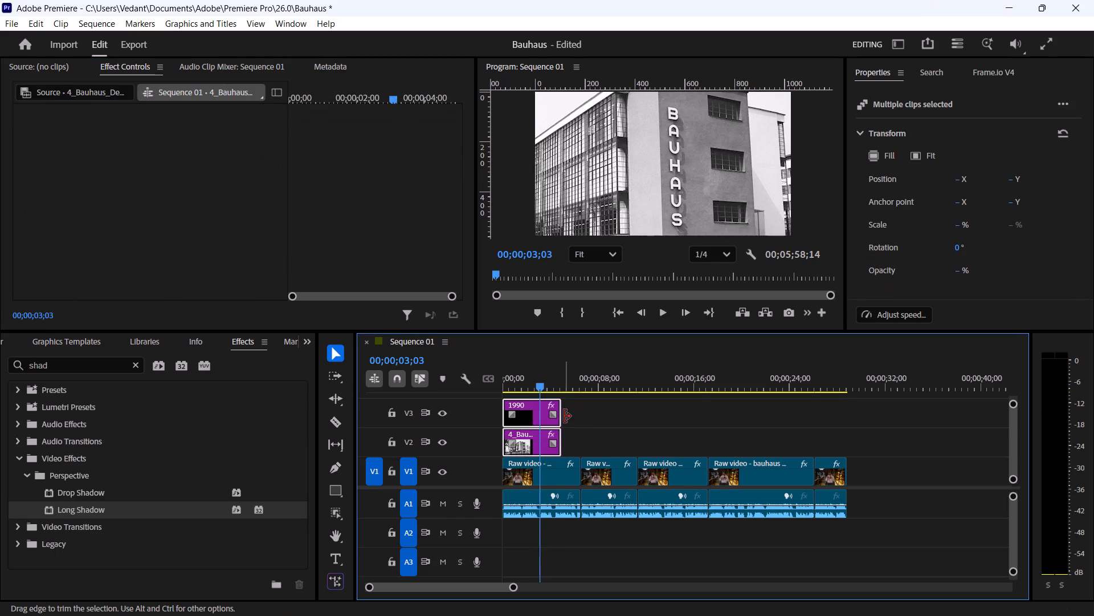
drag(562, 416, 543, 415)
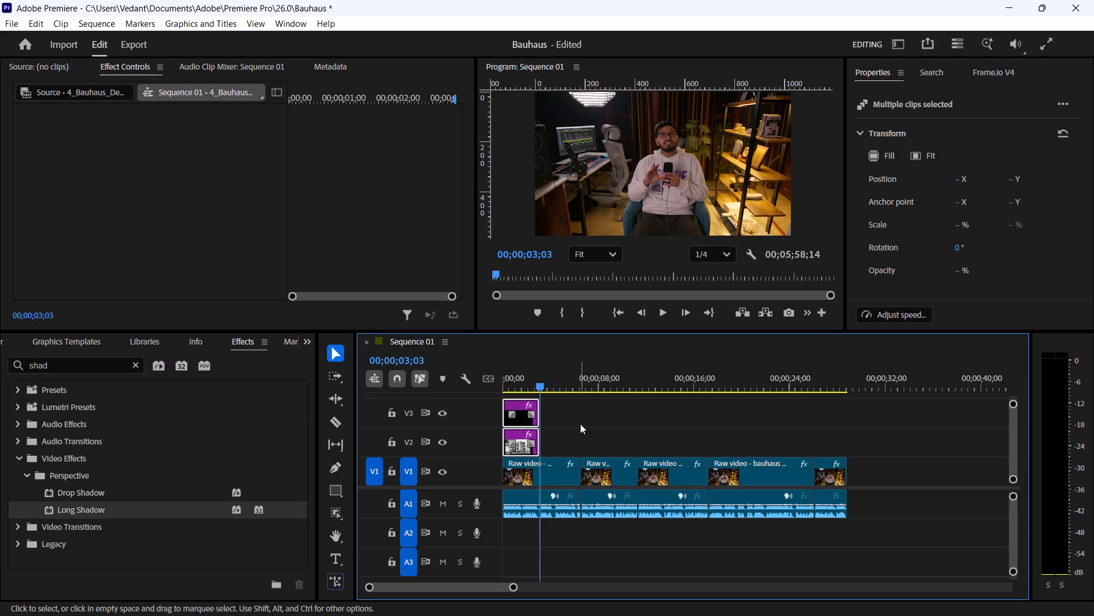
Play back the trimmed opening from the start and check the cut from the building photo to the talking-head footage.
key(space)
key(space)
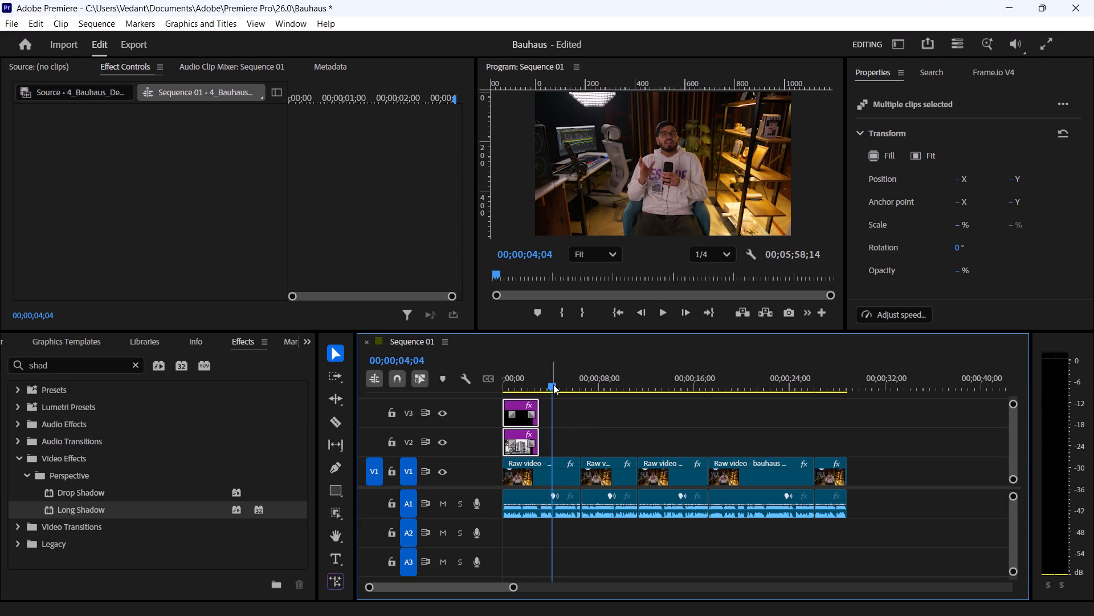
drag(552, 384, 484, 378)
click(623, 555)
key(space)
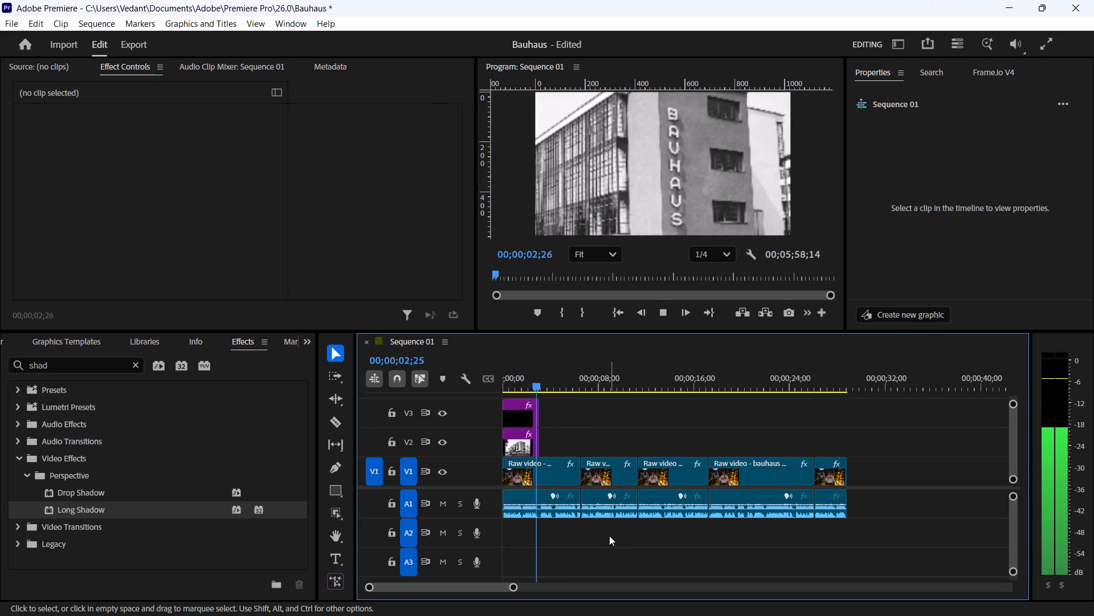
key(space)
key(space)
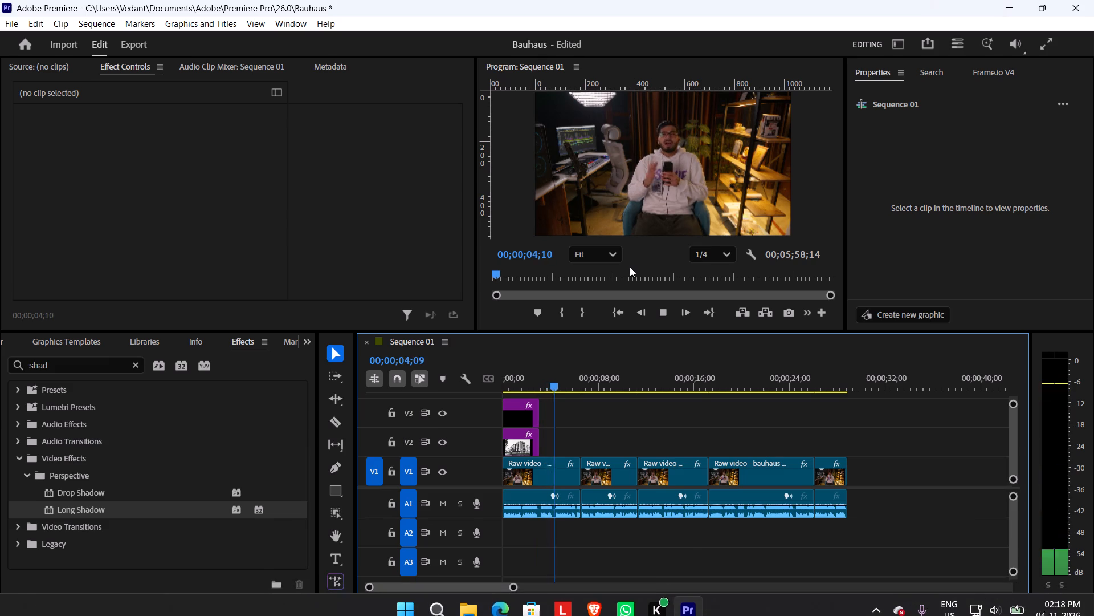
key(space)
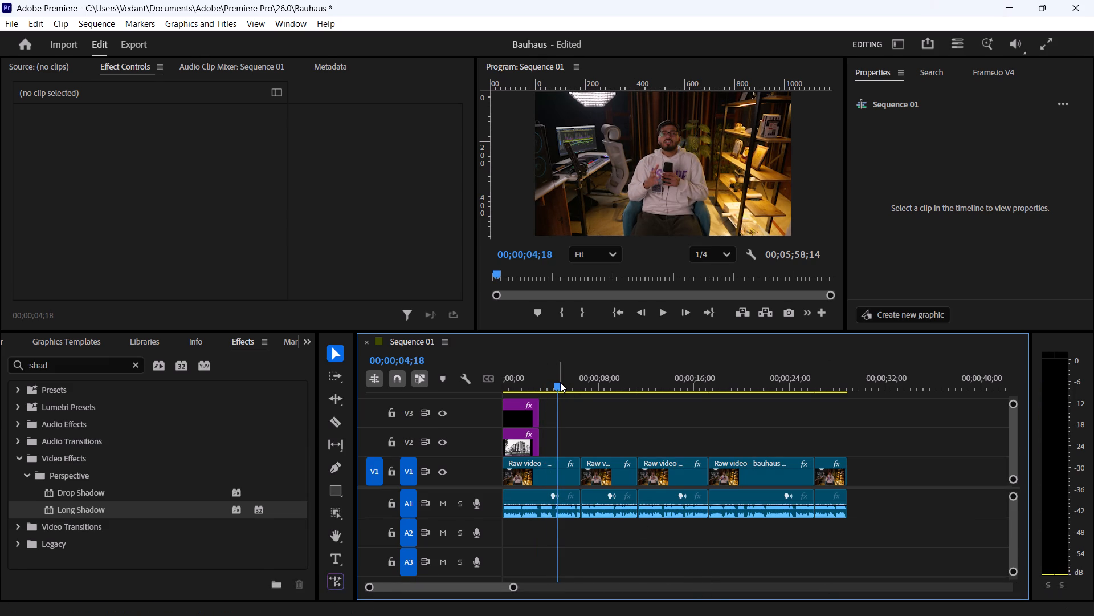
Save the project.
key(ctrl+s)
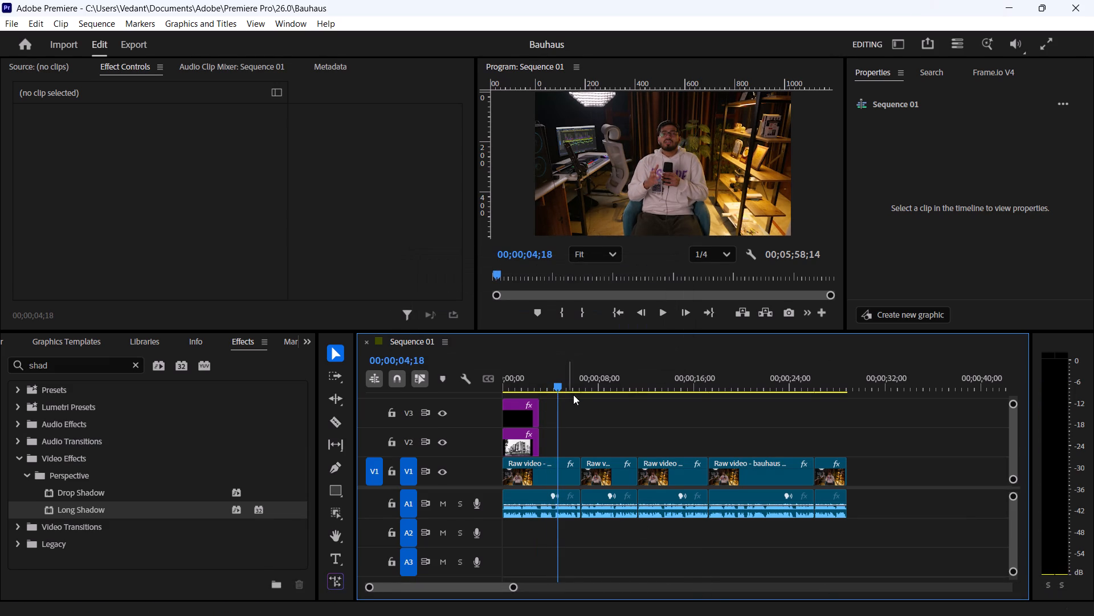
Play back the talking-head footage following the opening, up to about 00;00;07;00, and examine its timing.
click(560, 382)
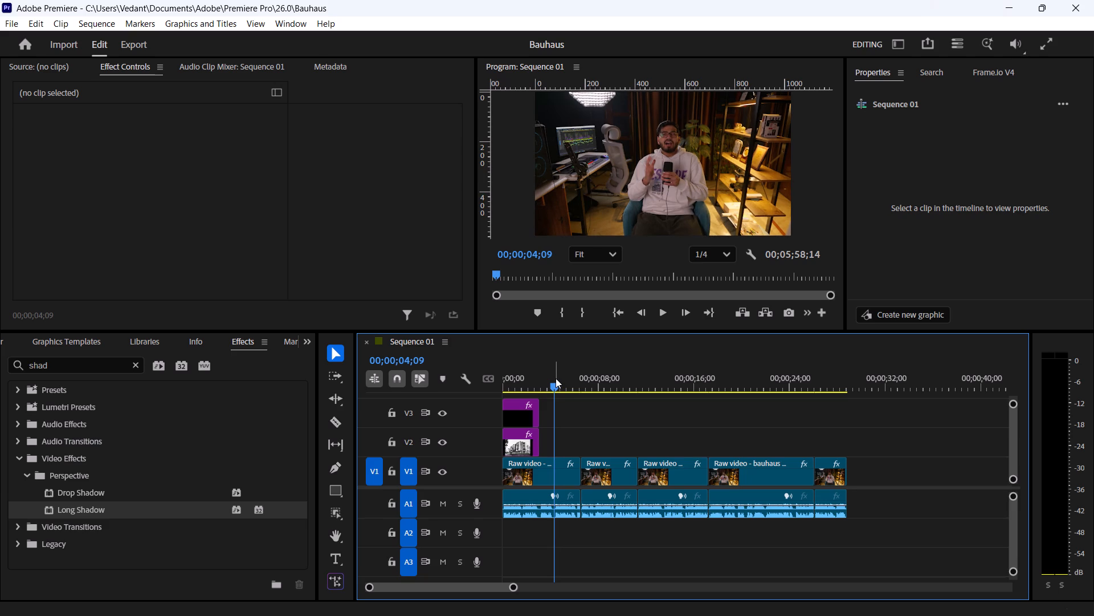
key(space)
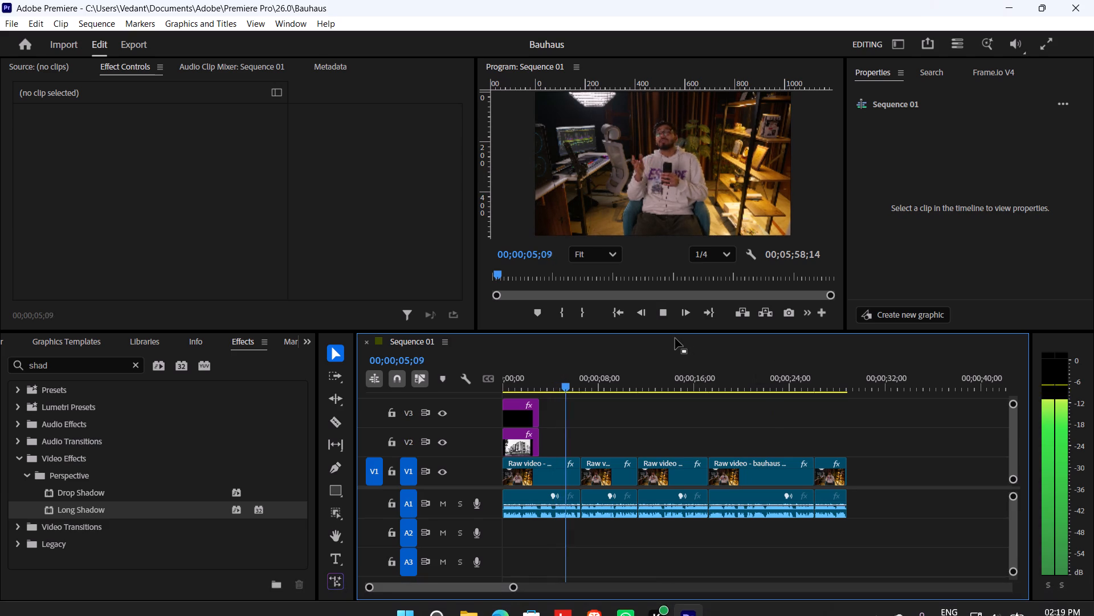
key(space)
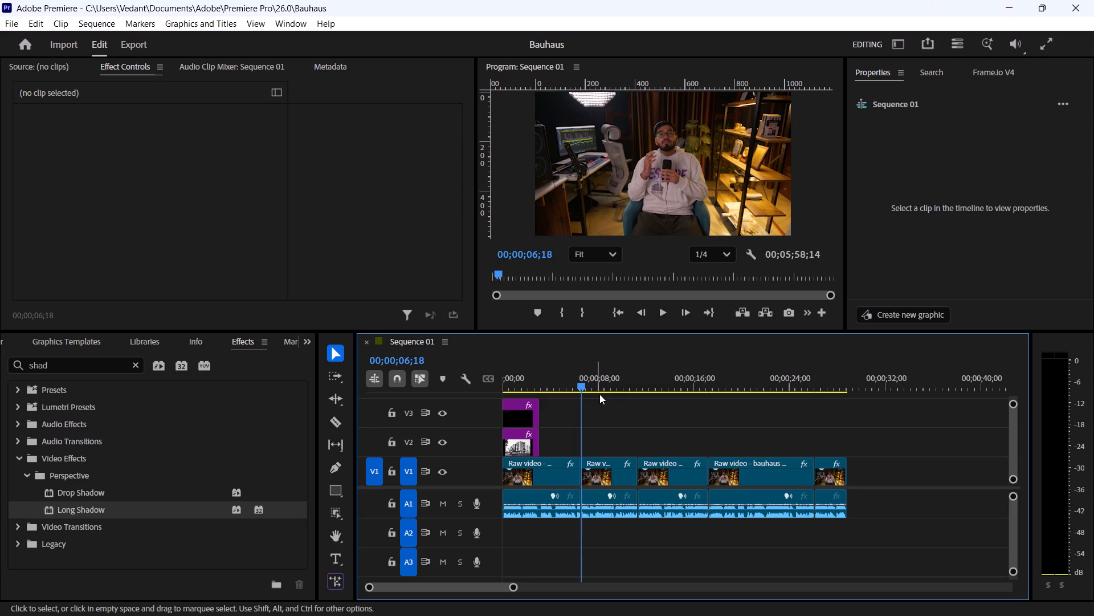
drag(585, 376, 574, 374)
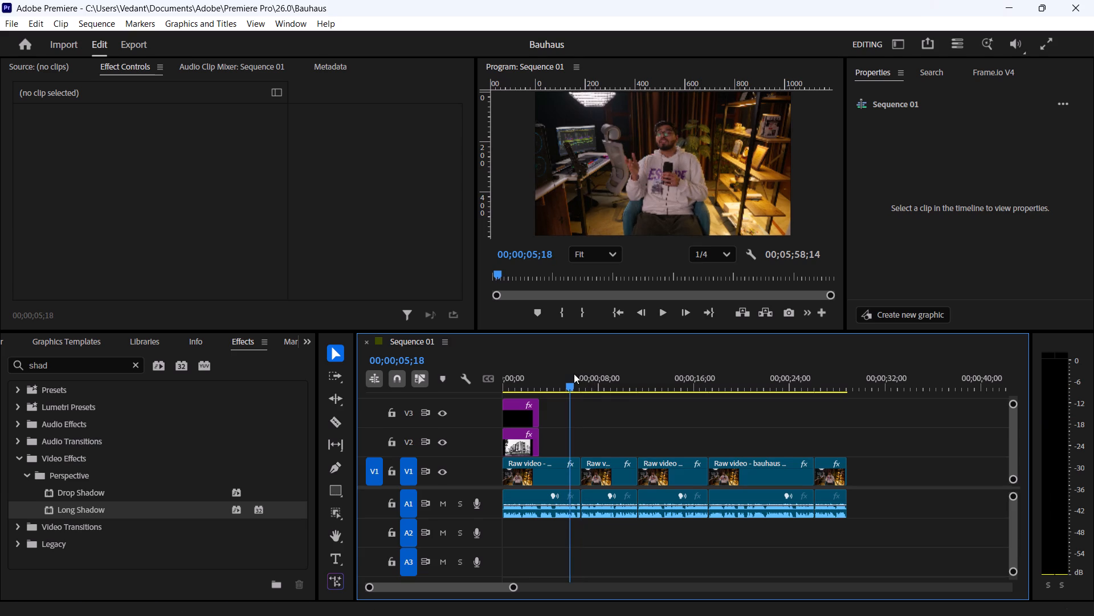
drag(574, 374, 569, 373)
key(space)
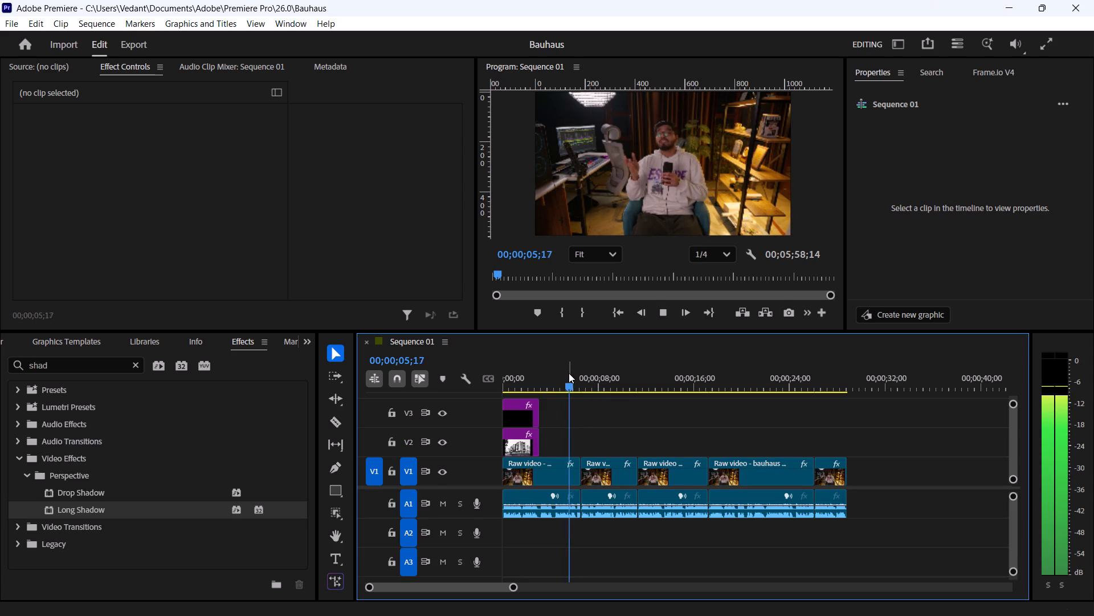
key(space)
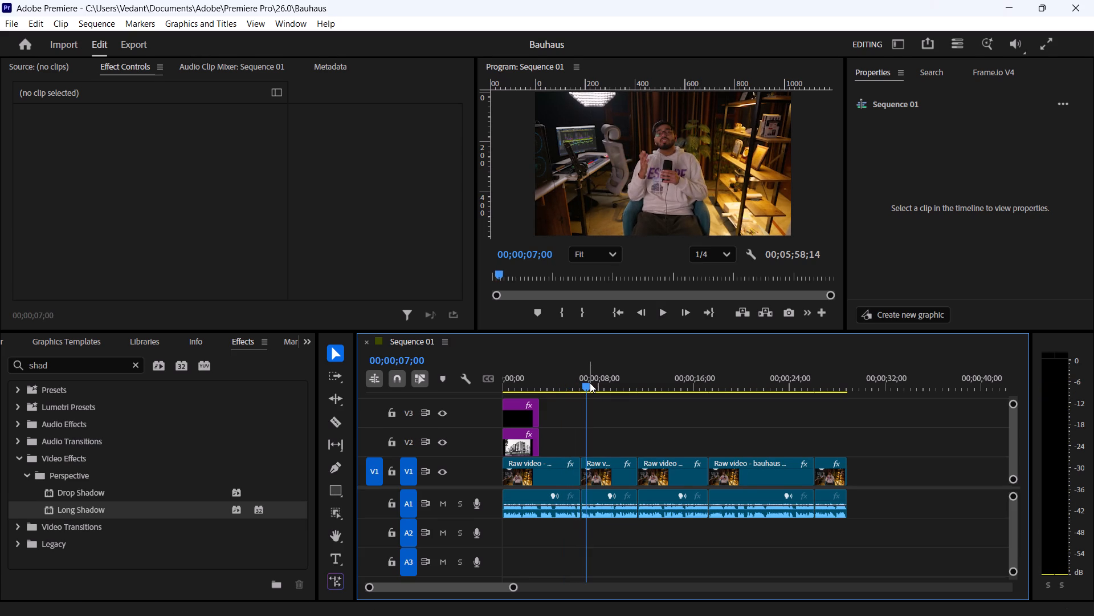
drag(590, 383, 536, 378)
key(space)
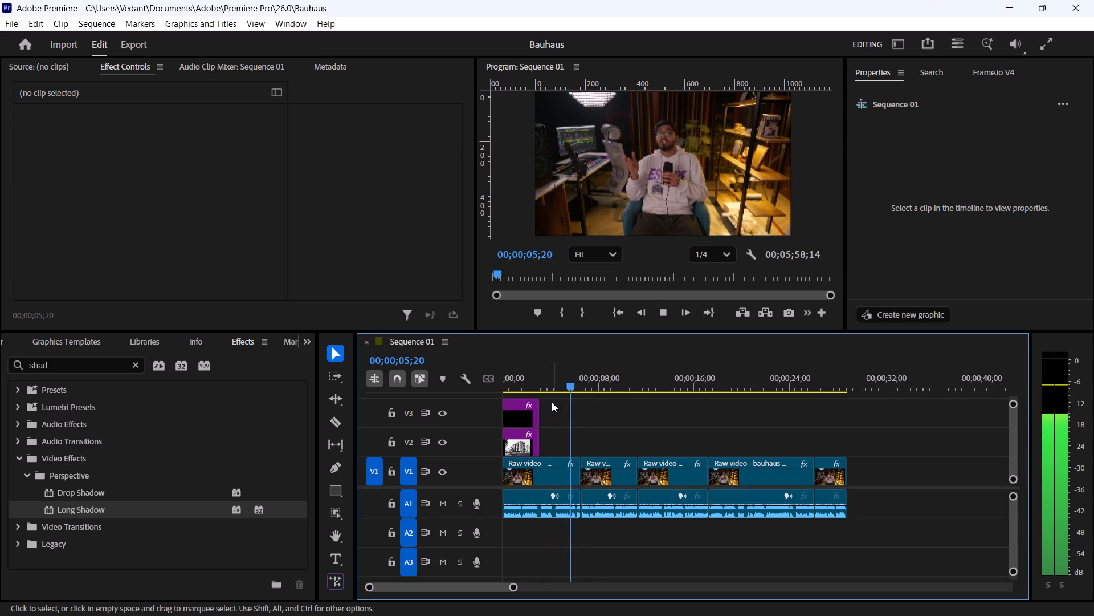
key(space)
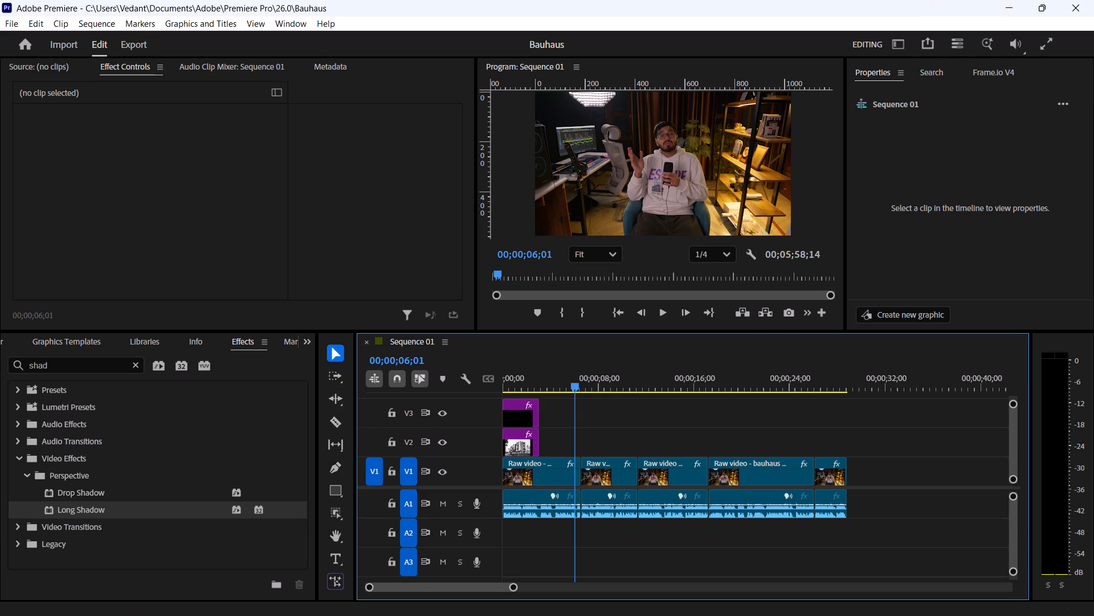
Replay the opening from the start into the talking-head footage and park the playhead at 00;00;04;07.
drag(568, 391, 500, 395)
drag(573, 385, 473, 400)
click(582, 520)
key(space)
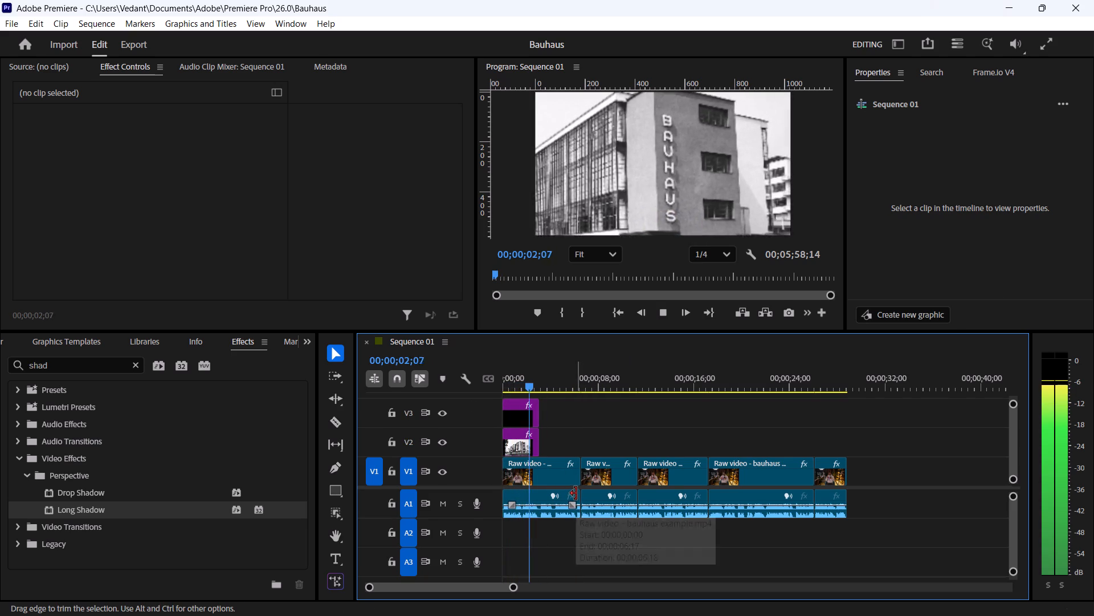
key(space)
key(space)
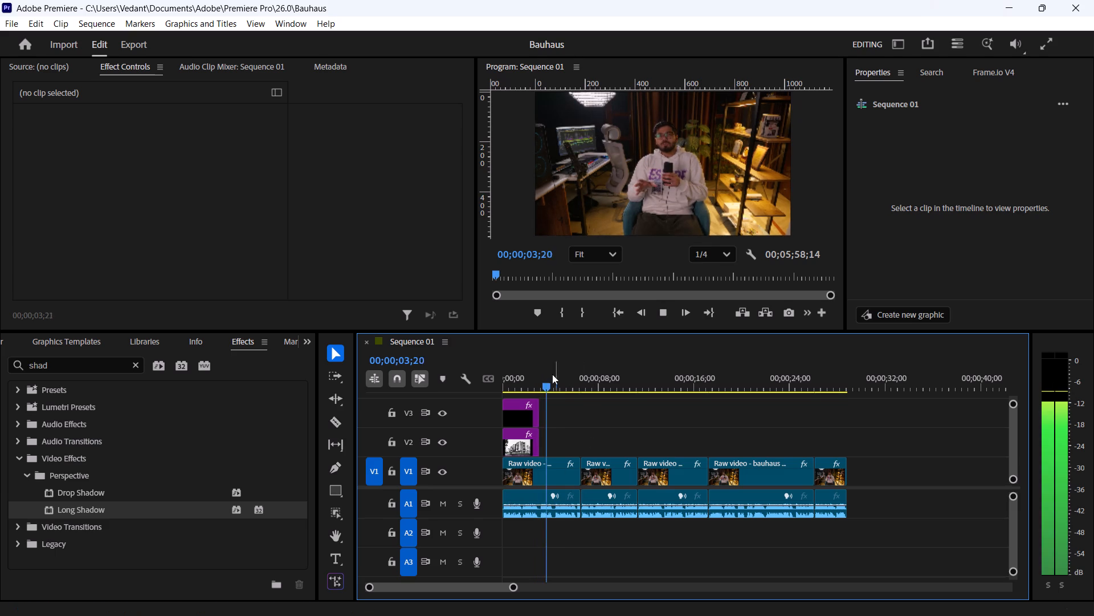
key(space)
drag(550, 384, 467, 386)
key(space)
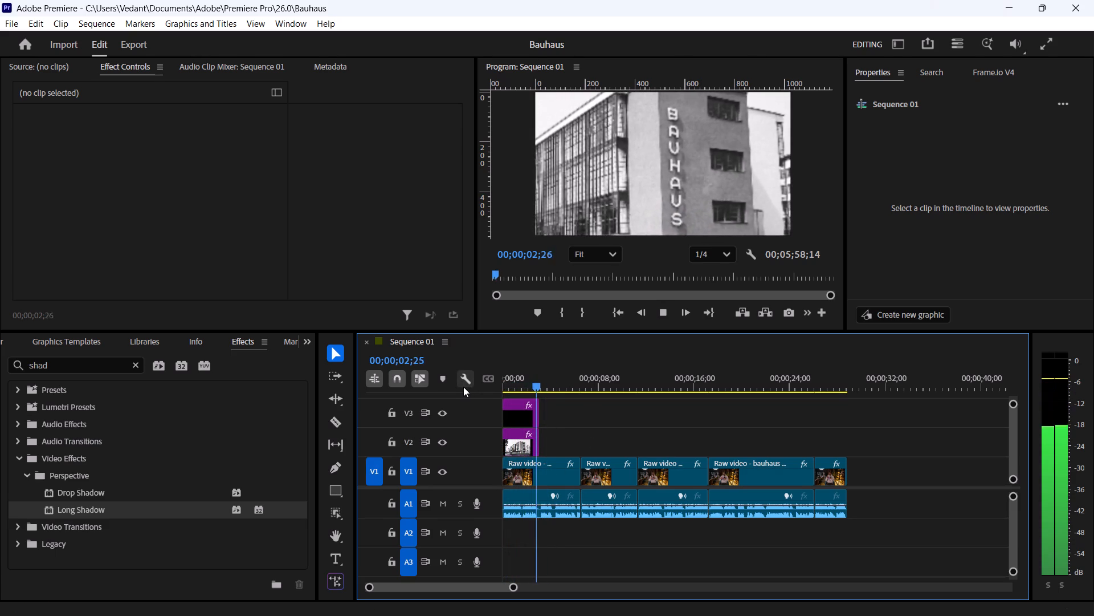
key(space)
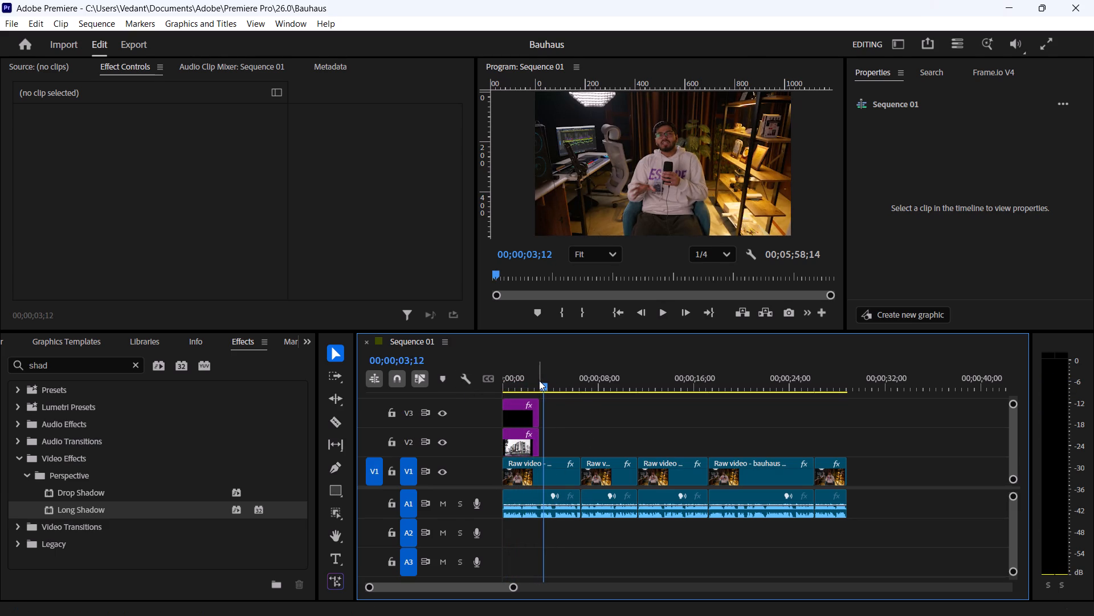
key(space)
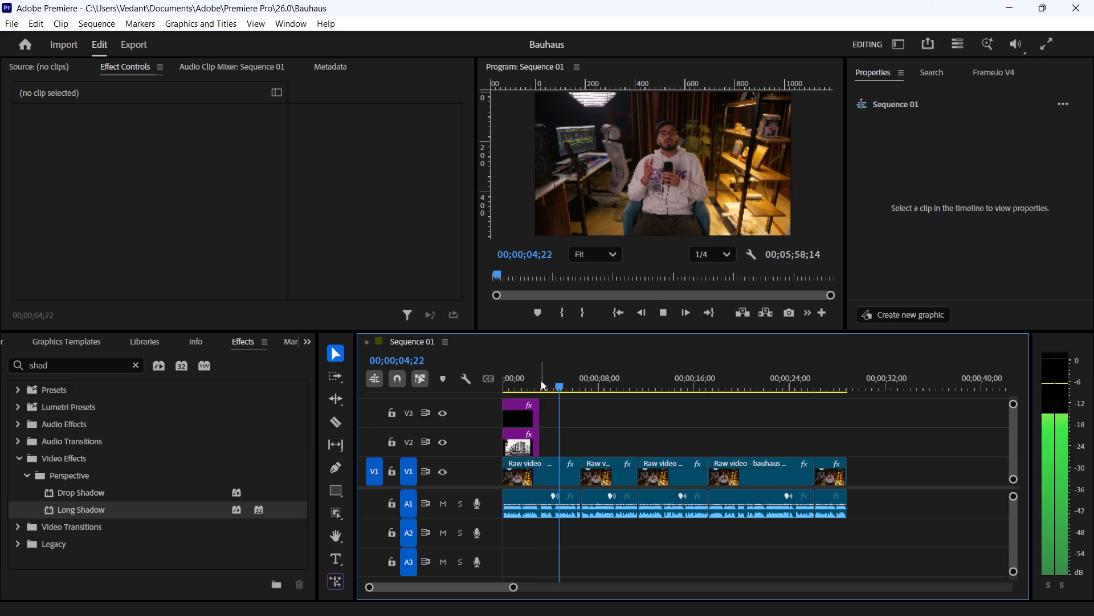
key(space)
drag(564, 385, 557, 383)
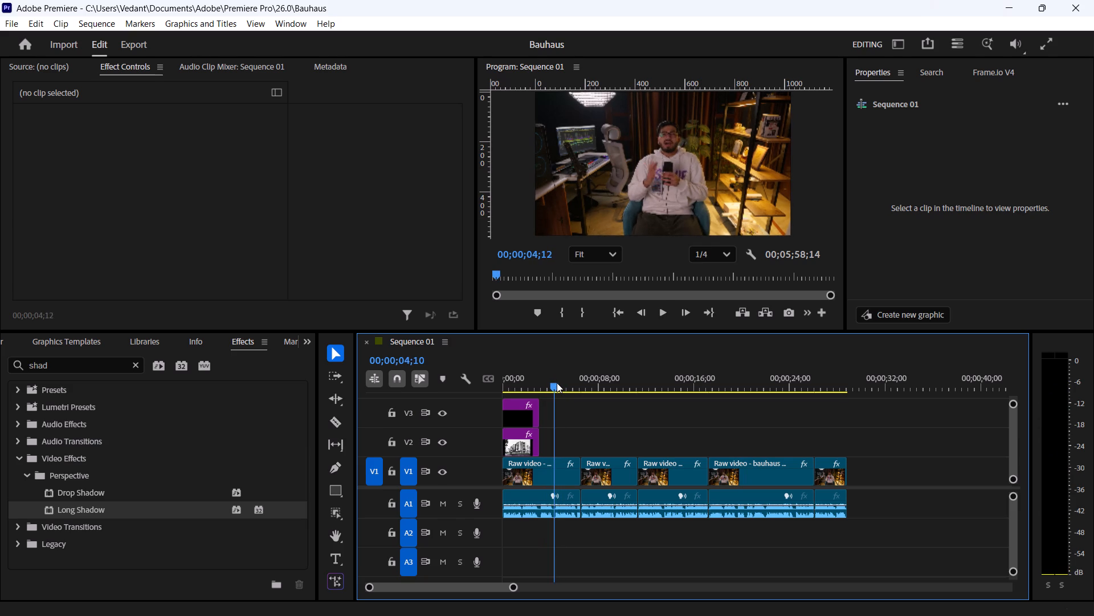
drag(557, 383, 556, 382)
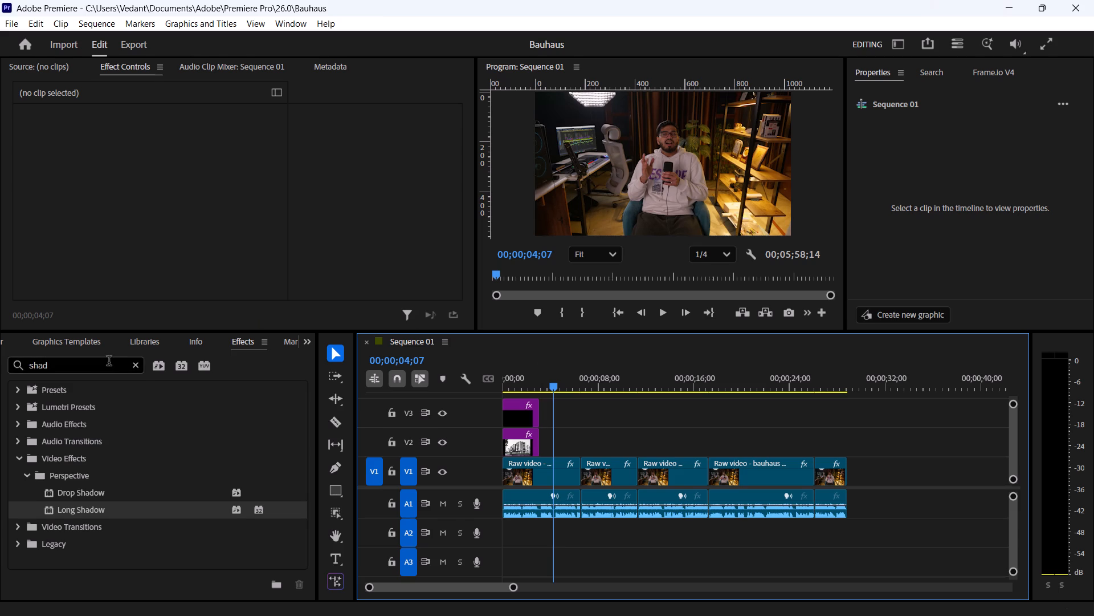
Browse the Bauhaus project's media thumbnails for images that could illustrate the talking-head footage after the opening.
click(73, 347)
click(121, 343)
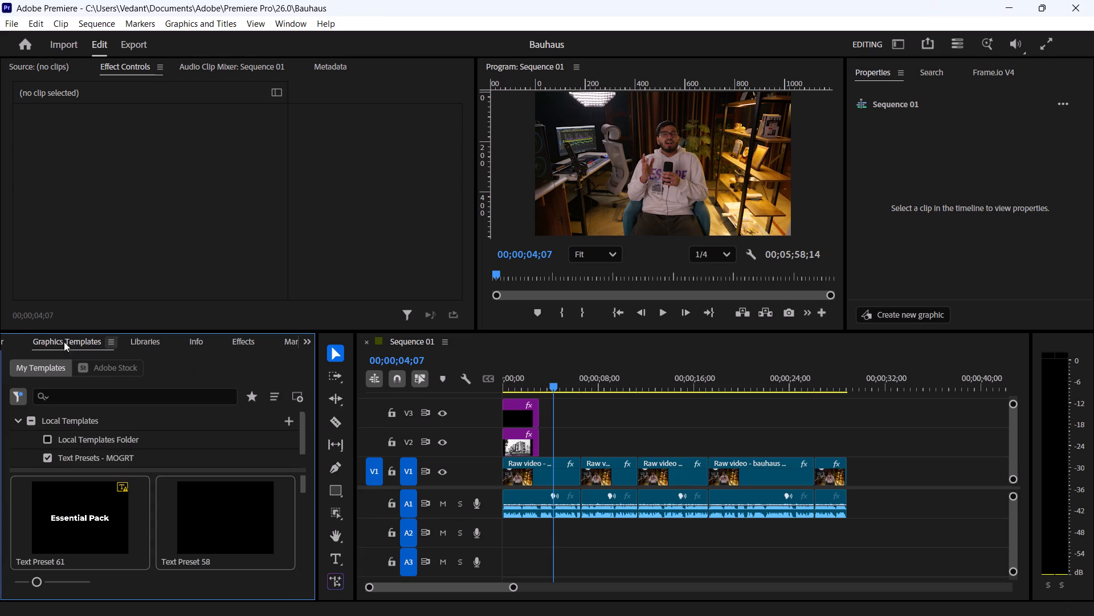
click(21, 335)
click(16, 342)
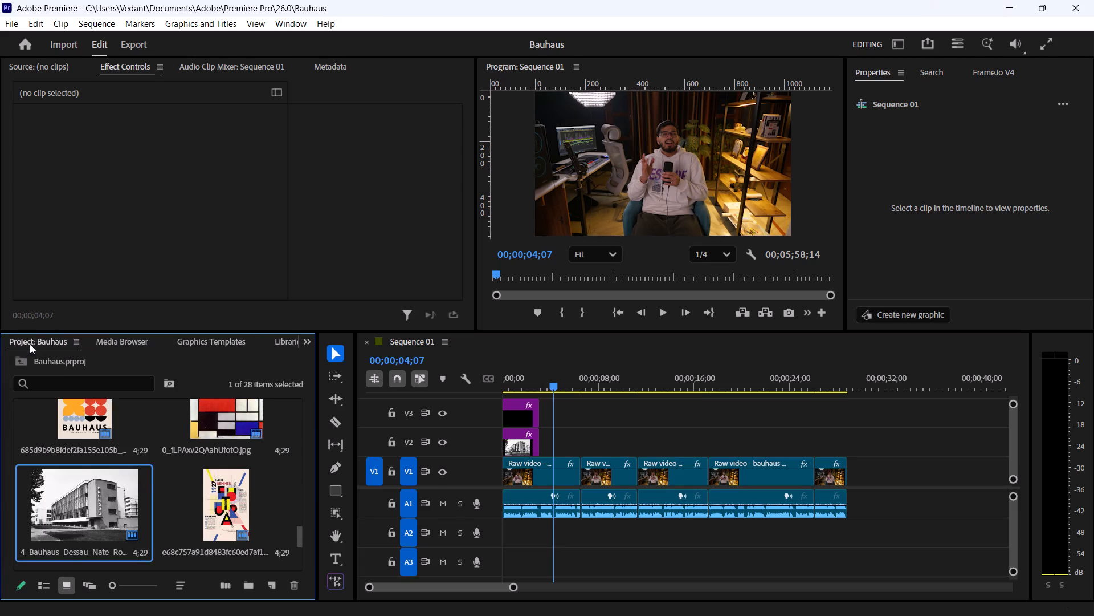
scroll(140, 495, down, 4)
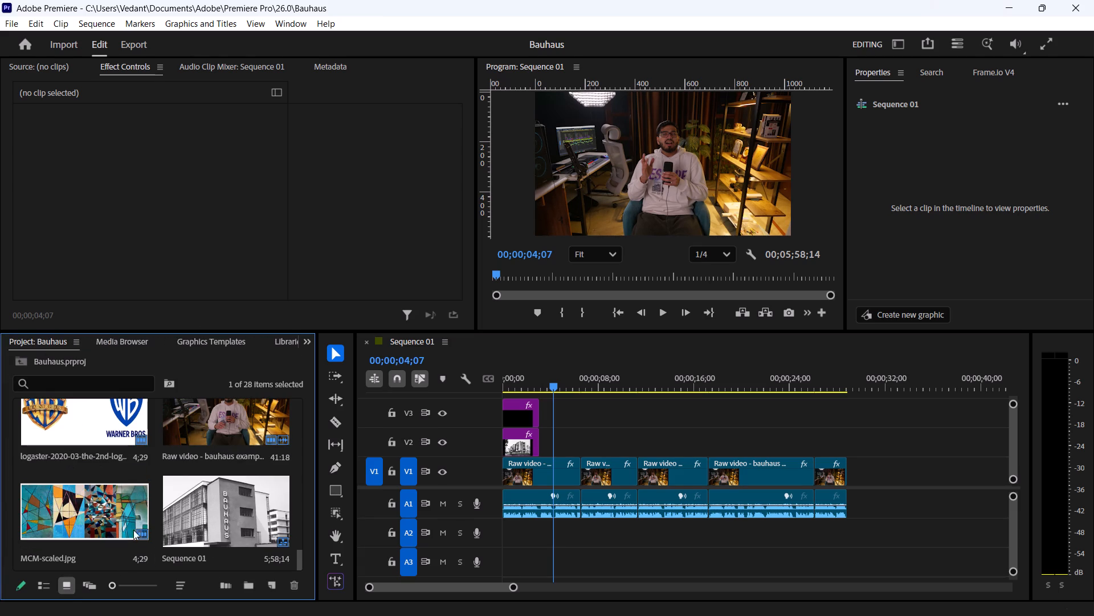
scroll(136, 487, up, 2)
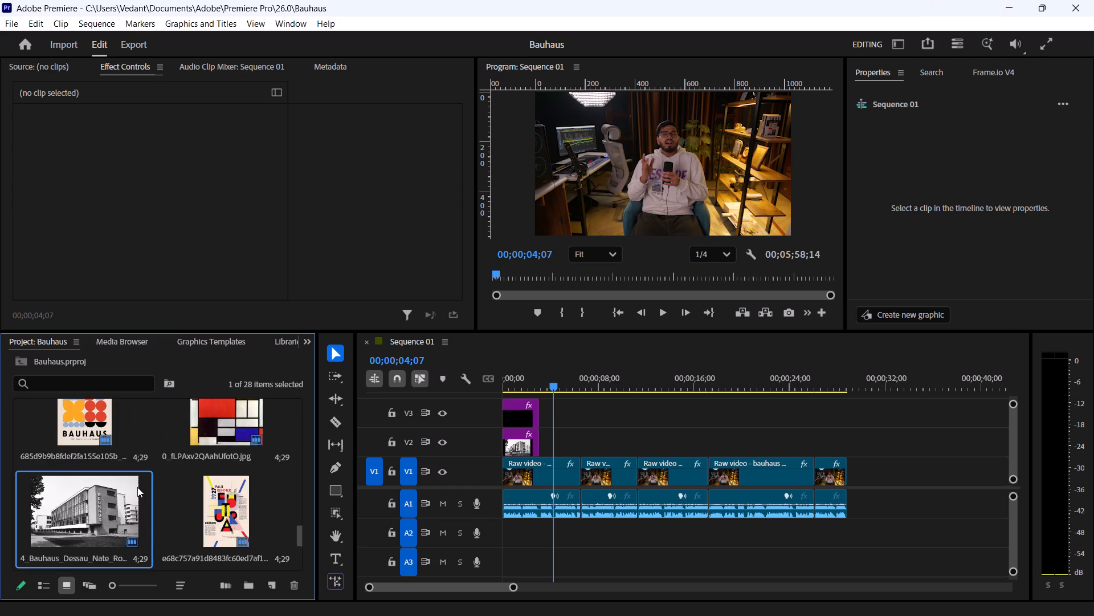
scroll(139, 487, down, 2)
scroll(156, 491, up, 1)
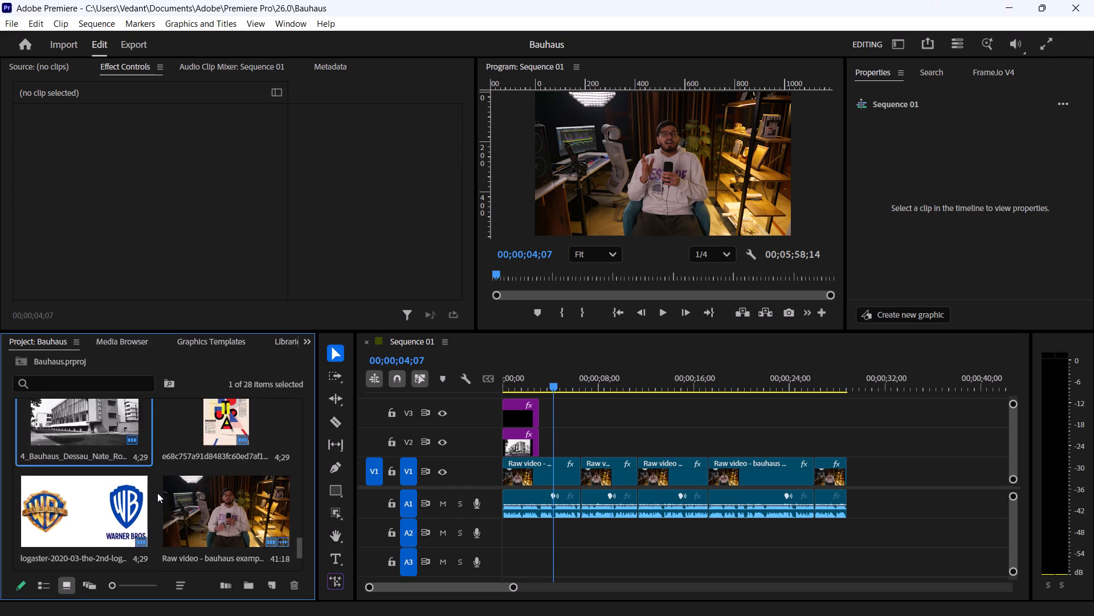
scroll(157, 493, up, 6)
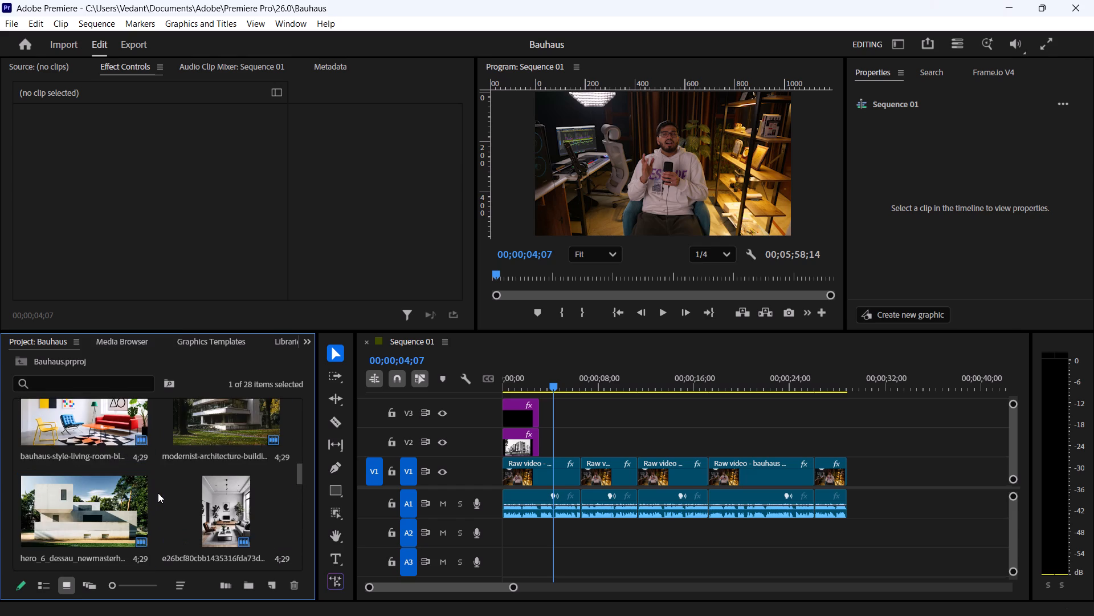
scroll(158, 493, up, 4)
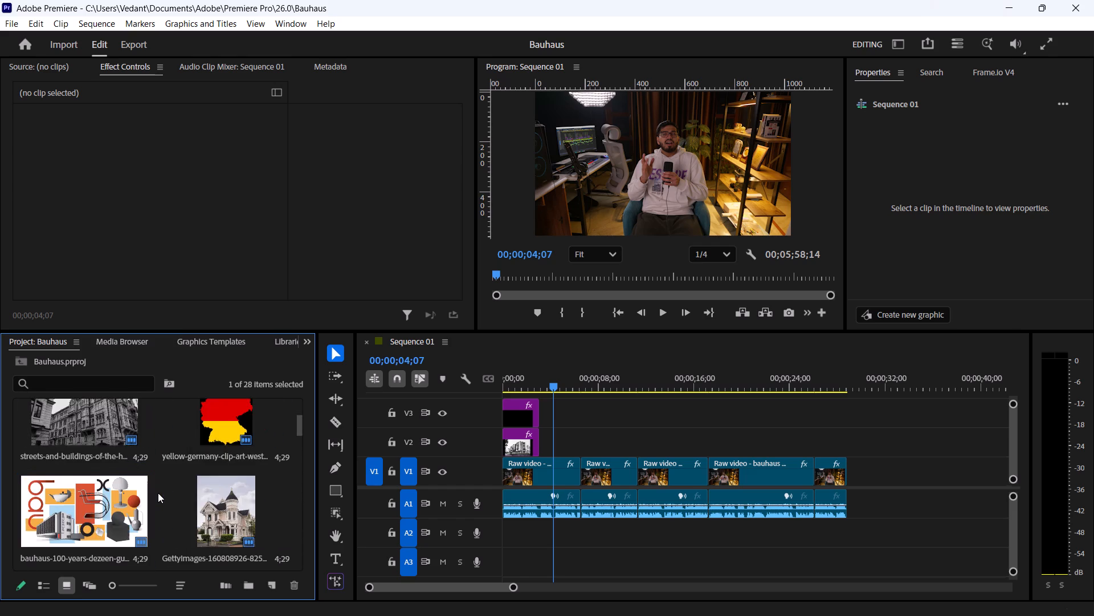
scroll(158, 493, up, 3)
scroll(158, 493, down, 1)
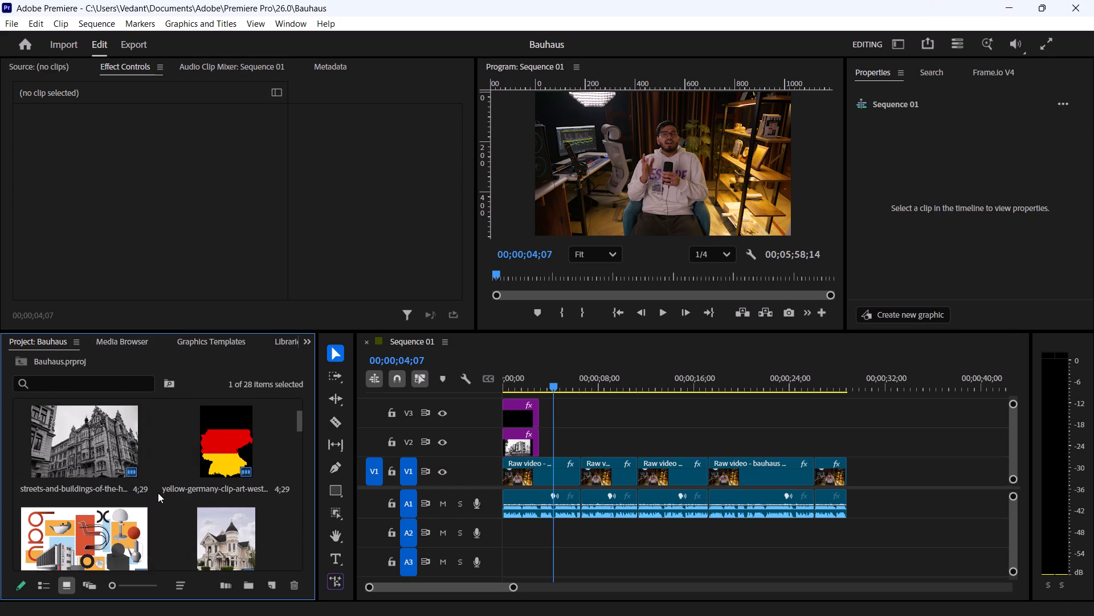
scroll(177, 497, down, 1)
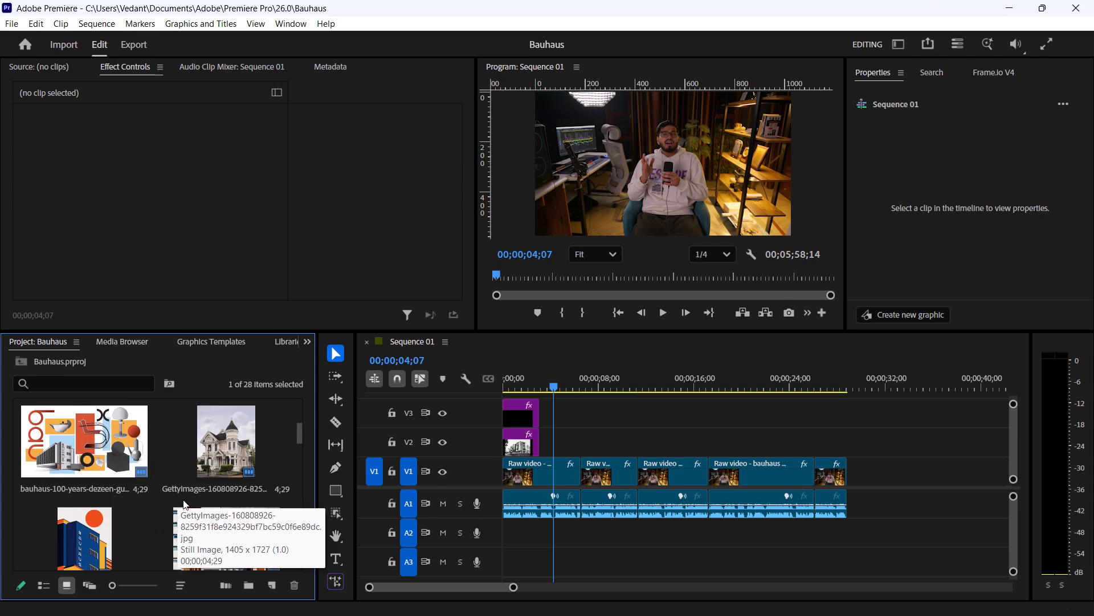
scroll(183, 500, down, 8)
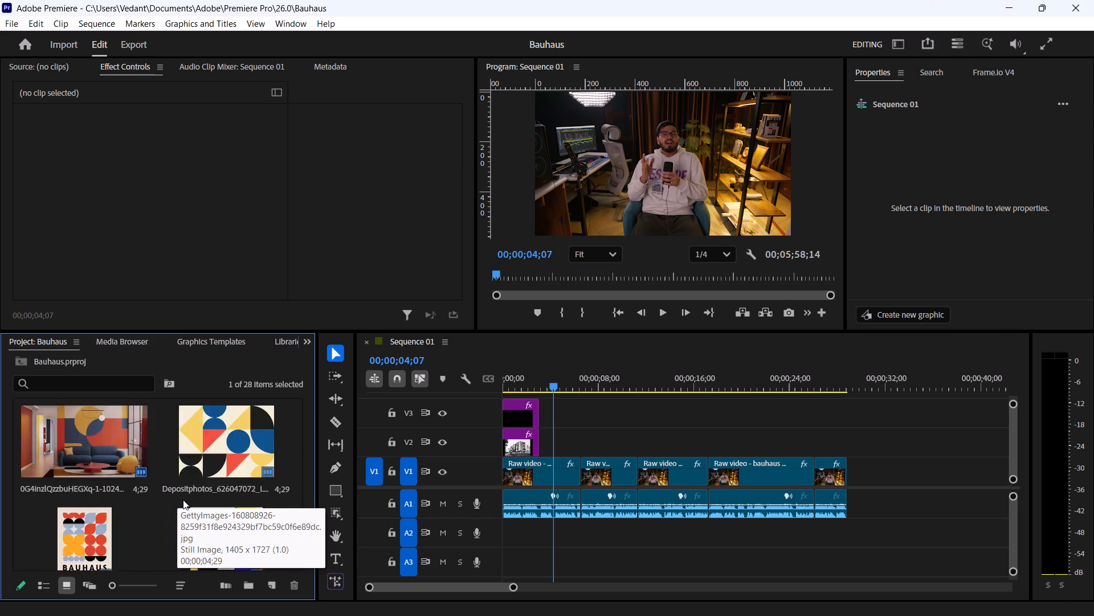
scroll(183, 500, down, 7)
scroll(184, 506, up, 9)
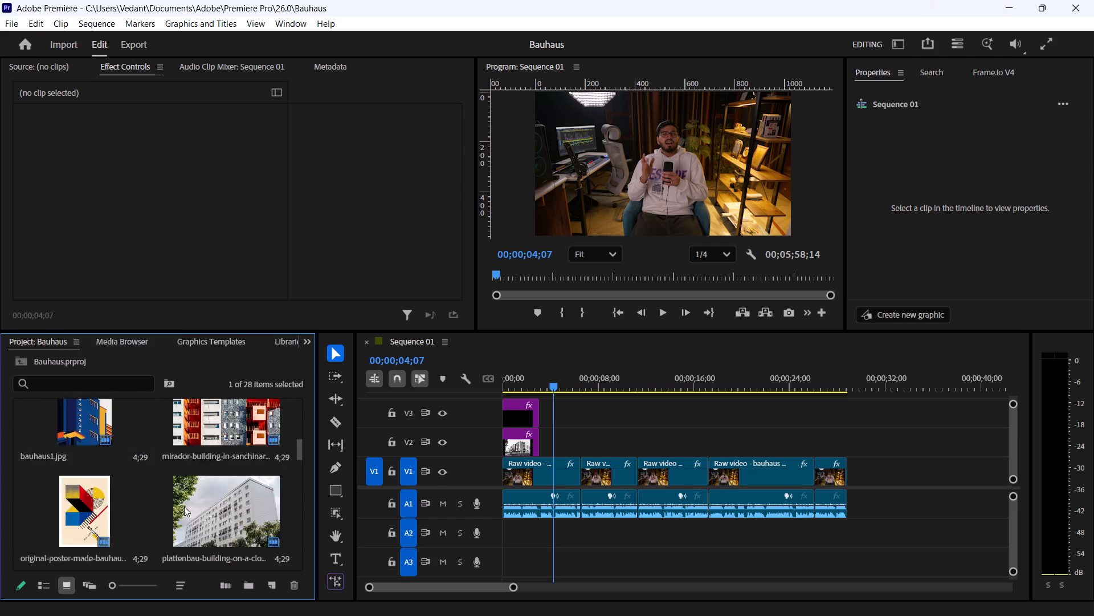
scroll(184, 506, up, 7)
click(279, 339)
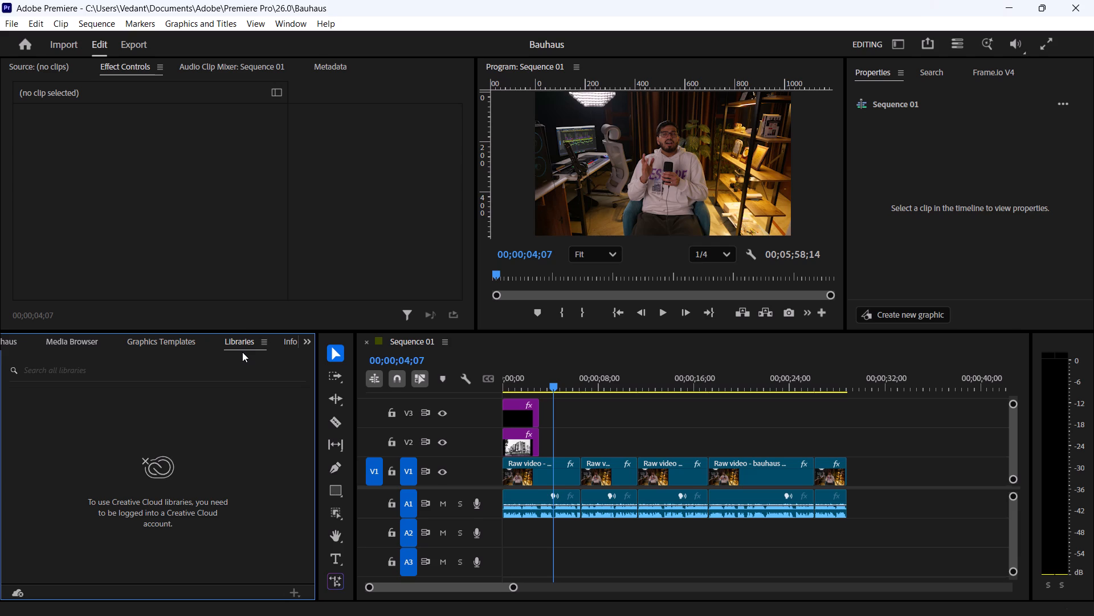
Play the talking-head footage from 00;00;04;07 to 00;00;11;08 and examine what is said.
key(space)
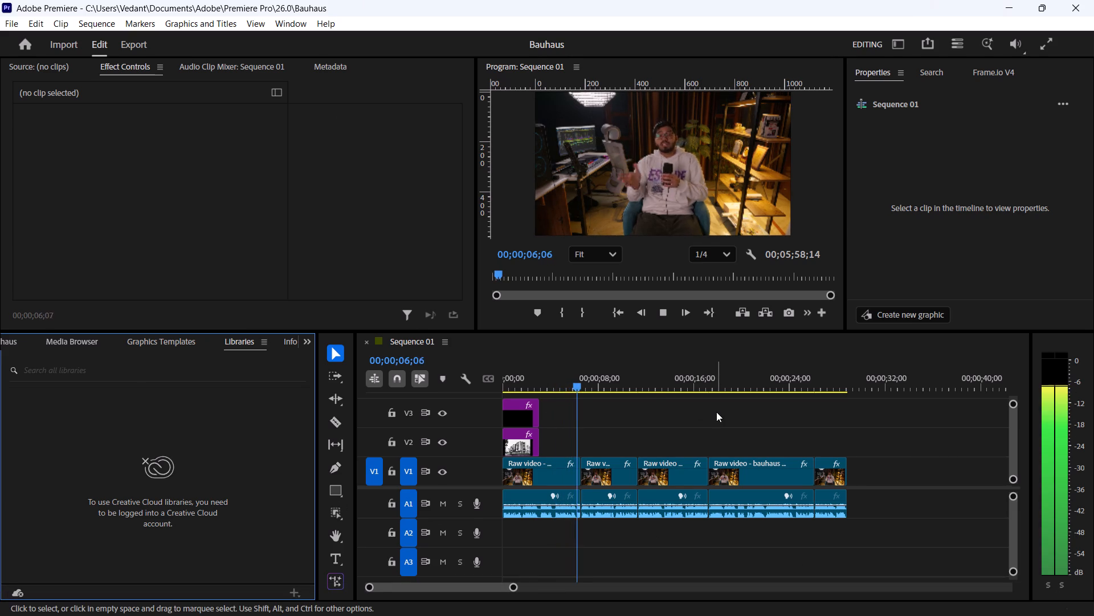
key(space)
key(space)
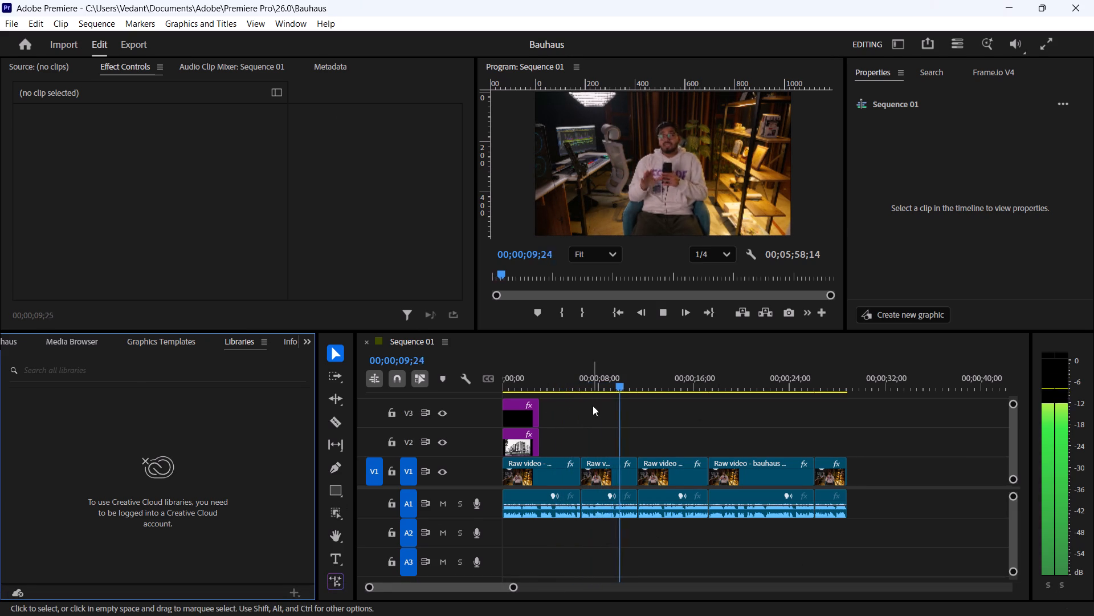
key(space)
Look through all the project's images for visuals that match the talking-head section just played.
click(22, 345)
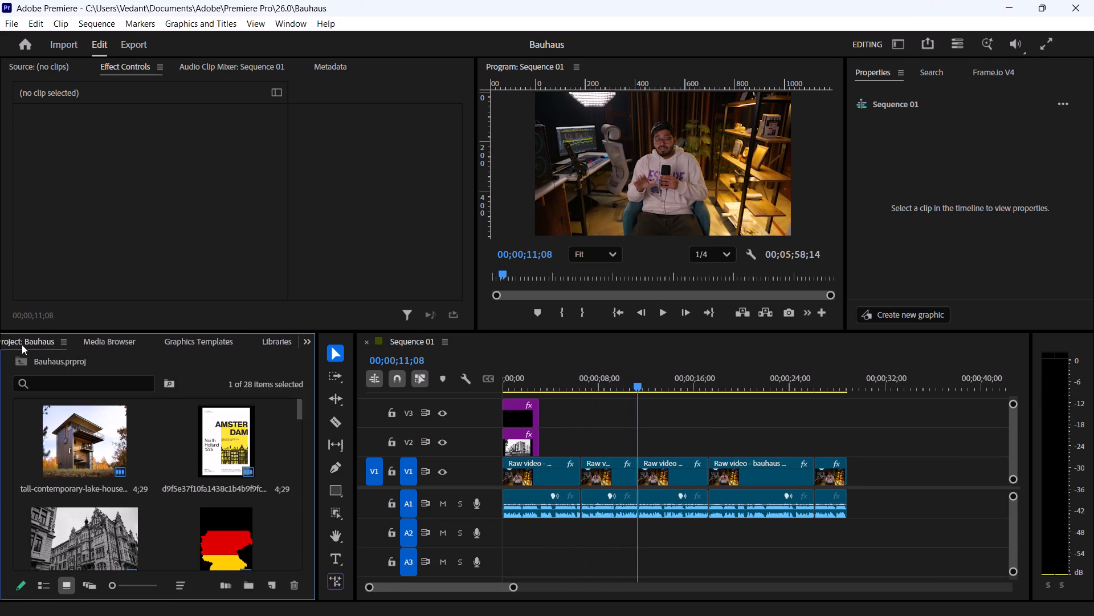
scroll(160, 499, down, 6)
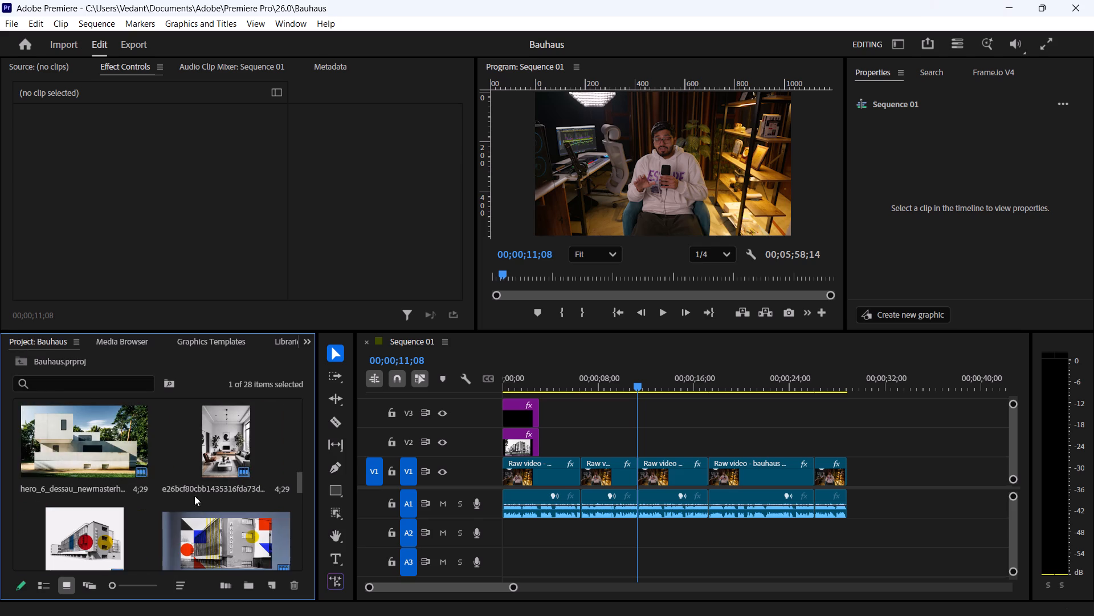
scroll(197, 491, down, 3)
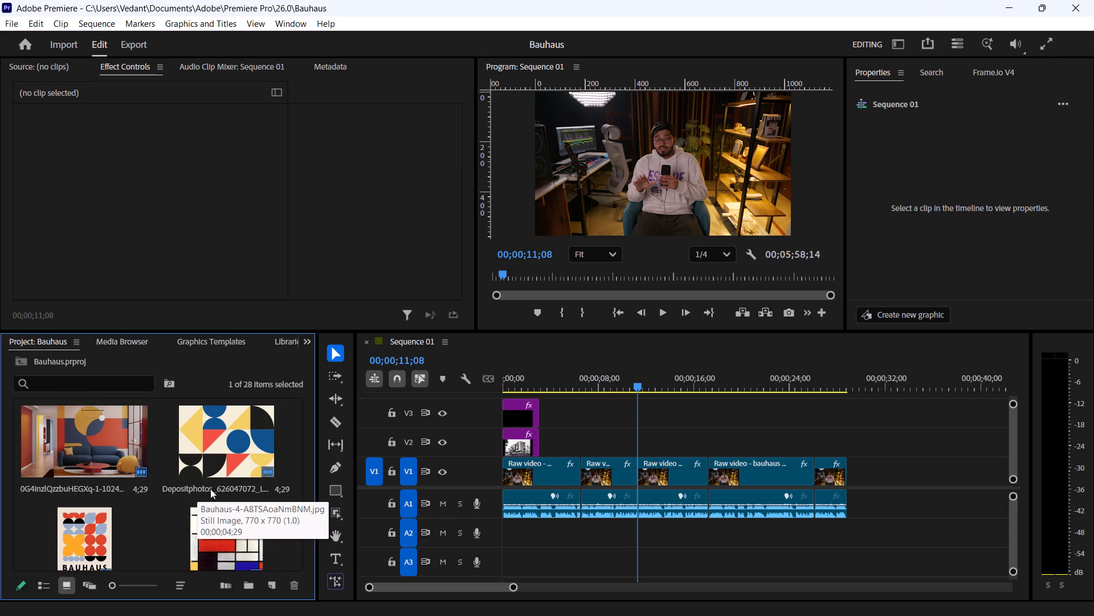
scroll(207, 490, down, 7)
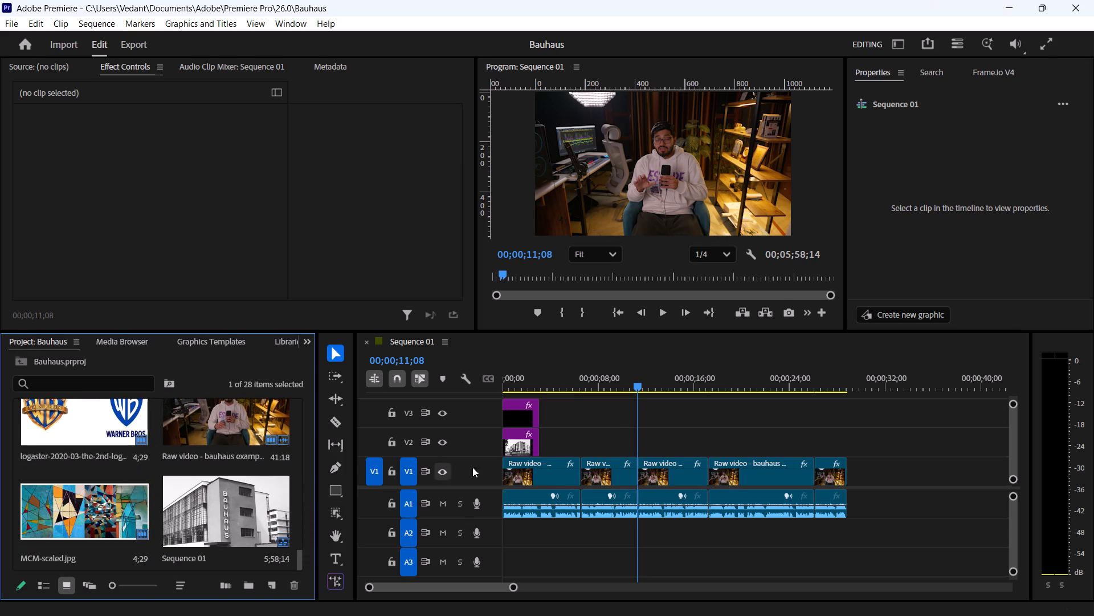
Replay the second talking-head clip and park the playhead at 00;00;11;04.
drag(634, 384, 609, 387)
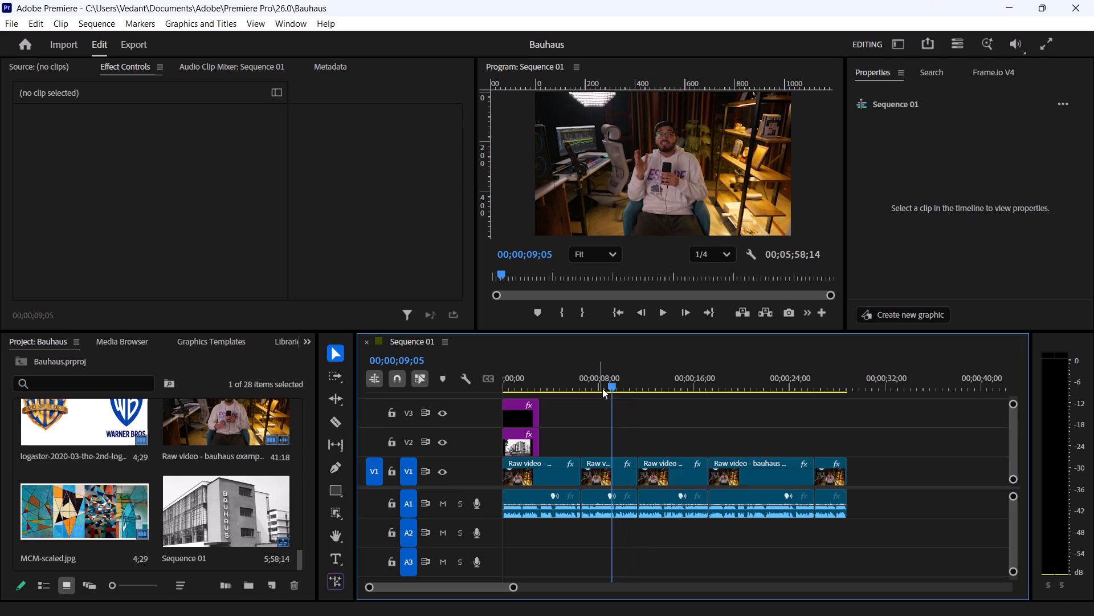
drag(605, 388, 578, 387)
key(space)
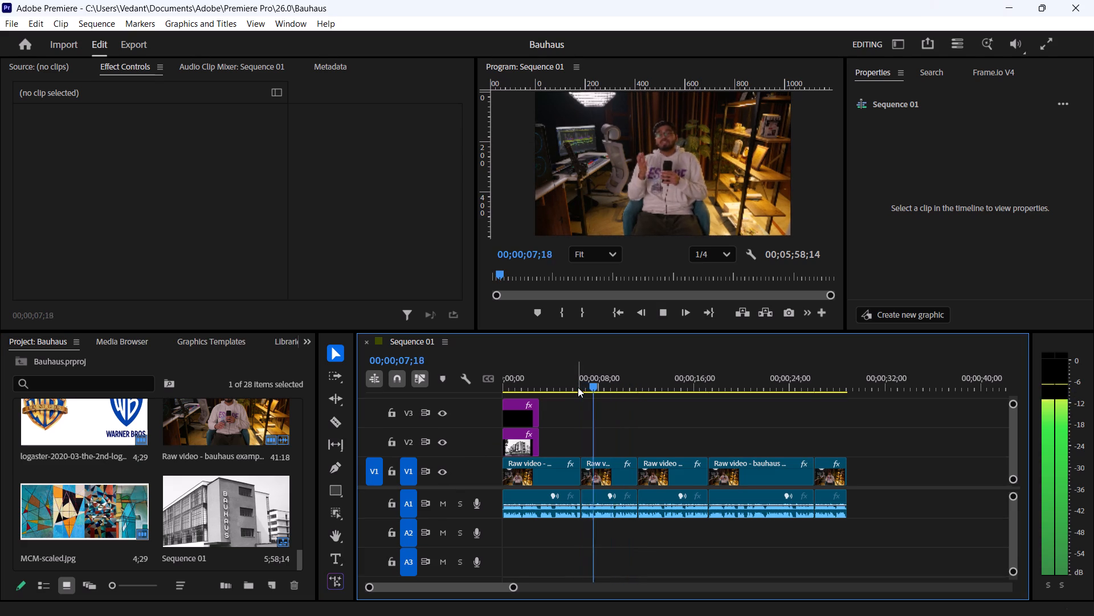
key(space)
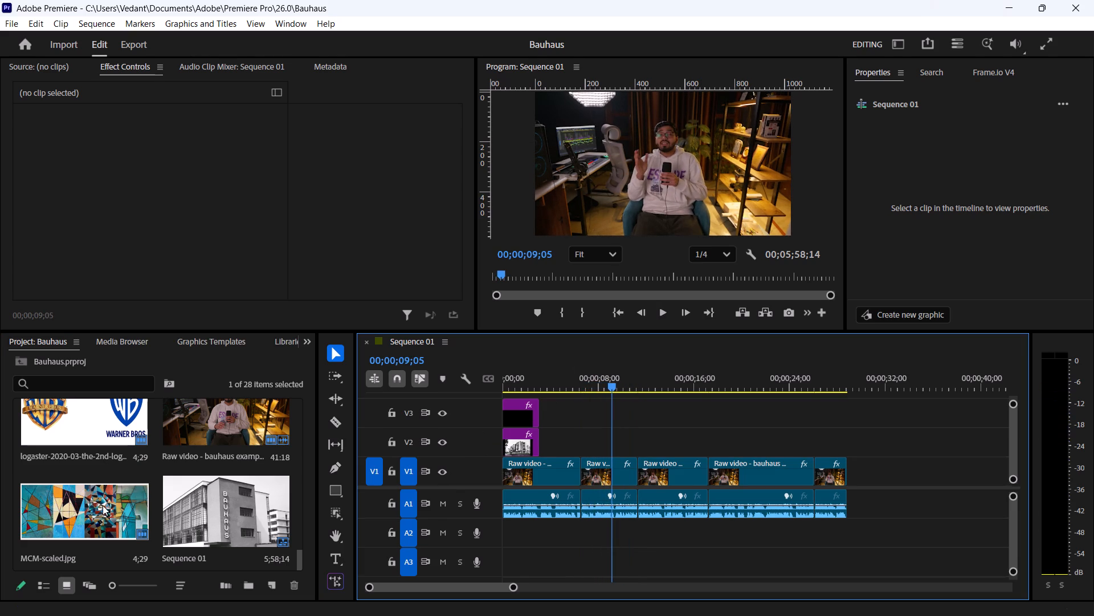
key(space)
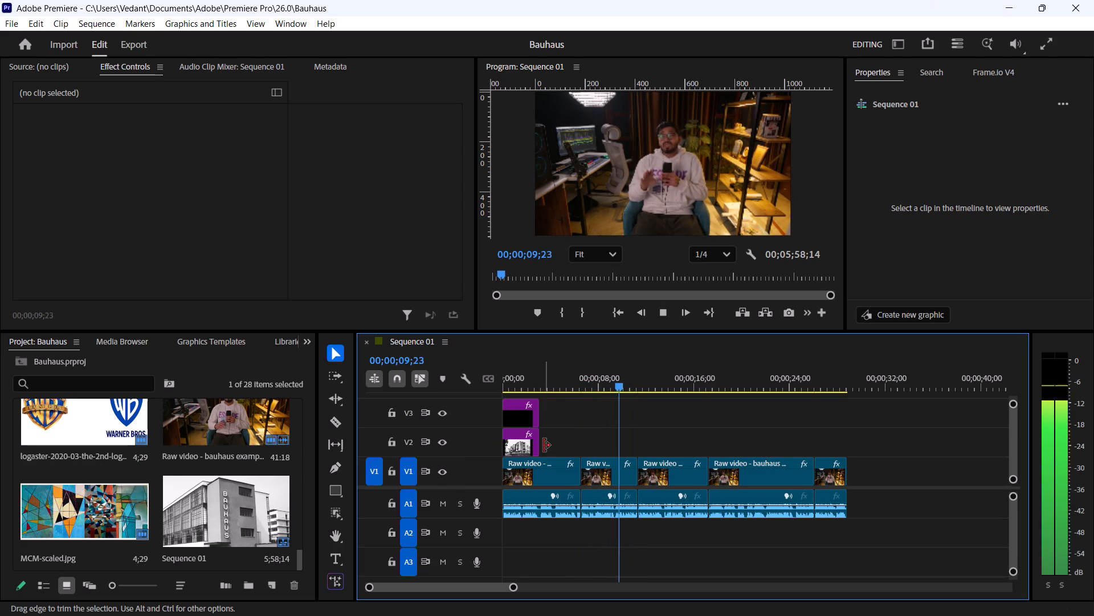
key(space)
Search the project's images from the start of the list and select the black-and-white historic streets-and-buildings photo.
scroll(197, 489, up, 3)
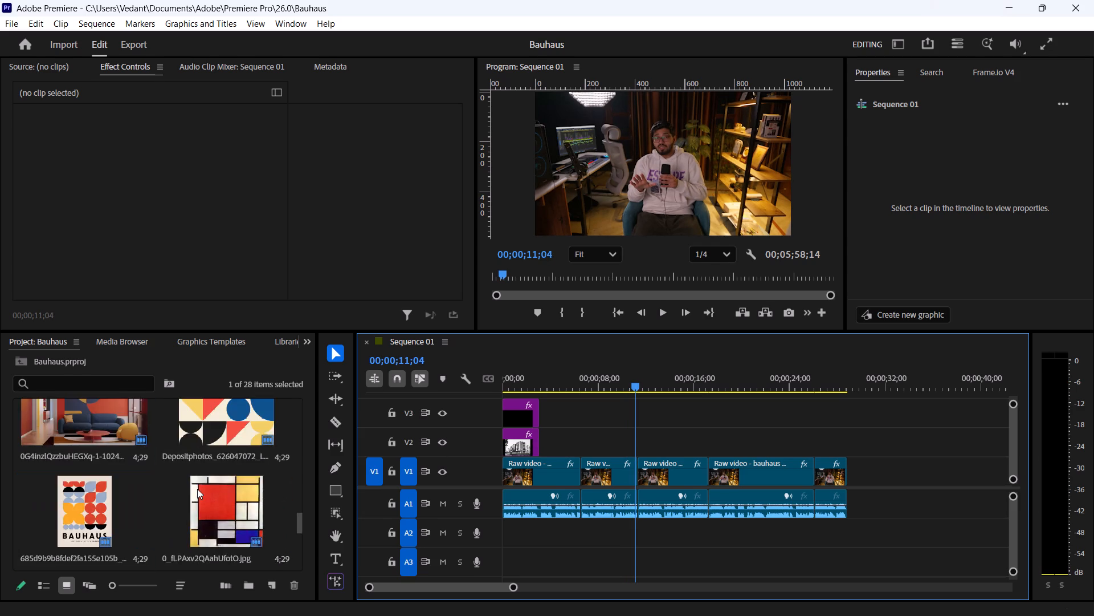
scroll(197, 489, up, 15)
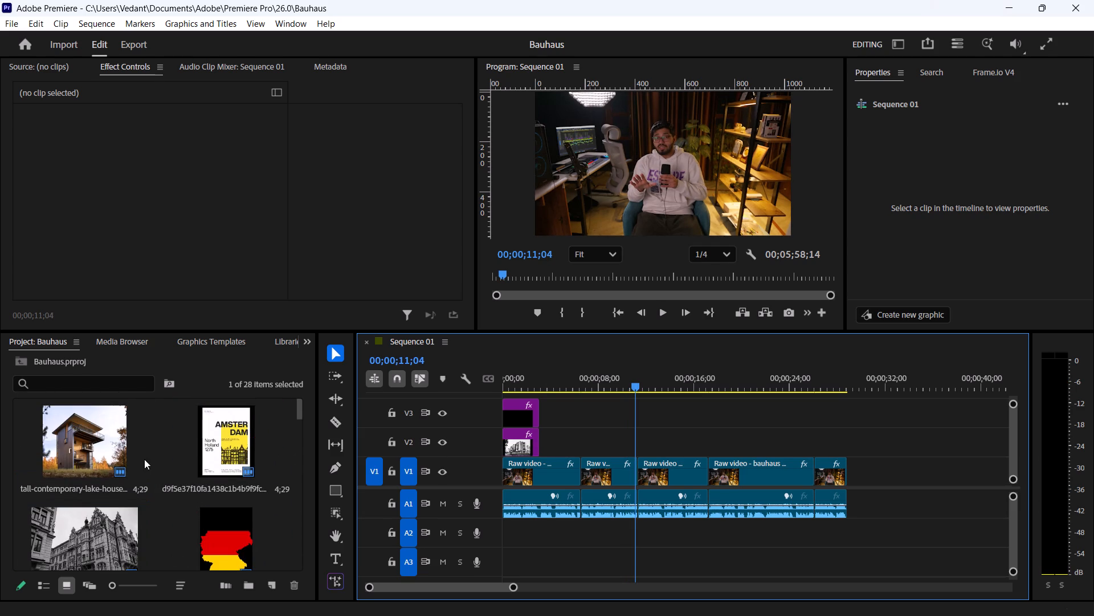
scroll(190, 452, down, 1)
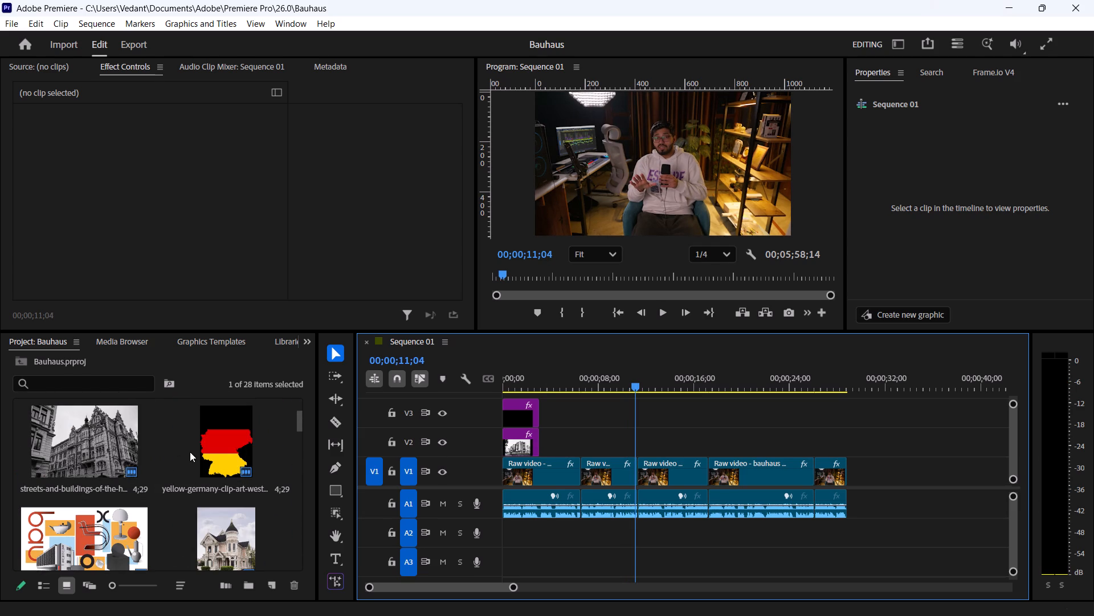
click(96, 466)
scroll(166, 457, down, 1)
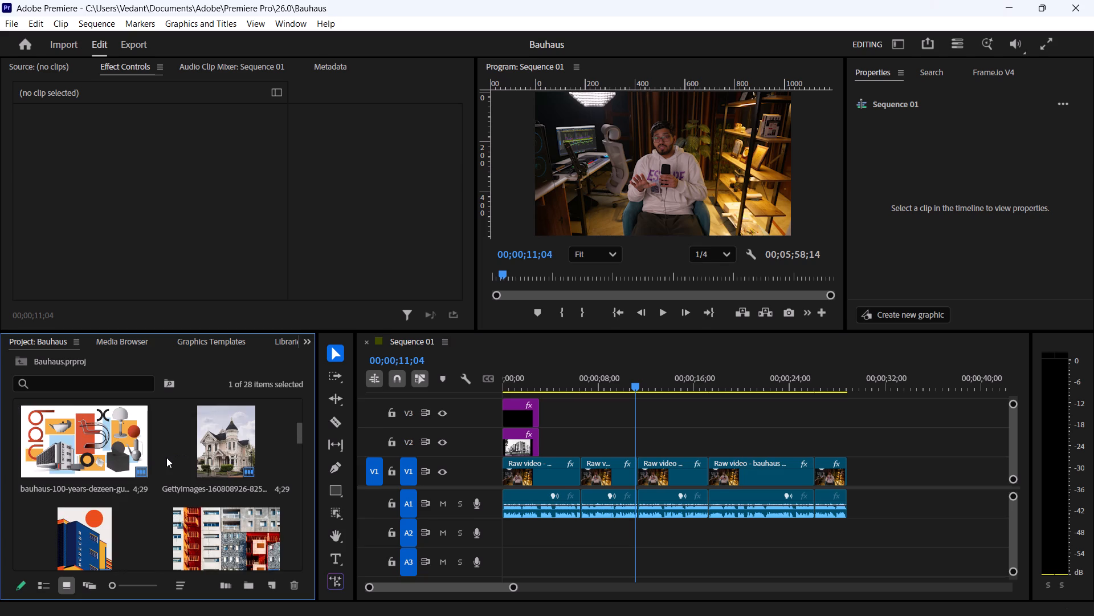
scroll(166, 457, up, 2)
scroll(121, 516, down, 2)
scroll(123, 489, up, 1)
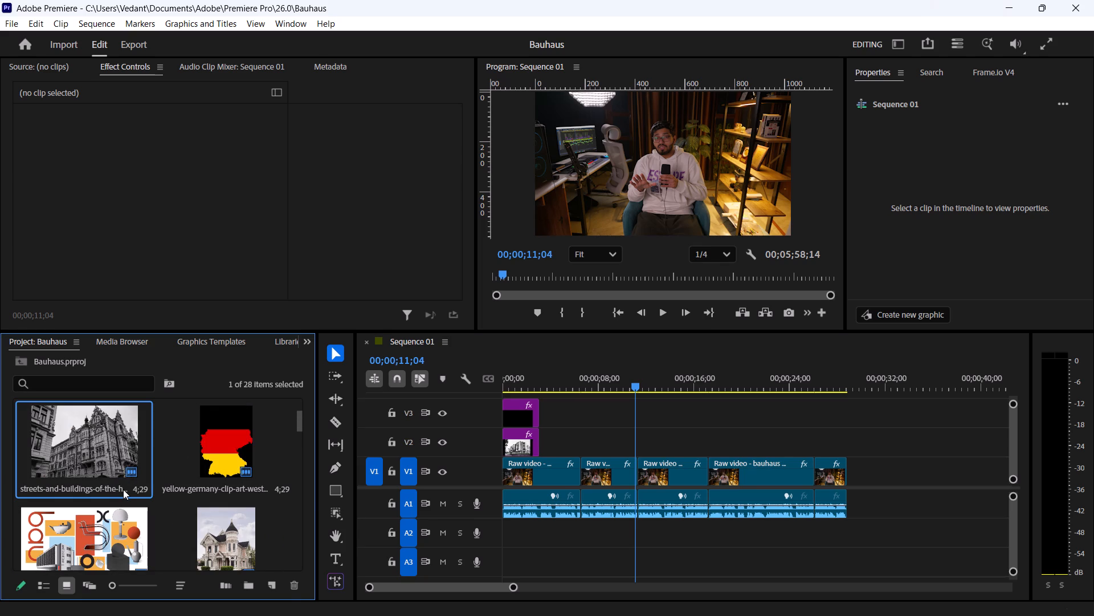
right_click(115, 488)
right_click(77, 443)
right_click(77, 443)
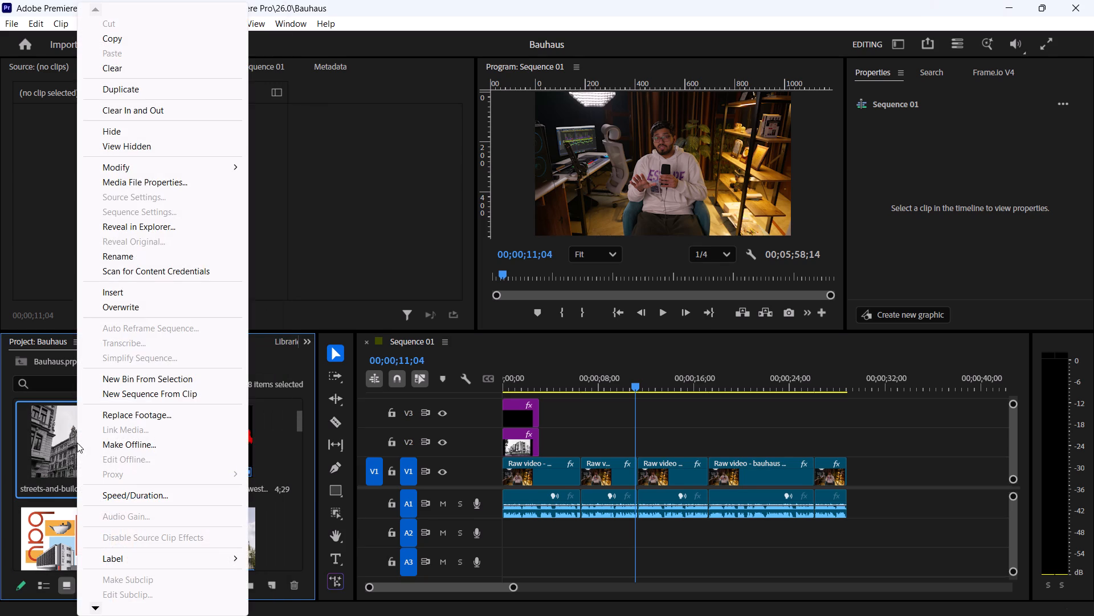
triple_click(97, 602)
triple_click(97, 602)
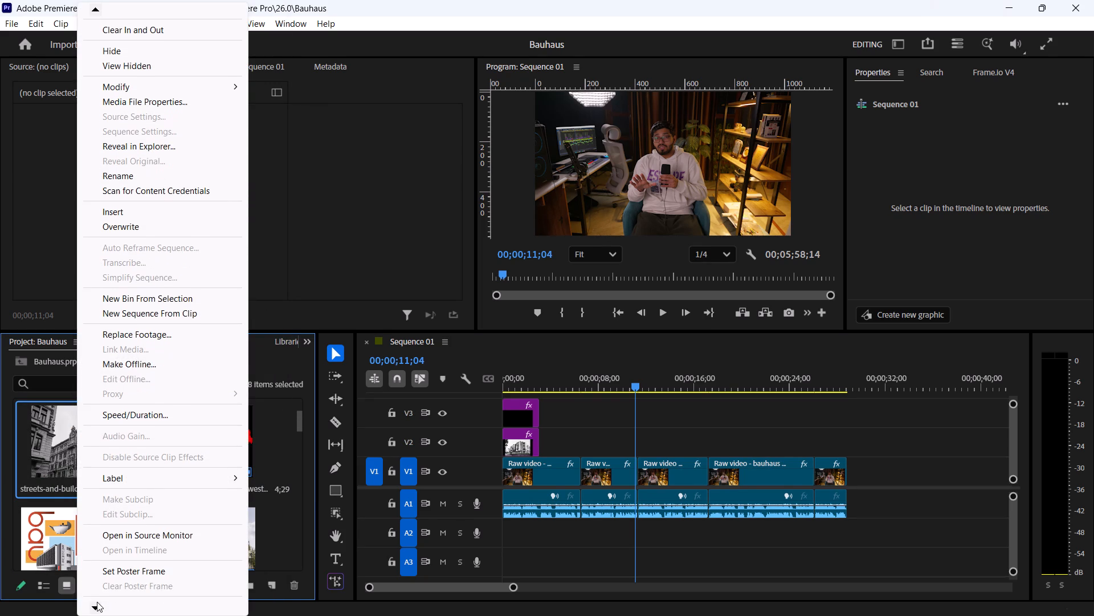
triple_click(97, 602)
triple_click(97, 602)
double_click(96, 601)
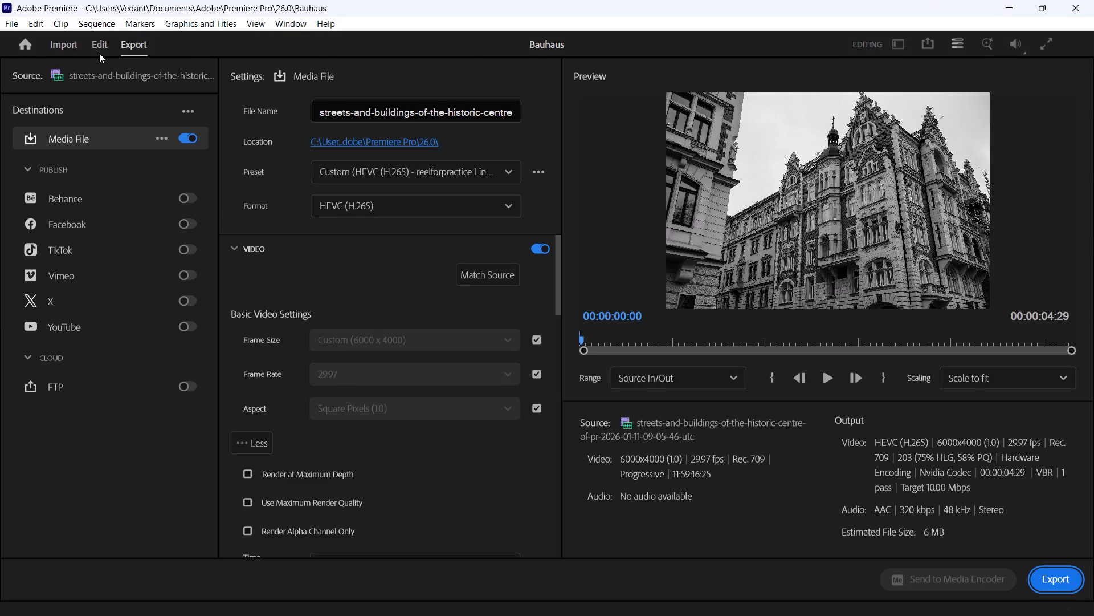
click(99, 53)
Go through the project's images one by one, from the colourful bauhaus-100-years graphic onward, to examine which could illustrate the talking-head section.
scroll(161, 445, down, 2)
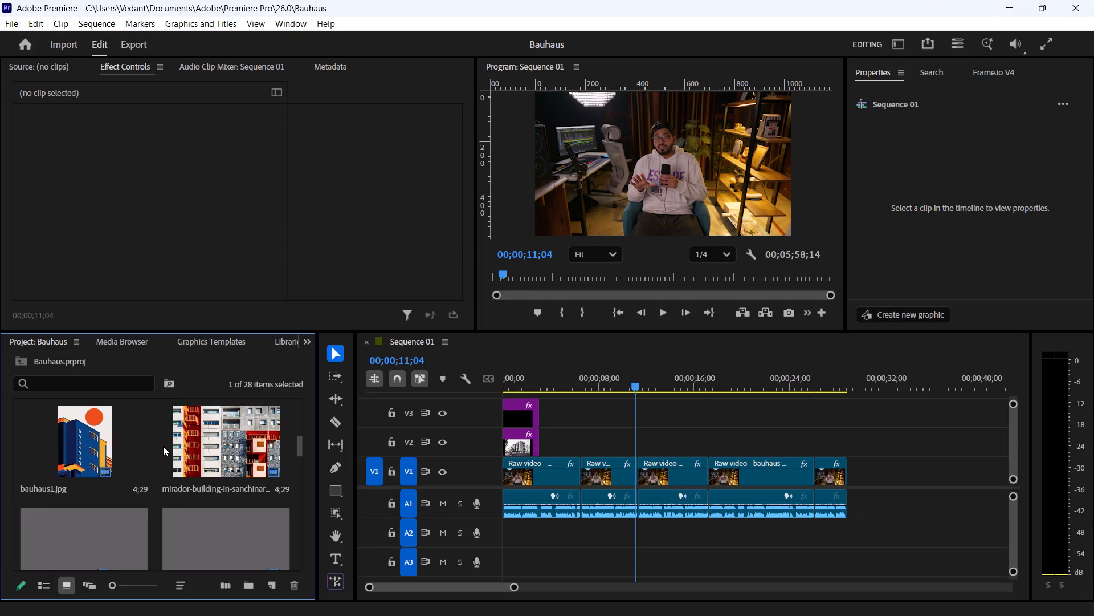
scroll(163, 431, up, 2)
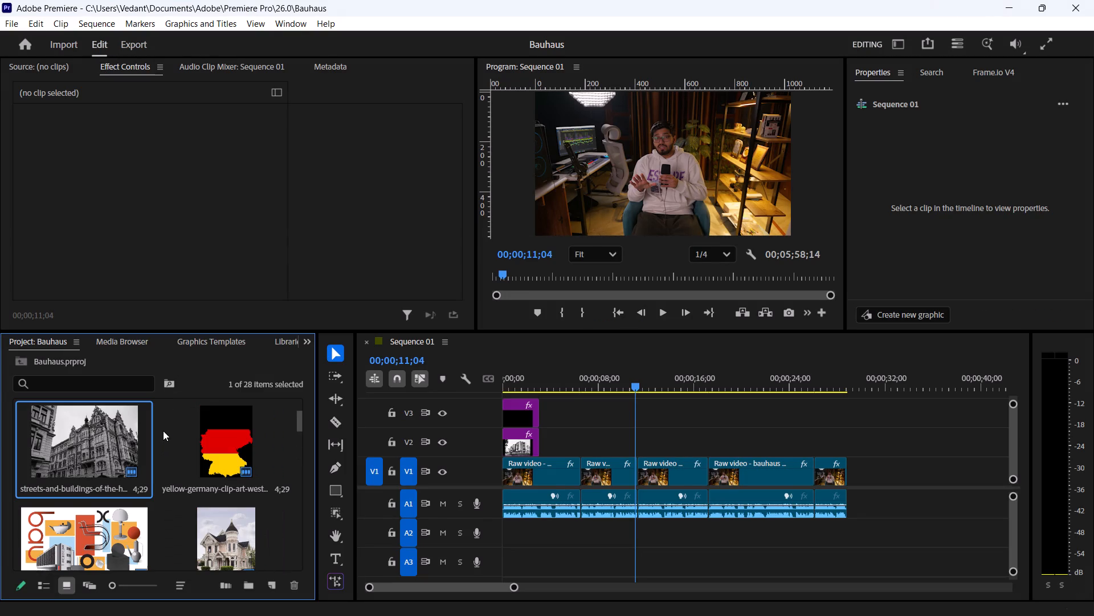
scroll(163, 431, down, 1)
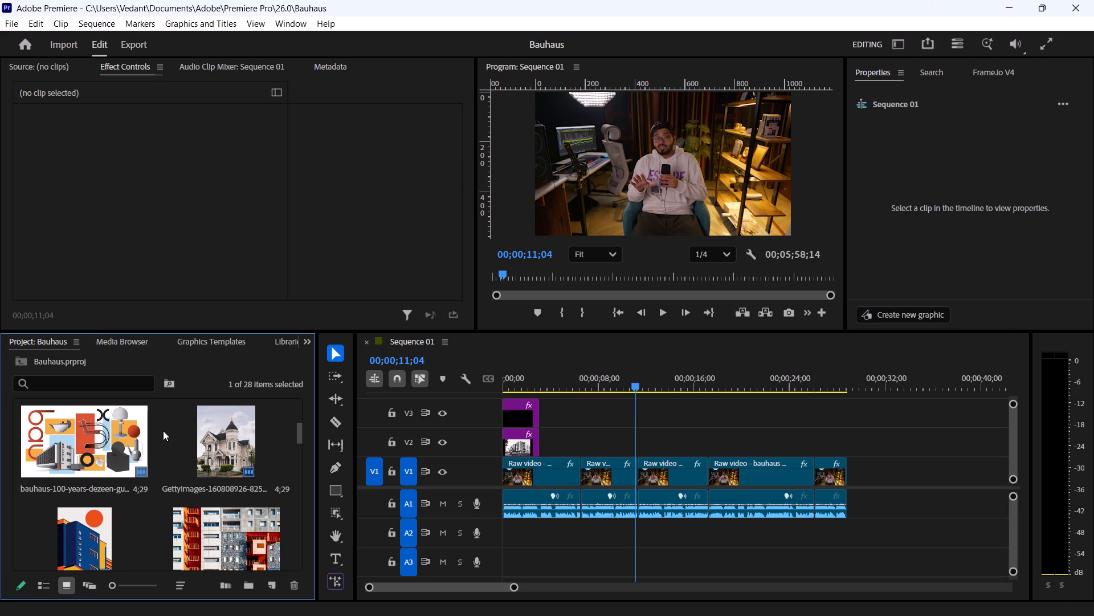
click(99, 468)
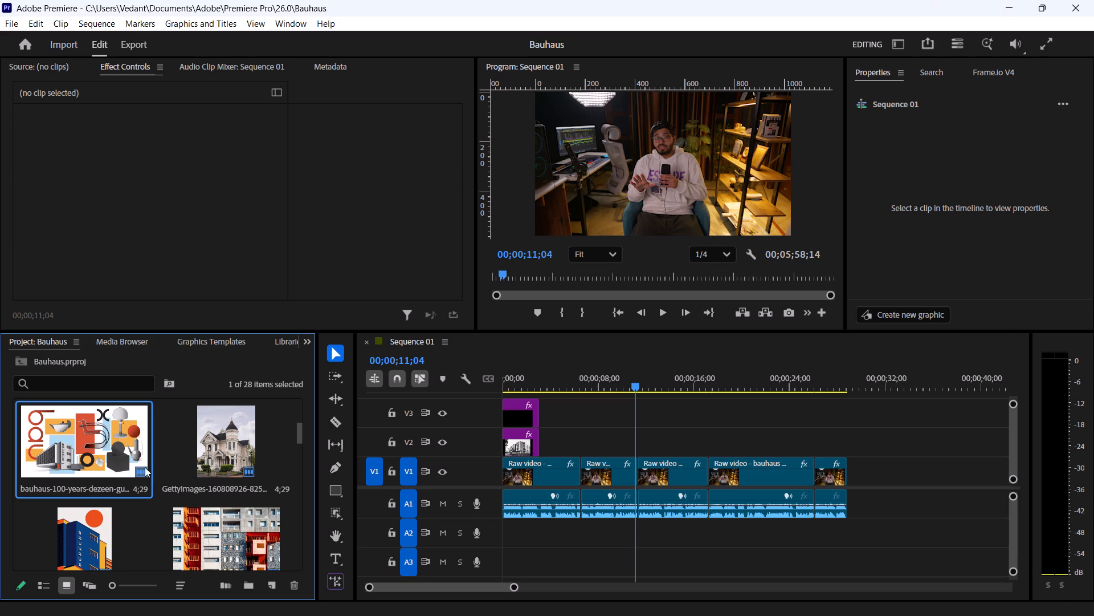
scroll(209, 449, down, 1)
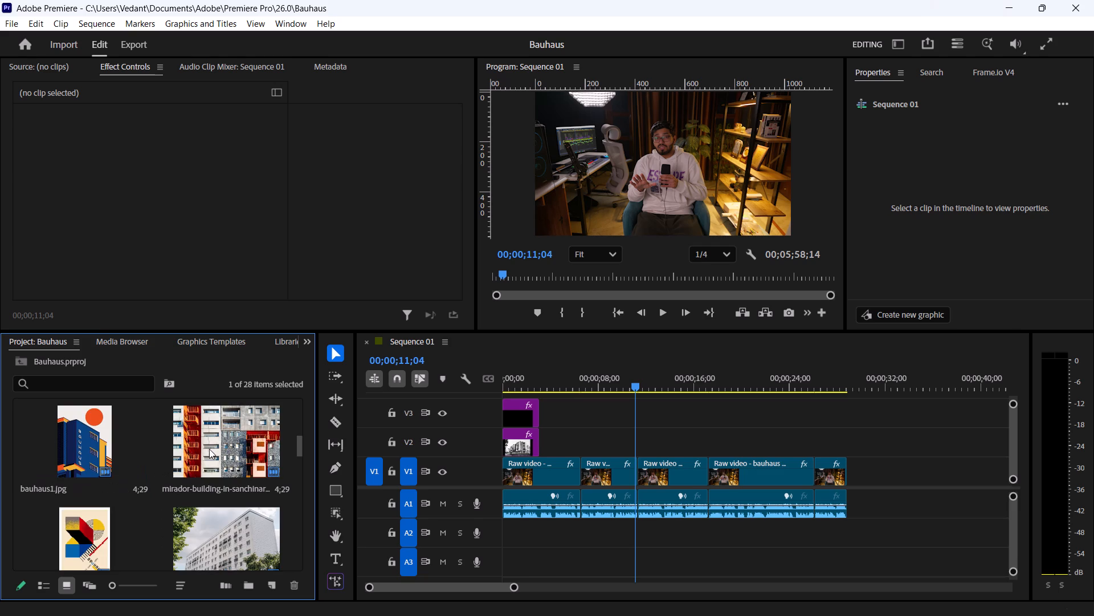
click(63, 440)
click(211, 453)
scroll(213, 453, down, 1)
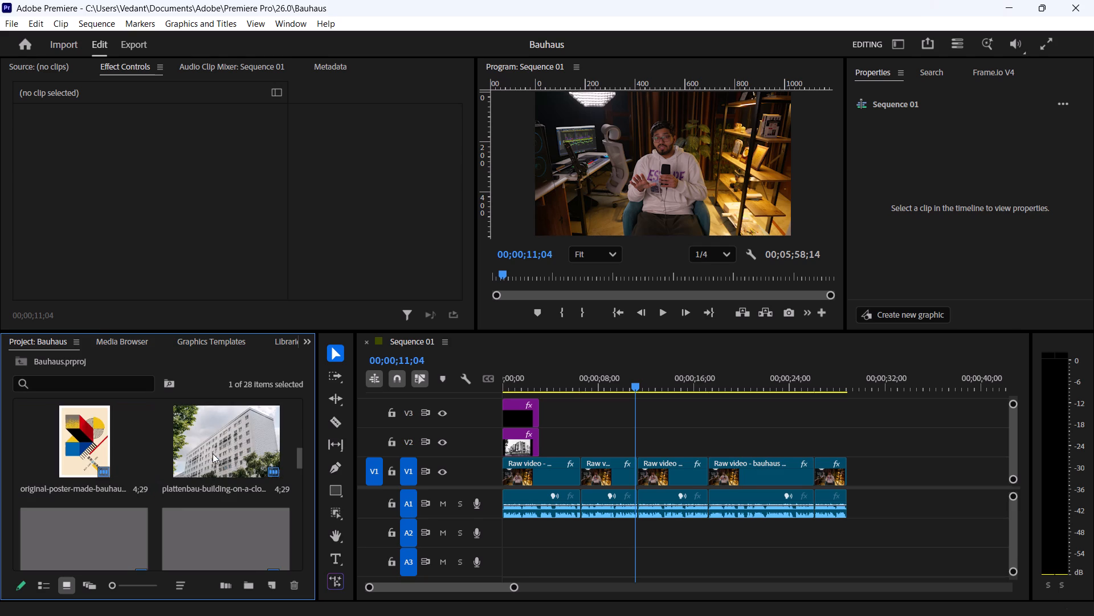
scroll(175, 453, up, 1)
scroll(124, 488, down, 1)
click(125, 449)
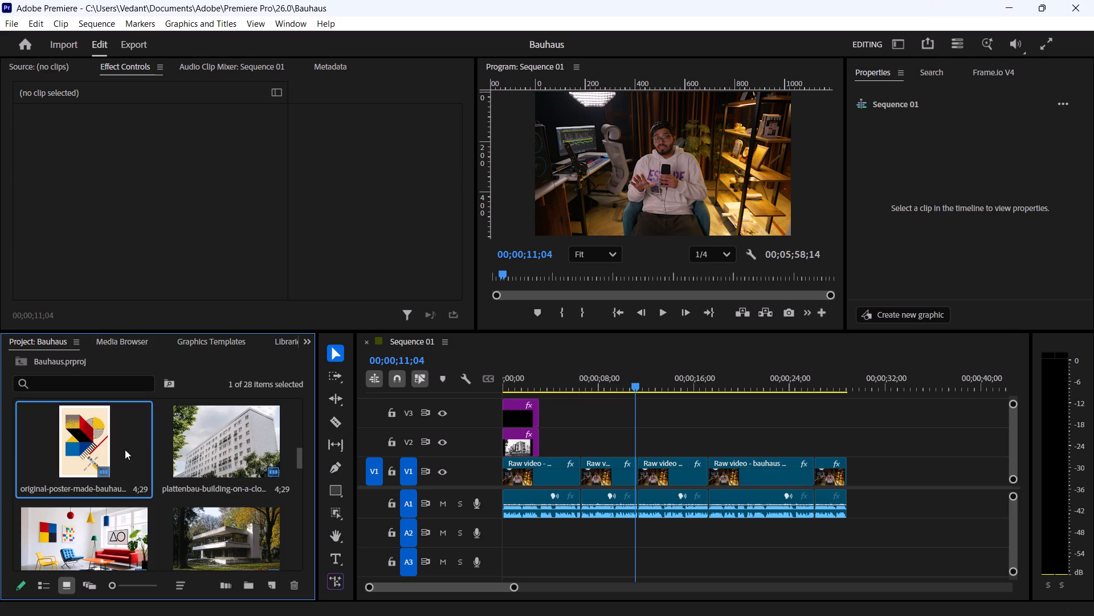
click(183, 442)
scroll(184, 442, down, 1)
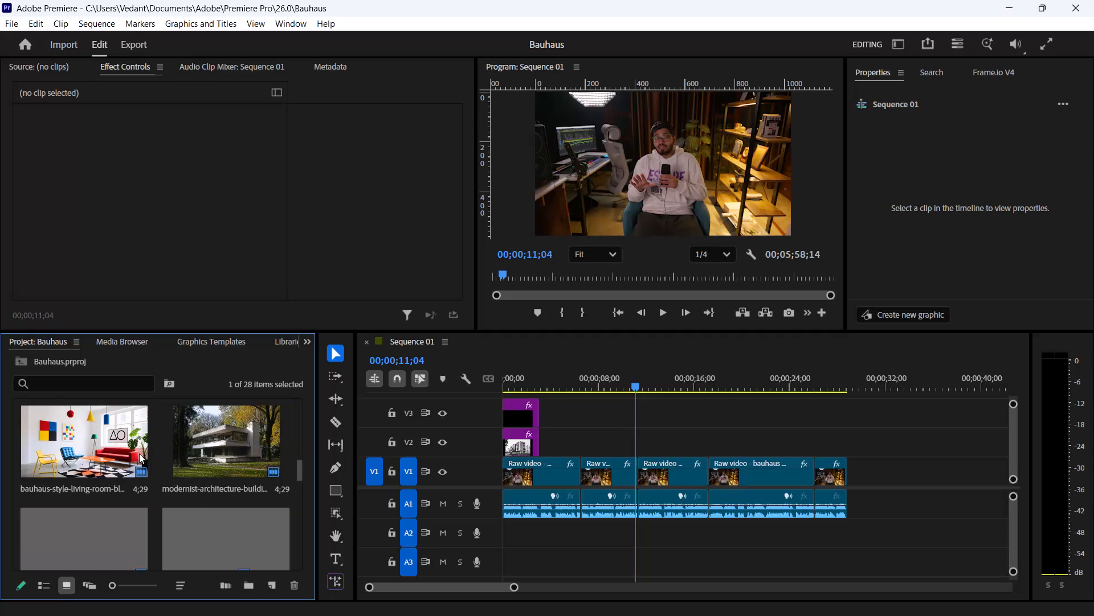
click(139, 453)
click(209, 459)
scroll(198, 468, down, 1)
click(128, 448)
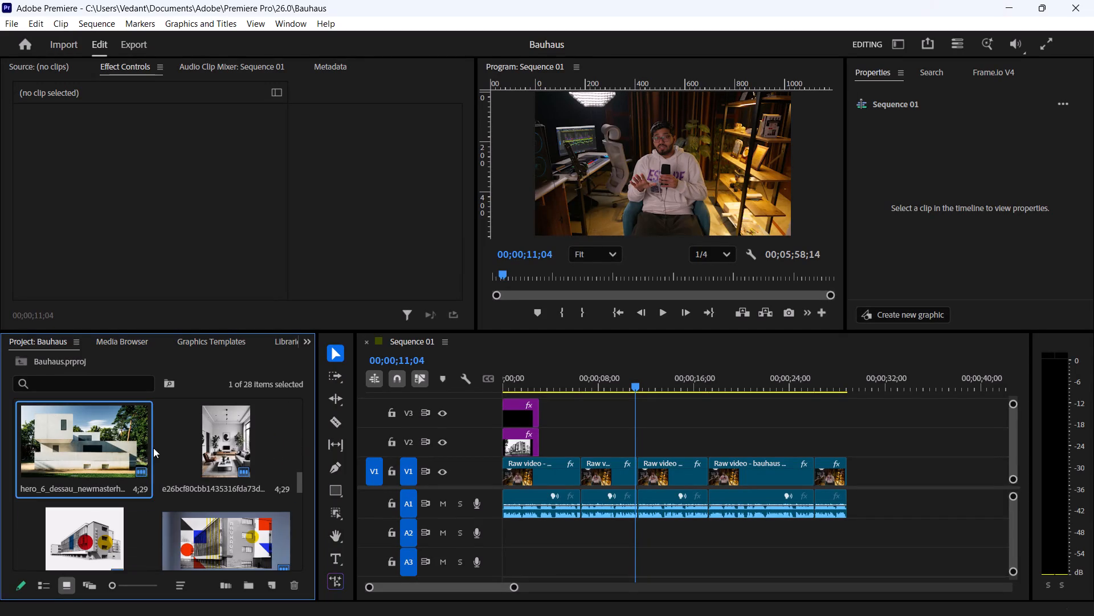
click(228, 437)
scroll(228, 447, down, 1)
click(109, 456)
click(221, 433)
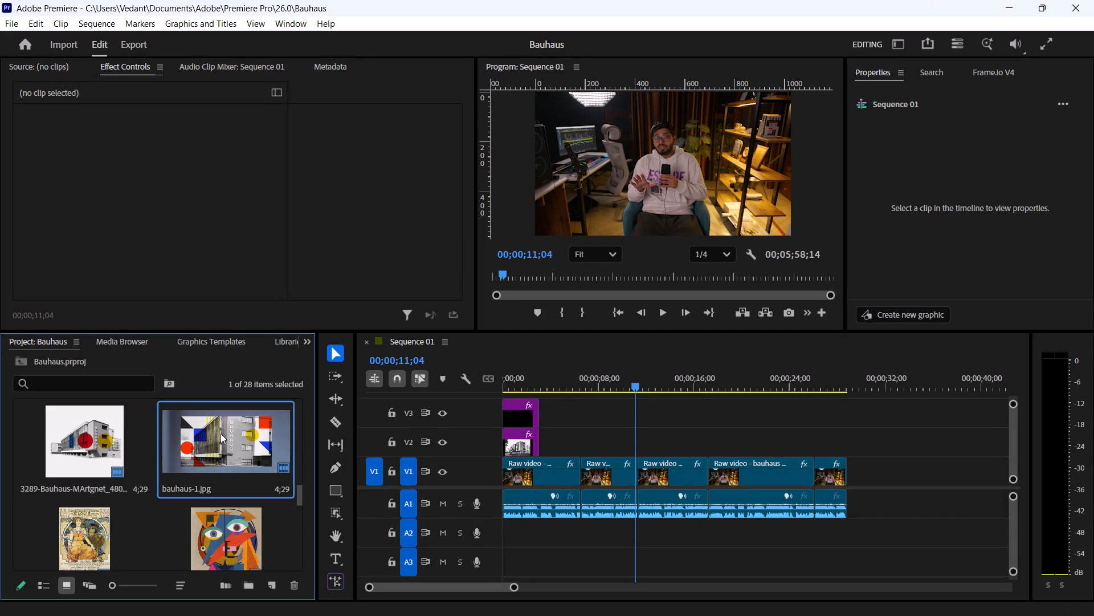
scroll(221, 433, down, 1)
click(113, 462)
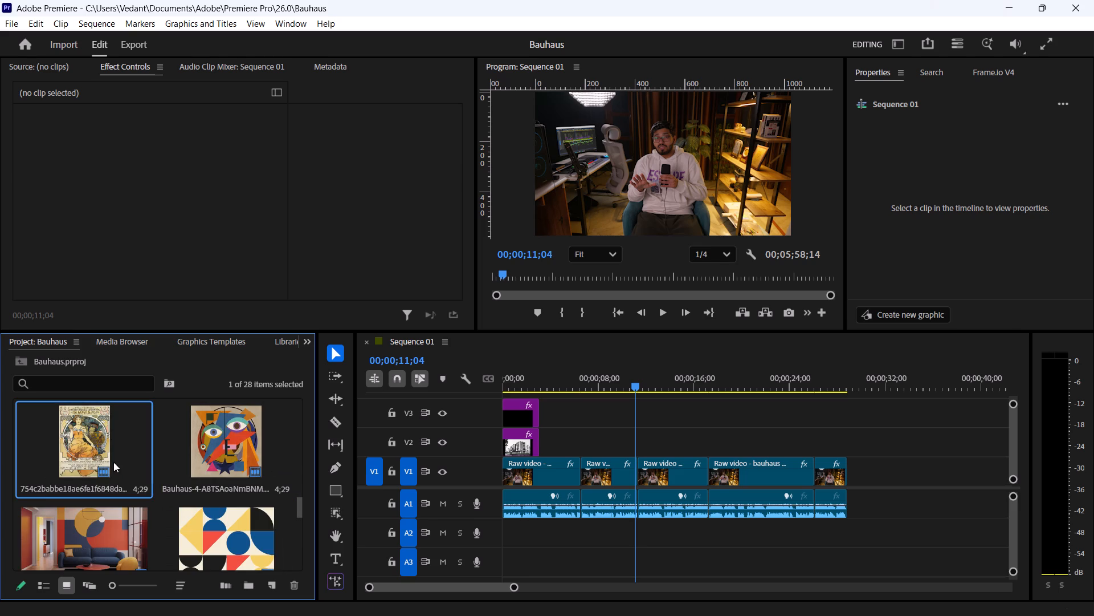
click(224, 446)
scroll(169, 479, down, 1)
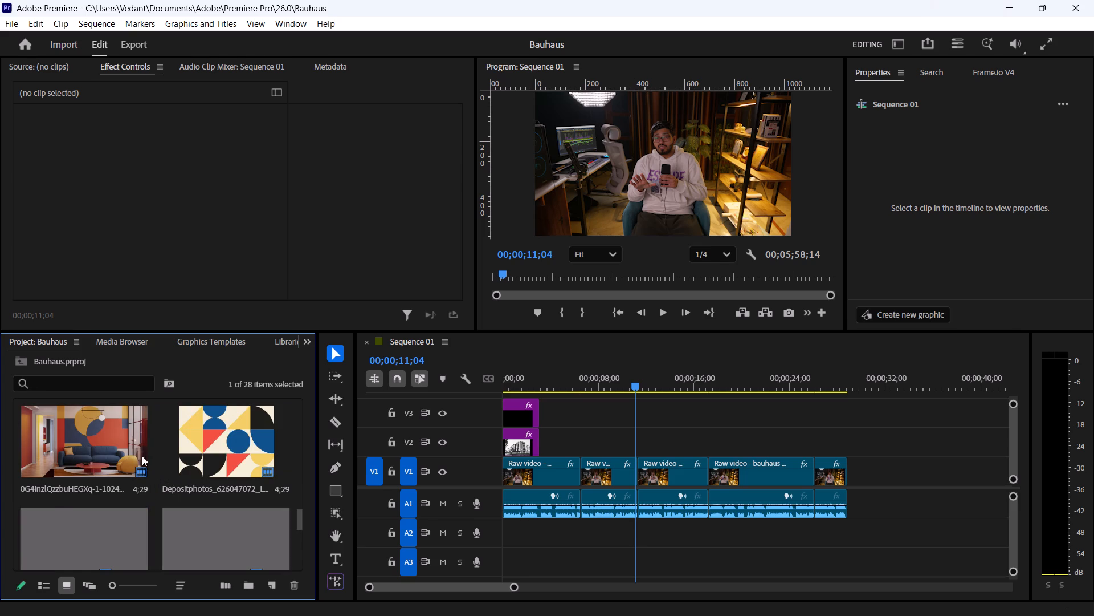
click(134, 446)
click(187, 441)
scroll(189, 441, down, 1)
click(88, 425)
click(235, 437)
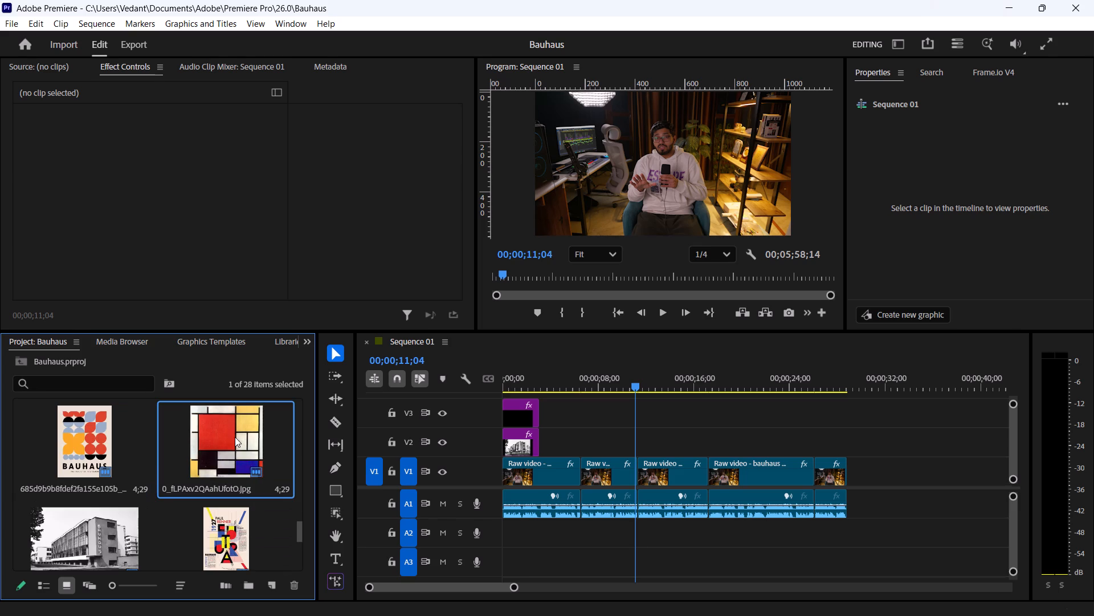
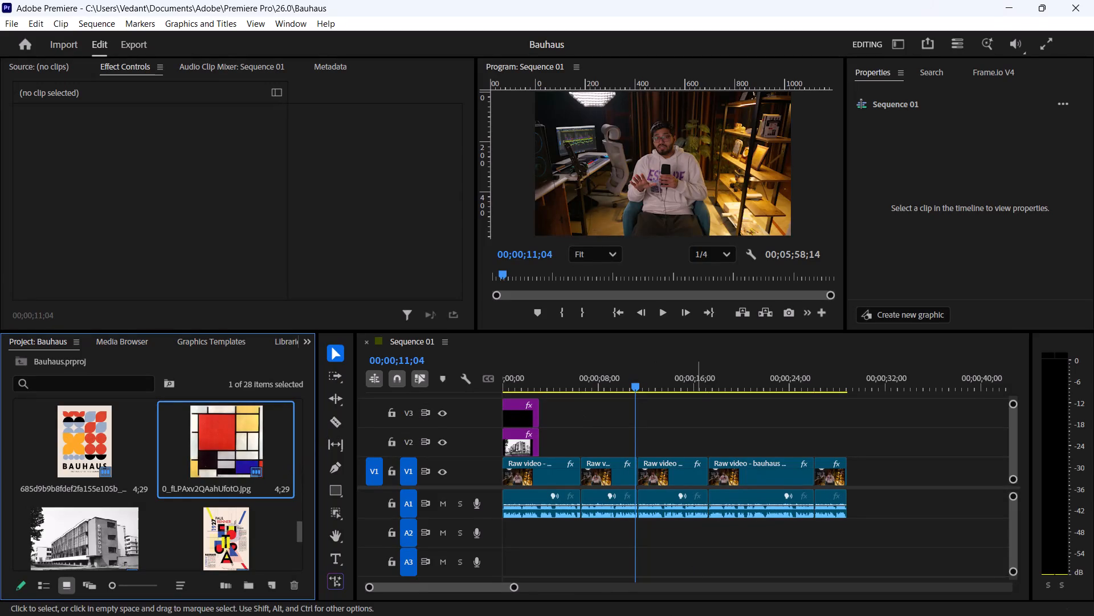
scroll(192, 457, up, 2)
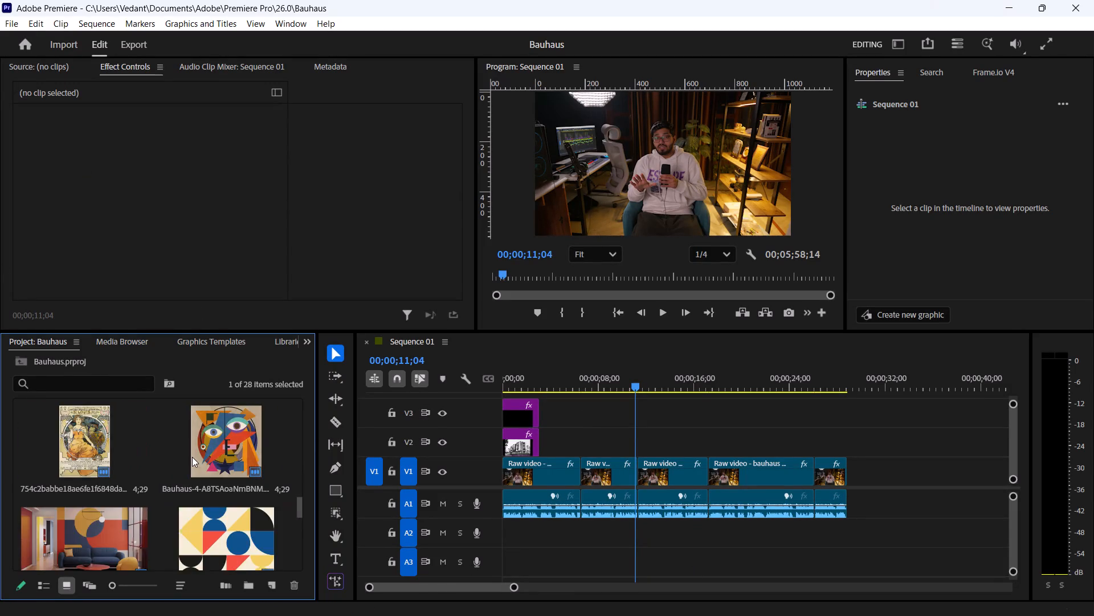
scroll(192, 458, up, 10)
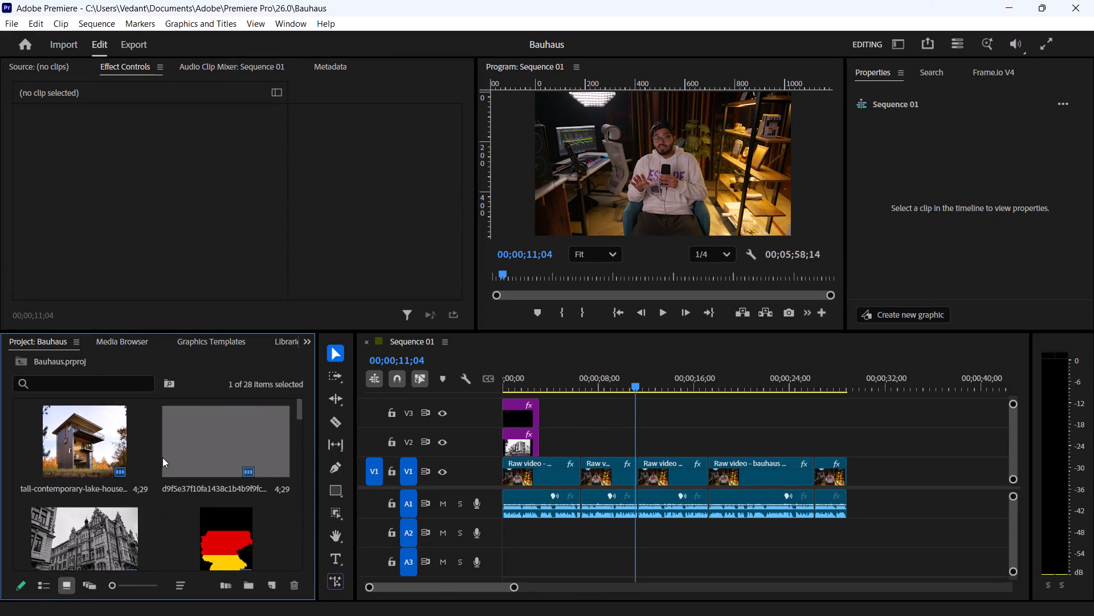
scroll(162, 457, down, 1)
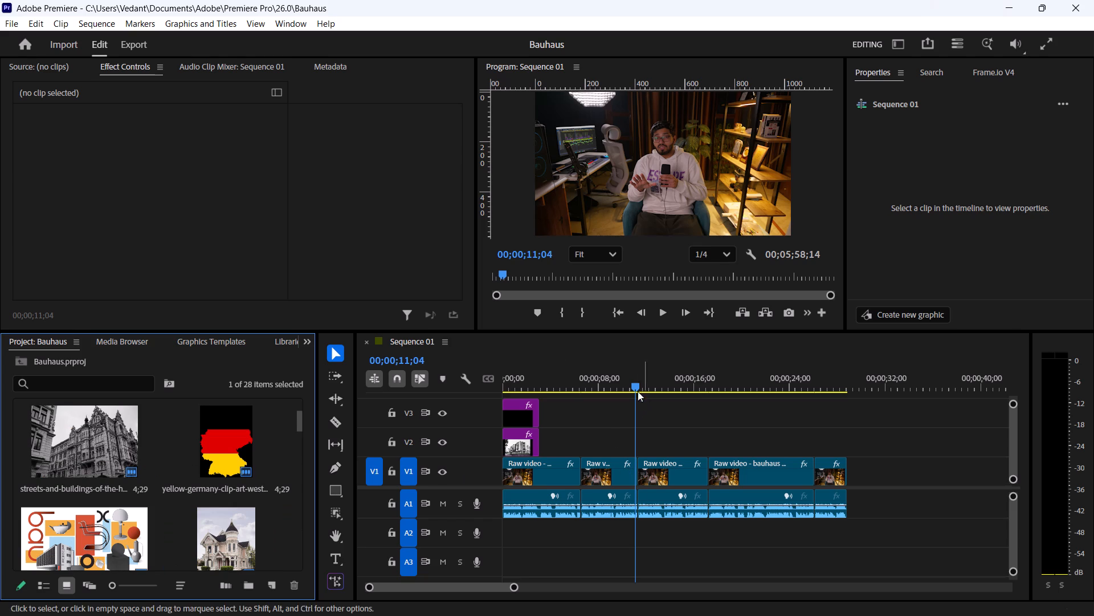
Shift the building photo and title clips on V2 and V3 about 4 seconds later and park the playhead at 00;00;00;00.
drag(630, 384, 484, 376)
drag(560, 443, 493, 412)
drag(526, 419, 578, 424)
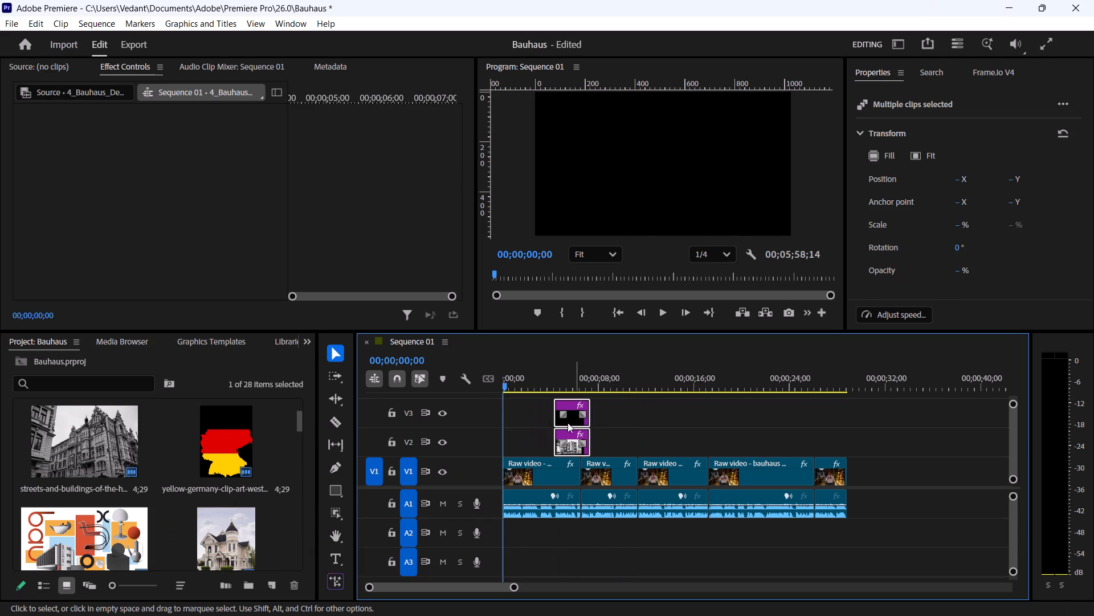
drag(504, 387, 466, 388)
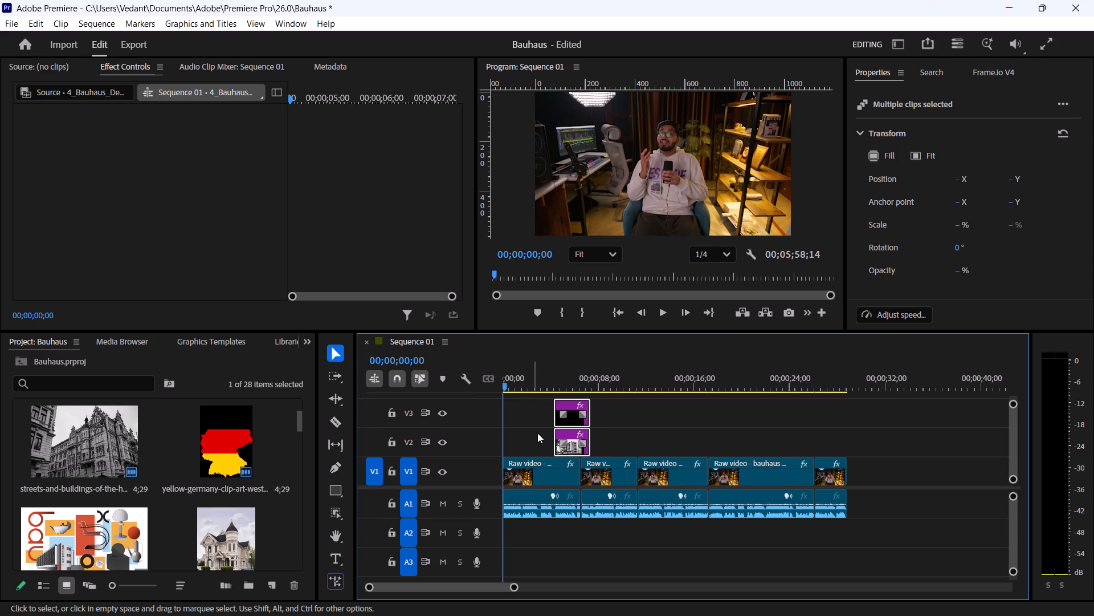
click(541, 435)
Draw a rectangle shape at the sequence start, slightly larger than the video frame, as a background.
click(334, 485)
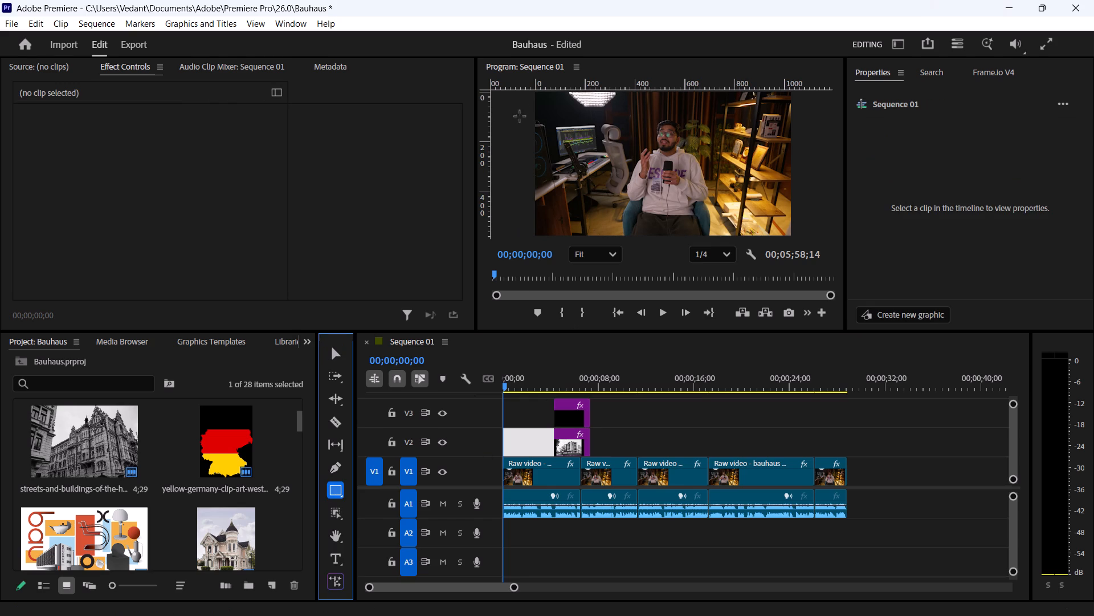
drag(525, 90, 720, 176)
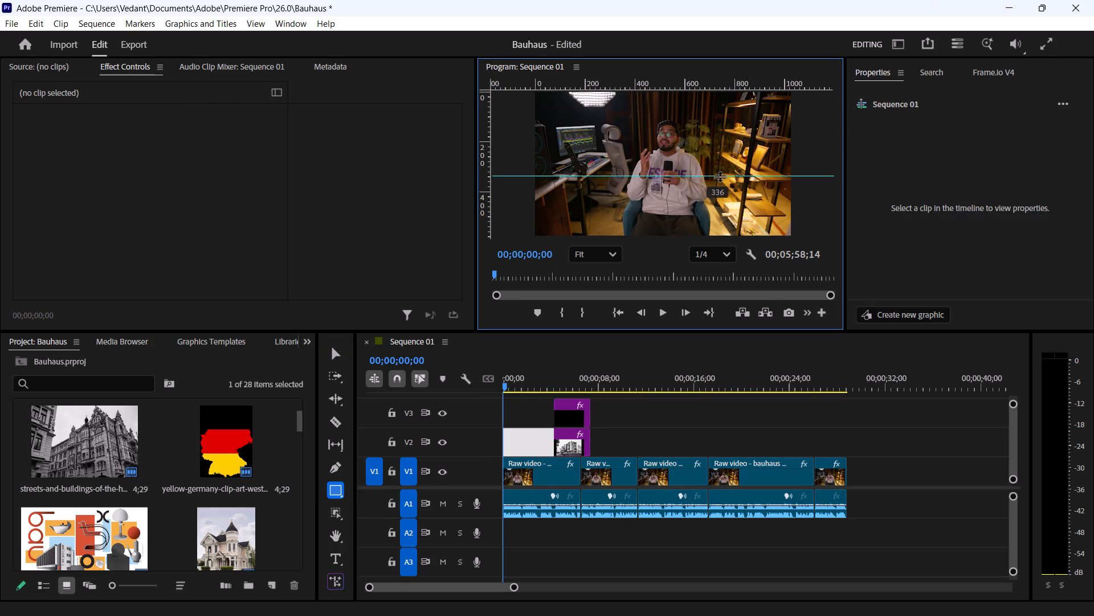
drag(720, 176, 722, 78)
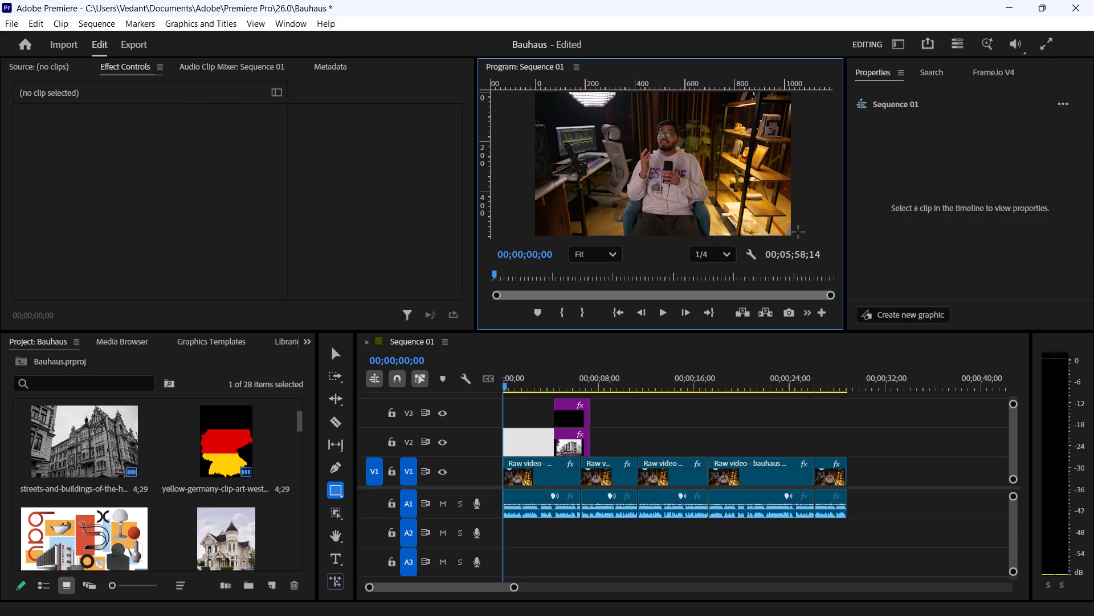
drag(798, 233, 700, 256)
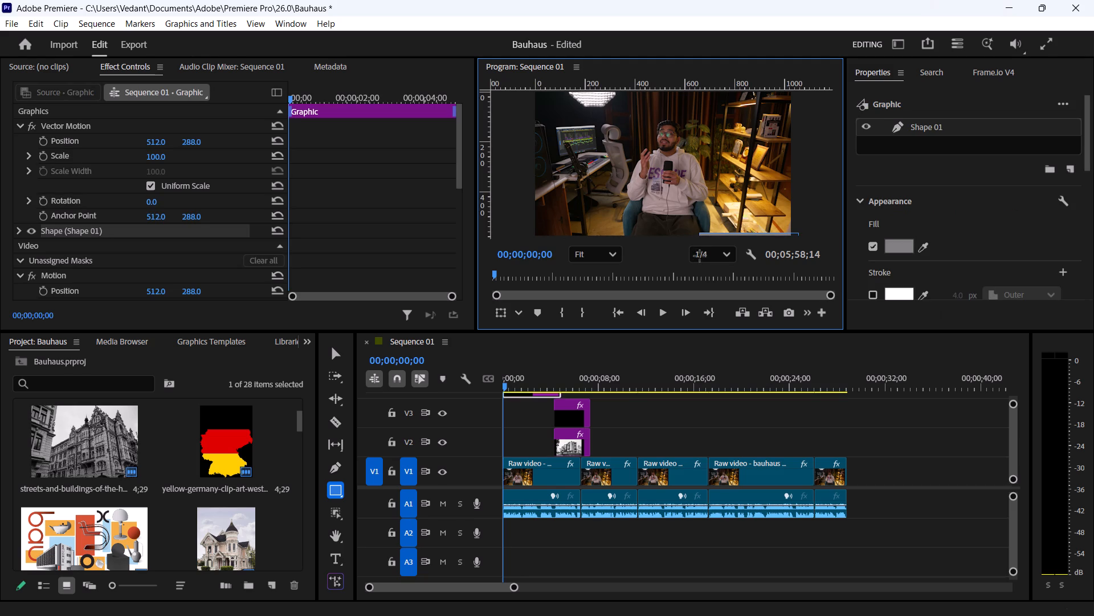
drag(700, 256, 517, 78)
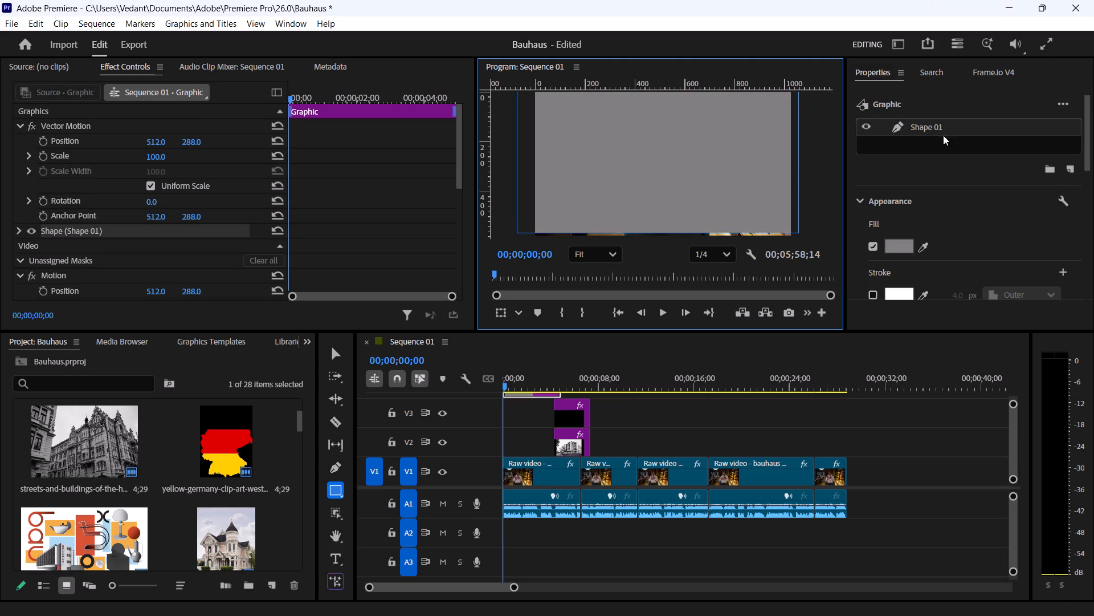
Scale the rectangle shape to 115 % so it covers the whole frame.
scroll(926, 212, down, 16)
scroll(935, 263, down, 2)
drag(970, 230, 993, 237)
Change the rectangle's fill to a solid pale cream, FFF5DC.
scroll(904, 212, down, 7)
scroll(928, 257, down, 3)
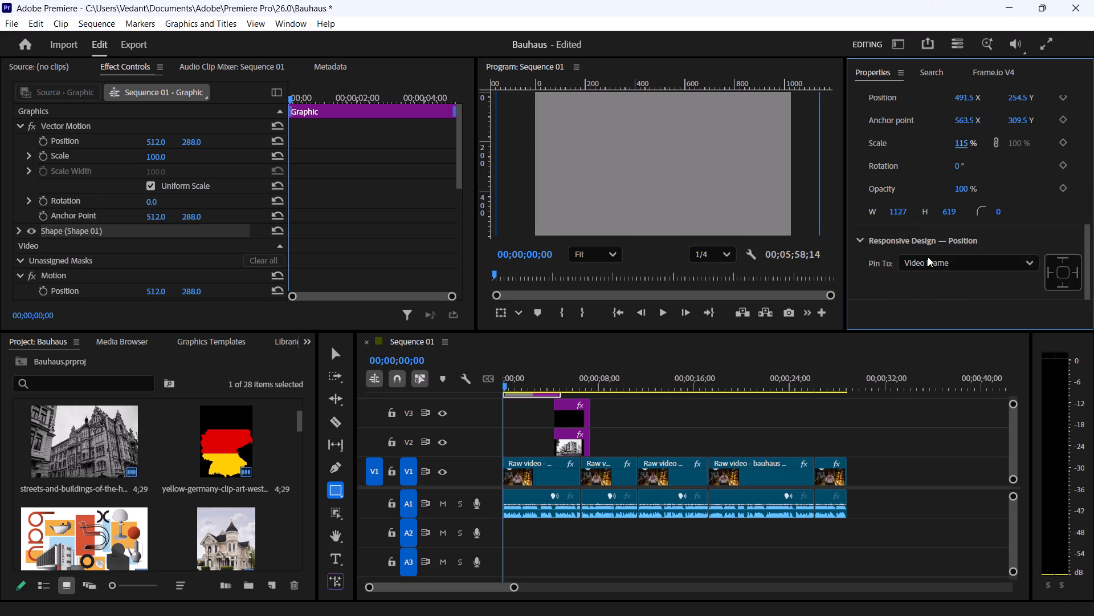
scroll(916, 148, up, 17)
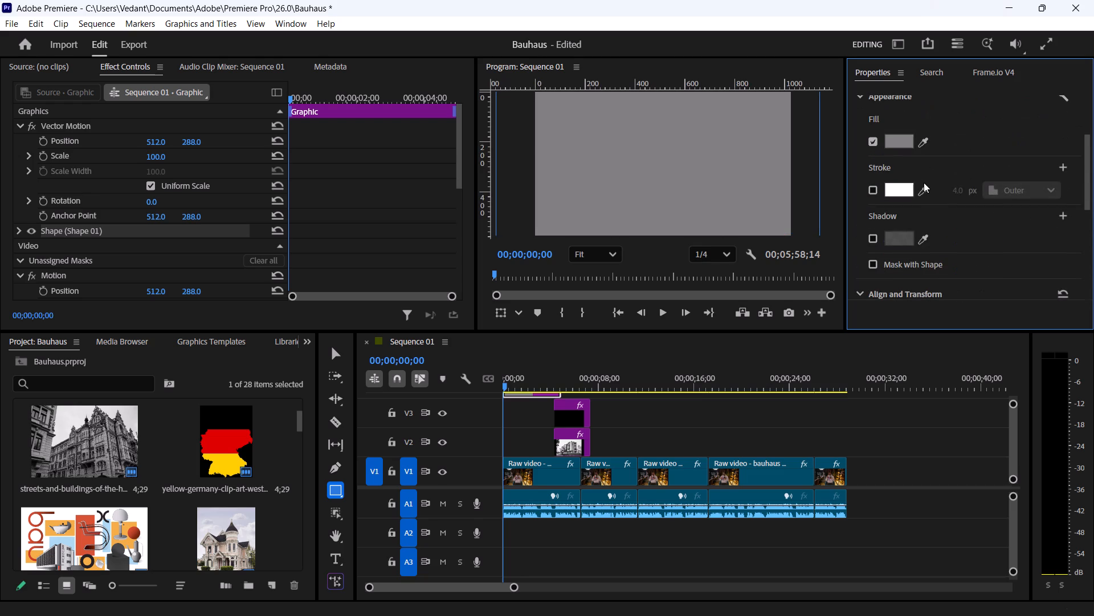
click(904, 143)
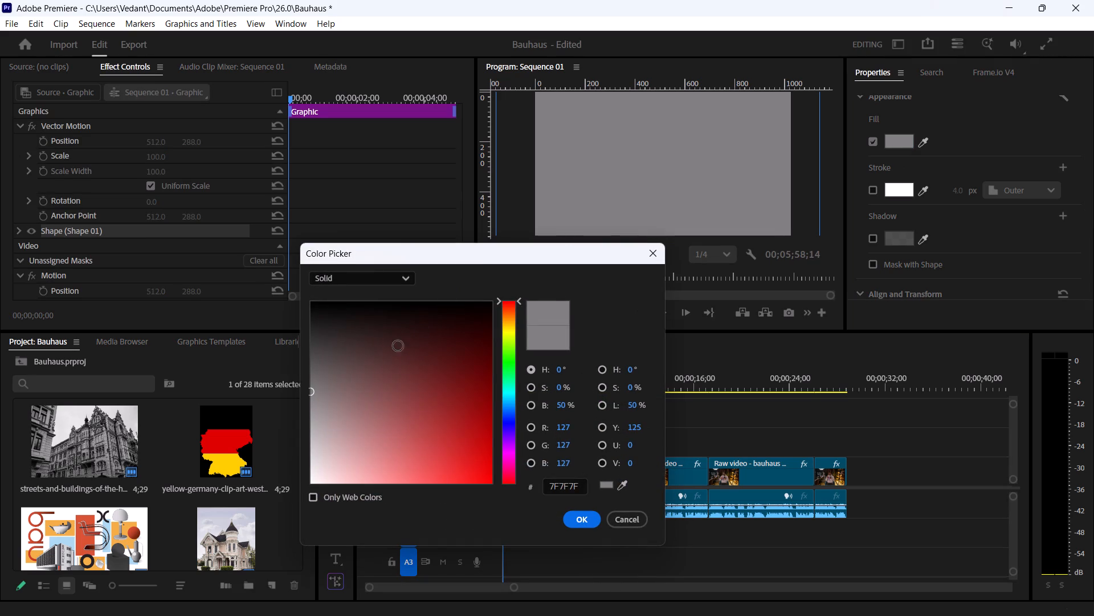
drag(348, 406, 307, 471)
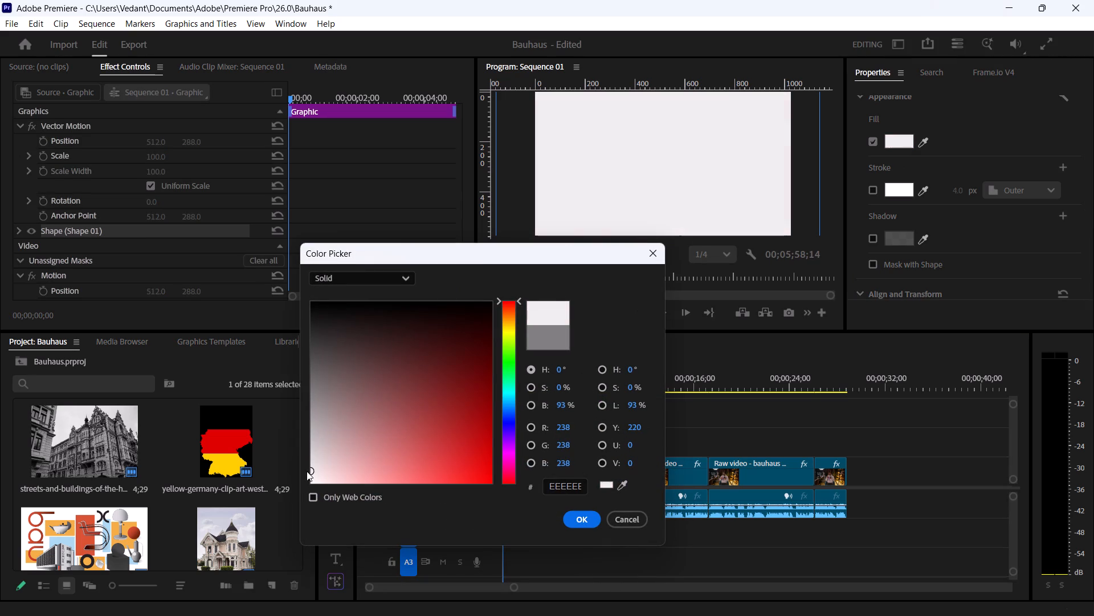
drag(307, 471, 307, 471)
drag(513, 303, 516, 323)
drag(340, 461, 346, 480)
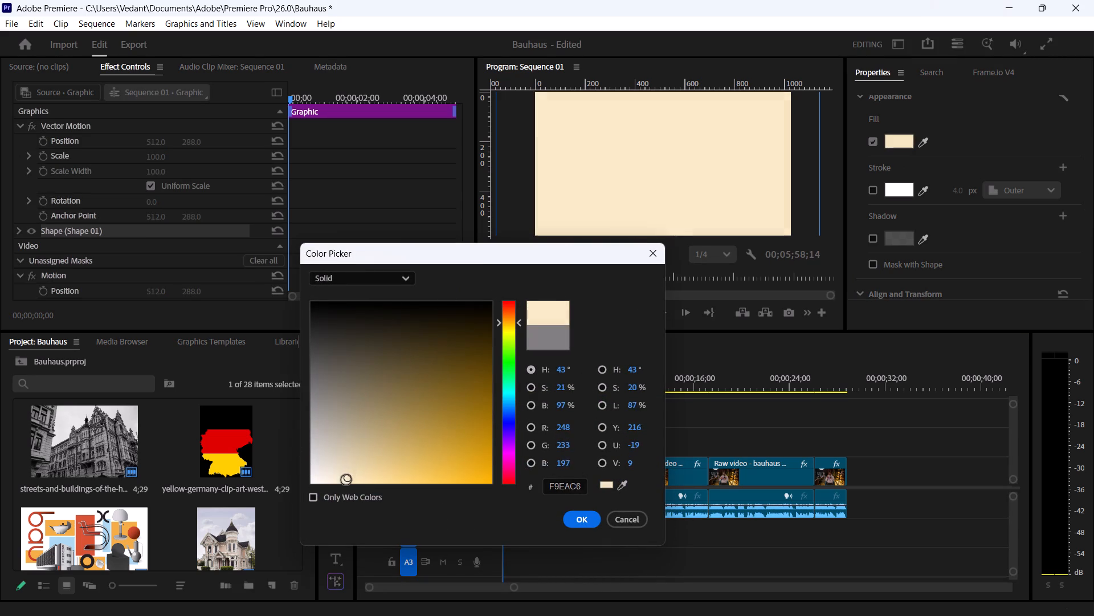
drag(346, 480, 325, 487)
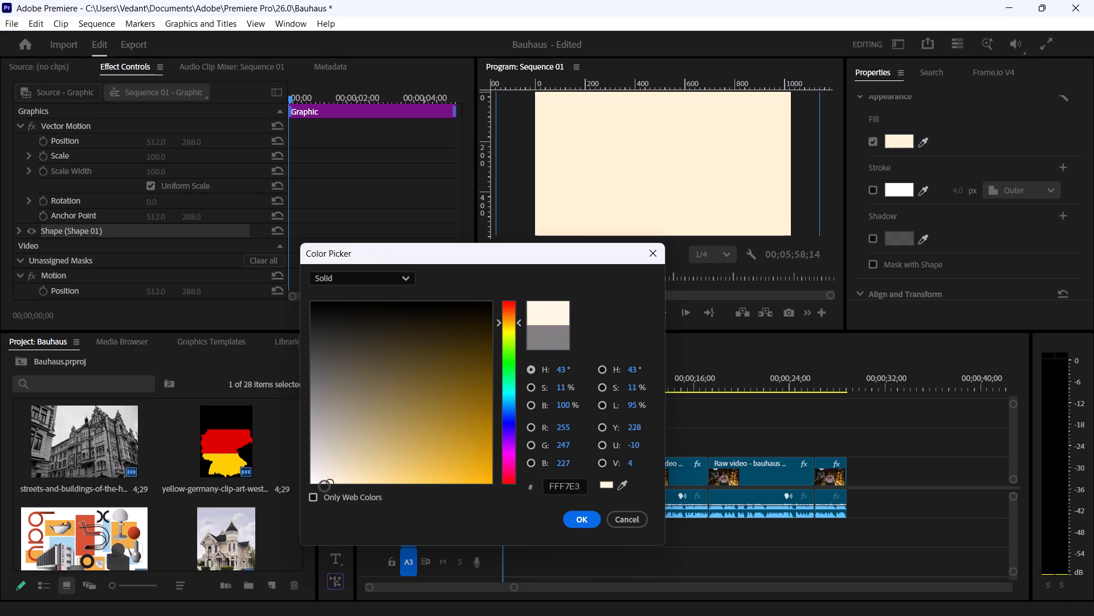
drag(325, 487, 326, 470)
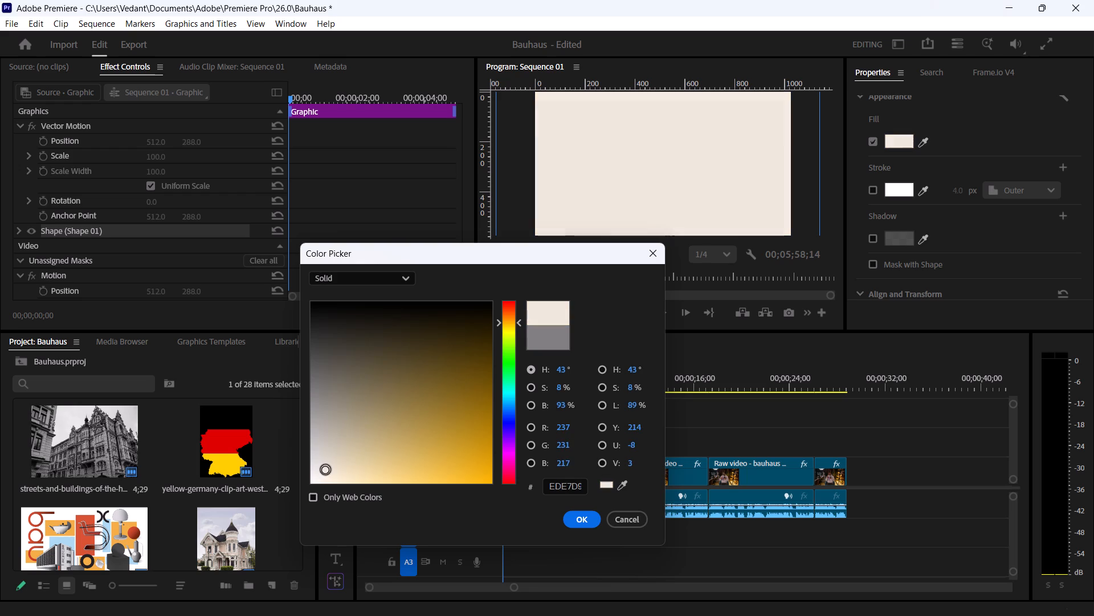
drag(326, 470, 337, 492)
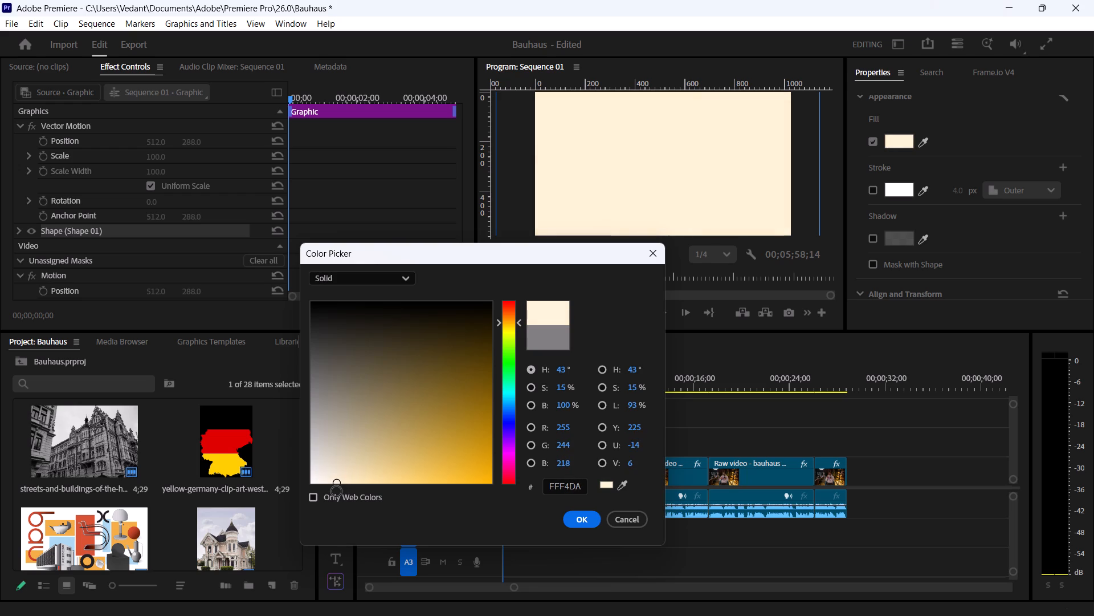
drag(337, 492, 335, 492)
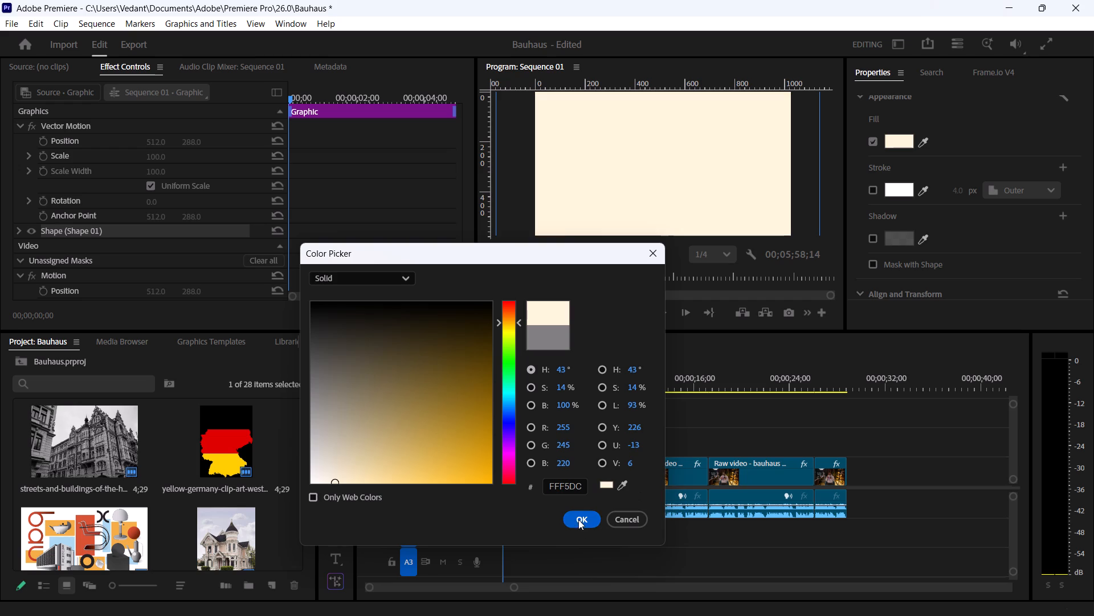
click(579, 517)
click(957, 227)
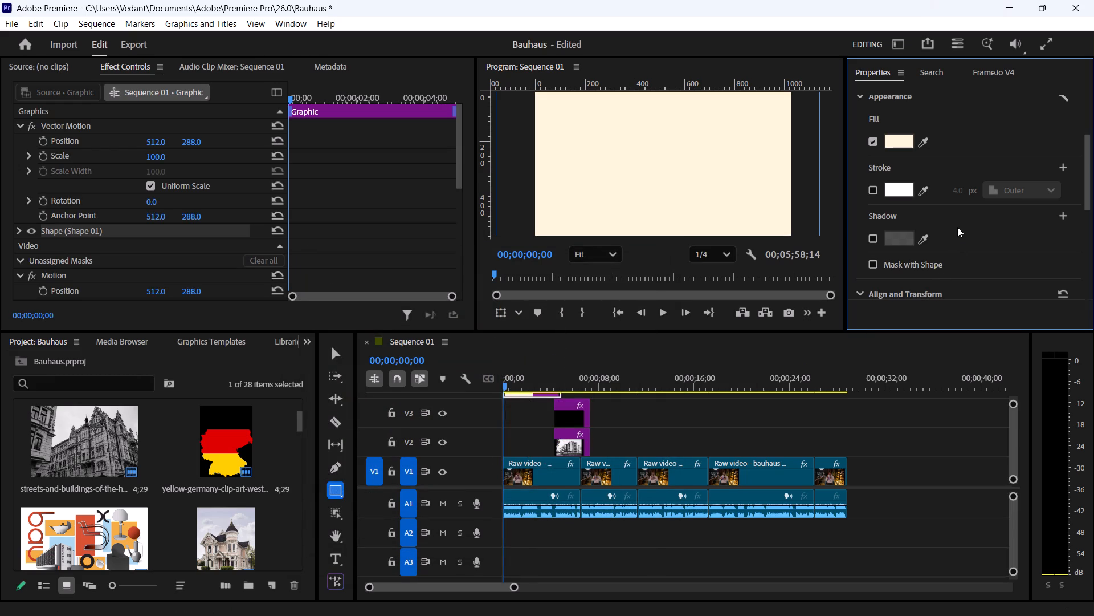
Switch the rectangle's fill to a linear gradient and make its starting stop a pale yellowish cream.
click(900, 143)
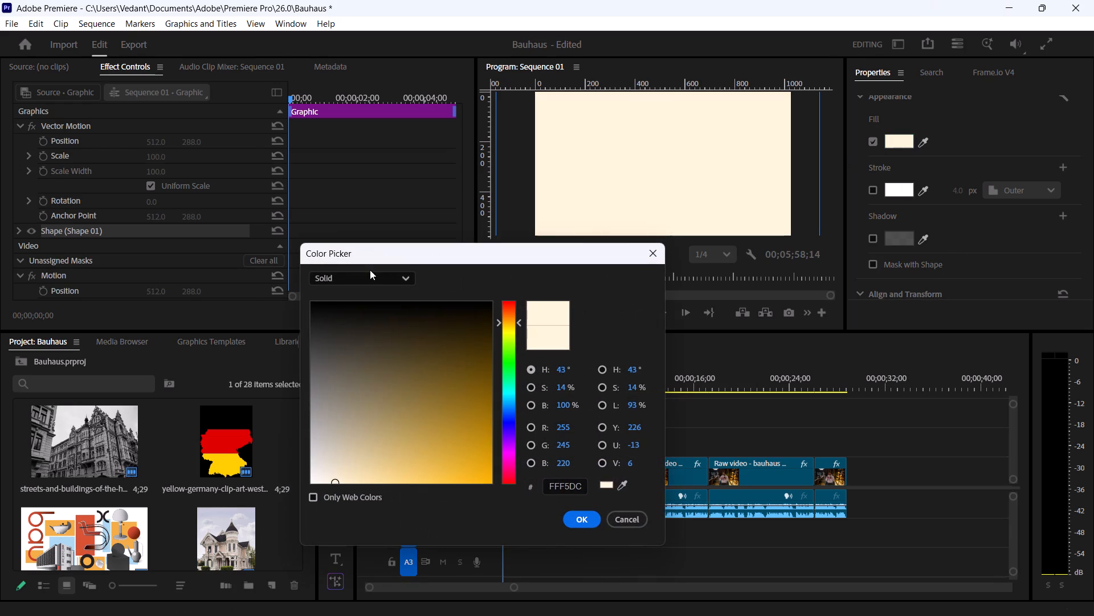
click(374, 283)
click(367, 315)
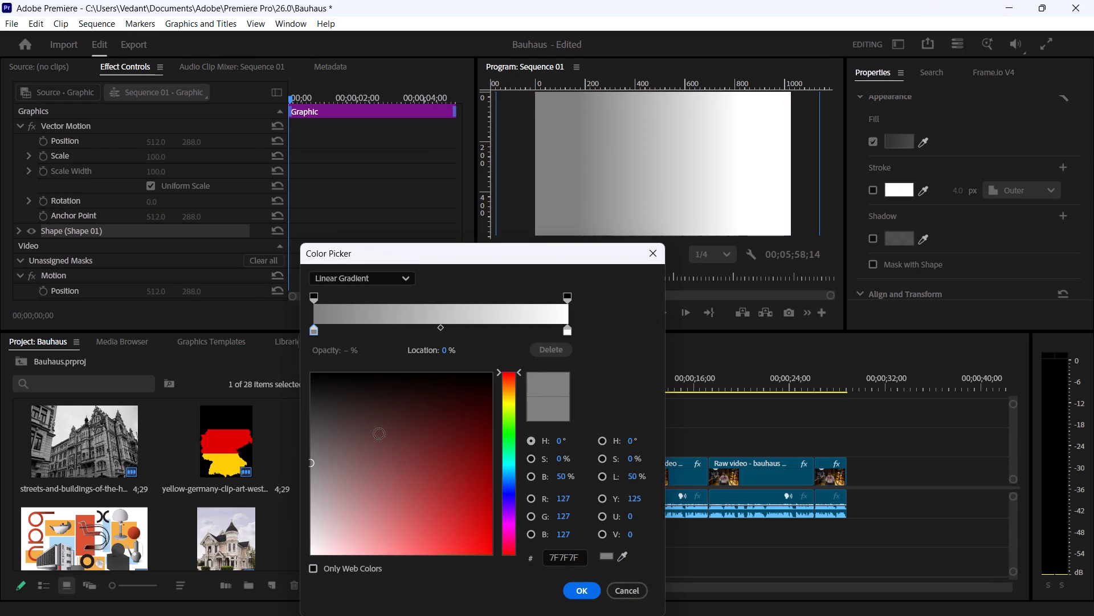
drag(522, 370, 525, 388)
drag(514, 372, 519, 394)
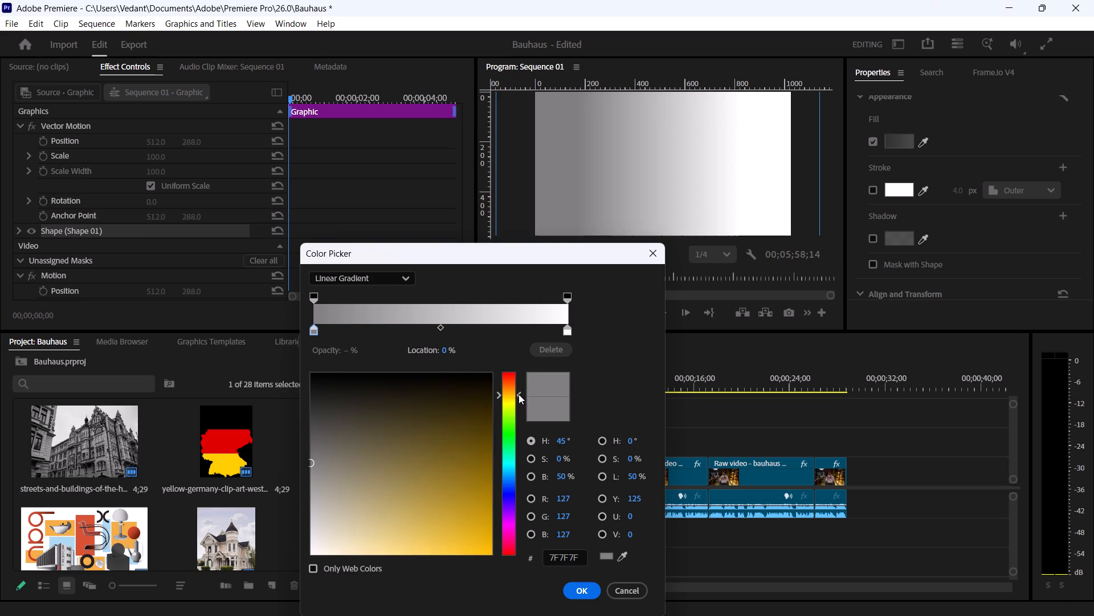
drag(519, 394, 517, 407)
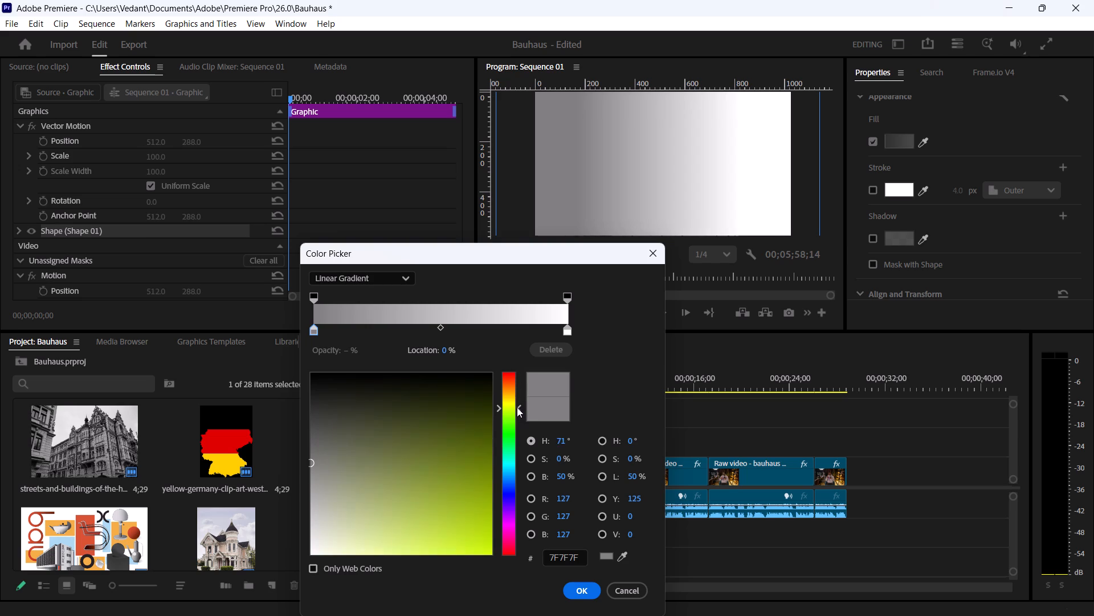
drag(517, 407, 516, 397)
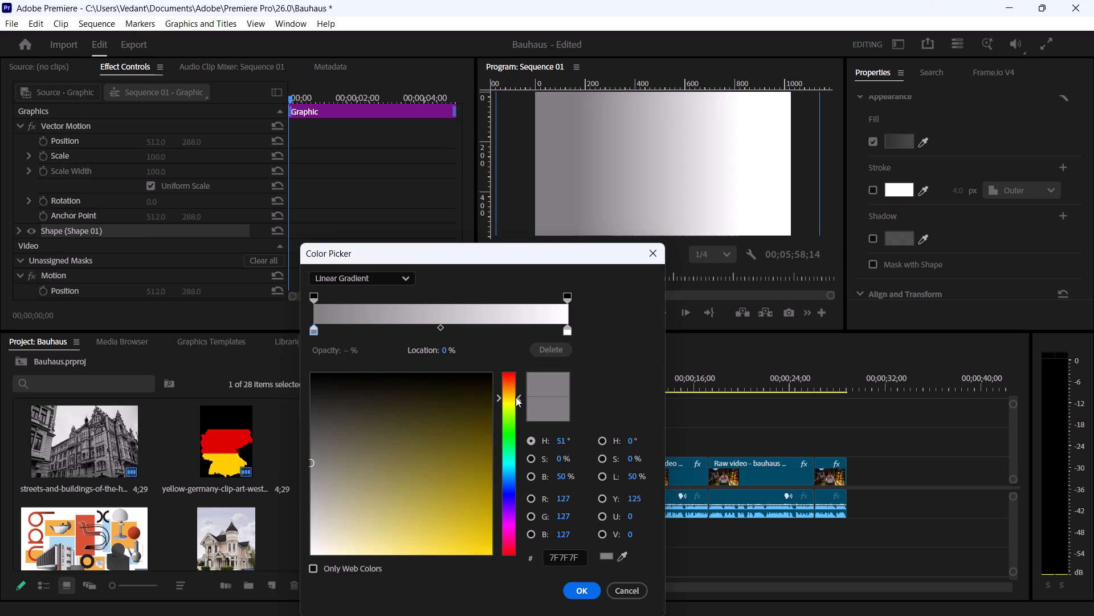
drag(516, 397, 515, 398)
drag(337, 522, 337, 529)
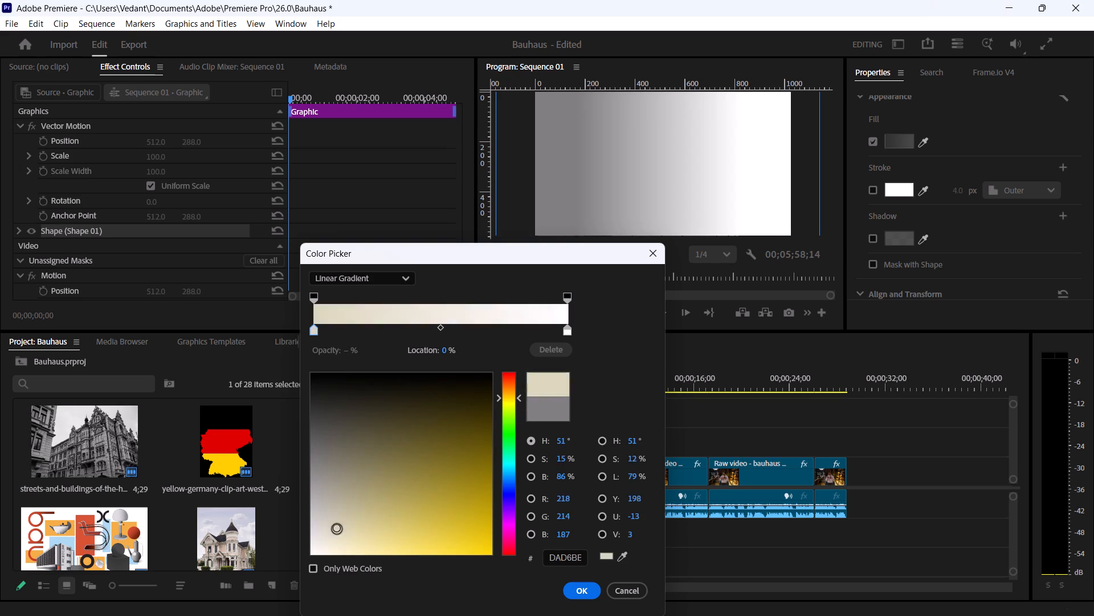
drag(337, 529, 346, 549)
Set the colour of the gradient's end stop to the light cream FDF4E1.
click(565, 324)
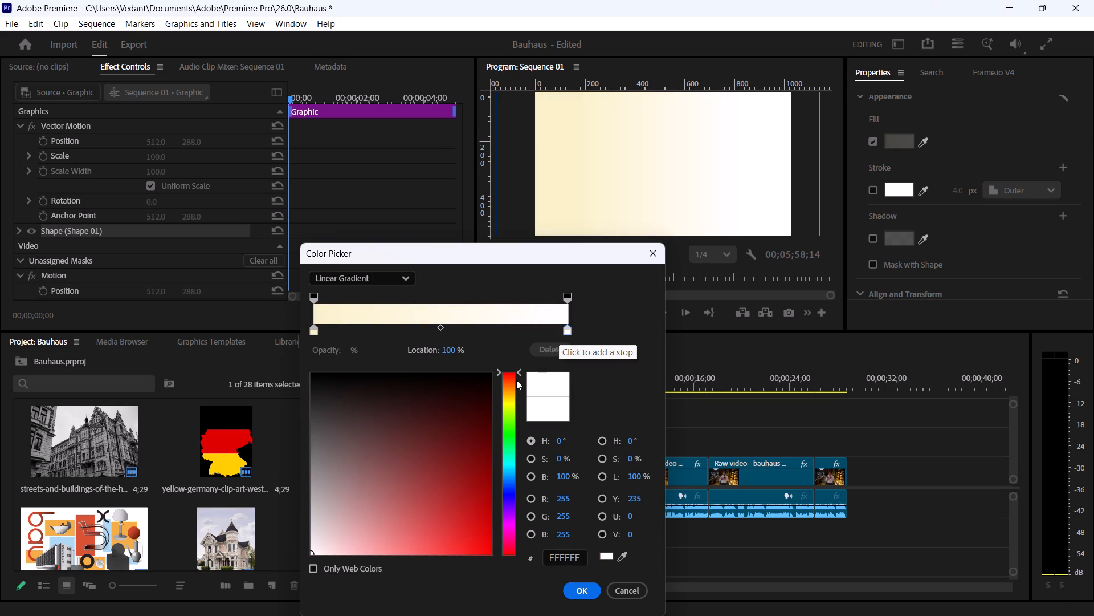
drag(516, 376, 516, 393)
drag(381, 495, 374, 516)
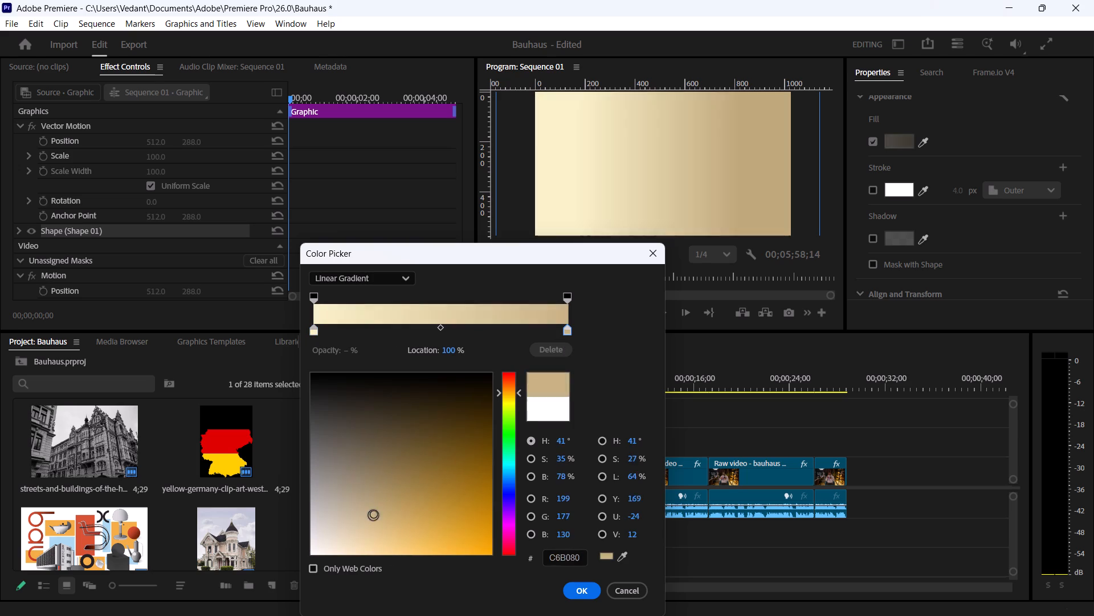
drag(374, 516, 337, 556)
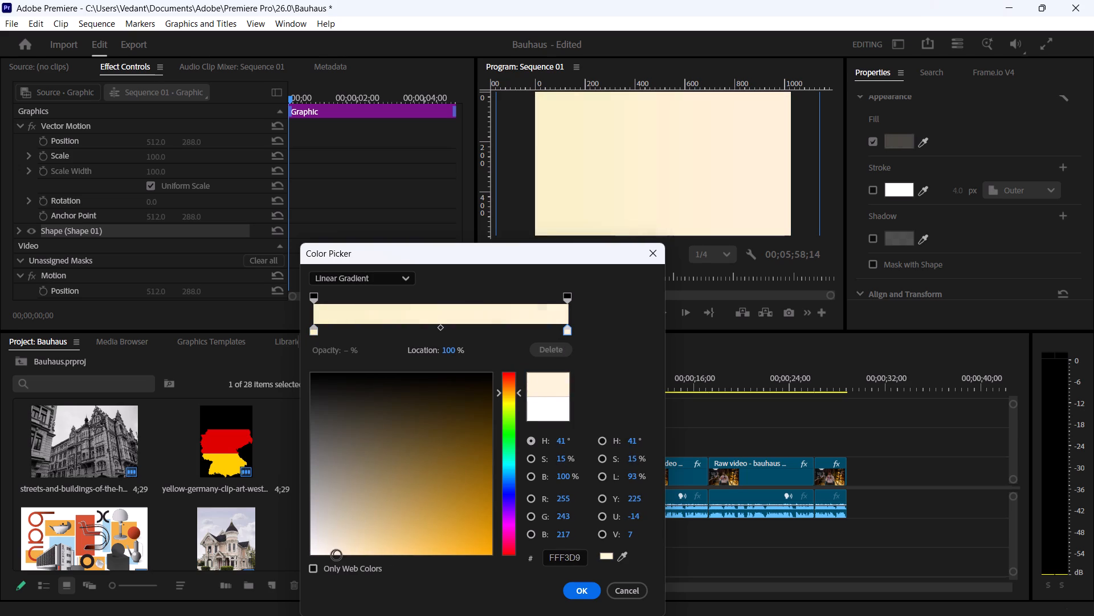
drag(337, 556, 341, 551)
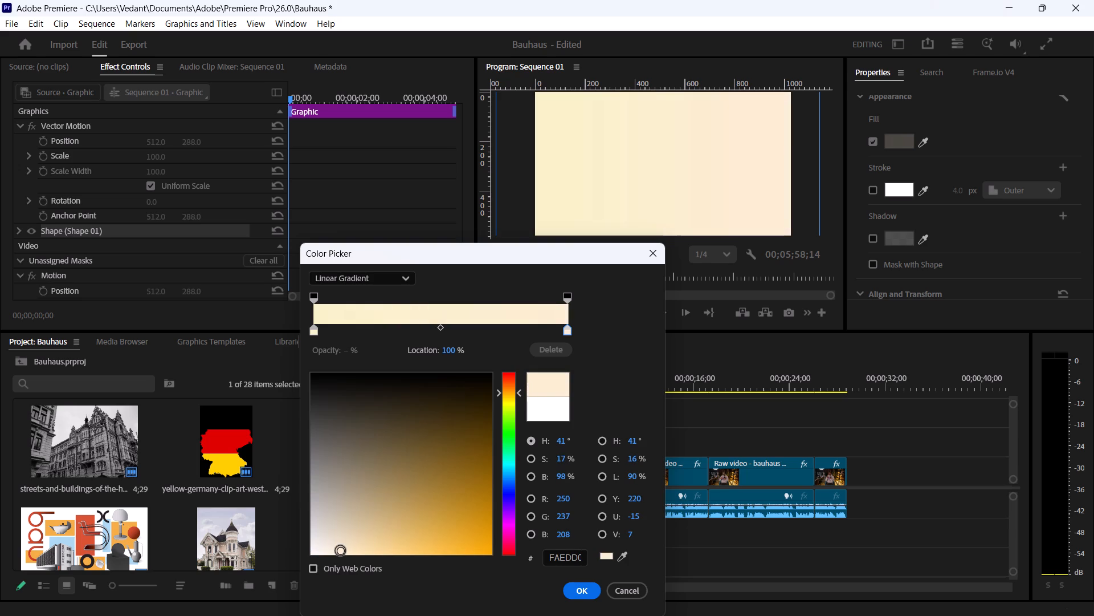
drag(341, 551, 317, 544)
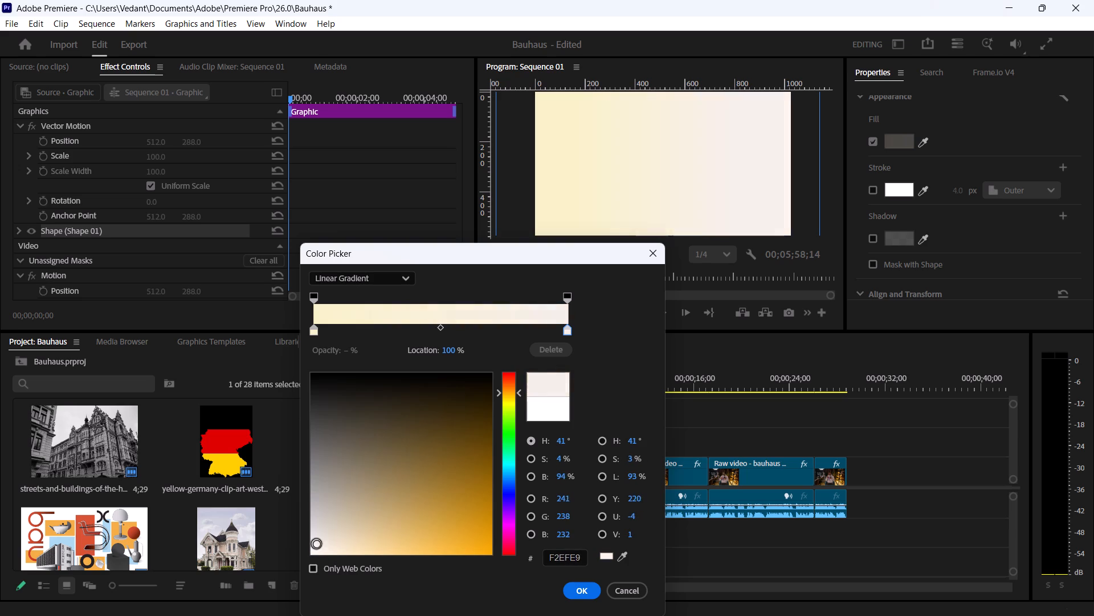
drag(317, 544, 330, 551)
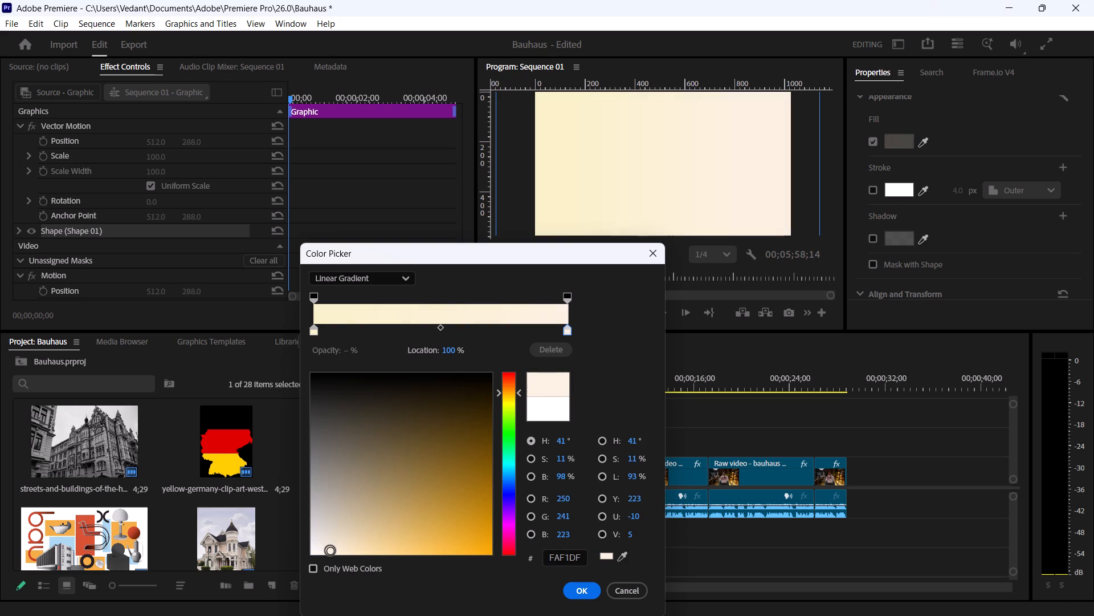
drag(330, 551, 330, 552)
drag(330, 552, 330, 553)
Copy the gradient's end colour FDF4E1 to its starting stop, darken that stop slightly to F6EEDB, and apply the fill.
double_click(557, 557)
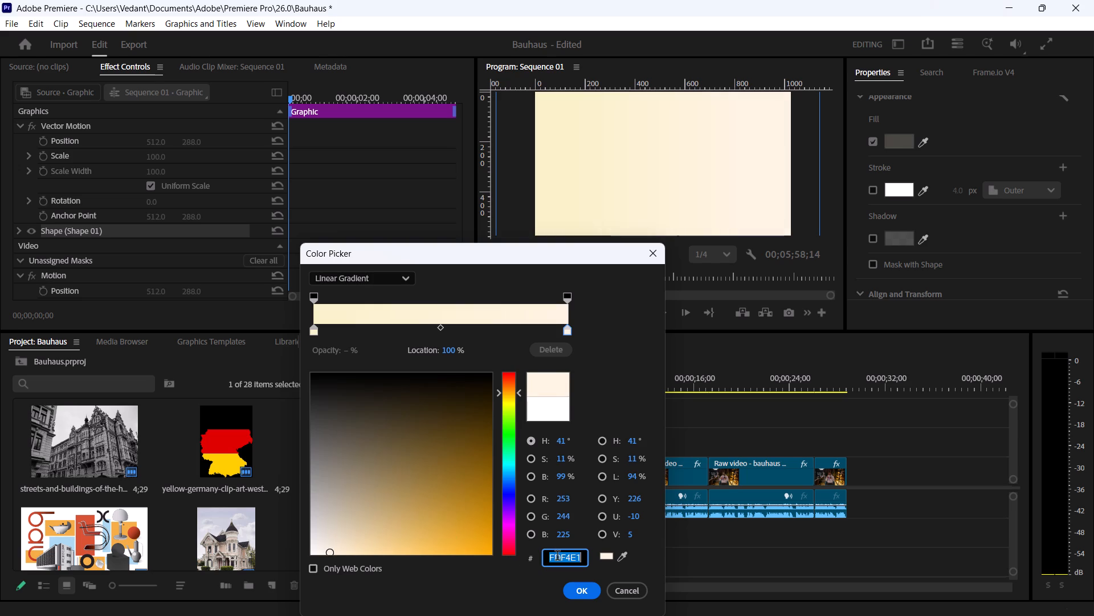
key(ctrl+c)
click(315, 335)
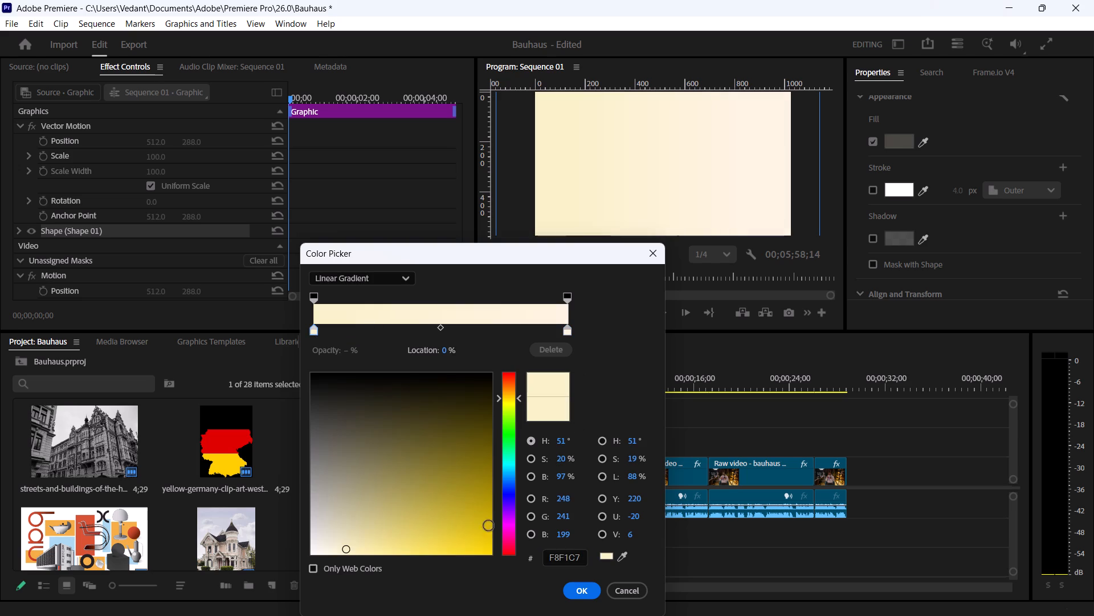
double_click(558, 559)
key(ctrl+v)
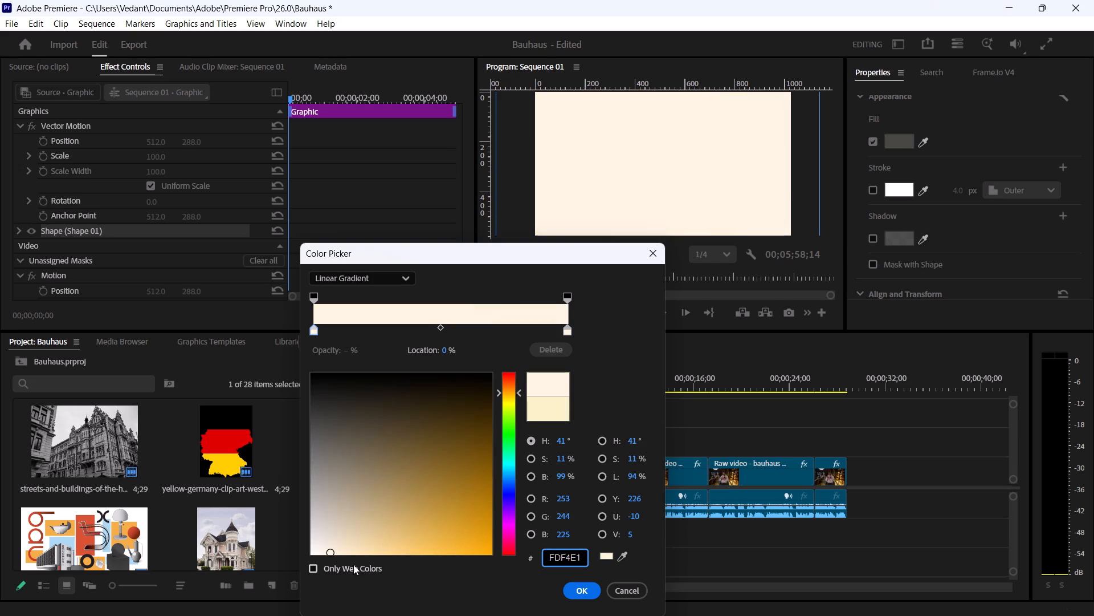
click(330, 551)
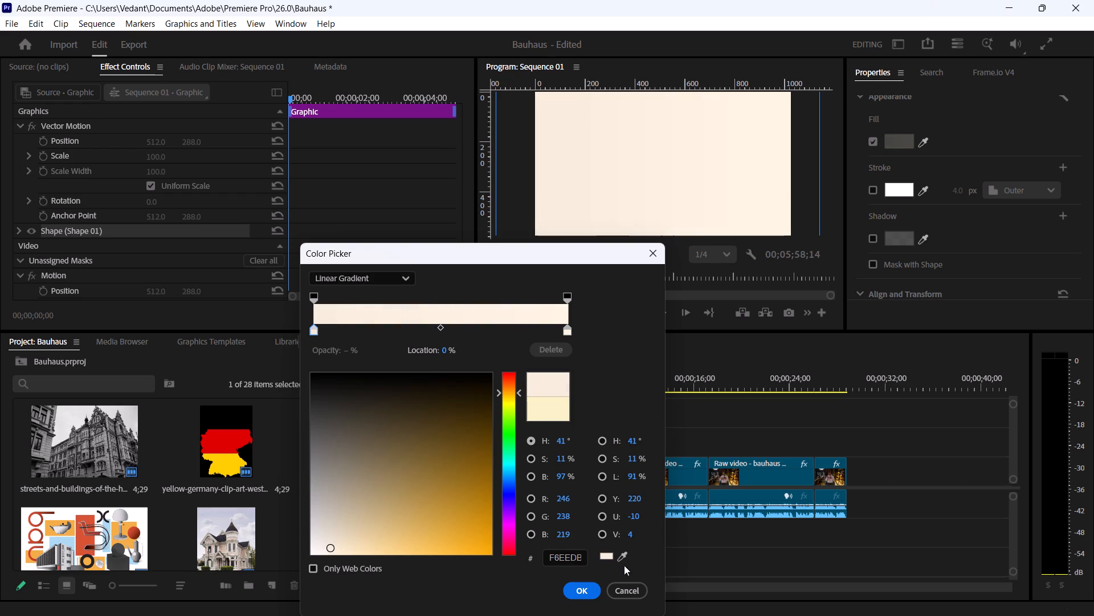
click(578, 591)
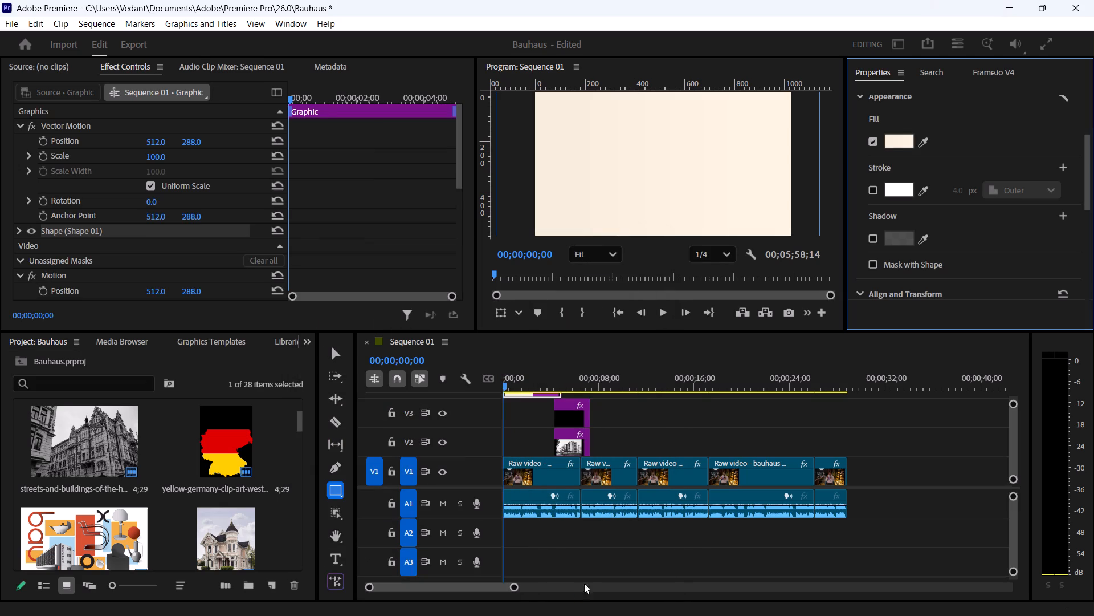
click(842, 414)
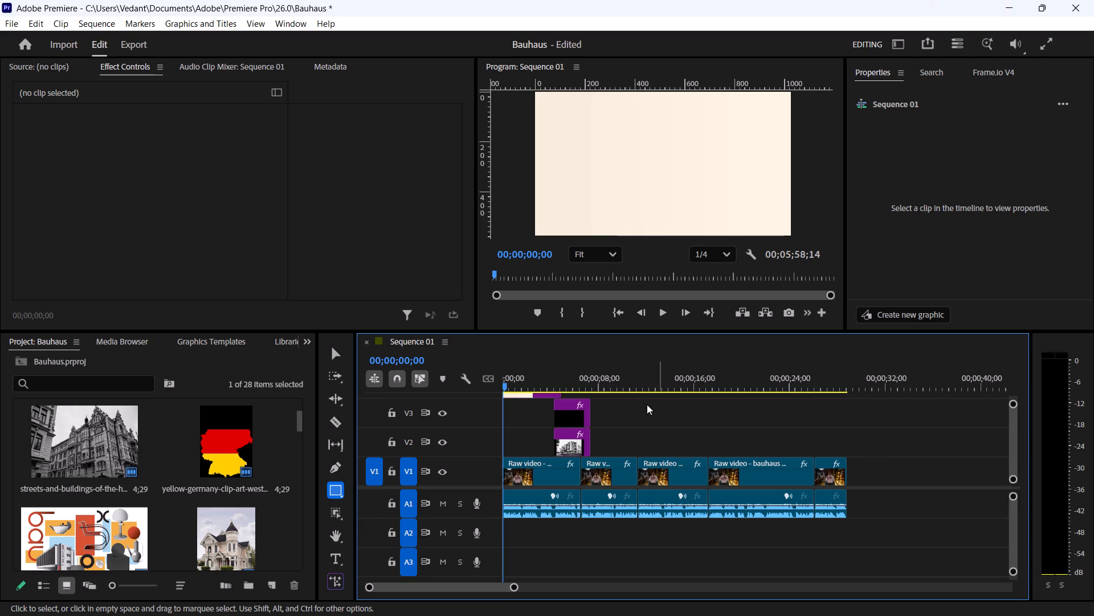
Look through the project's images and examine the full file name of the black-and-white historic street buildings photo.
scroll(170, 479, down, 4)
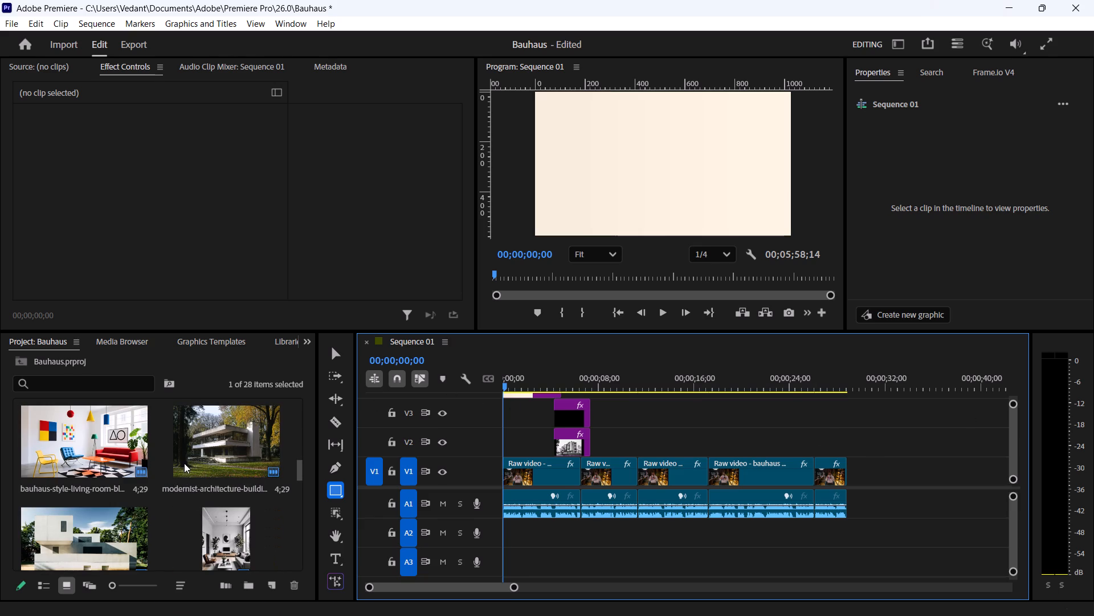
scroll(232, 456, down, 2)
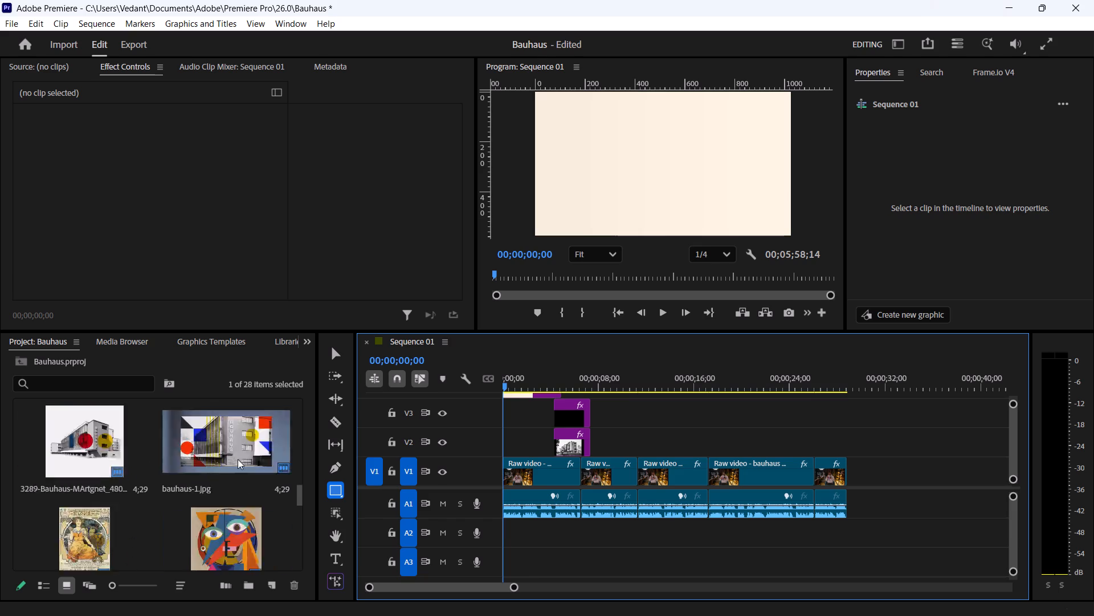
scroll(238, 459, down, 1)
scroll(234, 465, up, 7)
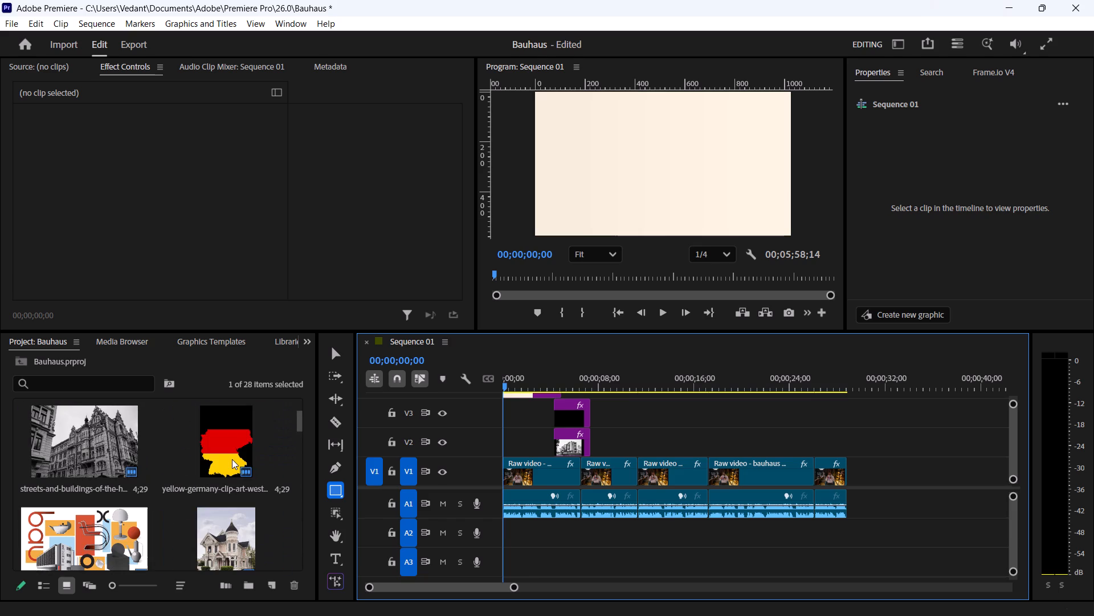
click(115, 480)
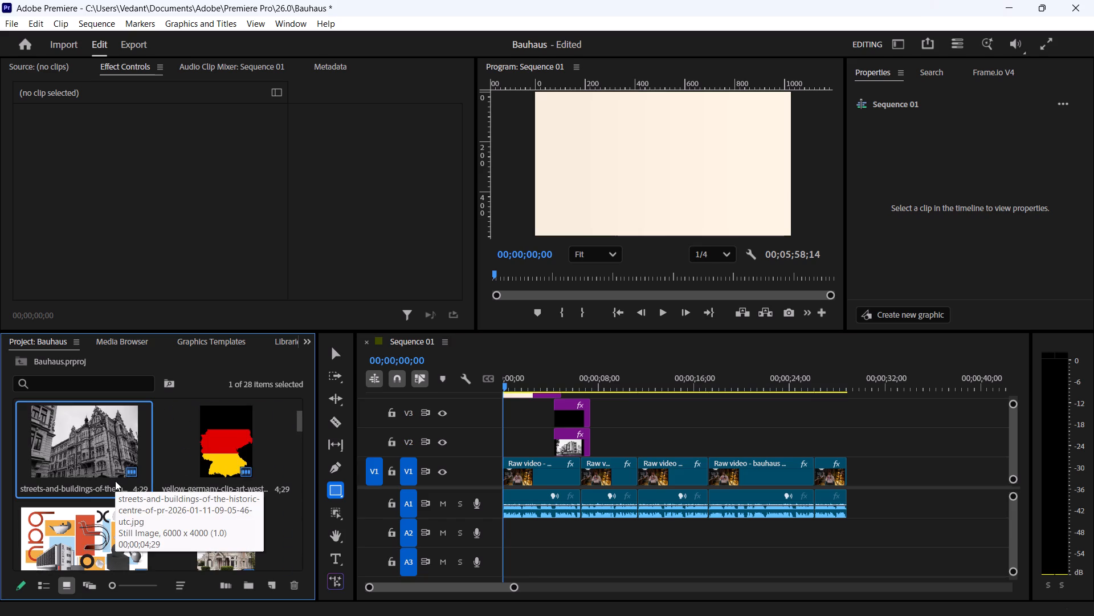
click(115, 488)
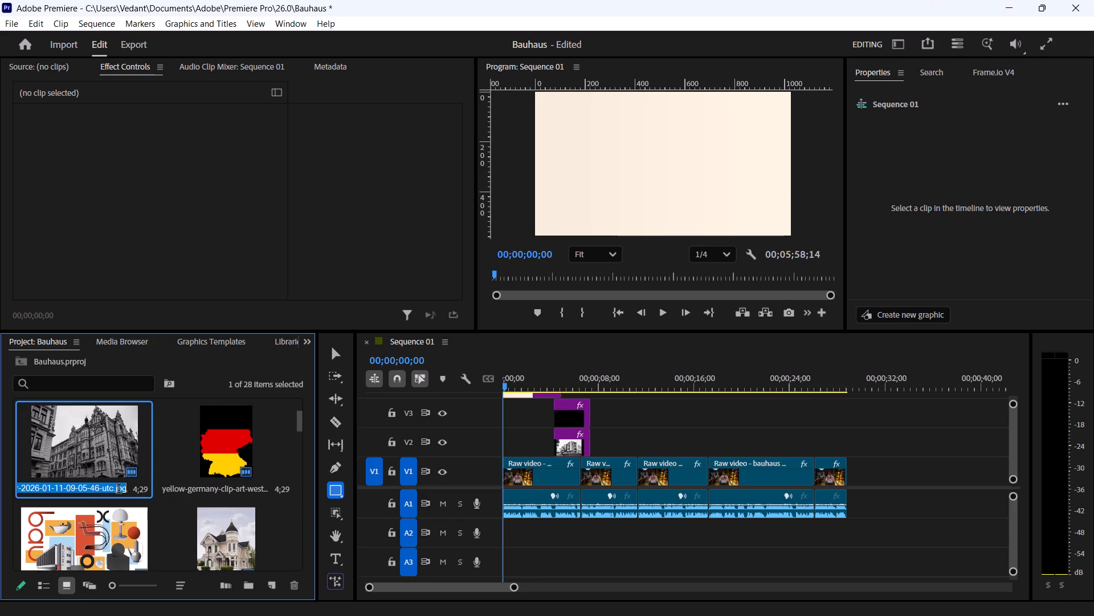
click(115, 491)
drag(121, 491, 91, 490)
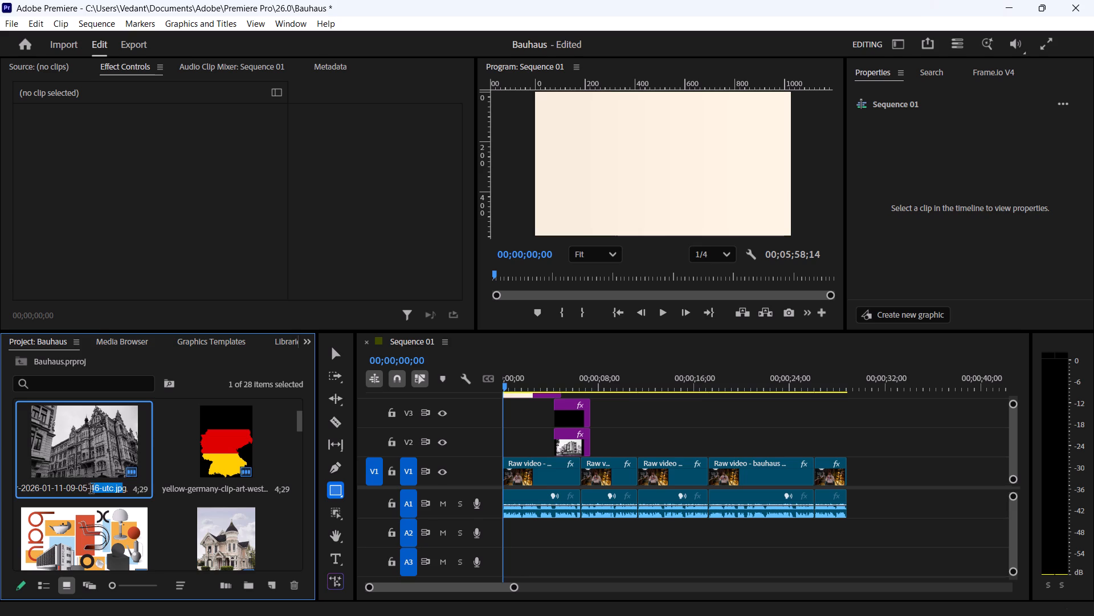
drag(91, 490, 0, 493)
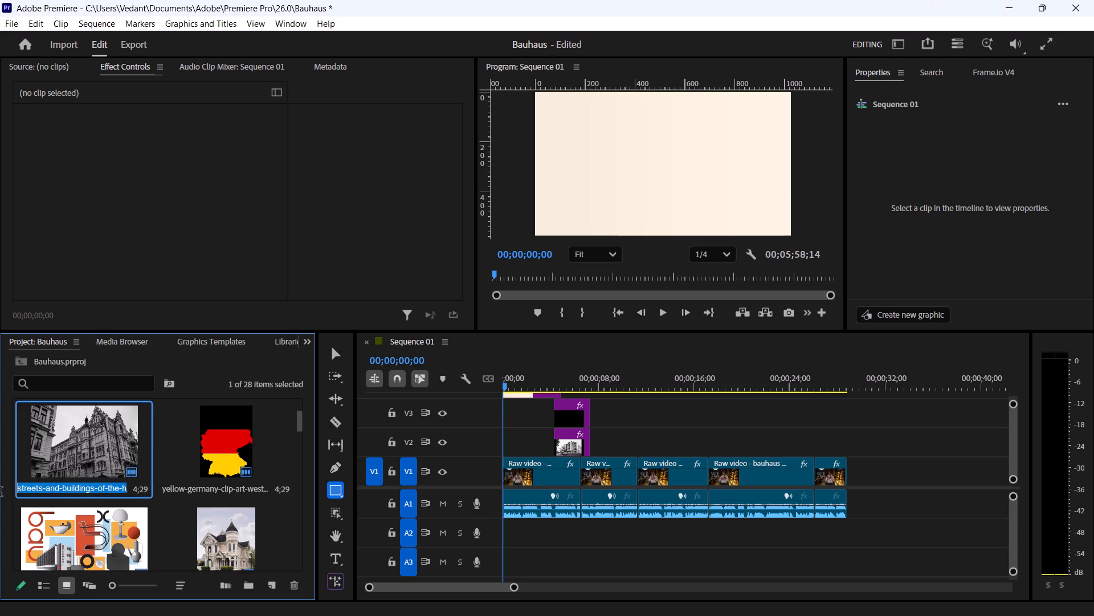
drag(0, 493, 0, 493)
drag(0, 493, 85, 488)
click(94, 460)
Preview the plattenbau building photo as a source clip and examine its full file name.
scroll(171, 467, down, 3)
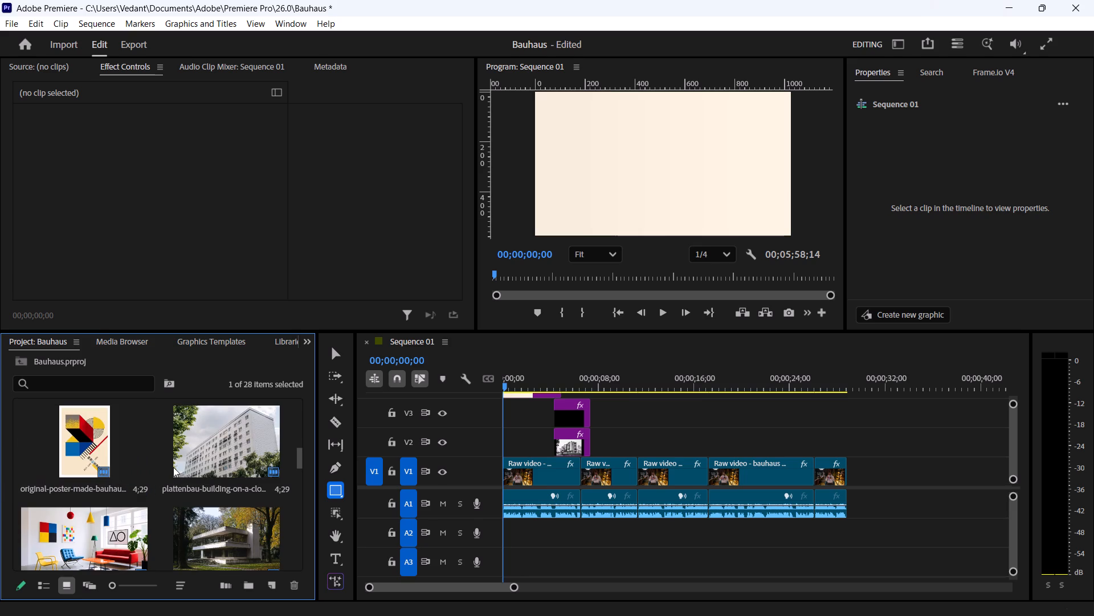
double_click(226, 489)
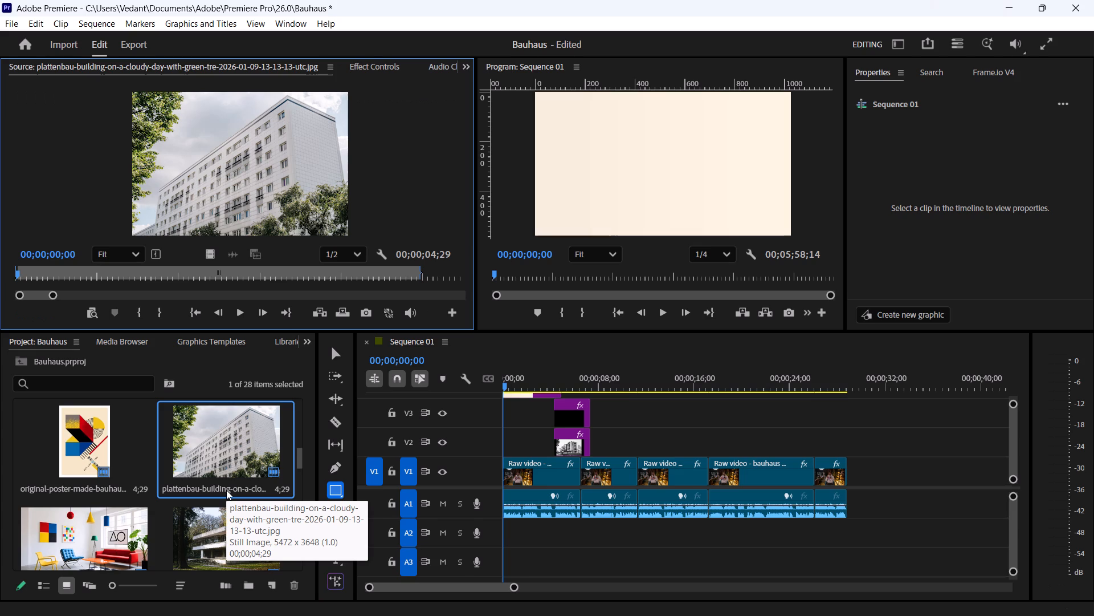
click(226, 490)
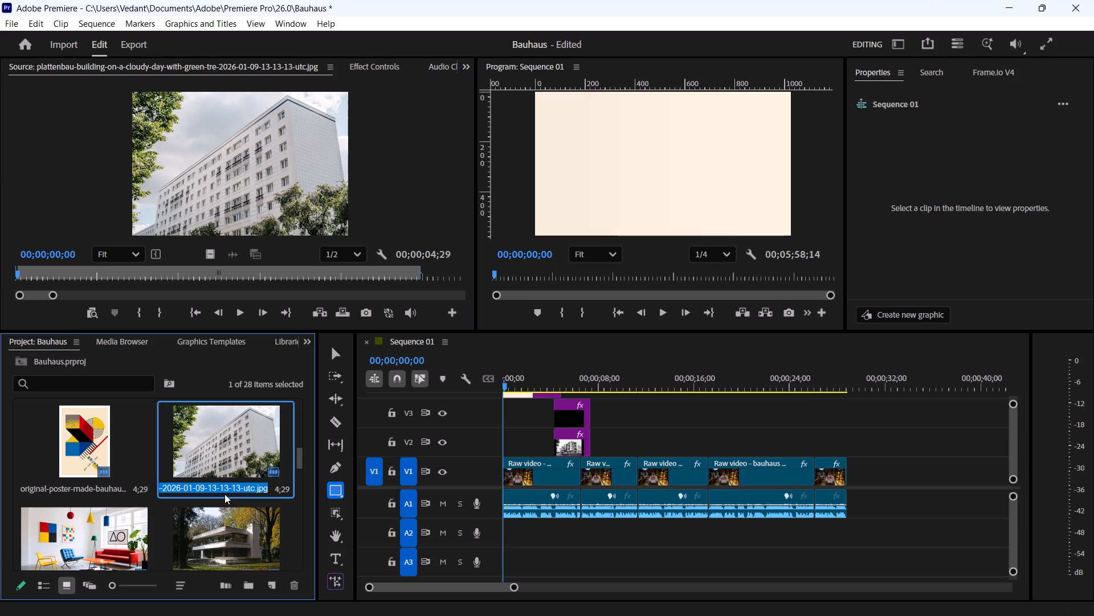
drag(223, 493, 241, 491)
click(200, 486)
drag(179, 492, 171, 492)
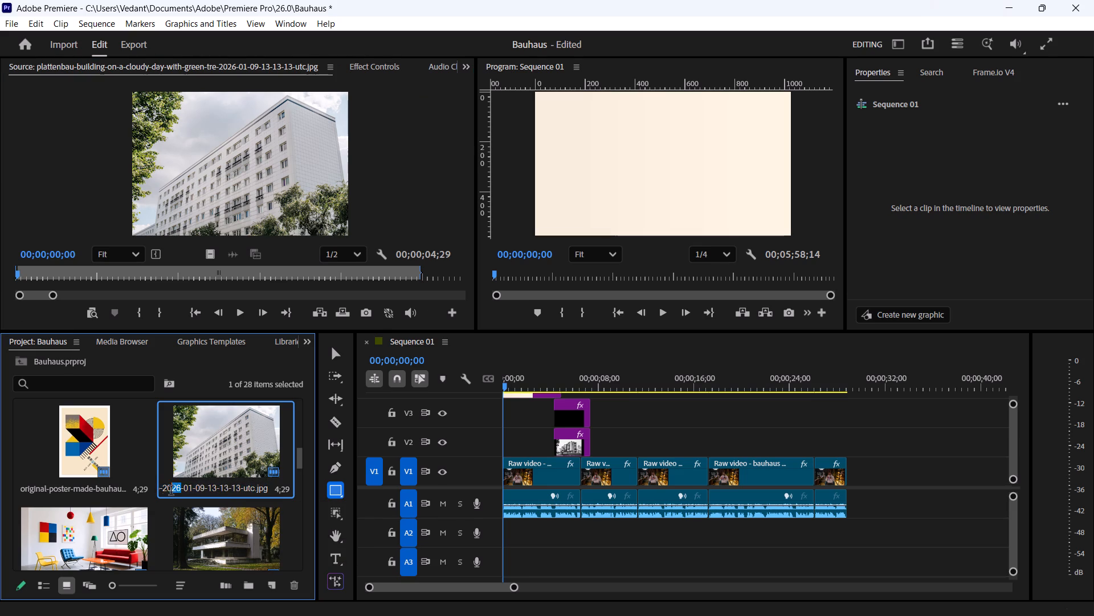
drag(171, 492, 228, 492)
click(217, 459)
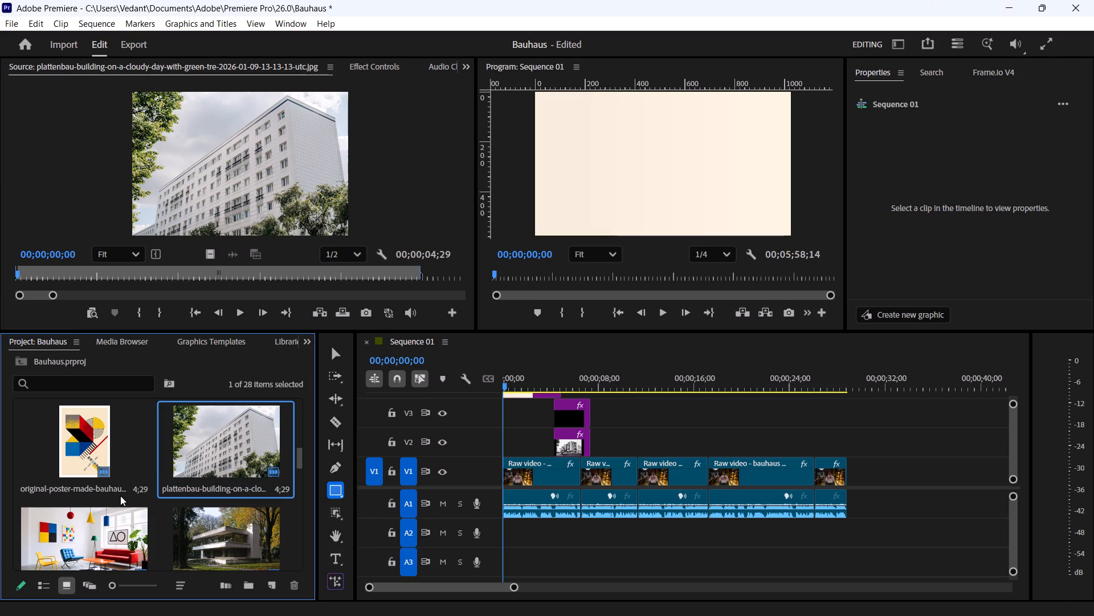
Look through all the project's building photos, interiors, posters and artworks to review the available images and their file names.
scroll(120, 496, down, 6)
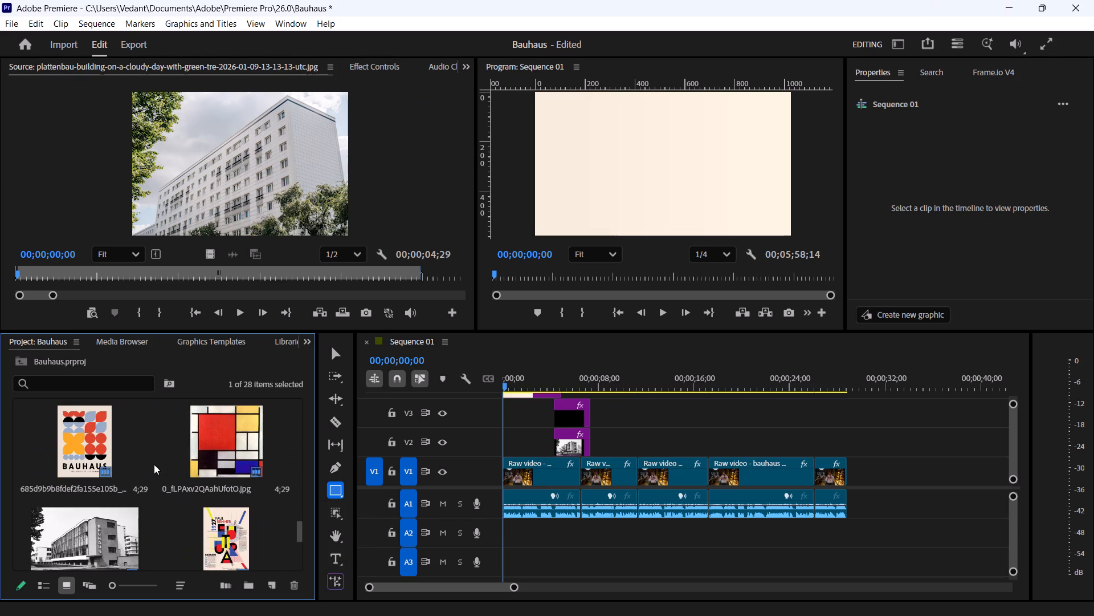
scroll(154, 464, down, 3)
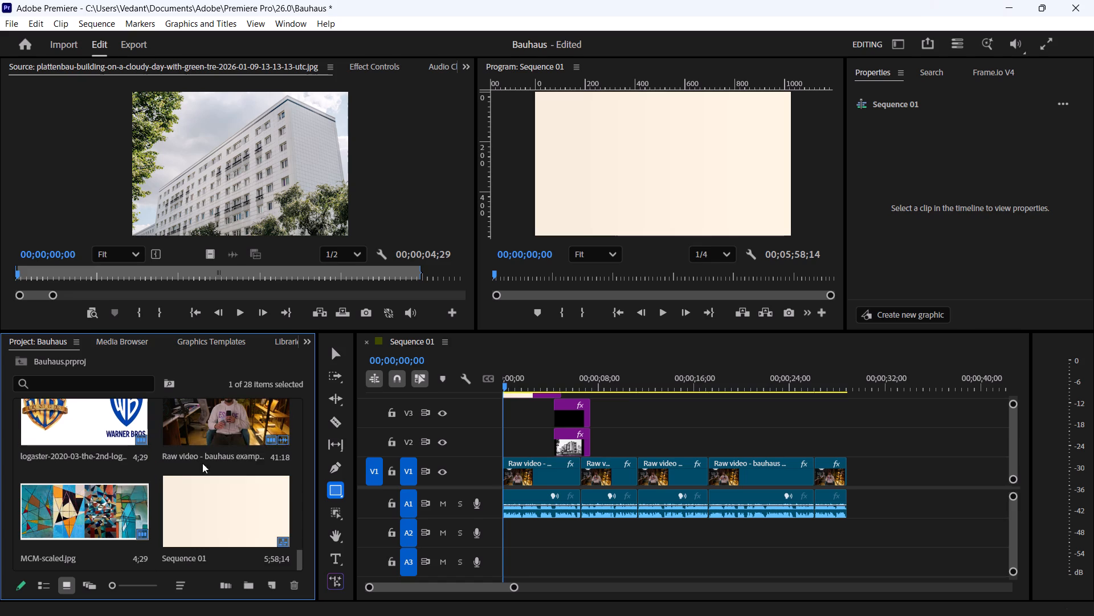
scroll(198, 514, up, 8)
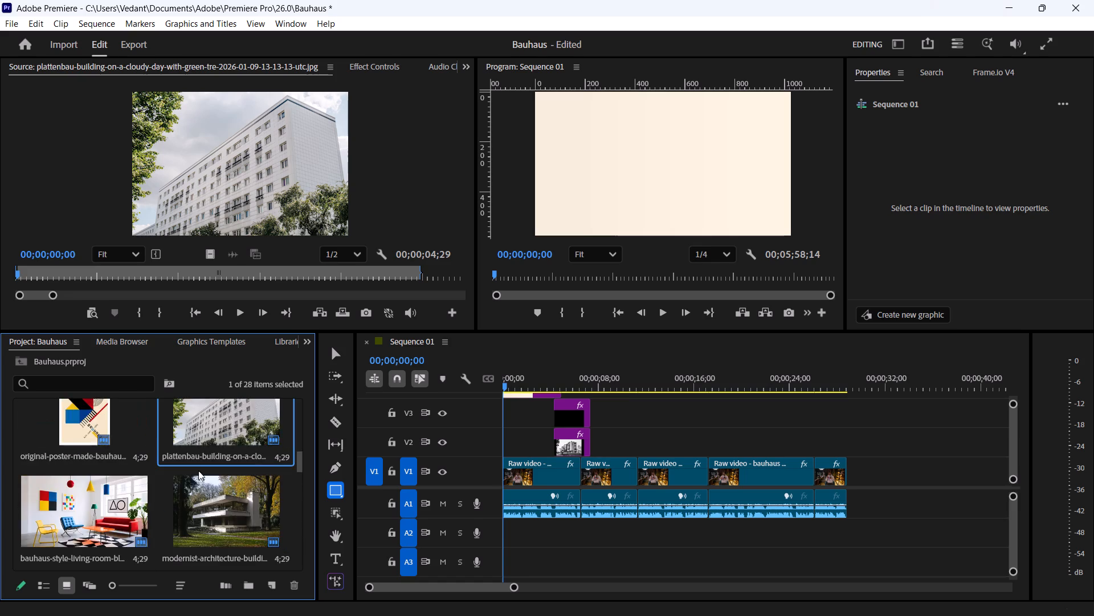
scroll(201, 465, up, 7)
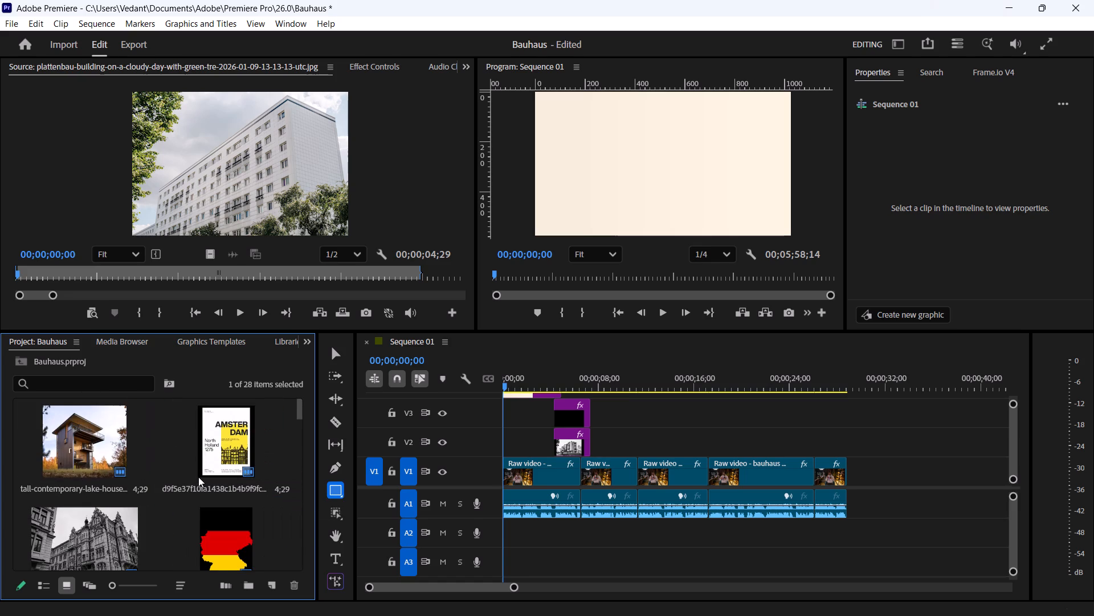
scroll(197, 491, down, 1)
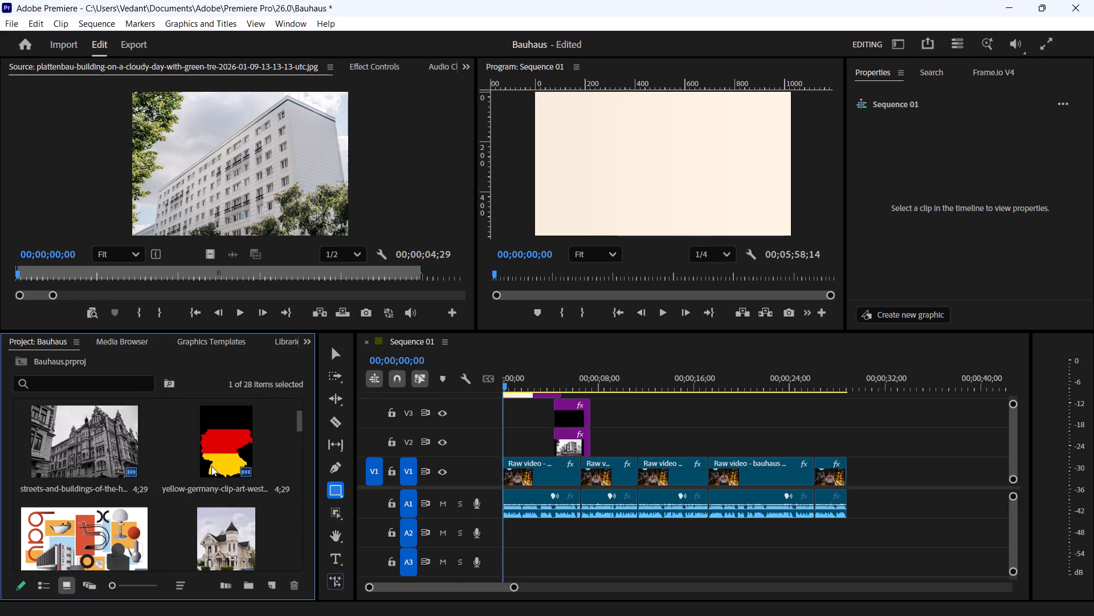
scroll(223, 488, down, 3)
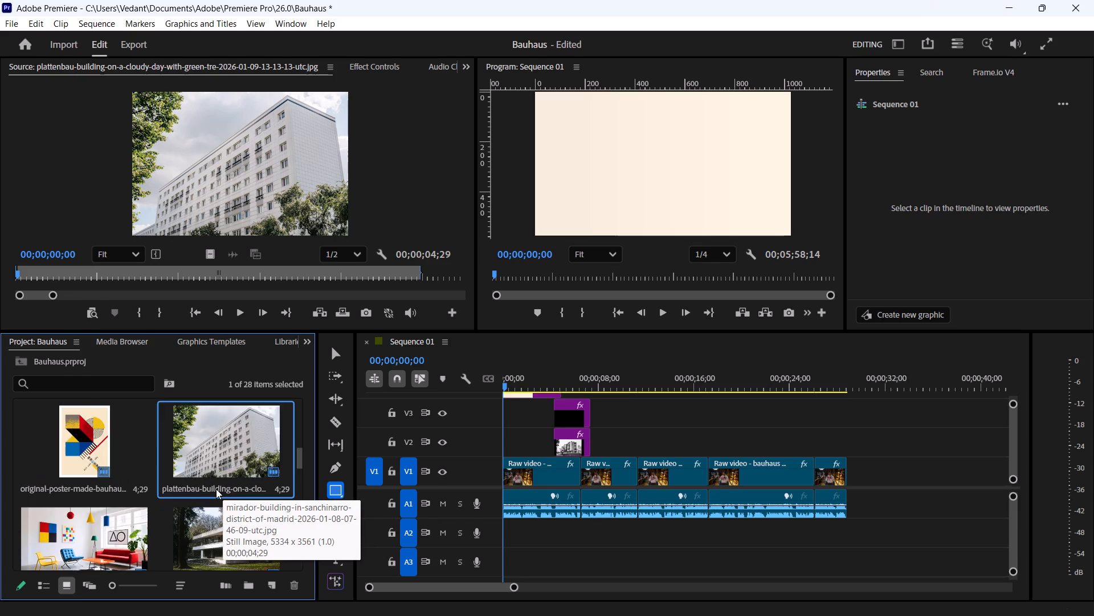
scroll(216, 489, up, 9)
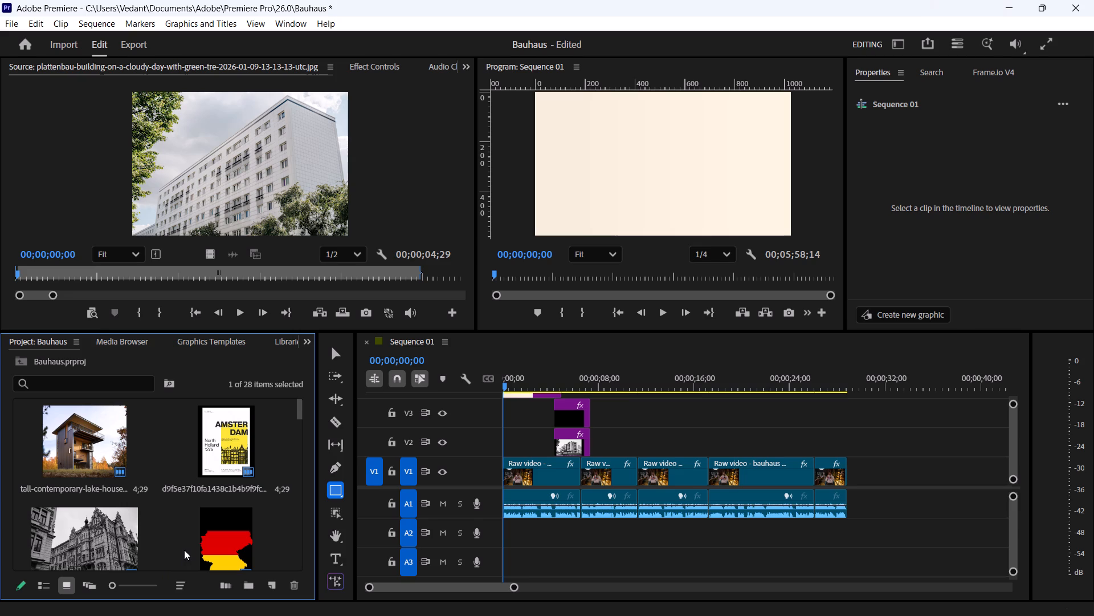
scroll(188, 489, up, 2)
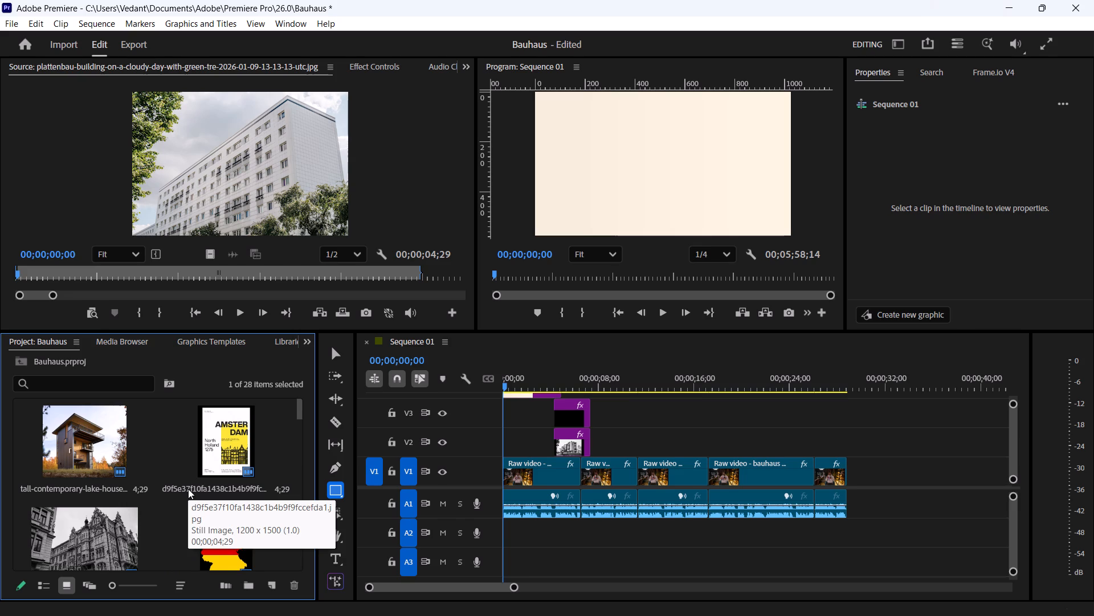
scroll(188, 489, up, 1)
scroll(188, 489, down, 6)
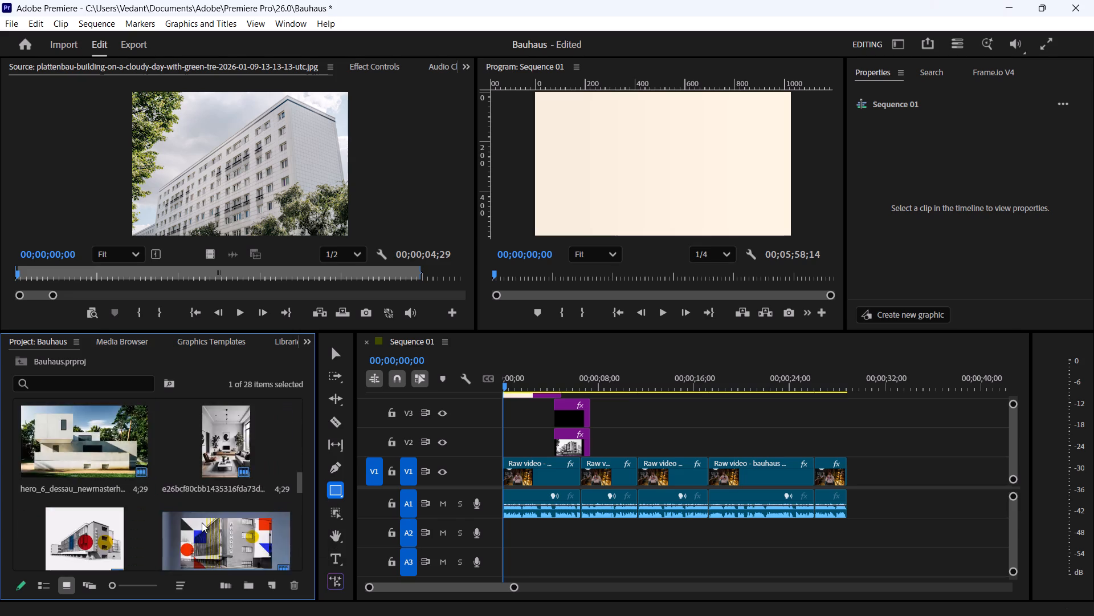
scroll(202, 522, down, 3)
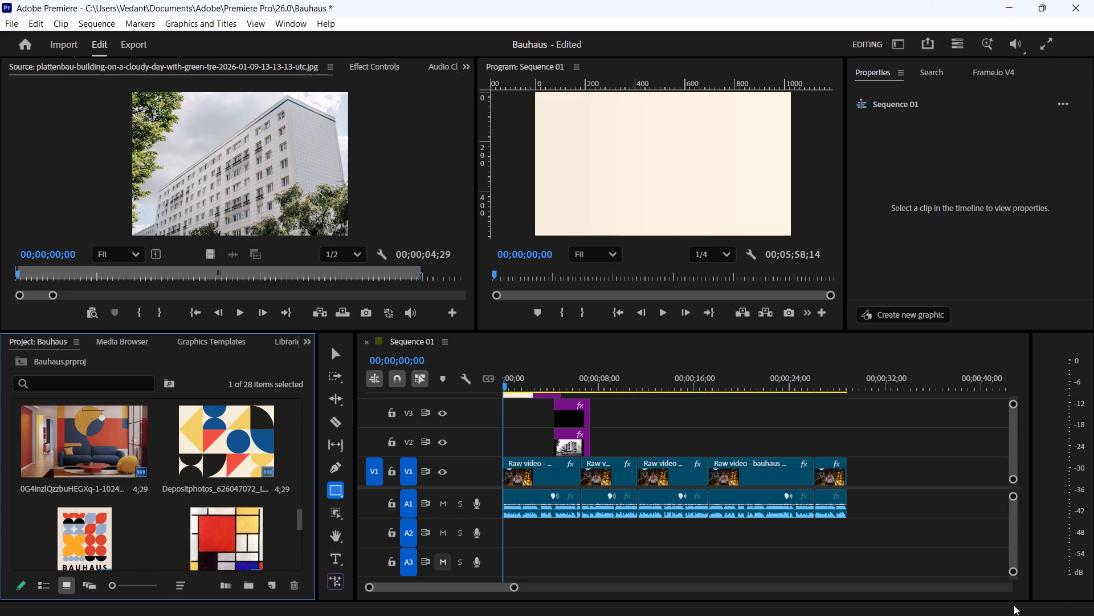
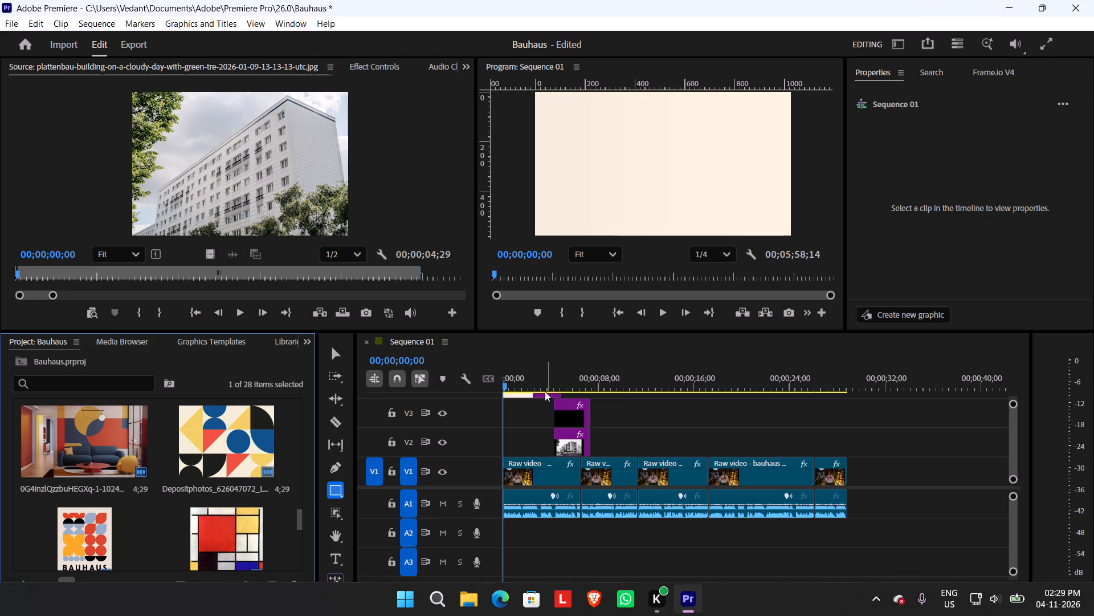
Play and scrub through the opening seconds of the sequence to review the background, building photo and title timing.
drag(542, 386, 456, 387)
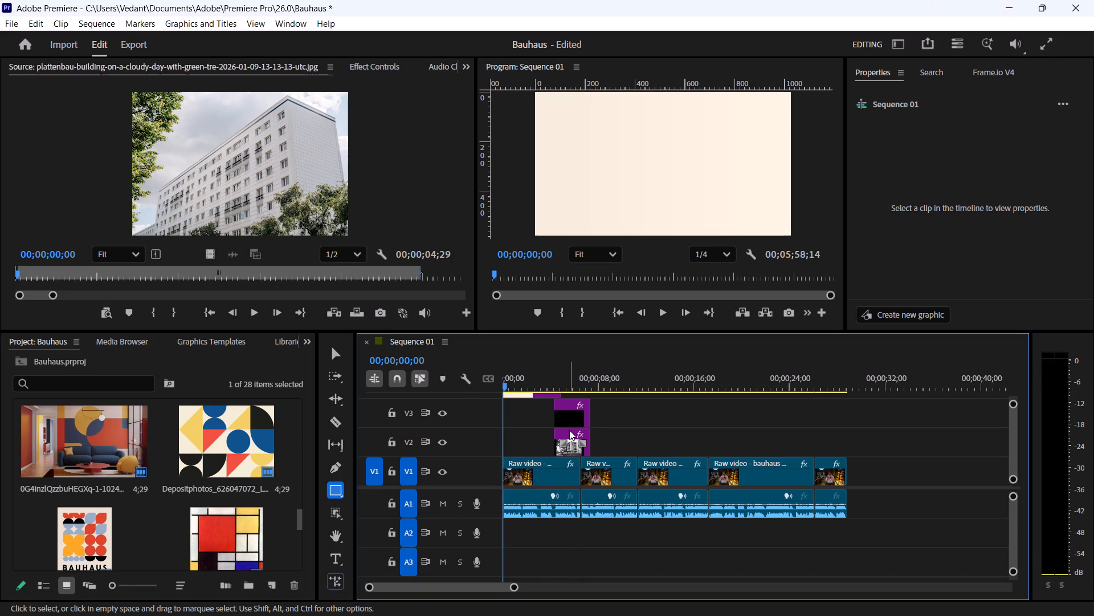
key(v)
key(space)
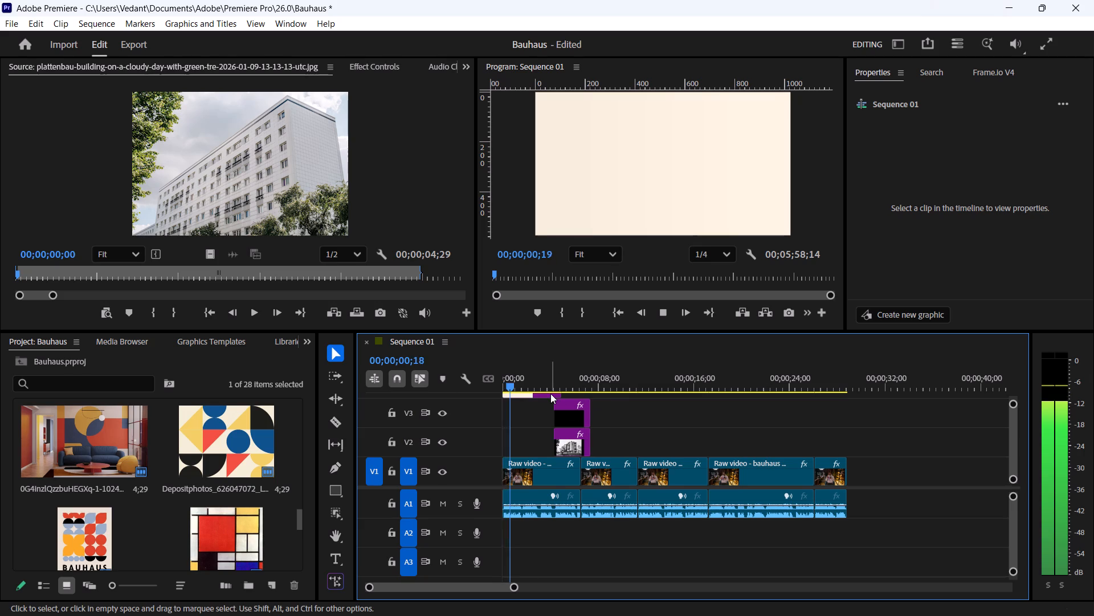
key(space)
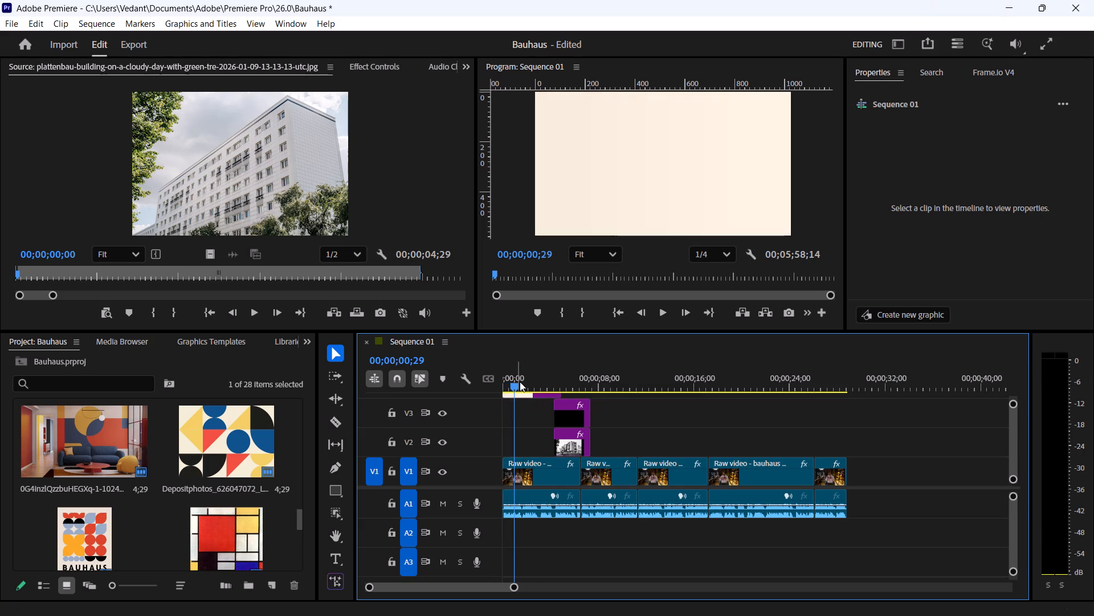
drag(517, 383, 534, 395)
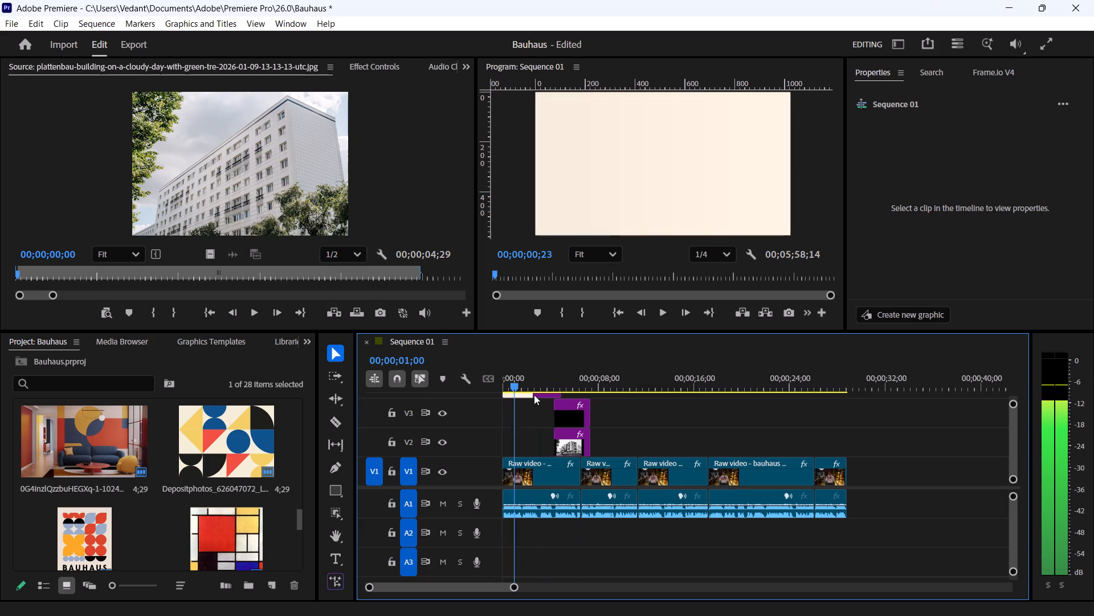
drag(534, 395, 585, 408)
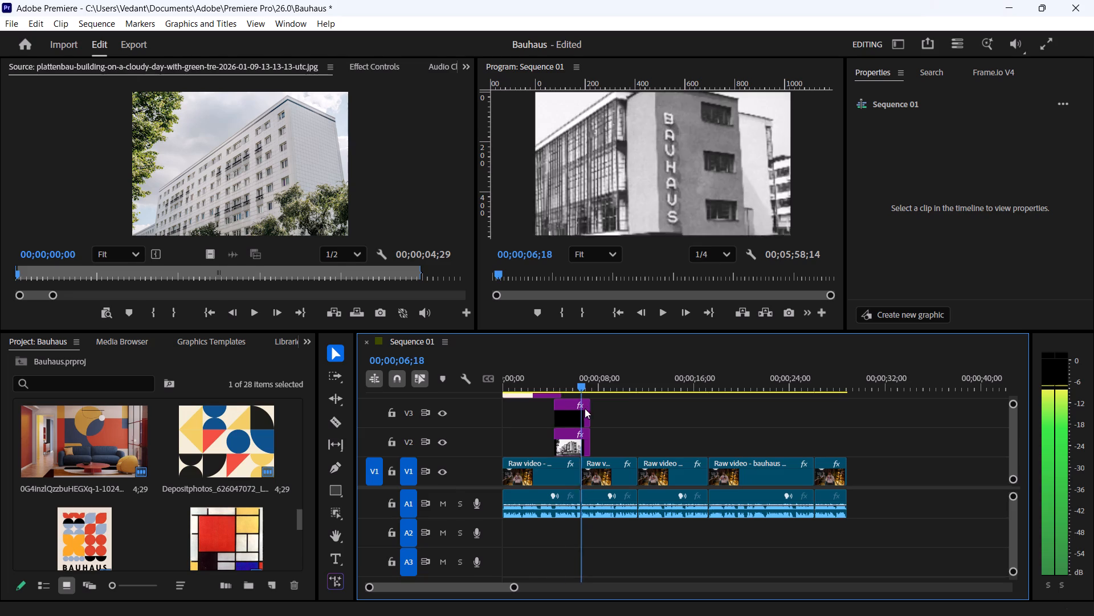
drag(585, 408, 489, 415)
Delete the 1990 title on V3 and the black-and-white Bauhaus building photo on V2.
click(569, 443)
click(575, 415)
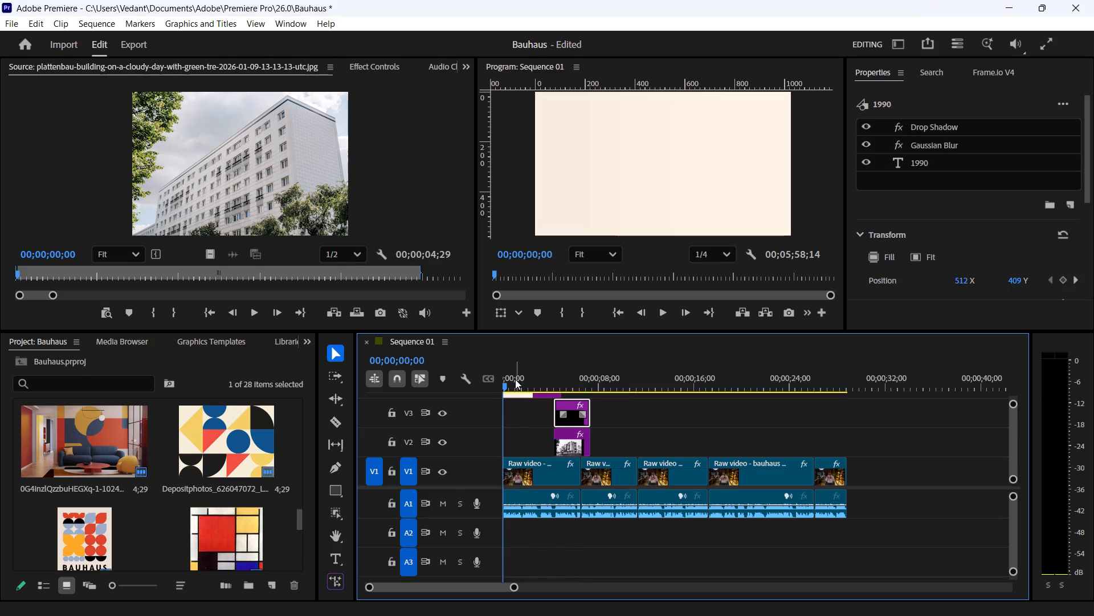
drag(515, 379, 500, 372)
click(564, 443)
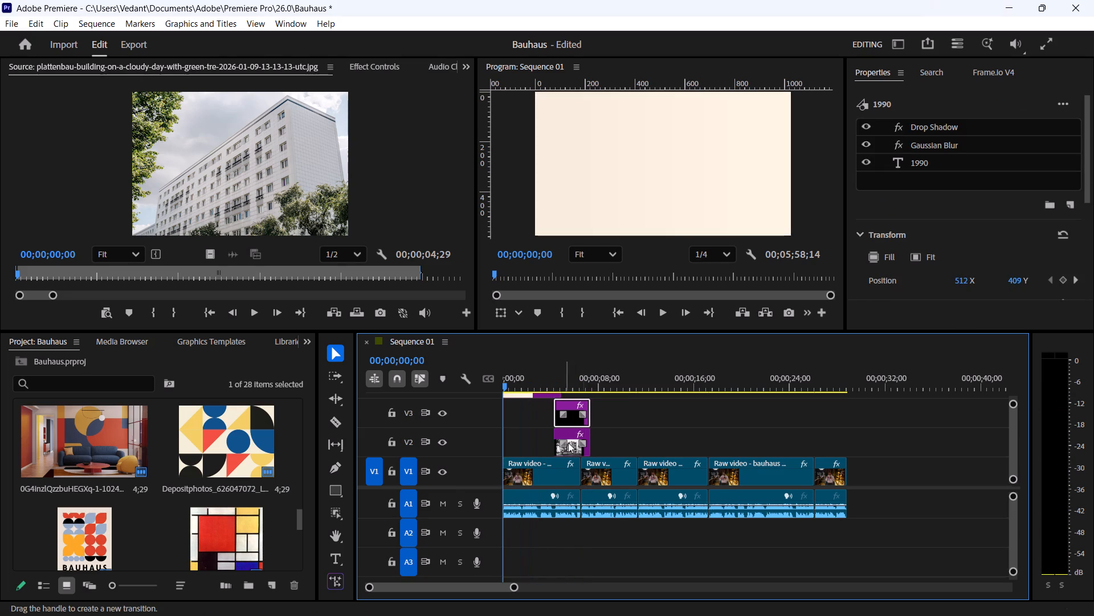
drag(638, 437, 553, 415)
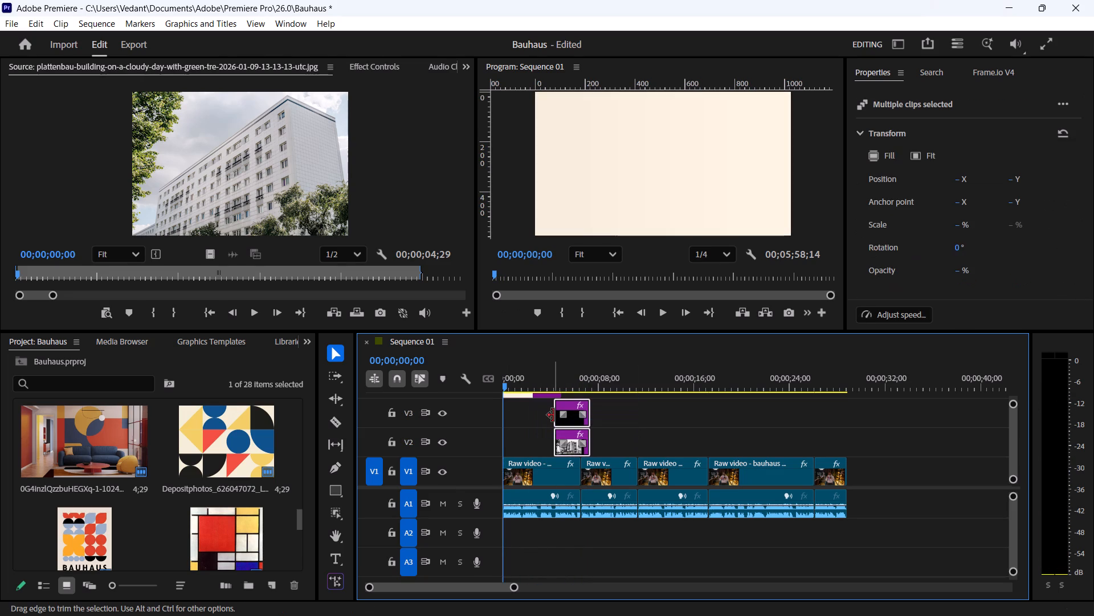
key(Delete)
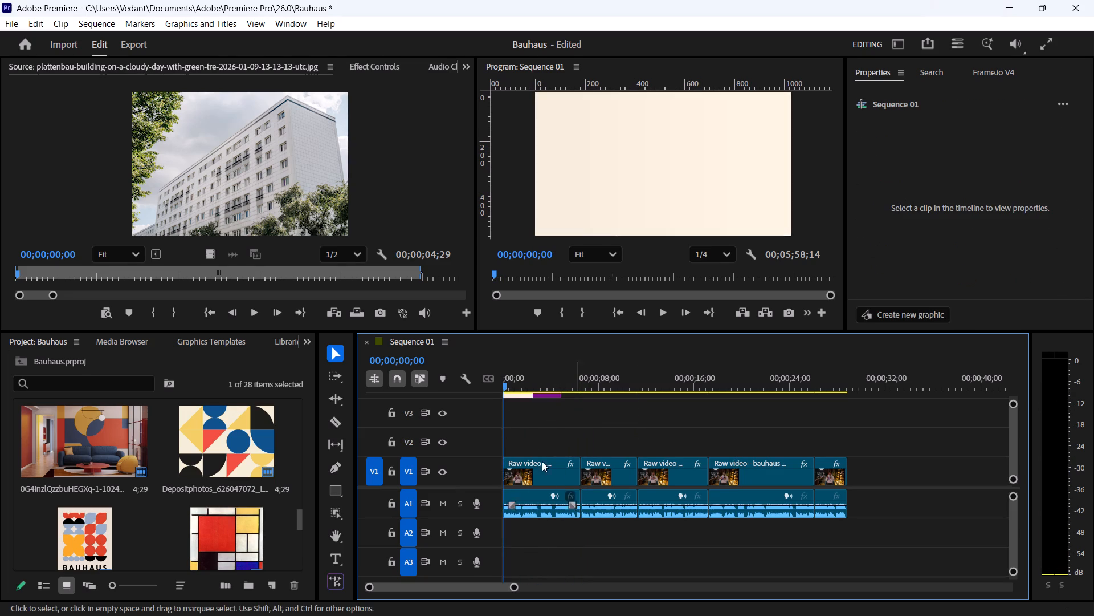
Move the cream gradient background graphic from V4 down to V2, keeping it at the sequence start.
click(528, 395)
drag(527, 395, 535, 420)
drag(523, 392, 524, 419)
scroll(630, 412, up, 2)
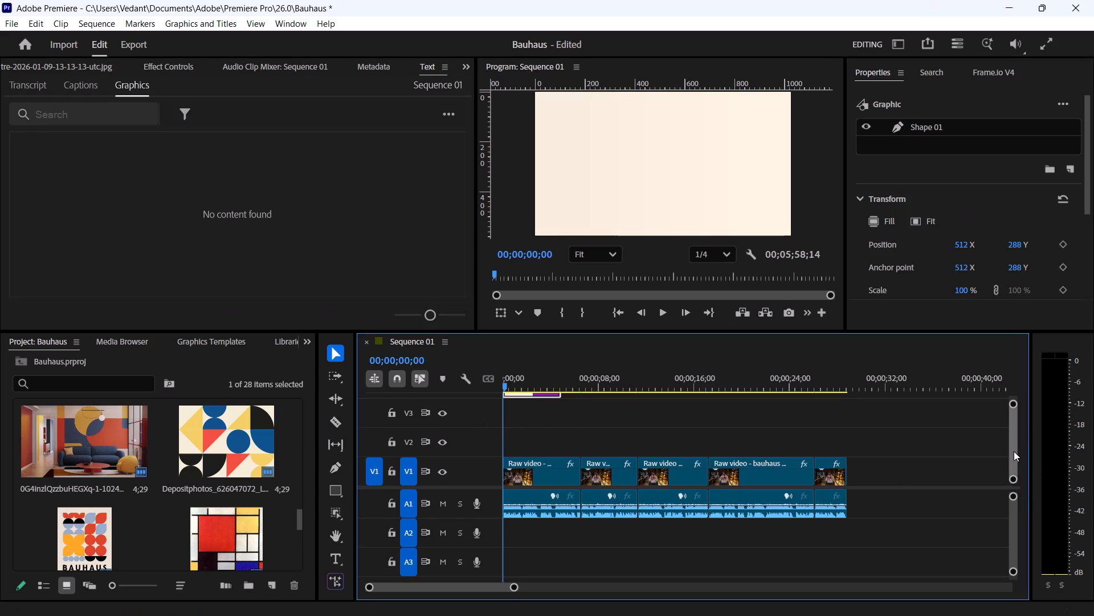
click(1014, 451)
drag(536, 414, 561, 472)
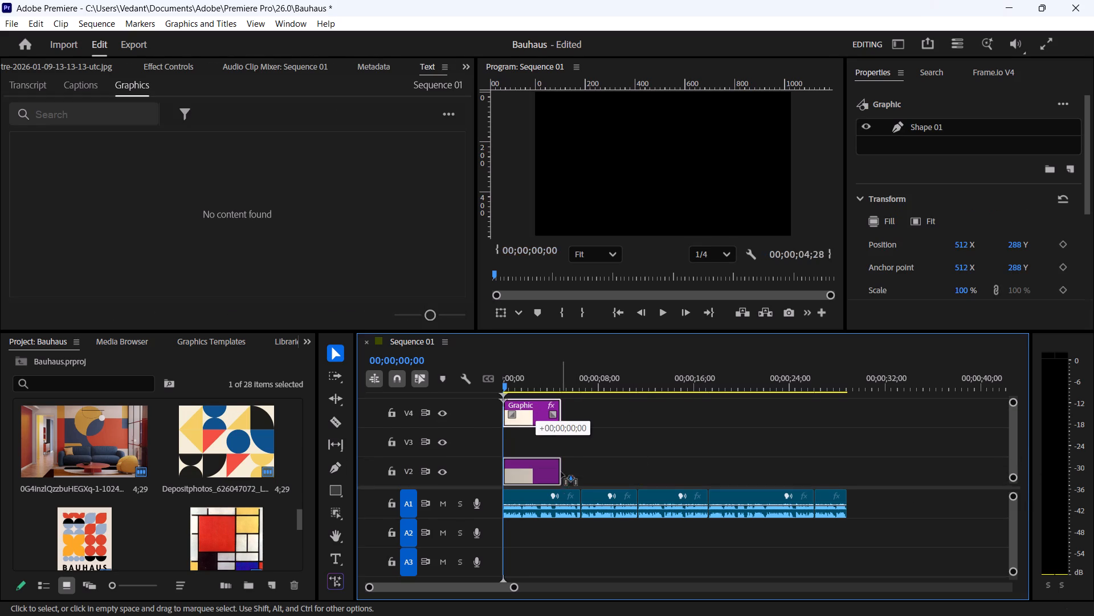
drag(561, 472, 560, 488)
Replace the background shape's fill with the cream colour sampled from the project's blue, red and yellow geometric artwork thumbnail.
scroll(913, 447, down, 3)
scroll(799, 463, up, 7)
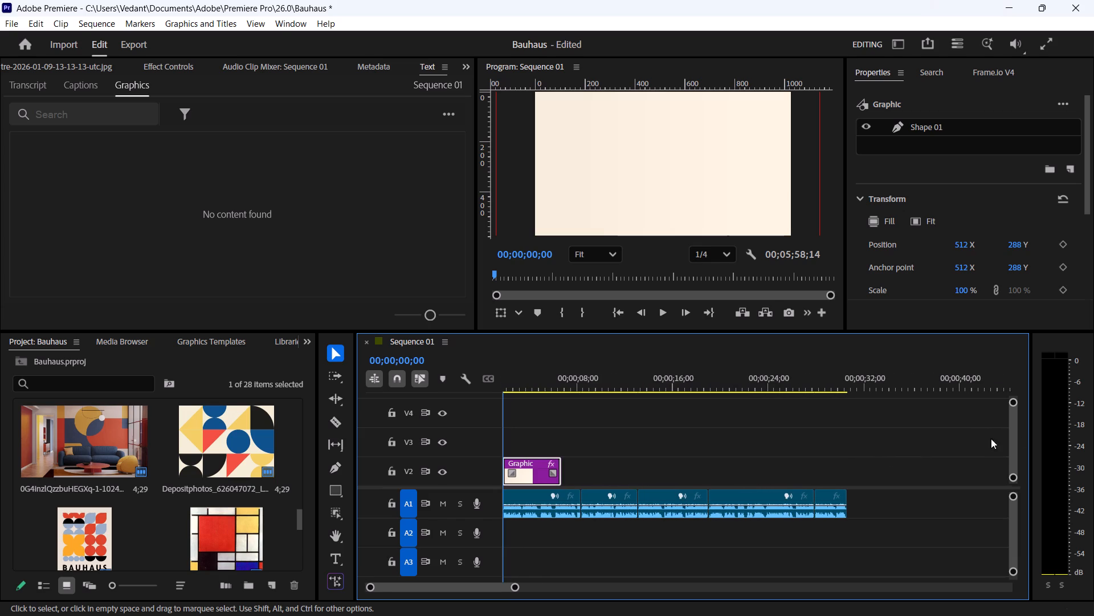
alt+scroll(1001, 431, down, 2)
alt+scroll(1006, 431, up, 3)
alt+scroll(847, 448, up, 3)
alt+scroll(847, 448, down, 4)
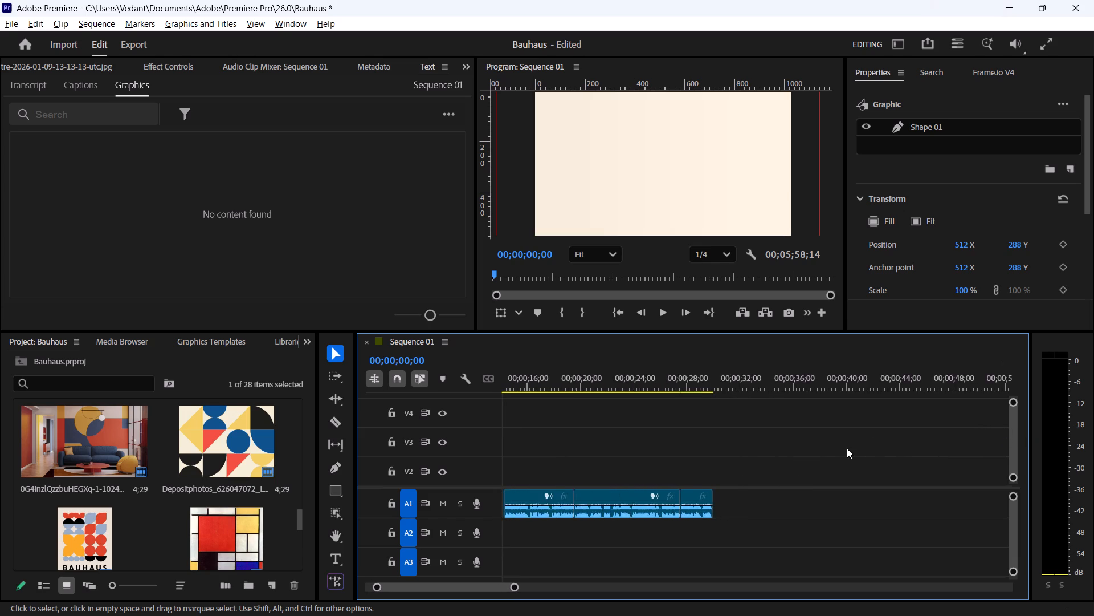
alt+scroll(847, 448, down, 5)
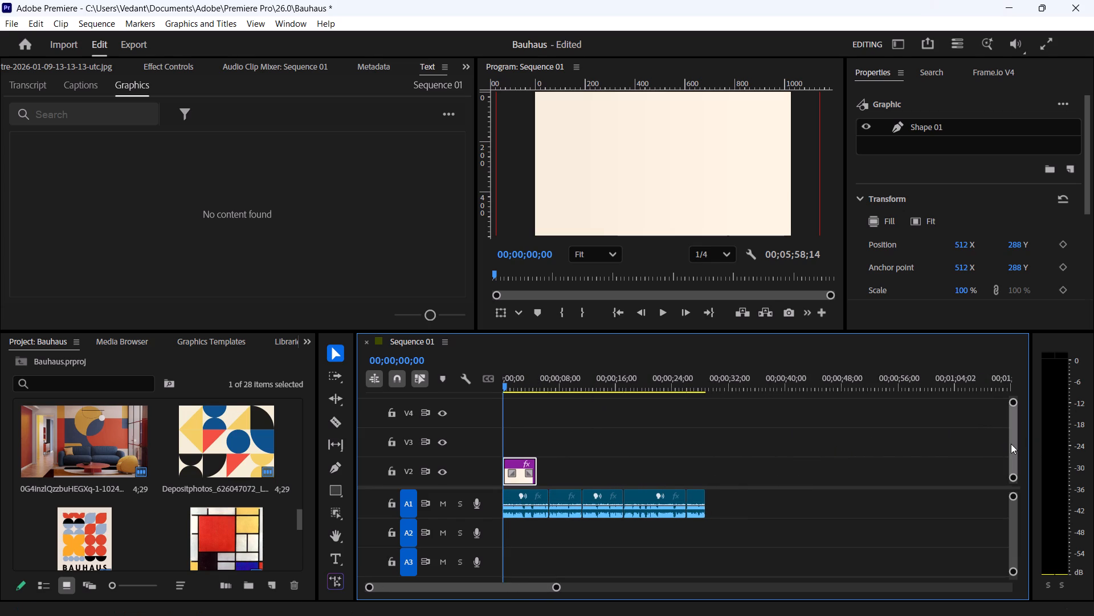
drag(1011, 445, 1019, 453)
click(513, 444)
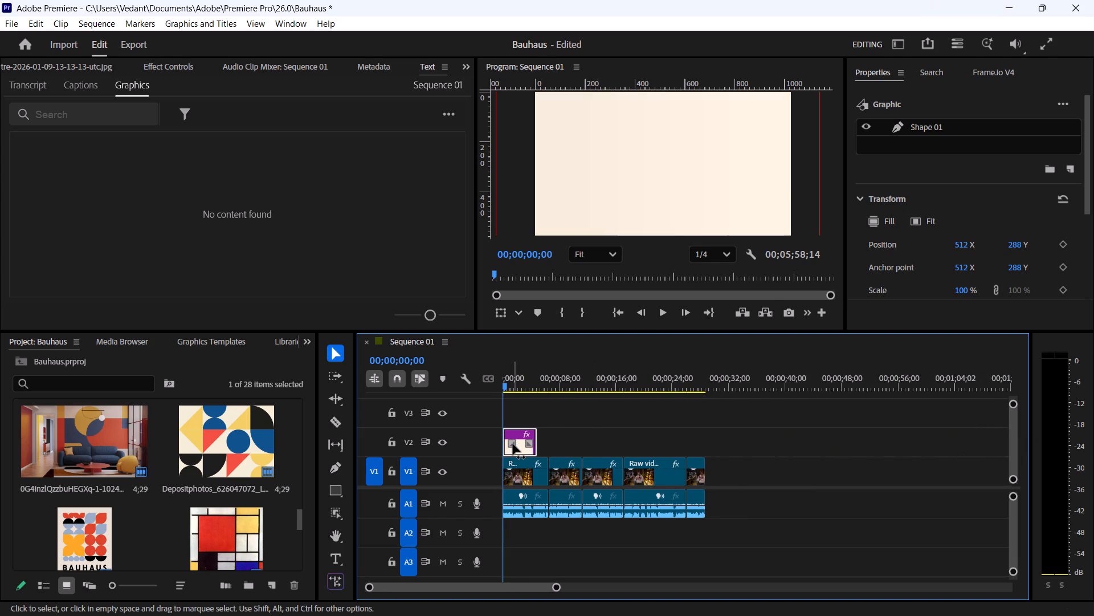
click(923, 129)
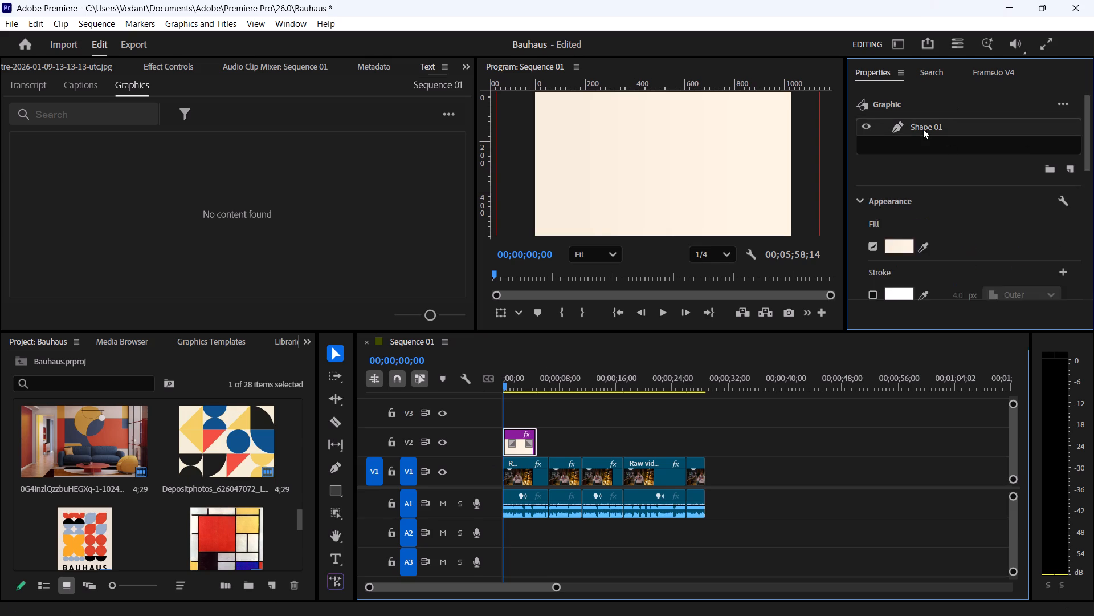
scroll(944, 188, down, 3)
click(899, 205)
click(919, 204)
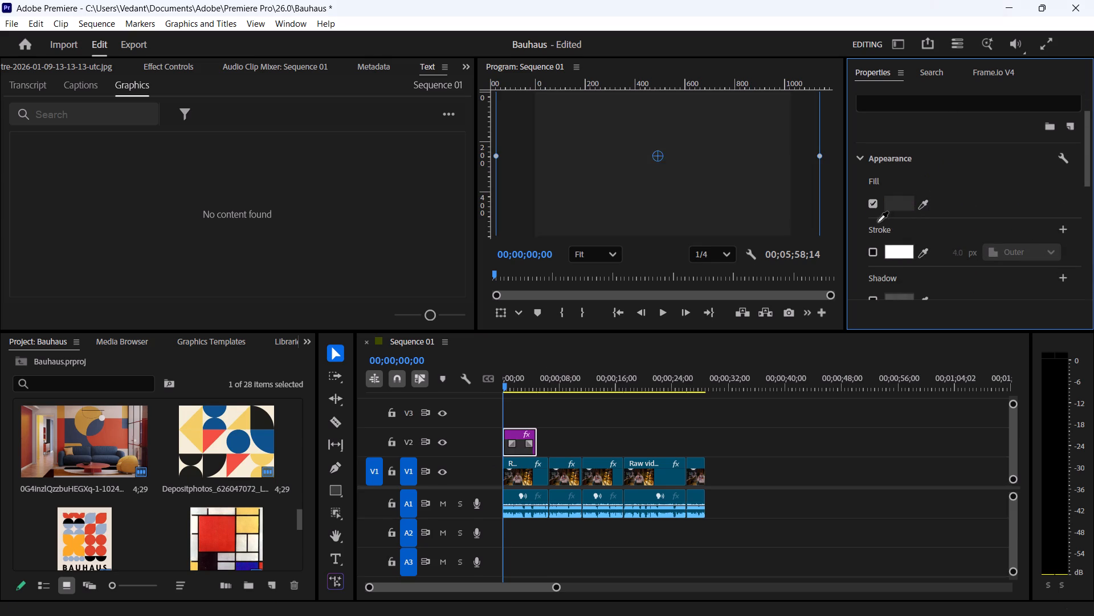
click(185, 416)
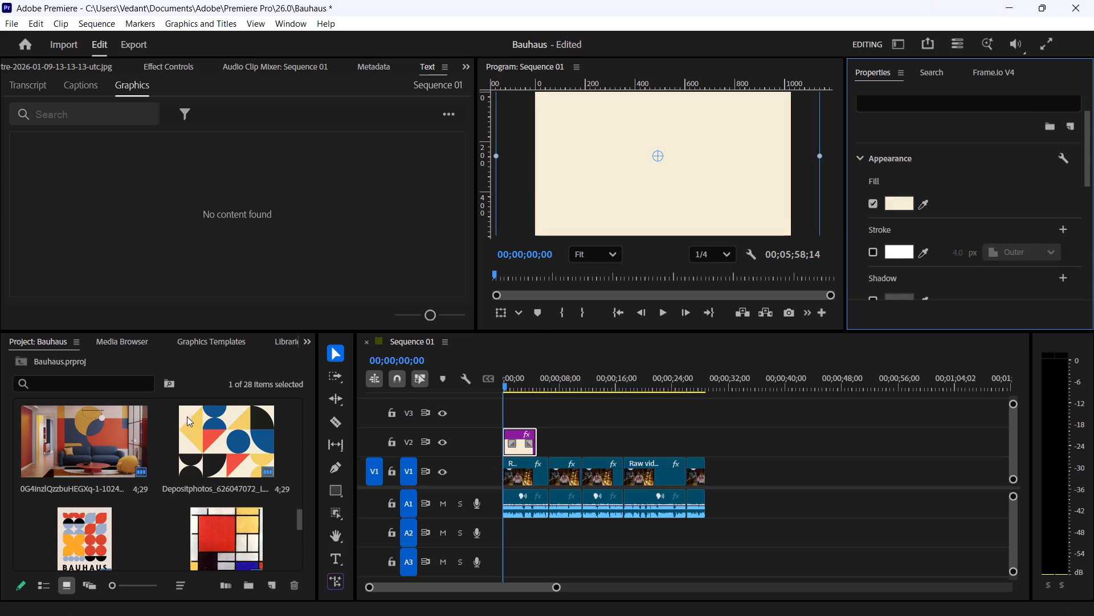
click(799, 469)
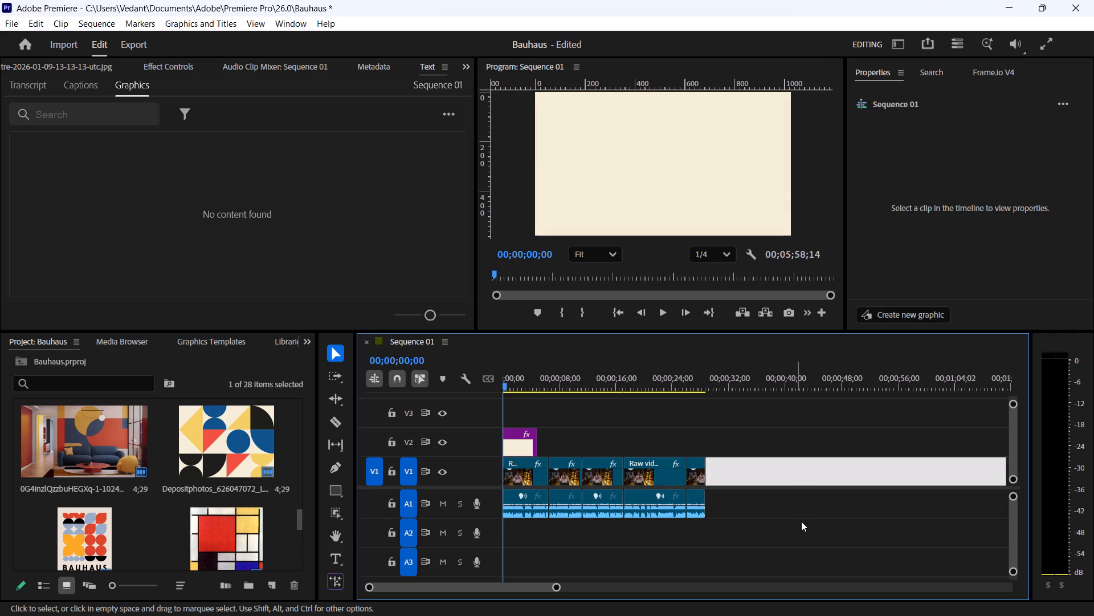
click(810, 543)
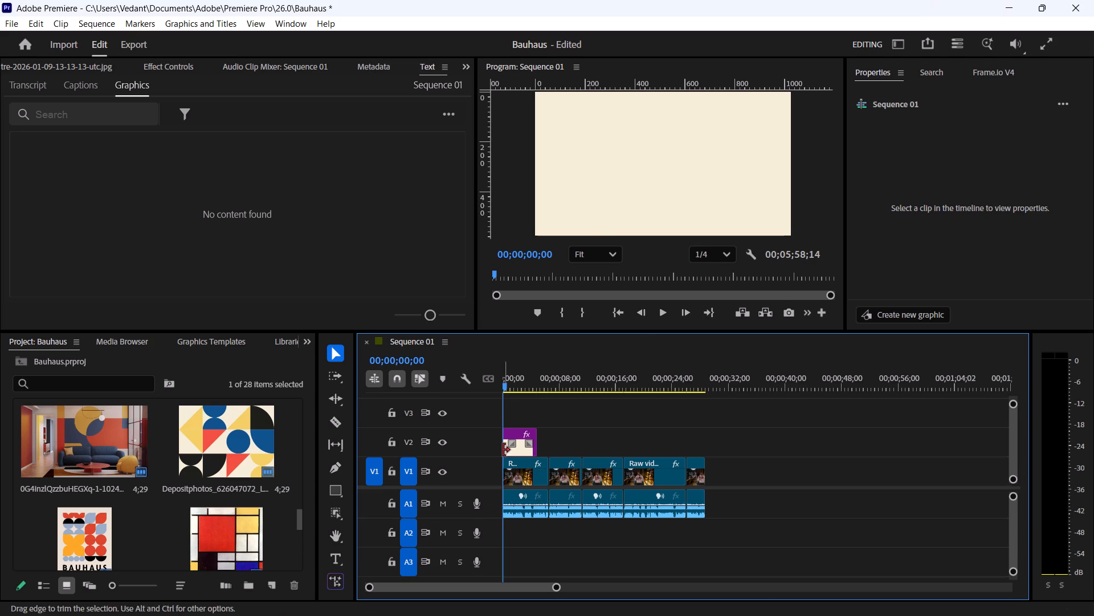
Add a text layer reading 1 to the background graphic, slightly above the centre of the frame.
click(519, 452)
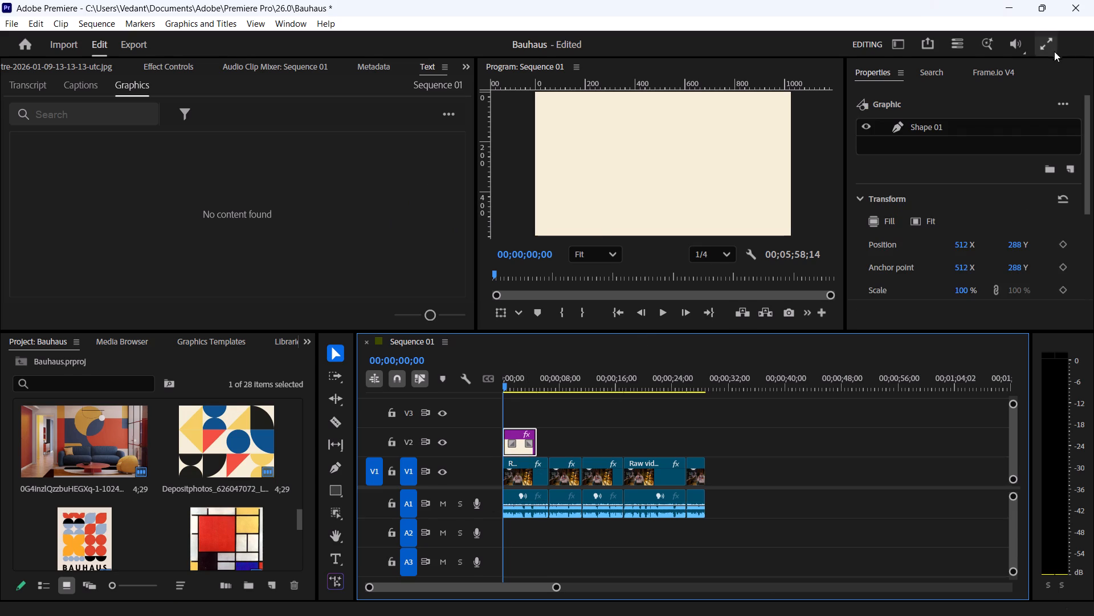
click(978, 131)
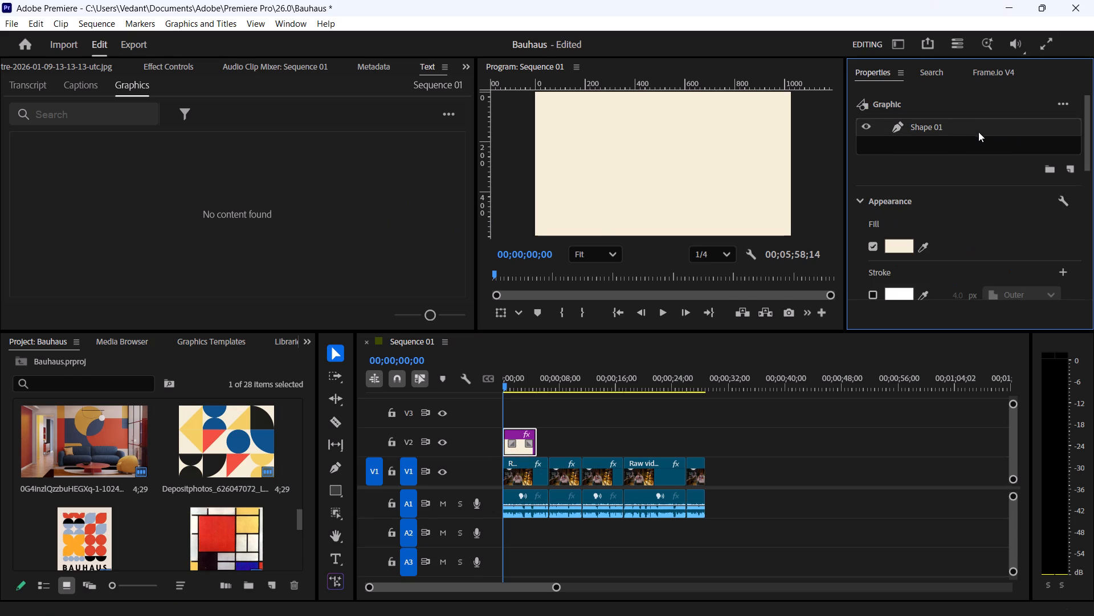
click(989, 238)
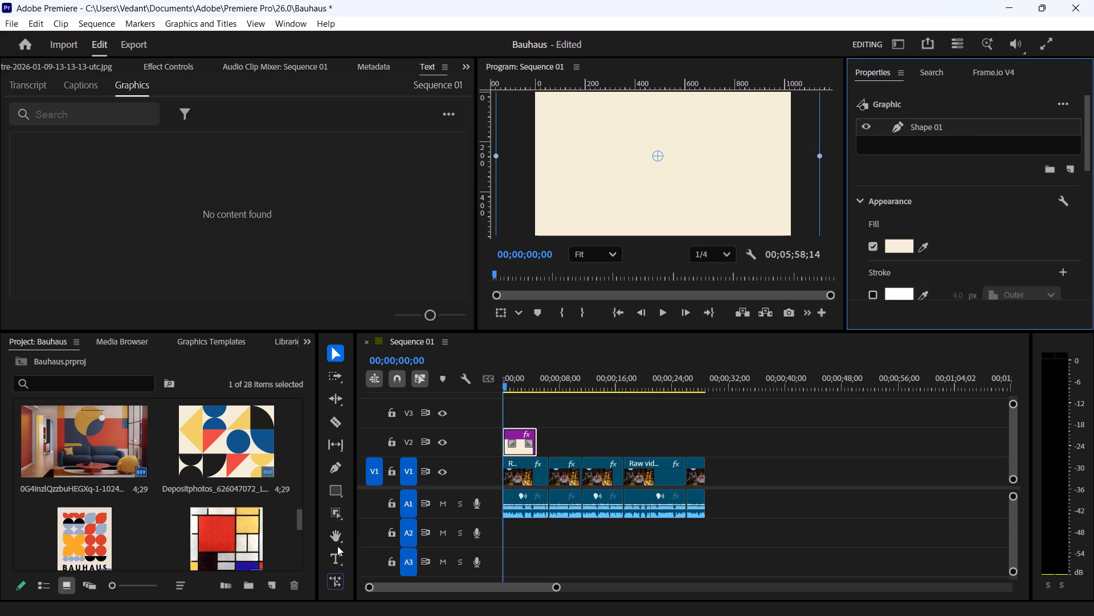
click(341, 554)
click(634, 155)
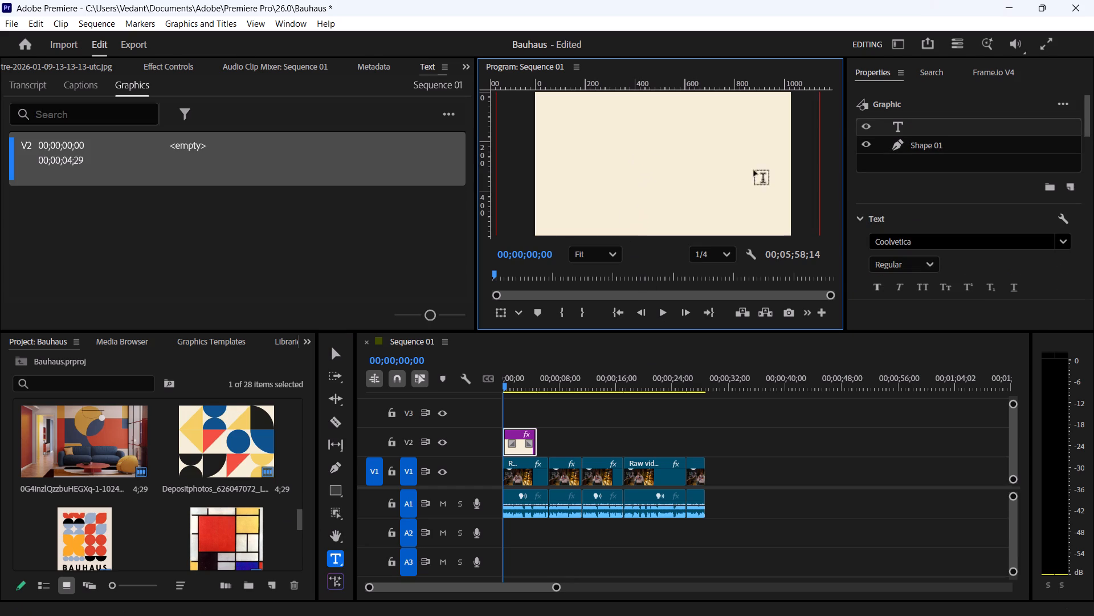
key(1)
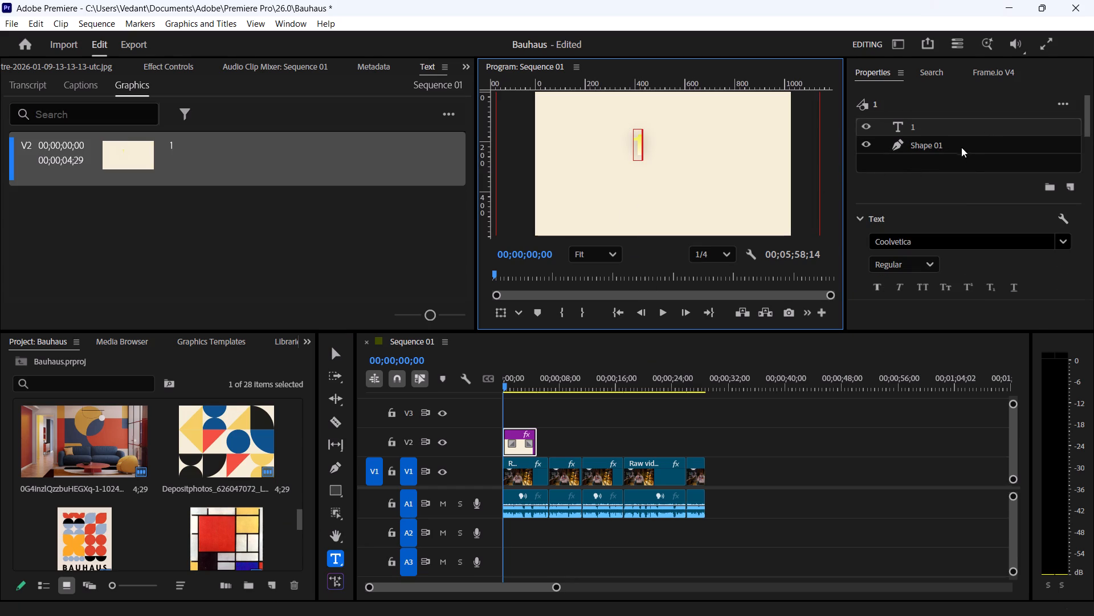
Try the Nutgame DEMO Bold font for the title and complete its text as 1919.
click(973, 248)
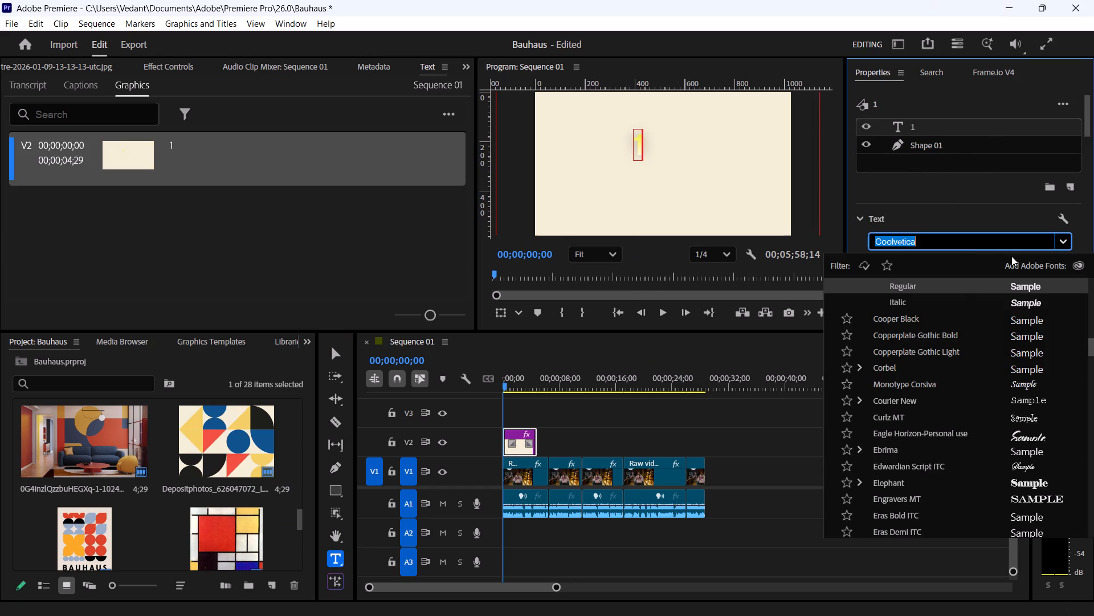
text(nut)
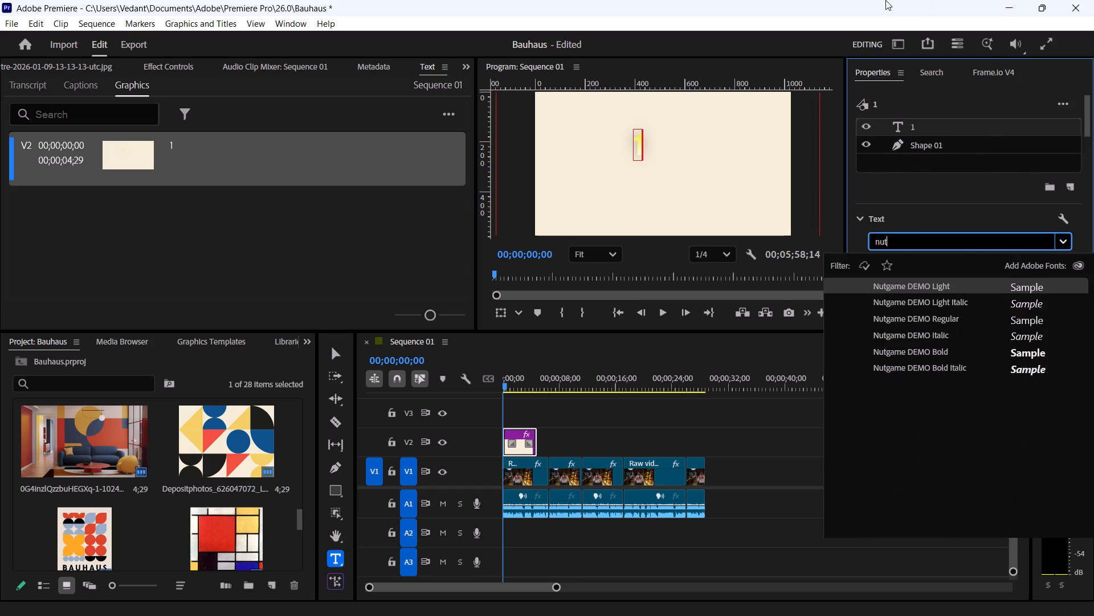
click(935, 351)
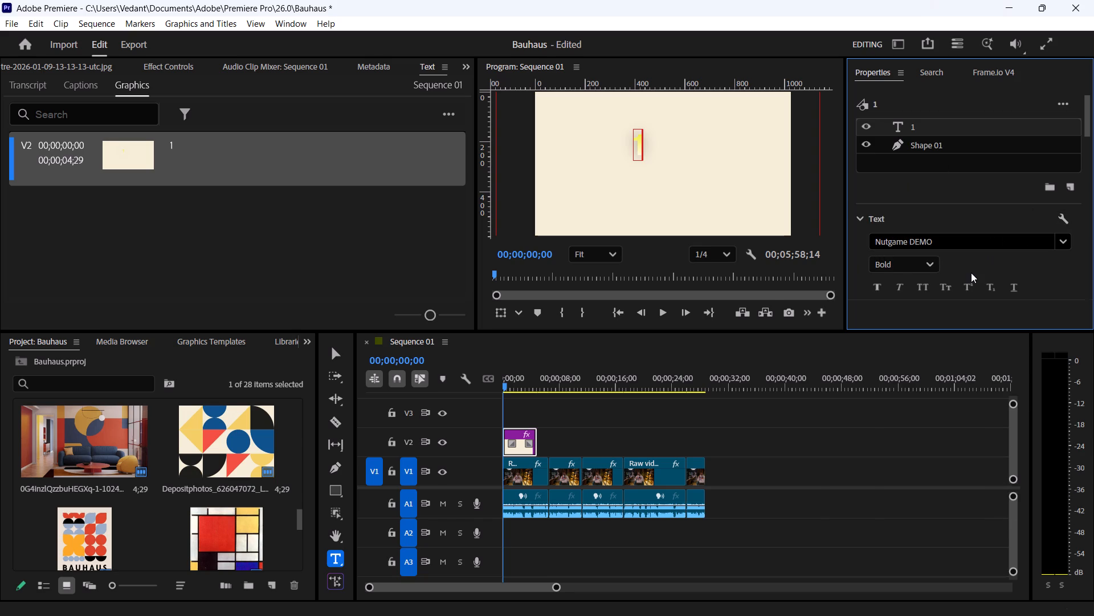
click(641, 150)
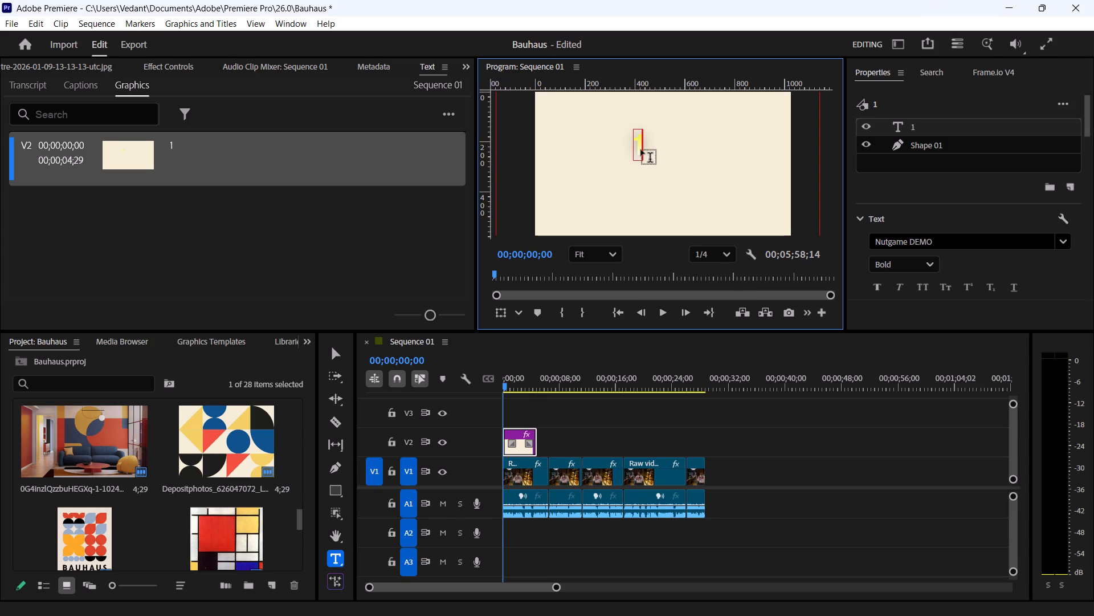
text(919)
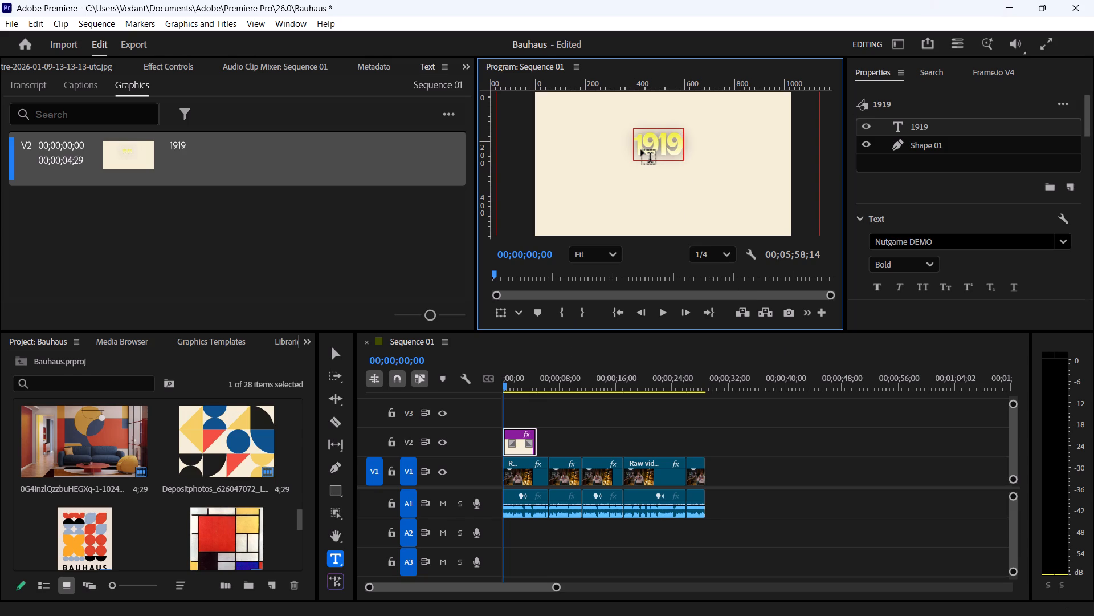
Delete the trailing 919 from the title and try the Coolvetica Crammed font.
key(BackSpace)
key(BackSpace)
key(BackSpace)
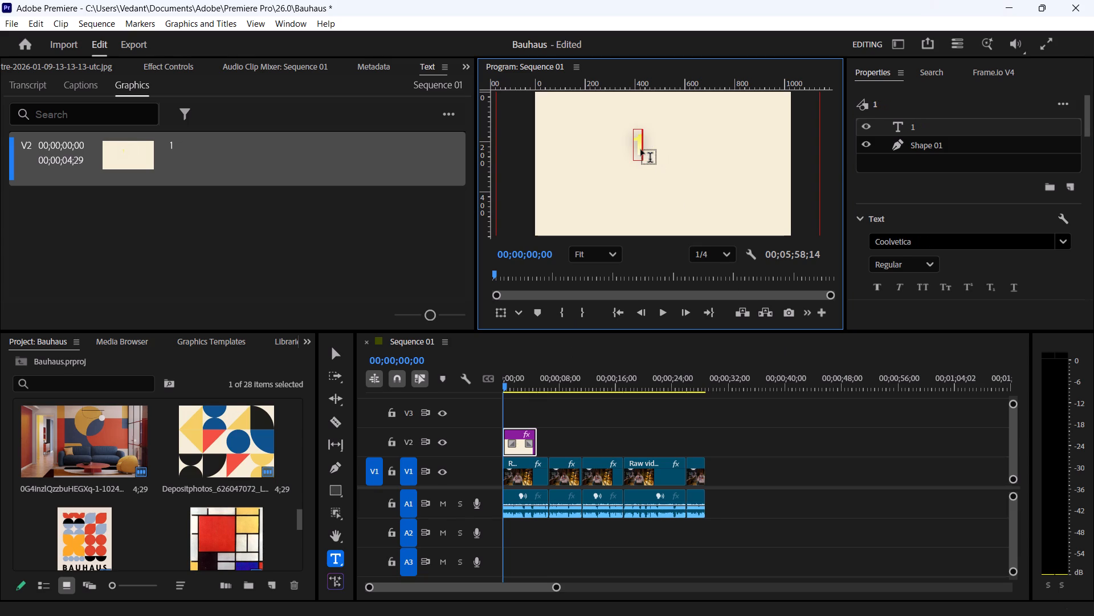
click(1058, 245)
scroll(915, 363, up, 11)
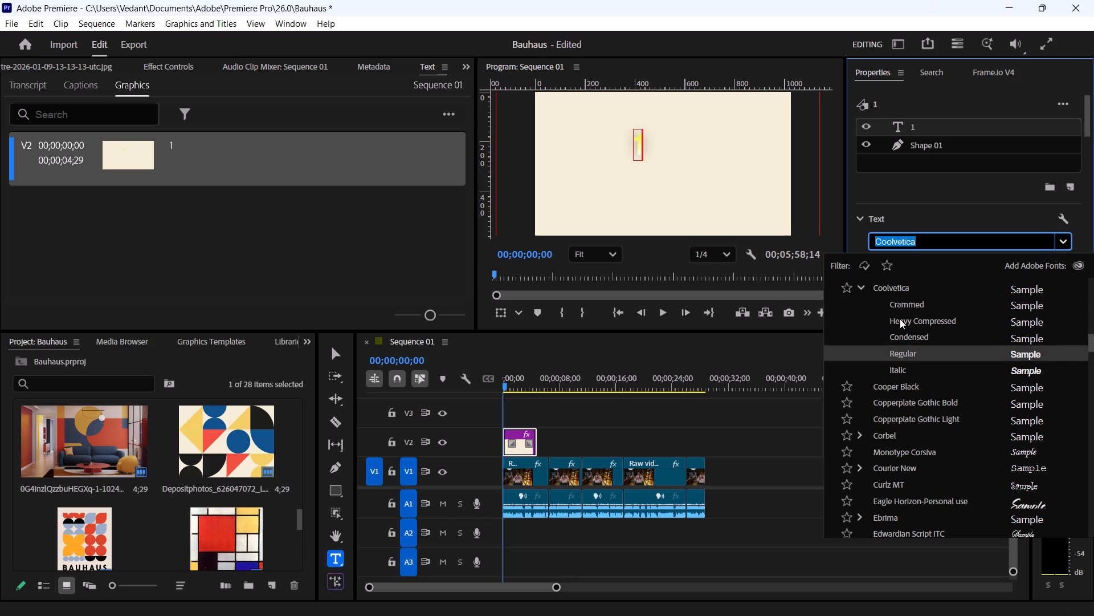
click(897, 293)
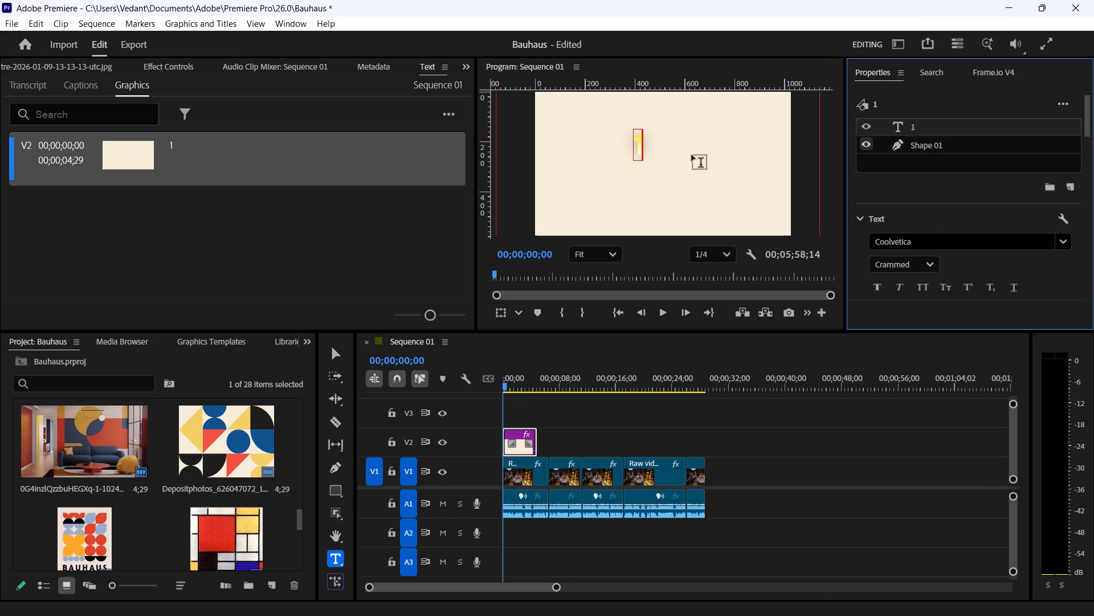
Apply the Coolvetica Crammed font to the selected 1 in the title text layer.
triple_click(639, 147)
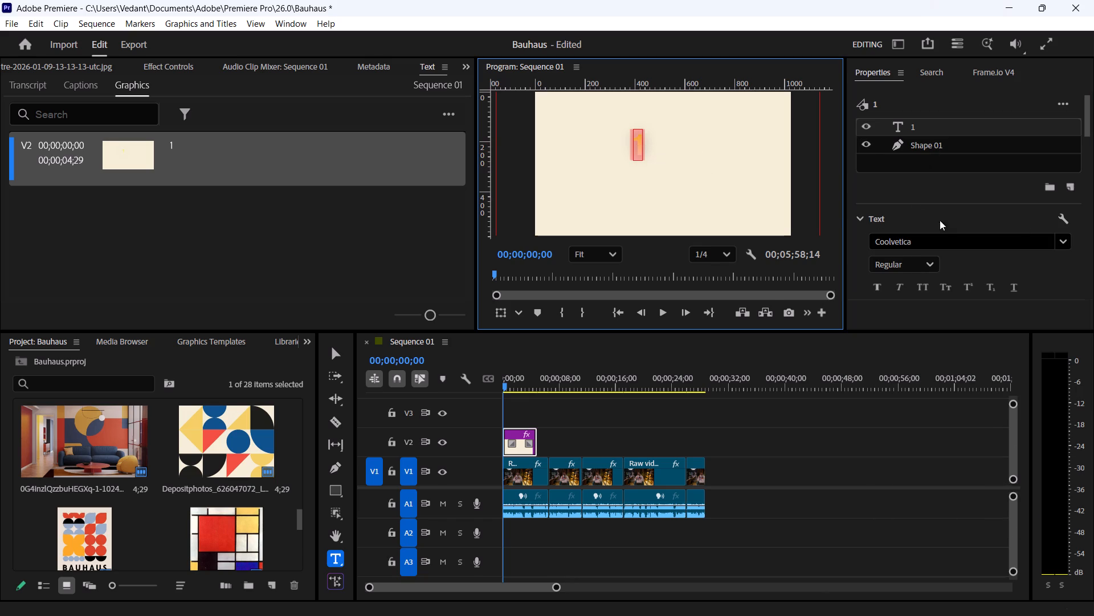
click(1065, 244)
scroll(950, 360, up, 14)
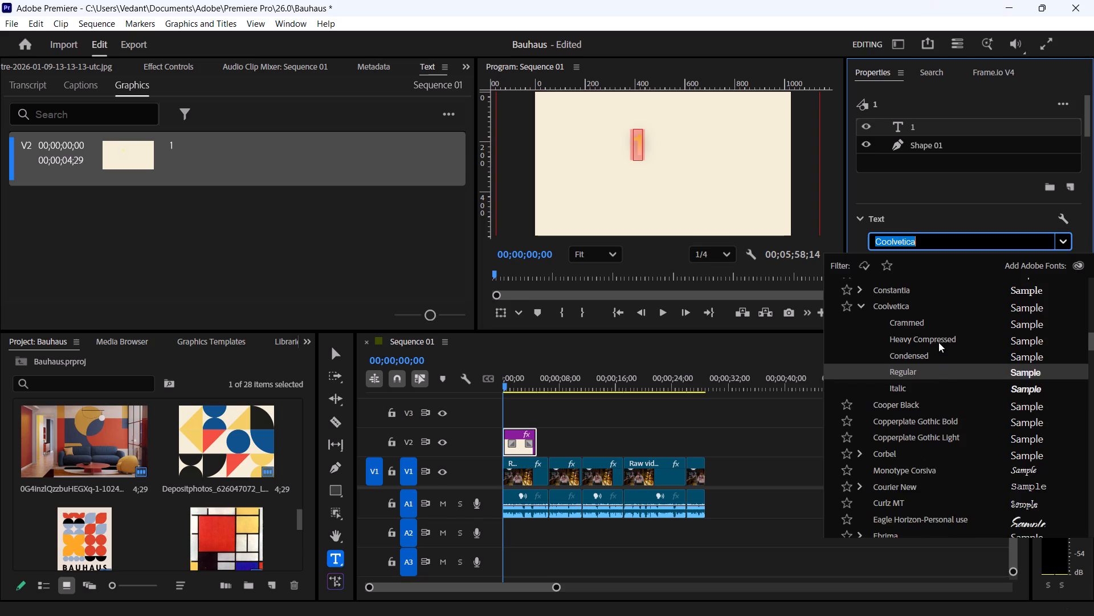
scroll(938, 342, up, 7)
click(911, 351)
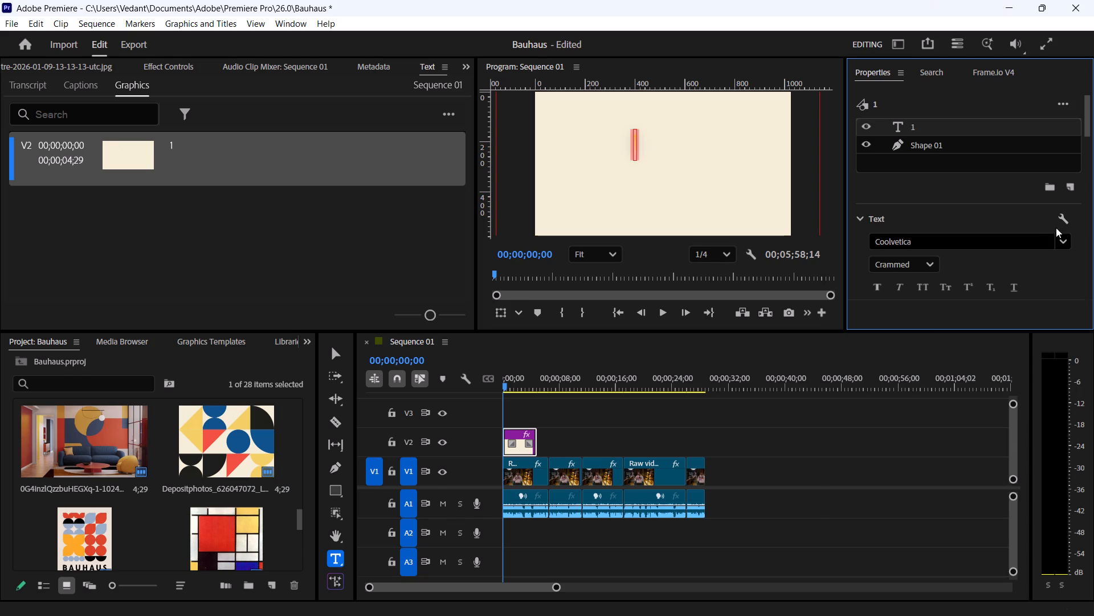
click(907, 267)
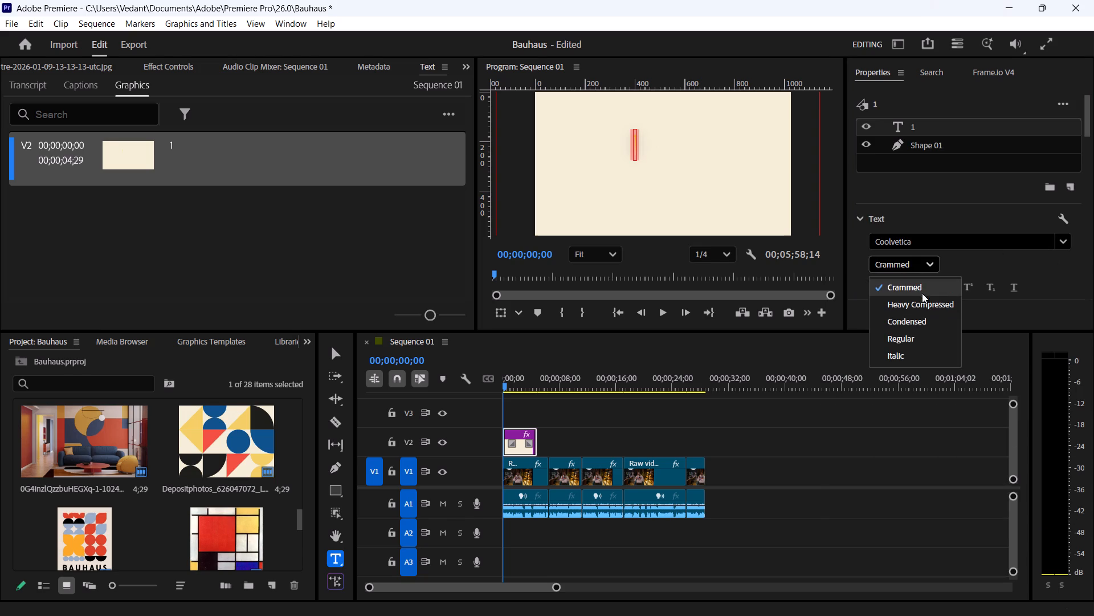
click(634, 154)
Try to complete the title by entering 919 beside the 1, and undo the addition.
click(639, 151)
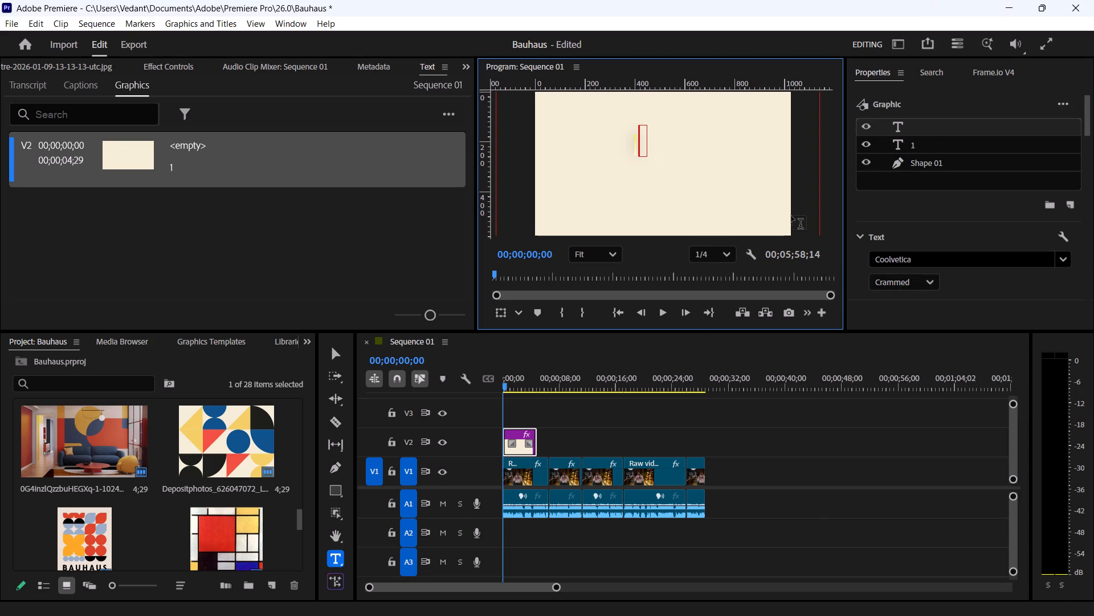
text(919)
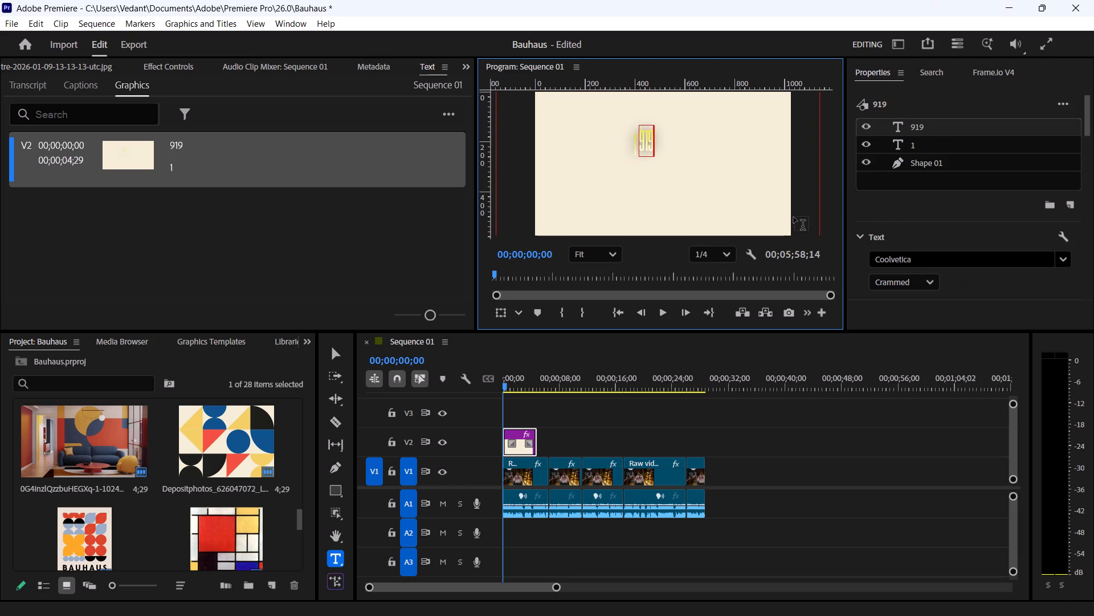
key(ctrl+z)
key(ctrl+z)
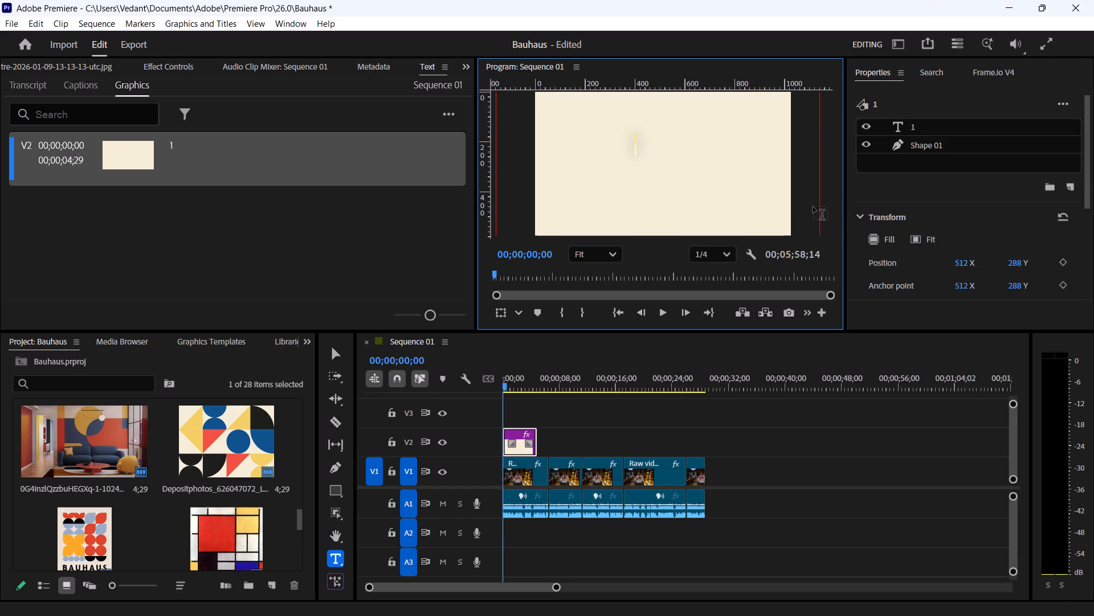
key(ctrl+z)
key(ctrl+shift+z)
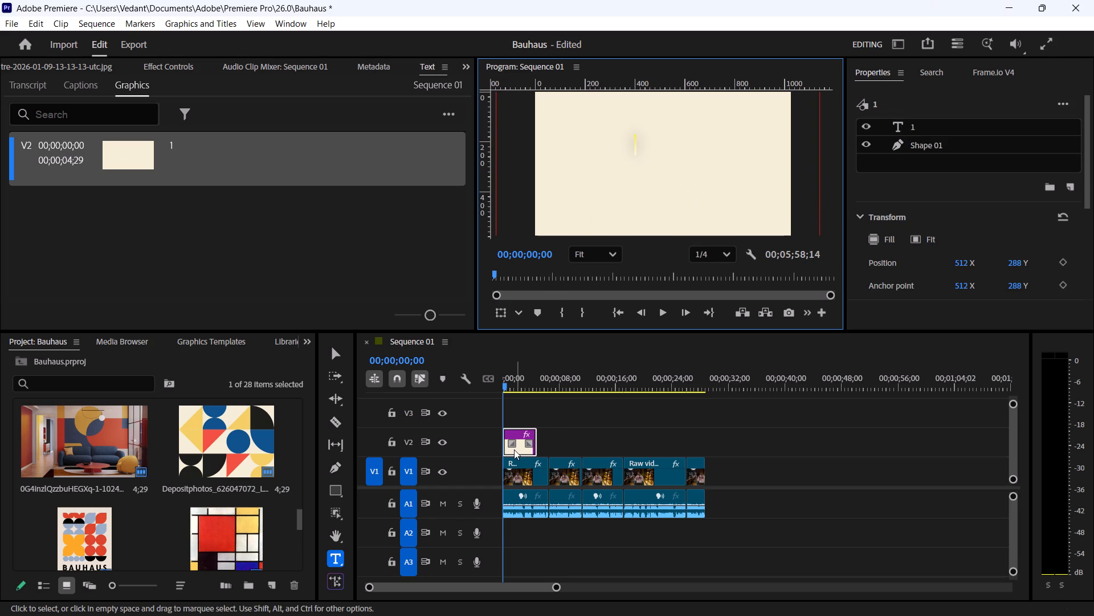
Change the font of the title's 1 to Bebas Neue Regular.
click(514, 449)
double_click(635, 147)
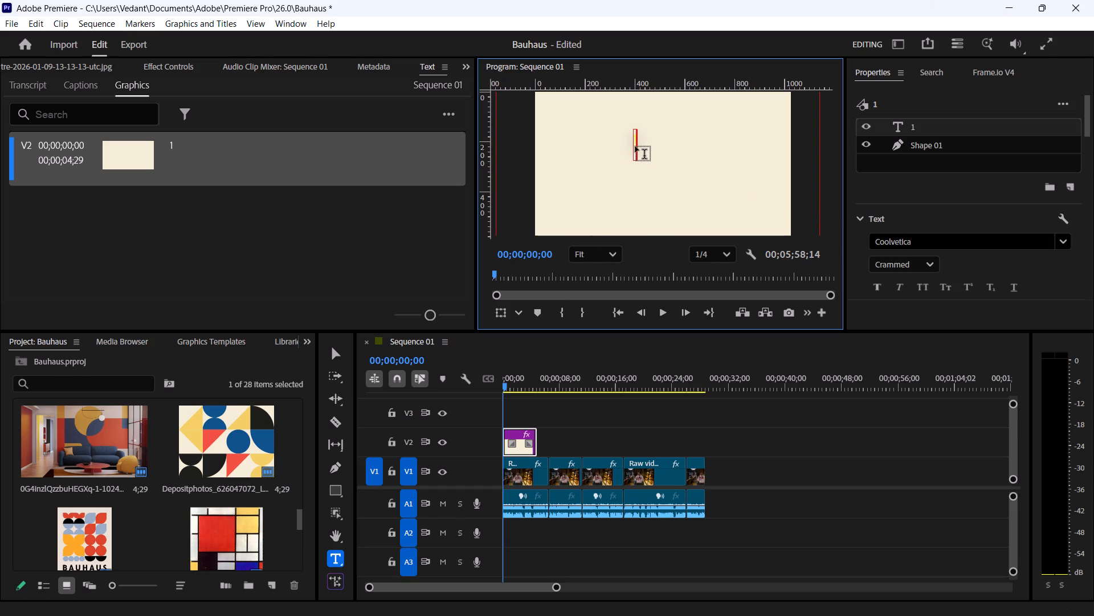
key(ctrl+a)
click(967, 244)
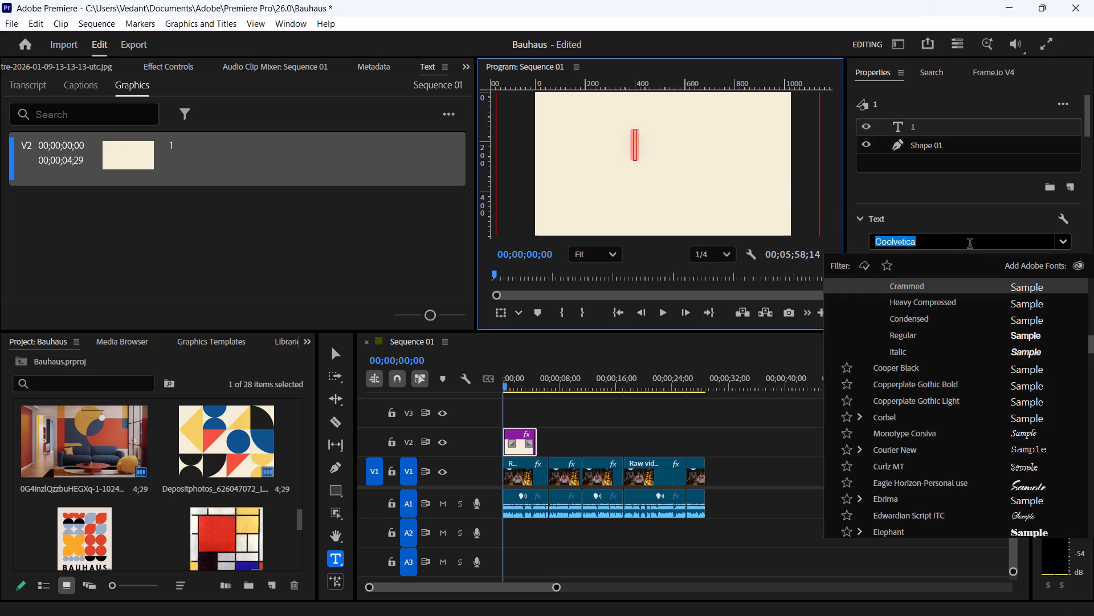
scroll(1079, 331, up, 20)
scroll(1079, 331, up, 4)
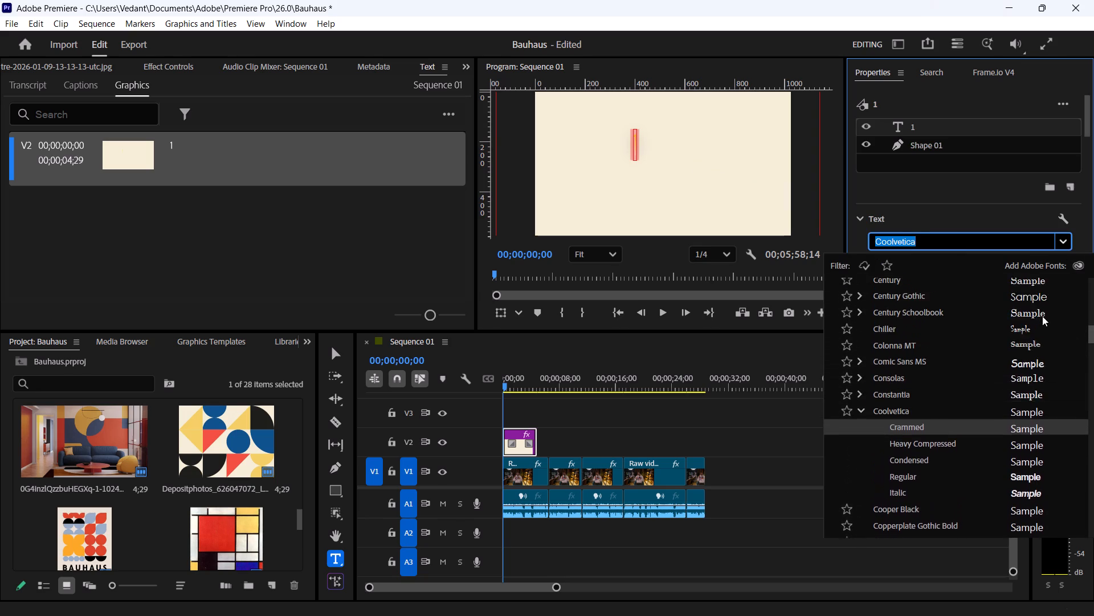
scroll(1042, 316, up, 18)
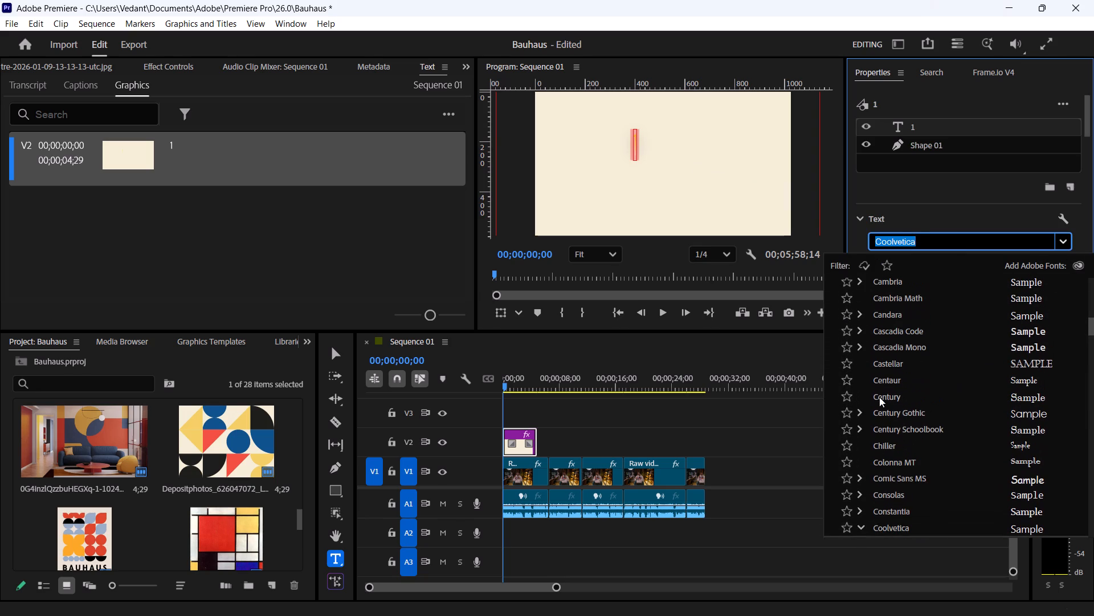
scroll(1052, 367, up, 19)
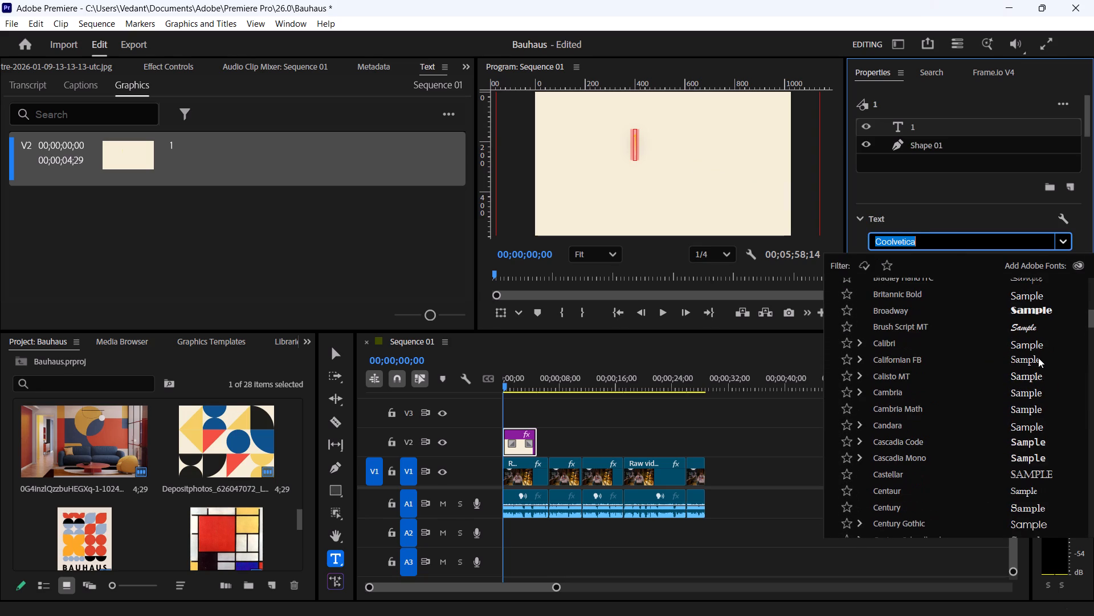
scroll(1038, 328, up, 15)
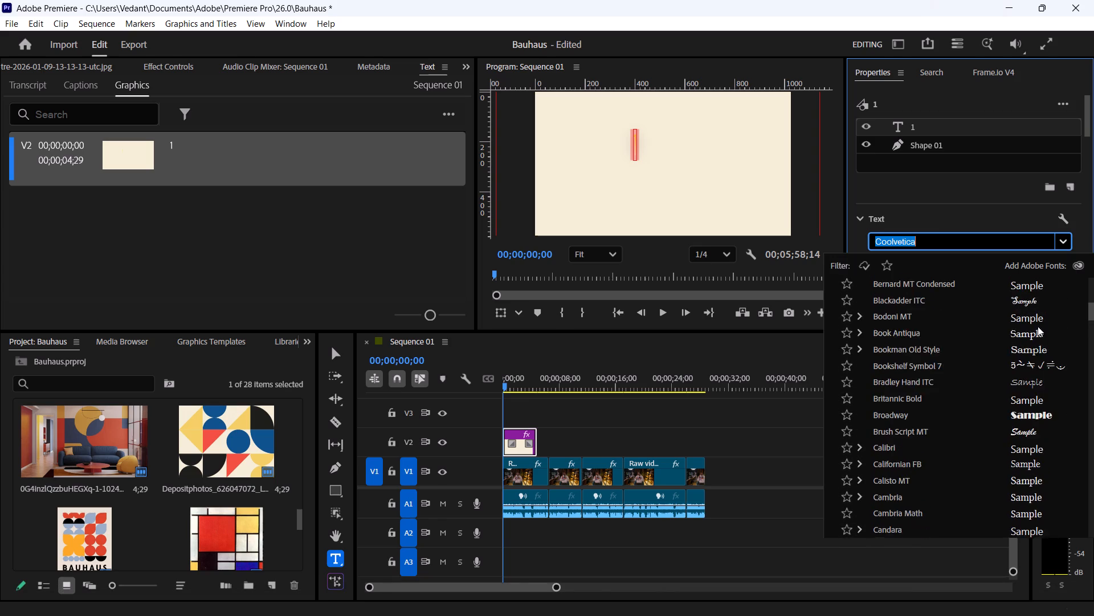
scroll(1038, 326, up, 5)
drag(1091, 314, 1093, 304)
click(888, 382)
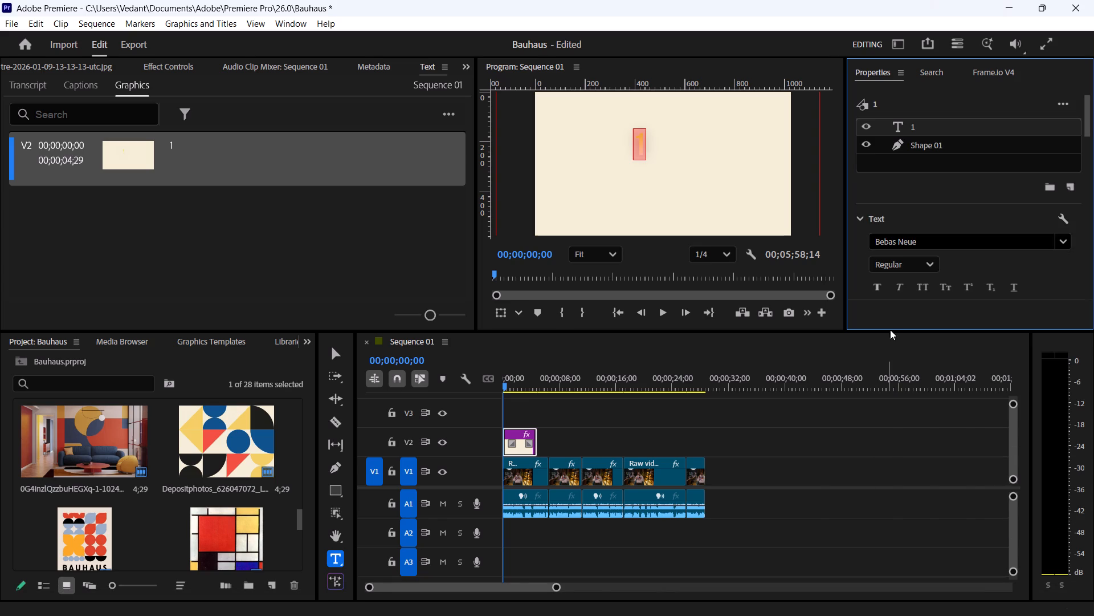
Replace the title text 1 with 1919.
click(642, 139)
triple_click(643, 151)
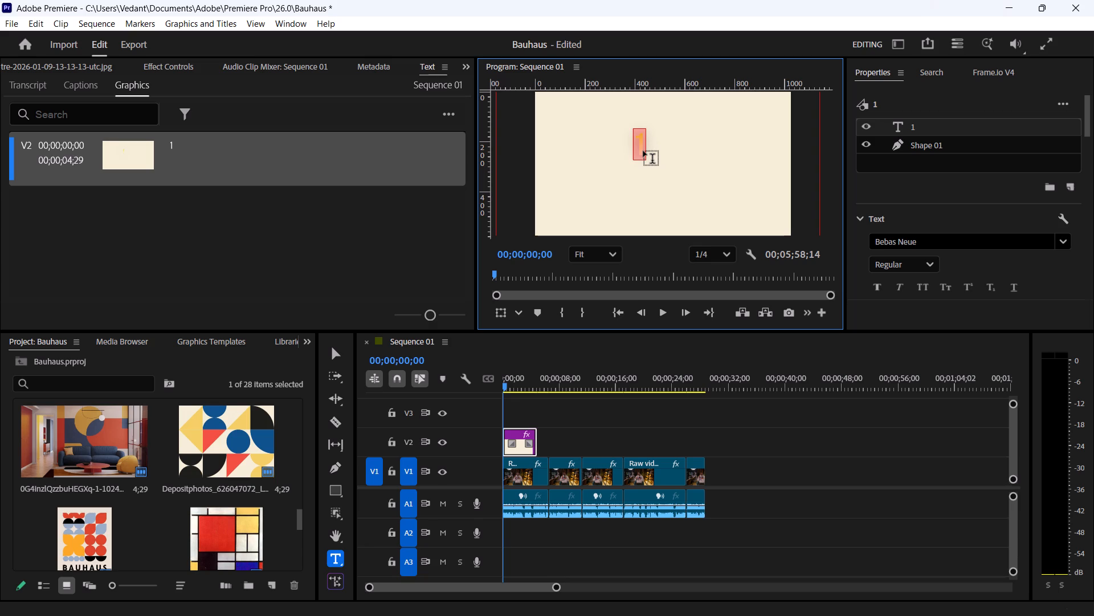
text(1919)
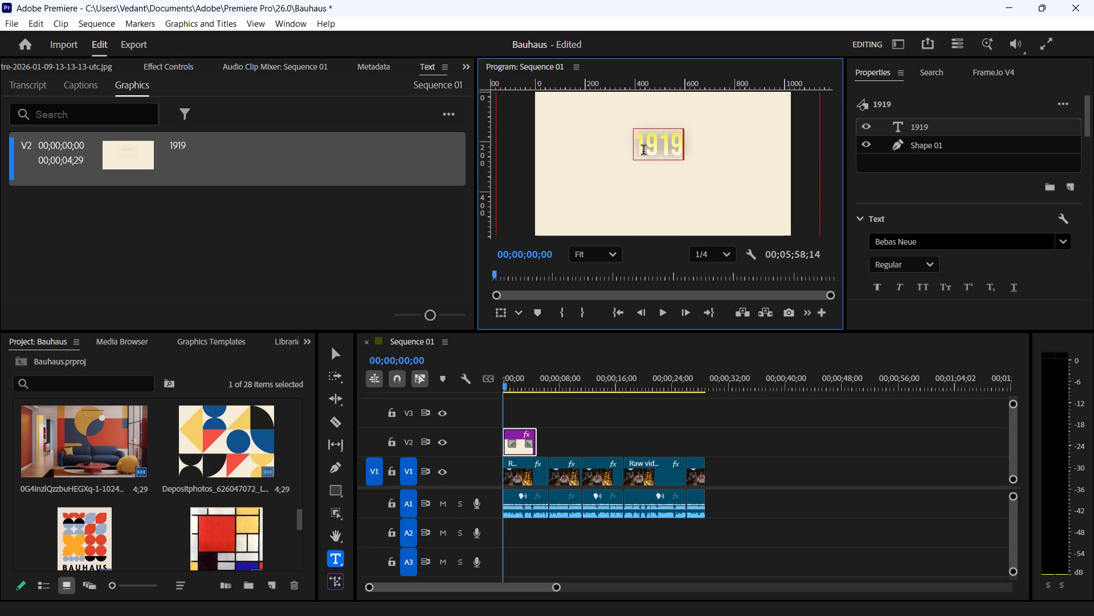
Clear all the text from the title layer.
key(ctrl+a)
key(BackSpace)
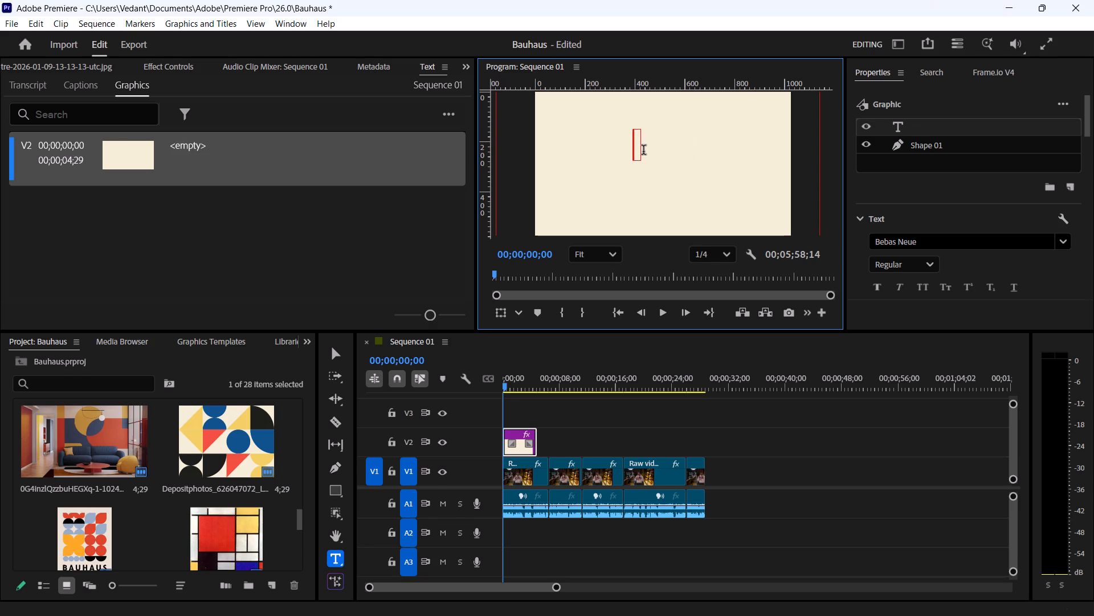
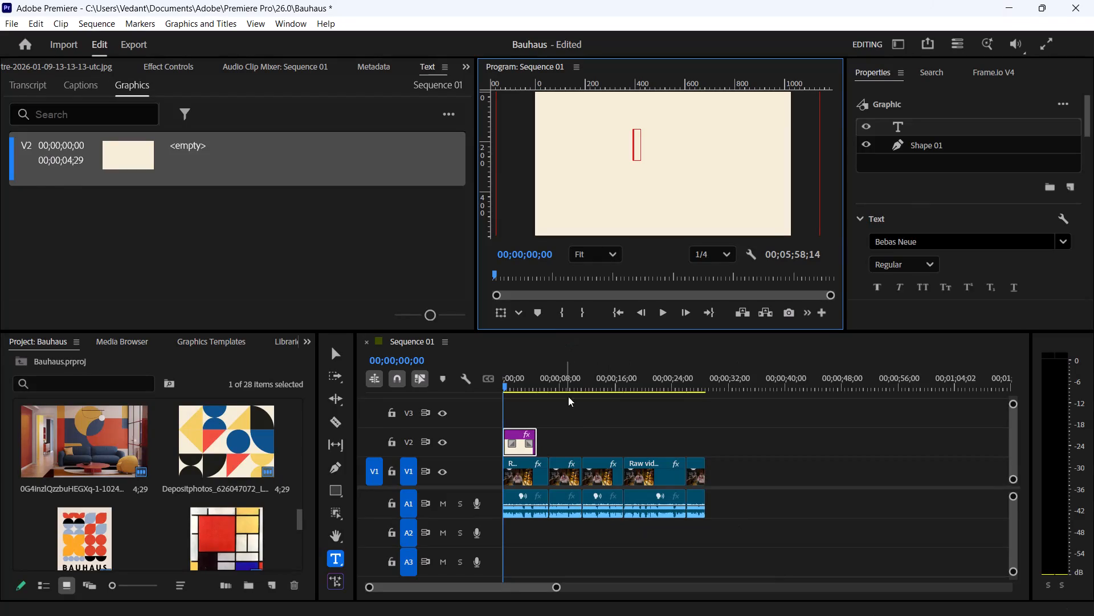
Delete the empty text layer from the graphic clip on V2, keeping only the cream shape.
click(578, 425)
click(515, 448)
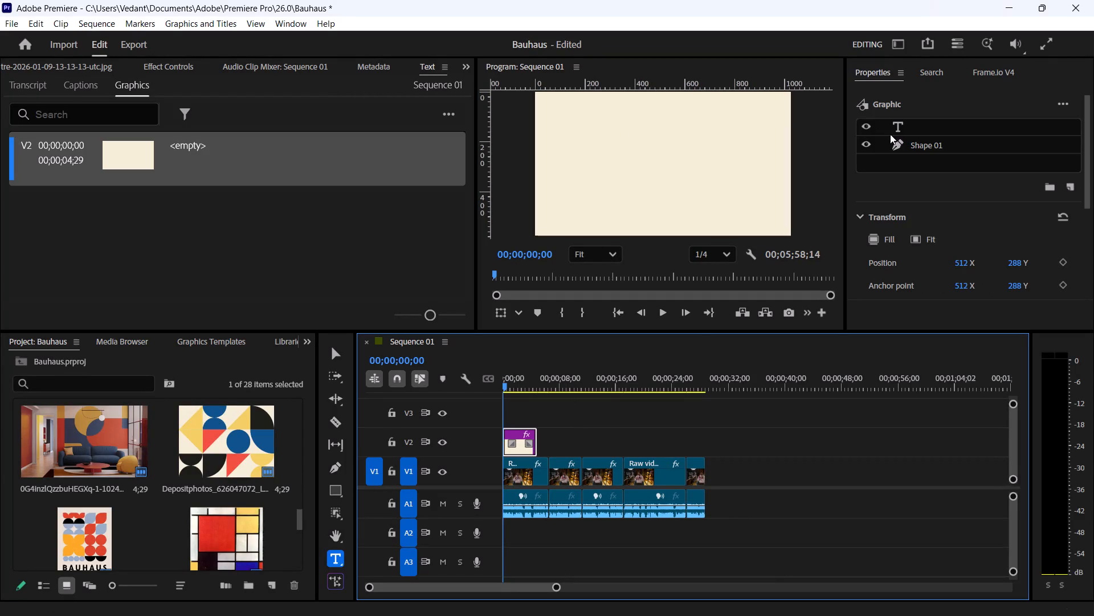
click(901, 124)
key(Delete)
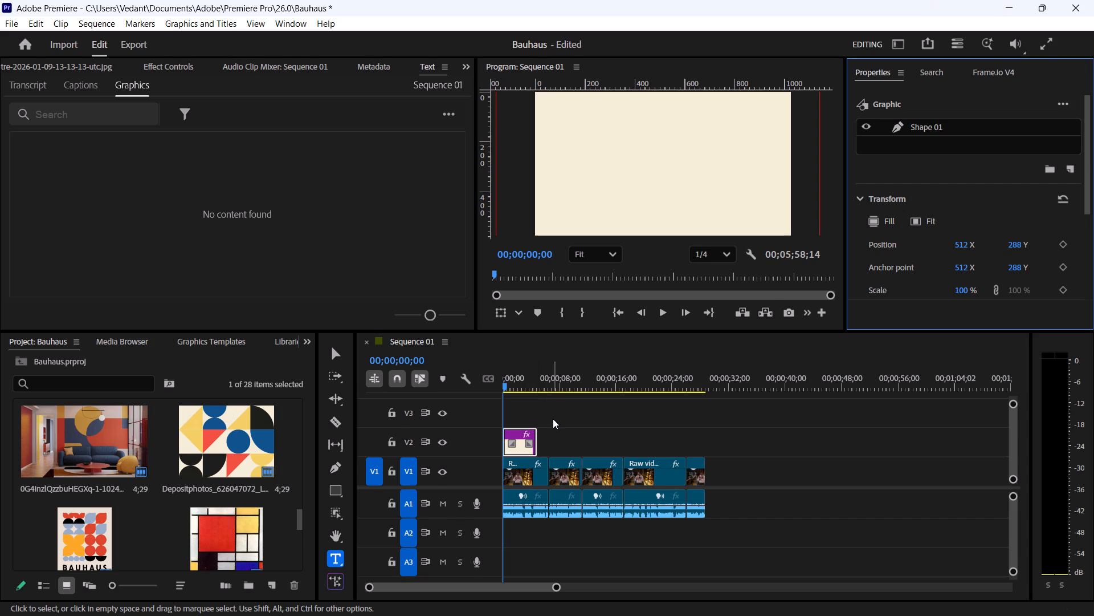
Play the sequence from the start and stop at 00;00;01;22.
click(631, 436)
key(space)
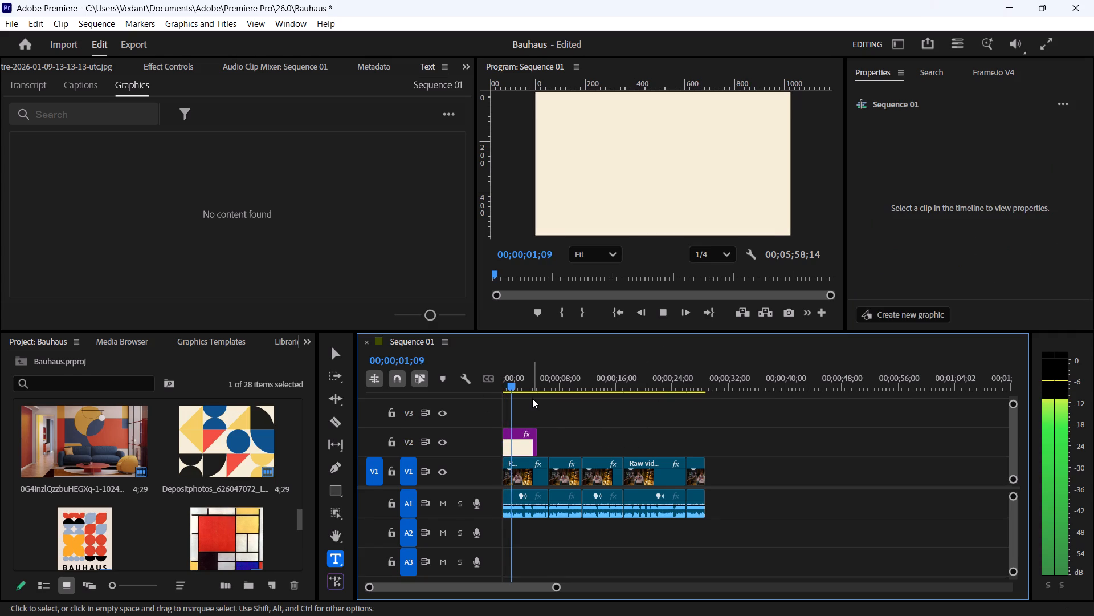
key(space)
click(521, 449)
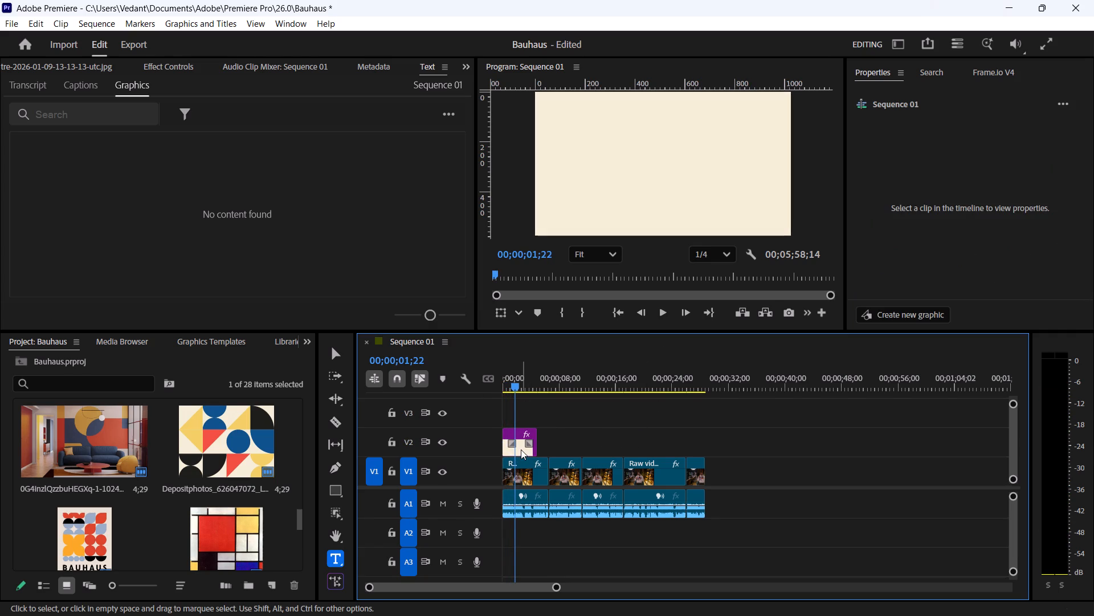
click(582, 410)
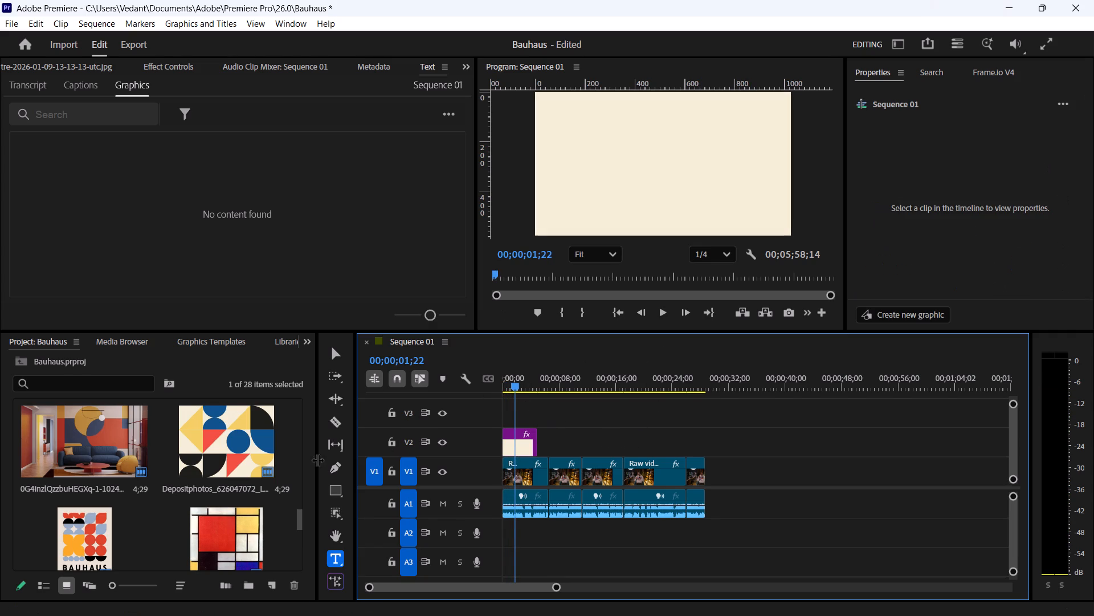
Find the black-and-white Bauhaus Dessau building photo among the project images and place it on V3 at the playhead, 00;00;01;22.
scroll(194, 442, down, 7)
scroll(188, 448, up, 9)
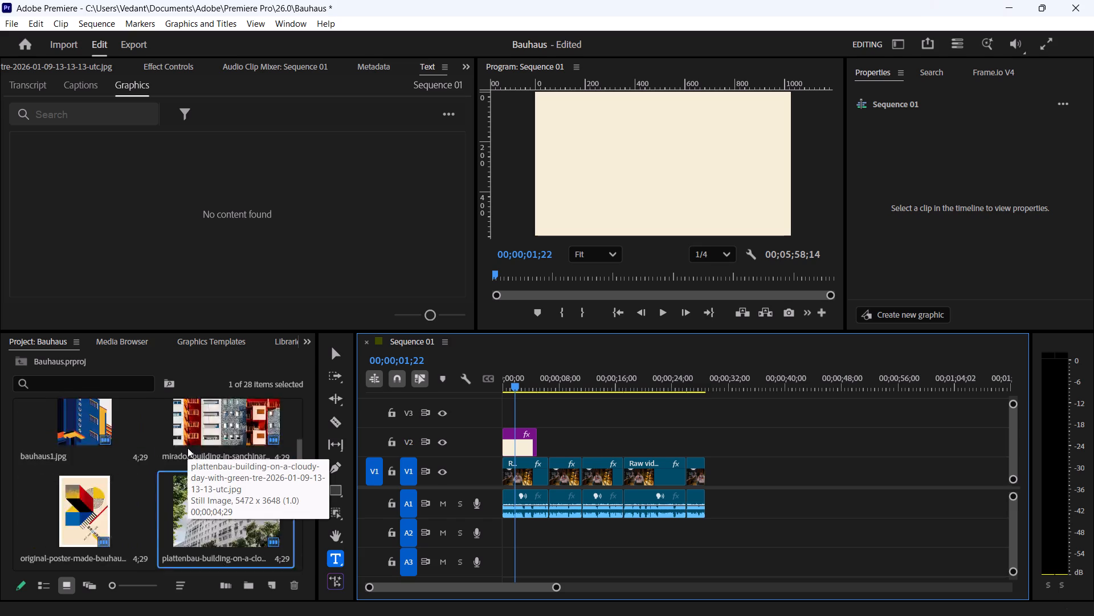
scroll(187, 448, up, 6)
scroll(187, 448, down, 4)
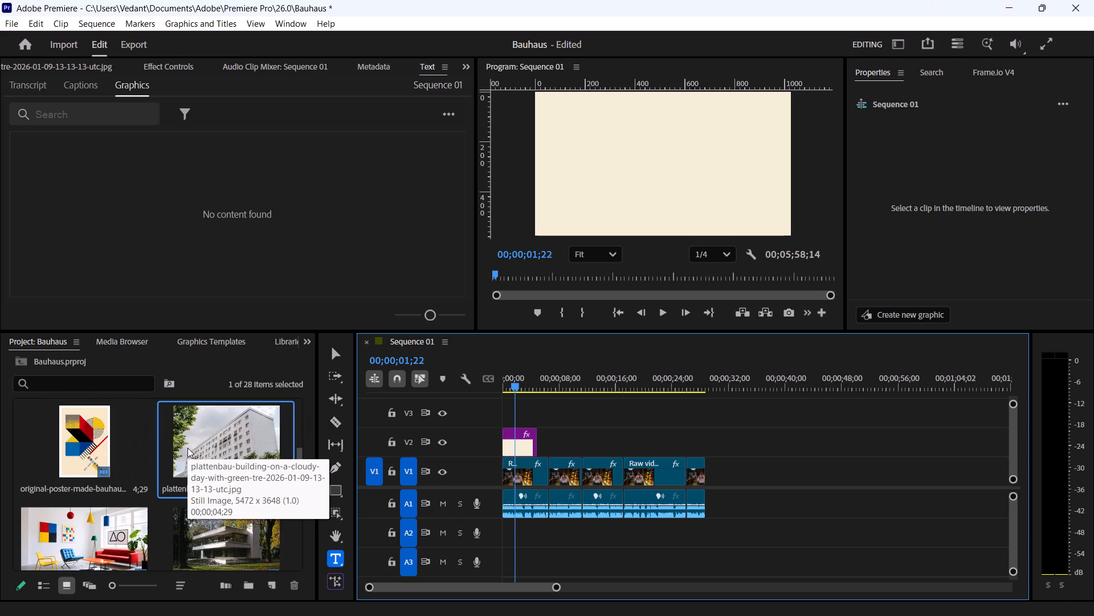
scroll(187, 447, up, 6)
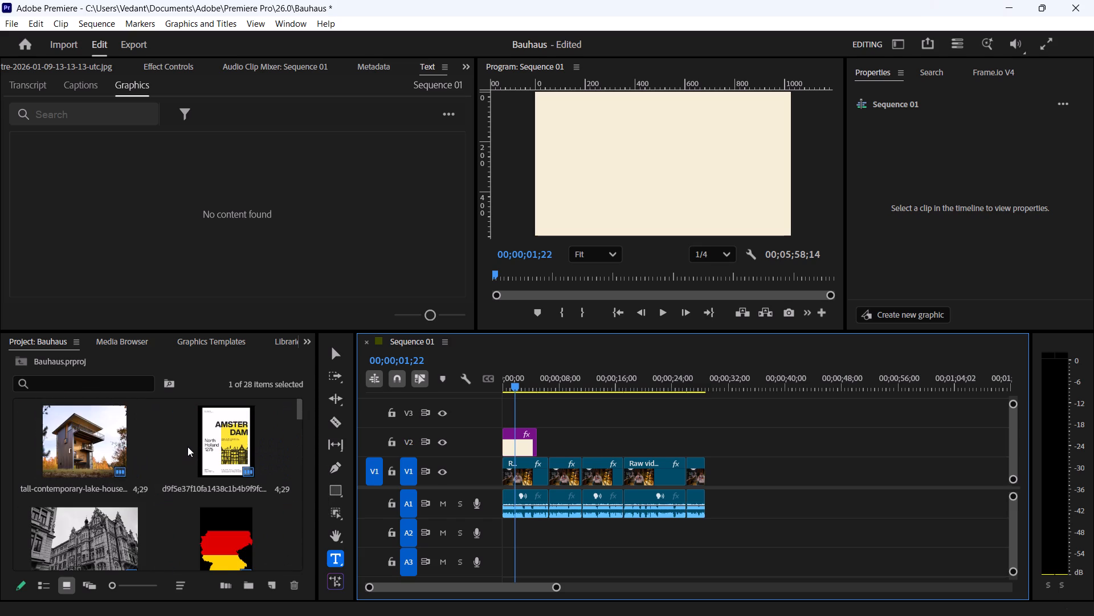
scroll(187, 447, down, 11)
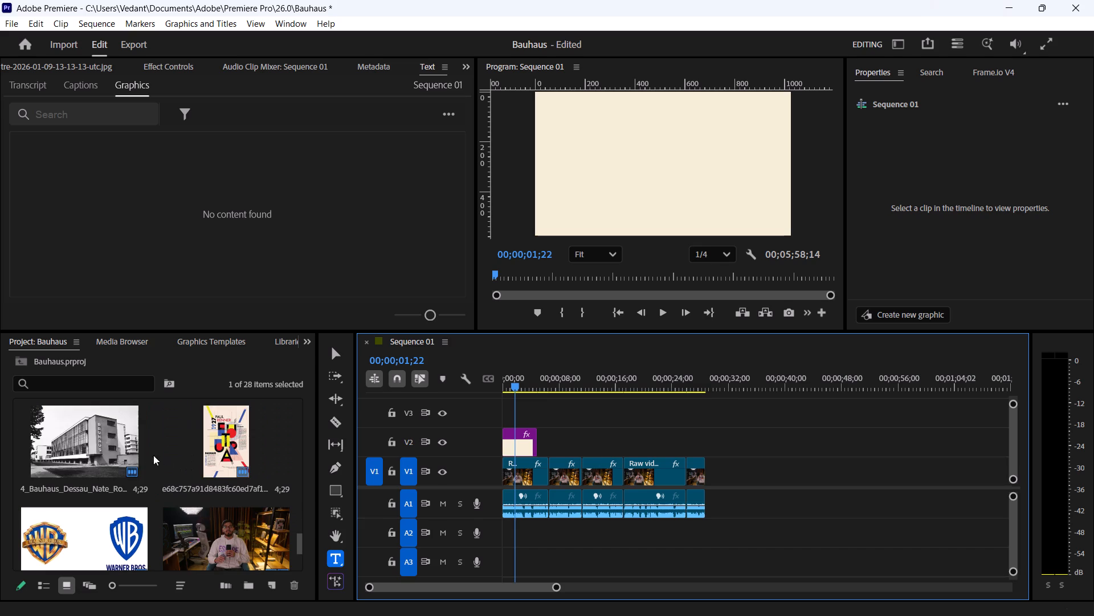
drag(79, 447, 511, 415)
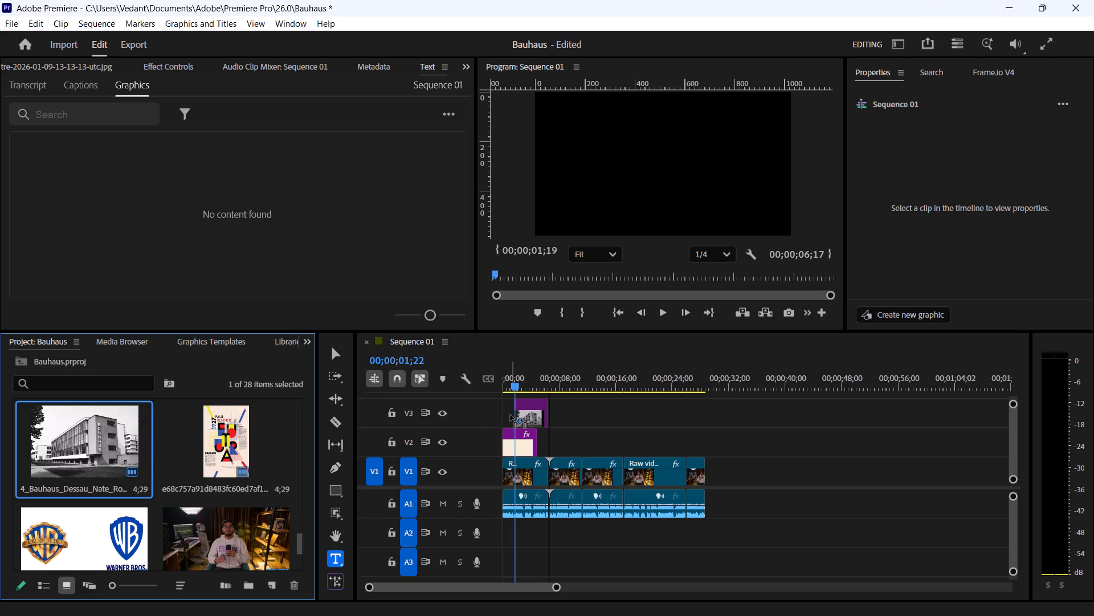
drag(511, 415, 515, 416)
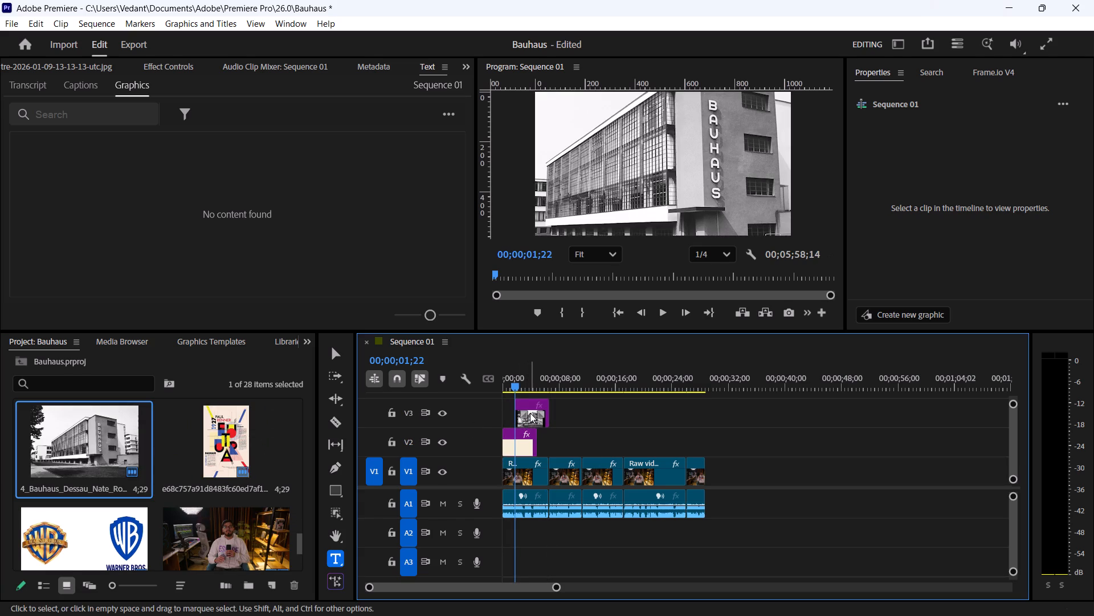
Scale the Bauhaus Dessau photo on V3 with Fill so it covers the whole frame.
click(530, 413)
click(889, 156)
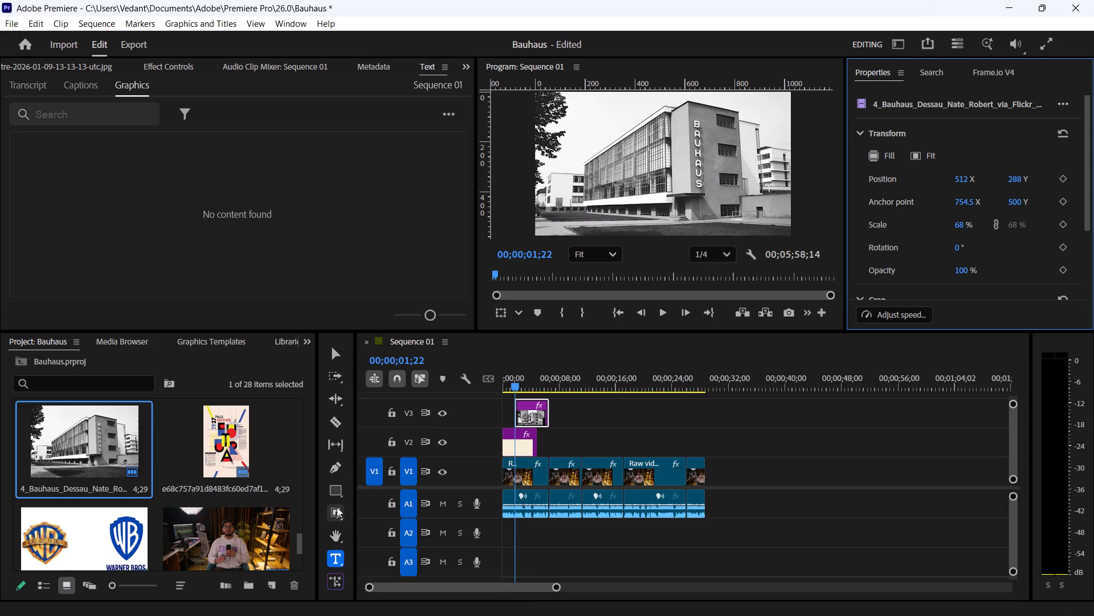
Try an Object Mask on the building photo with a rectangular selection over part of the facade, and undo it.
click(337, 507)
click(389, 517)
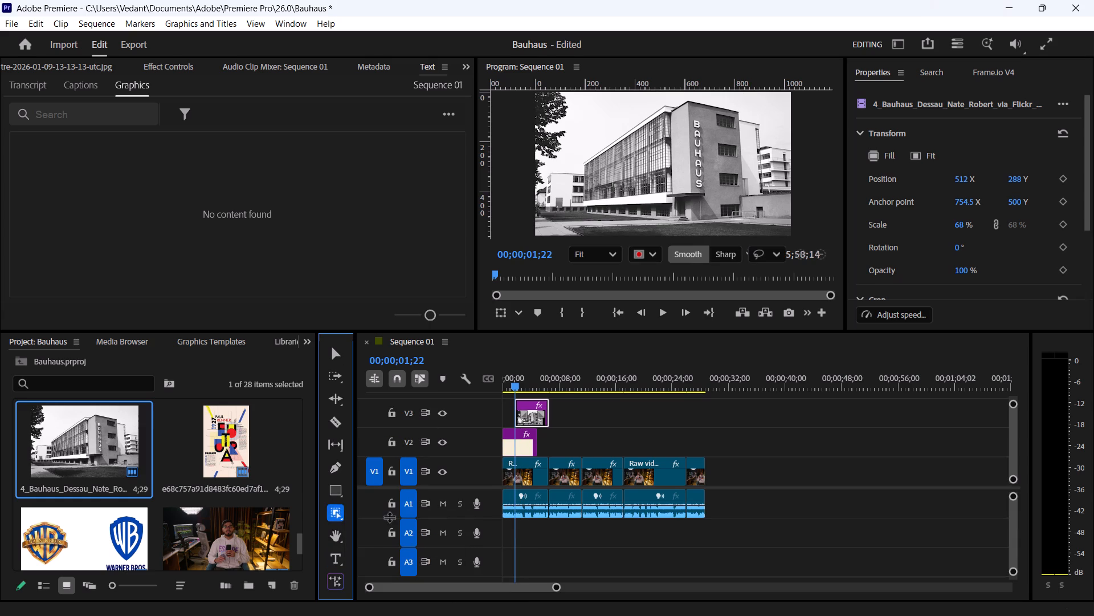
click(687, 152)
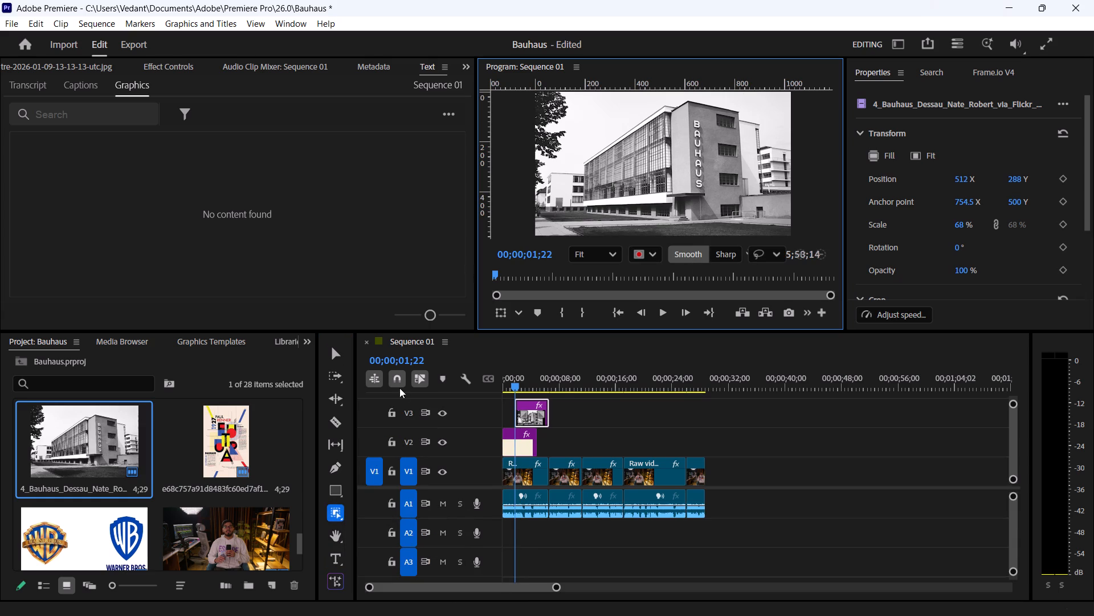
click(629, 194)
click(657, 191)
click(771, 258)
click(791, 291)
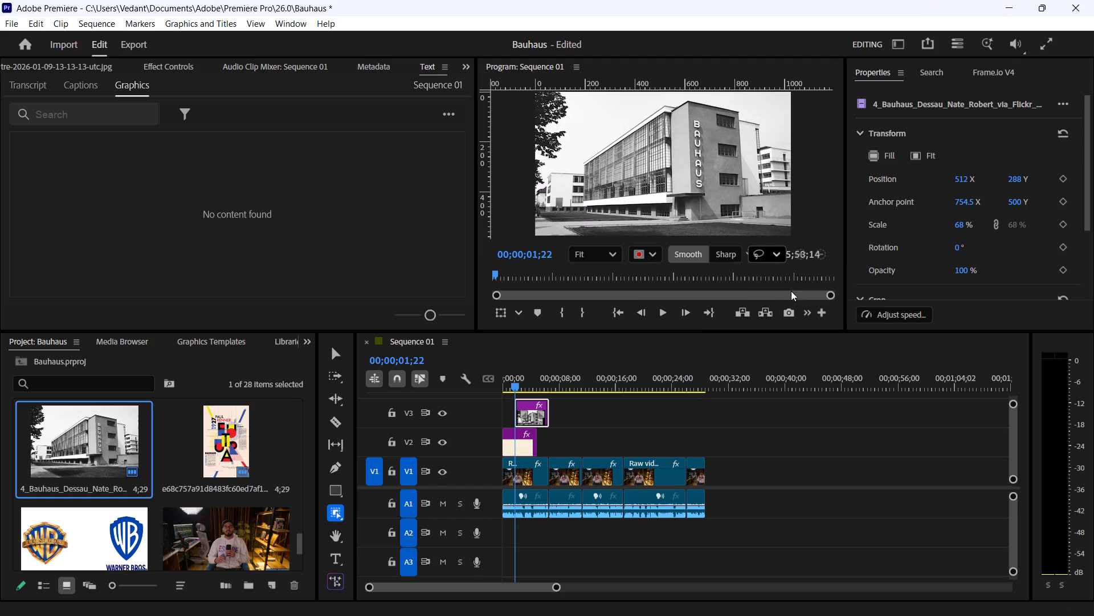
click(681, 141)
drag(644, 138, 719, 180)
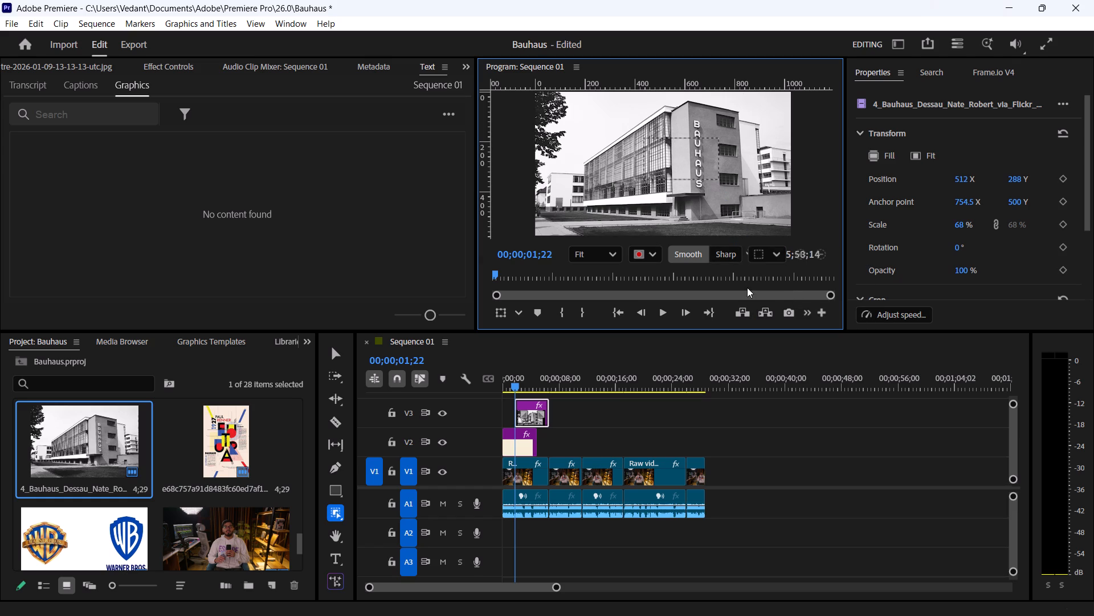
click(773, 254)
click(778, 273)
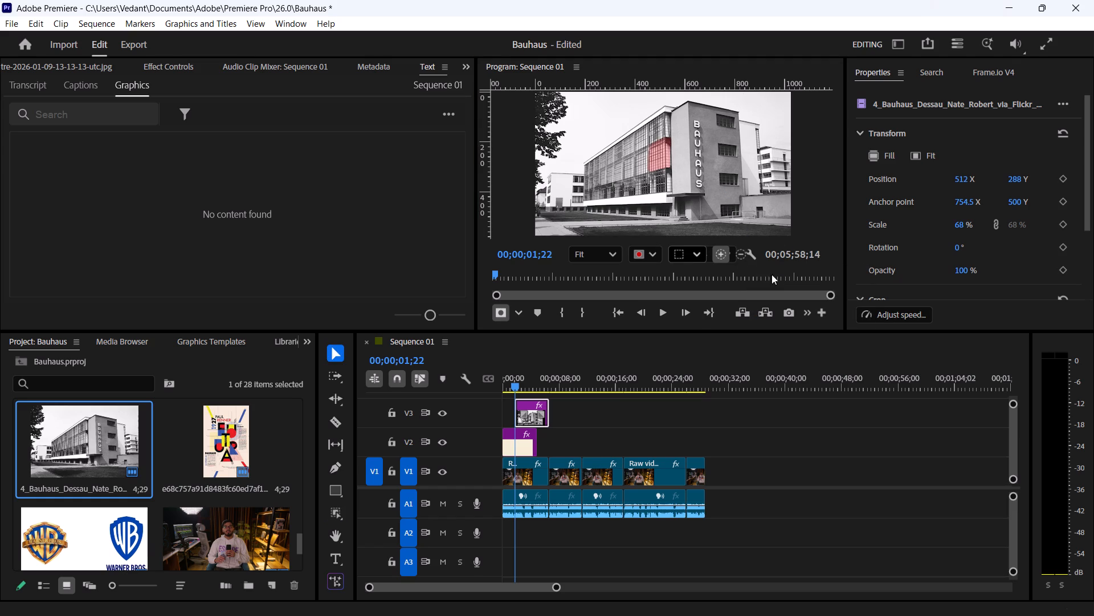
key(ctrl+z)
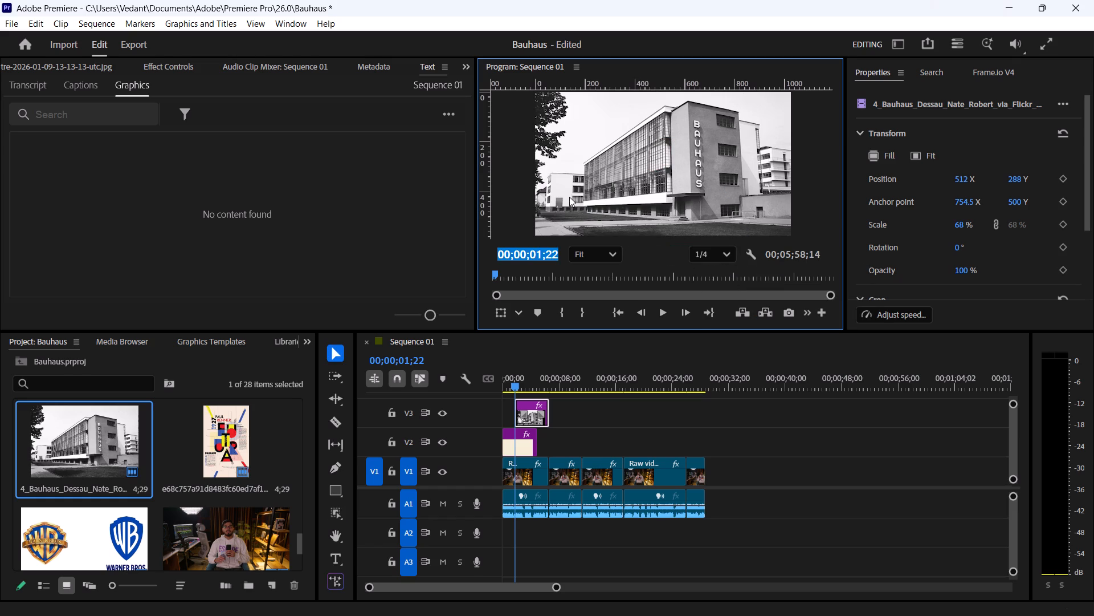
Mask the main Bauhaus building in the photo using the Object Mask Tool with a lasso selection.
double_click(334, 512)
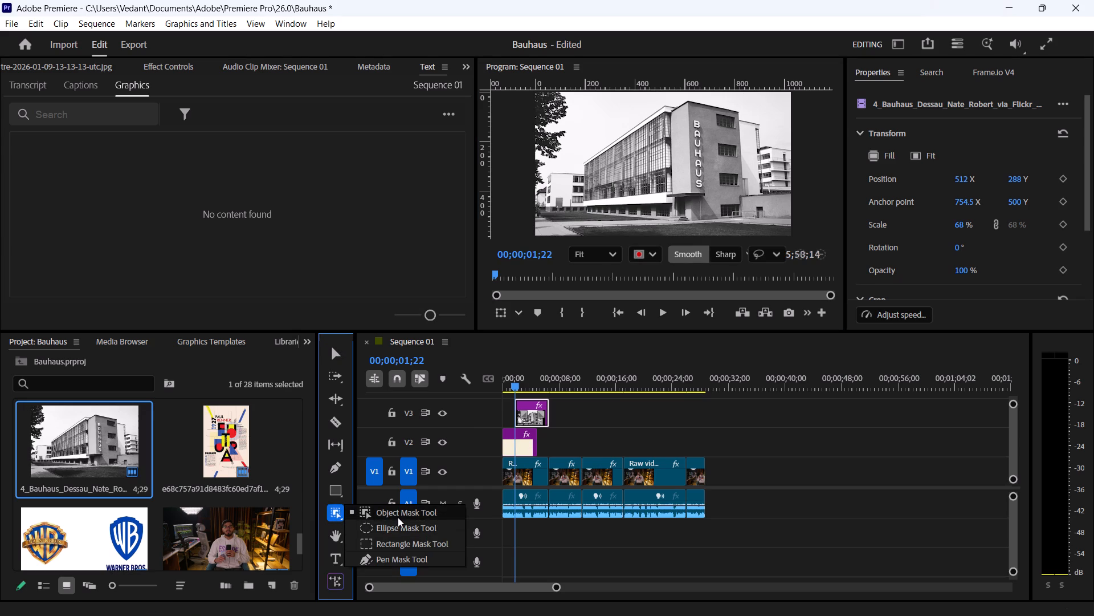
click(397, 516)
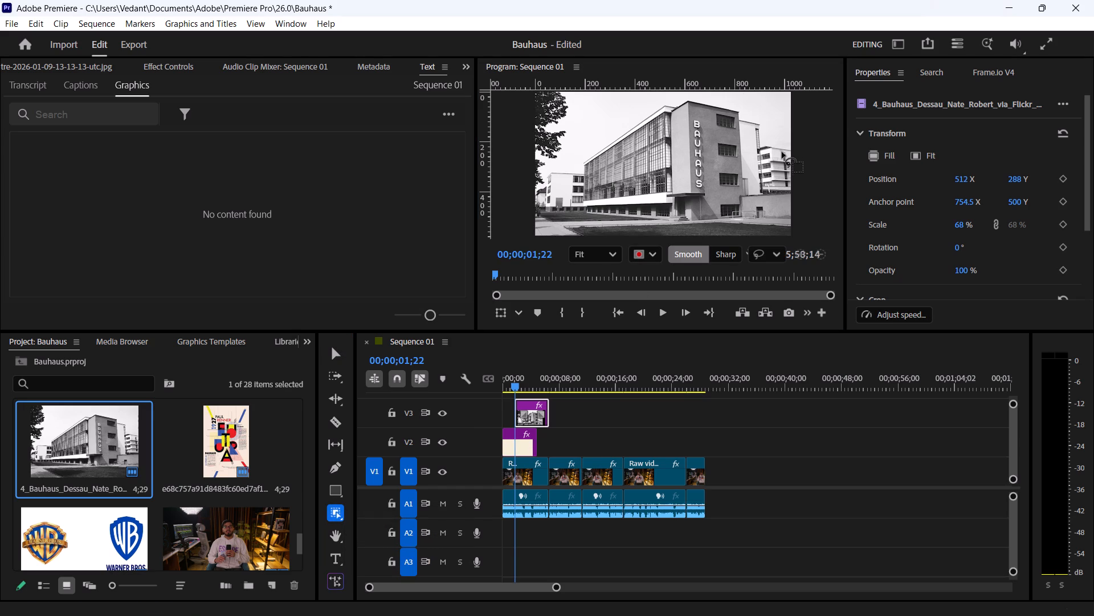
click(787, 151)
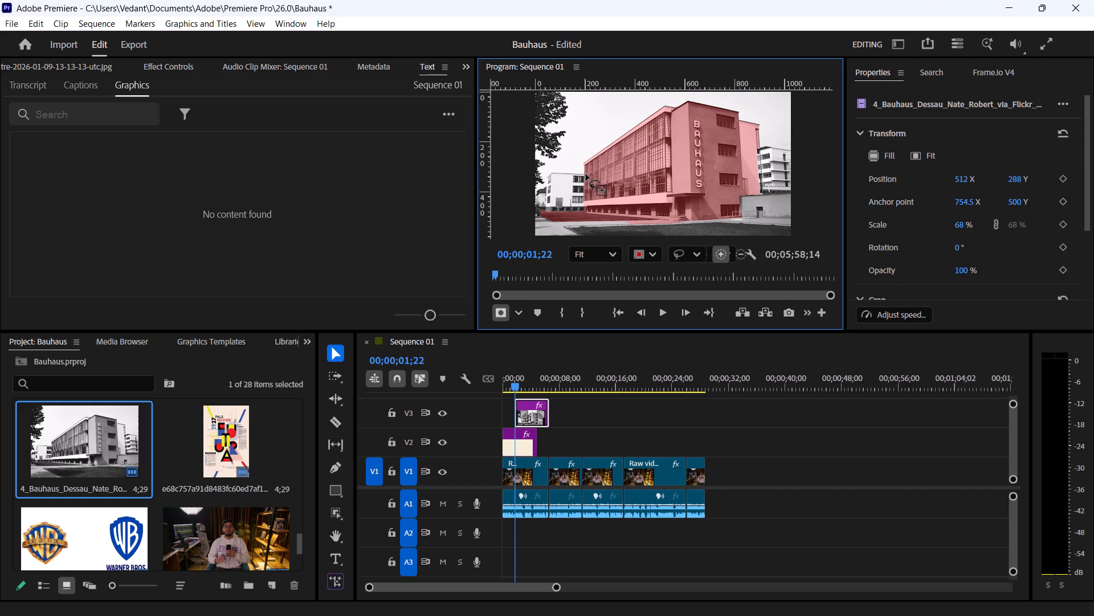
Add the small building at the photo's left edge to the object mask with a lasso around the photo's lower part.
drag(586, 174, 529, 236)
drag(529, 236, 790, 176)
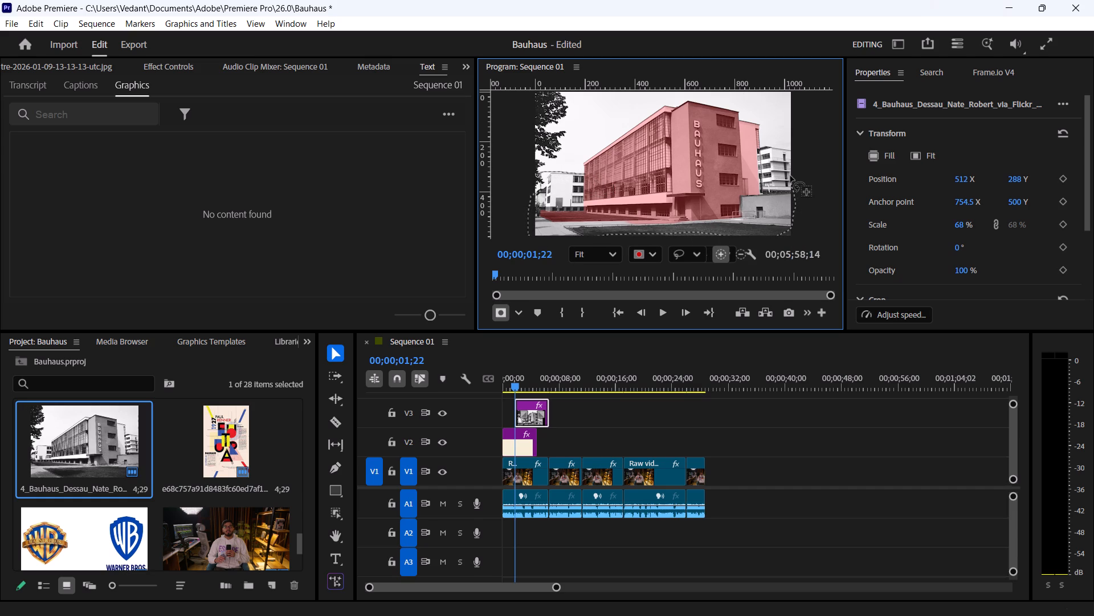
drag(790, 176, 760, 147)
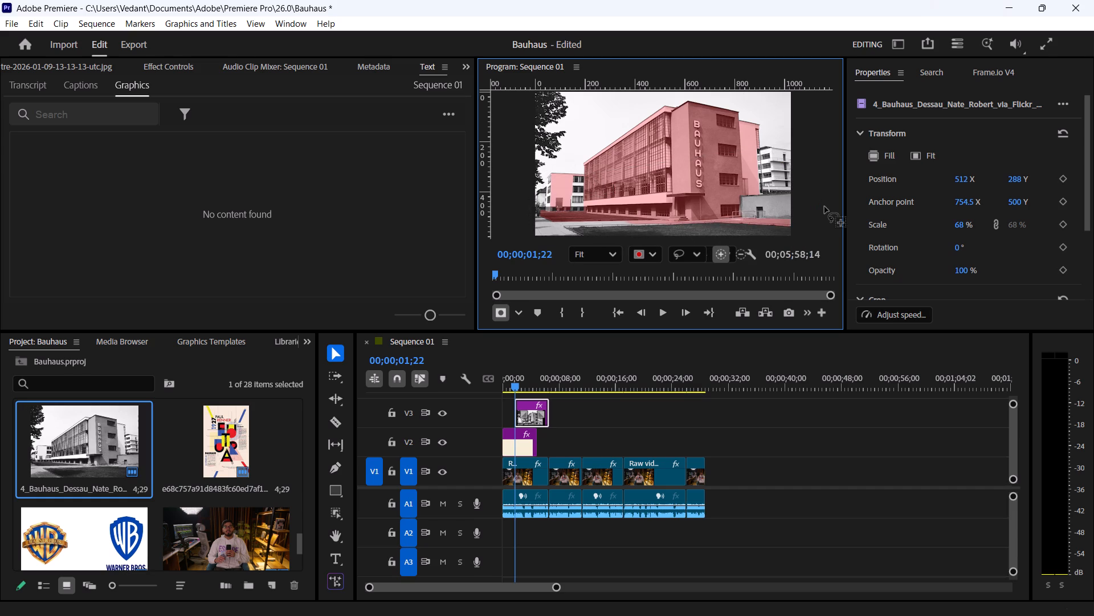
Add the low grey annex at the photo's right edge to the object mask with lasso selections.
drag(759, 147, 793, 150)
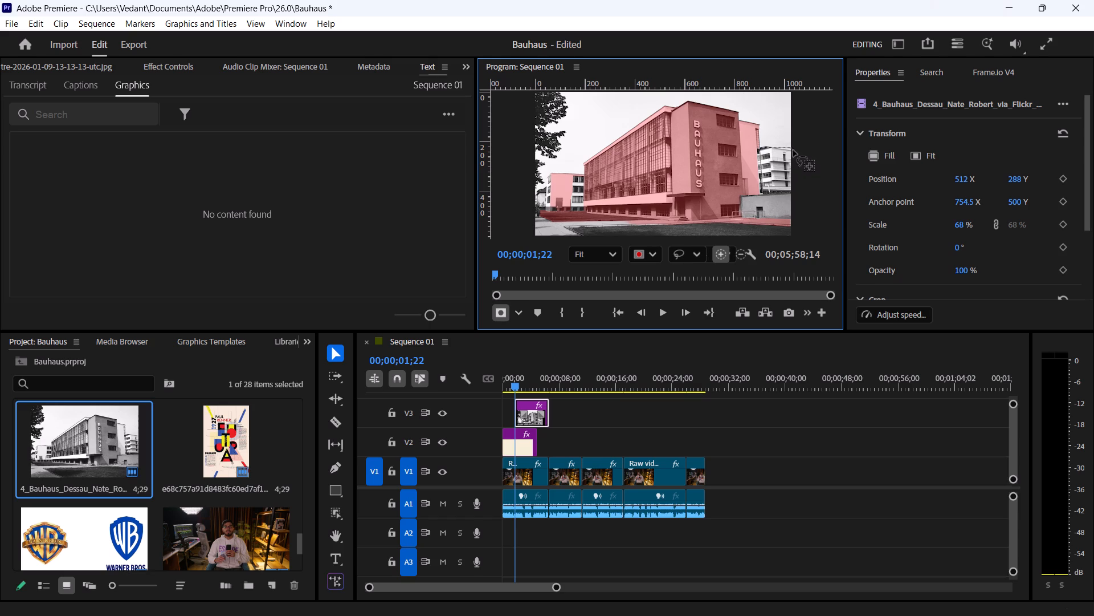
drag(793, 150, 795, 184)
drag(758, 149, 776, 149)
drag(776, 149, 744, 214)
drag(744, 214, 800, 212)
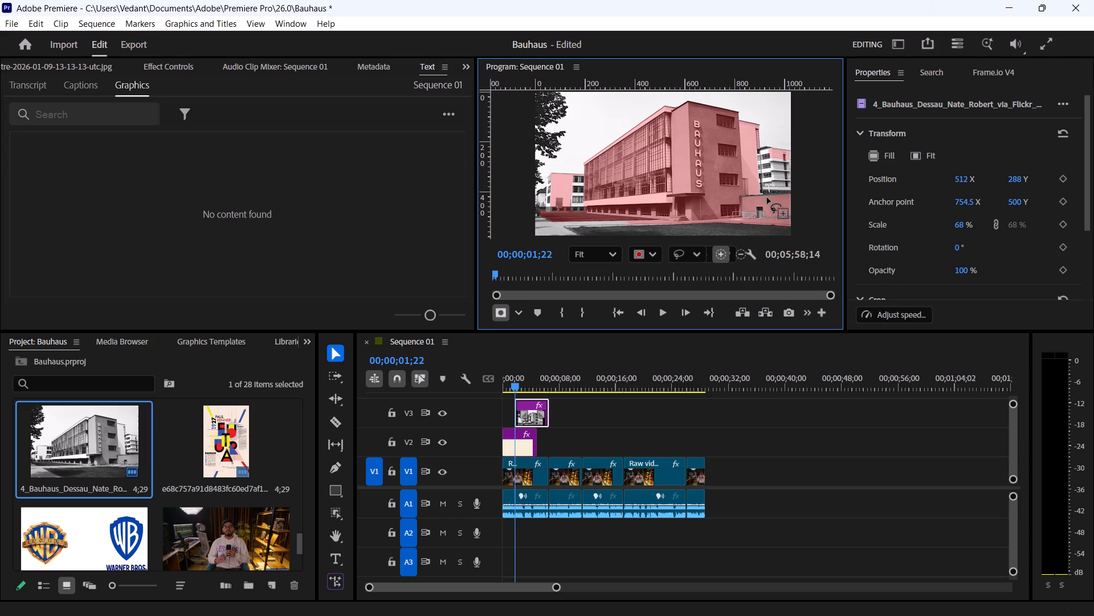
Add the white balconied building and remaining annex areas at the photo's right edge to the object mask with lasso selections.
drag(760, 149, 796, 193)
drag(796, 193, 777, 193)
drag(760, 151, 803, 187)
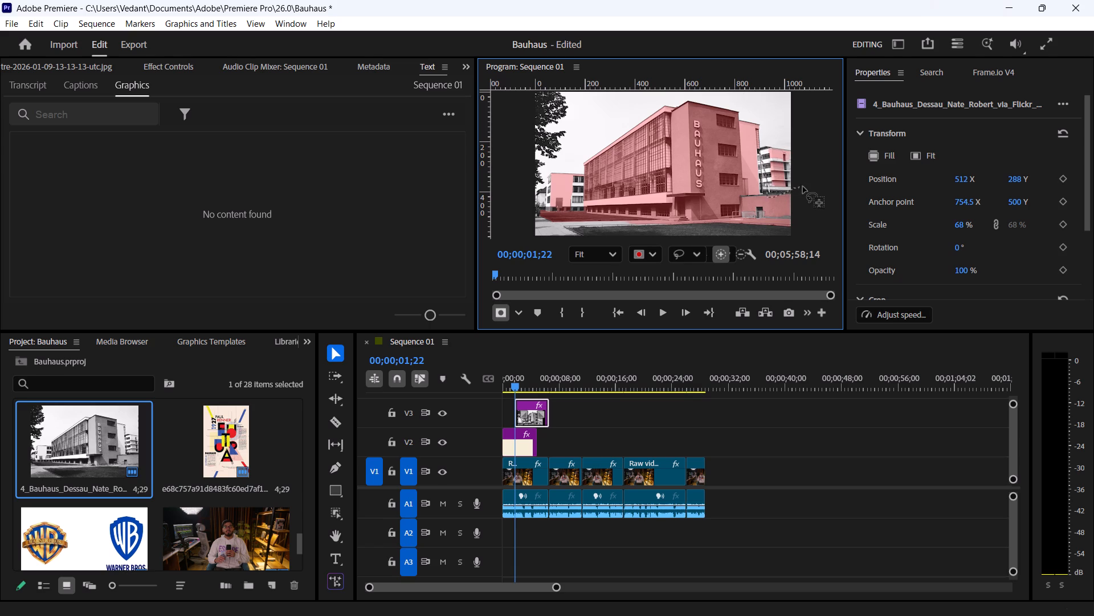
drag(803, 187, 792, 148)
drag(755, 153, 762, 162)
drag(762, 162, 766, 196)
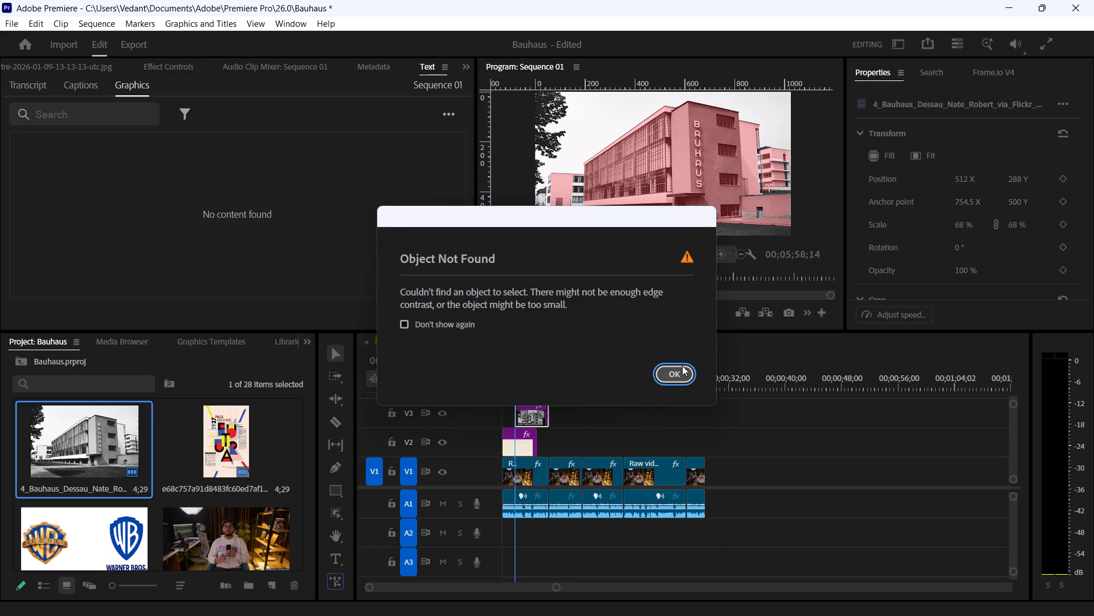
click(672, 368)
drag(742, 155, 792, 193)
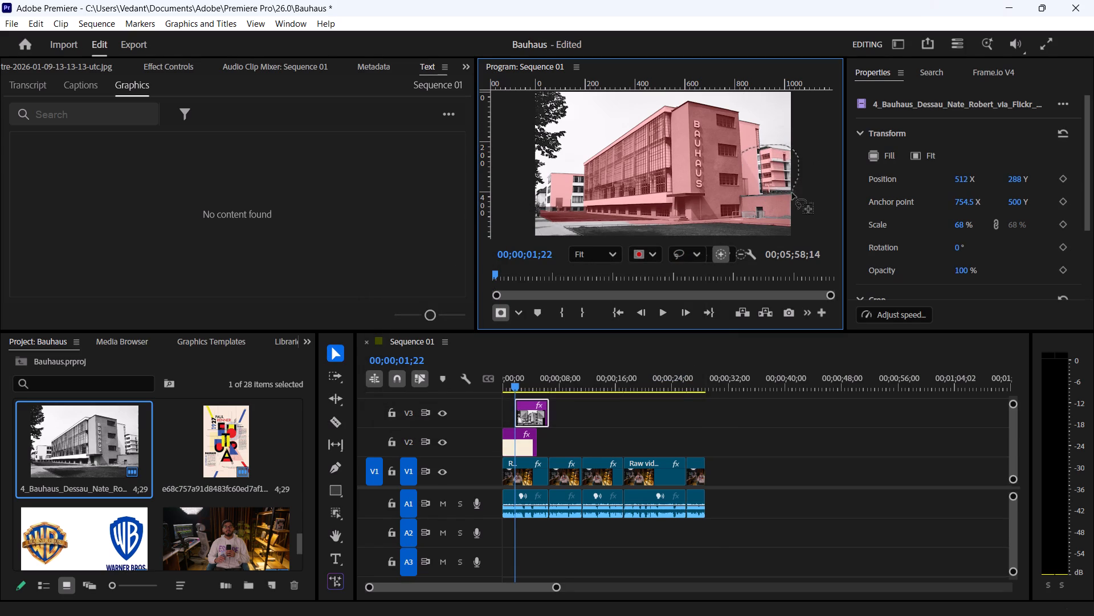
drag(792, 193, 763, 204)
drag(729, 199, 795, 201)
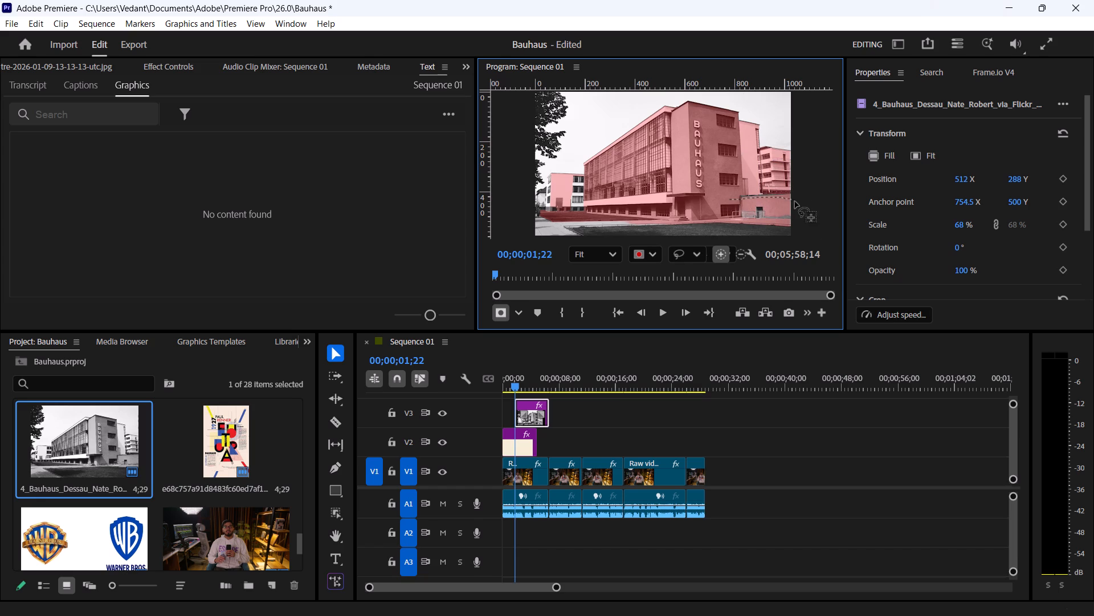
drag(795, 201, 758, 257)
Extend the object mask over the rest of the small building at the photo's left edge with lasso selections.
drag(598, 182, 562, 177)
drag(562, 177, 535, 232)
drag(583, 177, 528, 197)
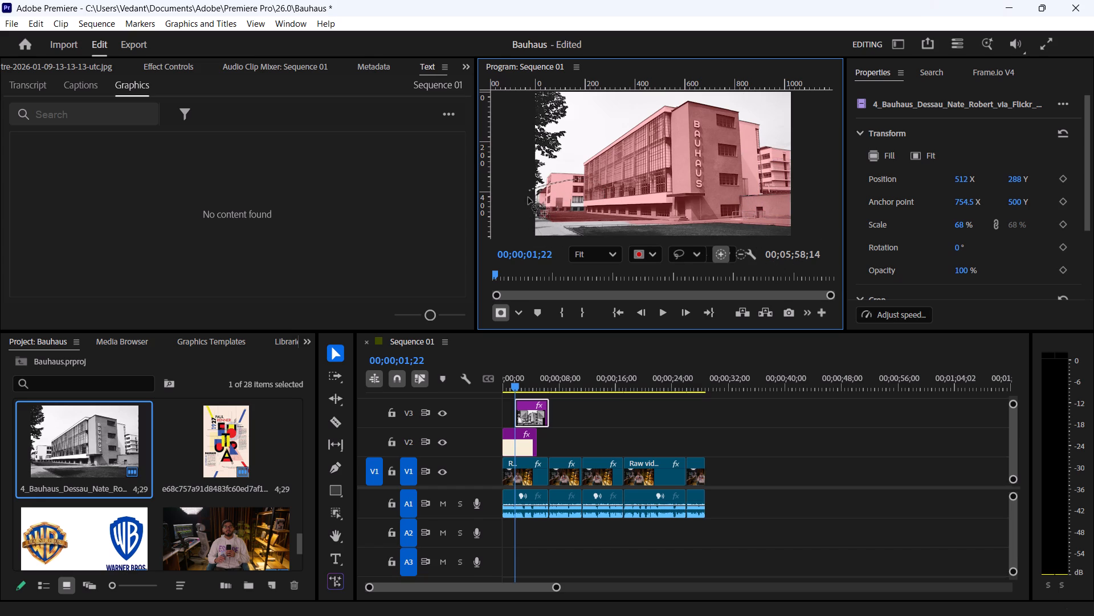
drag(528, 197, 577, 189)
Add the foreground lawn and ground along the photo's lower edge to the object mask with lasso selections.
drag(544, 192, 643, 230)
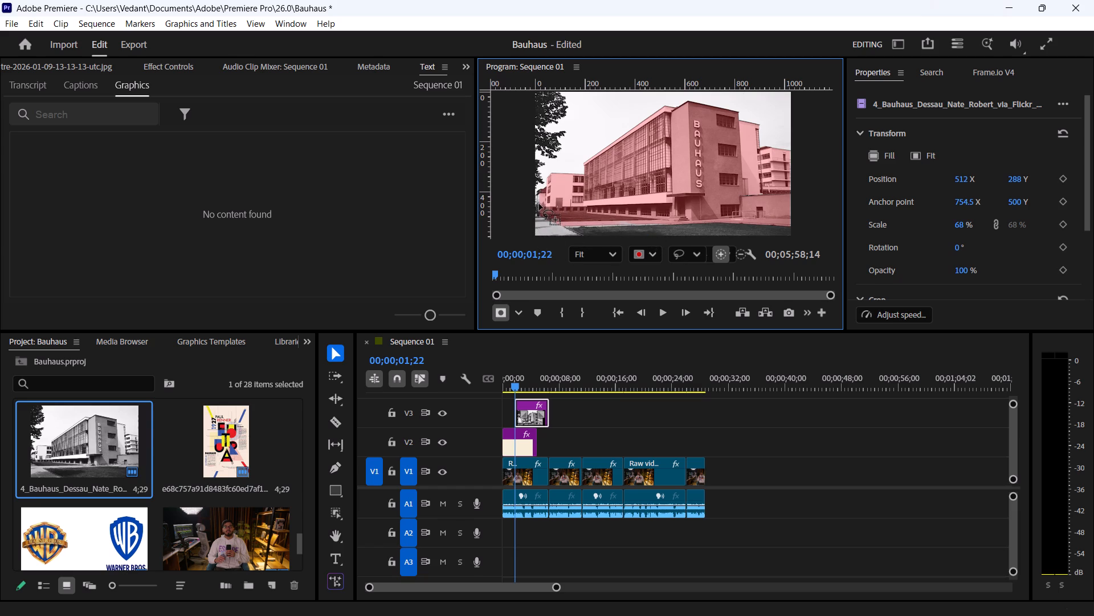
drag(538, 203, 535, 255)
click(676, 374)
drag(540, 192, 791, 232)
drag(539, 195, 726, 234)
drag(726, 234, 542, 230)
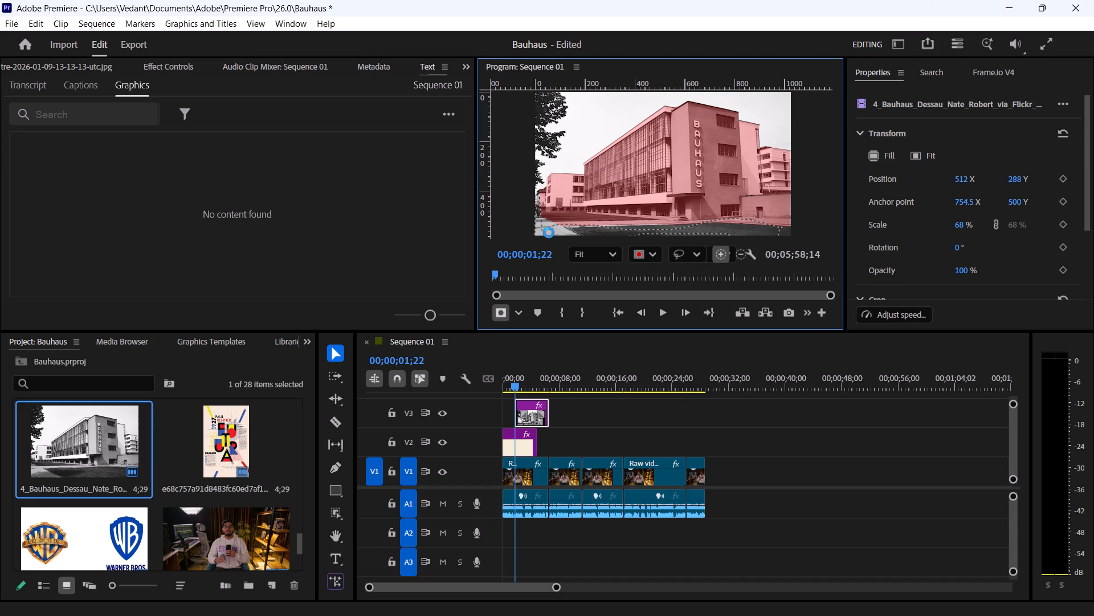
click(676, 378)
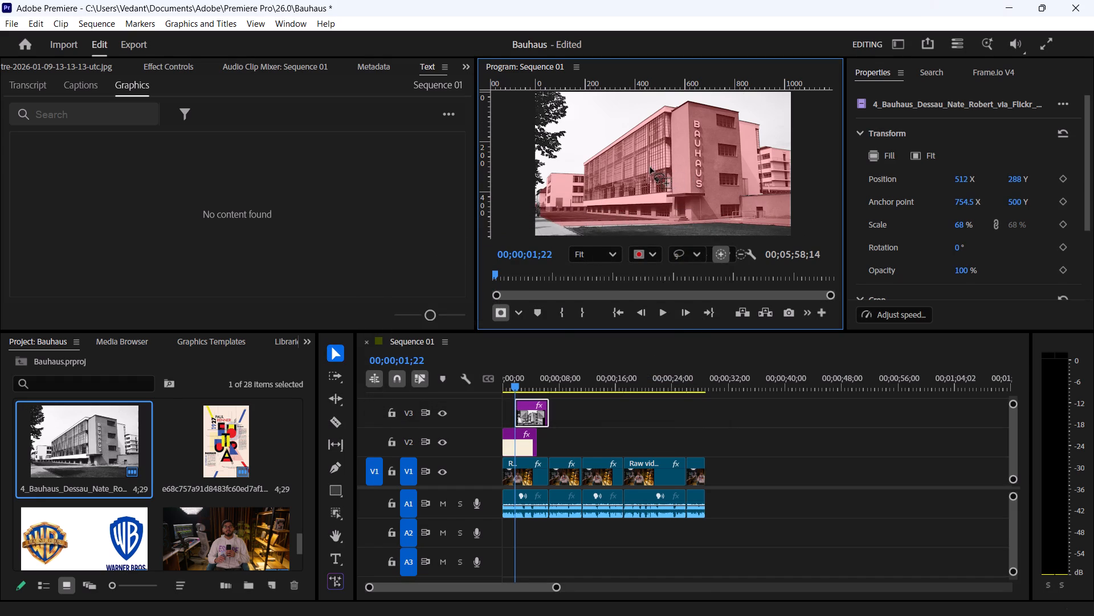
Assign the unassigned object mask to the building clip's Opacity effect to cut it out over the cream background.
click(166, 63)
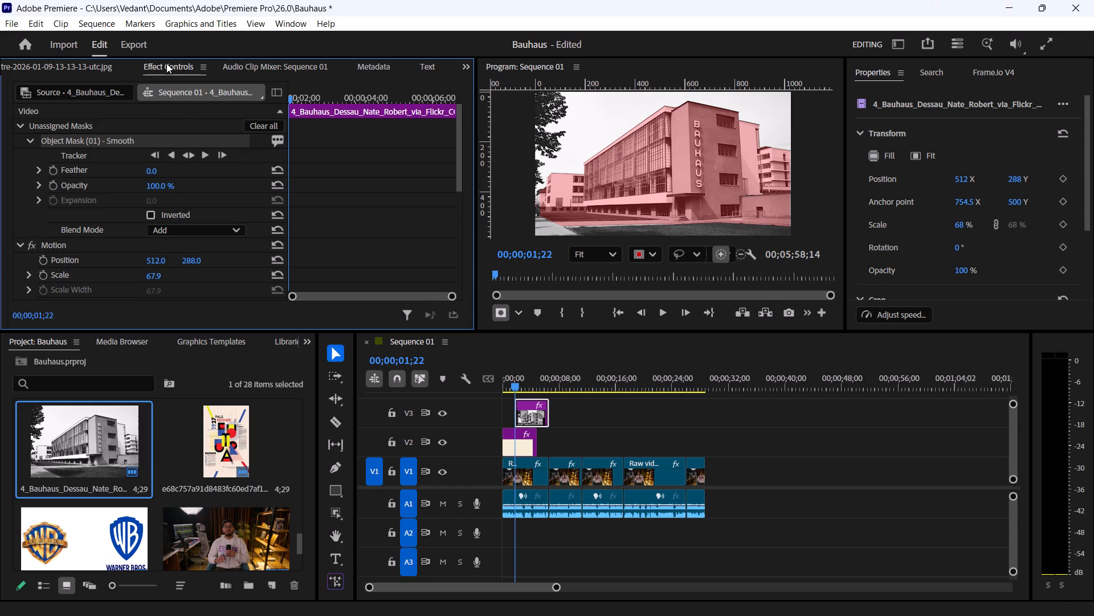
drag(70, 141, 76, 295)
drag(76, 295, 66, 204)
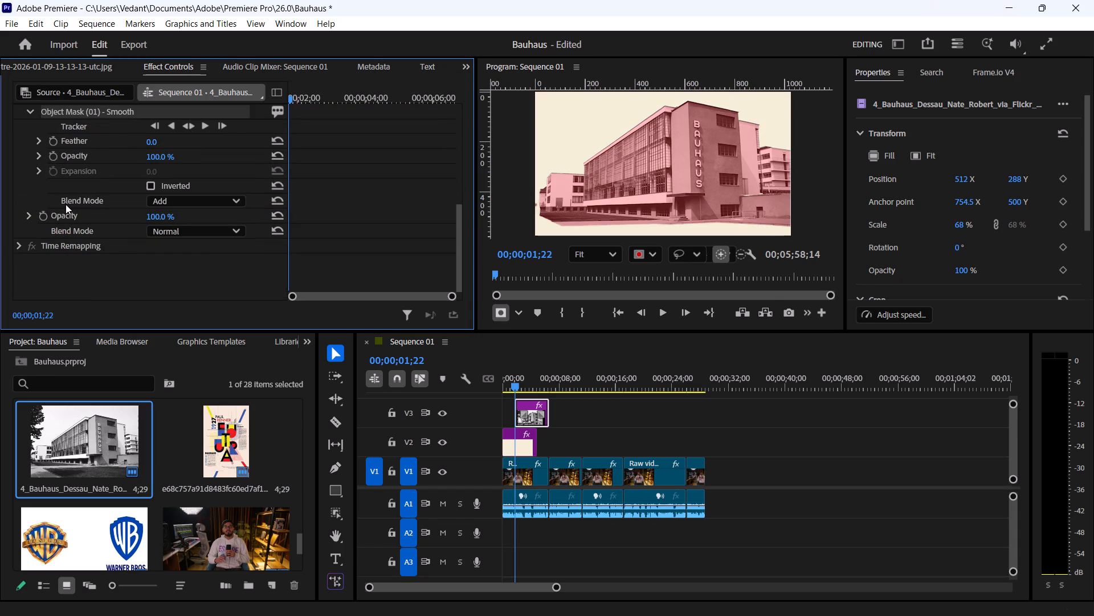
click(582, 439)
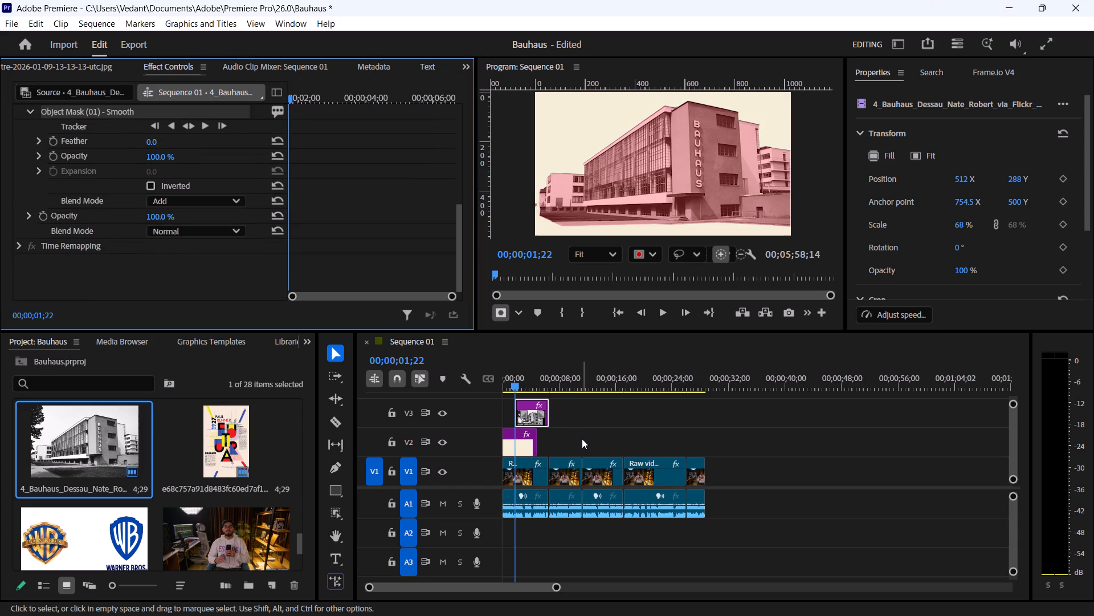
Enlarge the building cut-out on V3 to a scale of 74.9 and lower it to a vertical position of 339.
click(530, 415)
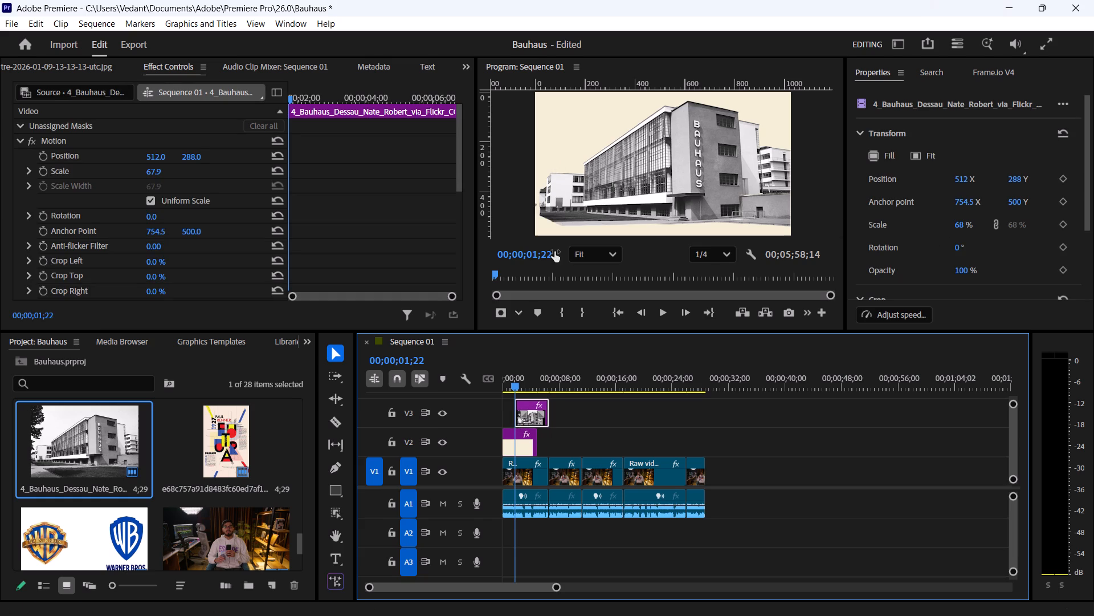
scroll(78, 218, down, 4)
scroll(87, 214, up, 4)
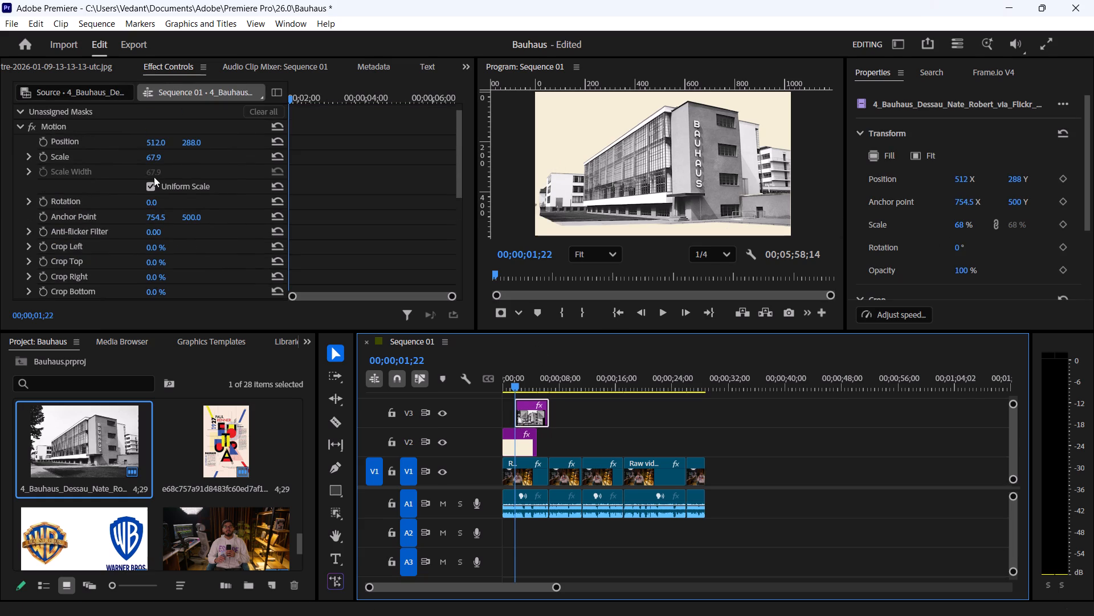
click(154, 173)
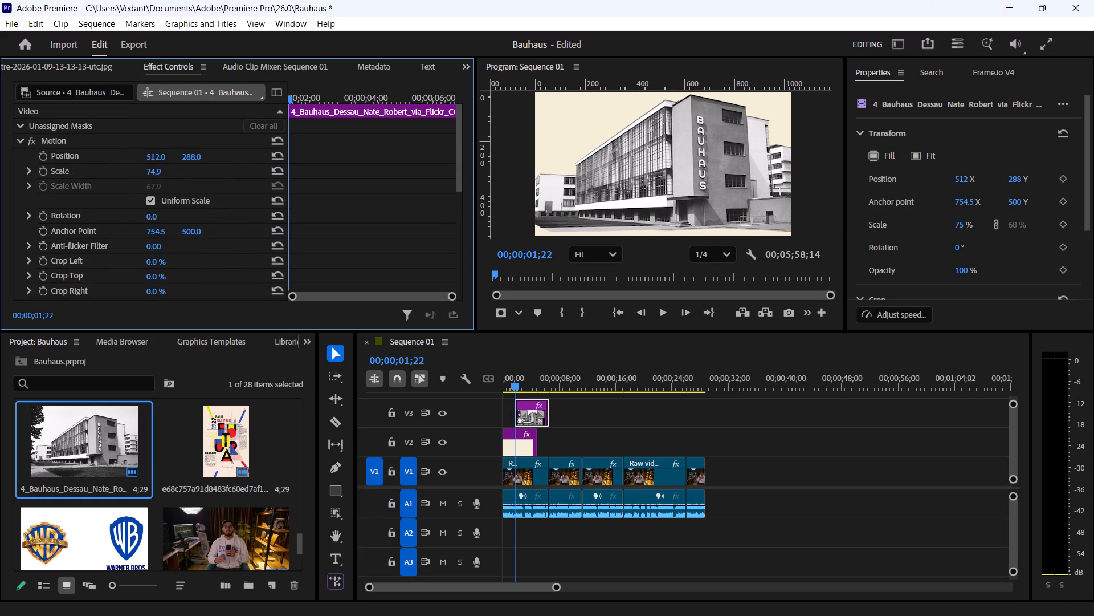
drag(191, 155, 224, 155)
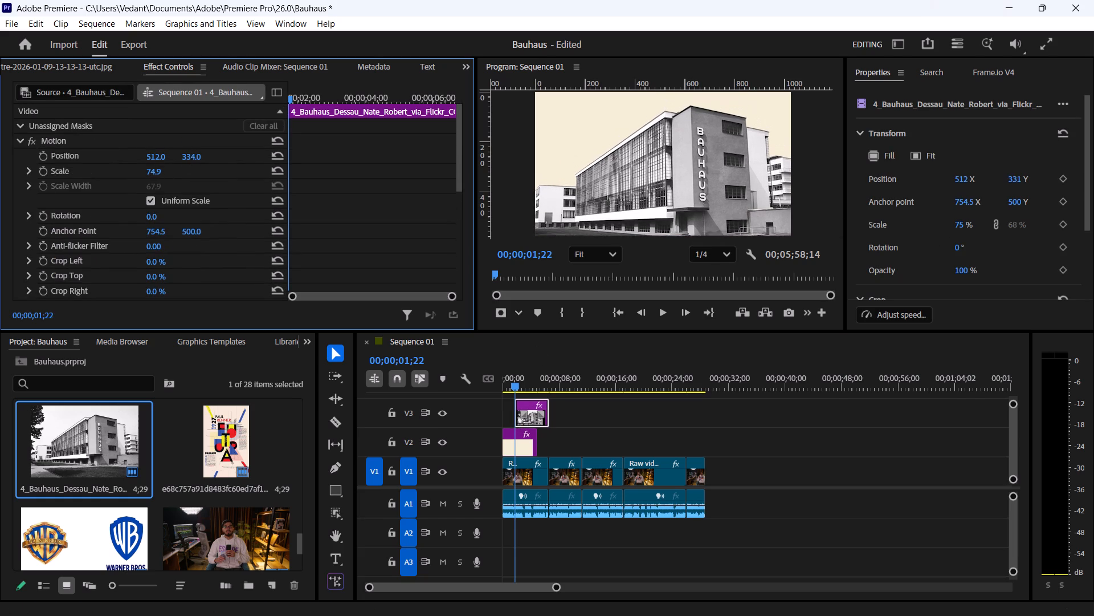
drag(224, 155, 228, 155)
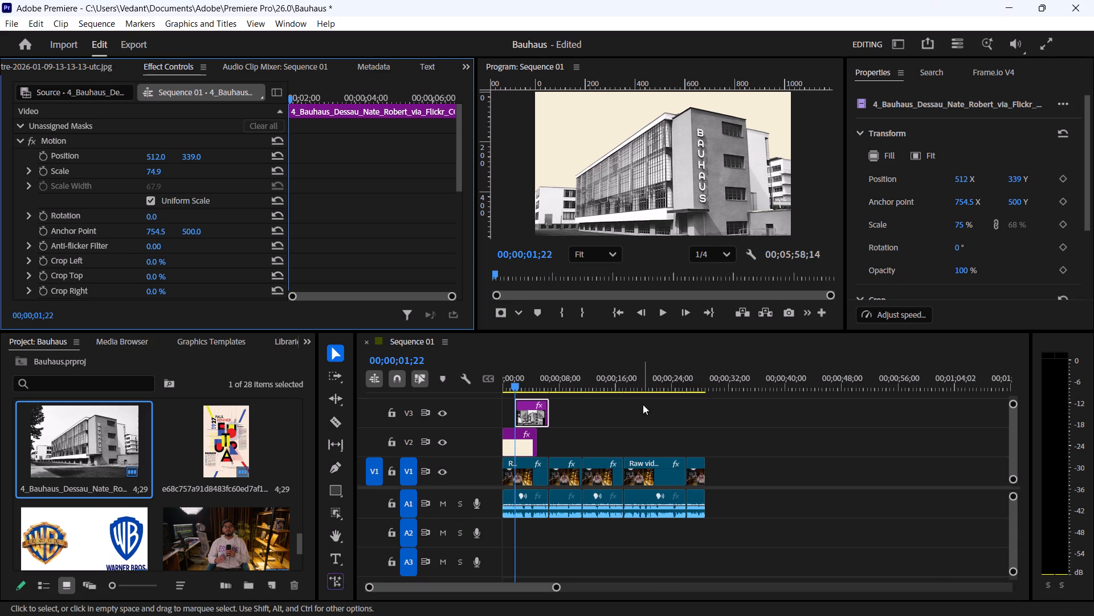
Play and scrub through the building cut-out's opening seconds against the voice-over, returning the playhead to the clip's start on V3.
key(space)
key(space)
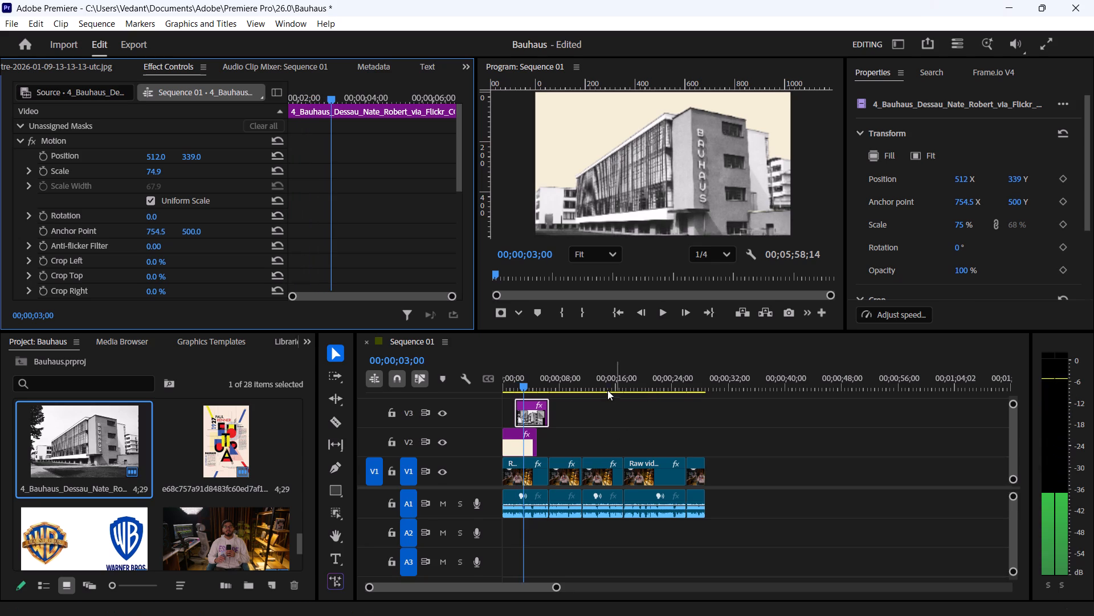
key(space)
key(space)
drag(530, 379, 529, 379)
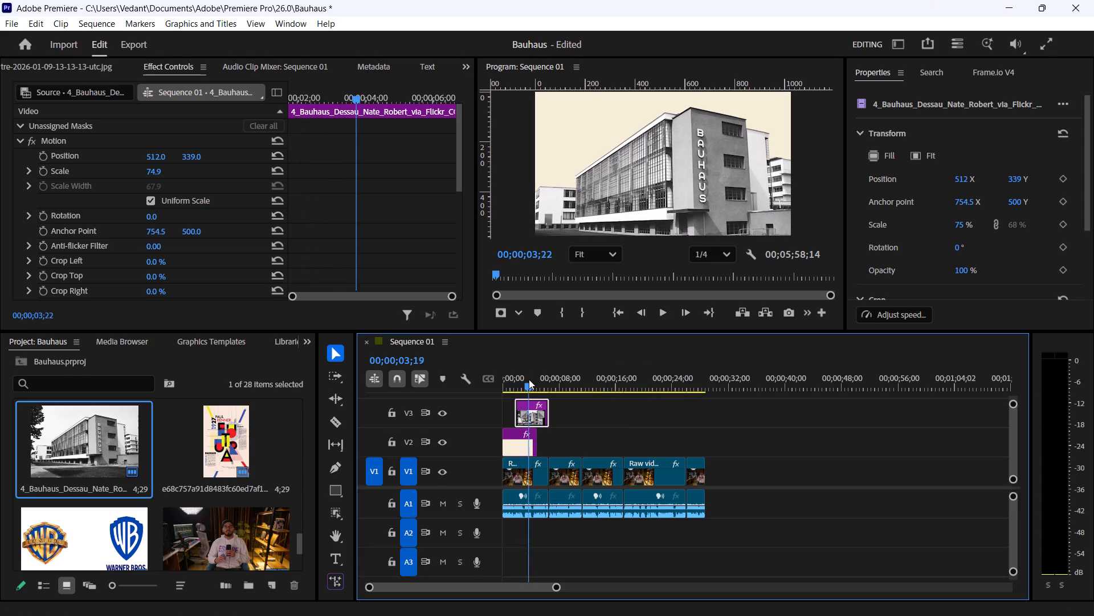
drag(529, 379, 517, 380)
key(space)
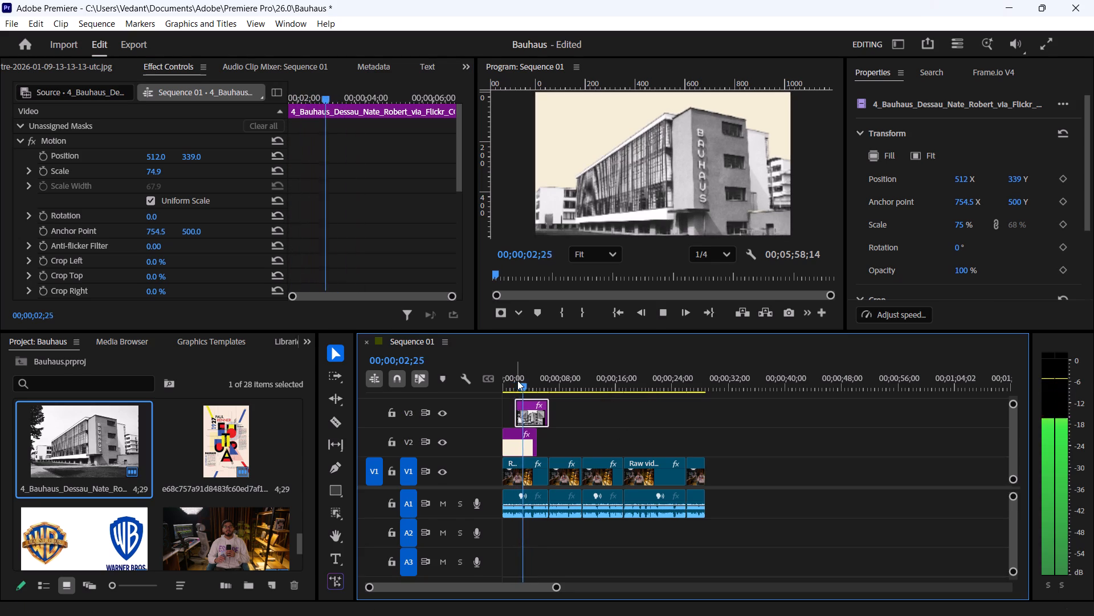
key(space)
key(space)
key(space)
click(525, 382)
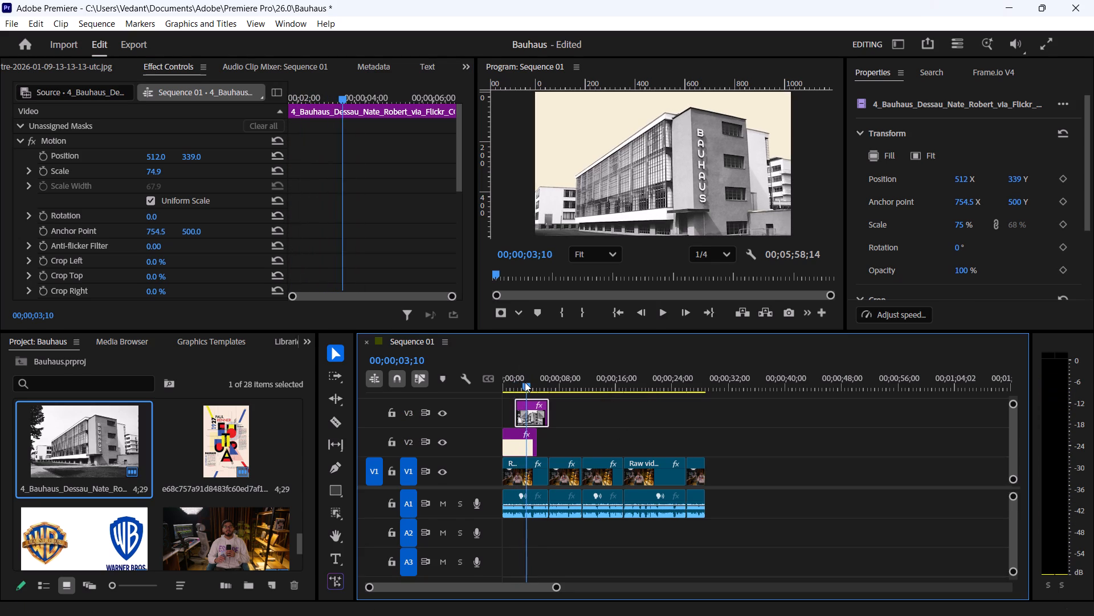
text(==)
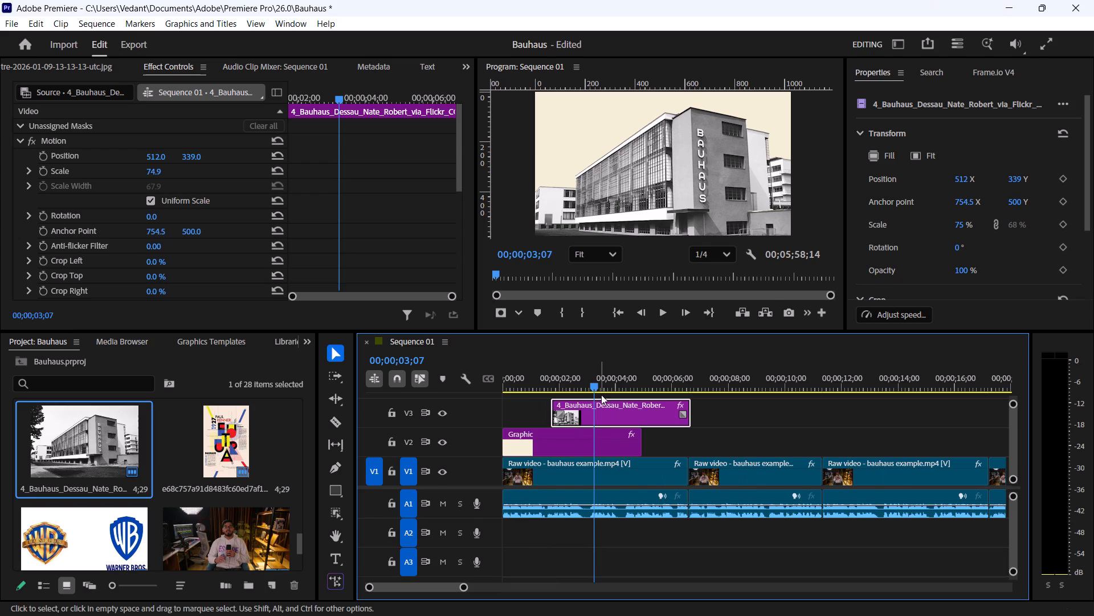
drag(590, 384, 582, 380)
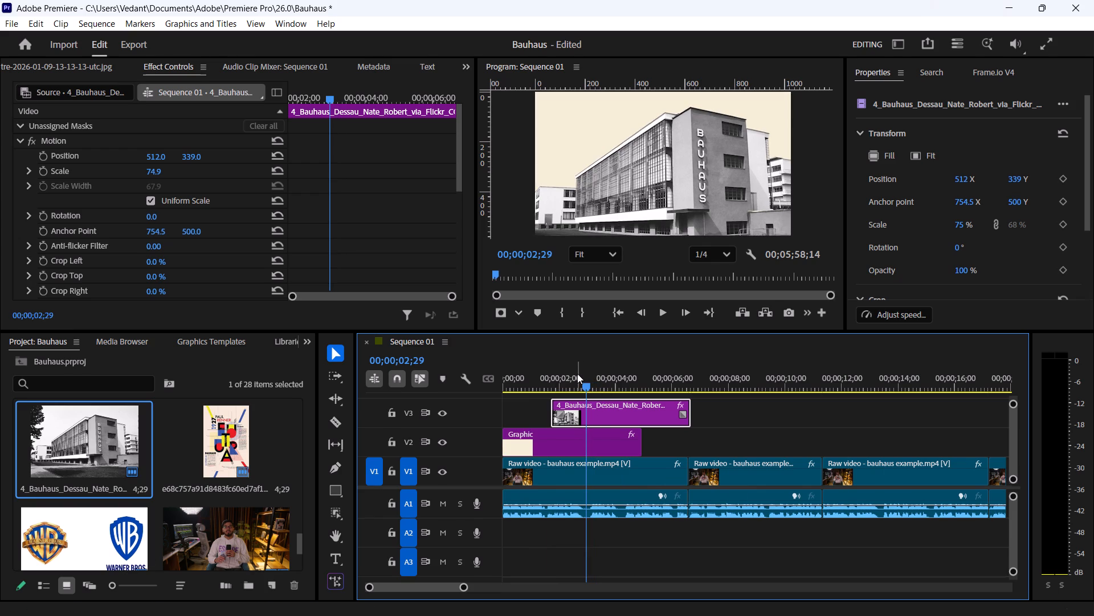
drag(585, 386, 567, 385)
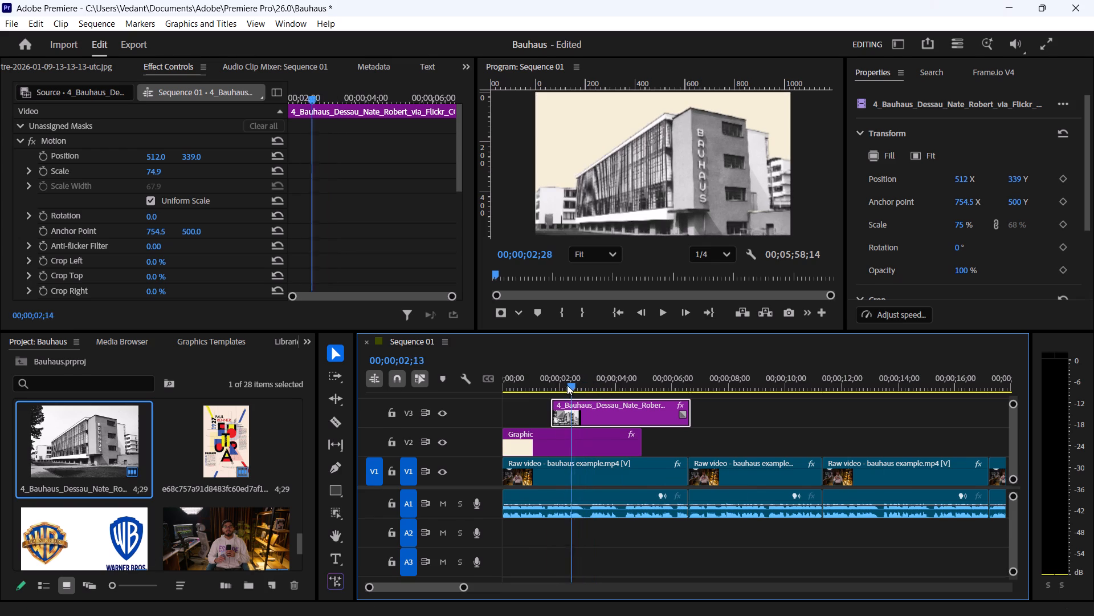
drag(567, 385, 552, 383)
key(space)
key(space)
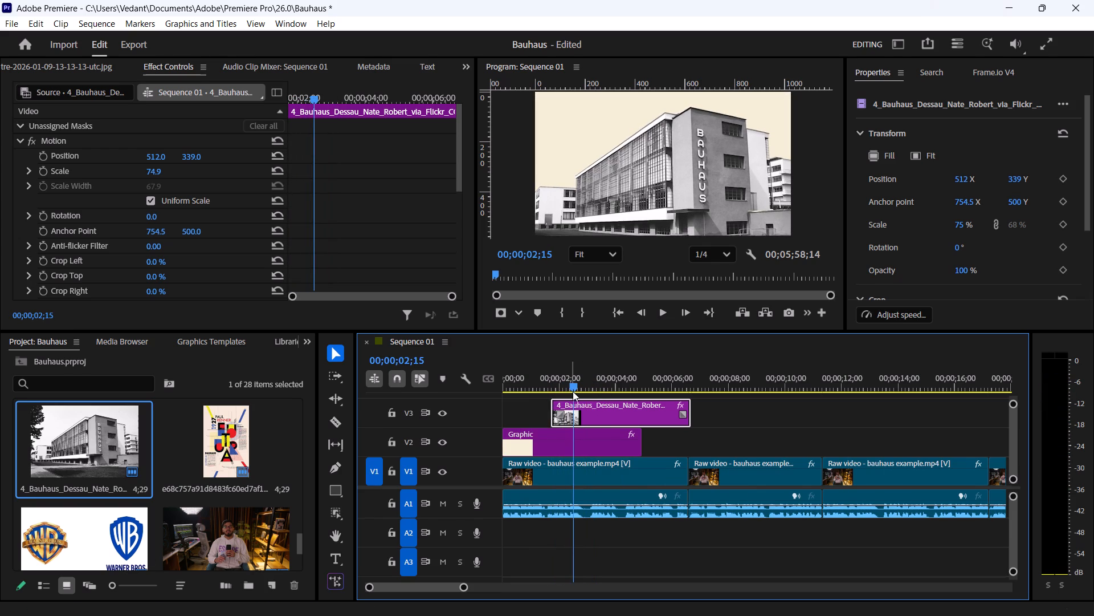
drag(577, 382, 554, 380)
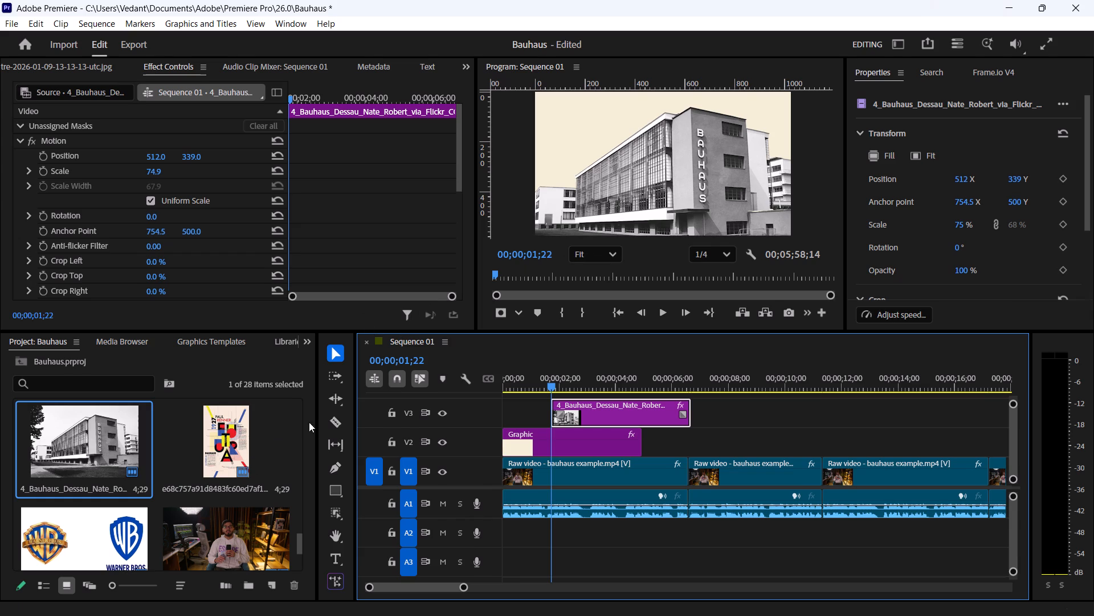
Look through the imported Bauhaus images in the project bin for further material for the opening.
scroll(232, 444, down, 5)
scroll(239, 482, up, 6)
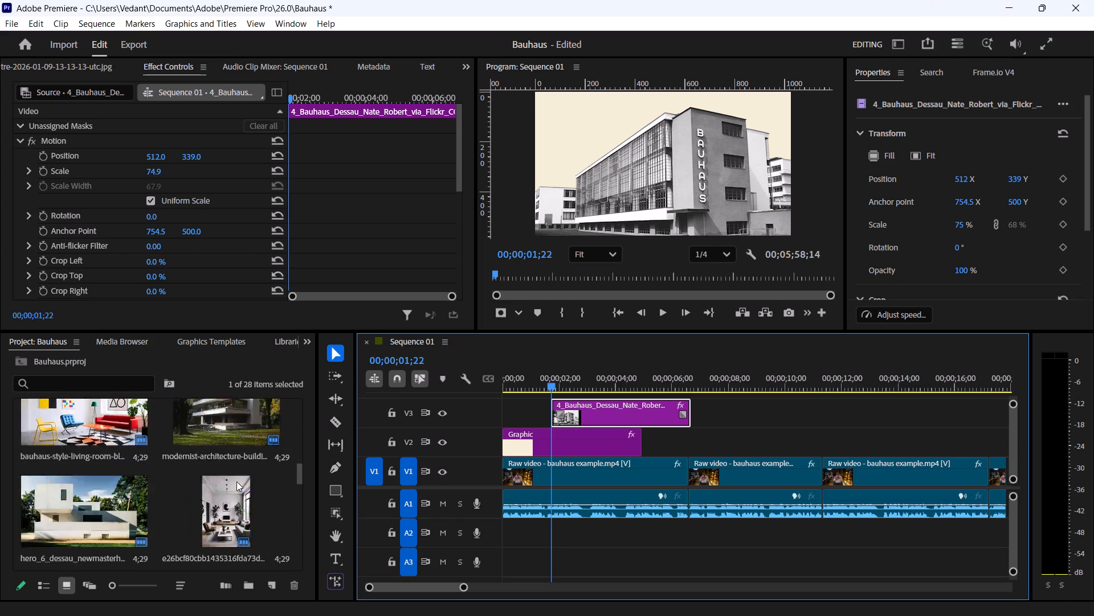
scroll(236, 481, up, 5)
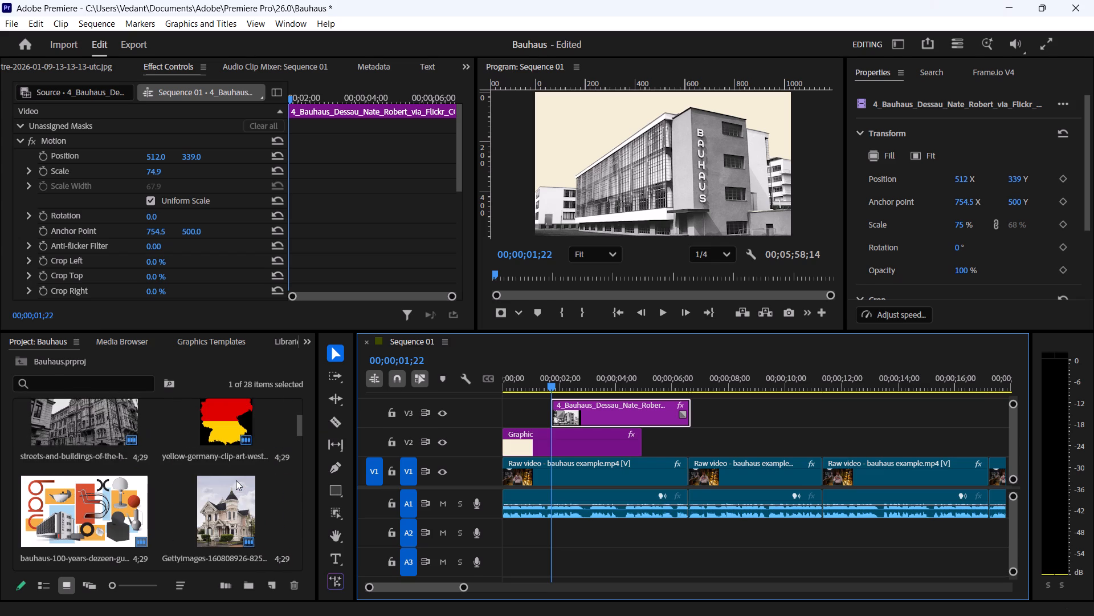
scroll(235, 480, down, 3)
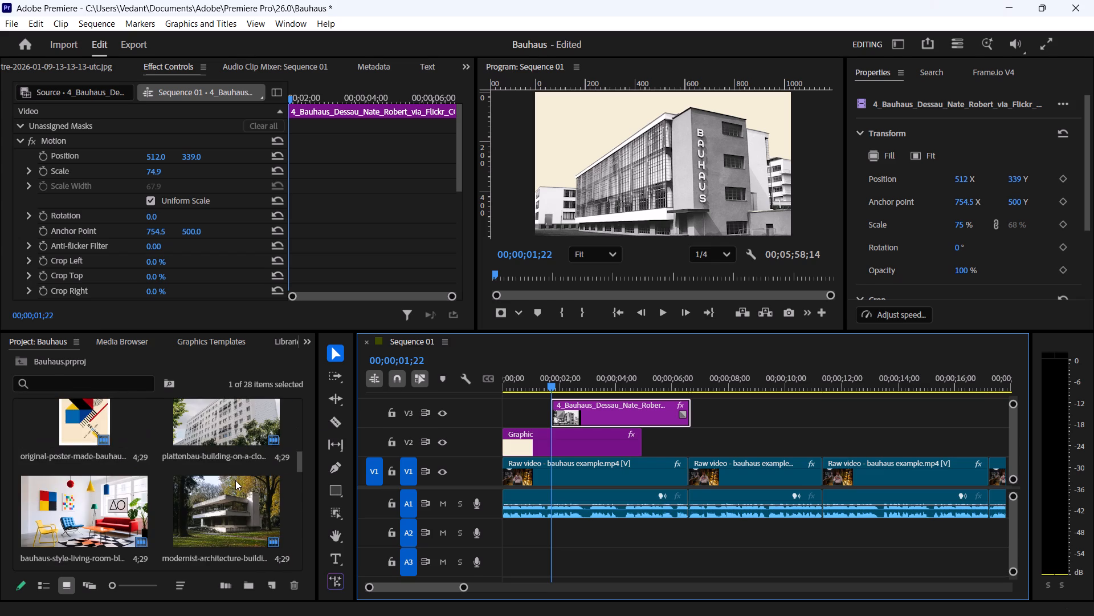
scroll(235, 480, down, 3)
scroll(234, 477, up, 1)
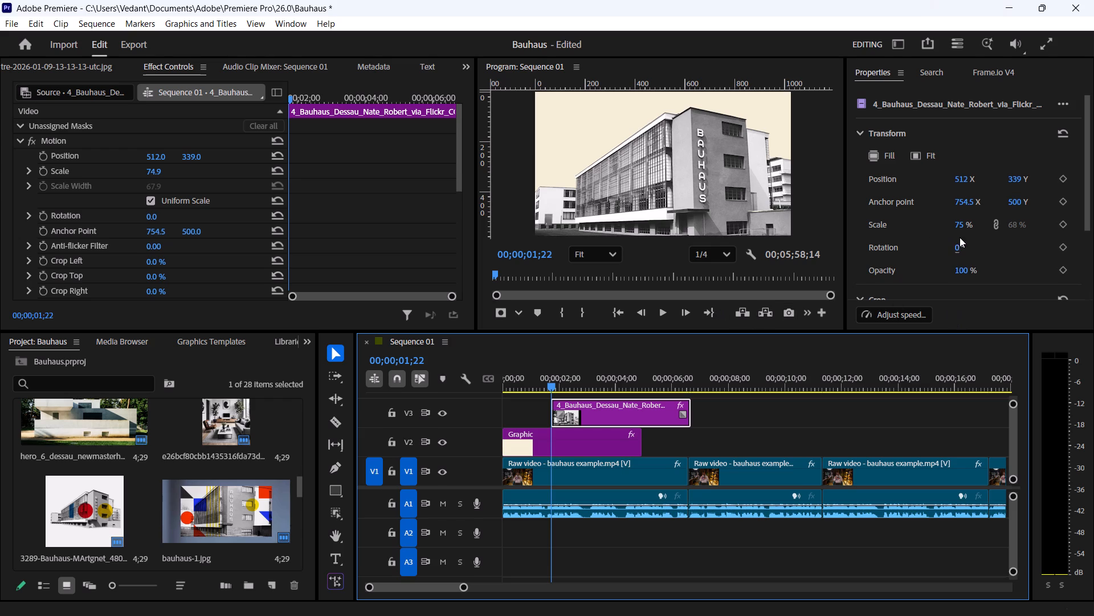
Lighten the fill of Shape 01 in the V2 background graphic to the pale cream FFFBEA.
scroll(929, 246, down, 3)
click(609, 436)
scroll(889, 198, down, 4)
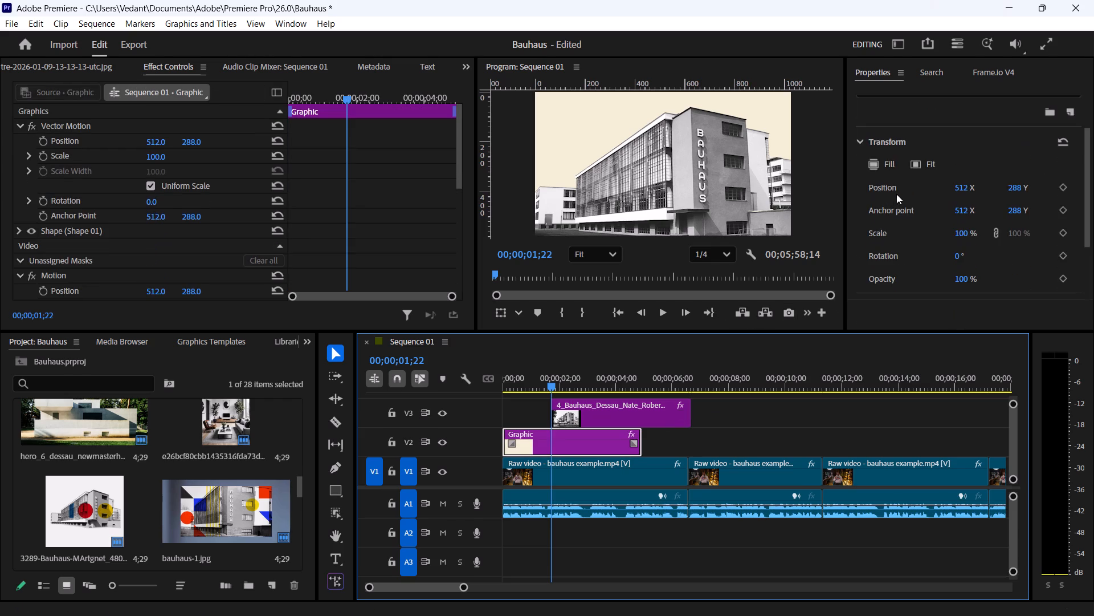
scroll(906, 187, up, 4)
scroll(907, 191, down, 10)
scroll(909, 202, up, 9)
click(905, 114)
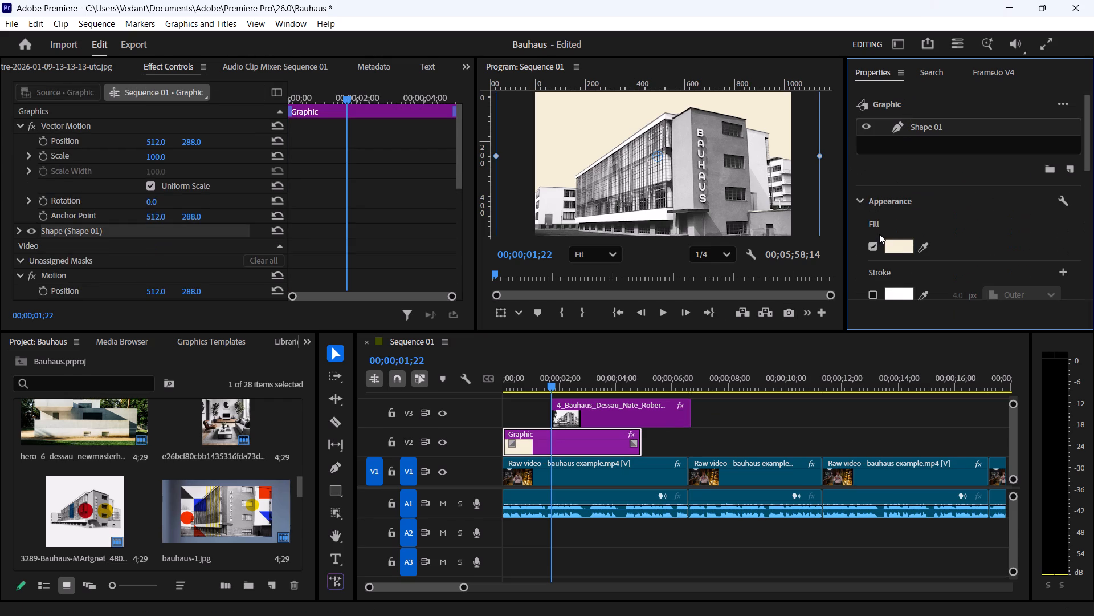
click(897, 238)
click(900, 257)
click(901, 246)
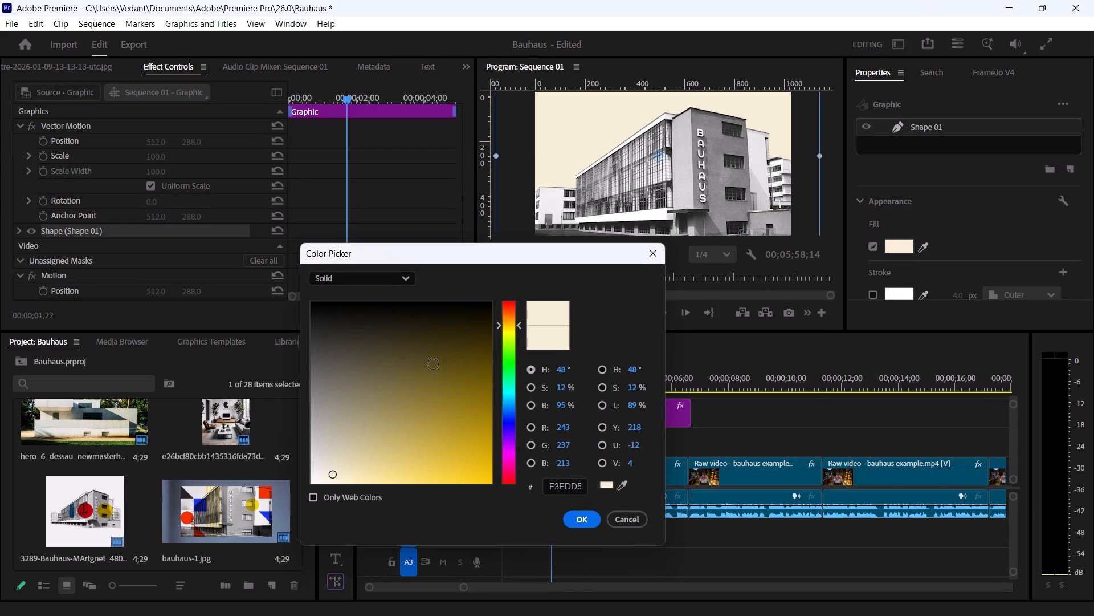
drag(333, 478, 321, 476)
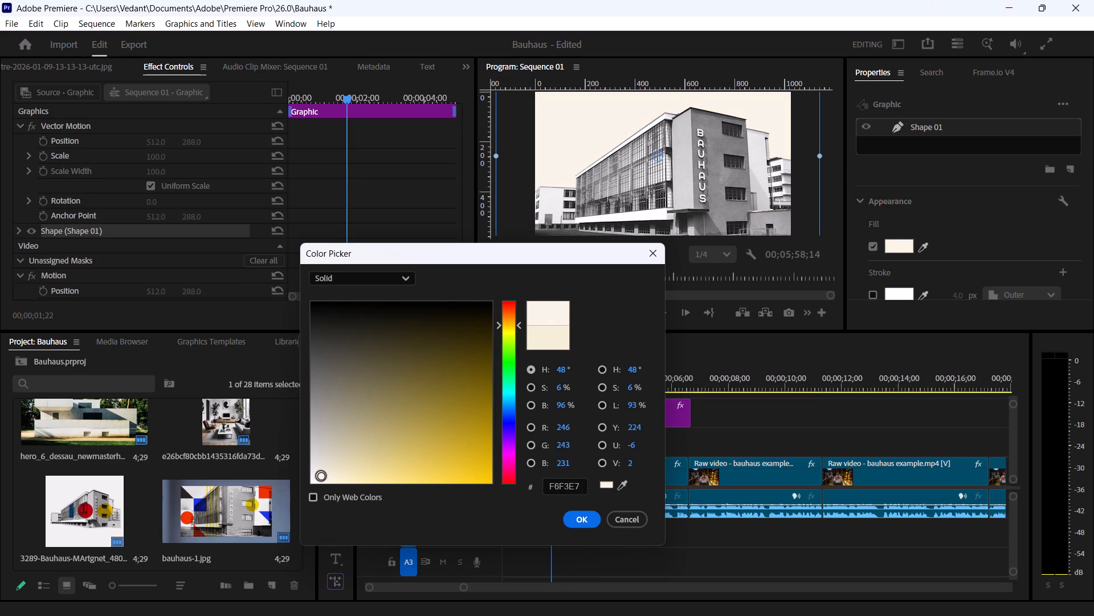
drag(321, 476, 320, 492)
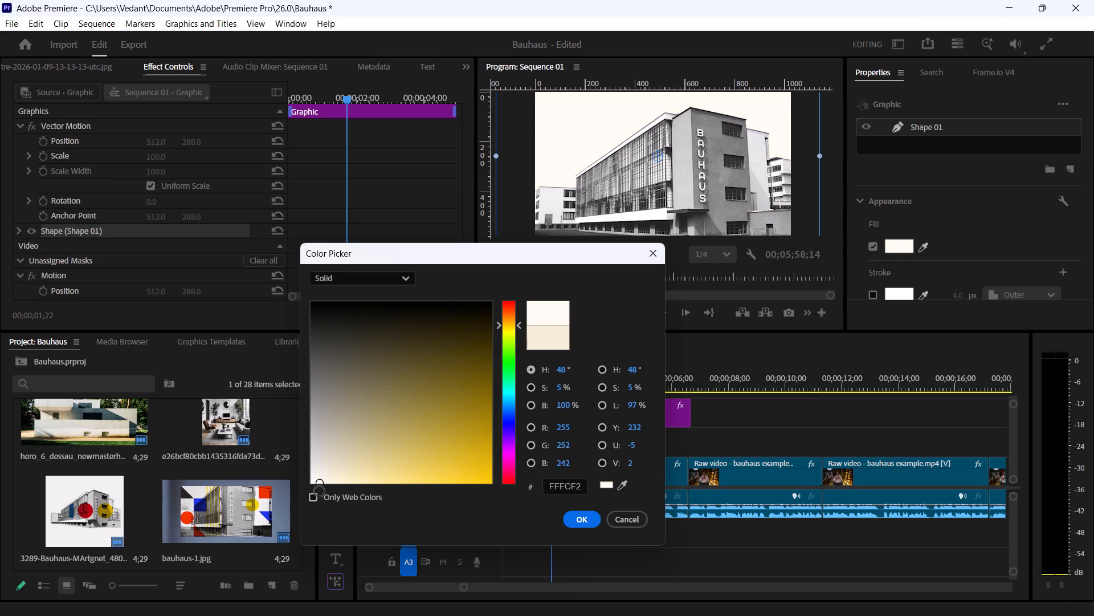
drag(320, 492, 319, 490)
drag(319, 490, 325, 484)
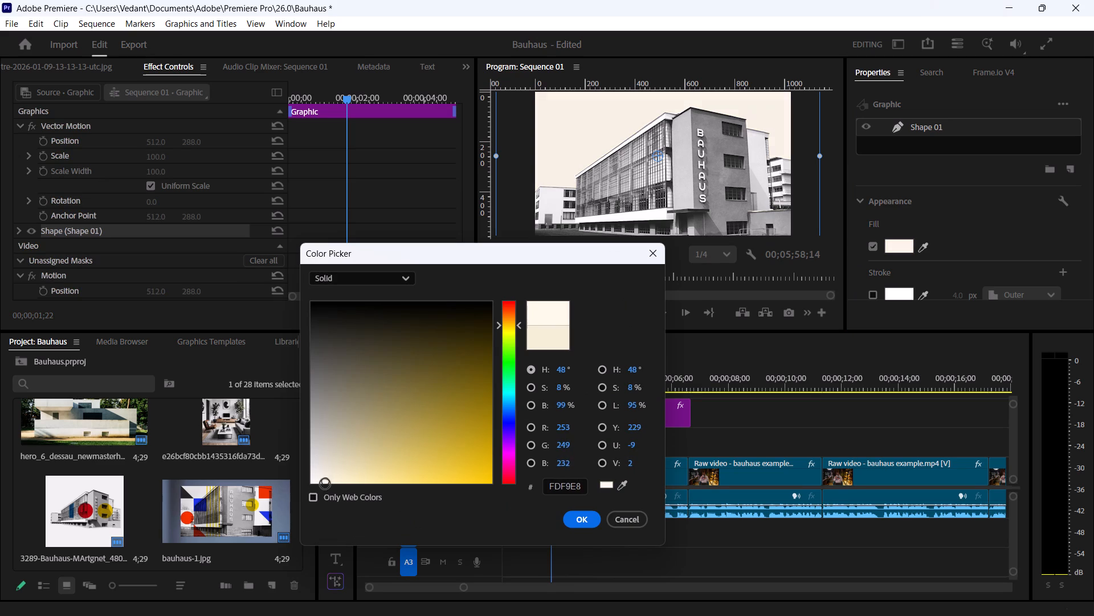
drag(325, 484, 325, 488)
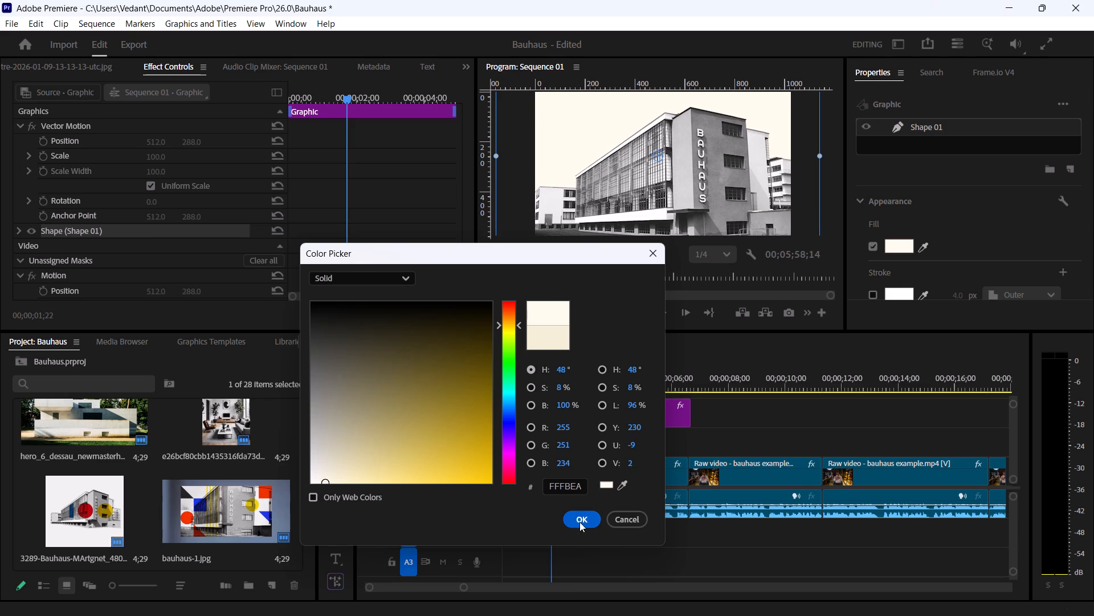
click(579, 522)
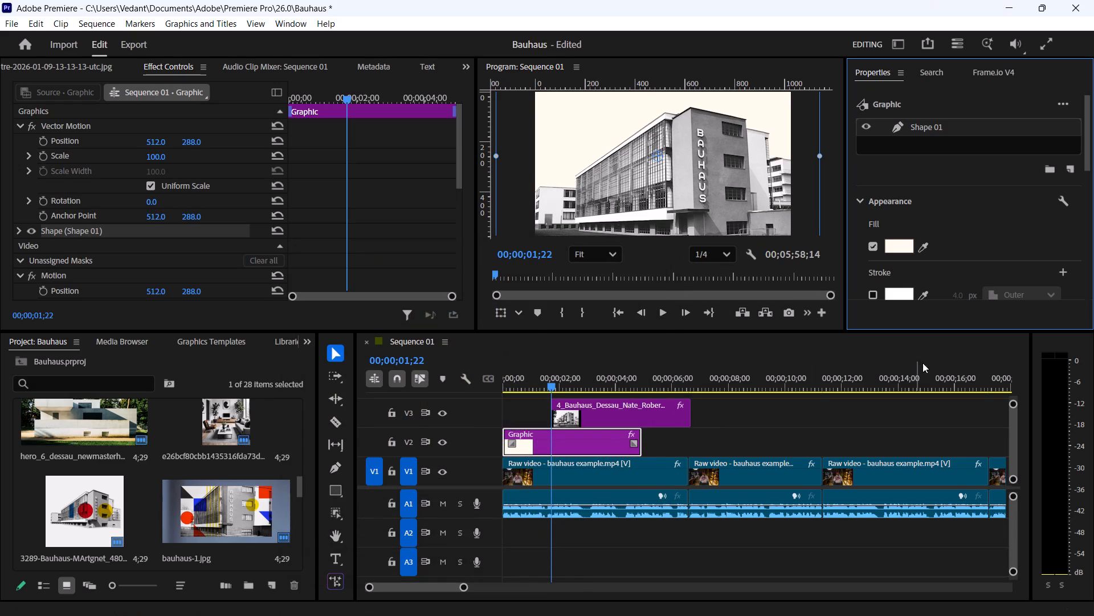
Try white, black and cream shades for the V2 background shape's fill and apply the warm cream FFF9E2.
click(901, 248)
drag(328, 483, 327, 483)
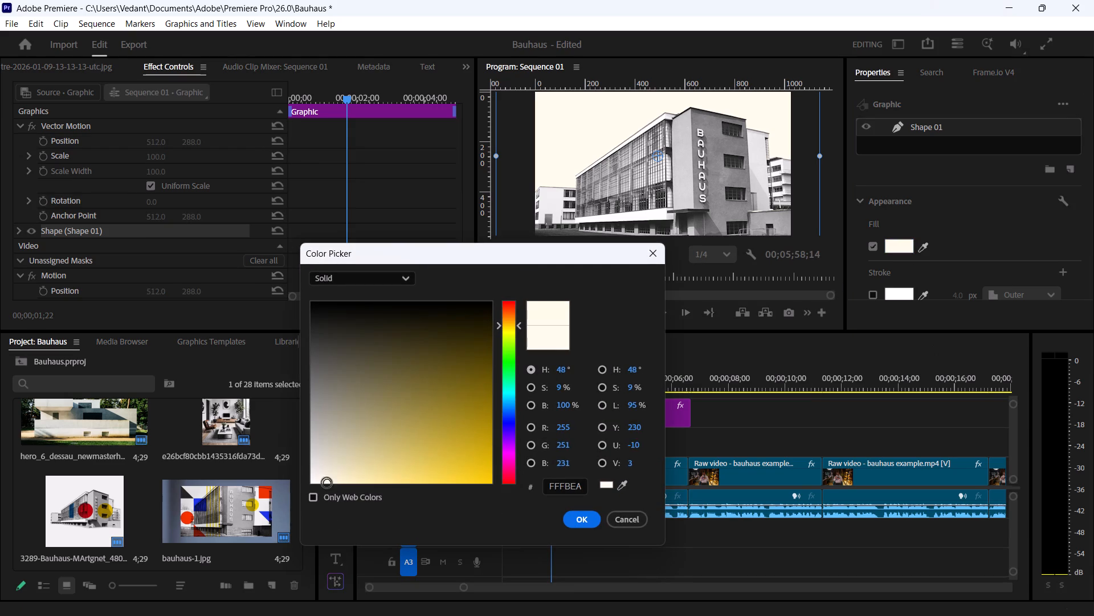
drag(327, 483, 260, 519)
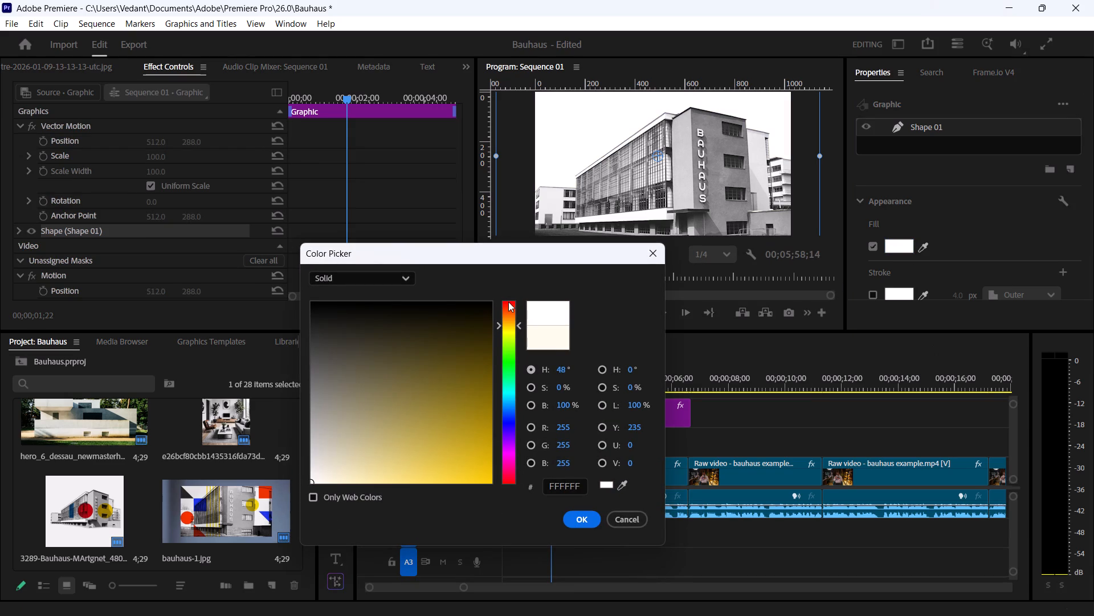
drag(332, 460, 330, 358)
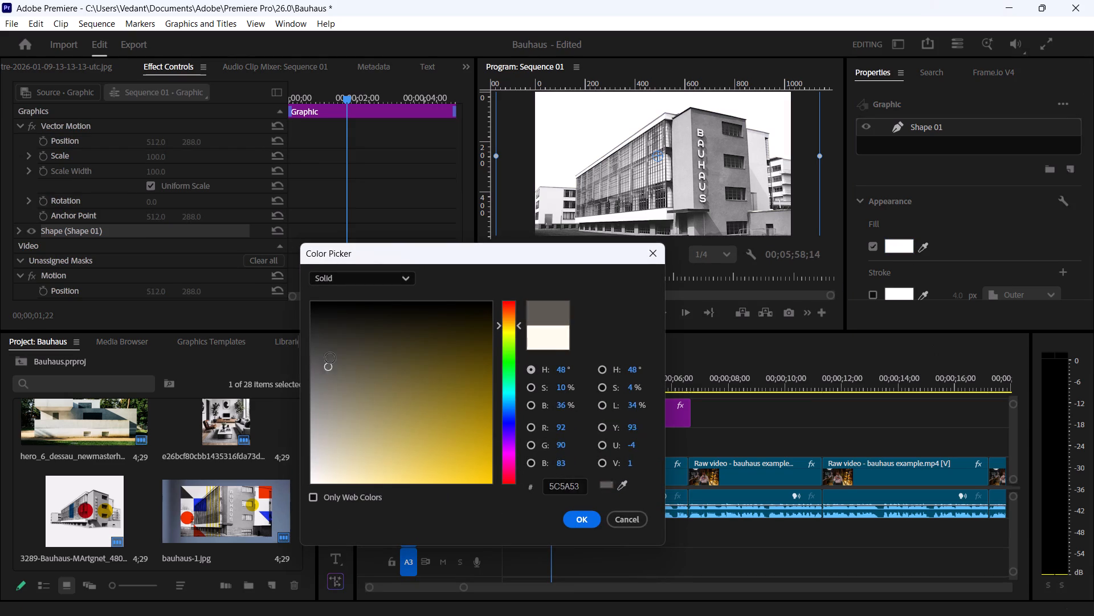
drag(330, 358, 281, 597)
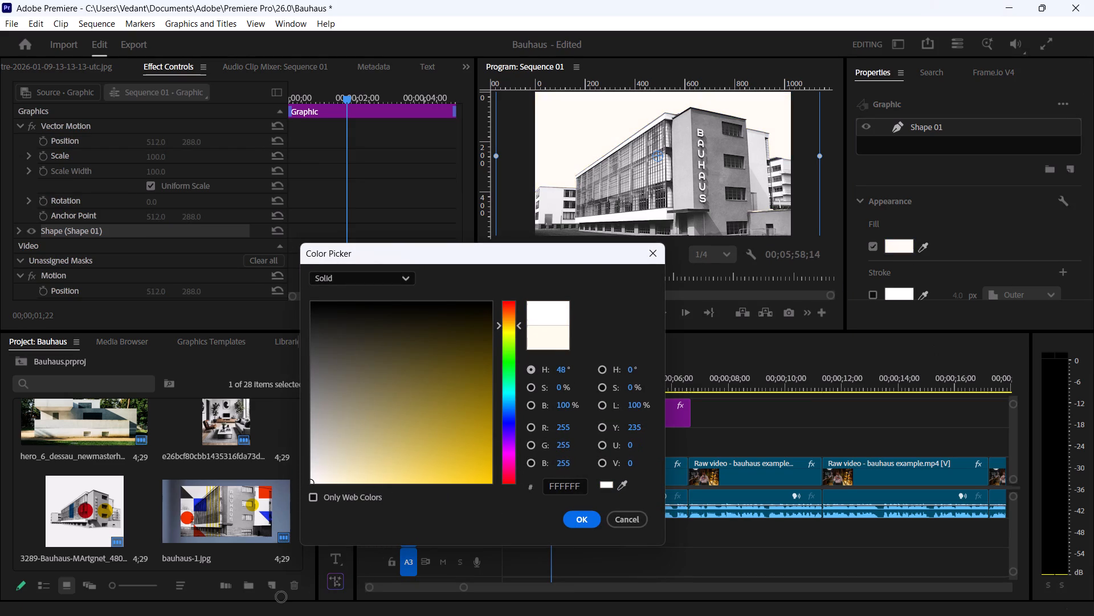
drag(281, 597, 462, 263)
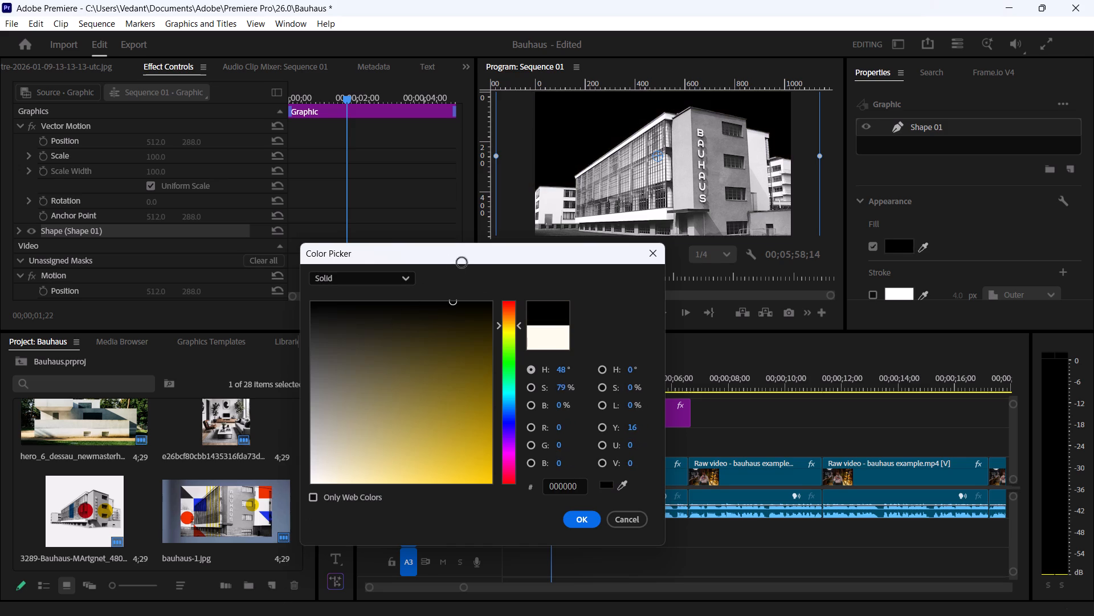
drag(462, 263, 292, 573)
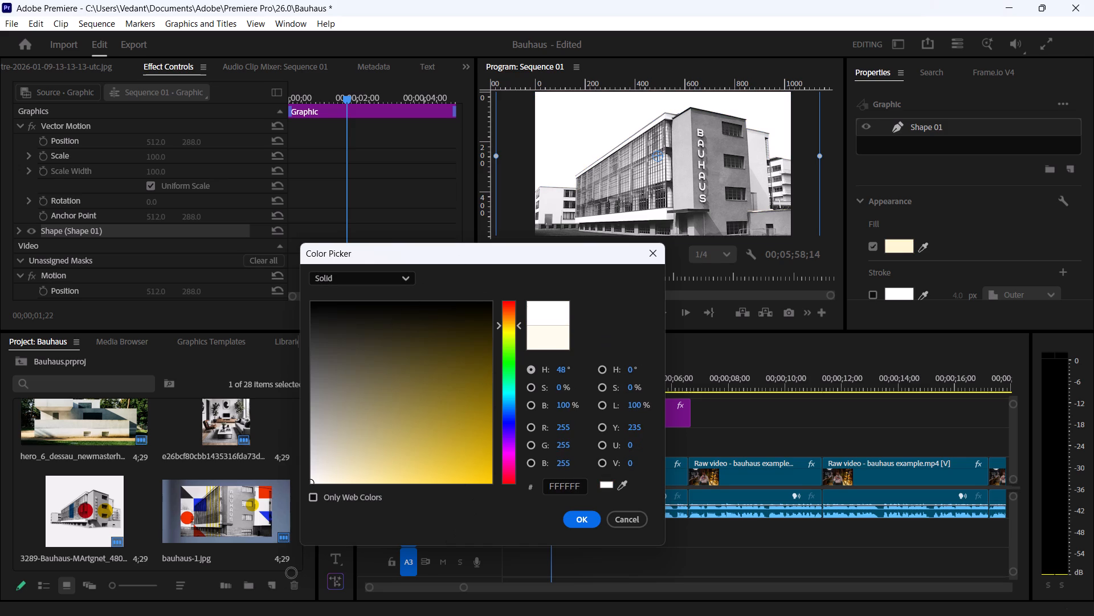
drag(292, 573, 338, 477)
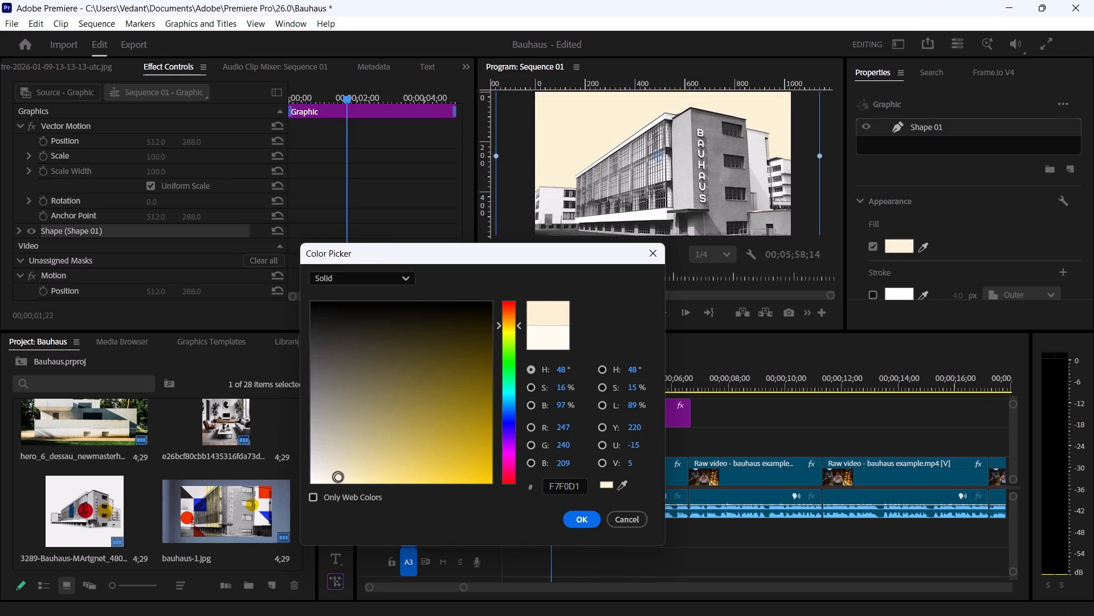
drag(338, 477, 357, 480)
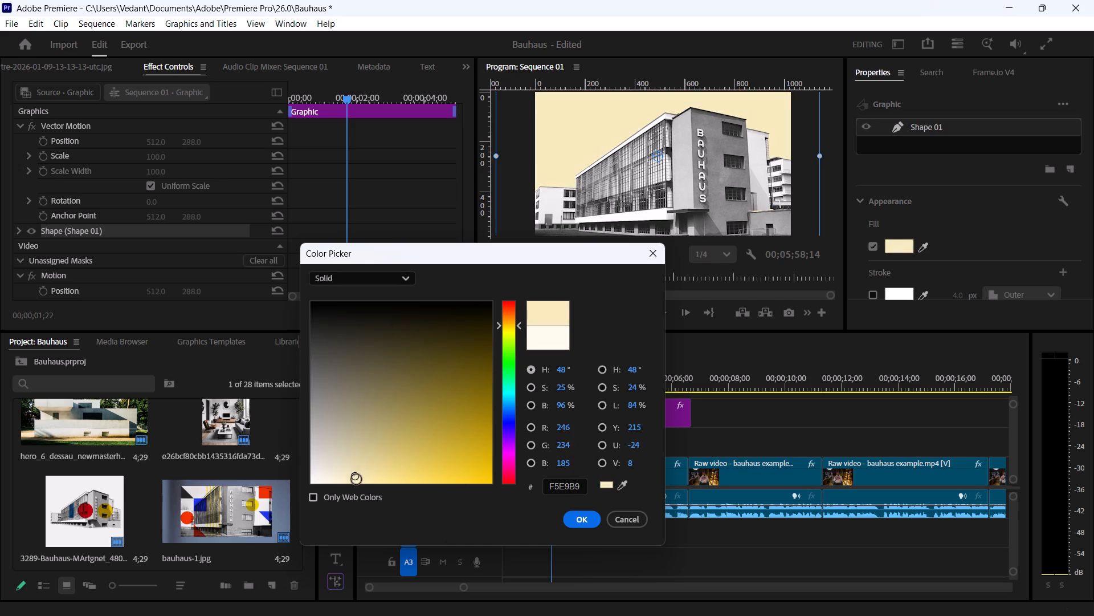
drag(357, 480, 308, 564)
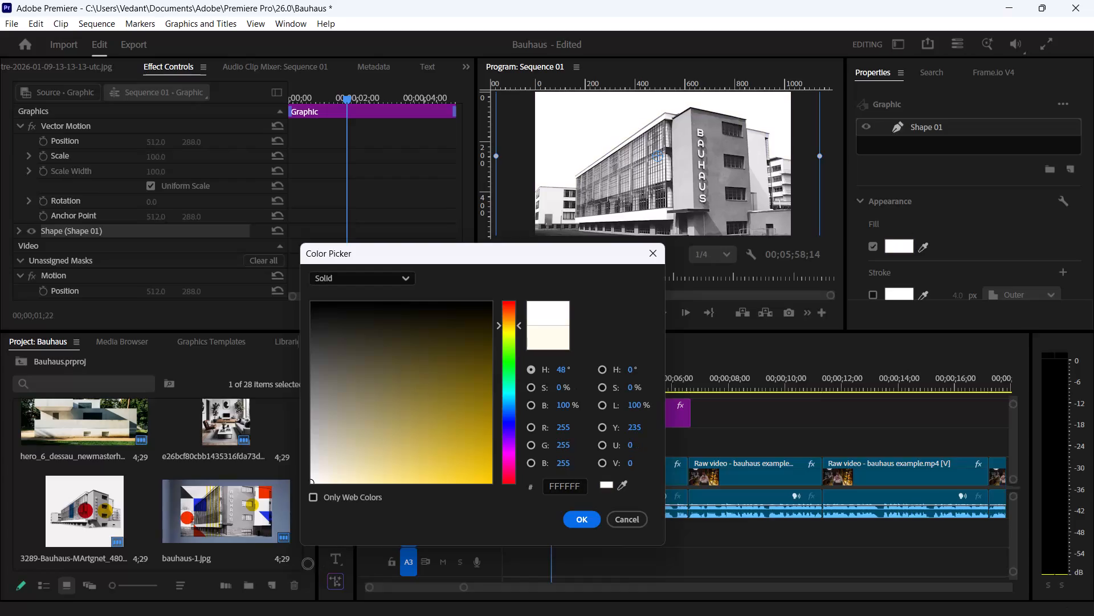
drag(308, 564, 312, 563)
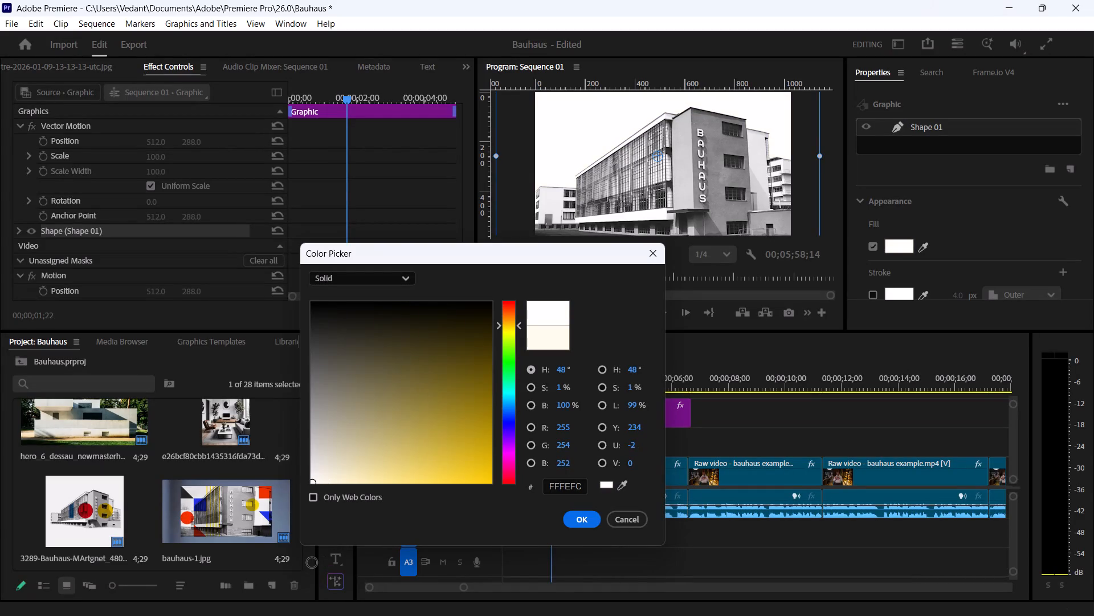
drag(312, 563, 329, 564)
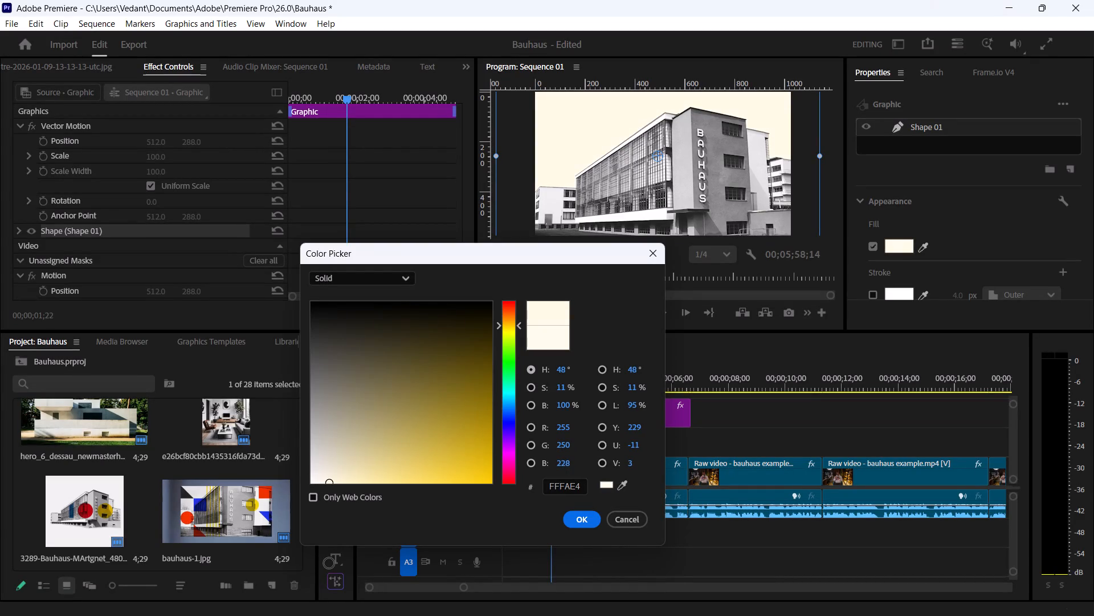
drag(329, 564, 331, 564)
click(571, 518)
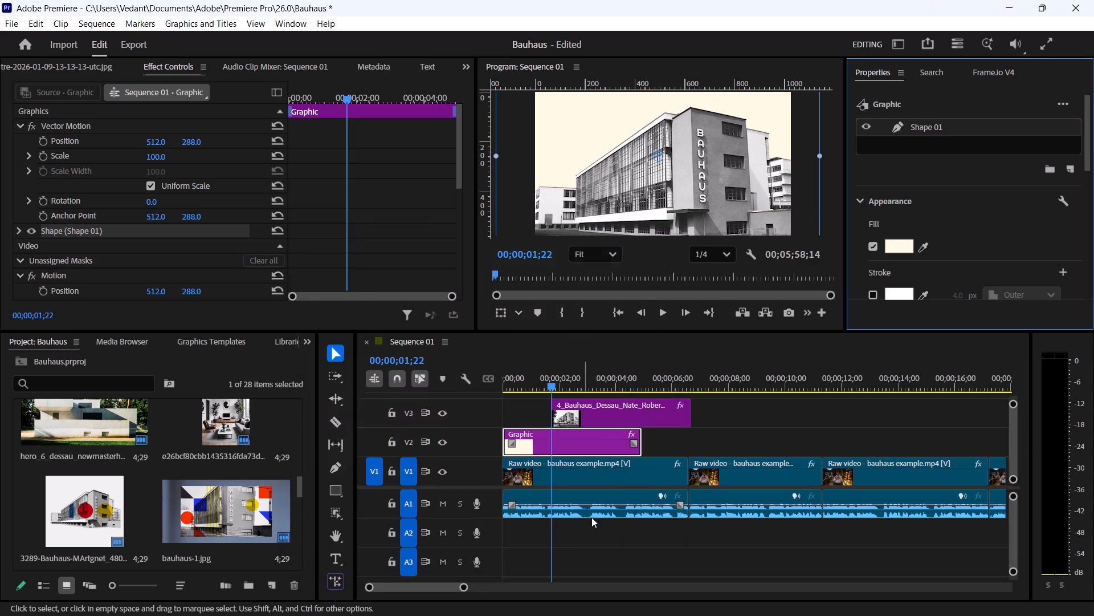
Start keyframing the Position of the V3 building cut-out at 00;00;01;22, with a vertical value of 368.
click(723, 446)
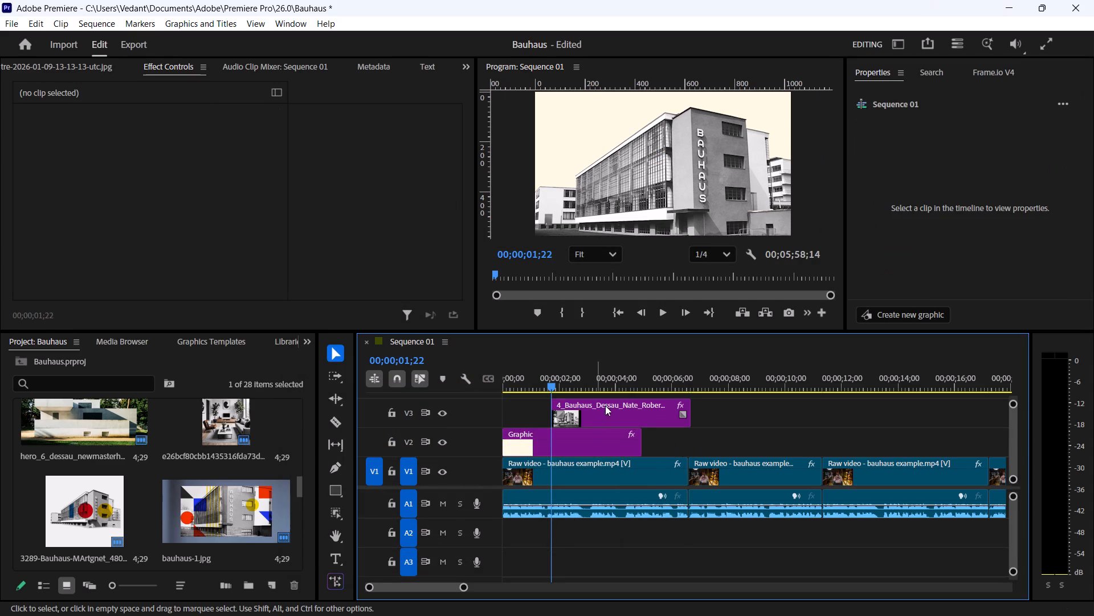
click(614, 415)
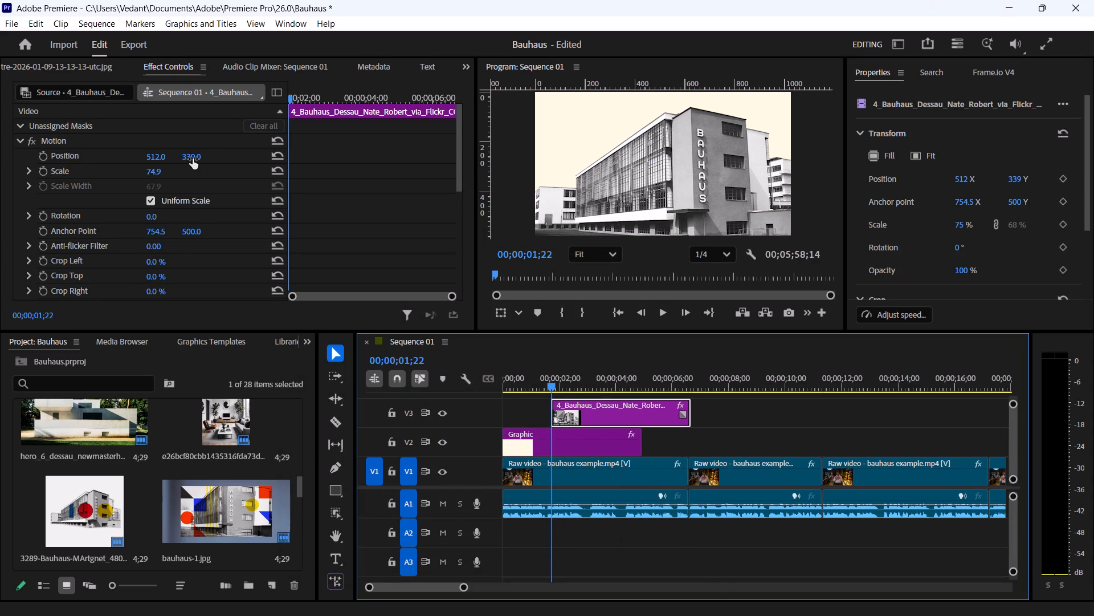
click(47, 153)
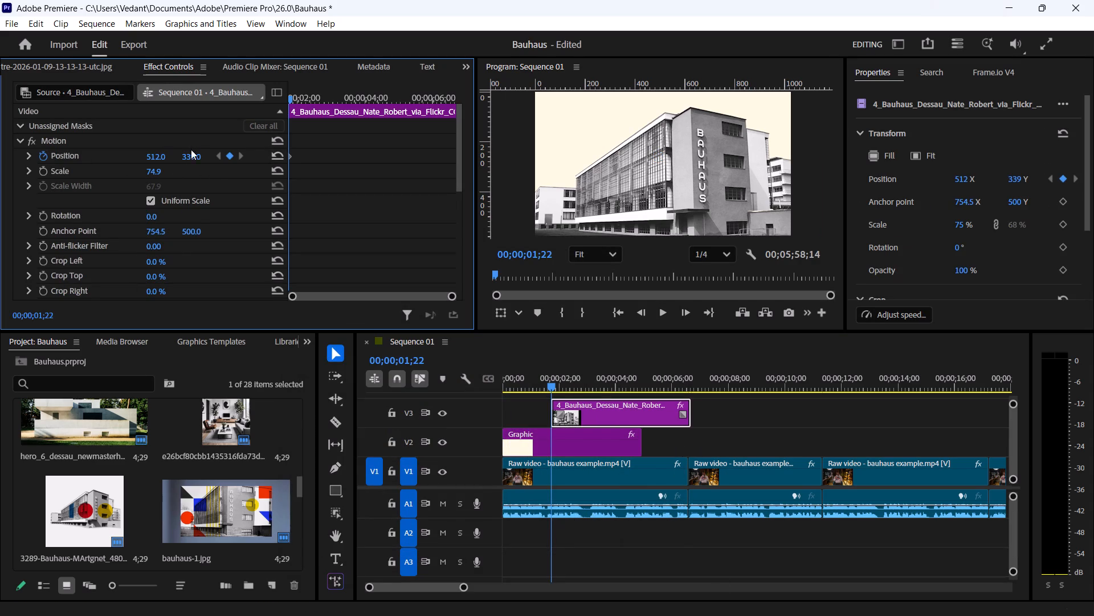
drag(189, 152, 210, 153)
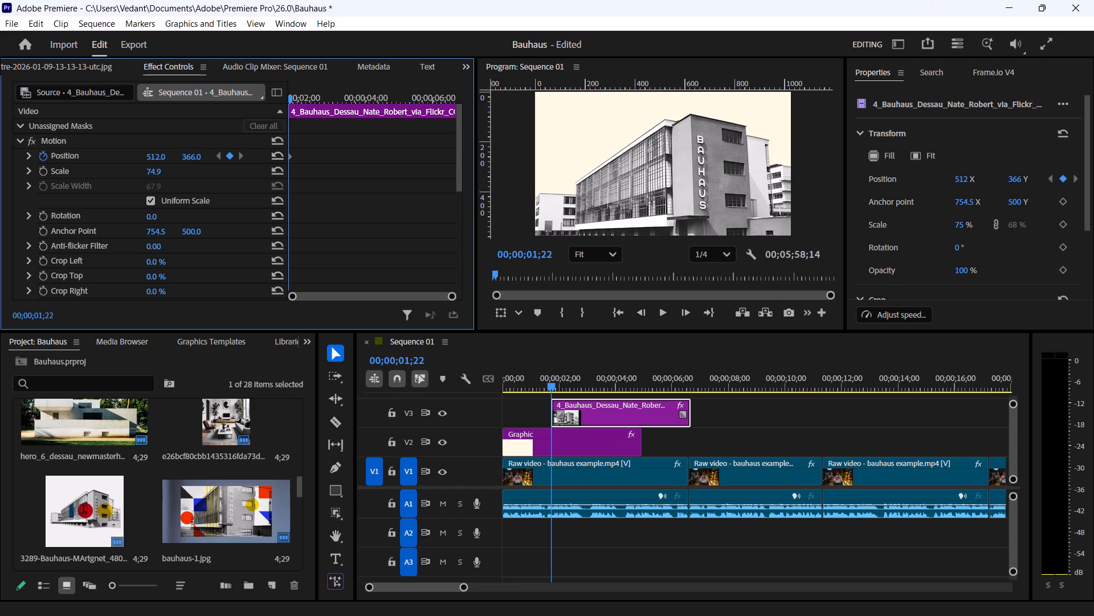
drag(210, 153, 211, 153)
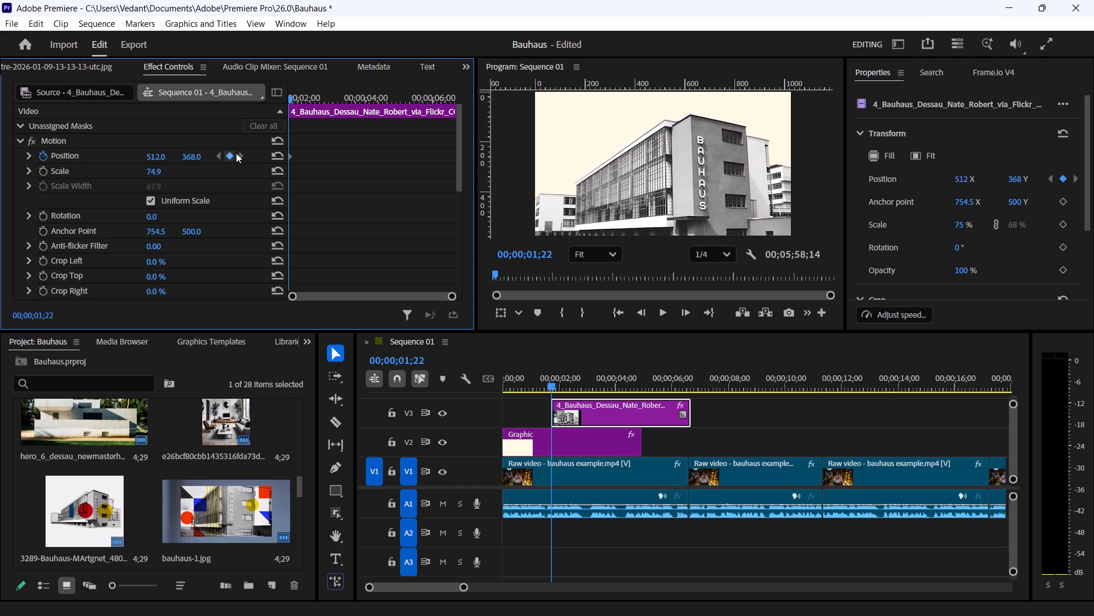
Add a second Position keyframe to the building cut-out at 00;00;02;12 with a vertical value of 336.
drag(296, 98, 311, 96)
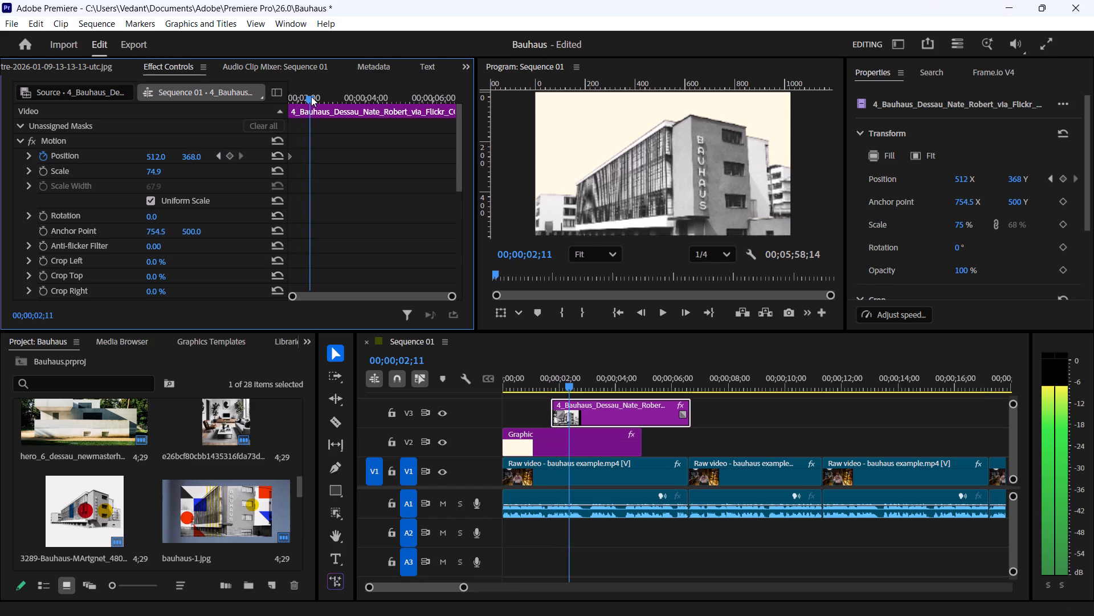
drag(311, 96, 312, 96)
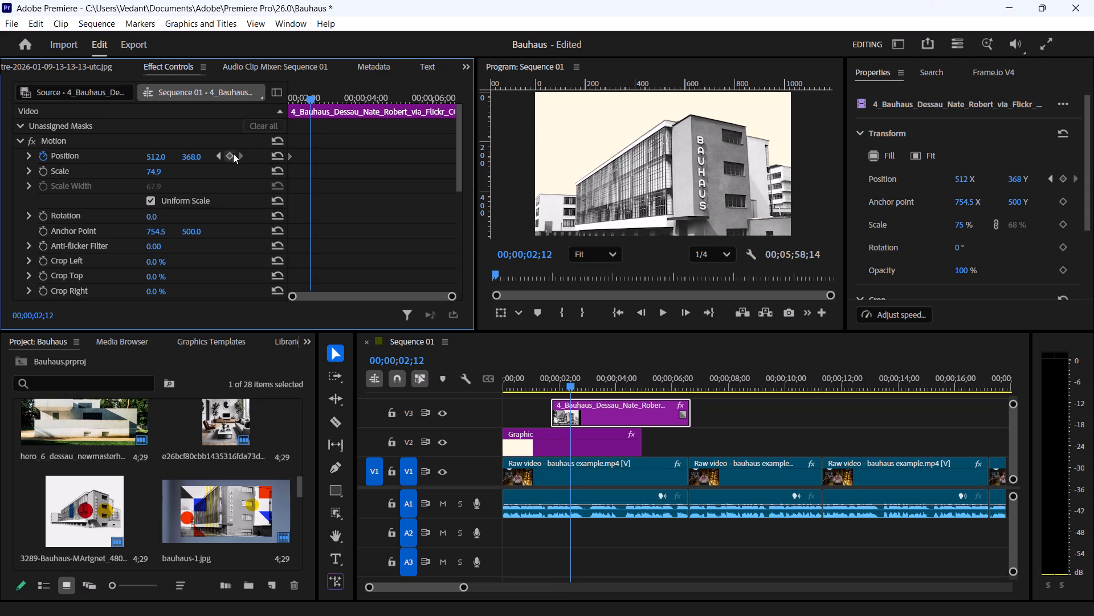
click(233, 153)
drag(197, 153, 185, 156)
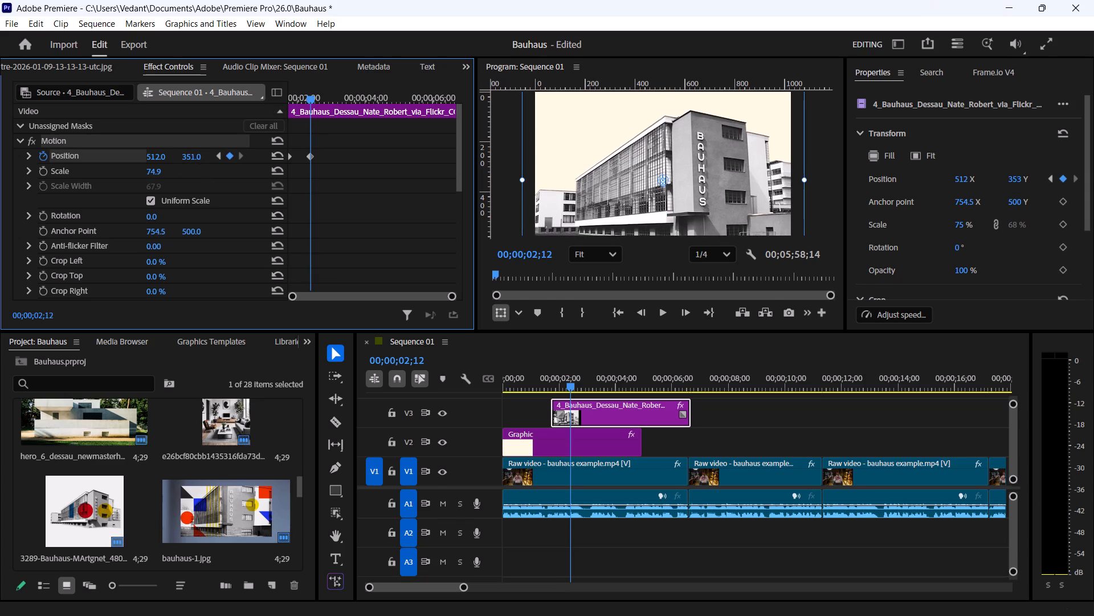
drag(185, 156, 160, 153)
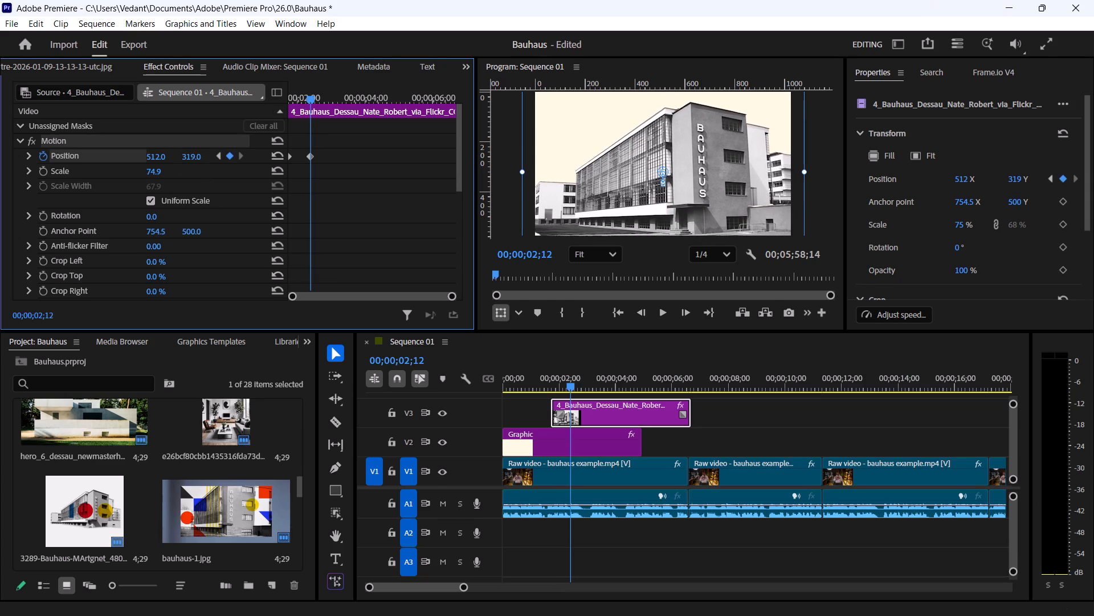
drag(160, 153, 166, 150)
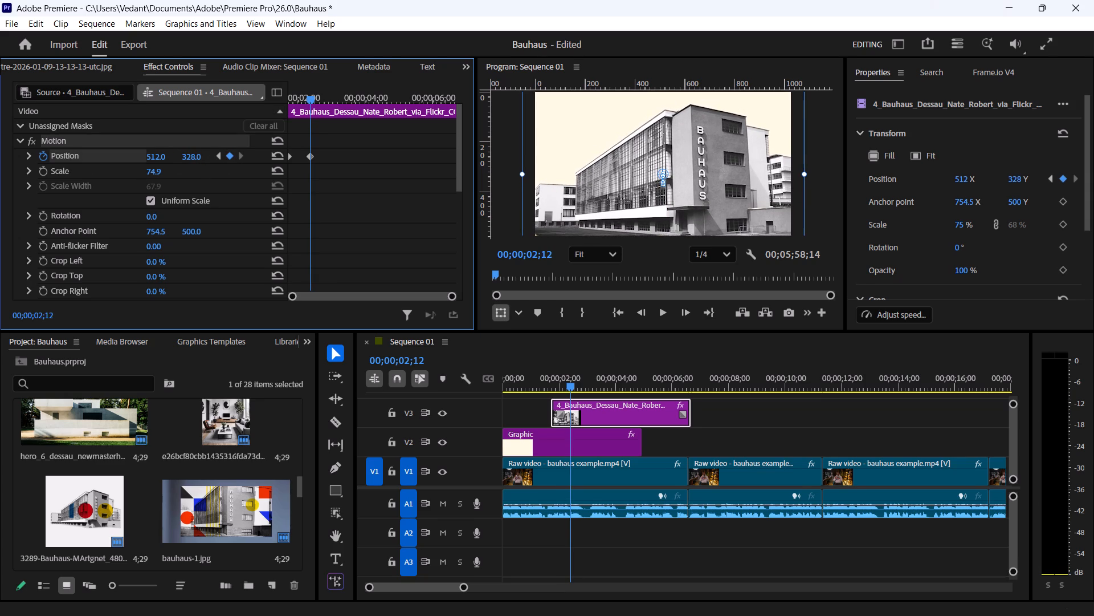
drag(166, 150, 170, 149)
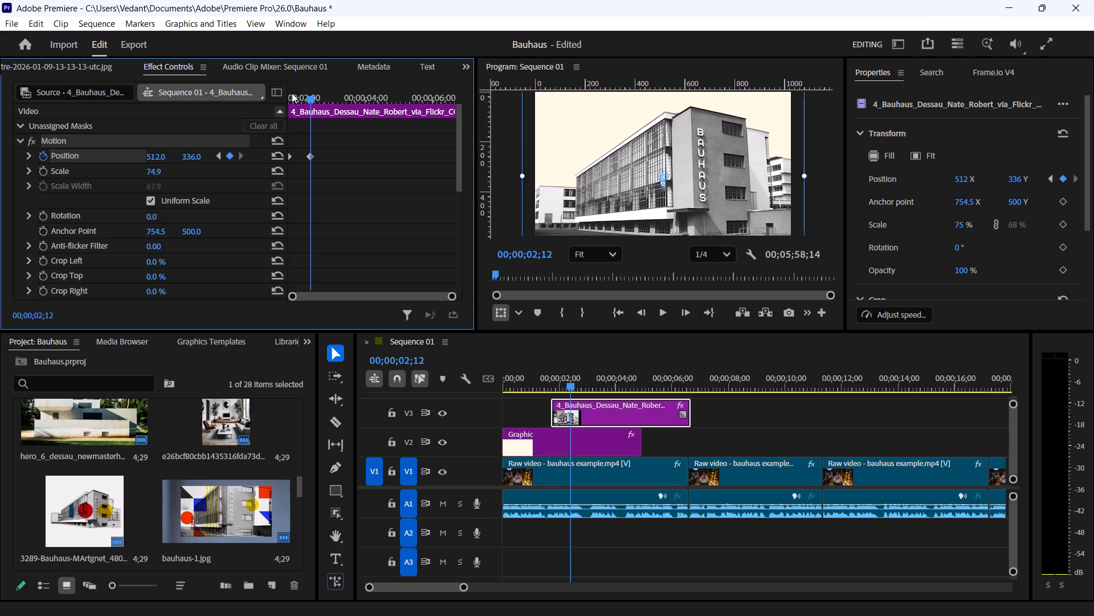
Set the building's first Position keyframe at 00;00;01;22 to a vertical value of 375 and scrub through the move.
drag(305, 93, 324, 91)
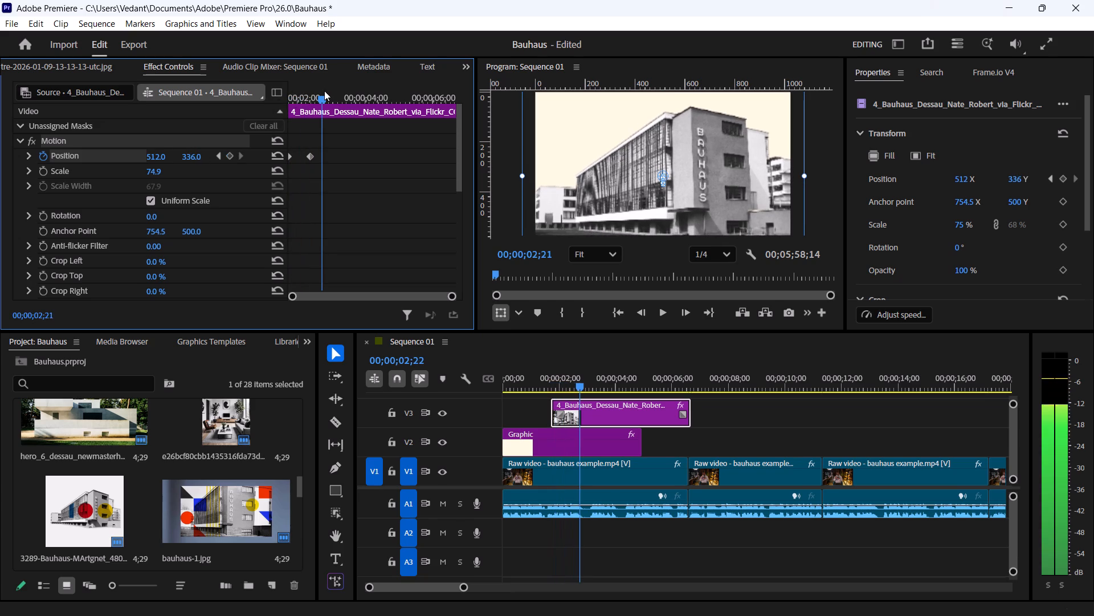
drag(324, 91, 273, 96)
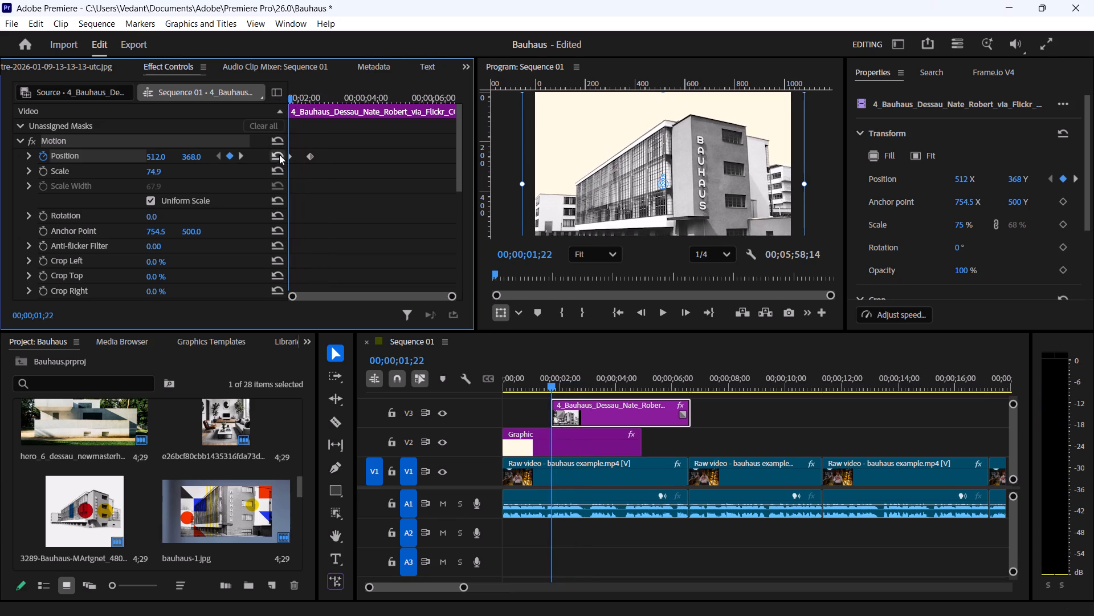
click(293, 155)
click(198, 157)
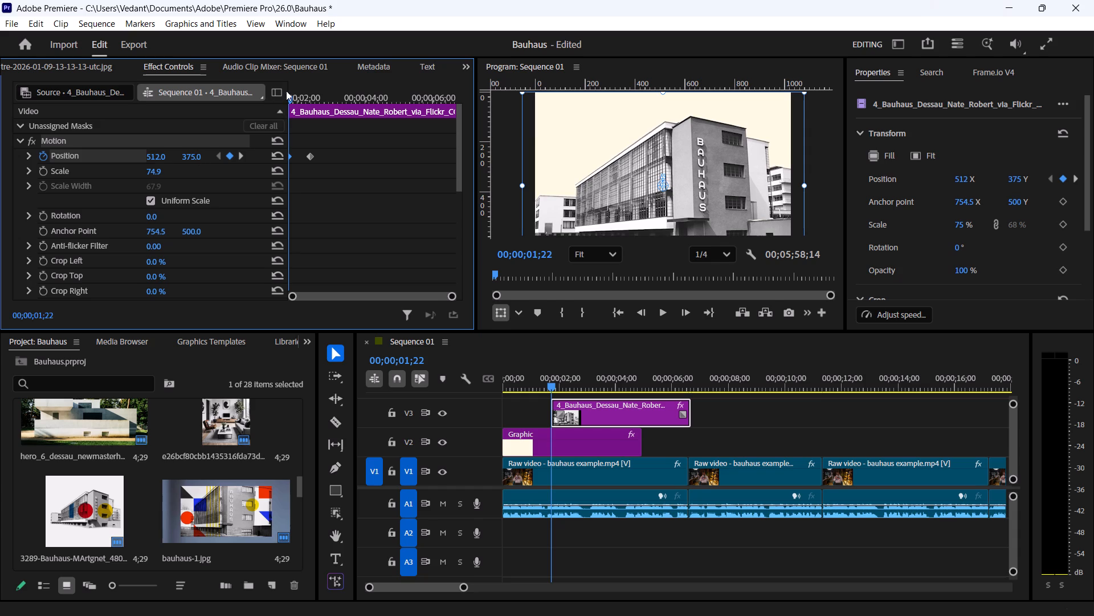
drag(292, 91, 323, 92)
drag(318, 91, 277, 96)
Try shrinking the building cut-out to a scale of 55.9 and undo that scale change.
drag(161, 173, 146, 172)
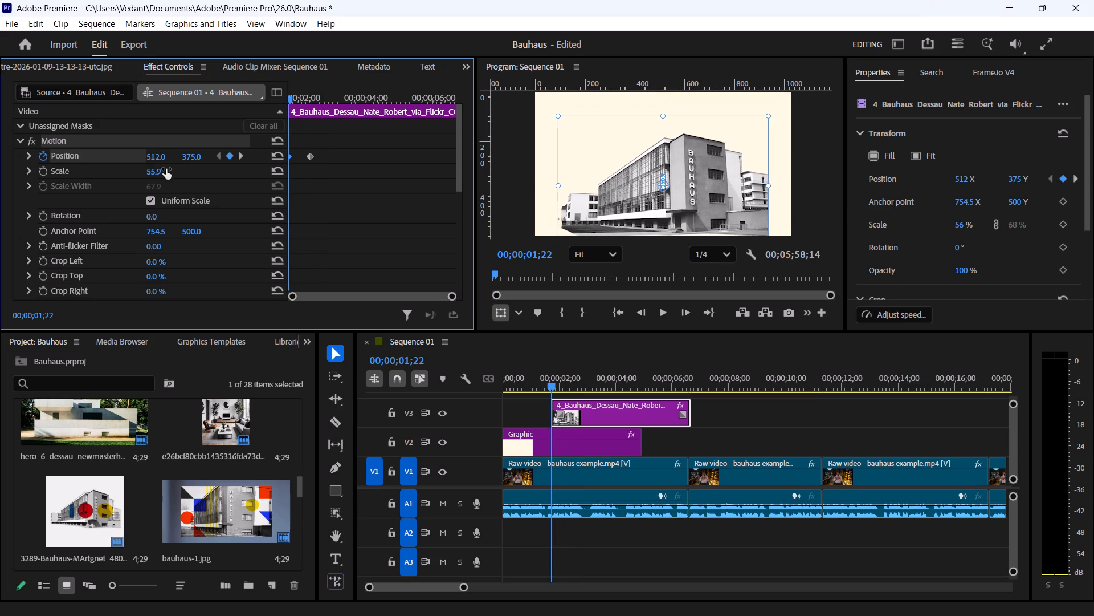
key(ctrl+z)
Scrub back and forth through the building's upward move from 00;00;01;22 to judge the animation.
click(389, 216)
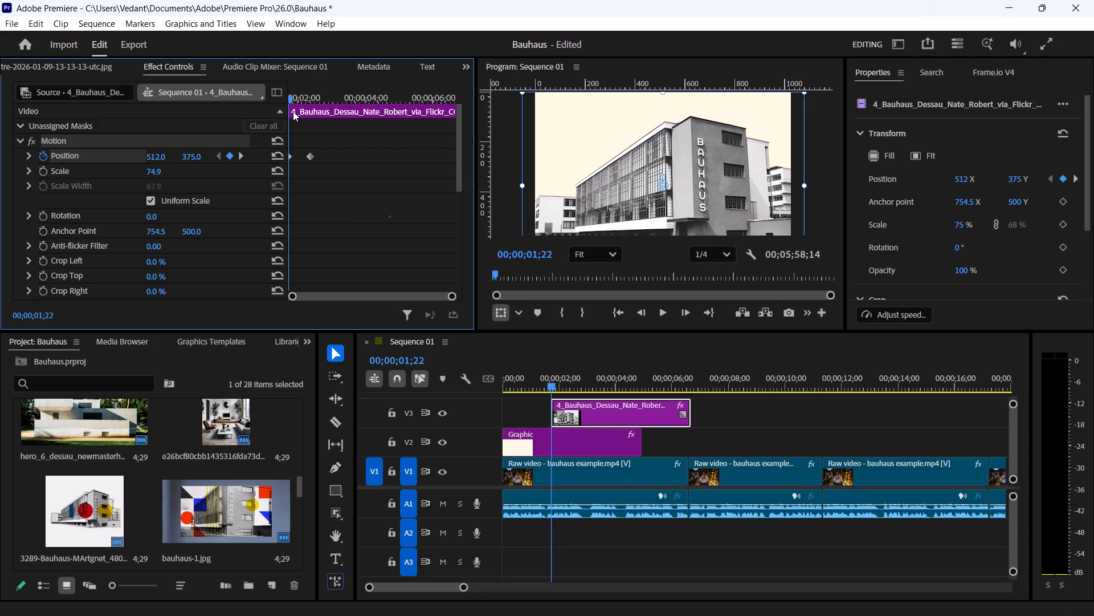
drag(291, 100, 326, 102)
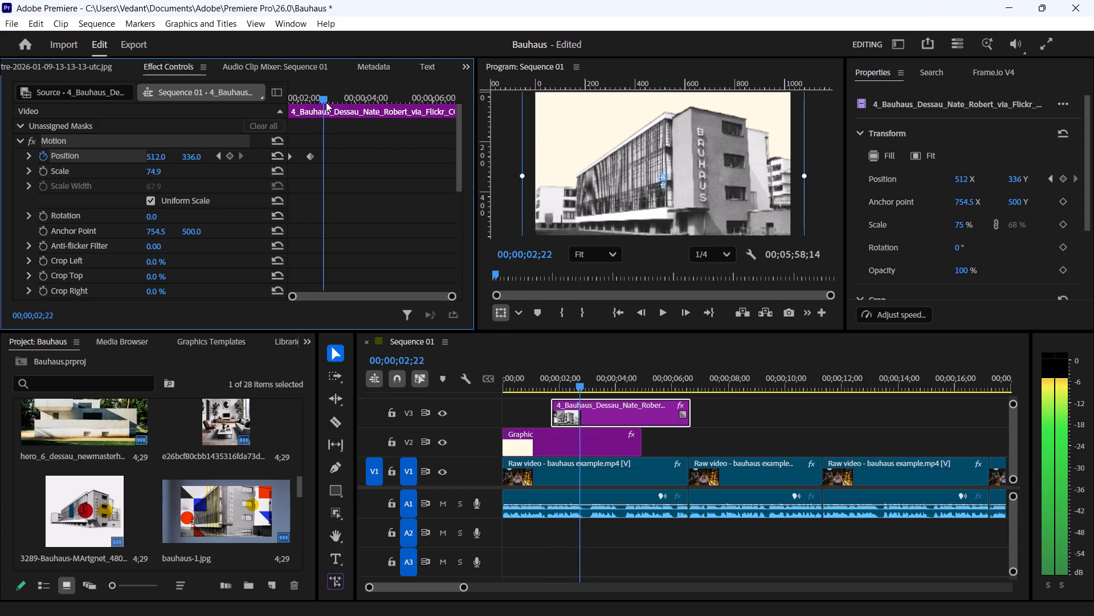
drag(326, 102, 283, 111)
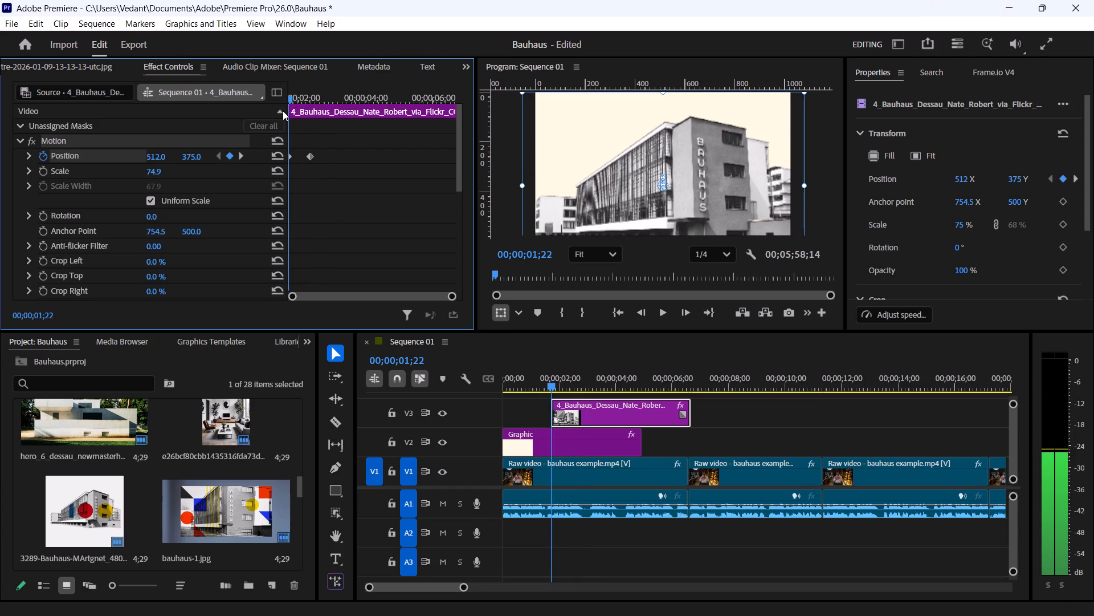
drag(283, 111, 323, 106)
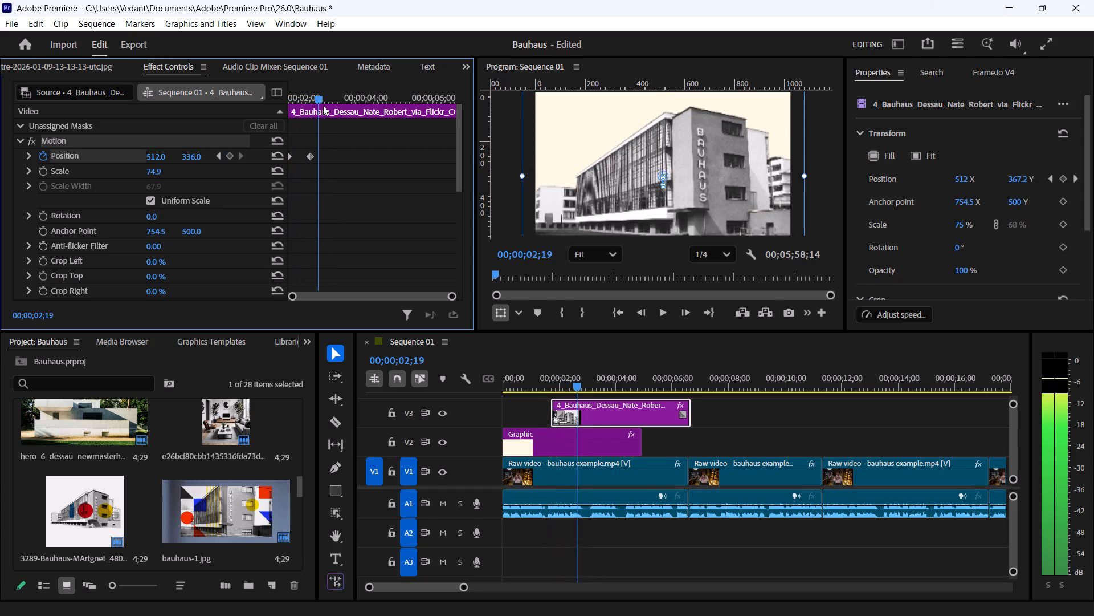
drag(323, 106, 267, 103)
click(379, 198)
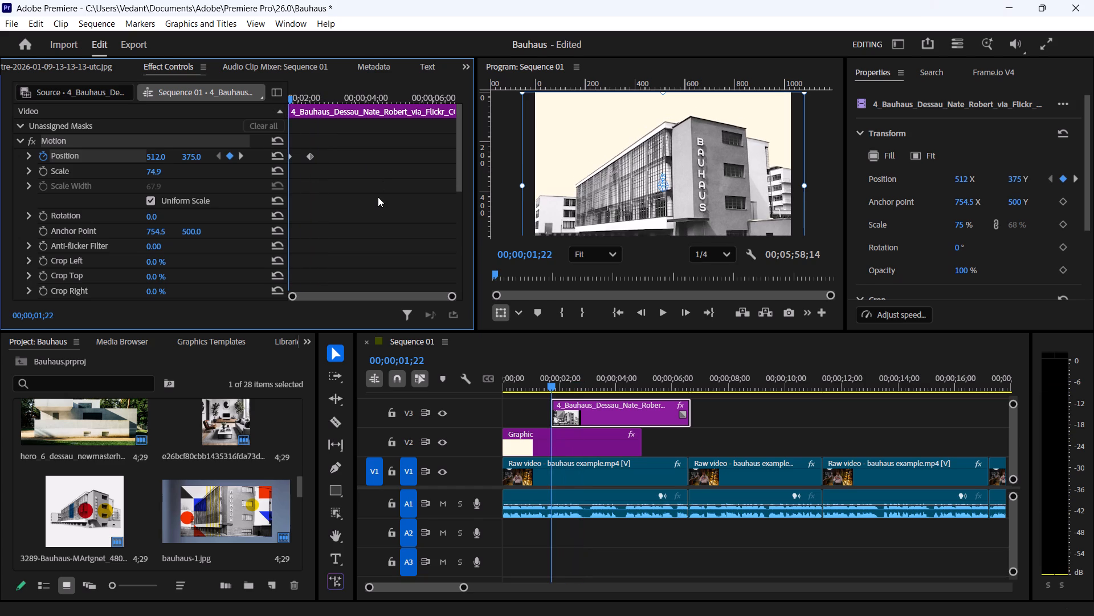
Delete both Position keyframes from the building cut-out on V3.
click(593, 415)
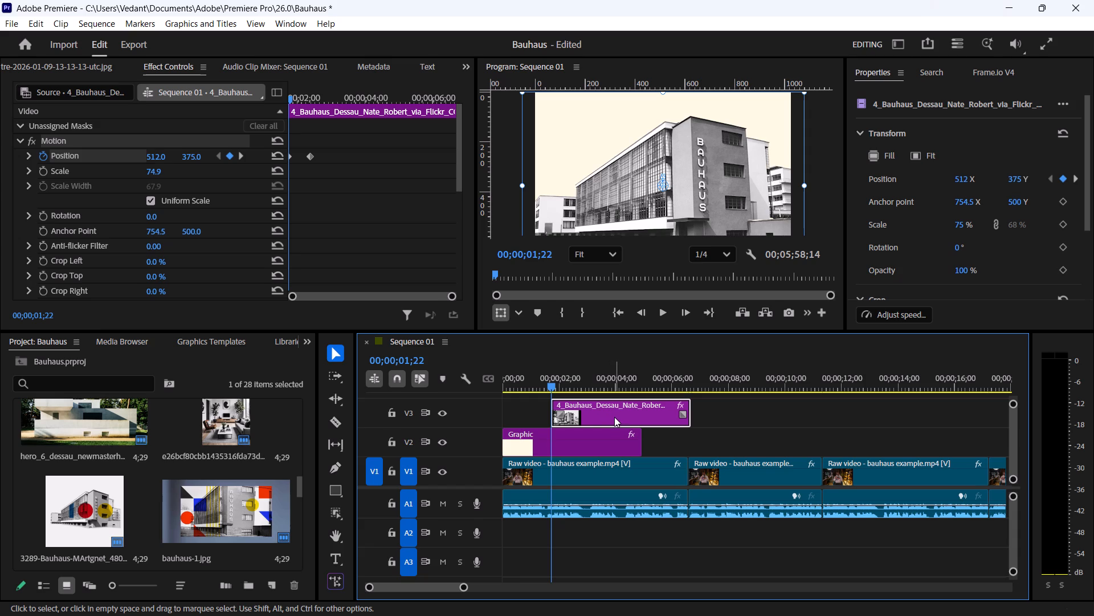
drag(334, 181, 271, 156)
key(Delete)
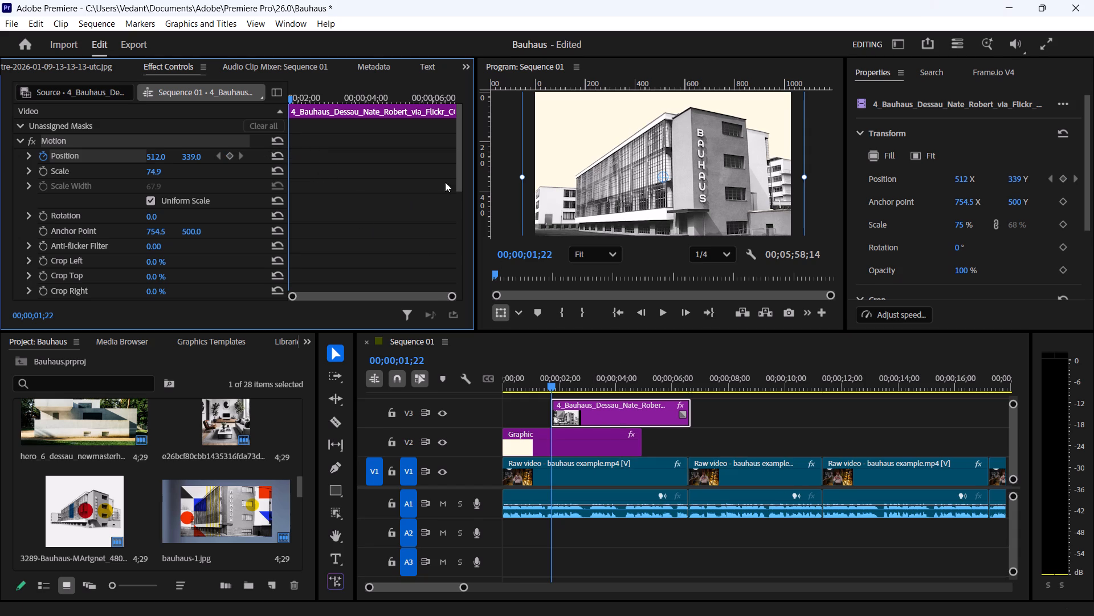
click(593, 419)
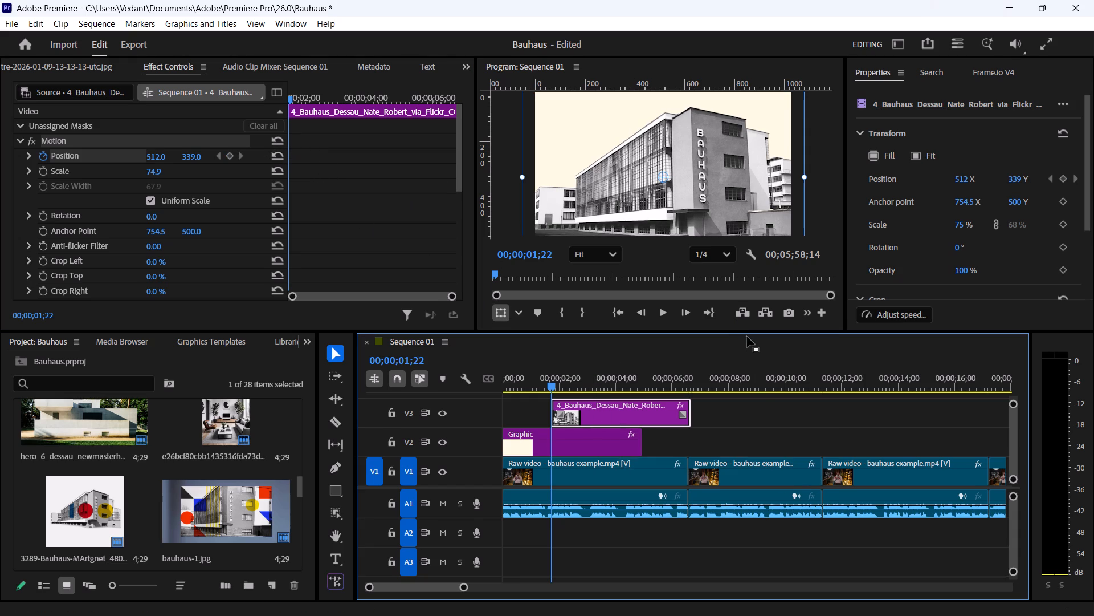
Enlarge the timeline area and collapse the heights of video tracks V1, V2 and V3 to make room for more layers.
drag(738, 331, 729, 307)
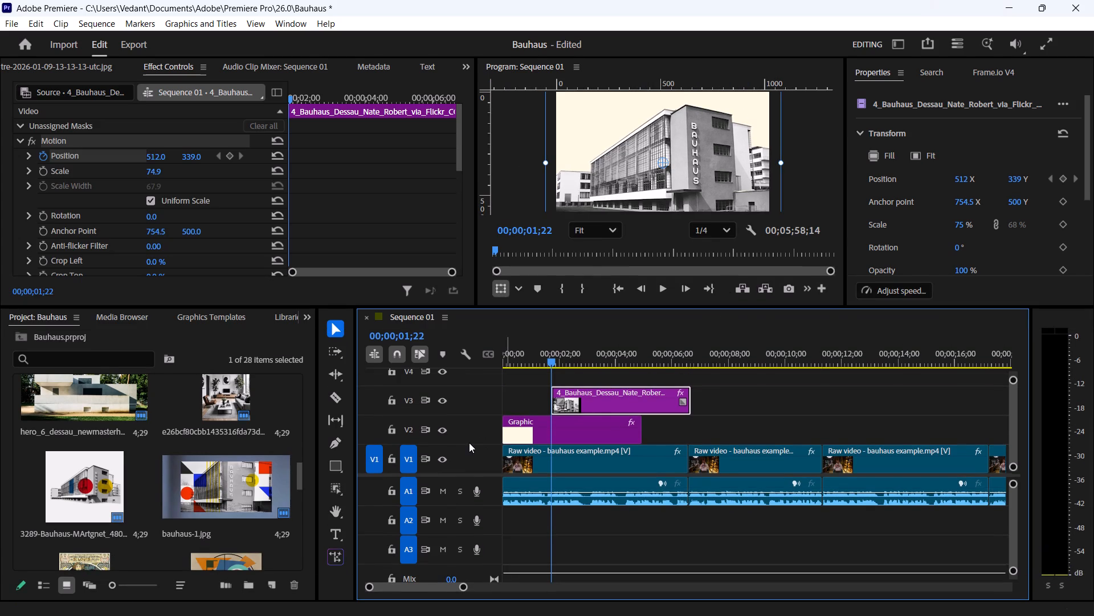
drag(491, 445, 496, 481)
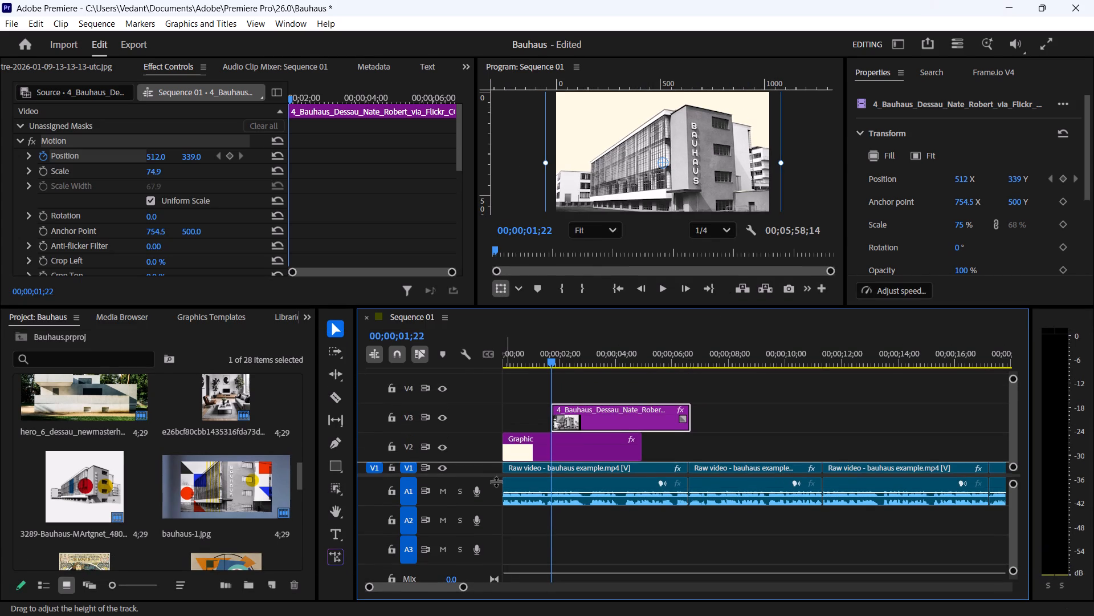
drag(496, 481, 495, 482)
drag(496, 435, 504, 477)
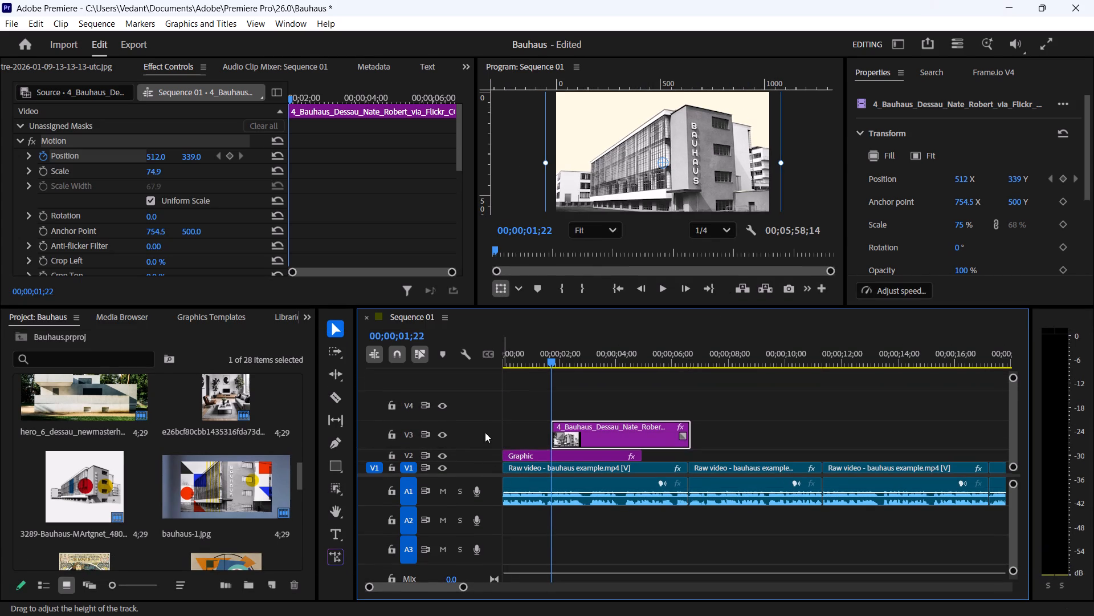
click(485, 420)
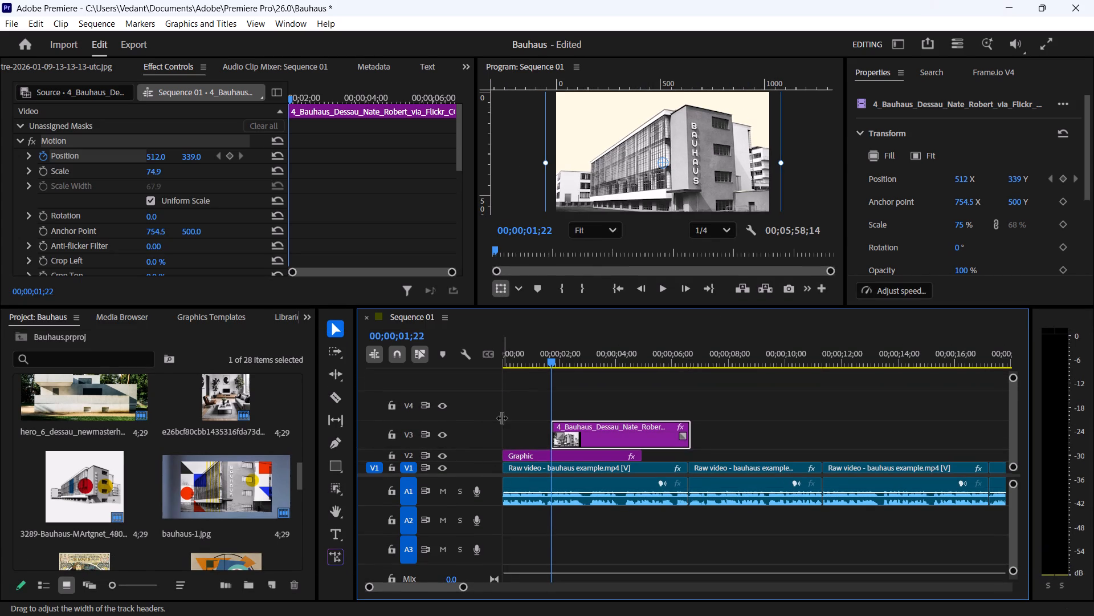
click(501, 418)
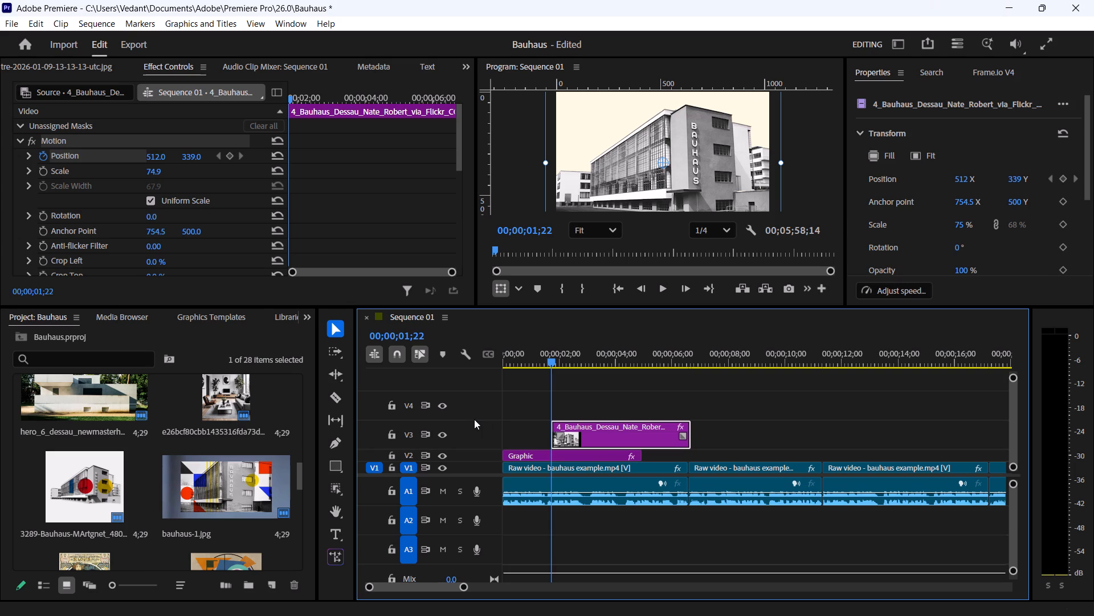
drag(477, 423, 483, 475)
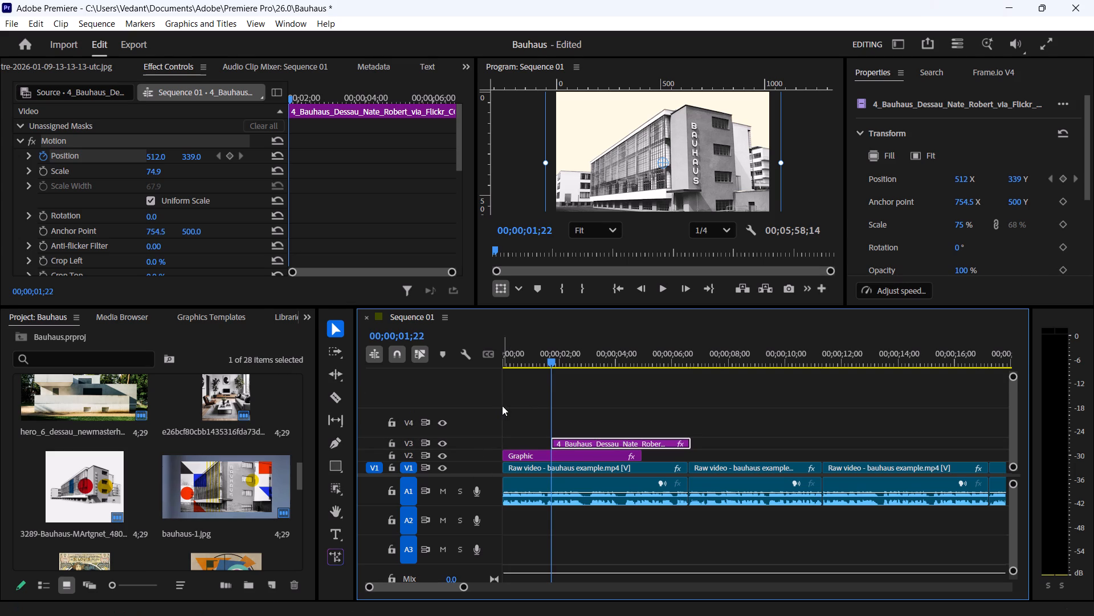
drag(501, 410, 463, 408)
click(503, 423)
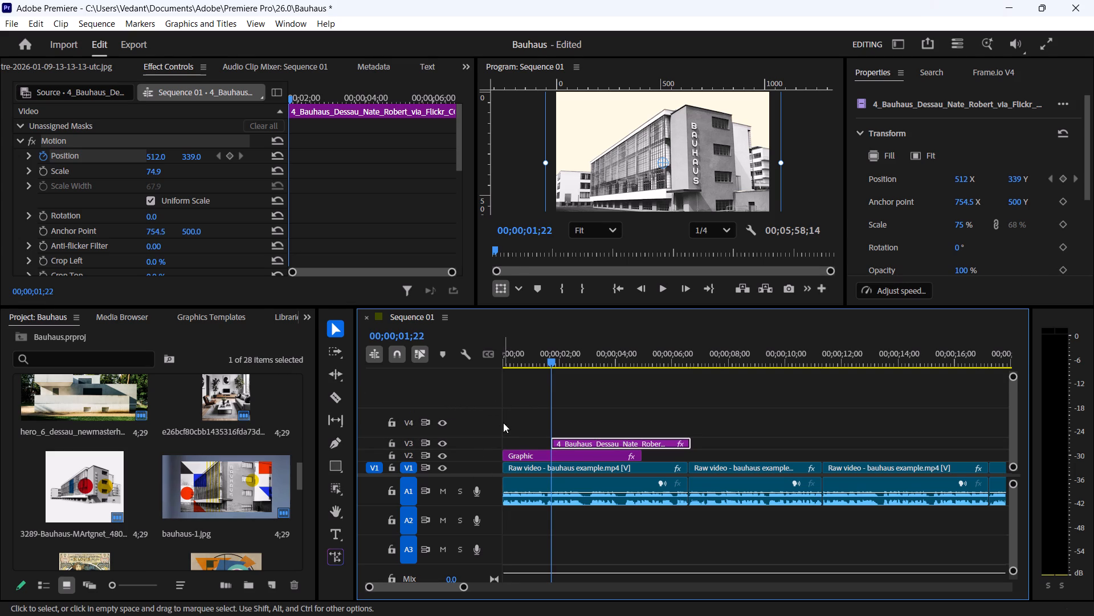
drag(500, 415, 460, 415)
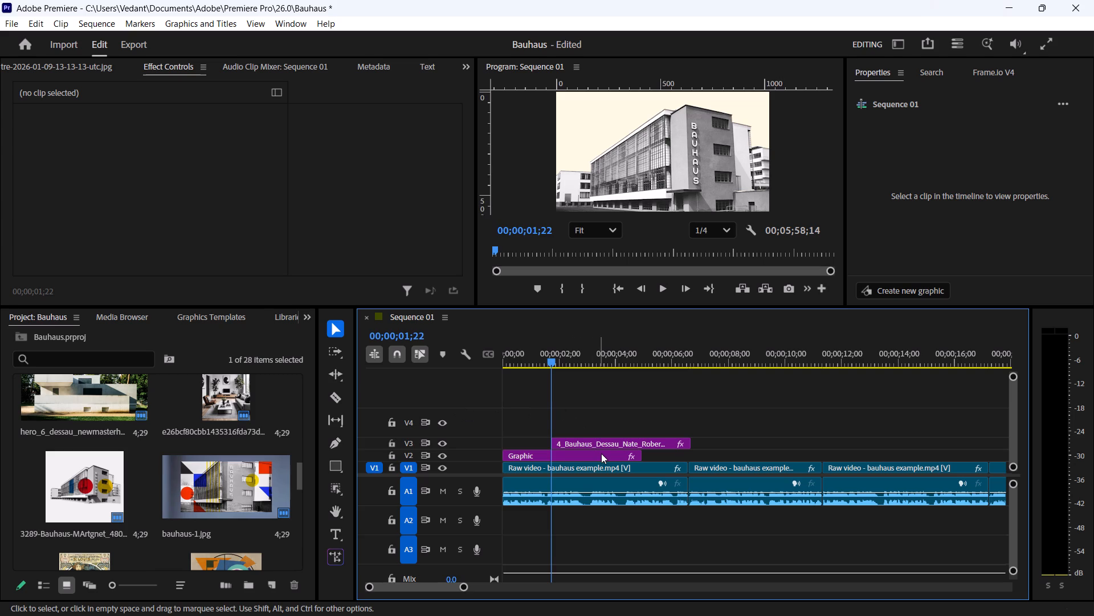
Draw a triangle about 206 by 237 with the Polygon tool over the building's left wing, as a new graphic at 00;00;01;22.
click(589, 445)
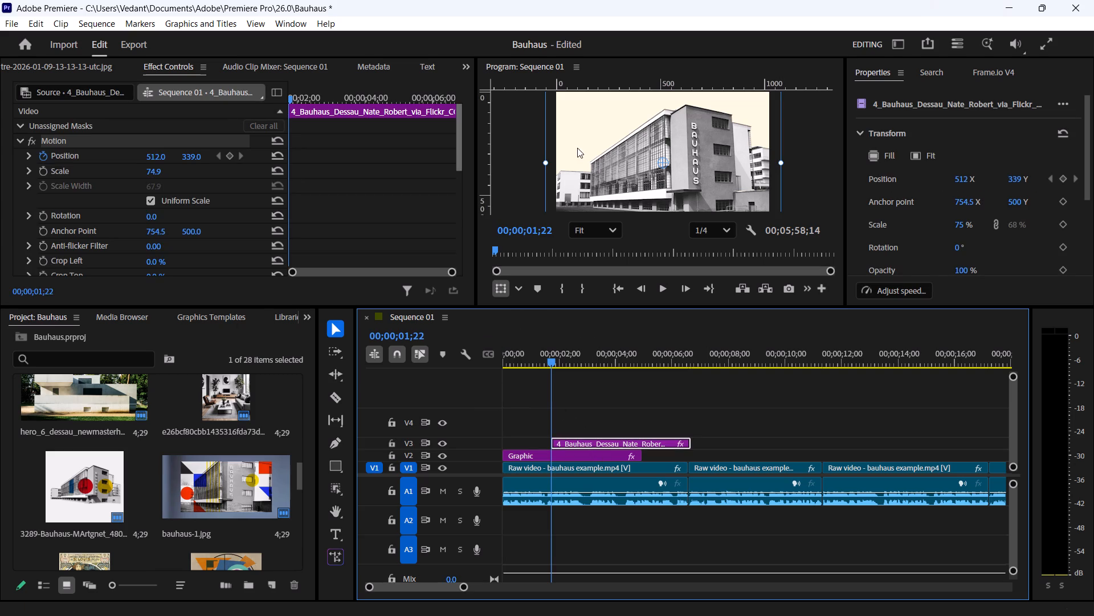
click(605, 401)
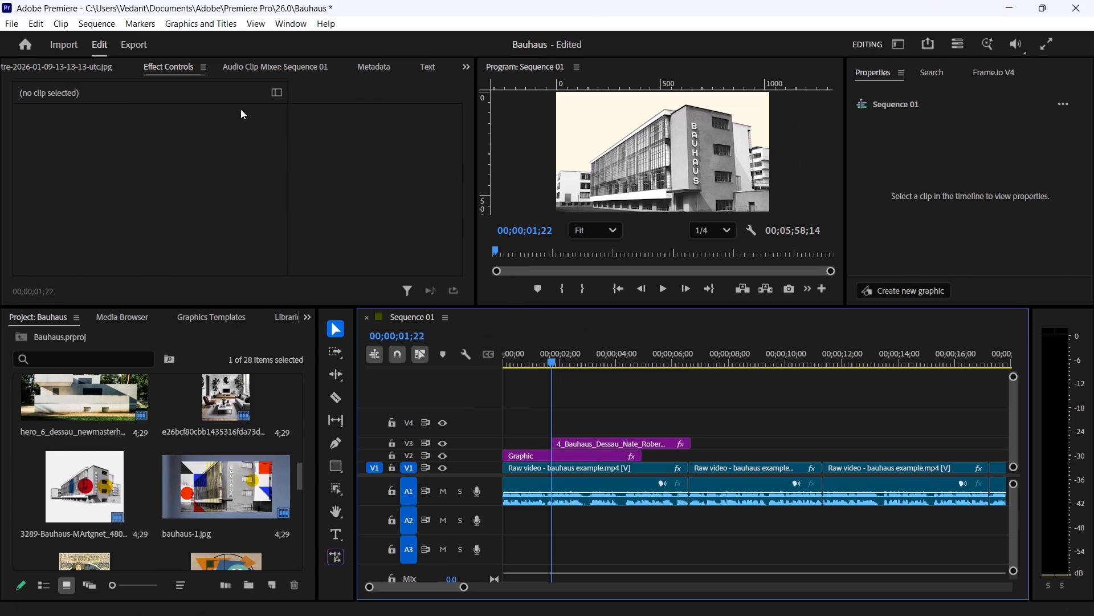
click(342, 465)
click(342, 464)
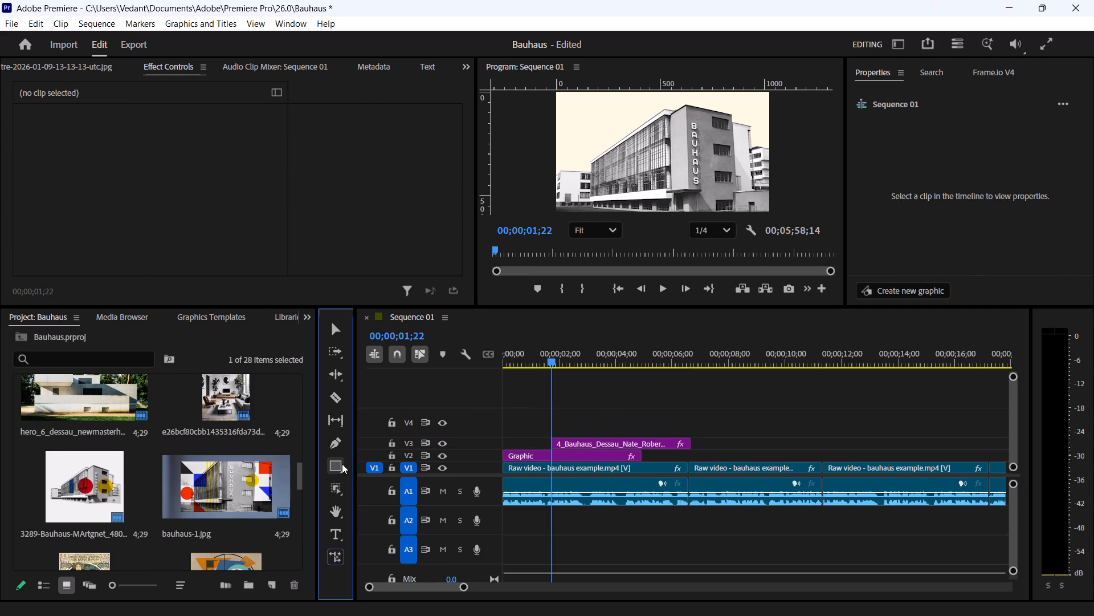
click(405, 496)
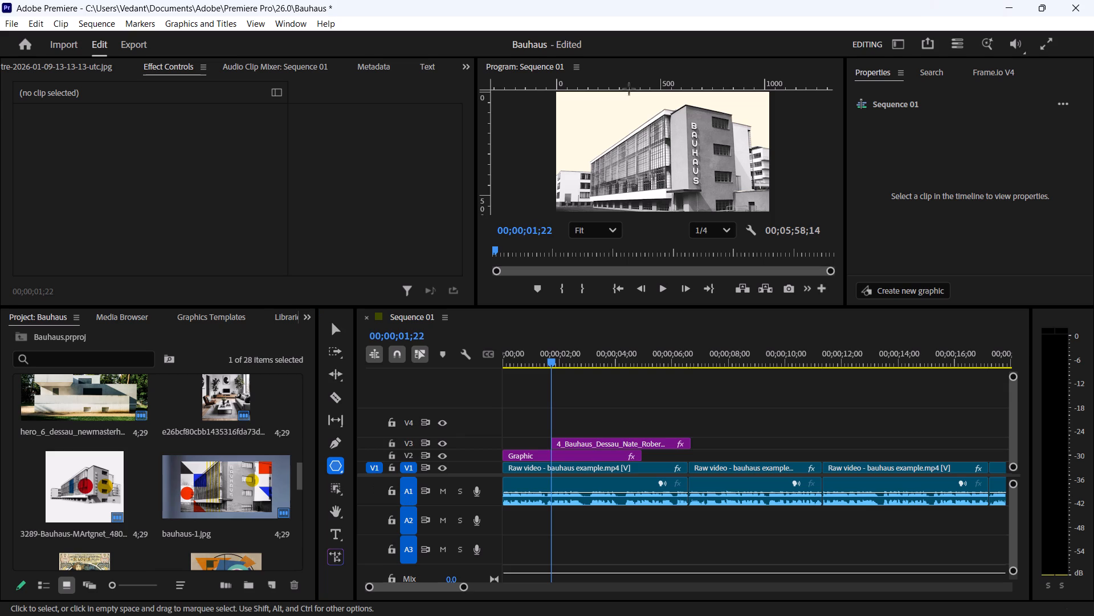
click(594, 129)
drag(598, 128, 592, 157)
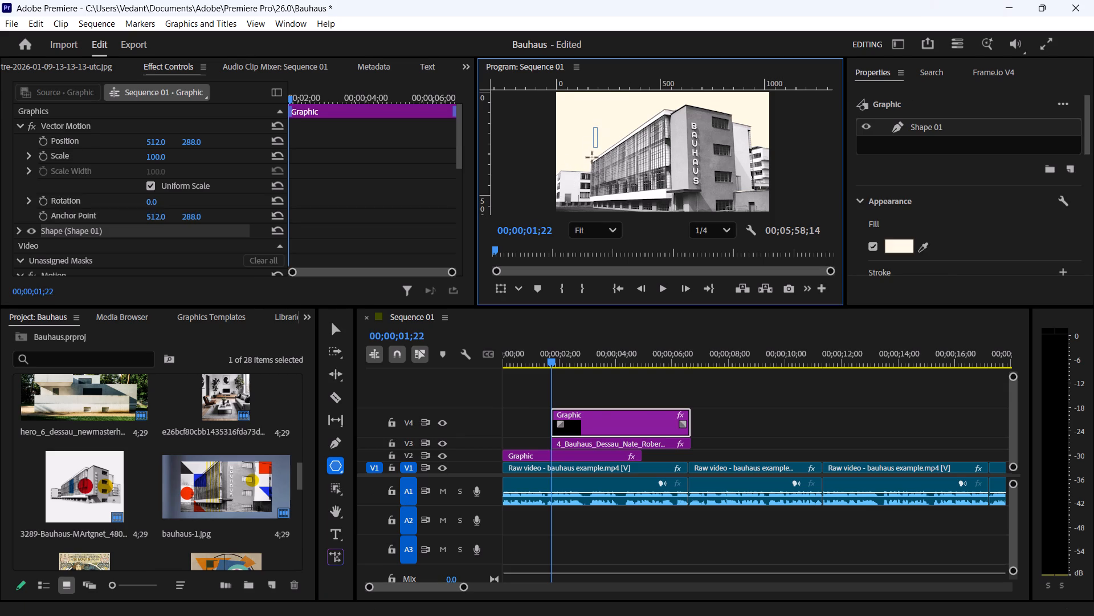
drag(592, 157, 631, 190)
drag(631, 190, 648, 169)
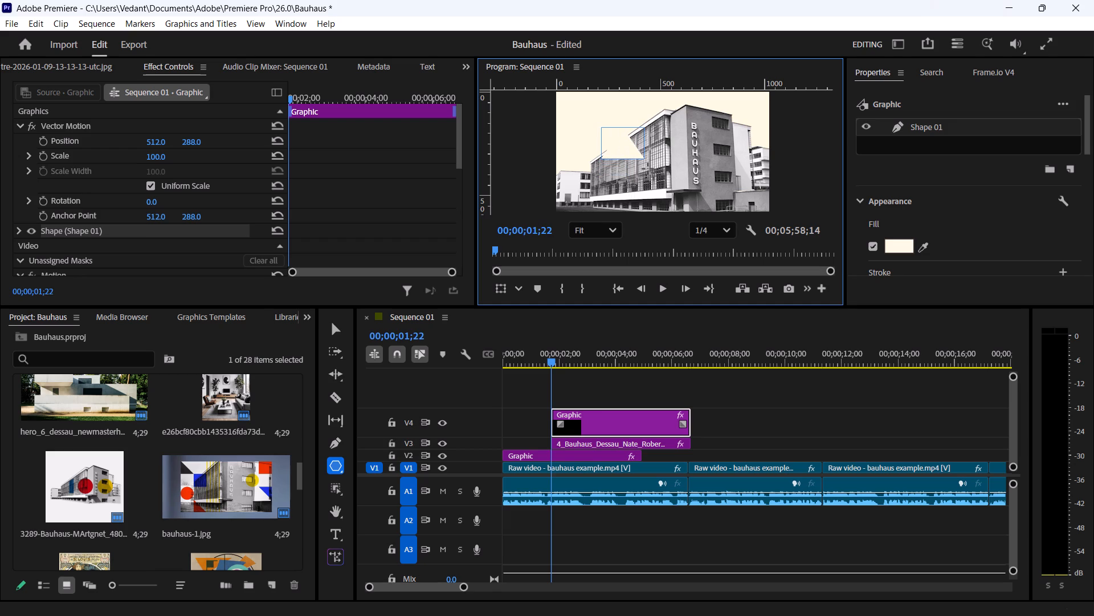
drag(648, 169, 640, 176)
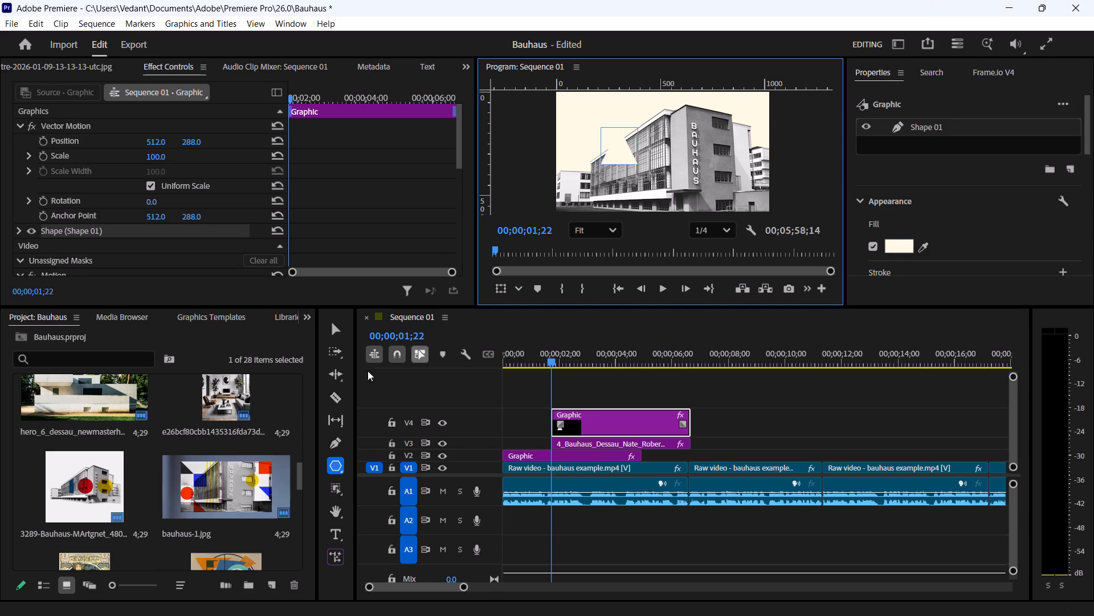
Fill the triangle with the sampled blue 1D36EE.
click(893, 240)
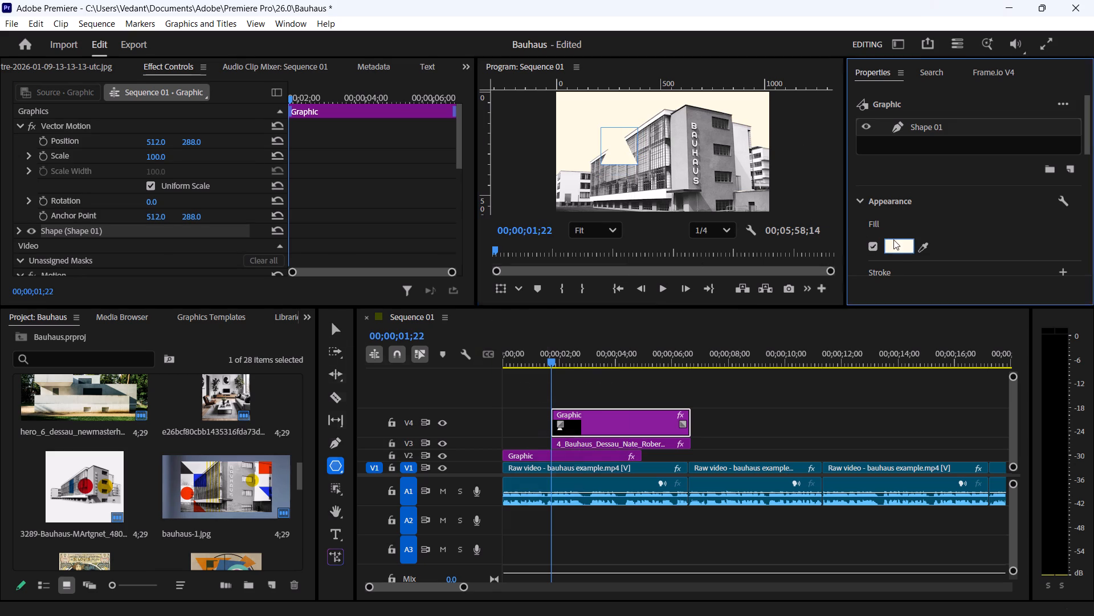
click(622, 484)
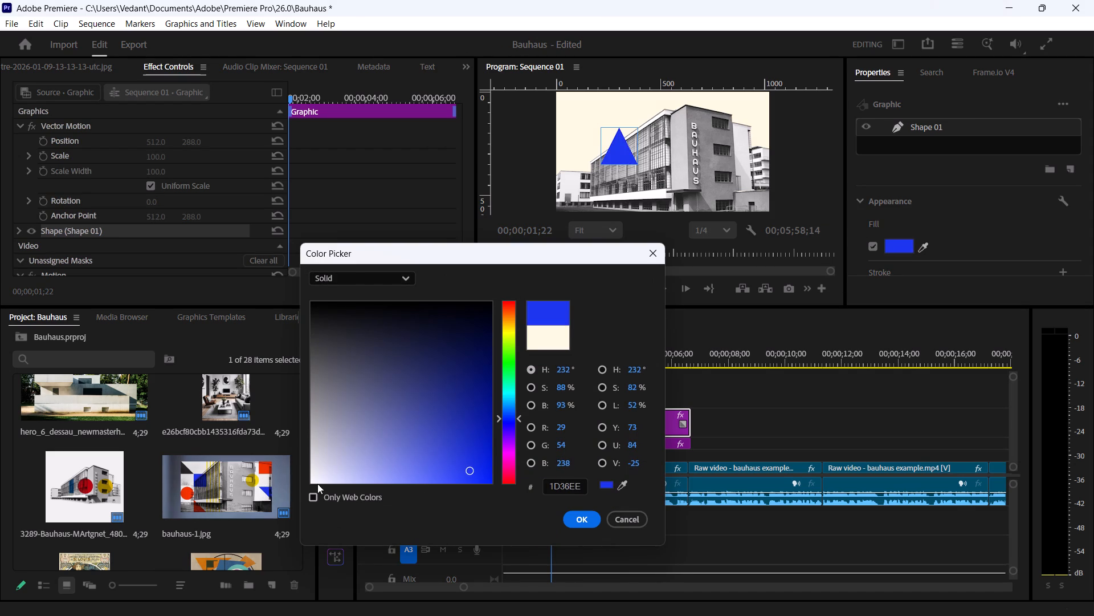
click(584, 522)
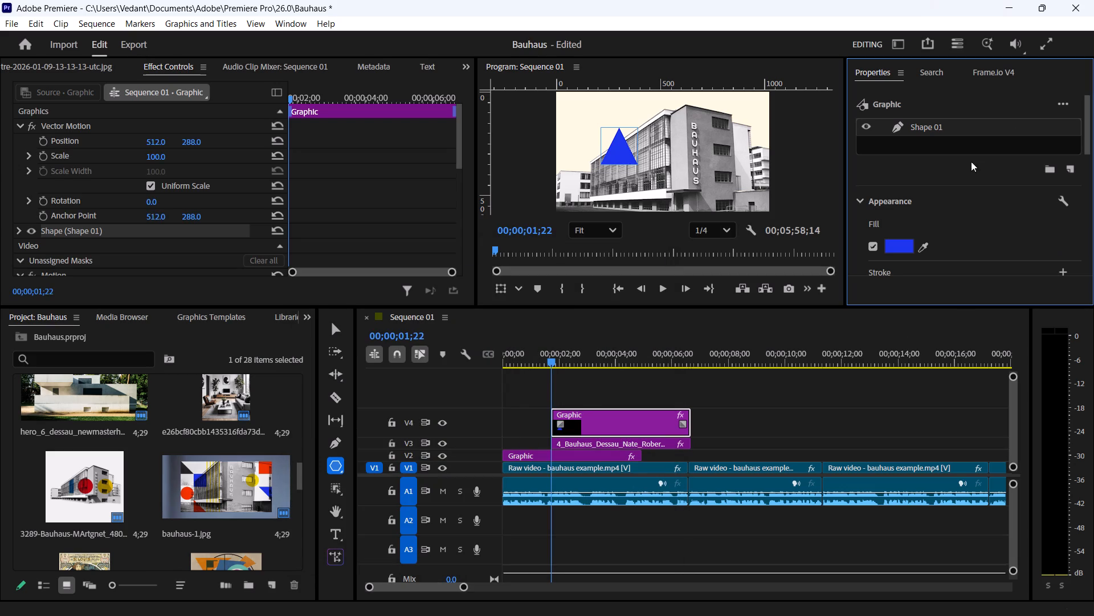
Set the triangle shape's position to 187, 332.5 and its rotation to -13°.
scroll(969, 209, down, 20)
scroll(969, 209, down, 1)
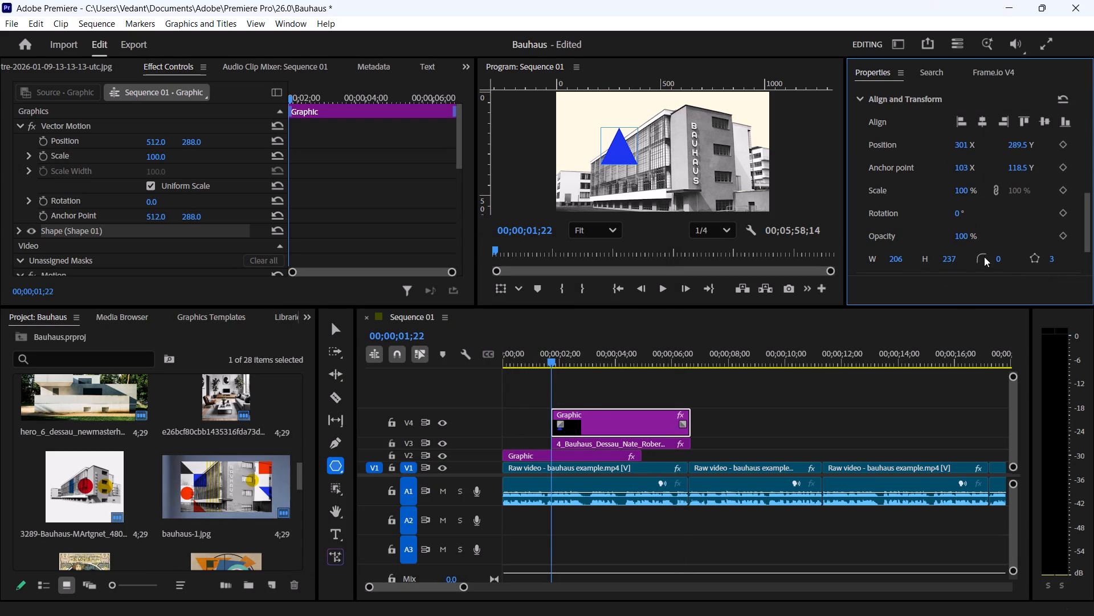
scroll(919, 217, down, 5)
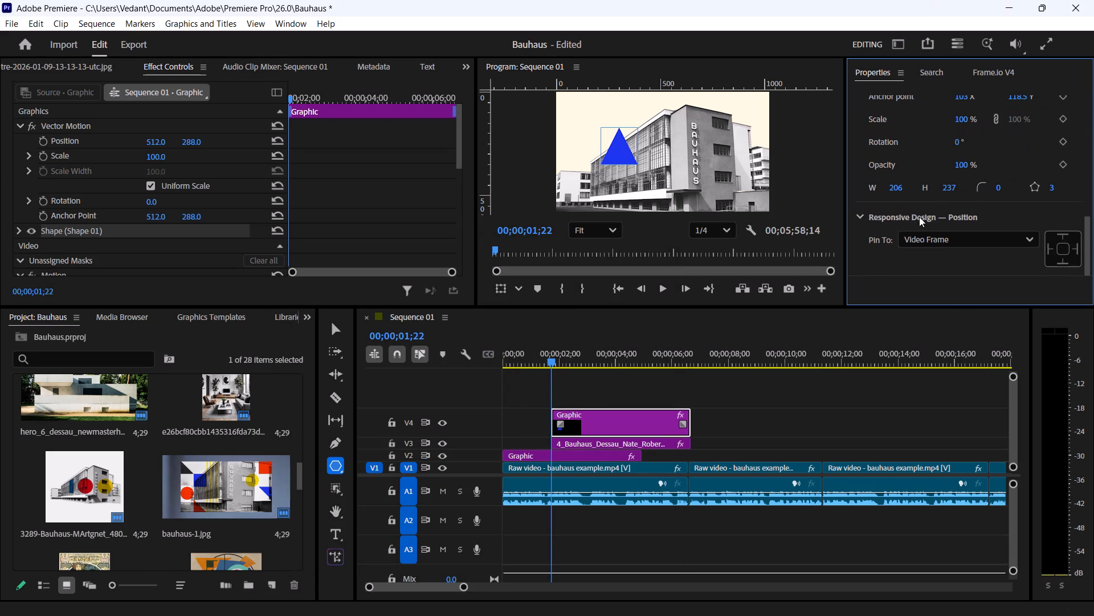
scroll(925, 148, down, 6)
scroll(950, 243, up, 4)
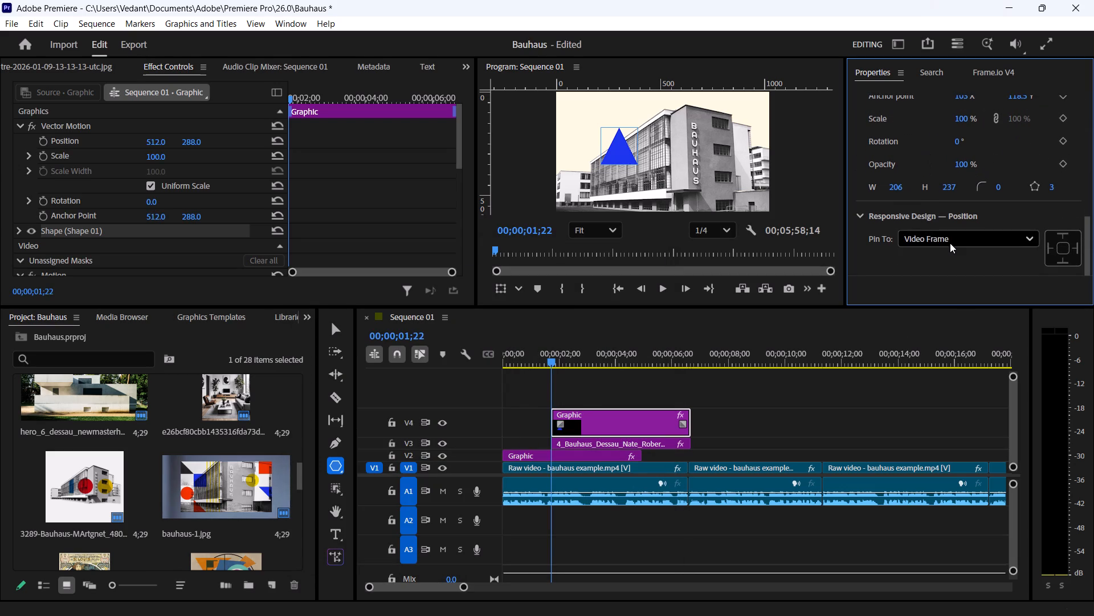
scroll(952, 232, up, 3)
scroll(916, 107, up, 8)
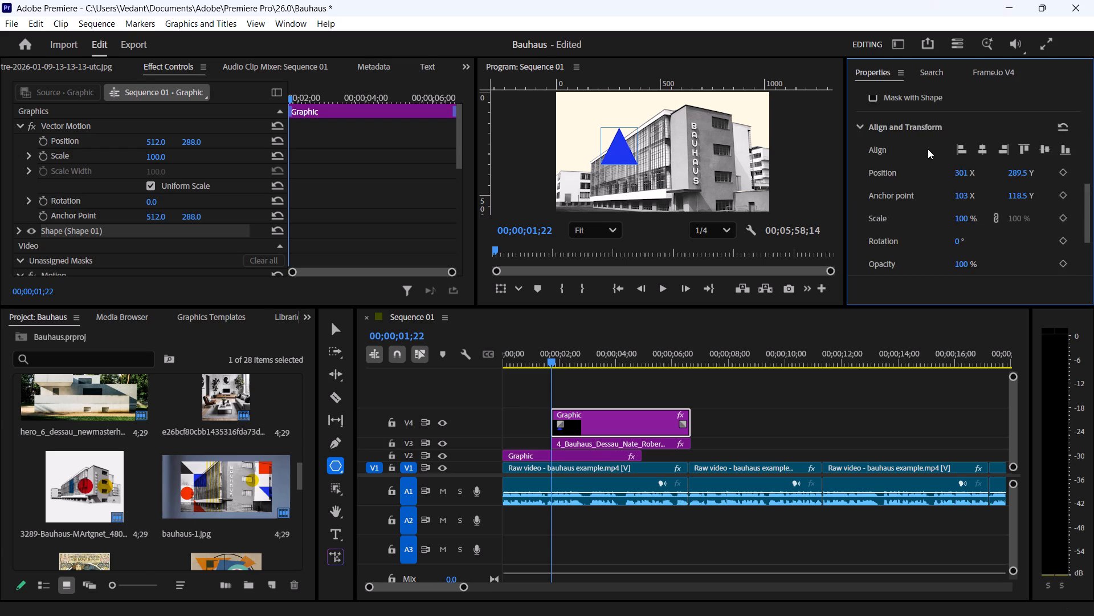
scroll(928, 149, up, 20)
scroll(928, 149, up, 5)
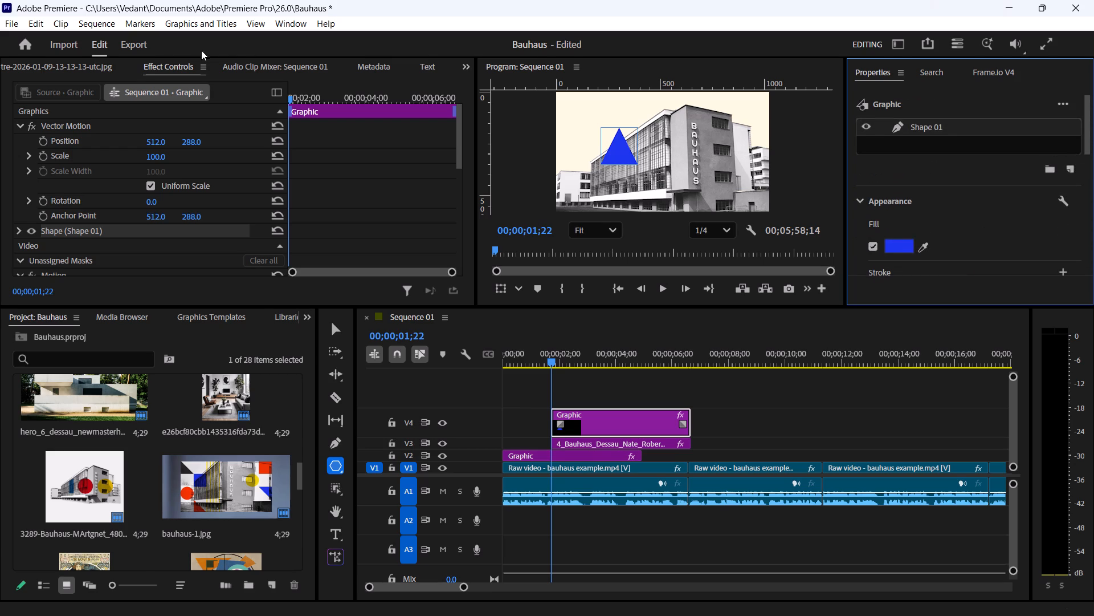
scroll(91, 240, down, 6)
click(17, 146)
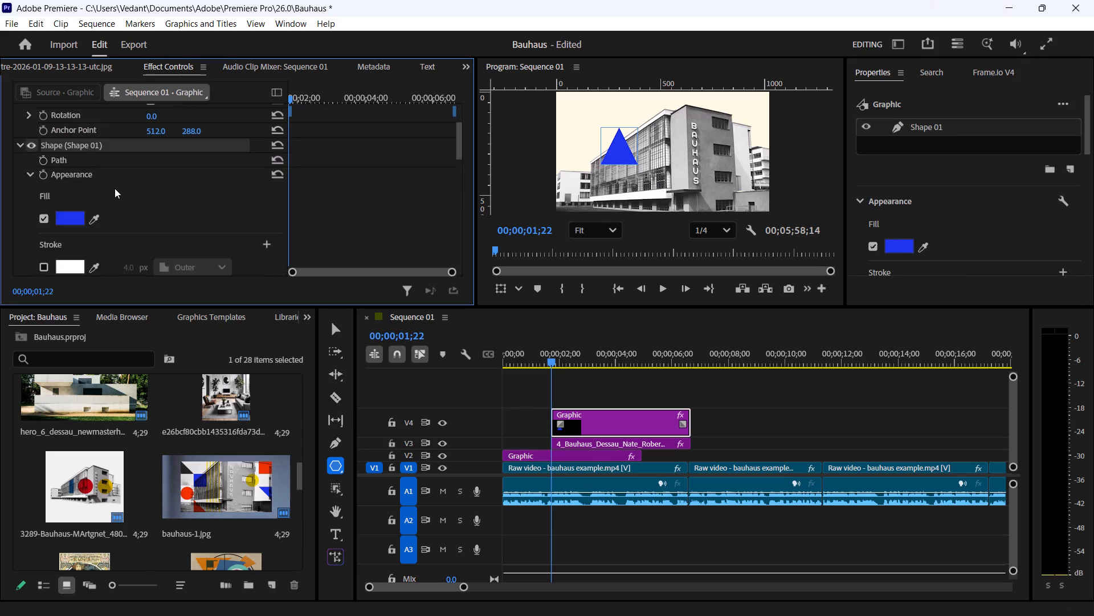
scroll(138, 196, down, 16)
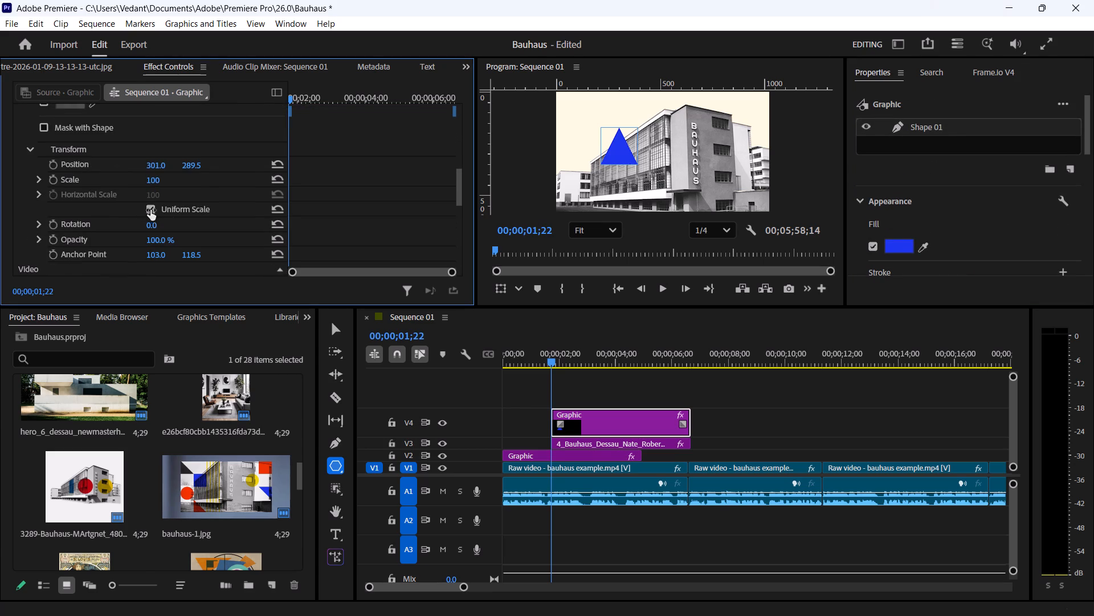
drag(169, 212, 148, 208)
drag(195, 149, 206, 150)
drag(162, 149, 82, 173)
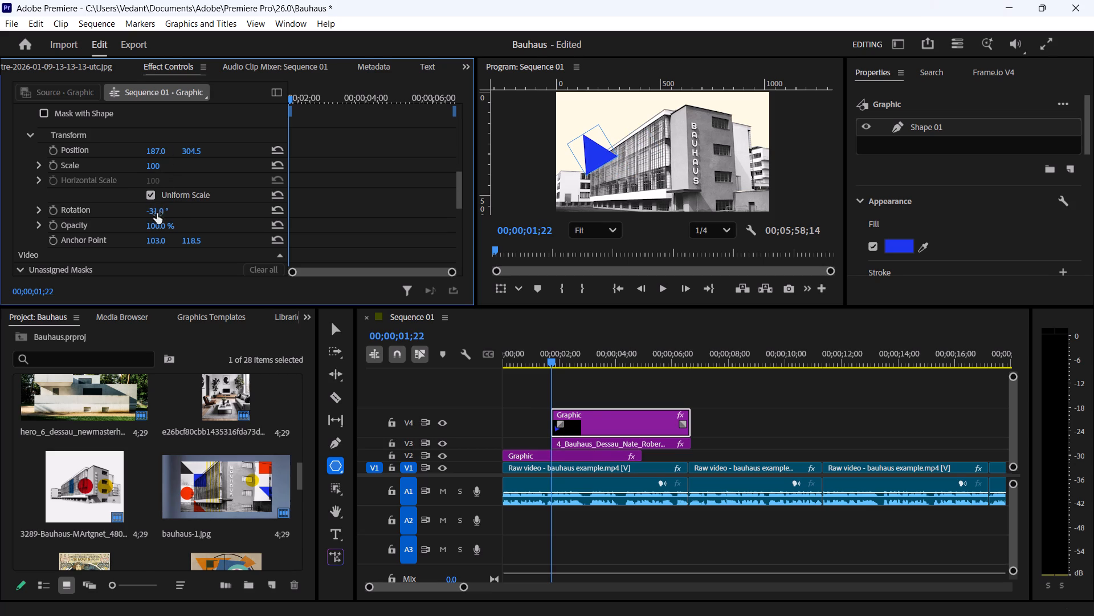
drag(156, 210, 164, 209)
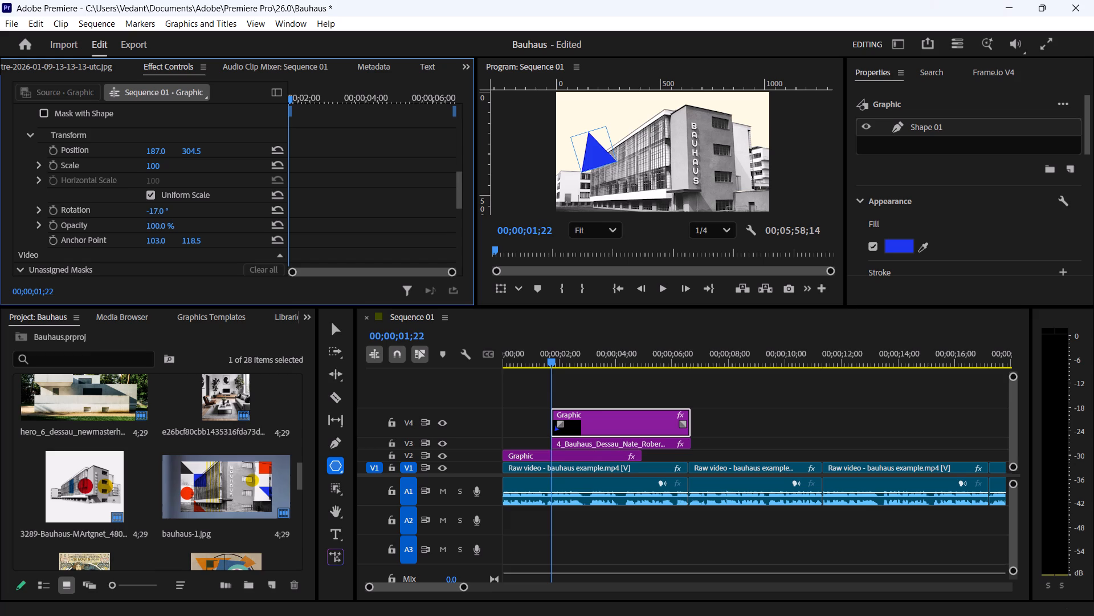
drag(164, 209, 167, 209)
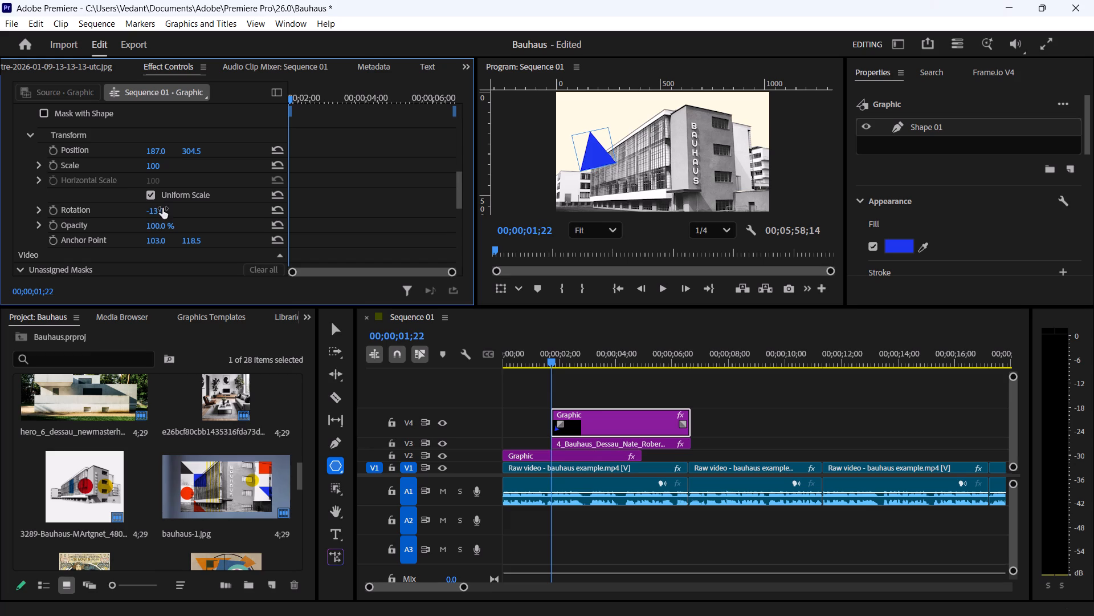
drag(197, 149, 217, 148)
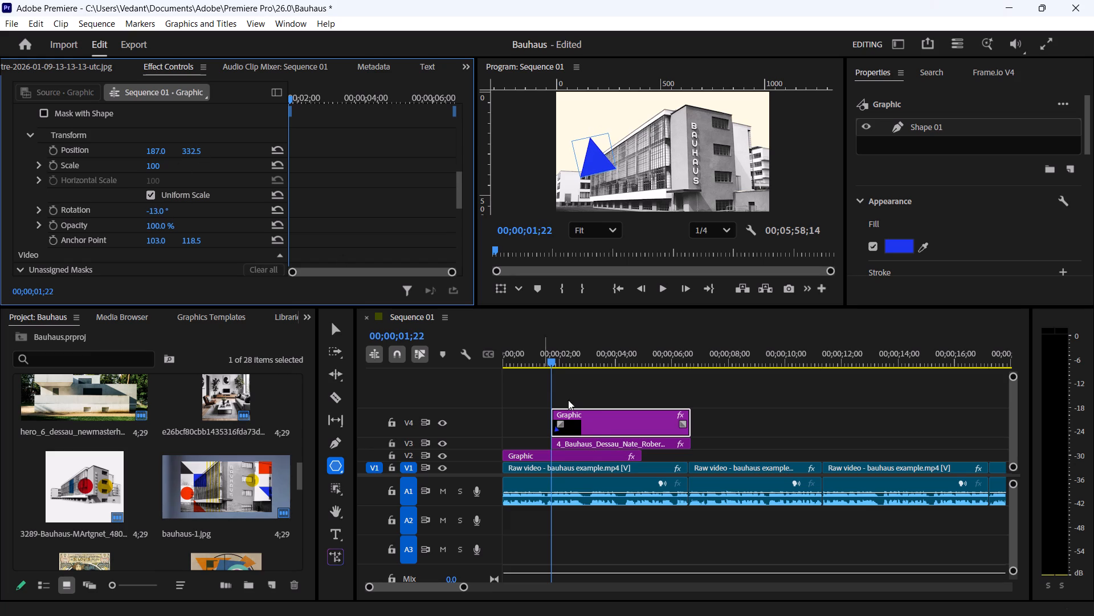
Swap the layer order so the building cut-out sits on V4 and the triangle graphic behind it on V3.
click(590, 440)
drag(590, 442, 583, 403)
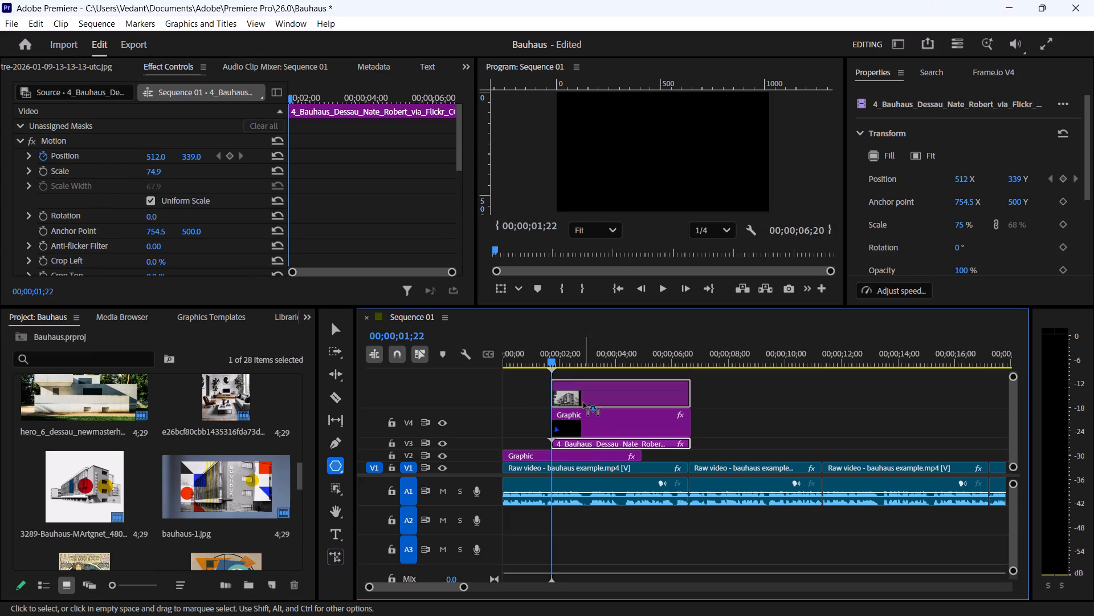
drag(583, 403, 583, 402)
drag(591, 414, 591, 429)
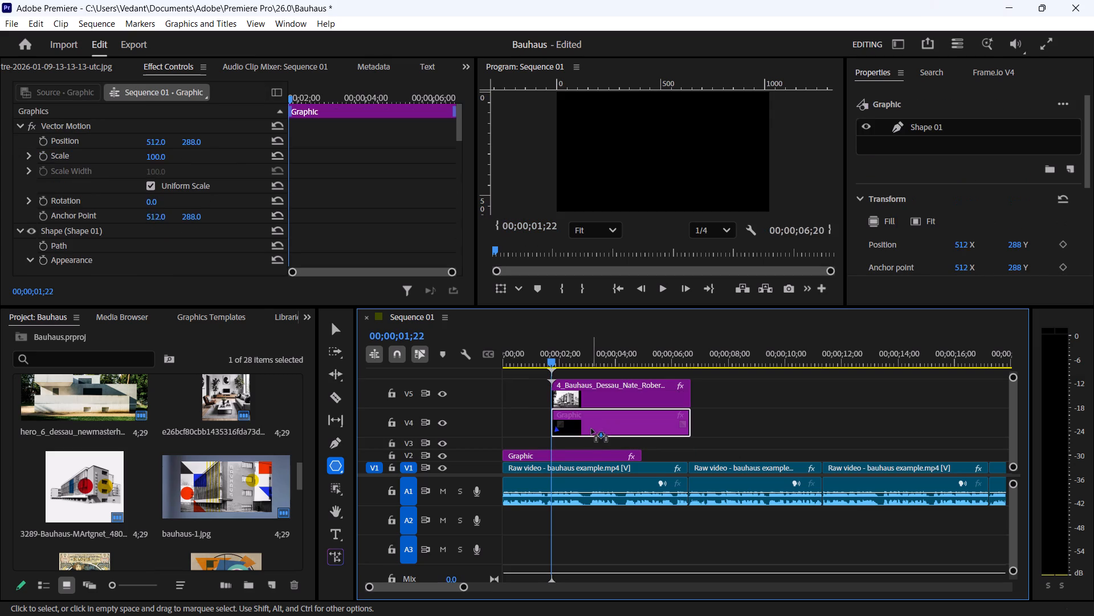
drag(591, 429, 591, 439)
drag(597, 394, 595, 423)
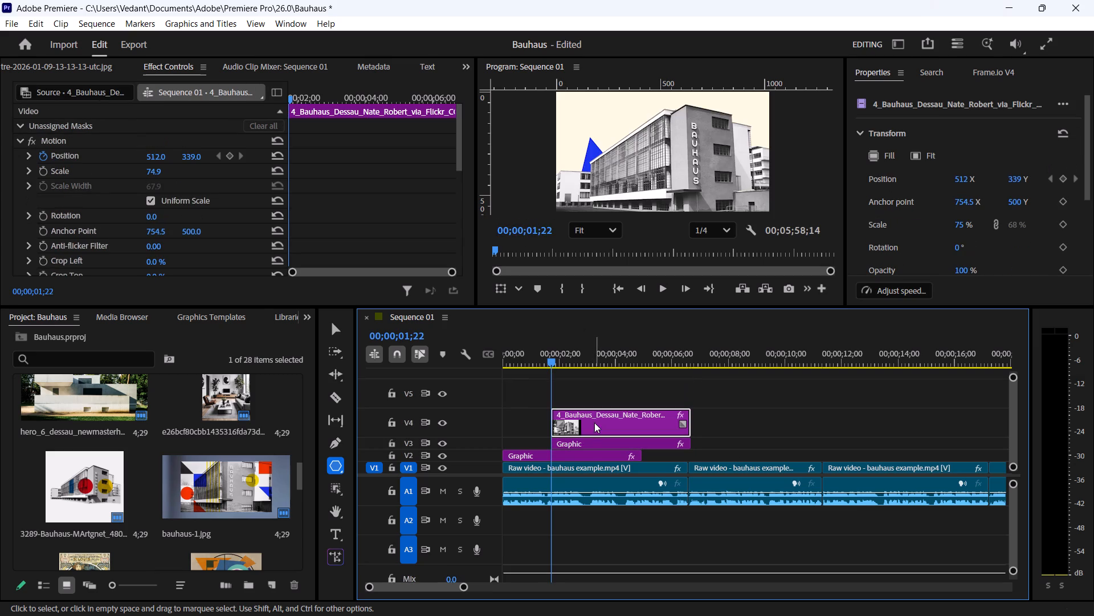
Collapse the height of video track V4 to match the tracks below.
drag(493, 408, 493, 410)
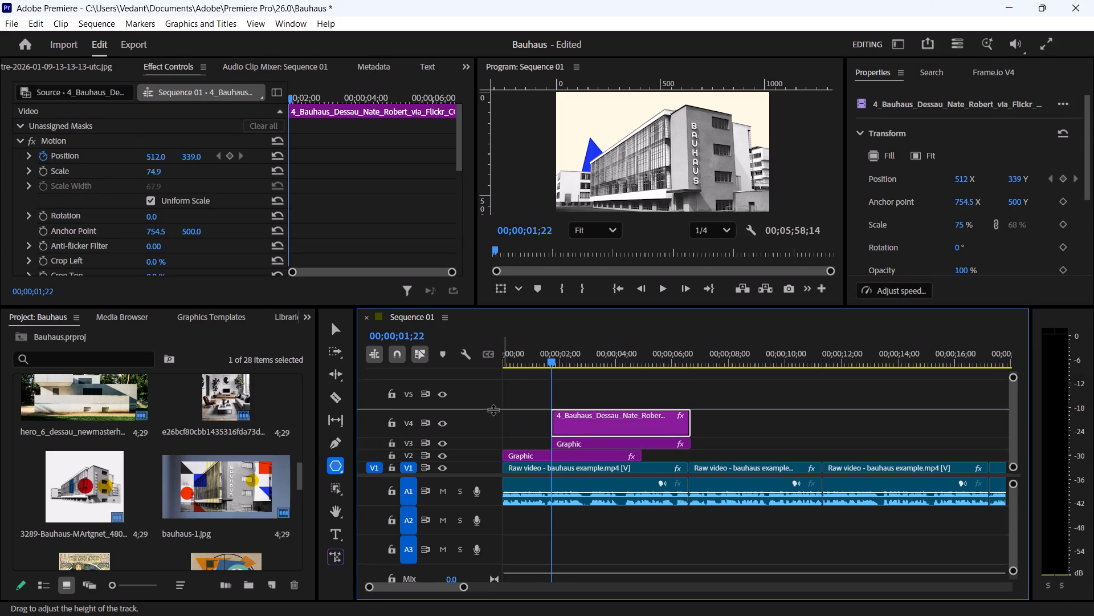
drag(493, 410, 493, 430)
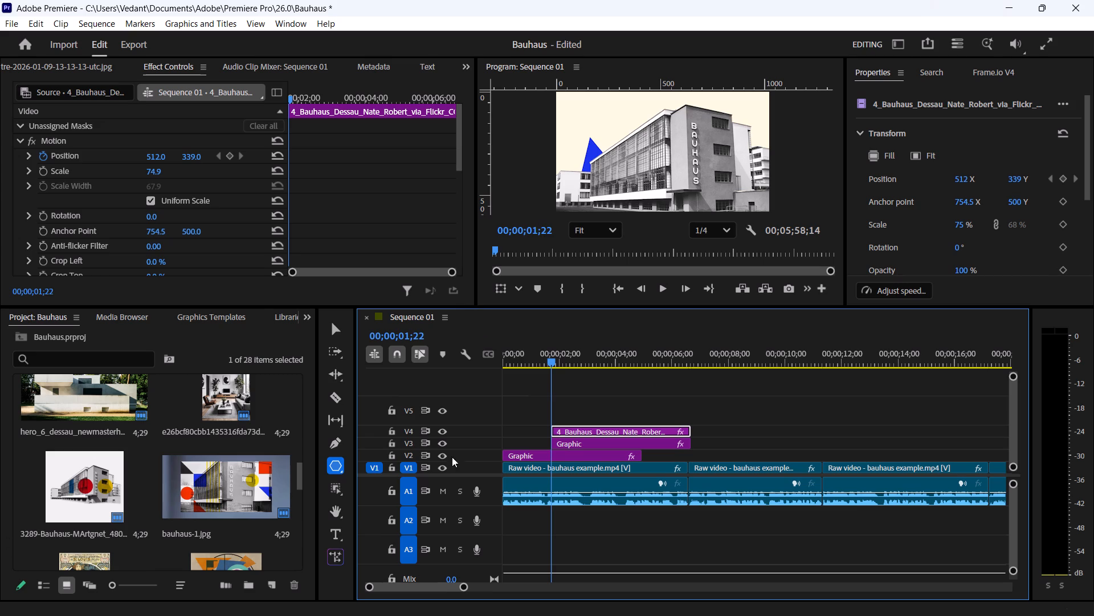
Draw a wide ellipse over the middle of the building's glass facade as a new graphic on V5.
click(342, 462)
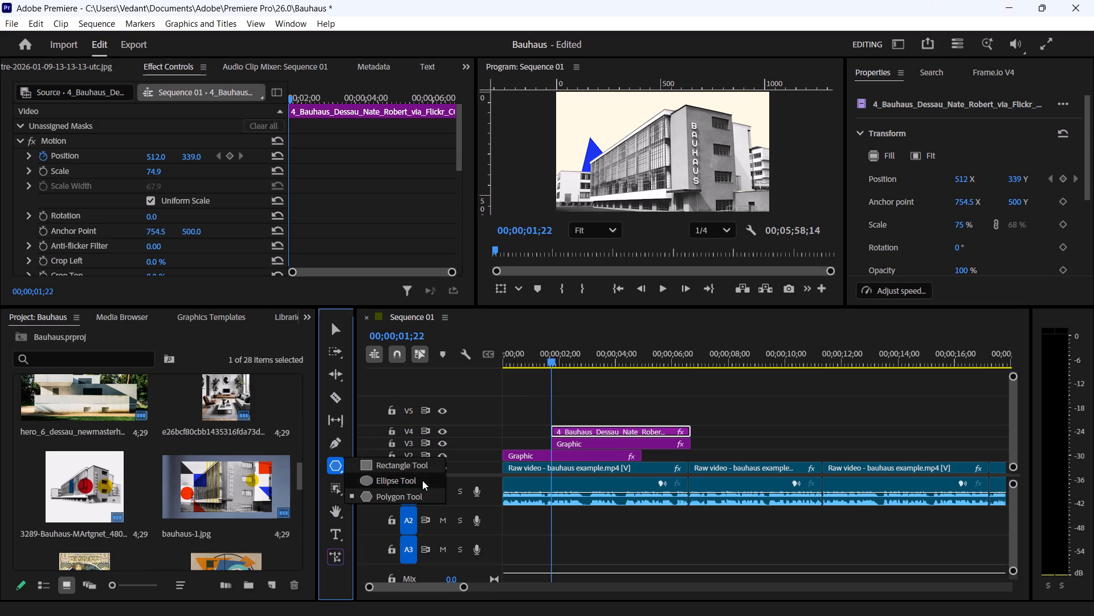
click(422, 480)
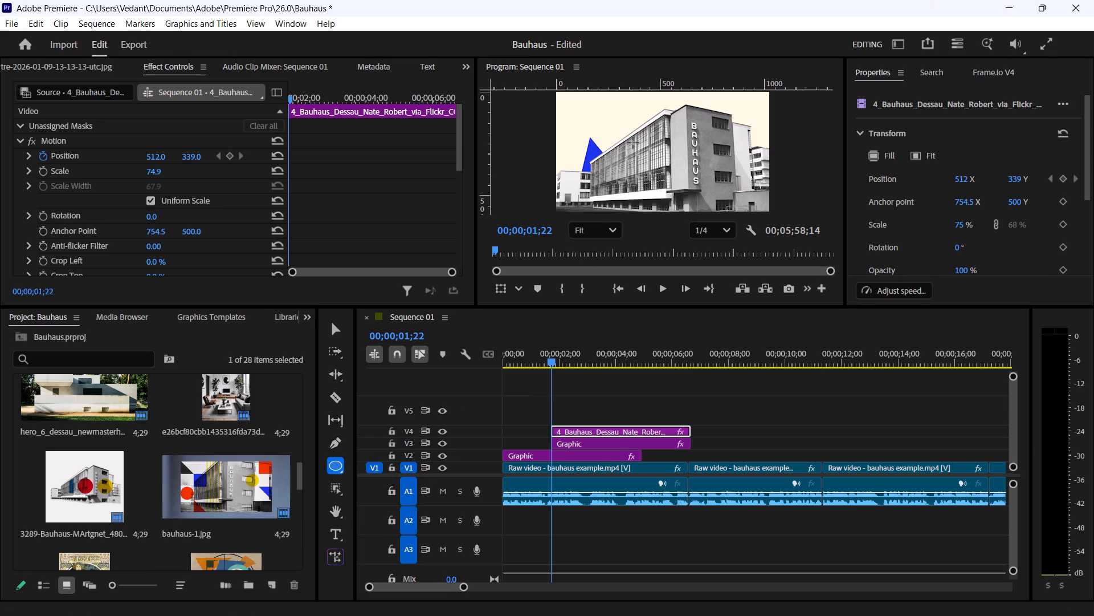
drag(612, 140, 655, 177)
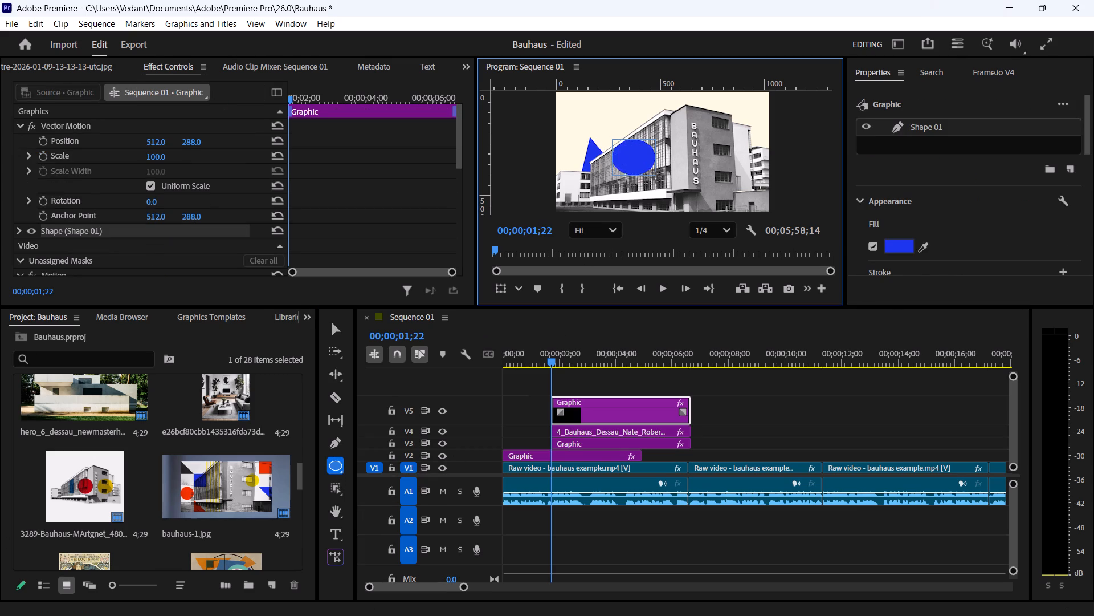
drag(655, 177, 659, 178)
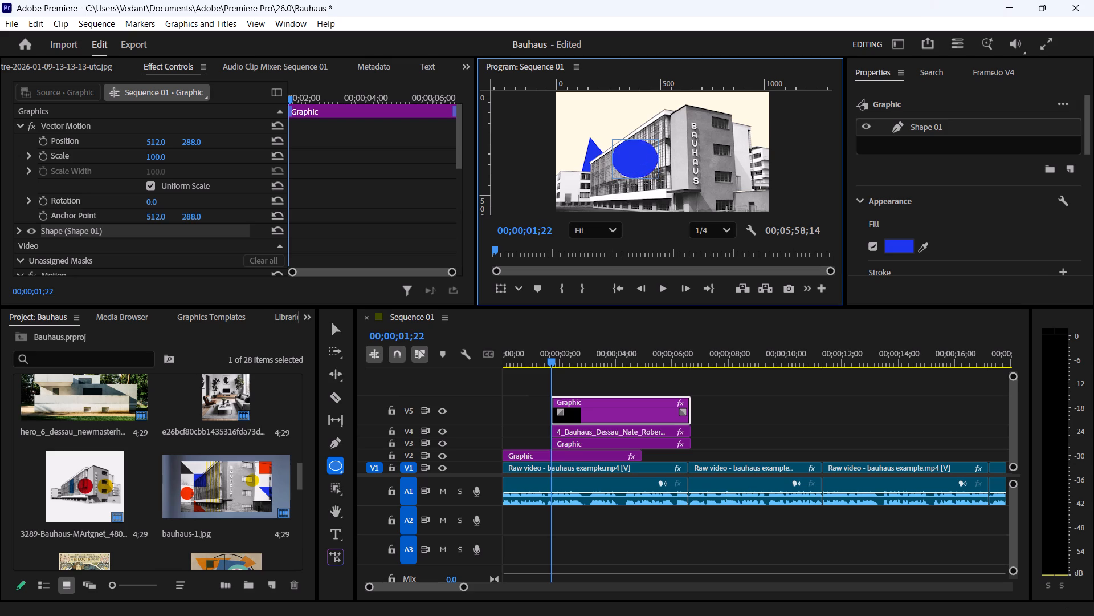
drag(659, 178, 664, 177)
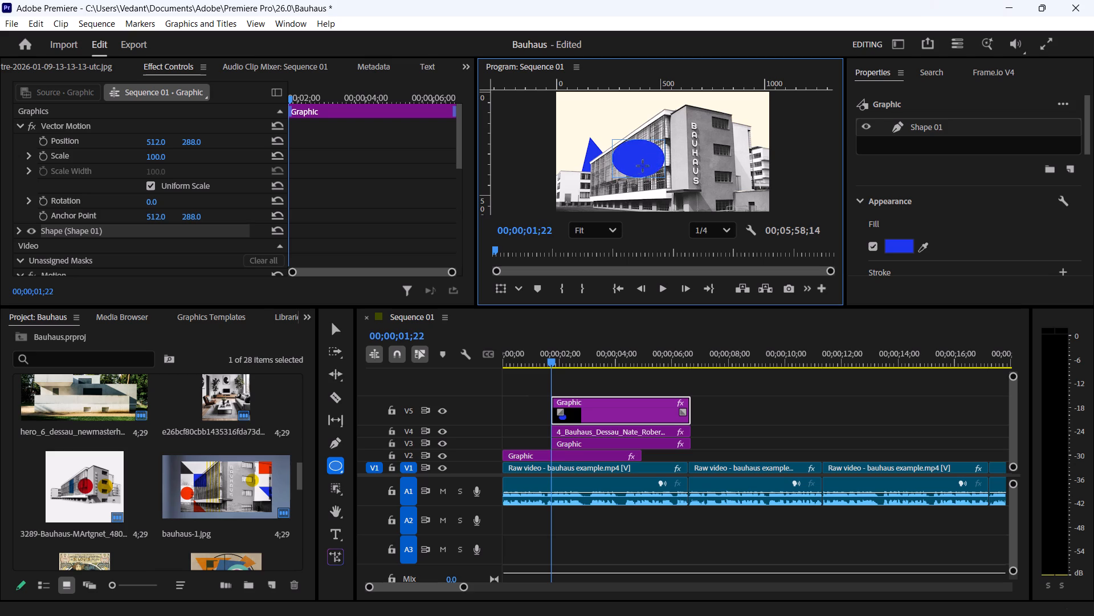
Fill the ellipse with golden yellow D7AB03, sampled from the 3289-Bauhaus-MArtgnet reference thumbnail in the project.
click(926, 242)
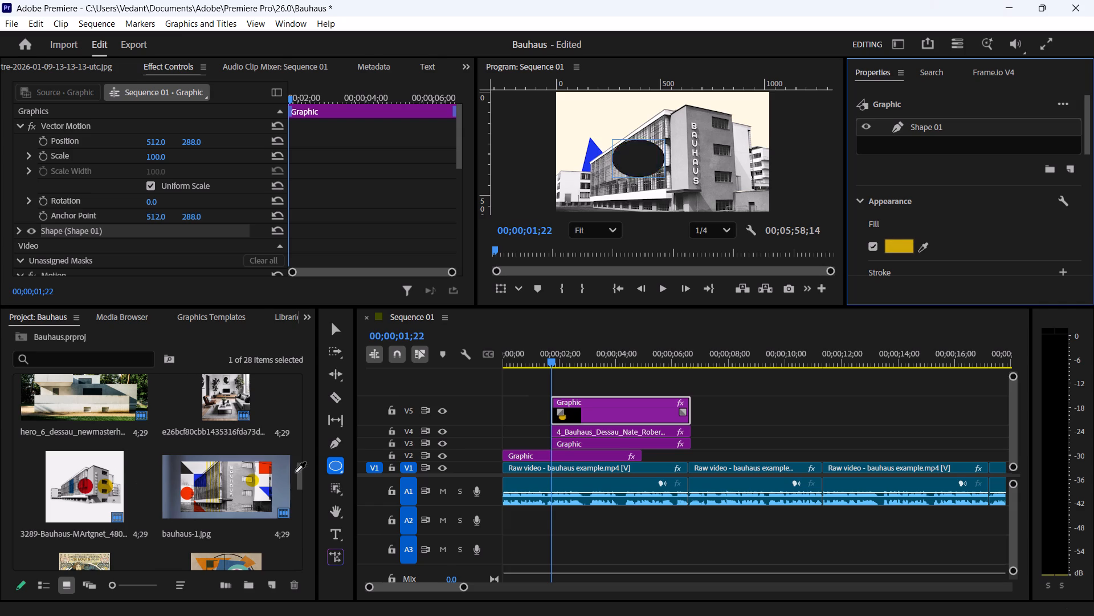
right_click(255, 480)
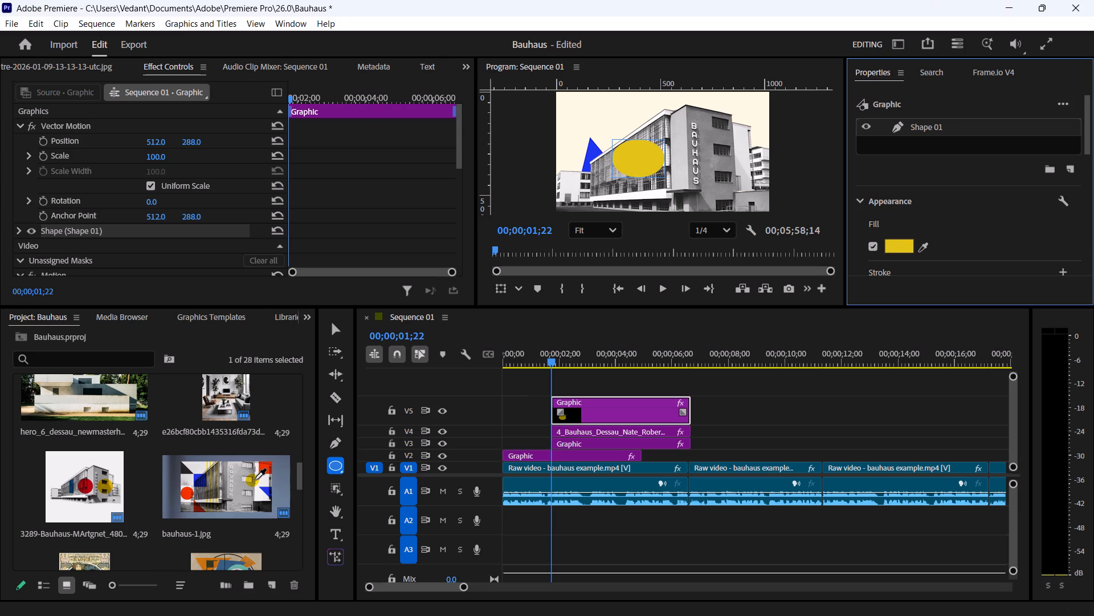
scroll(254, 482, down, 2)
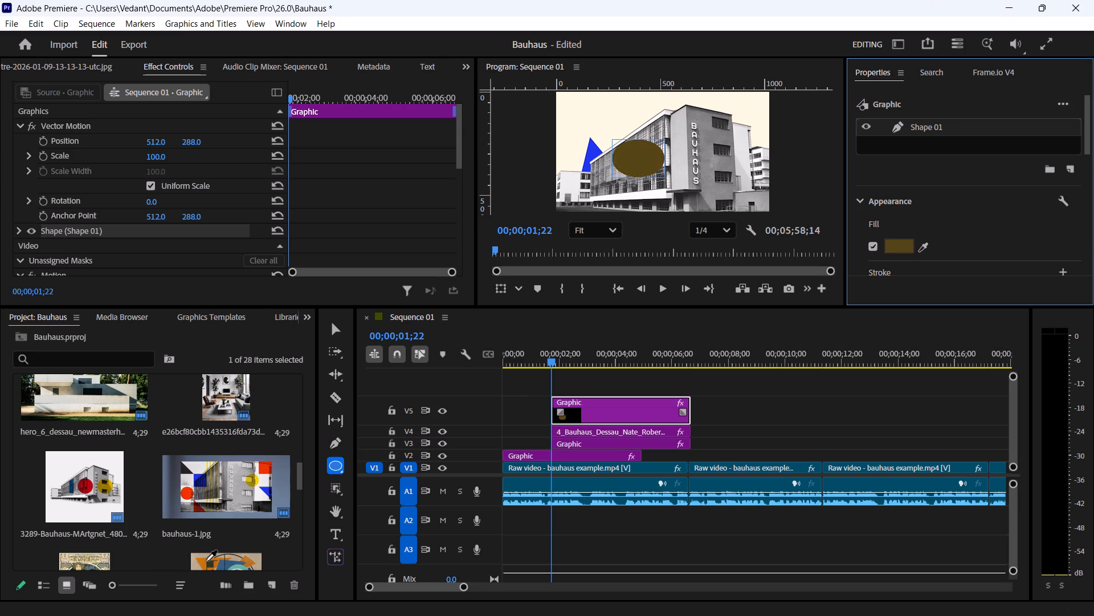
scroll(226, 504, down, 2)
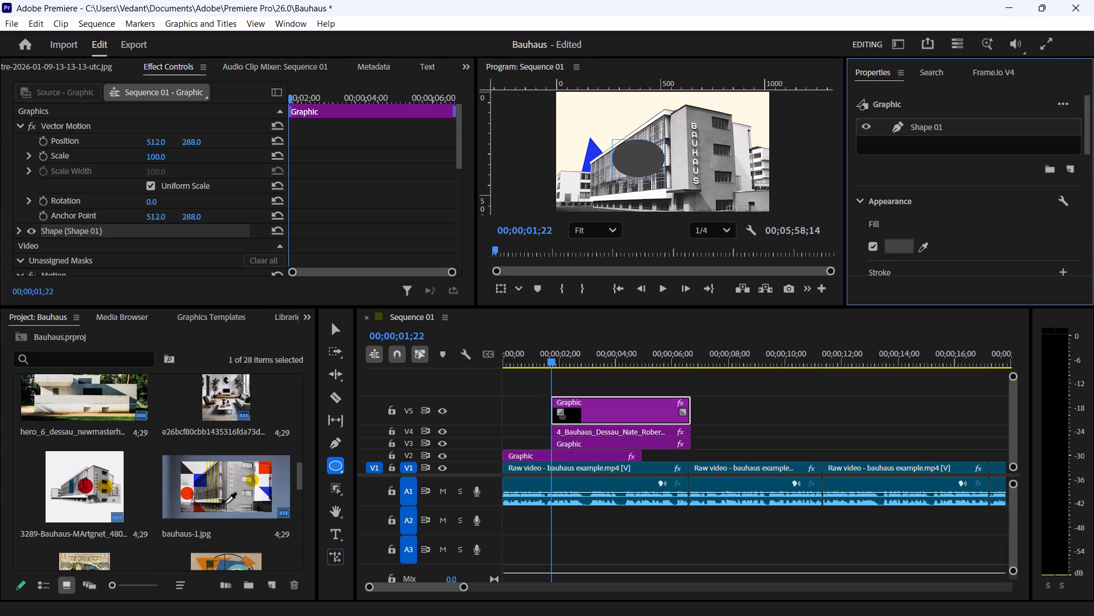
scroll(224, 496, down, 4)
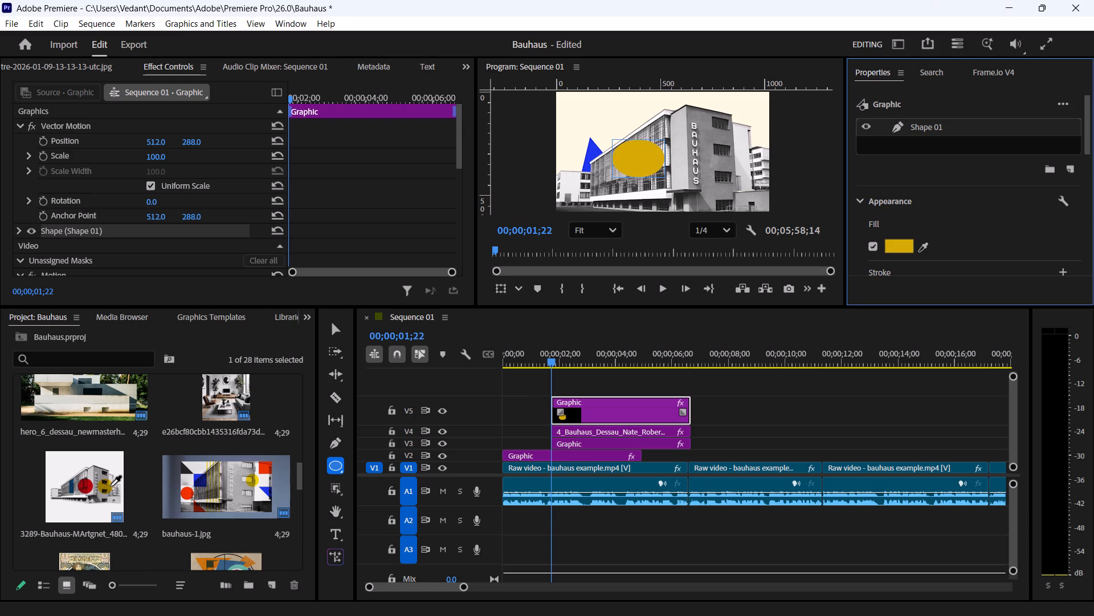
right_click(111, 487)
click(111, 487)
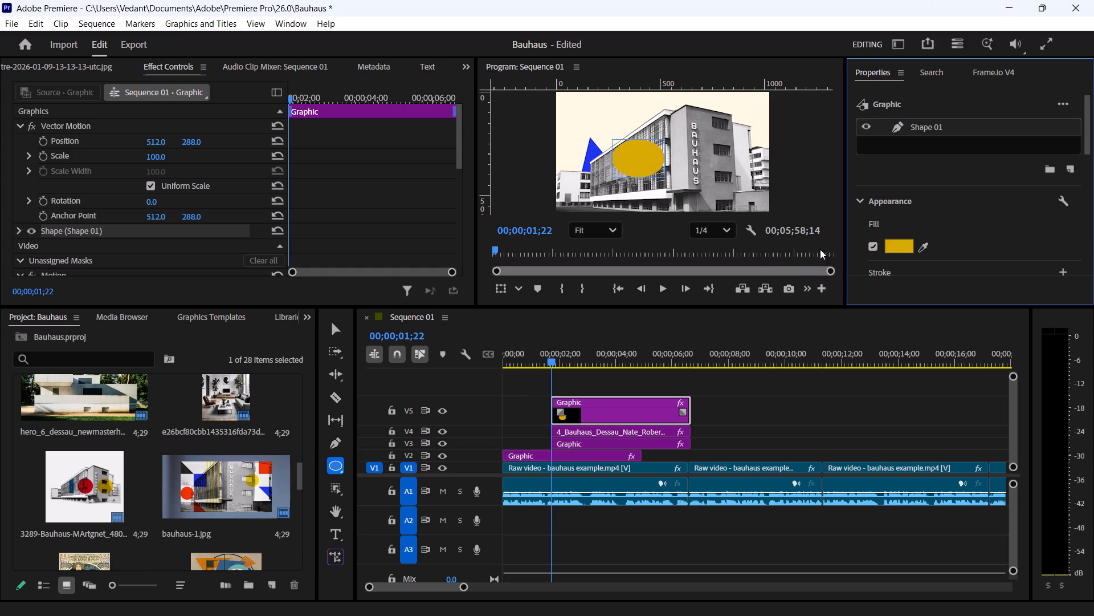
click(896, 246)
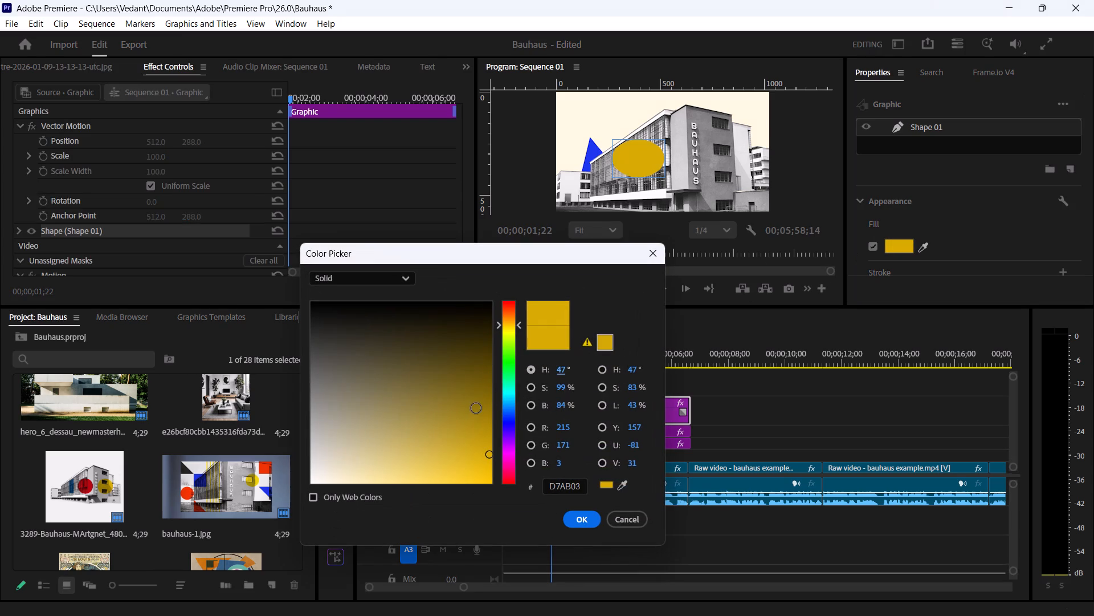
click(616, 514)
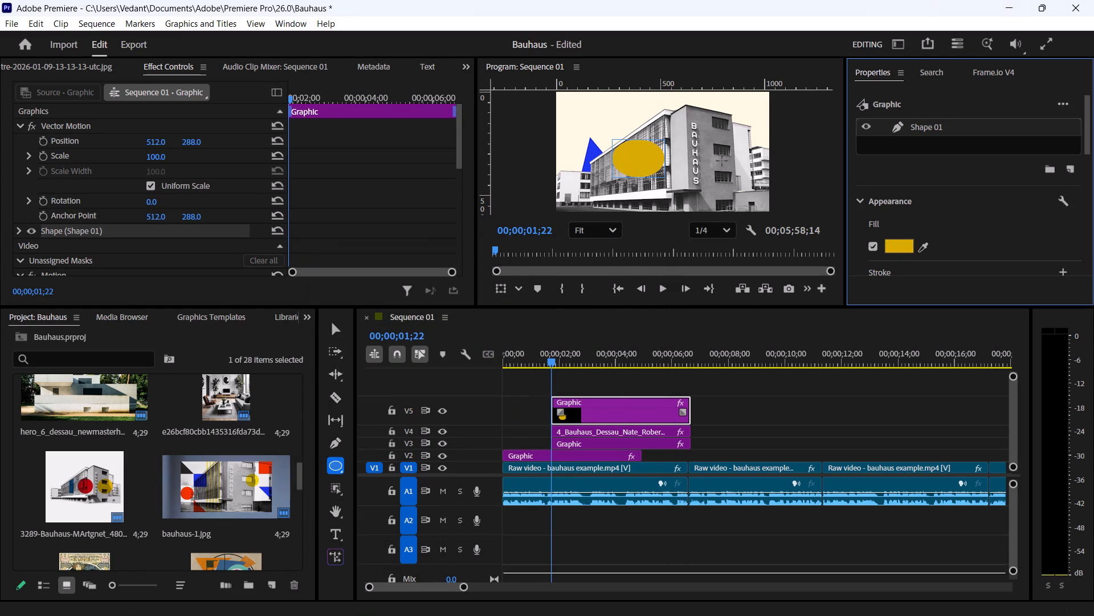
Reorder the layers so the building cut-out sits on V5 and the yellow ellipse graphic behind it on V4.
drag(587, 432, 589, 386)
drag(586, 407, 586, 426)
drag(598, 386, 598, 423)
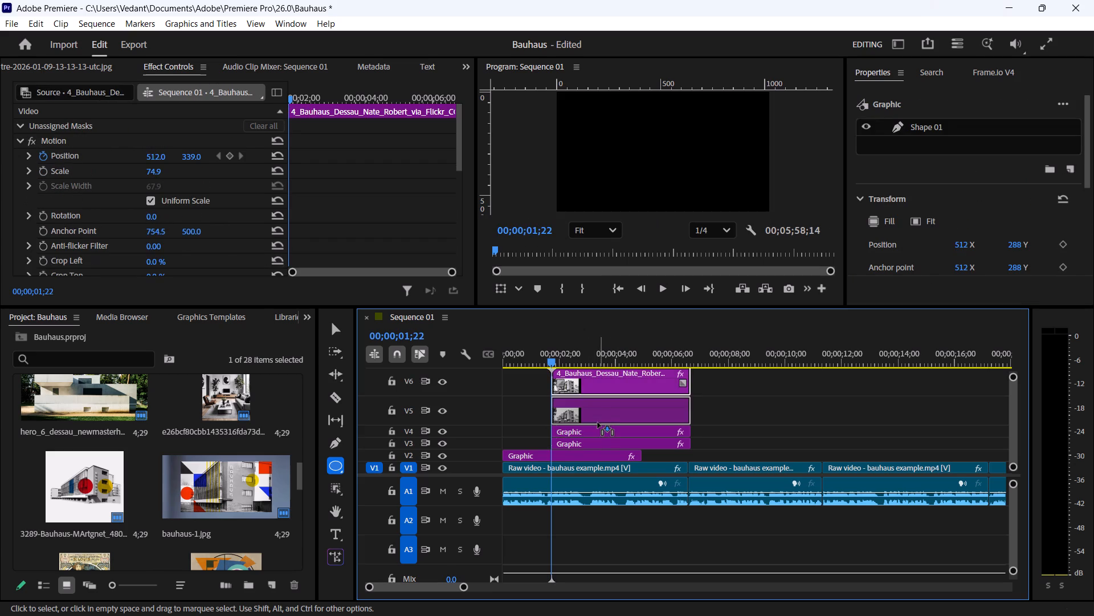
drag(598, 423, 598, 423)
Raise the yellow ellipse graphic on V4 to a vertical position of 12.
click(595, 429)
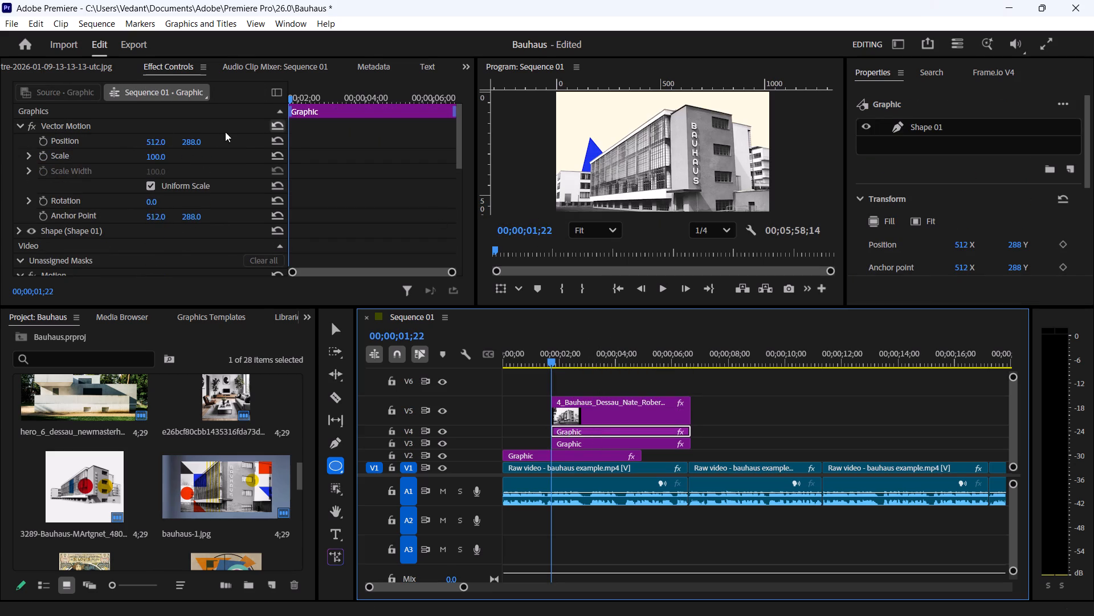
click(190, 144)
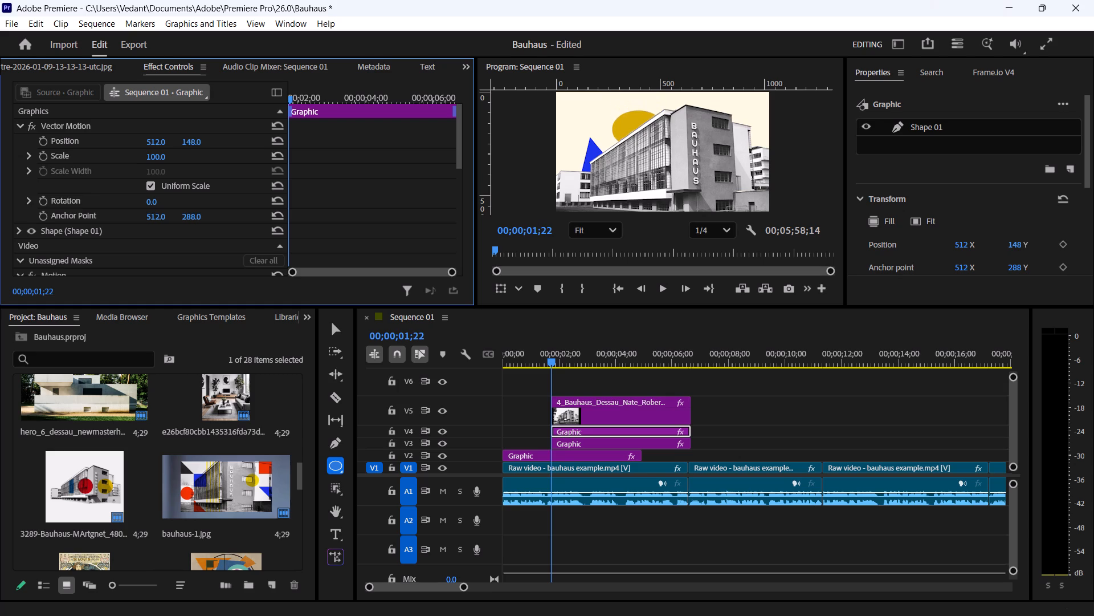
Enlarge the blue triangle graphic on V3 to scale 242 and set its position to 1047, 237.
click(578, 439)
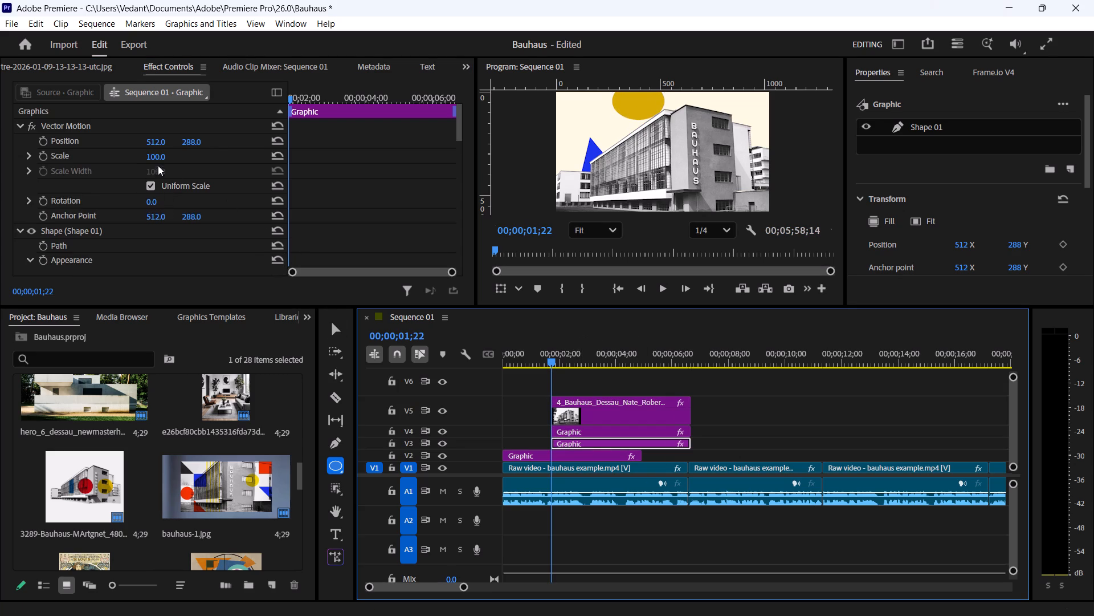
drag(158, 157, 214, 159)
drag(156, 140, 395, 155)
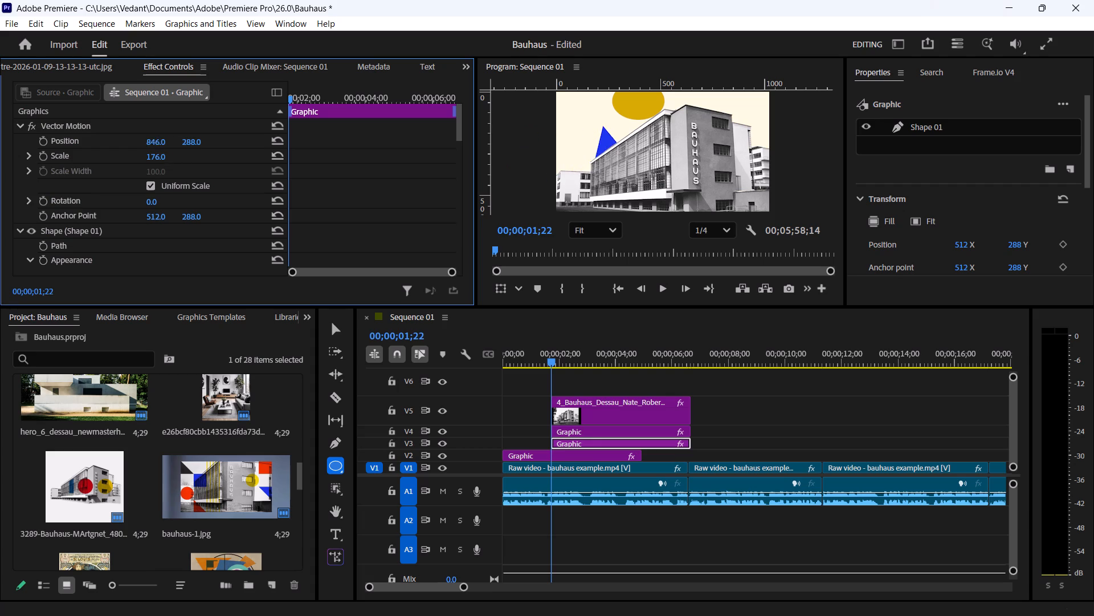
drag(395, 155, 345, 156)
drag(197, 141, 234, 140)
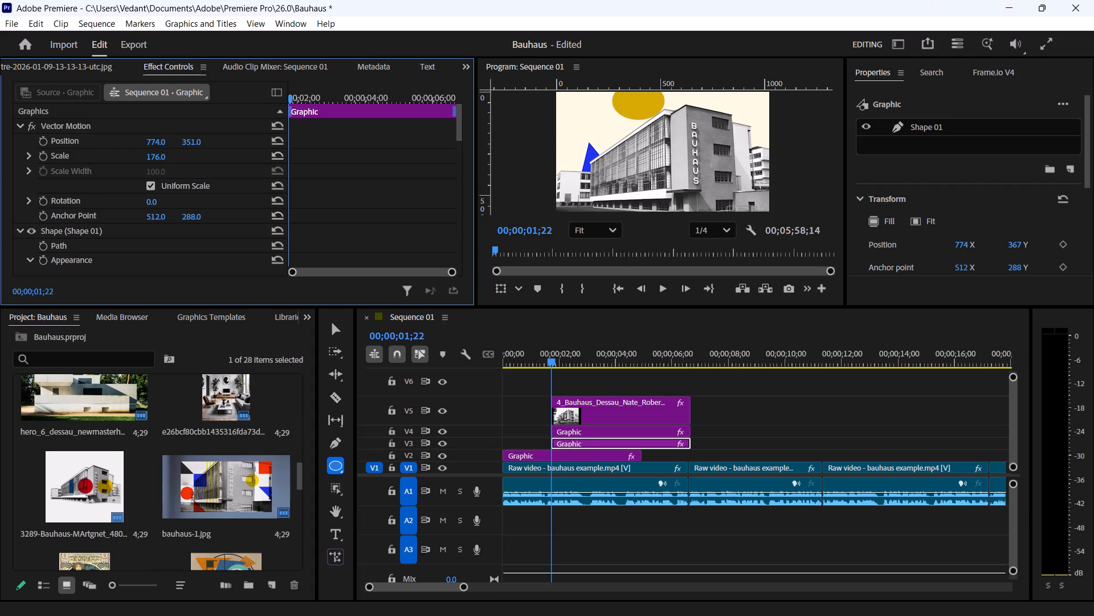
drag(234, 140, 140, 171)
drag(156, 157, 203, 156)
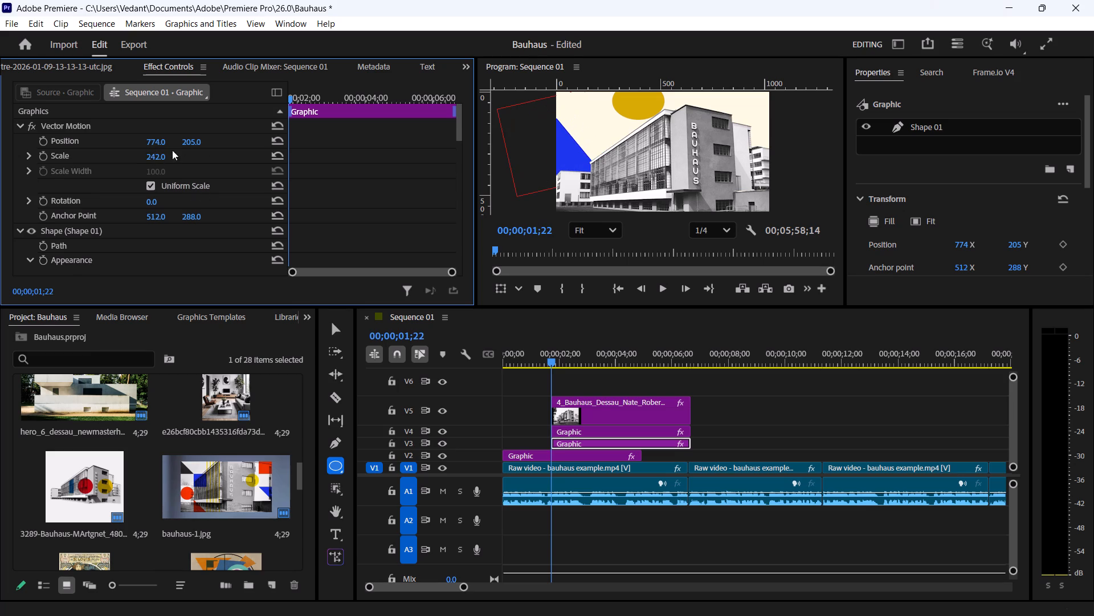
drag(190, 138, 158, 152)
drag(165, 141, 336, 134)
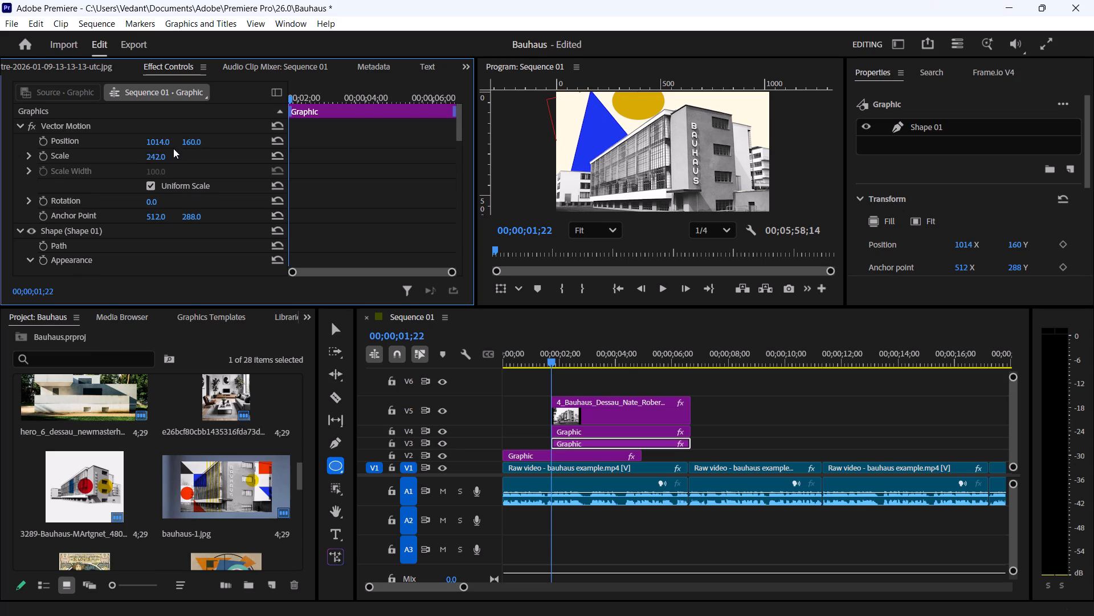
drag(190, 141, 256, 148)
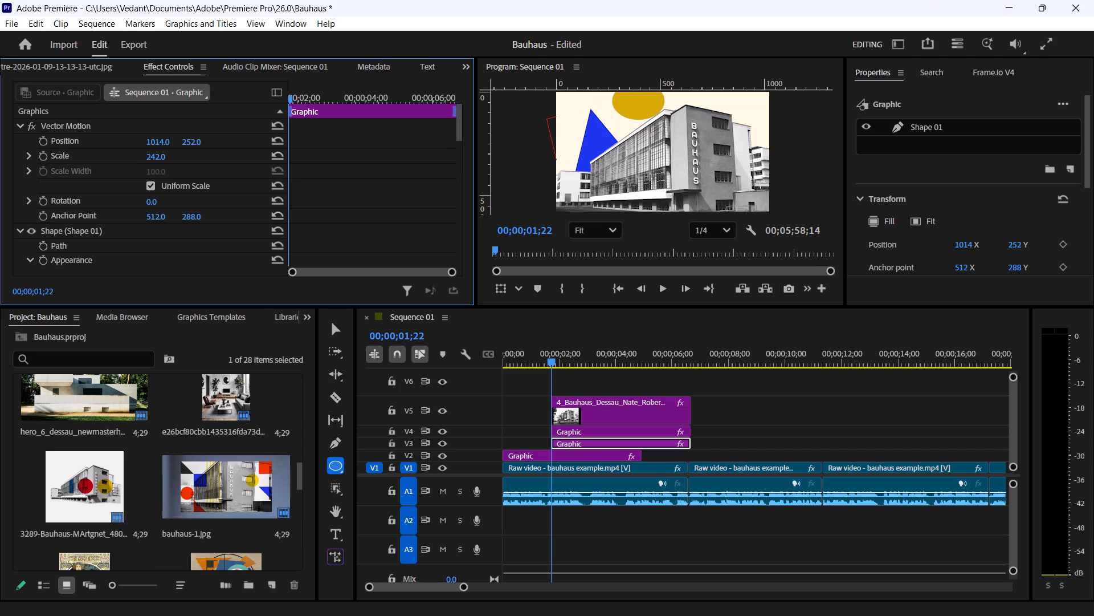
drag(256, 148, 264, 148)
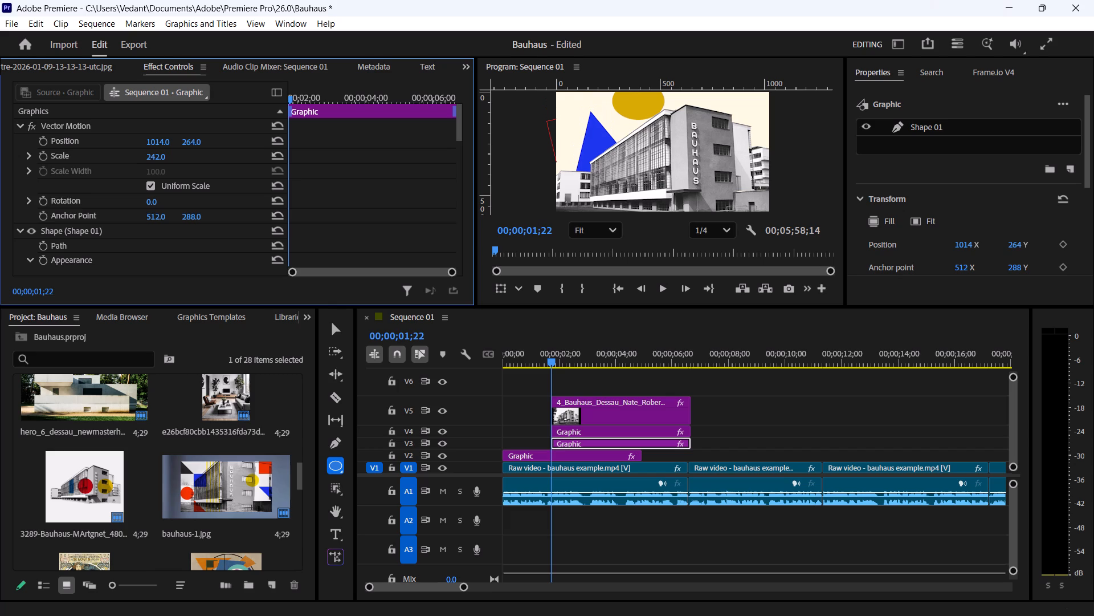
drag(264, 148, 246, 153)
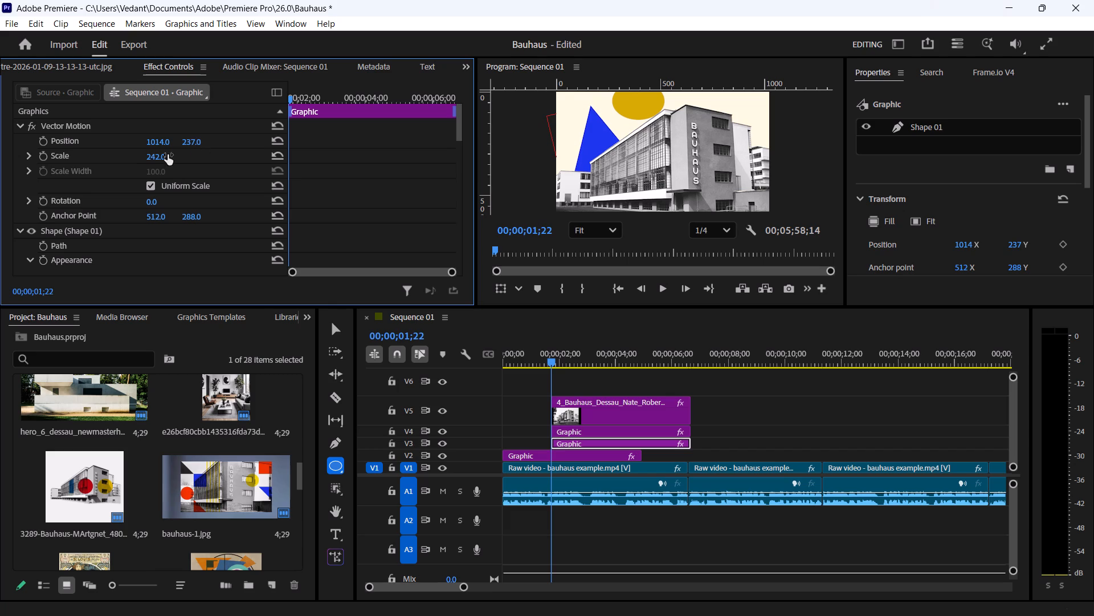
drag(159, 143, 182, 139)
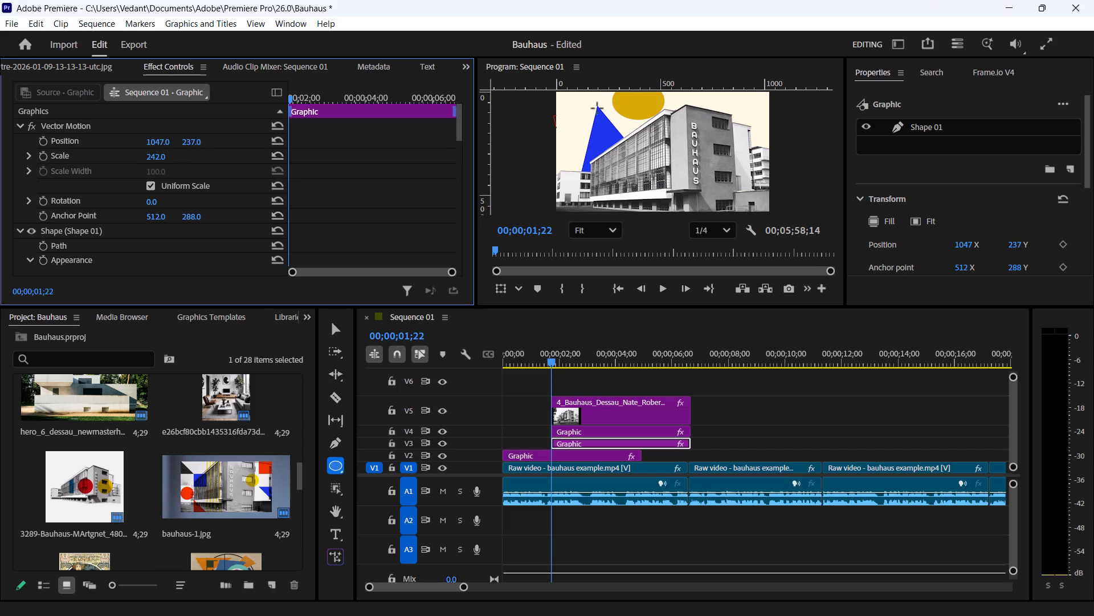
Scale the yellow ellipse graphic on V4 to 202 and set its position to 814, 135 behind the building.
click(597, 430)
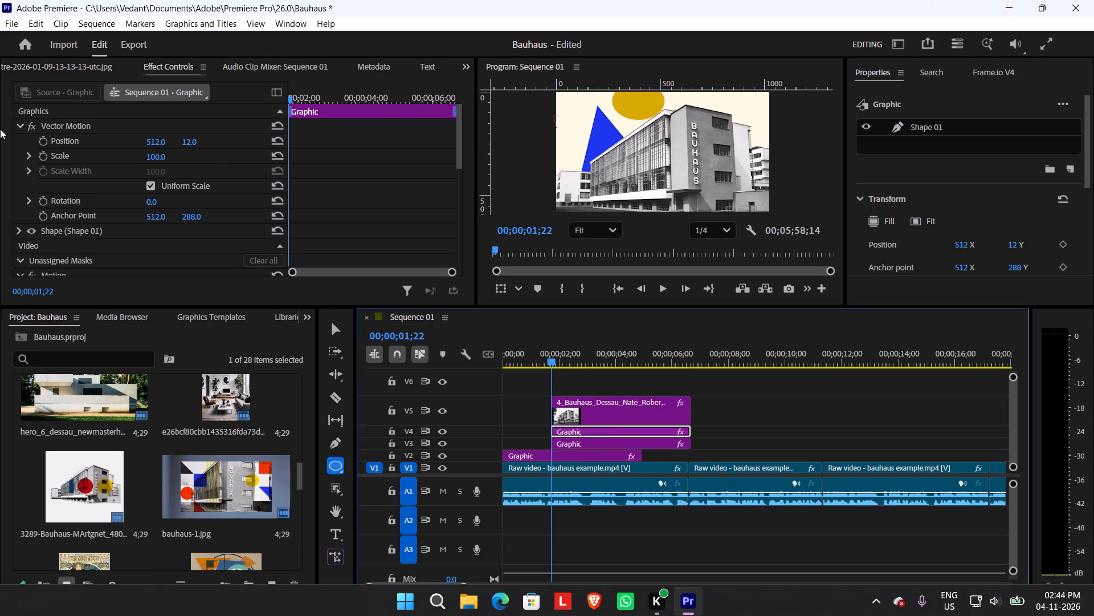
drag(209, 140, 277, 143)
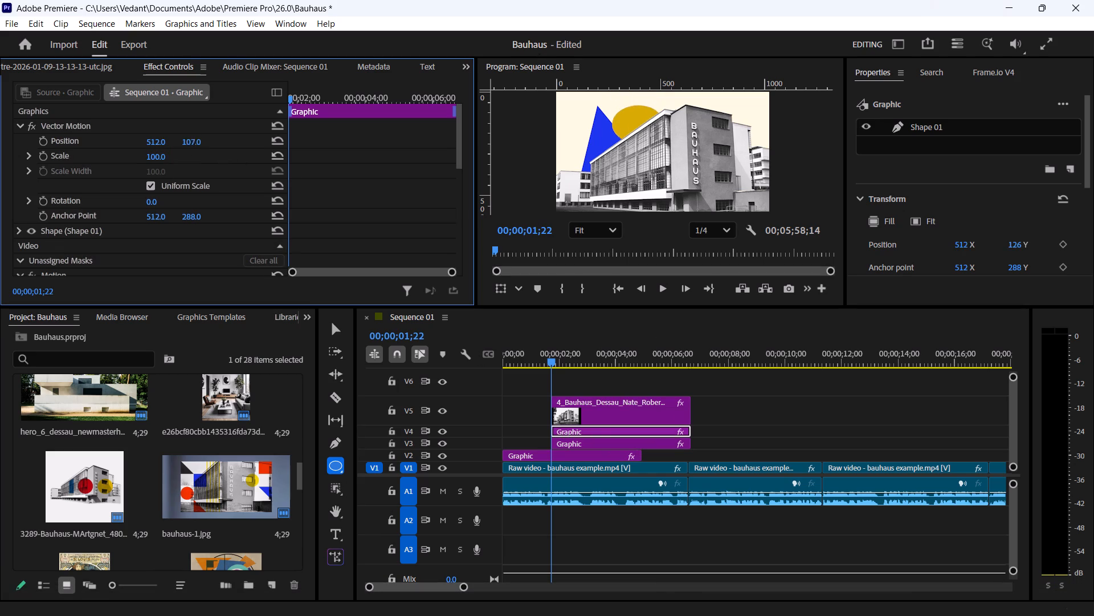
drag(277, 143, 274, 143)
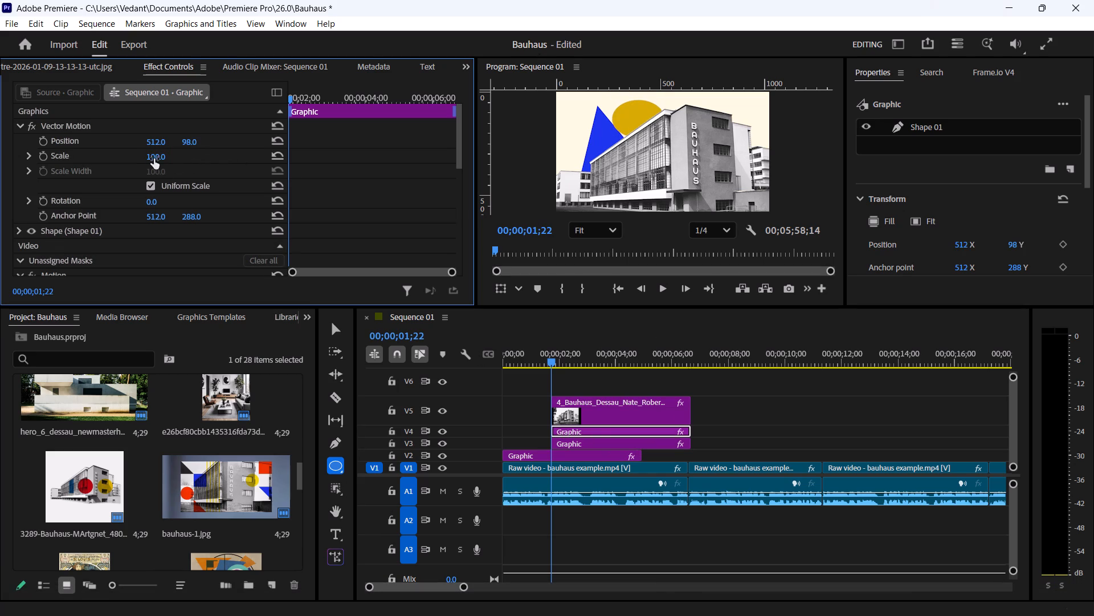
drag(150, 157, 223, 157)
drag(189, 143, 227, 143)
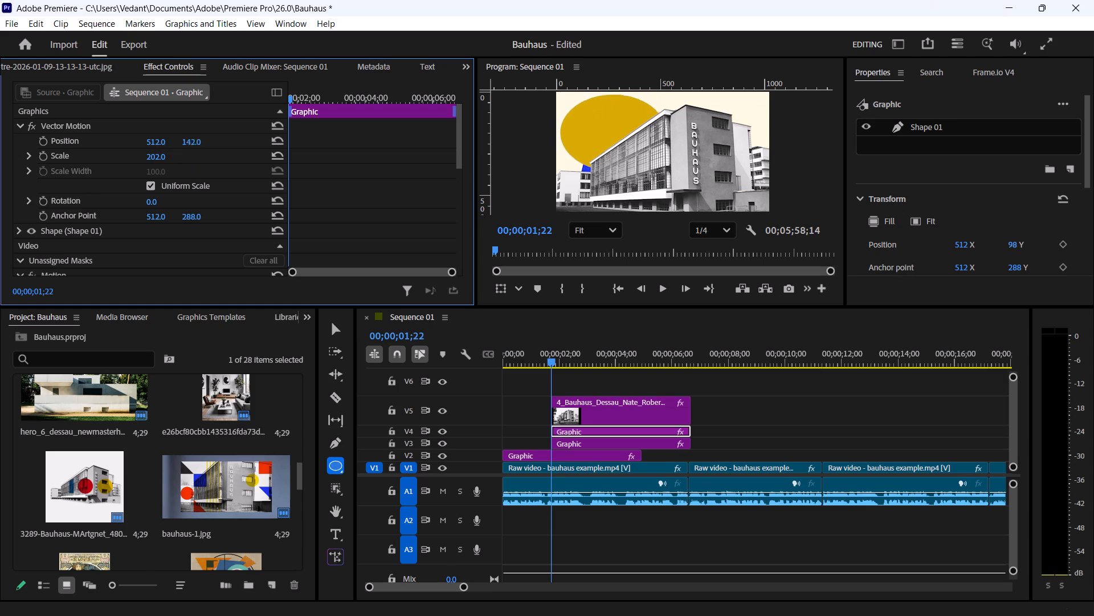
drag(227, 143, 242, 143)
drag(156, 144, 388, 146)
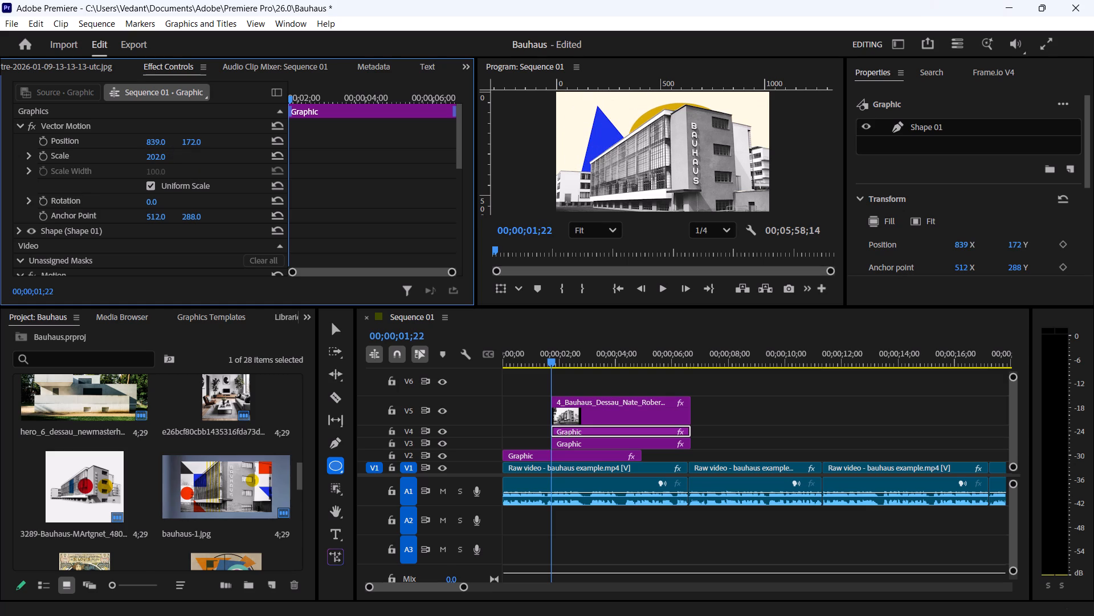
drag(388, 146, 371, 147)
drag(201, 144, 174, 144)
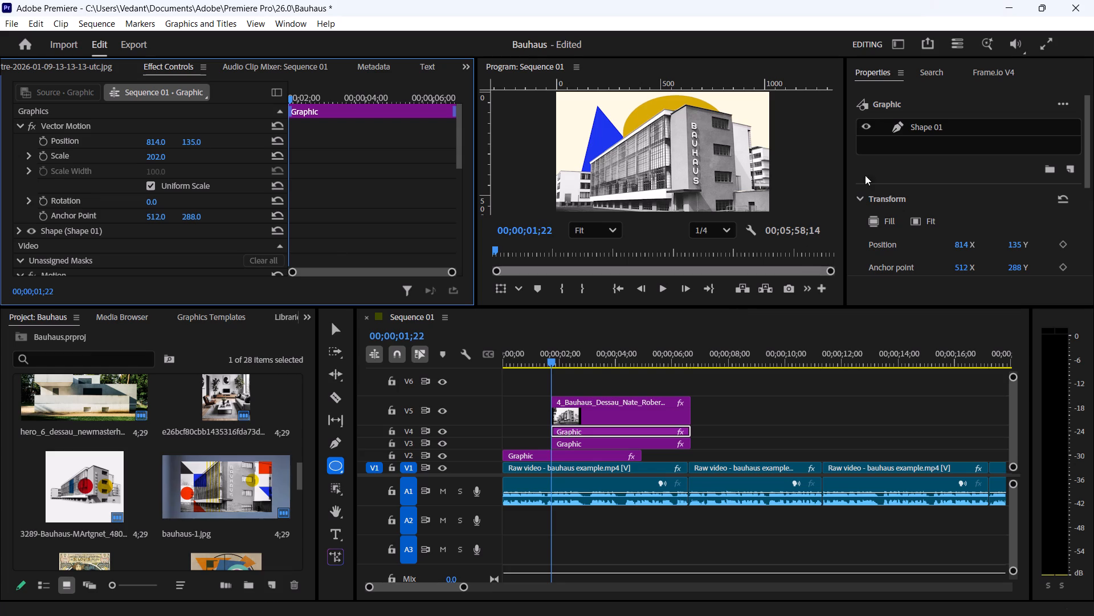
Narrow the yellow ellipse shape to a width of 221.
click(925, 127)
scroll(987, 213, down, 17)
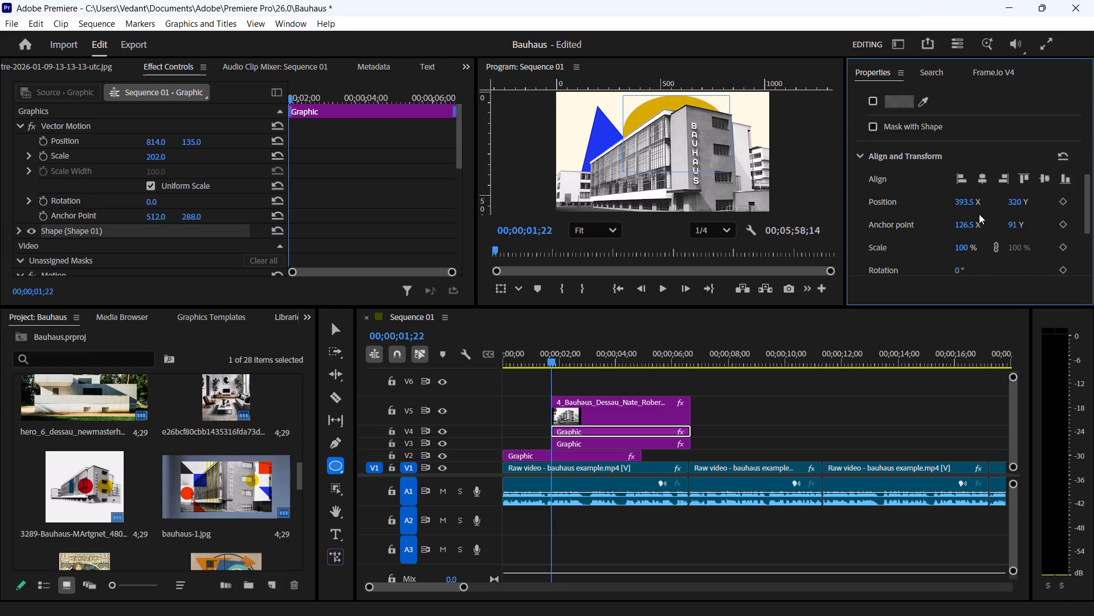
scroll(945, 237, down, 5)
click(953, 246)
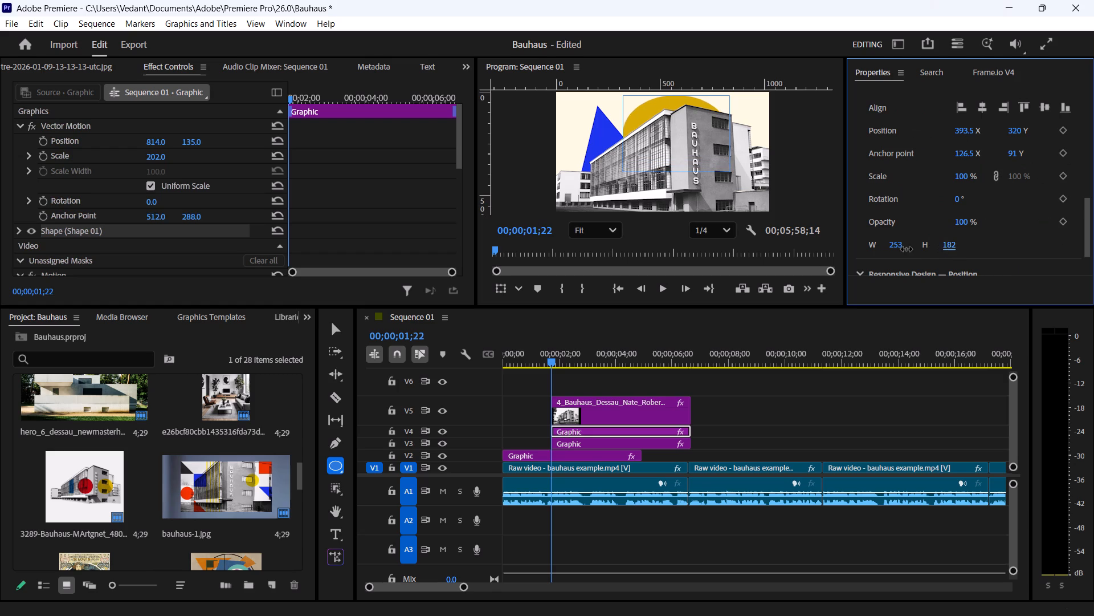
drag(906, 249, 879, 250)
drag(895, 246, 869, 246)
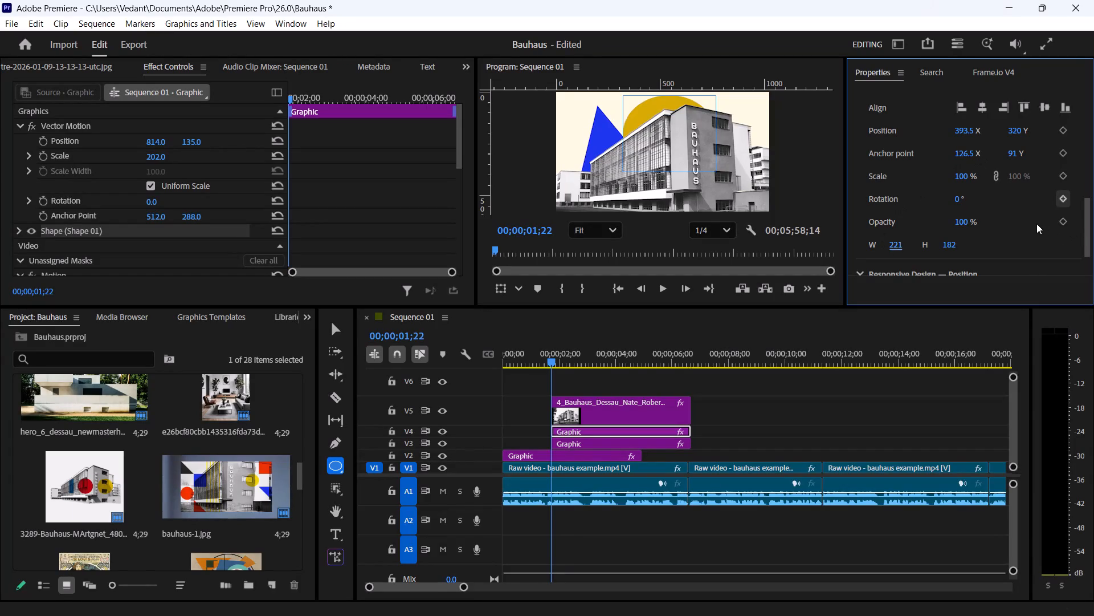
Enlarge the yellow ellipse graphic to scale 254 and set its position to 914, 164 behind the building's roofline.
scroll(1036, 224, up, 2)
click(191, 152)
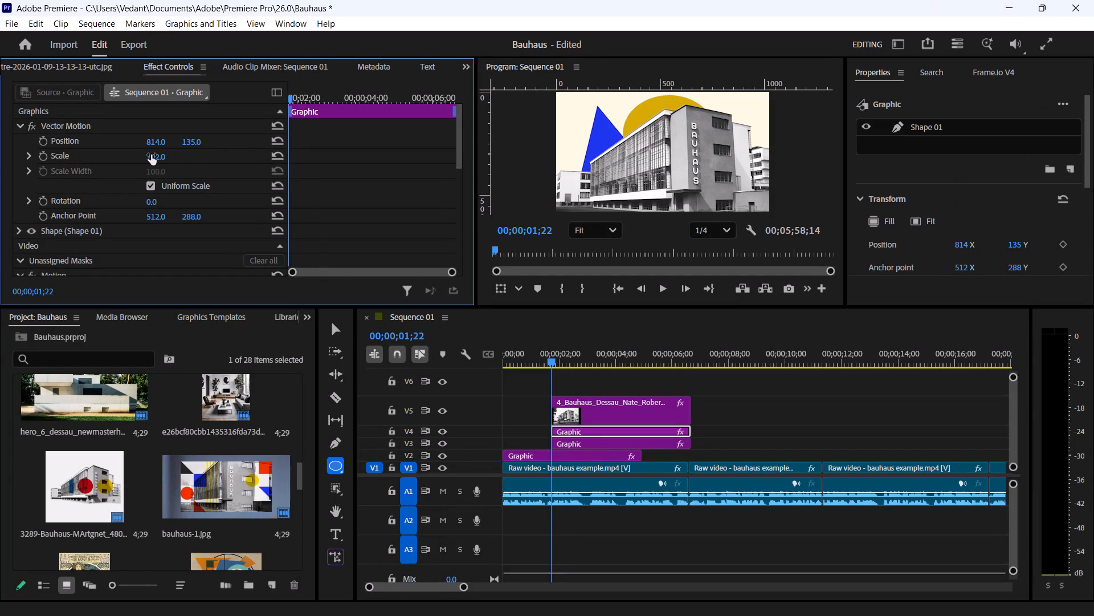
drag(153, 155, 193, 158)
drag(189, 143, 215, 142)
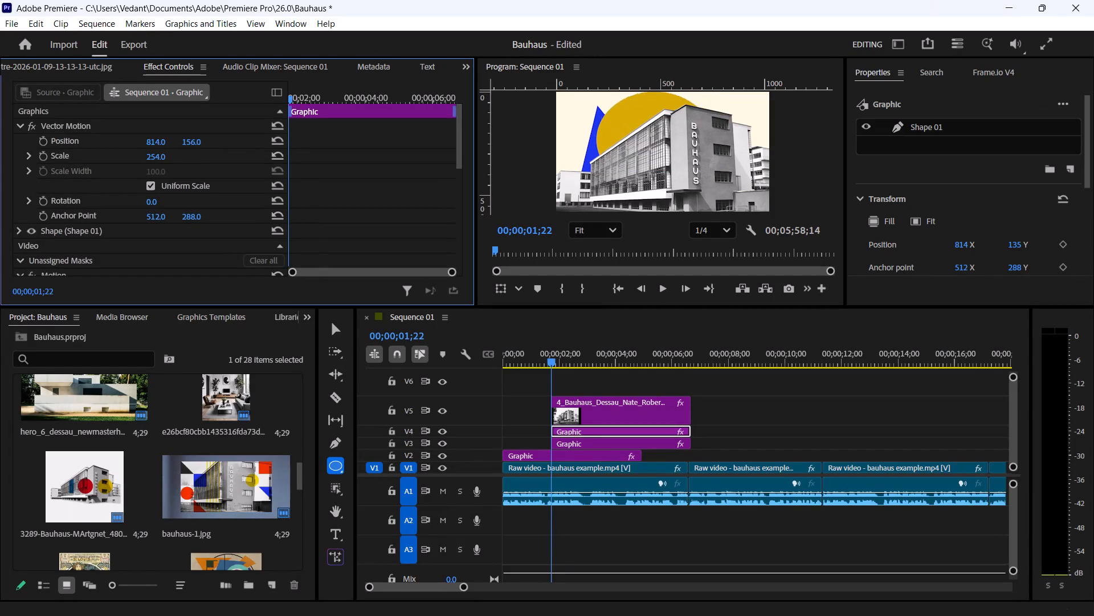
drag(215, 142, 210, 131)
drag(145, 141, 231, 135)
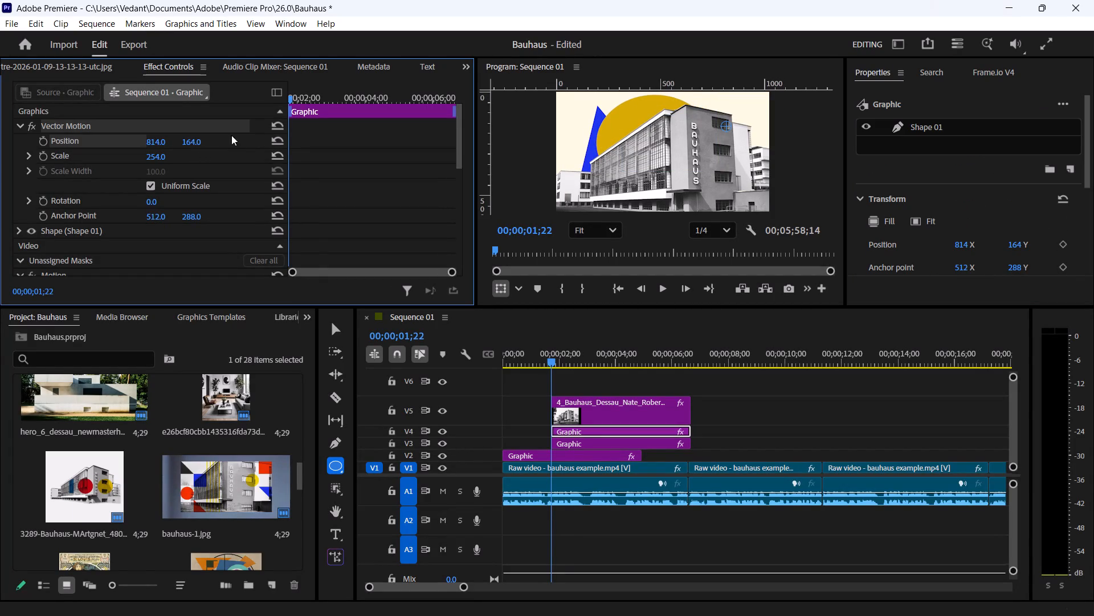
drag(231, 135, 257, 133)
drag(153, 141, 272, 141)
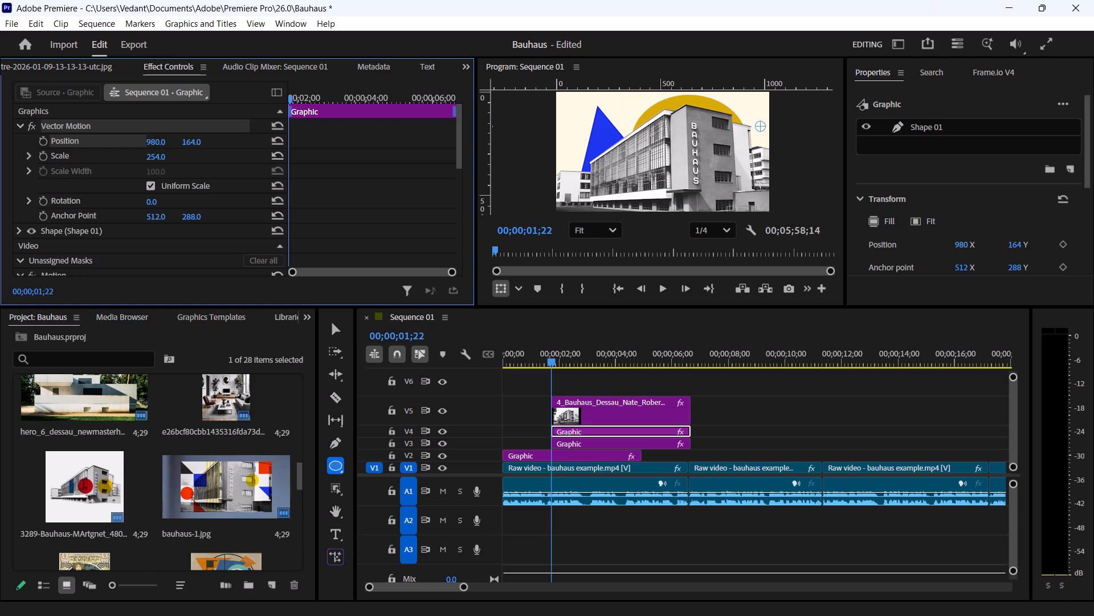
drag(272, 141, 224, 142)
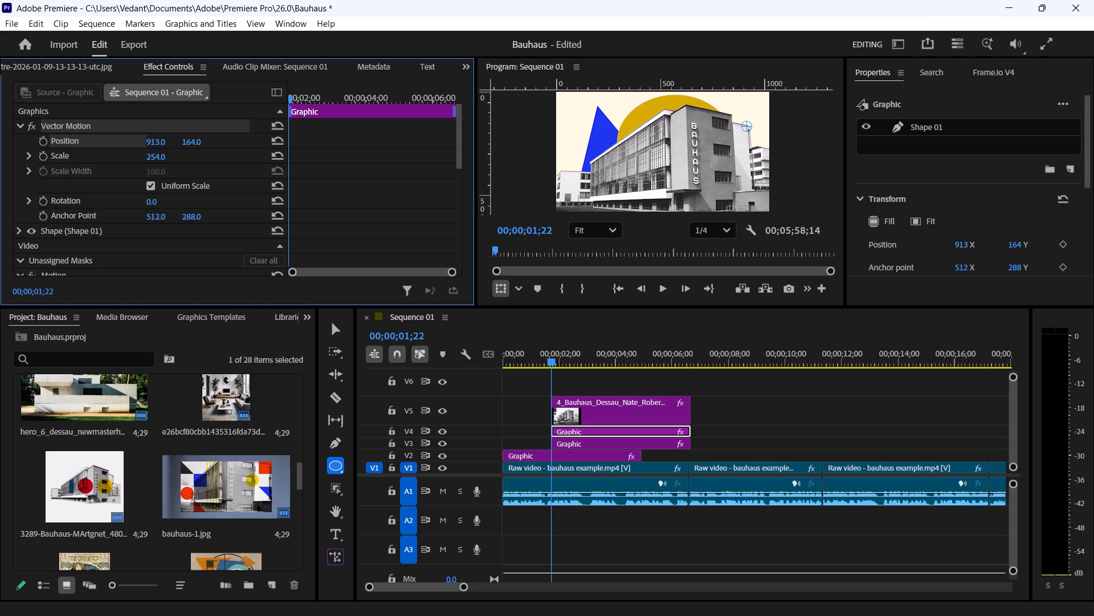
drag(224, 142, 225, 142)
Swap the layer order of the two shape graphics, putting the blue triangle on V4 above the yellow ellipse on V3.
drag(602, 440, 716, 438)
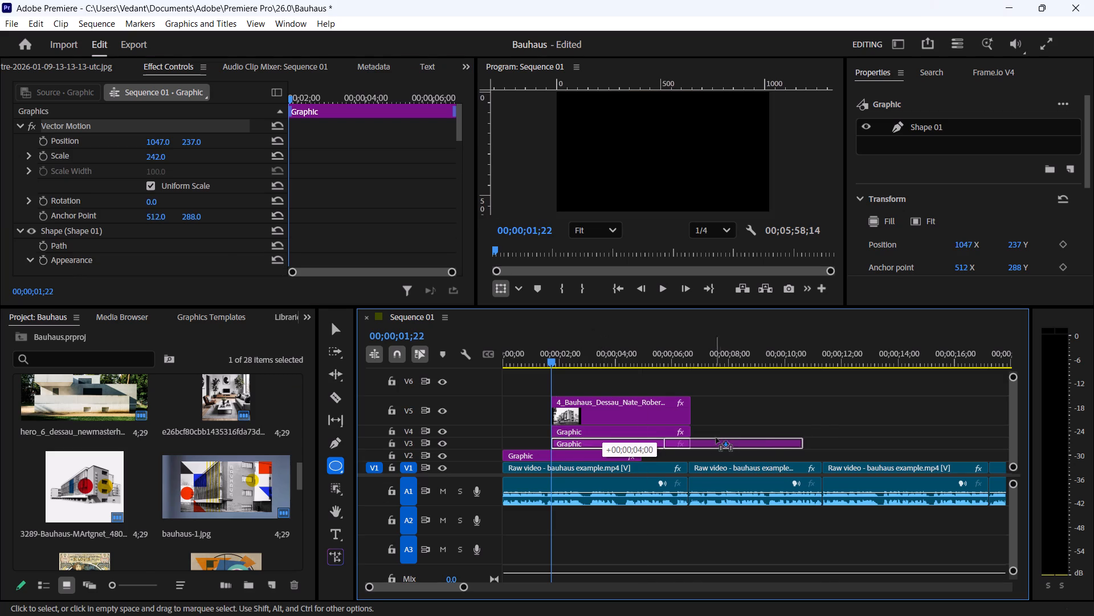
drag(716, 438, 753, 427)
drag(651, 433, 651, 440)
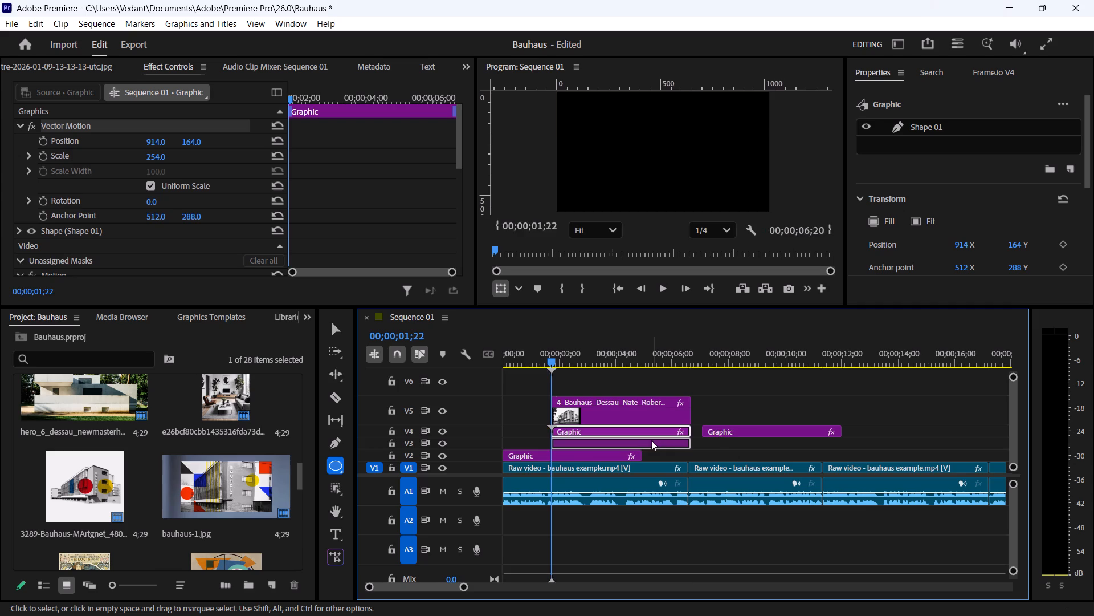
drag(750, 428, 603, 434)
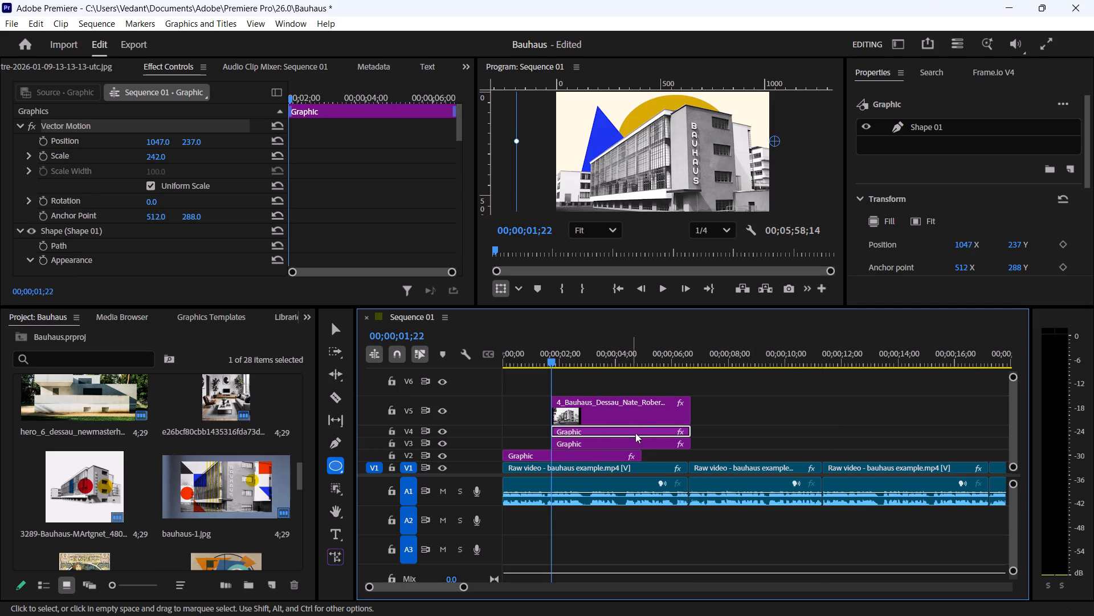
click(740, 440)
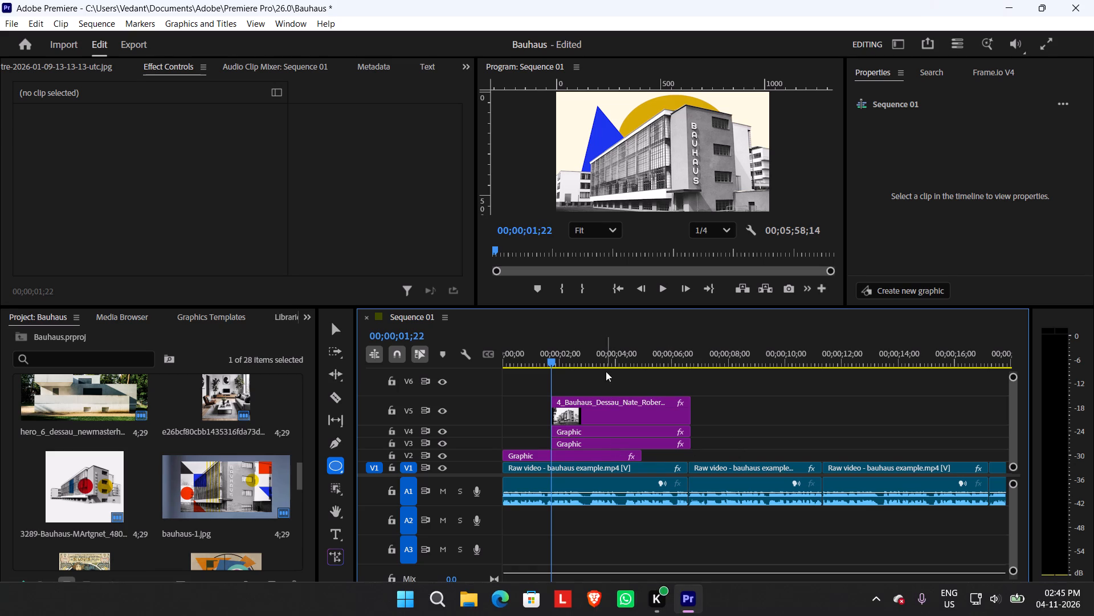
Reduce the height of the blue triangle shape in the V4 graphic to 217.
click(585, 443)
click(584, 433)
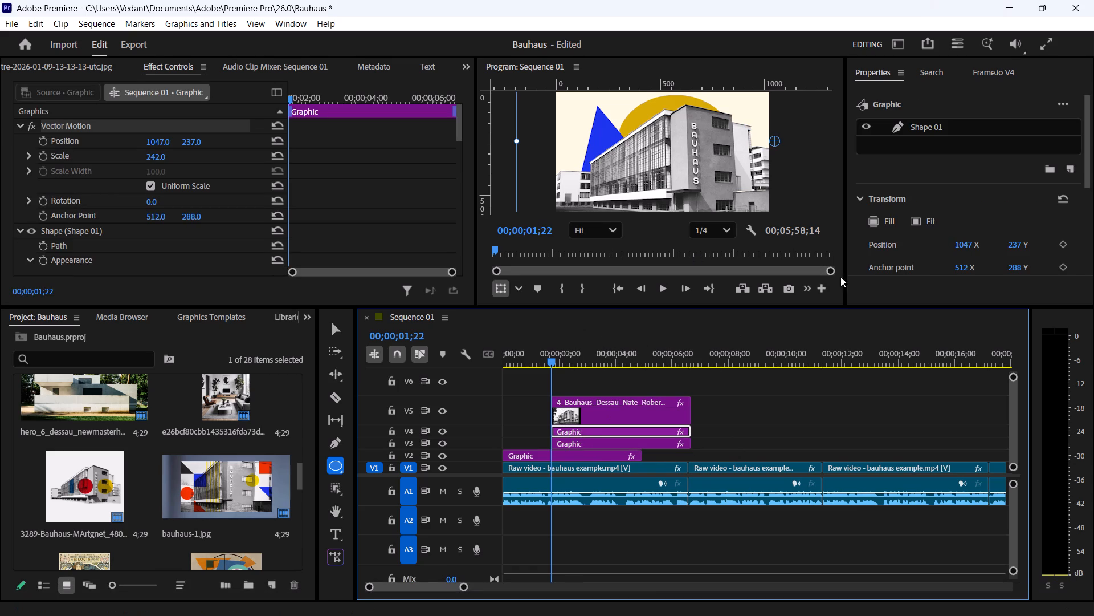
click(955, 121)
scroll(961, 214, down, 15)
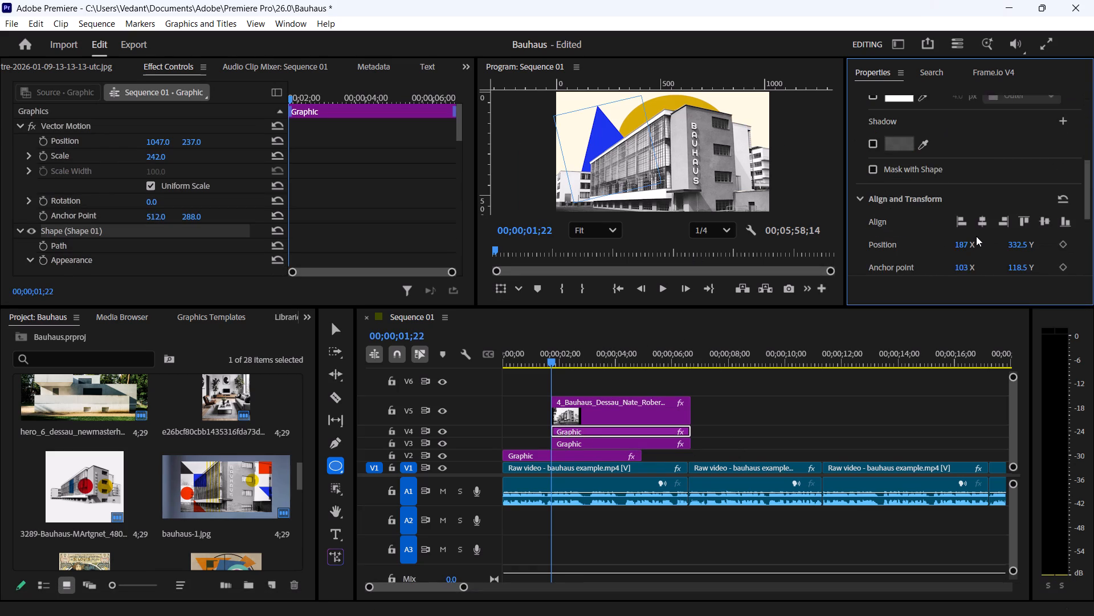
scroll(931, 264, down, 10)
click(901, 204)
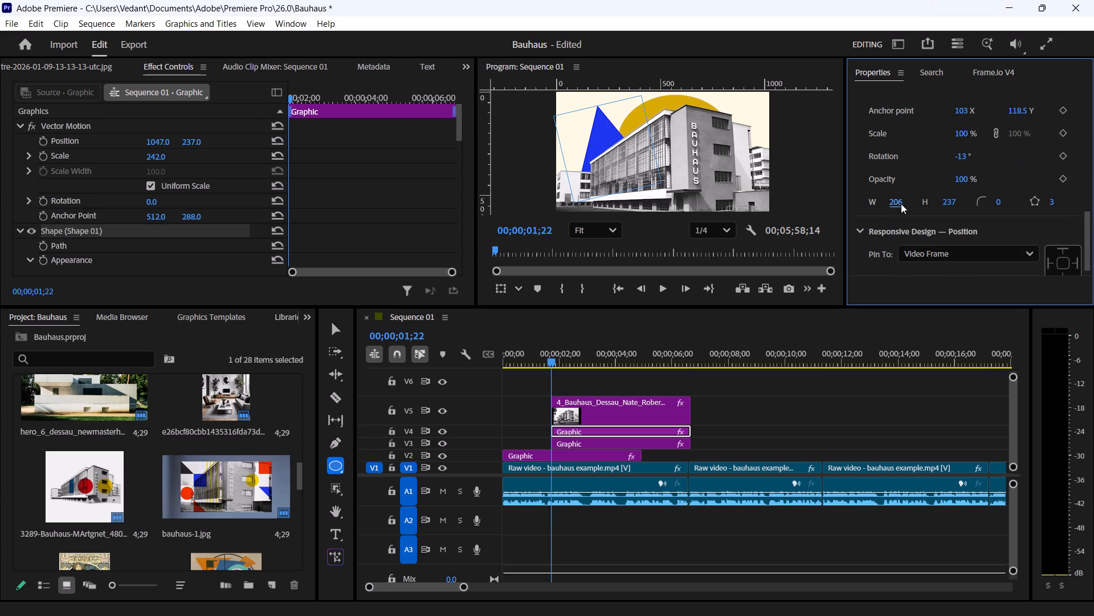
click(951, 204)
click(948, 198)
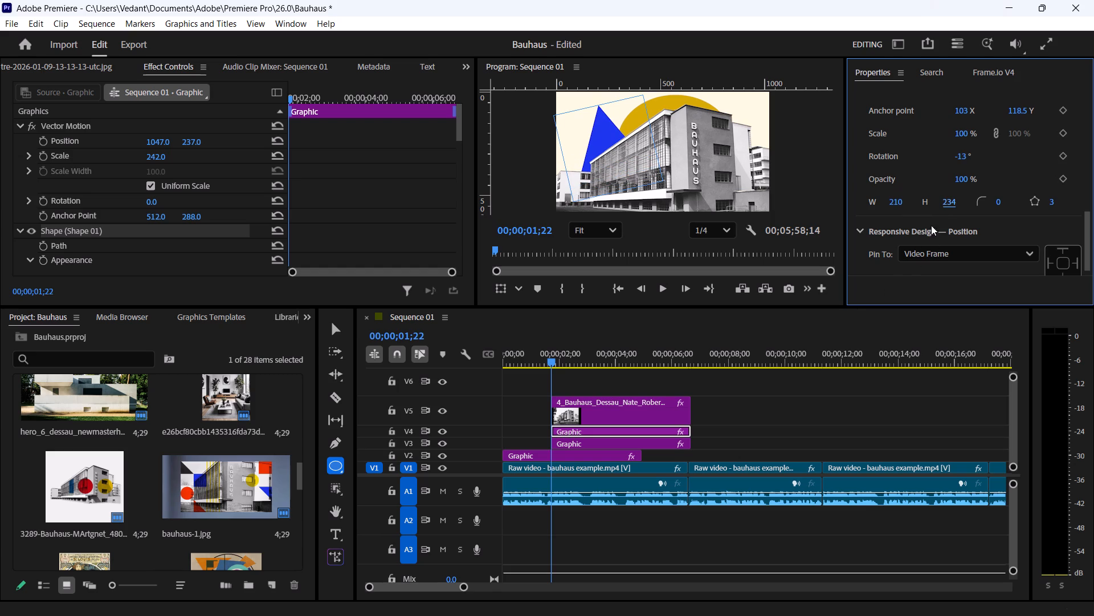
drag(950, 205, 935, 205)
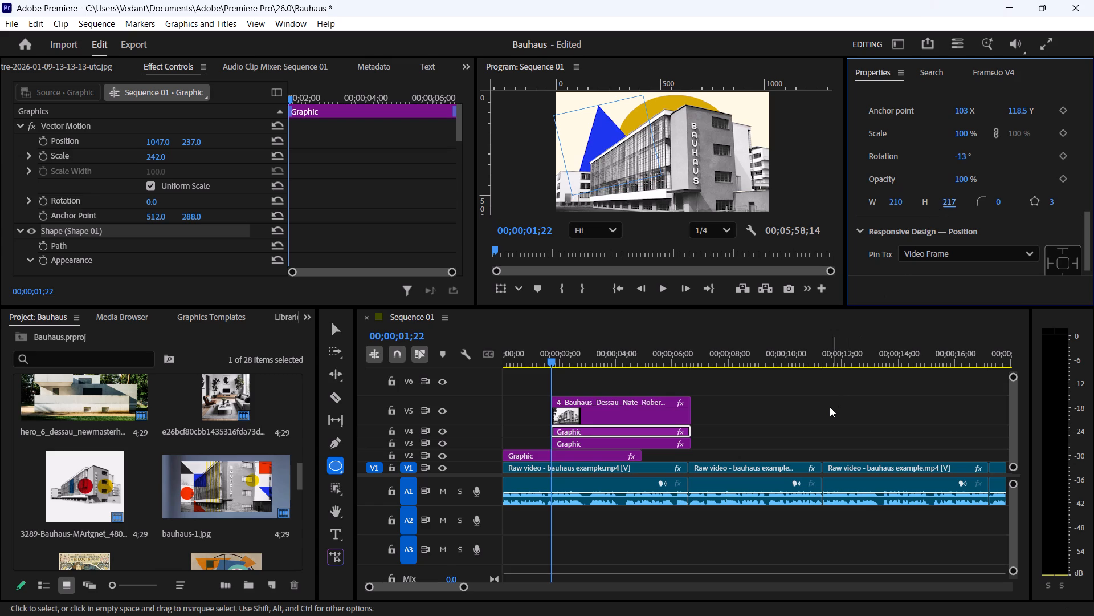
click(830, 407)
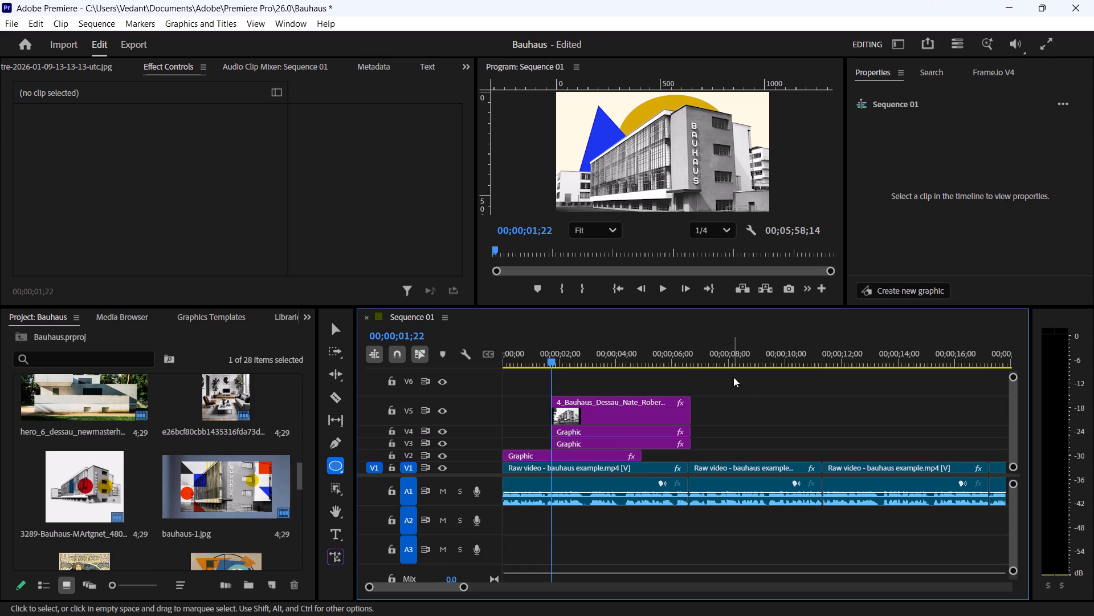
Save the Bauhaus project.
click(780, 435)
key(ctrl+s)
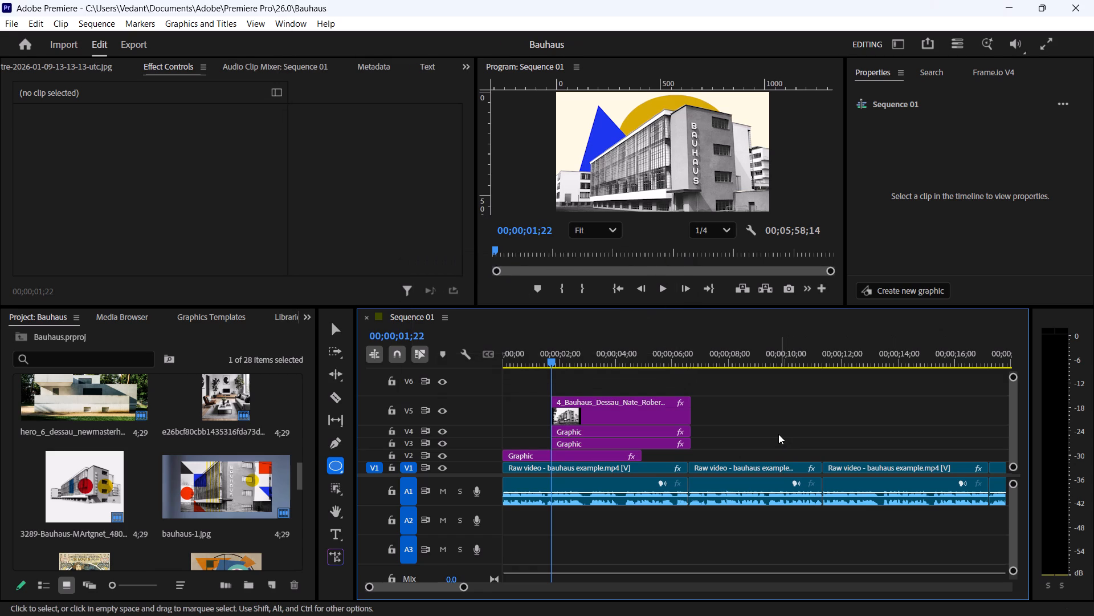
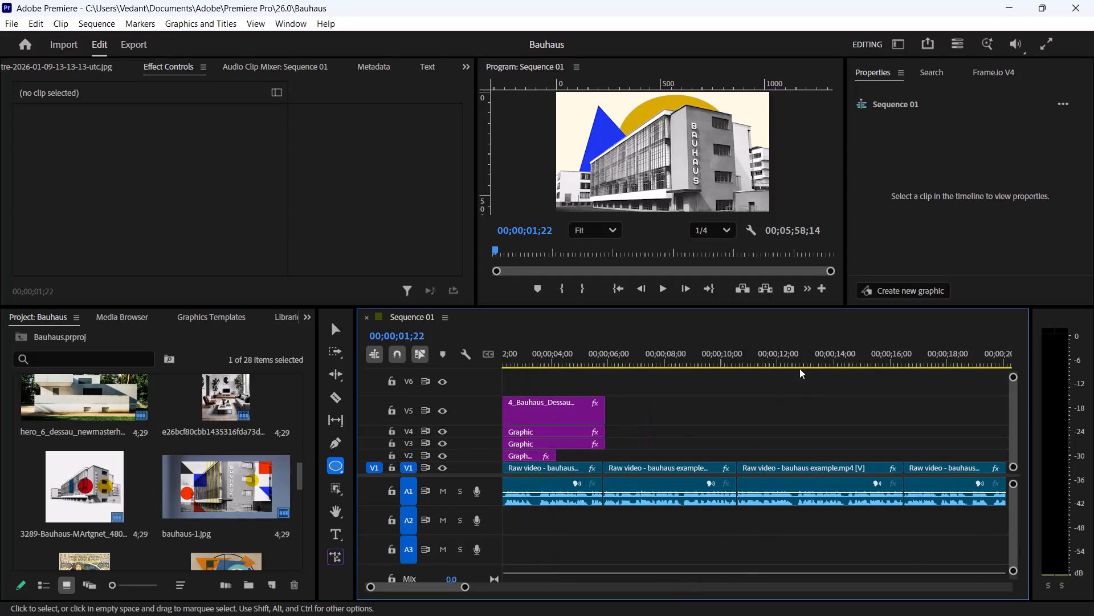
Move the playhead to 00;00;02;22 in Sequence 01, within the stacked Bauhaus building image and graphic clips.
scroll(680, 475, up, 6)
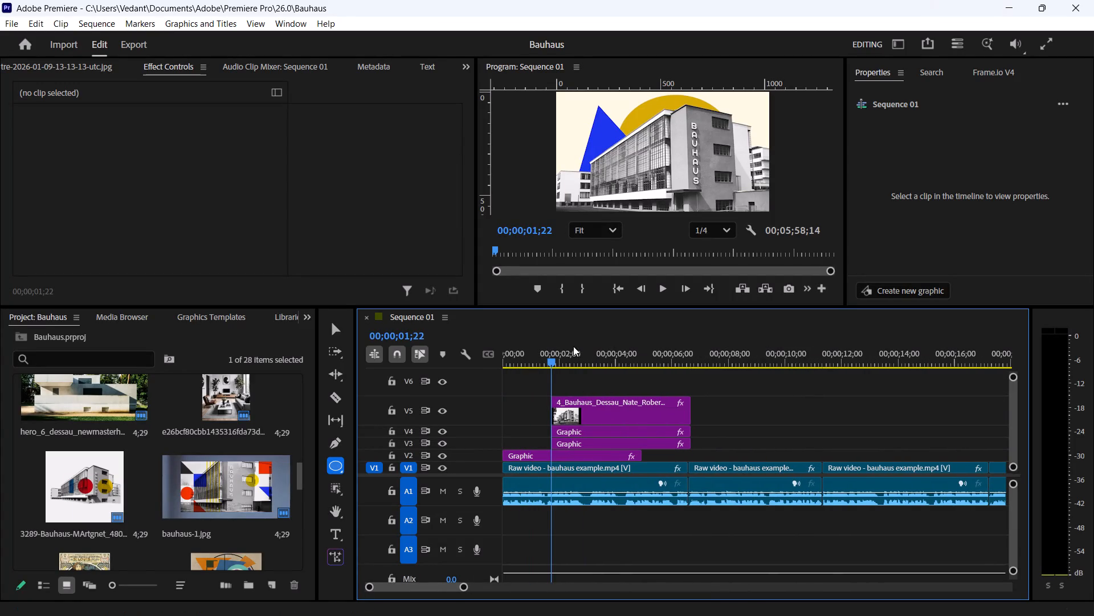
drag(563, 360, 581, 366)
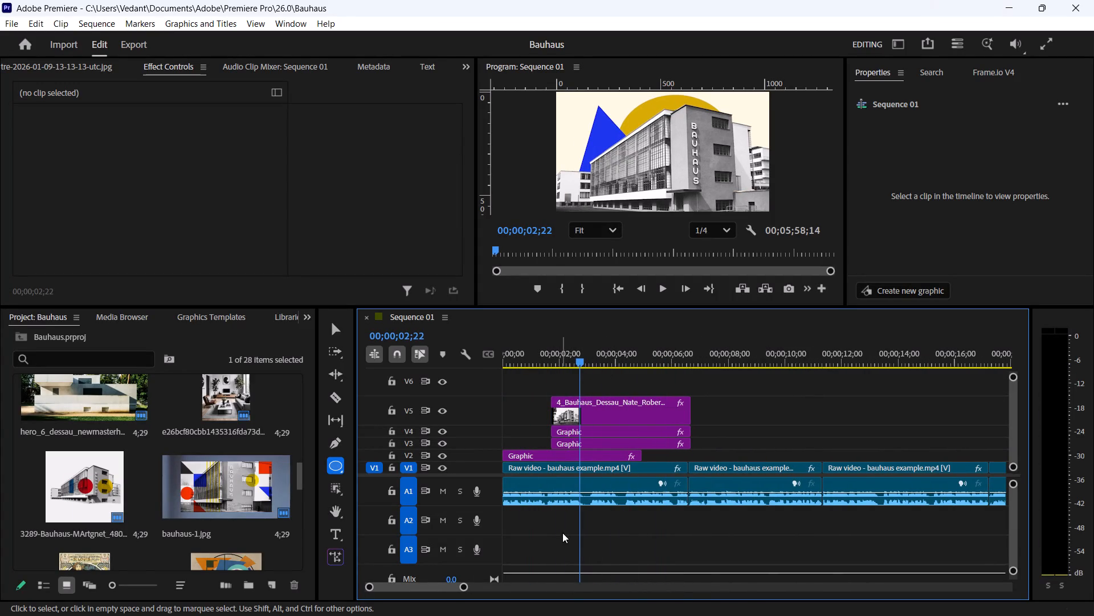
scroll(609, 521, down, 3)
scroll(605, 496, up, 4)
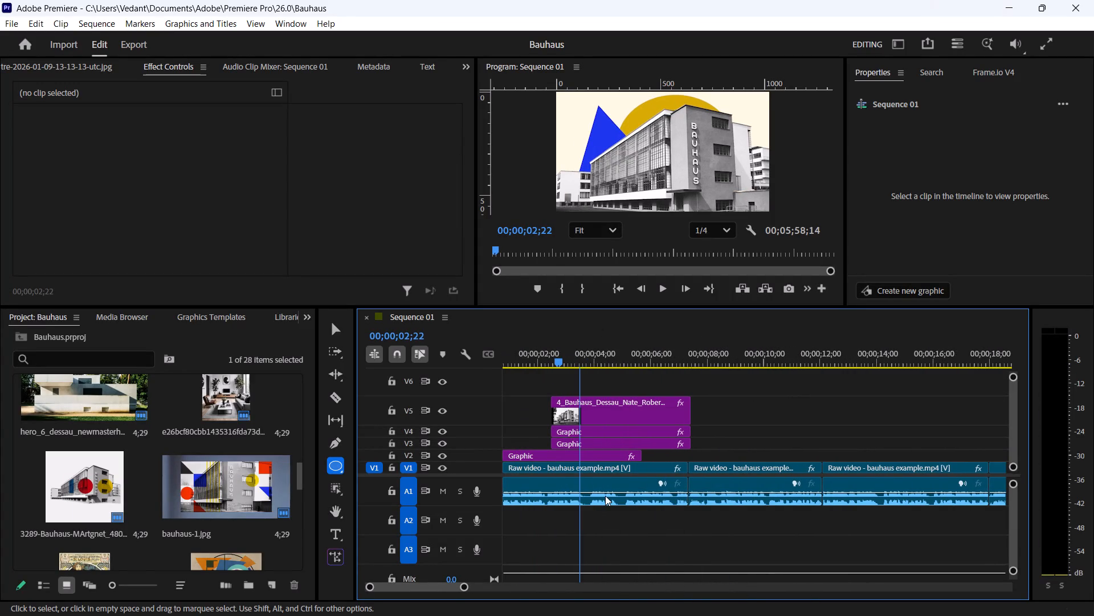
scroll(605, 496, up, 2)
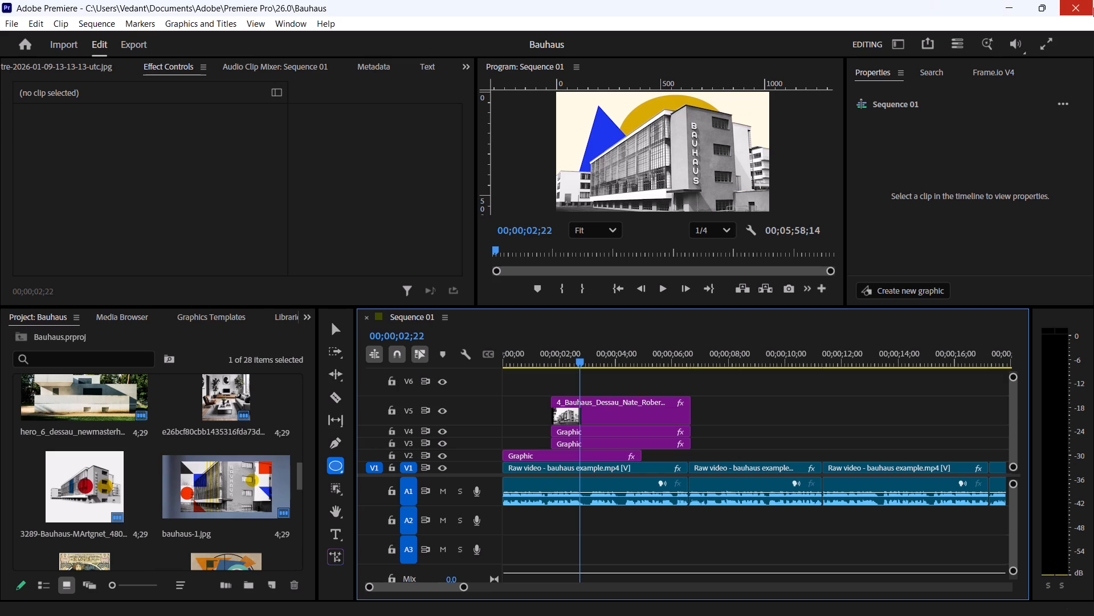
scroll(1093, 99, down, 3)
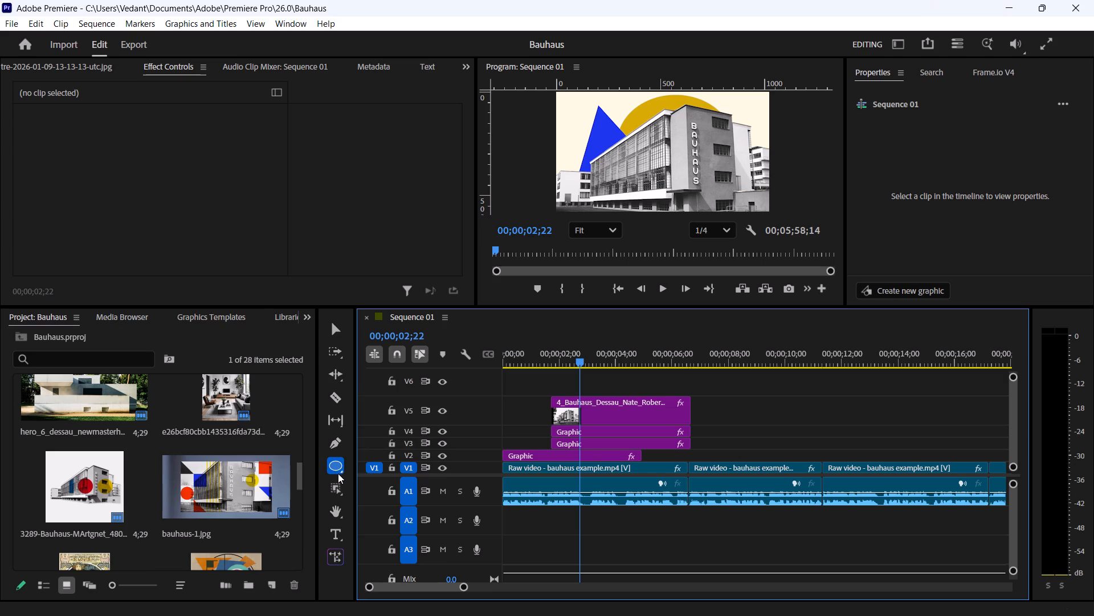
Switch the active shape tool from Ellipse to the Rectangle Tool.
click(338, 473)
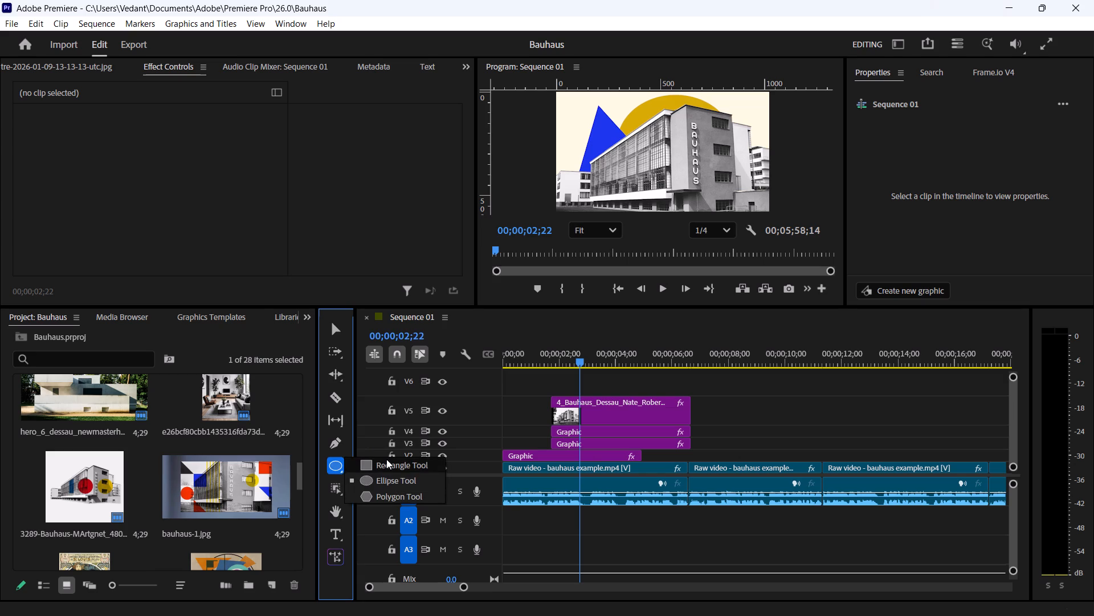
click(388, 460)
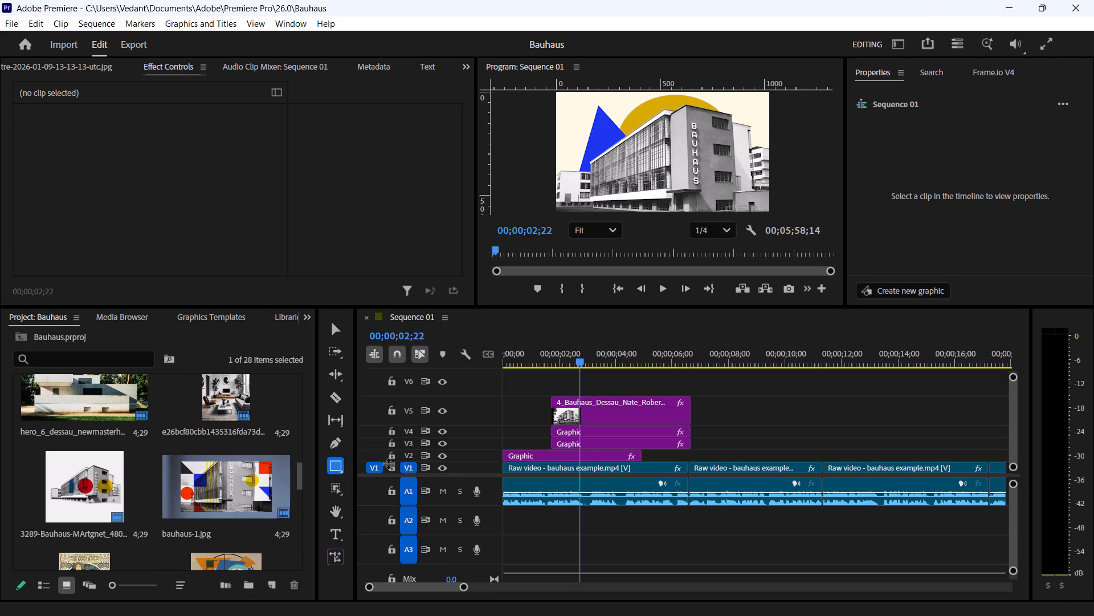
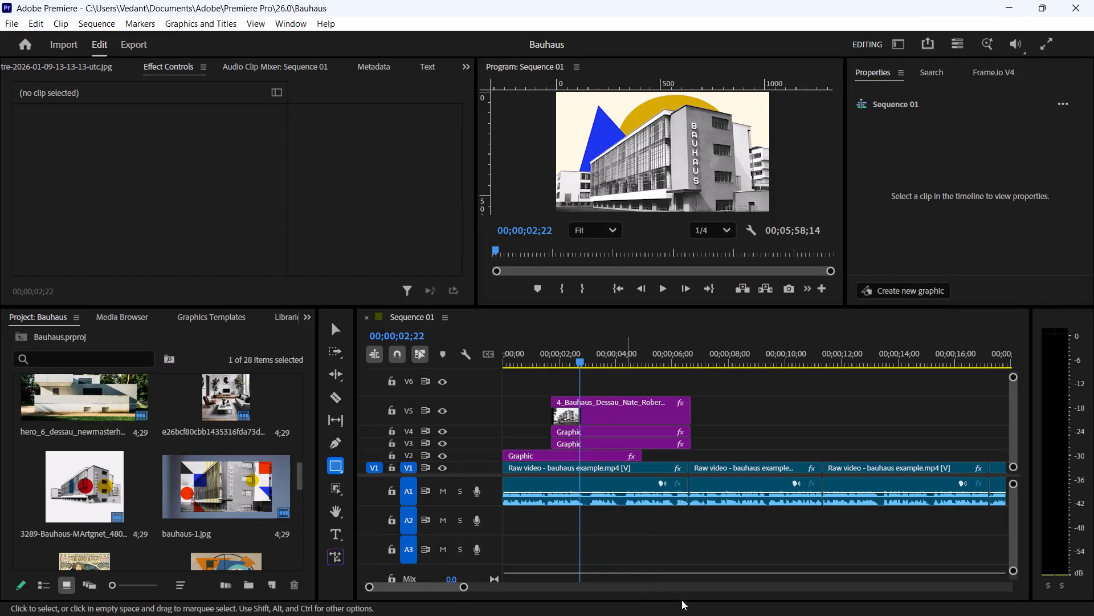
At 00;00;03;06, draw a rectangle about 281 wide and 175 high over the building's upper right corner.
drag(577, 352, 594, 360)
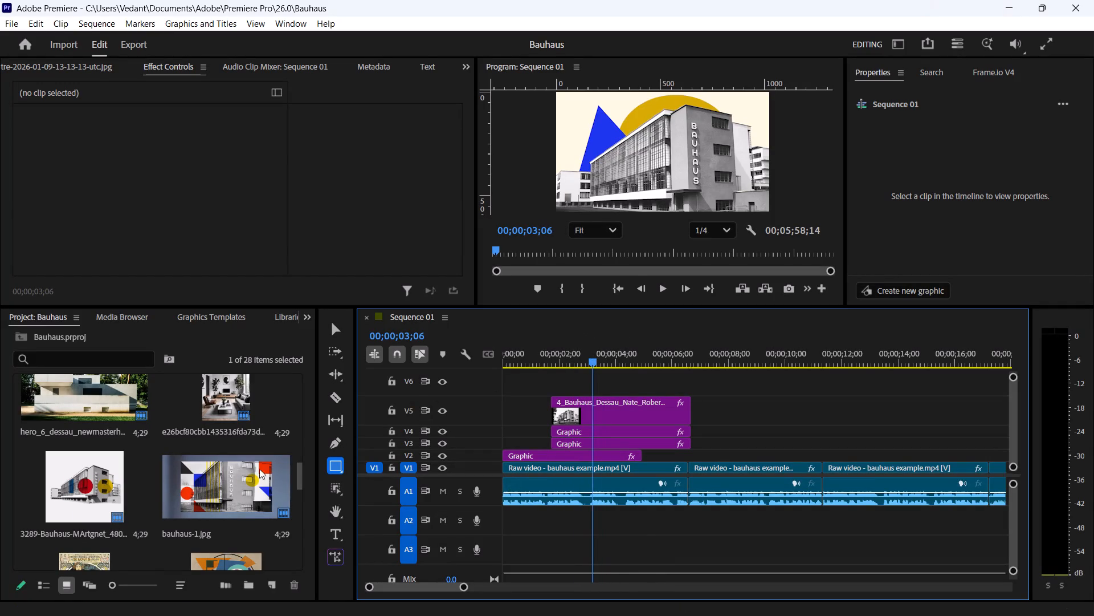
drag(708, 106, 723, 111)
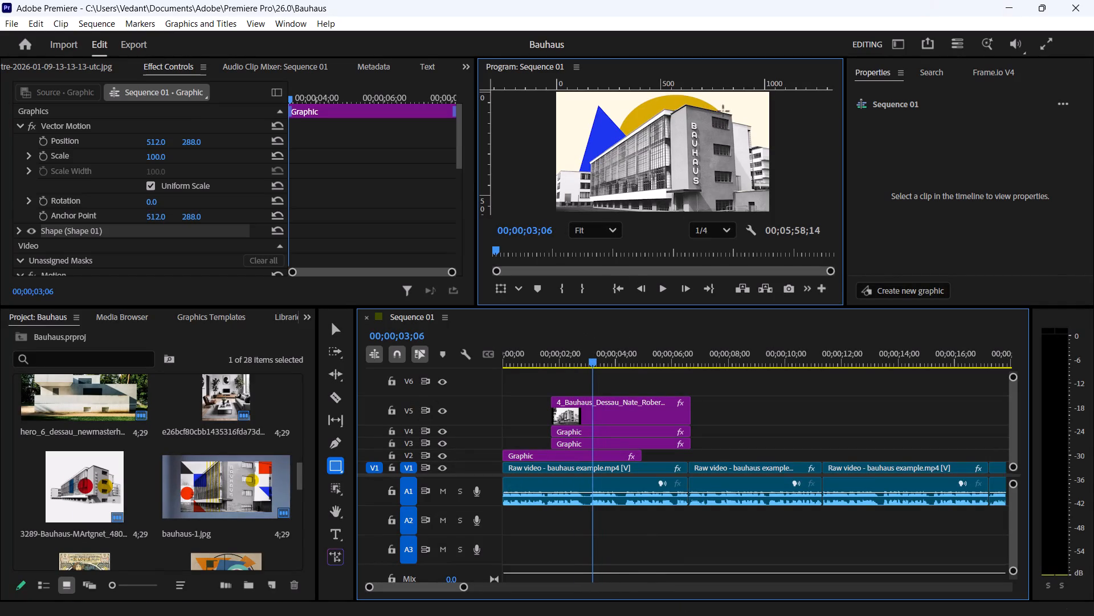
drag(723, 111, 766, 142)
Fill the new rectangle with the red sampled from the bauhaus-1.jpg thumbnail.
click(927, 242)
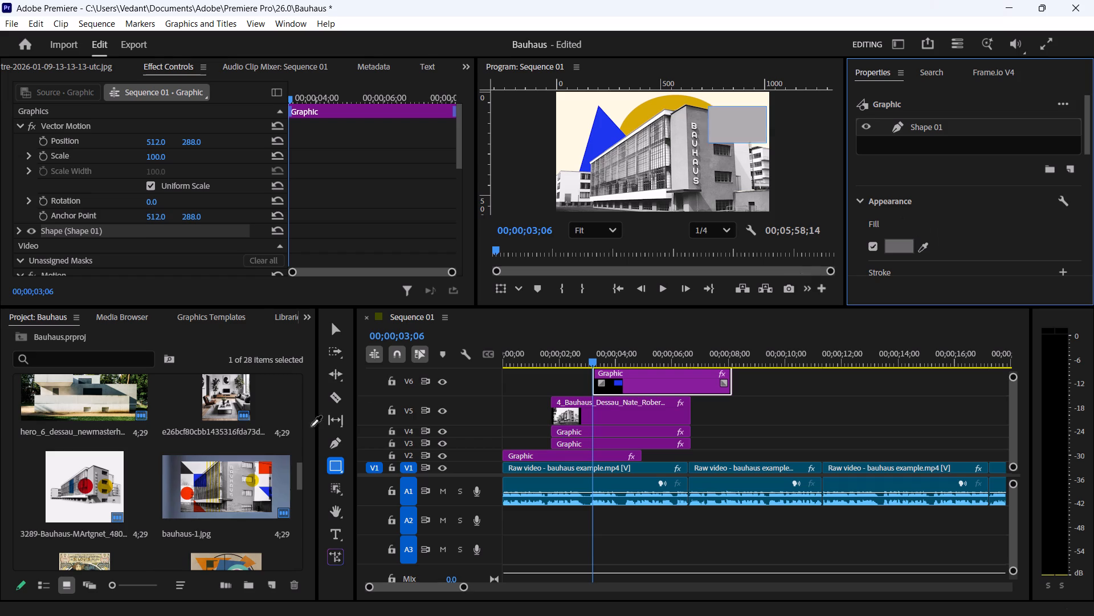
click(267, 470)
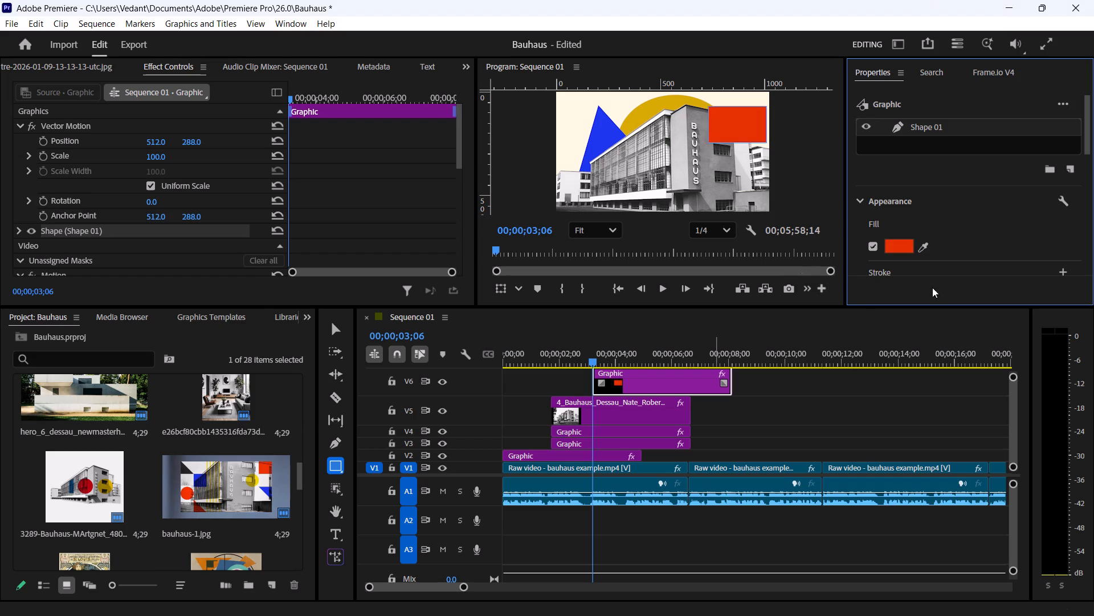
scroll(918, 182, down, 3)
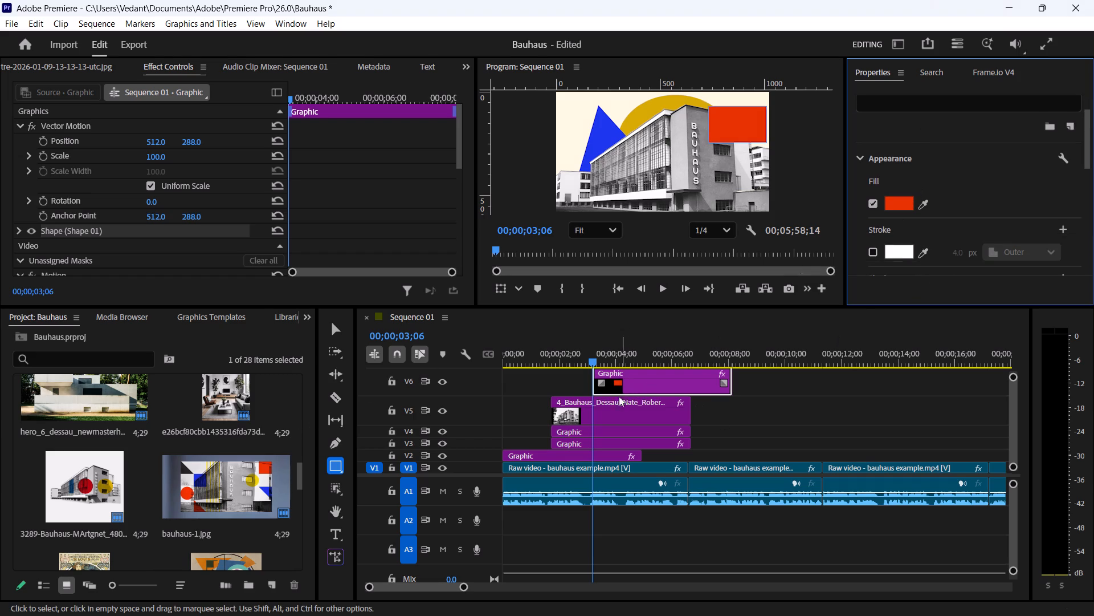
Restack the clips with the building image on V6, the red rectangle on V5 starting with it, and the other shapes on V4 and V3.
drag(668, 378, 801, 402)
drag(709, 439, 626, 407)
drag(619, 403, 618, 386)
drag(591, 415, 594, 433)
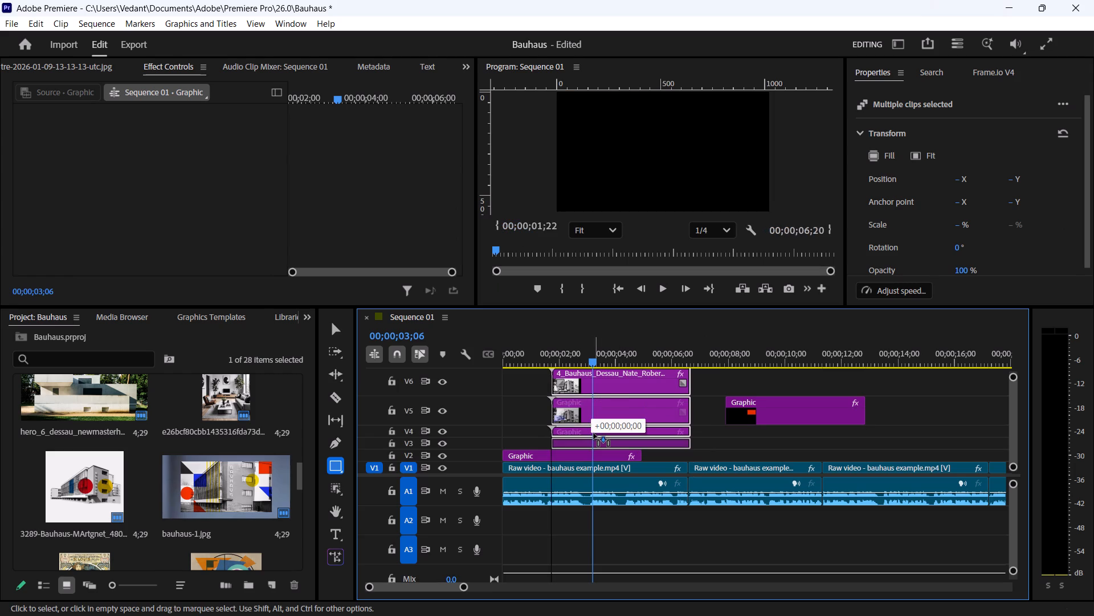
drag(594, 433, 594, 434)
drag(634, 414, 632, 395)
click(609, 415)
click(662, 440)
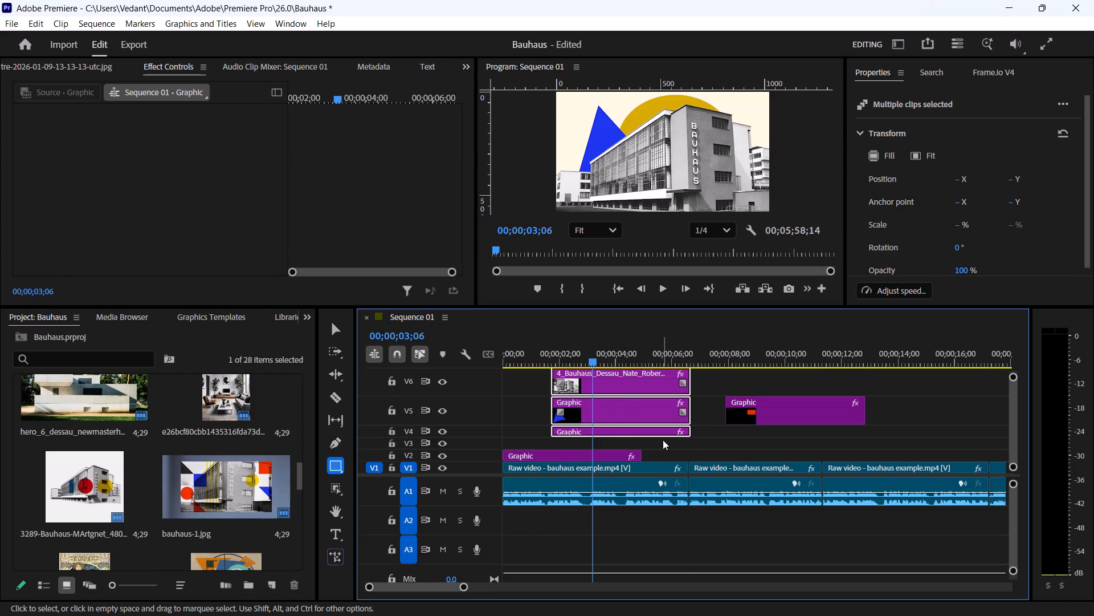
drag(707, 440, 643, 405)
drag(640, 406, 646, 432)
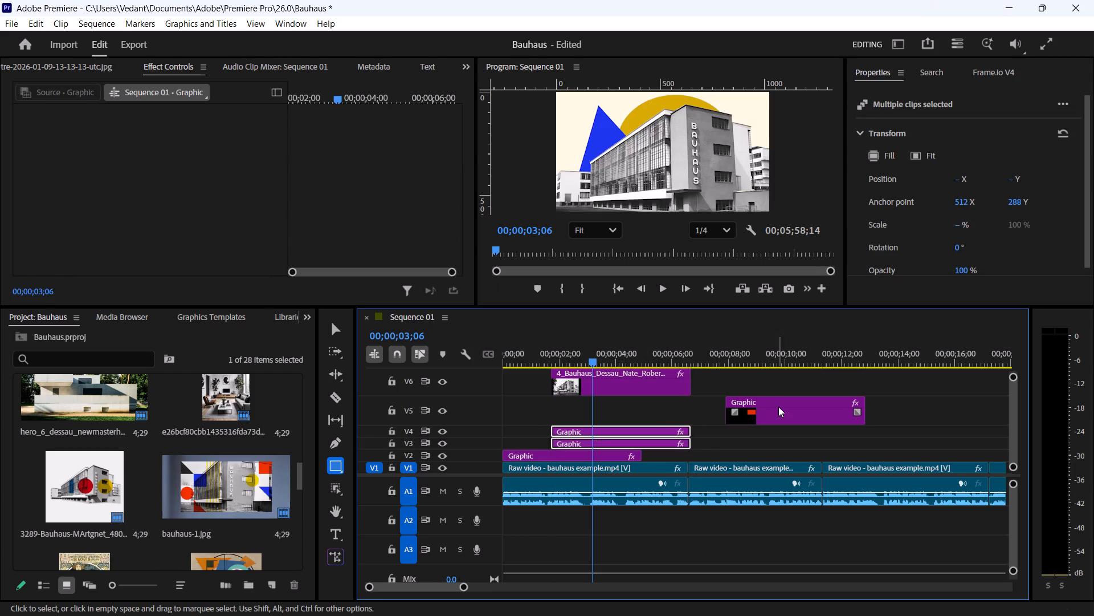
drag(778, 406, 605, 414)
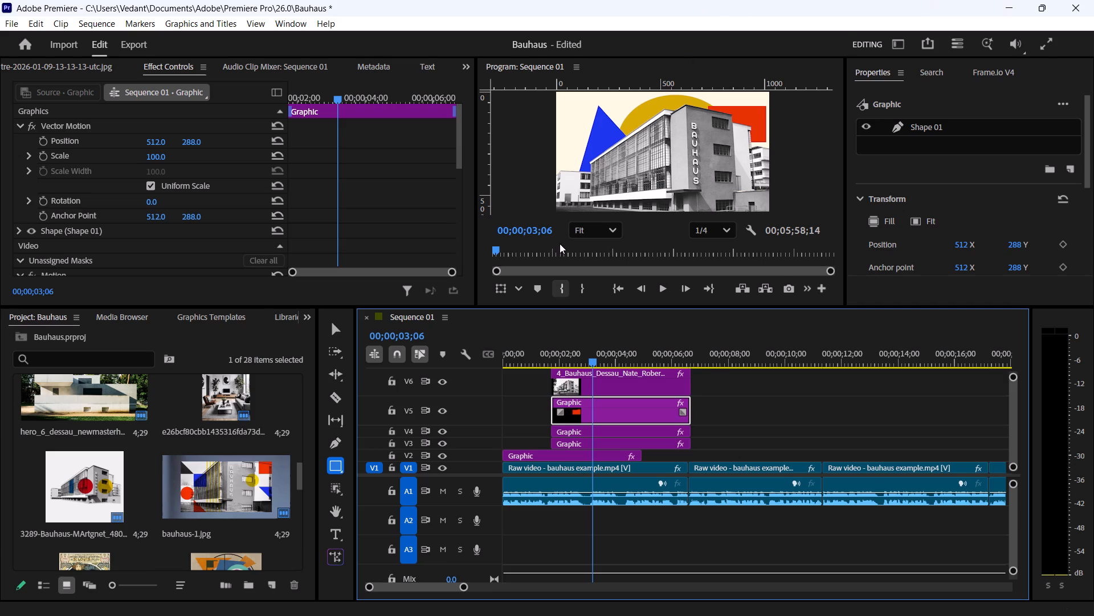
Resize the red rectangle to a width of 260 and a height of 265.
scroll(925, 250, down, 4)
scroll(938, 162, up, 4)
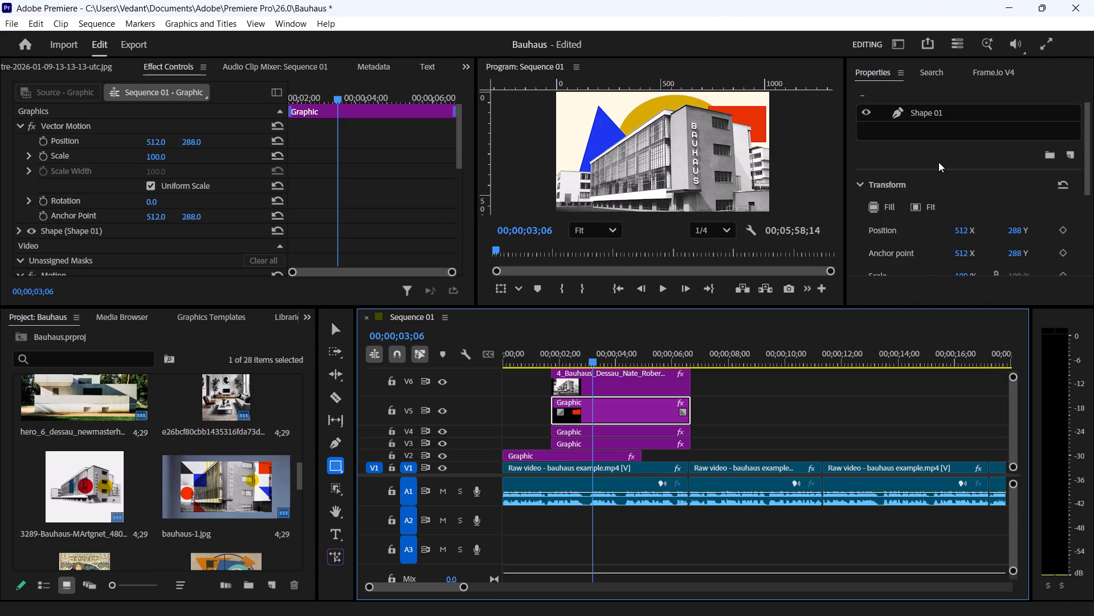
click(916, 132)
scroll(949, 220, down, 17)
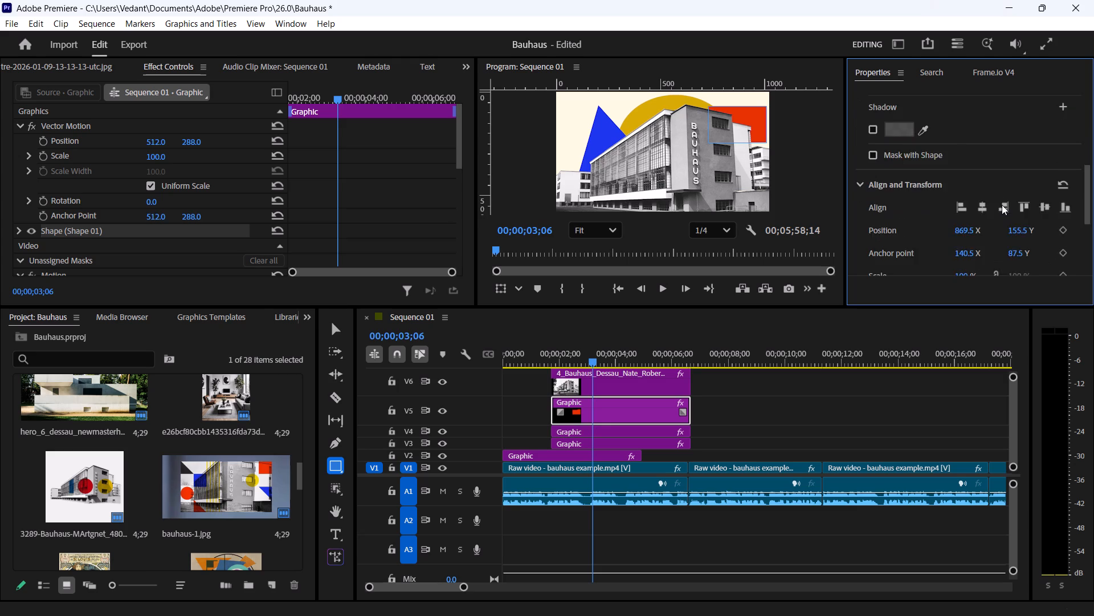
scroll(1002, 205, down, 7)
drag(950, 215, 946, 216)
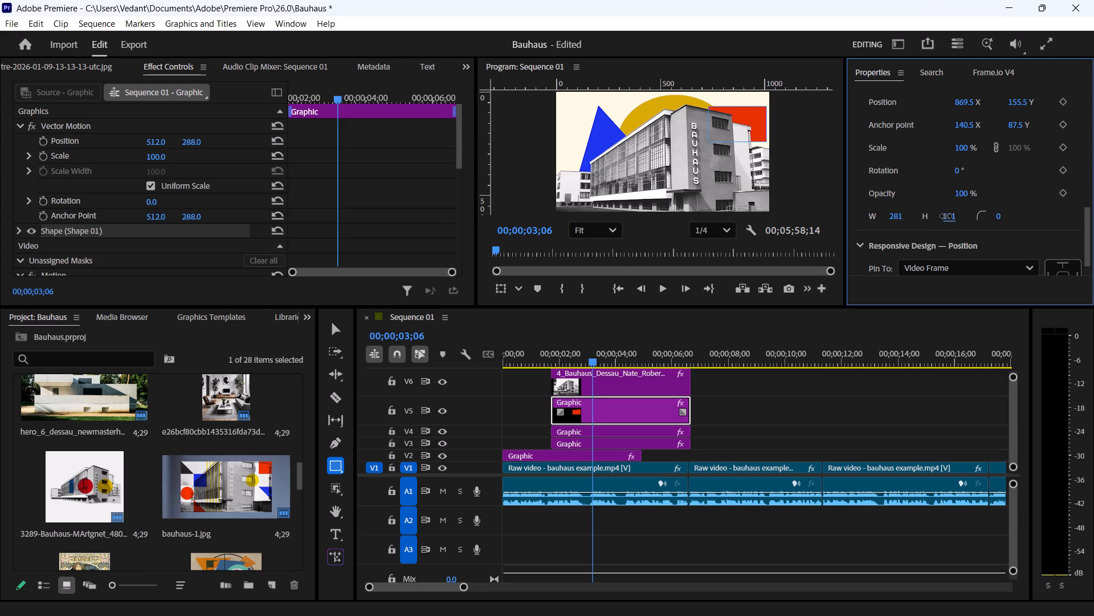
drag(946, 216, 983, 227)
drag(983, 227, 1031, 234)
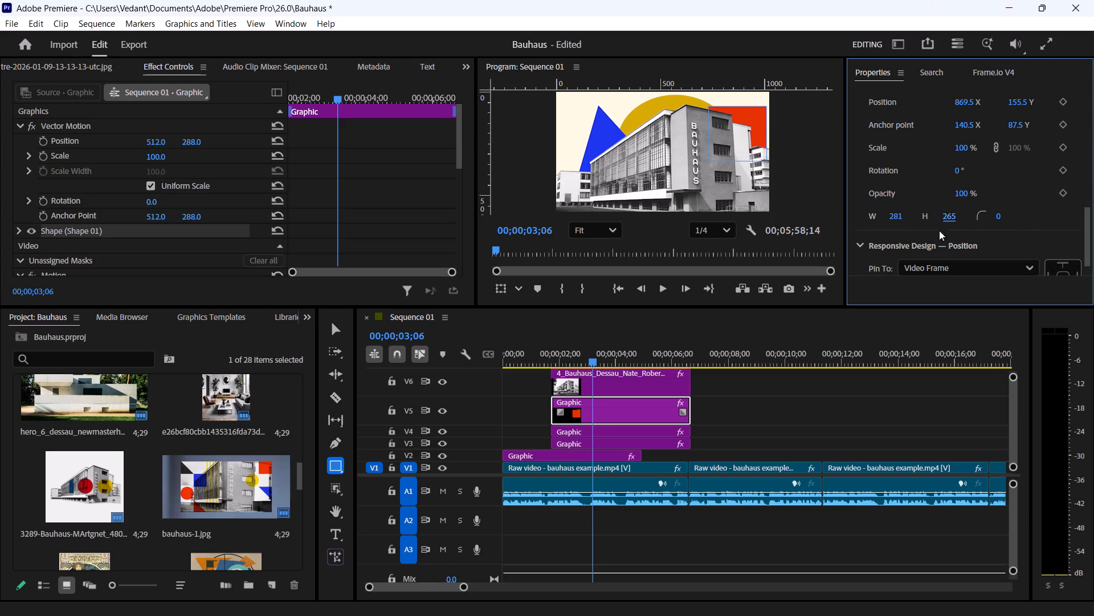
drag(895, 216, 874, 213)
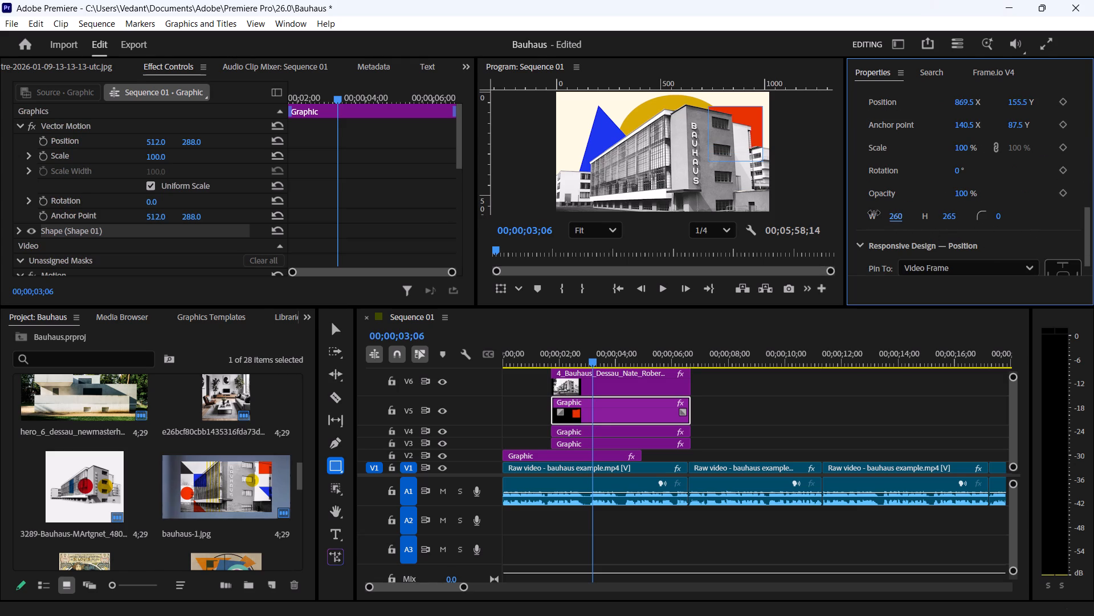
drag(874, 213, 875, 213)
Scale the red rectangle to 89% and tilt it slightly clockwise behind the building.
drag(958, 168, 975, 168)
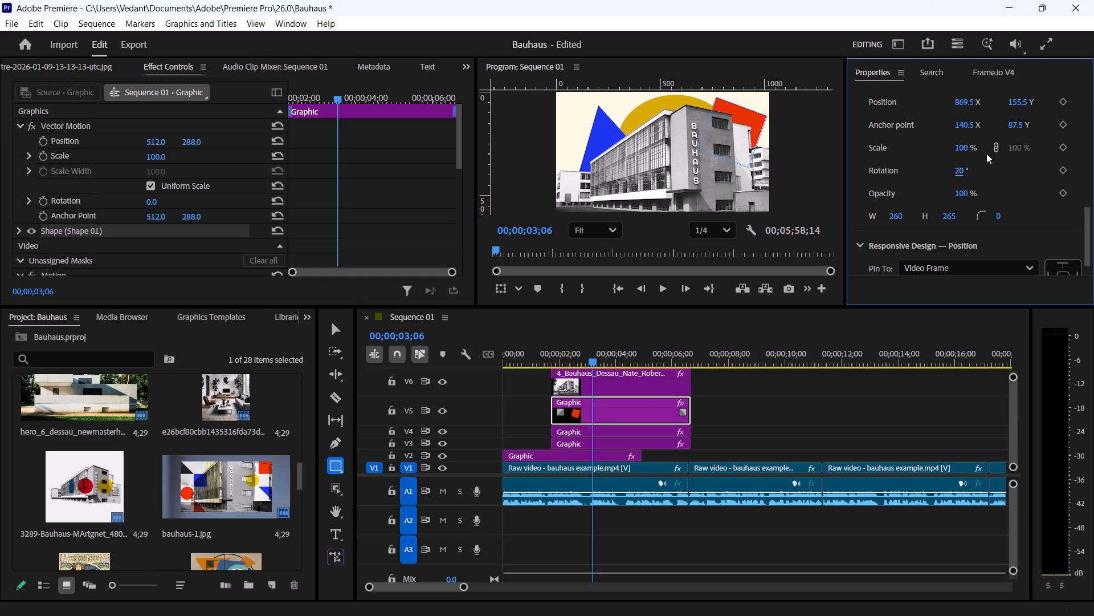
drag(964, 149, 954, 149)
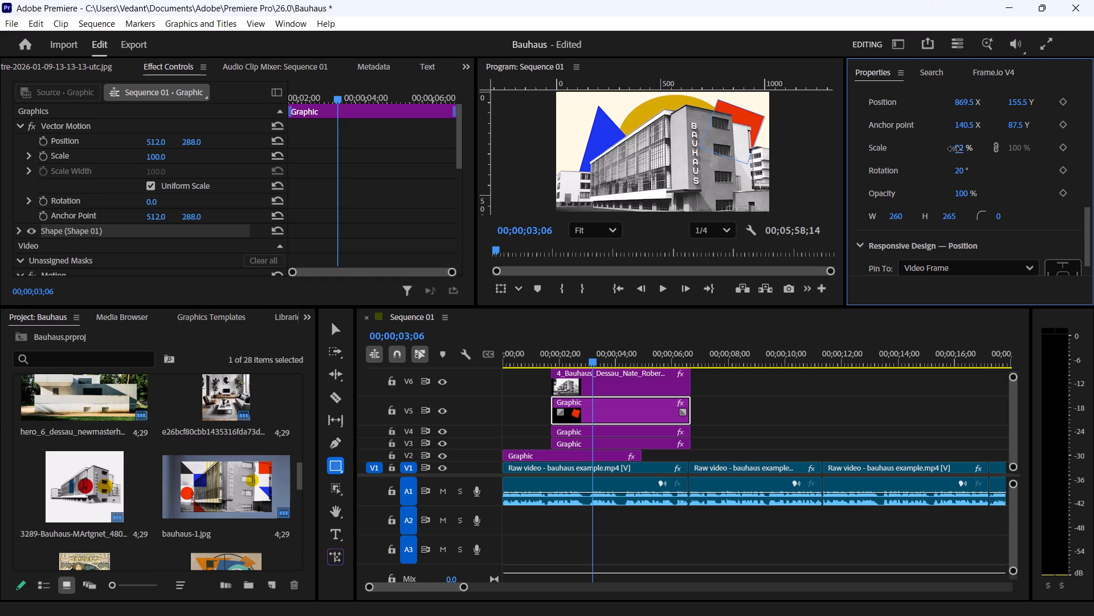
drag(954, 149, 952, 149)
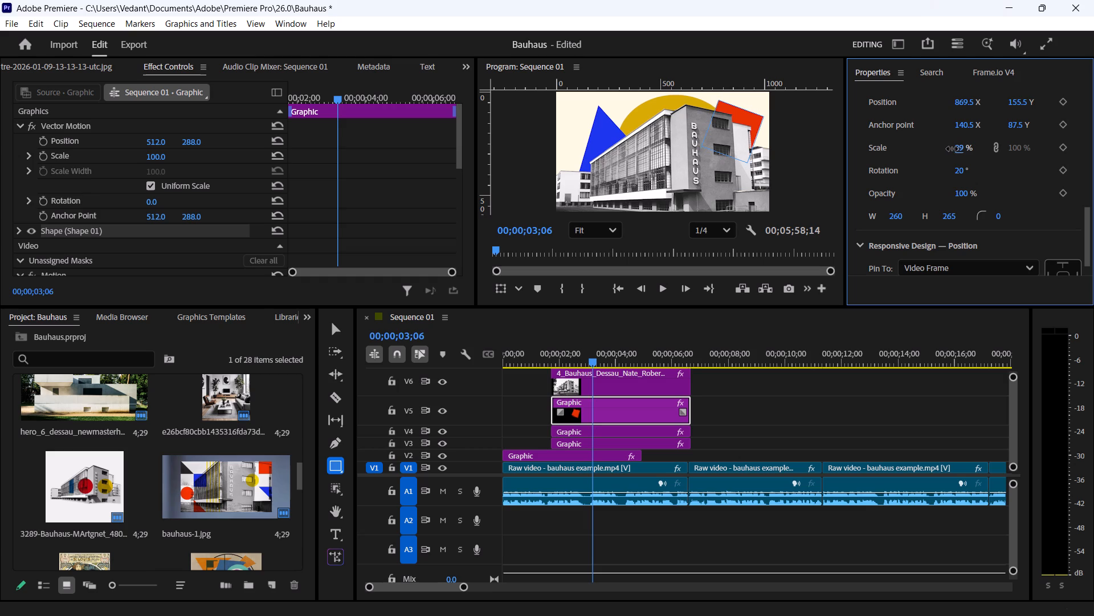
drag(959, 176, 960, 173)
drag(960, 173, 954, 173)
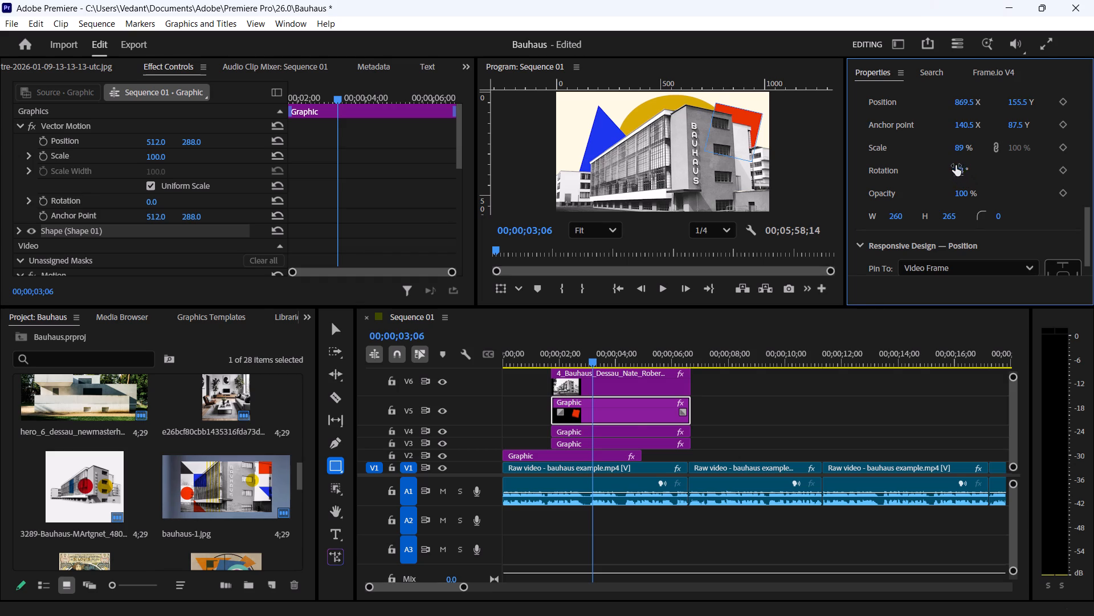
Reselect the red rectangle's shape and shift it slightly upward by reducing its vertical position.
click(599, 436)
click(608, 427)
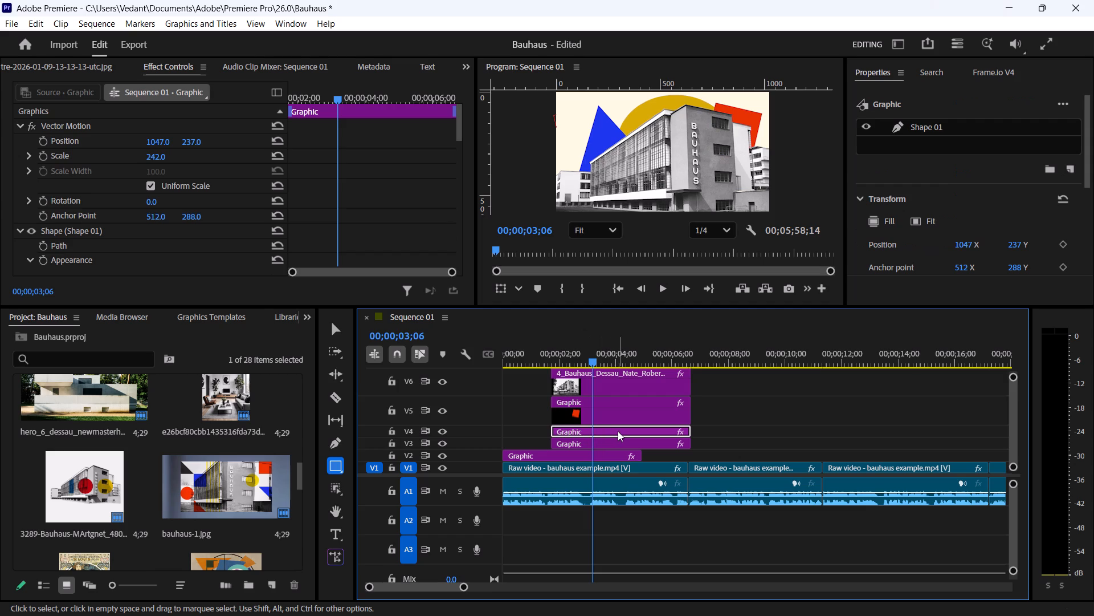
click(610, 434)
click(613, 408)
click(910, 129)
scroll(982, 194, down, 12)
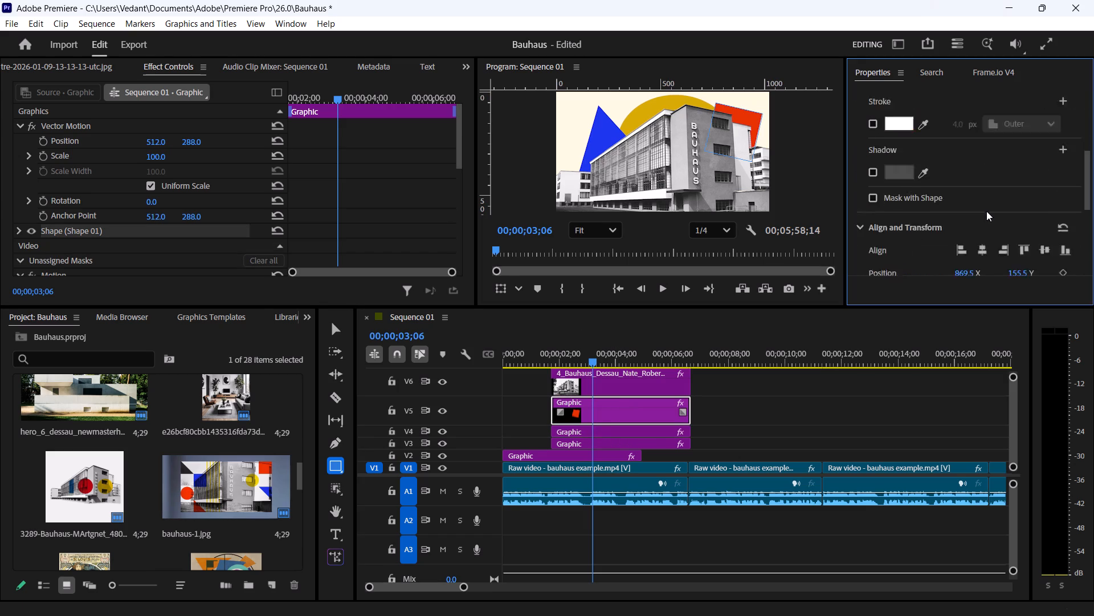
scroll(986, 211, down, 5)
drag(1020, 199, 1005, 199)
click(838, 427)
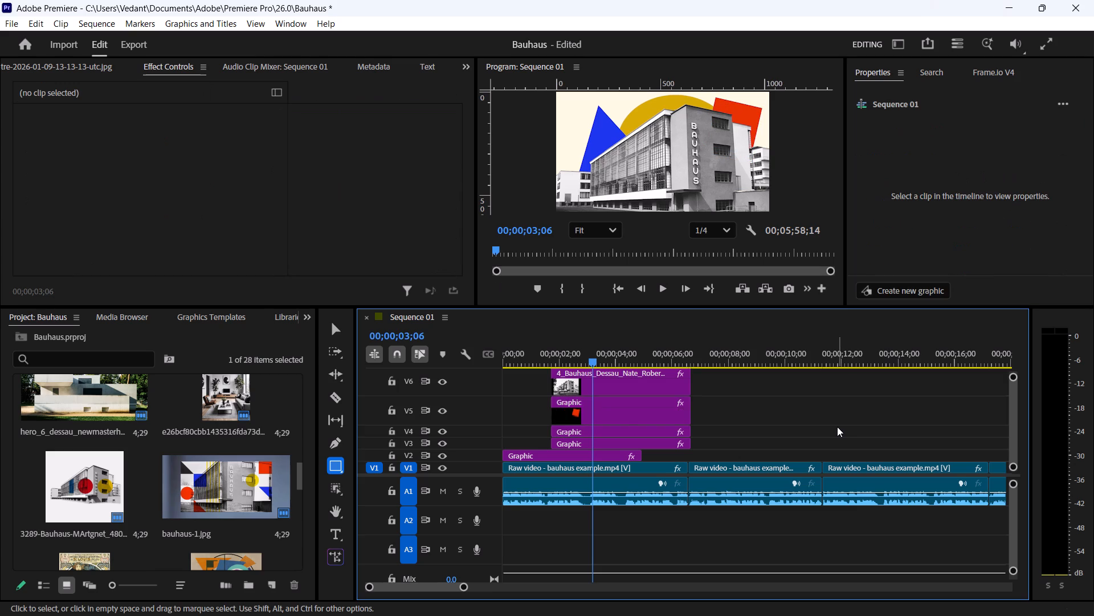
Brighten the fill of the yellow circle on V3 to F2C51D.
click(618, 448)
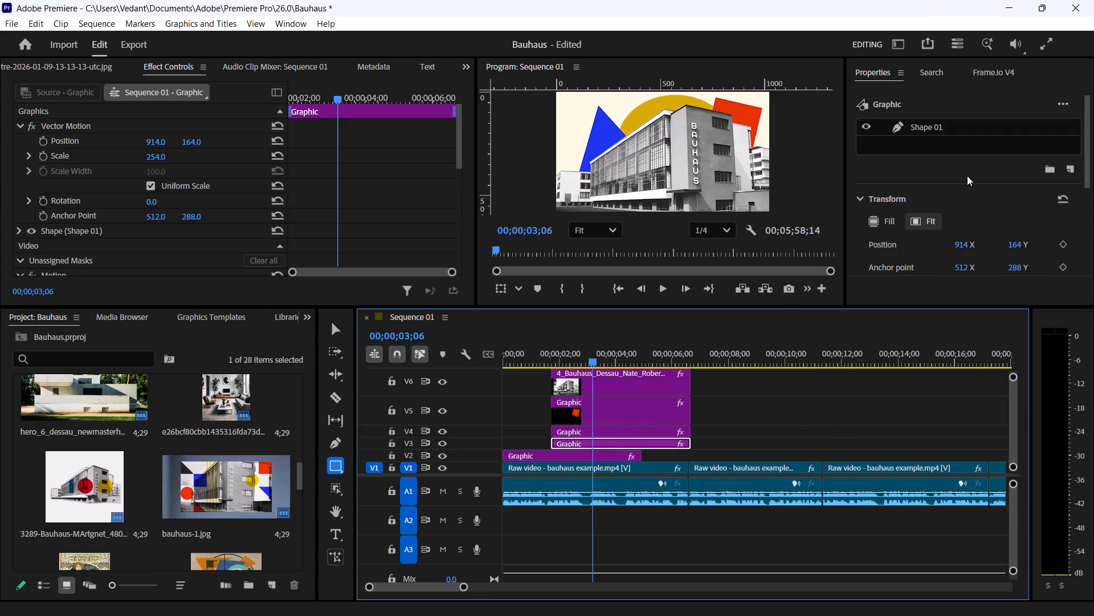
scroll(969, 176, down, 5)
scroll(963, 156, up, 3)
click(940, 100)
scroll(970, 218, down, 5)
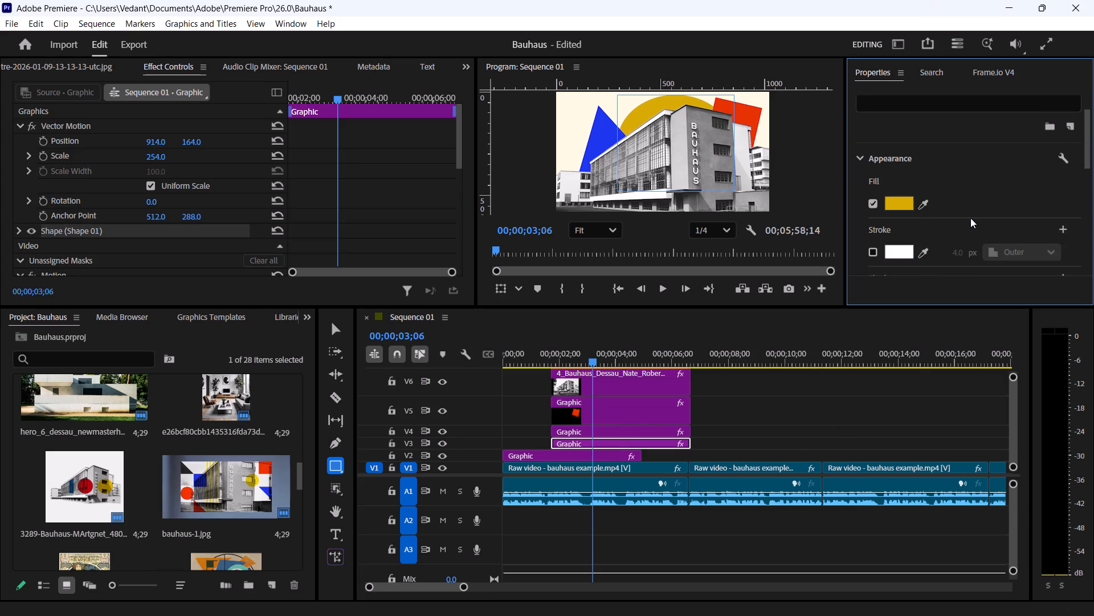
scroll(970, 218, down, 9)
scroll(973, 214, up, 7)
click(898, 147)
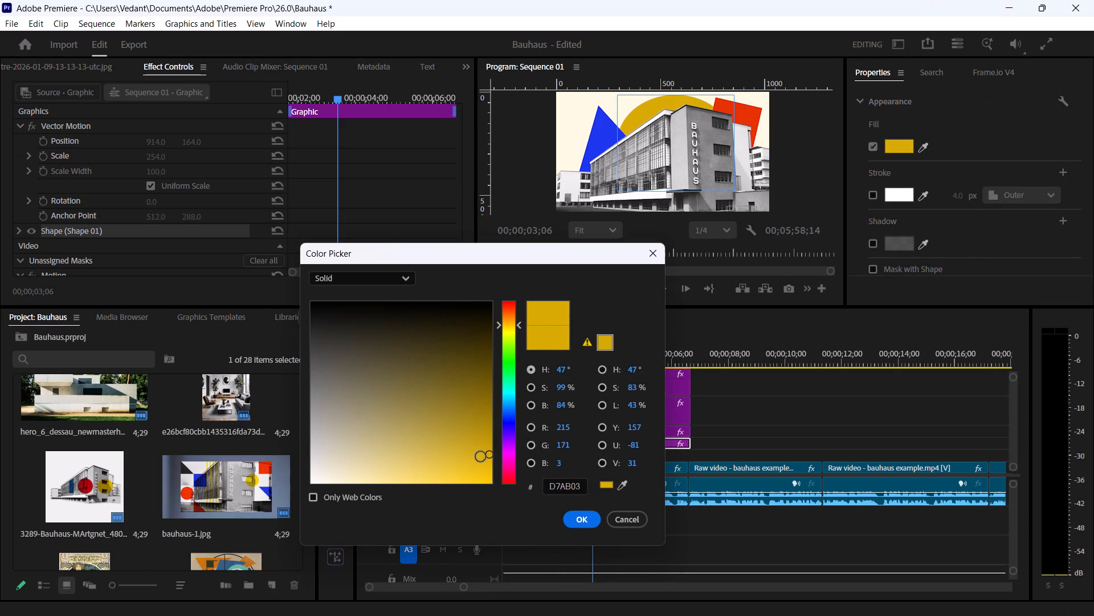
drag(484, 458, 463, 469)
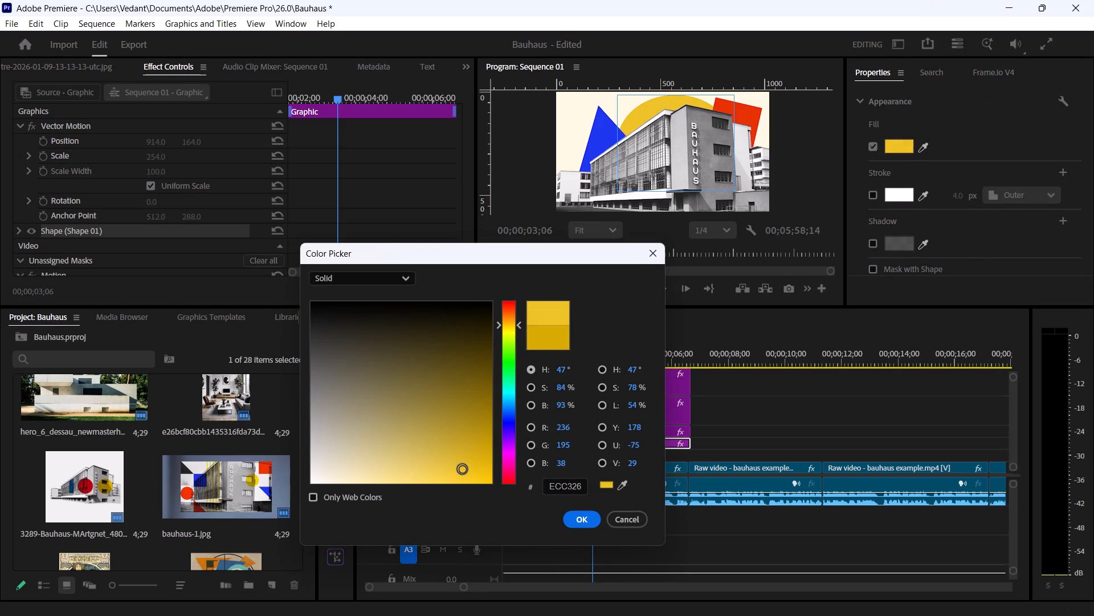
drag(463, 469, 469, 475)
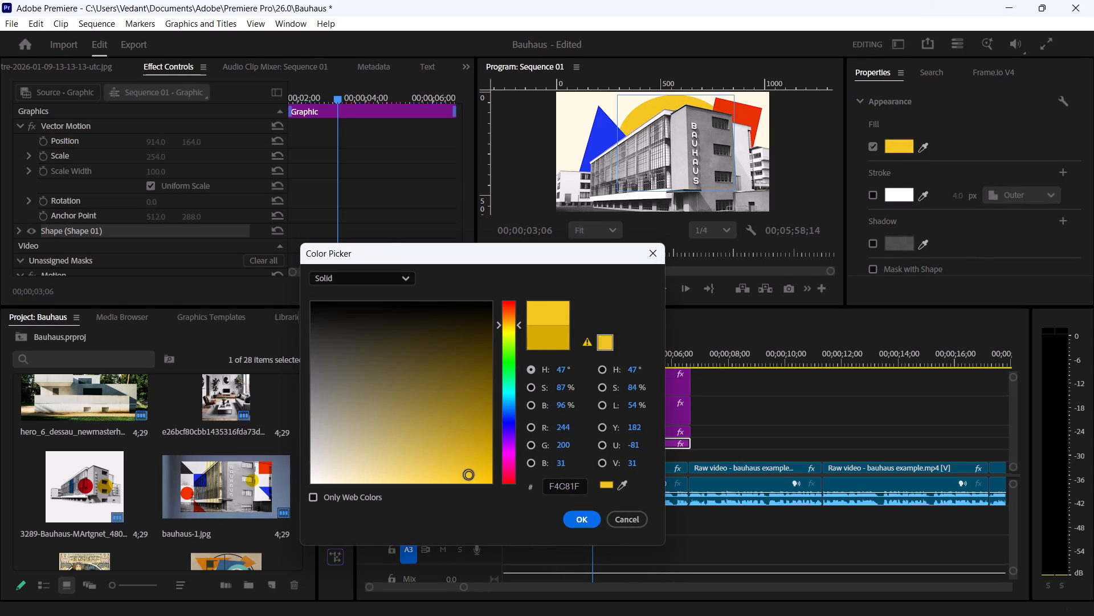
drag(469, 475, 470, 473)
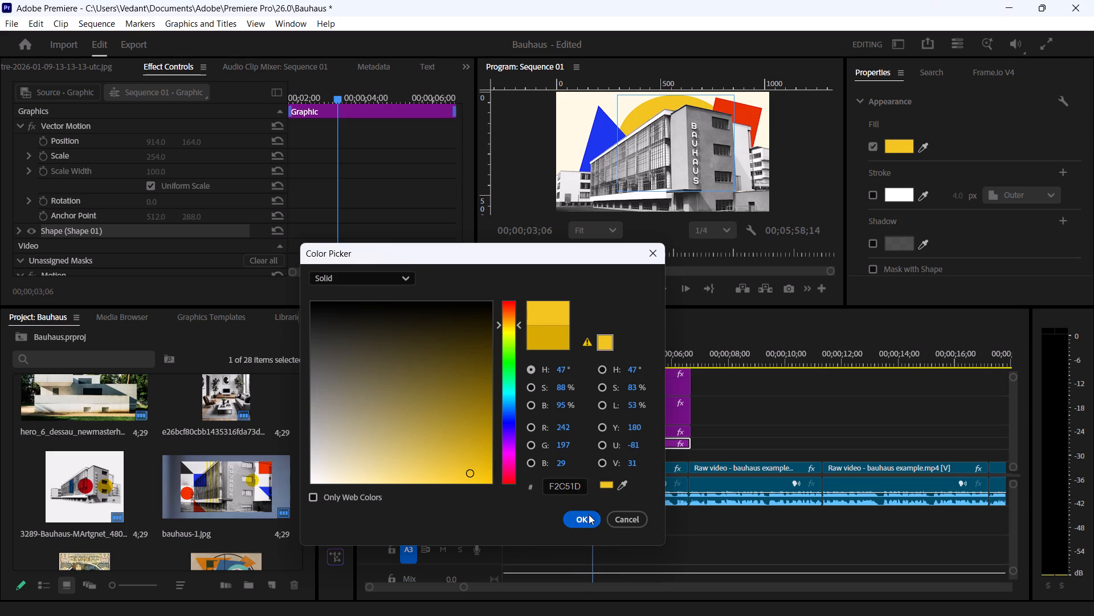
click(589, 514)
Lighten the fill of the blue triangle on V4 to 334BFB.
click(604, 433)
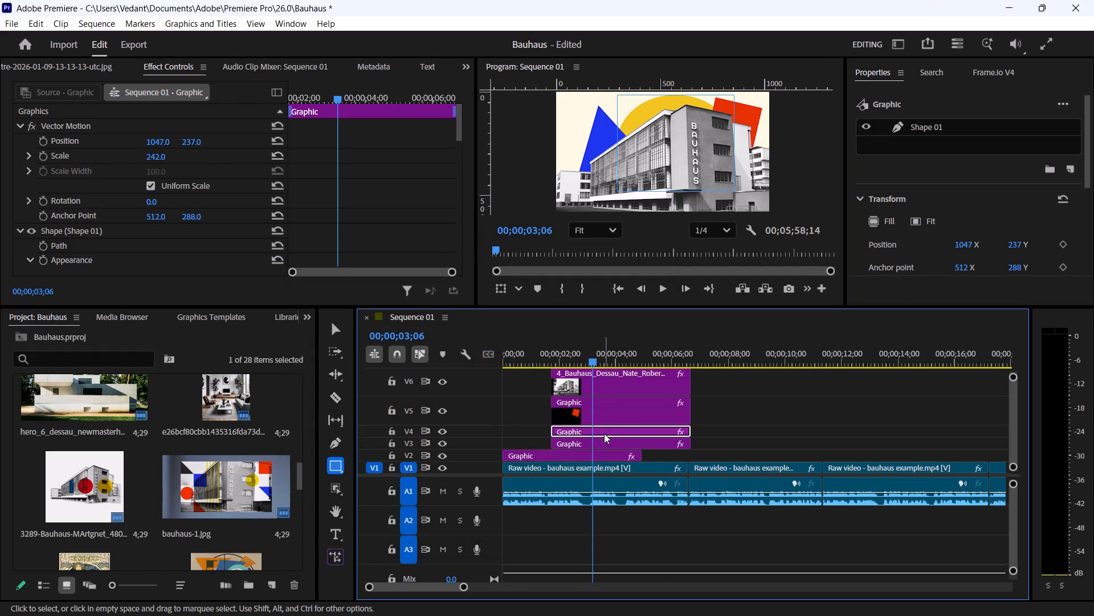
click(926, 128)
click(899, 245)
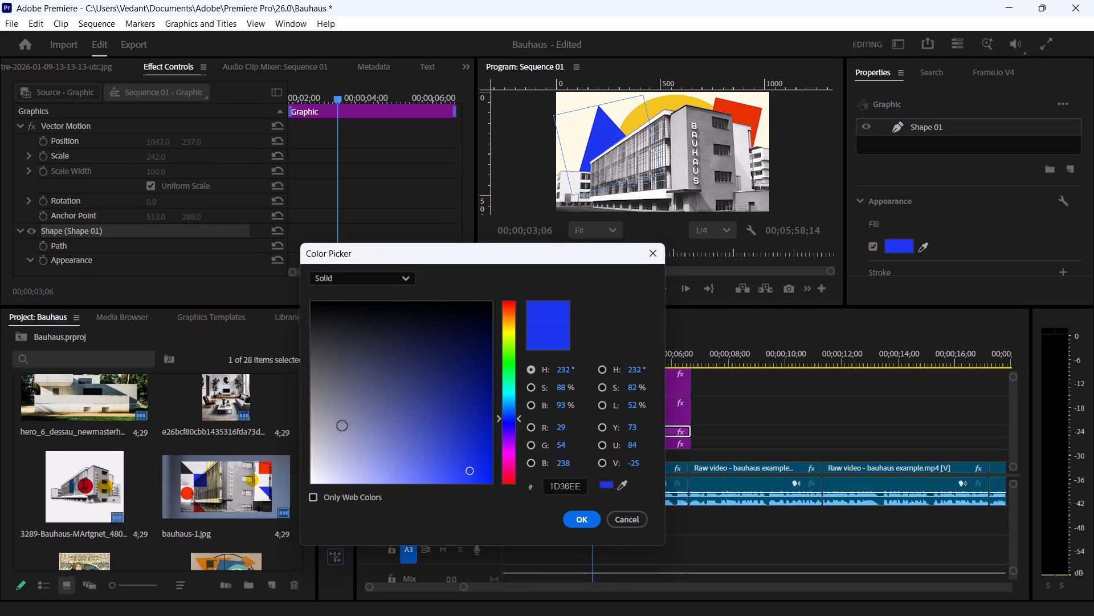
drag(474, 474, 459, 479)
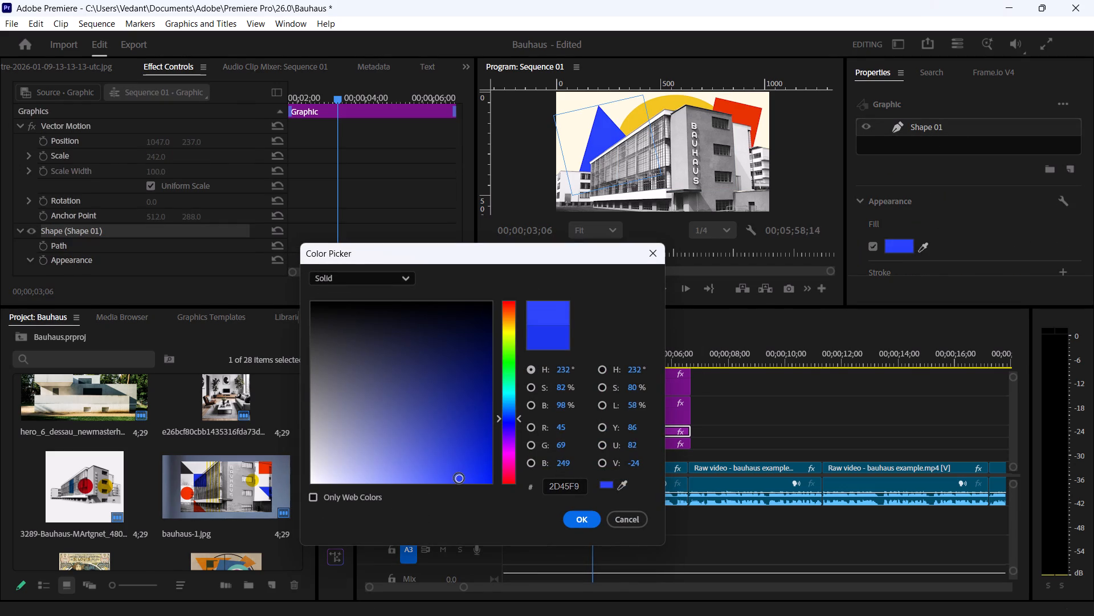
drag(459, 479, 455, 480)
click(582, 530)
click(583, 510)
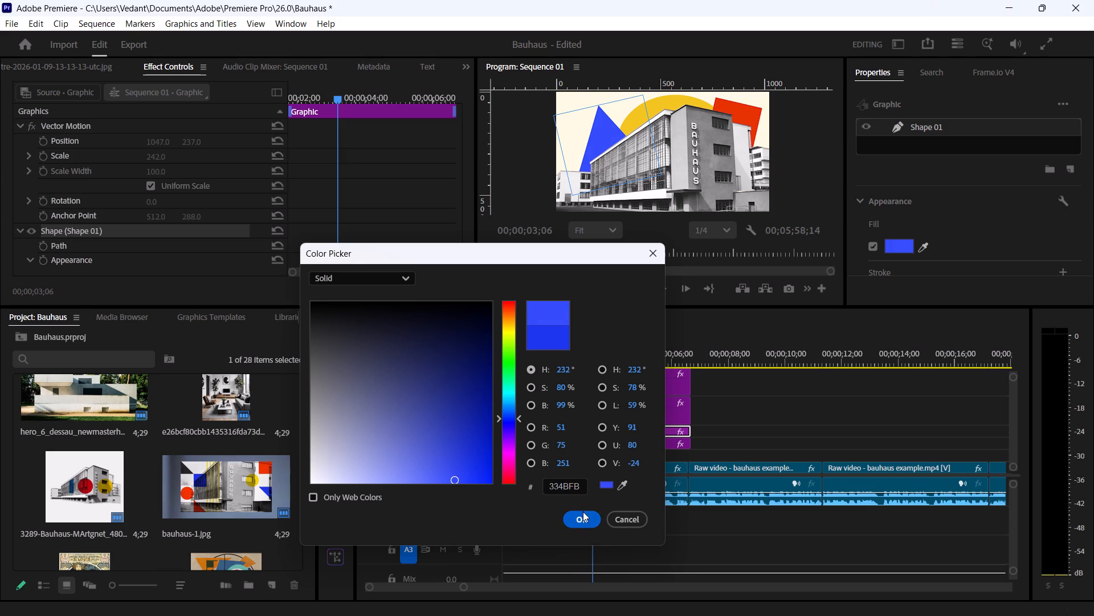
Apply the 334BFB fill to the blue triangle on V4.
click(589, 501)
click(586, 518)
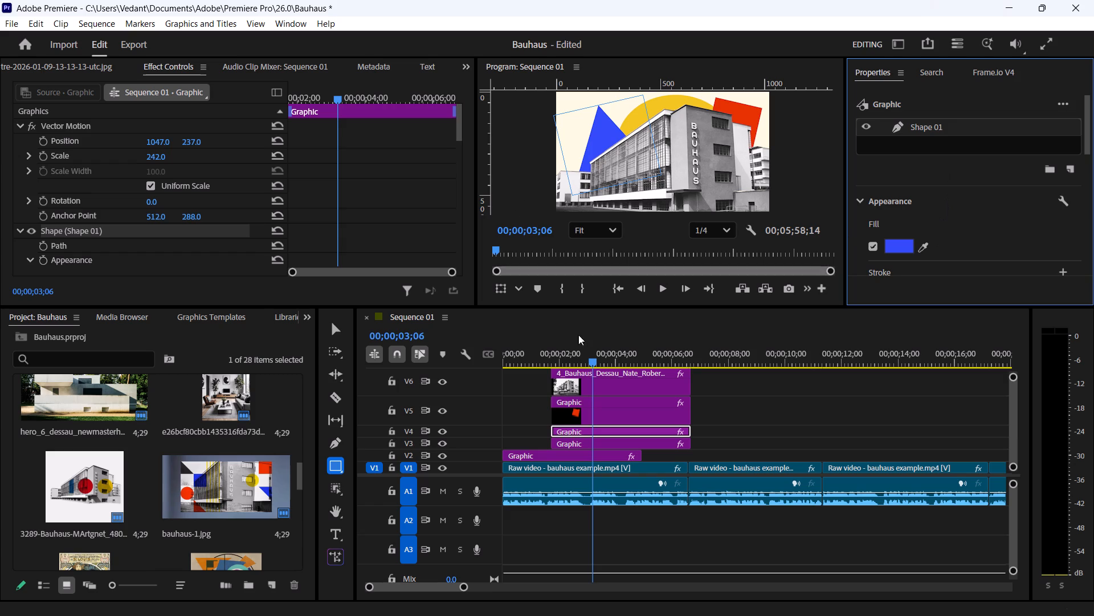
Lighten the fill of the red rectangle on V5 to FA5123.
click(622, 410)
drag(489, 397, 488, 421)
click(970, 124)
scroll(957, 187, down, 2)
click(902, 216)
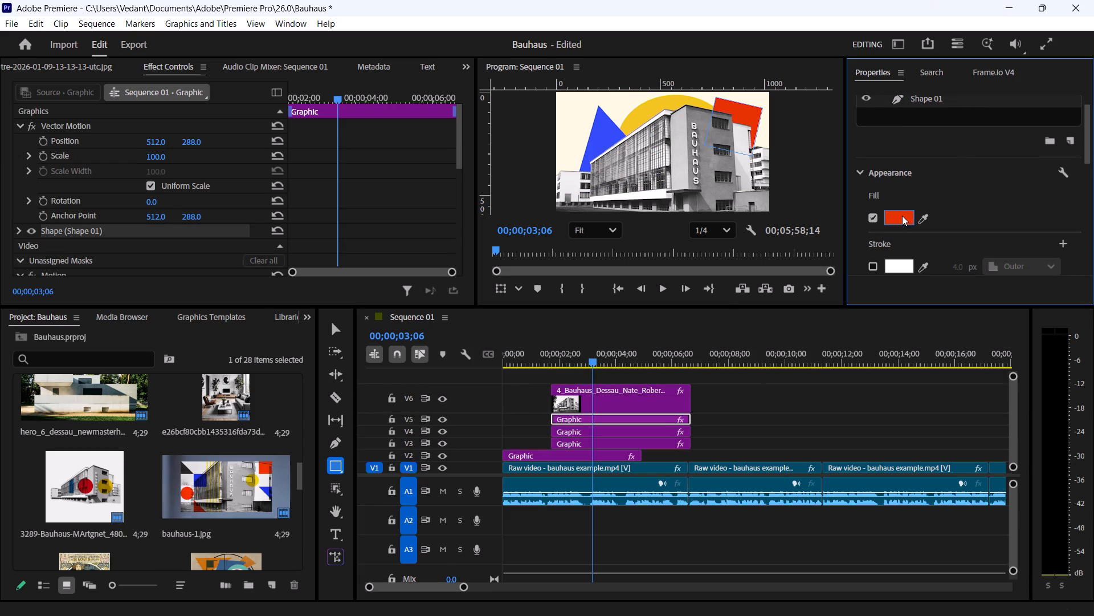
click(892, 219)
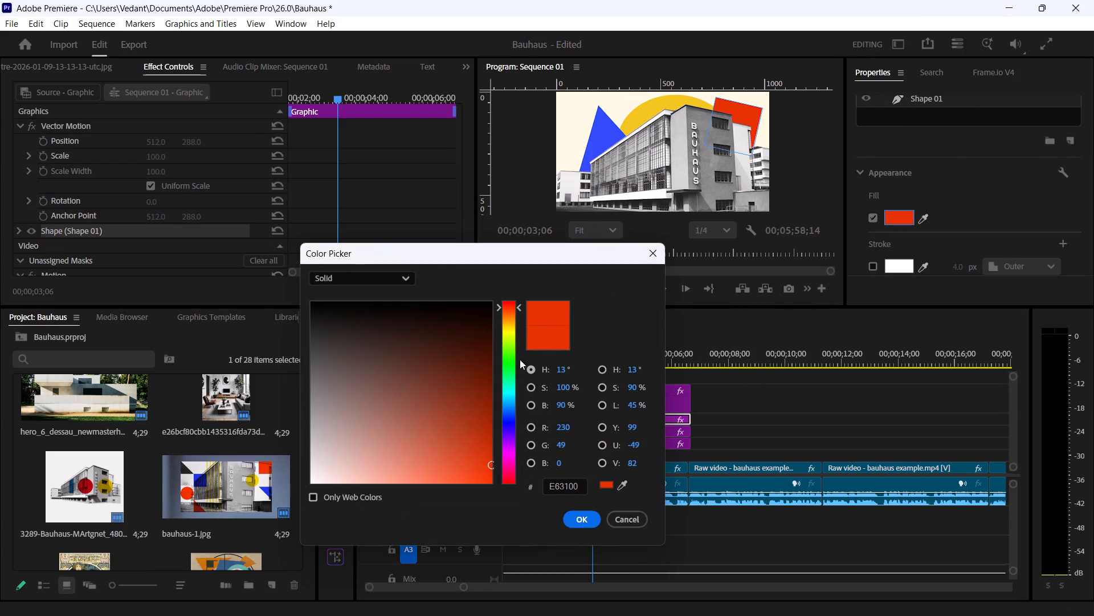
drag(488, 467, 472, 470)
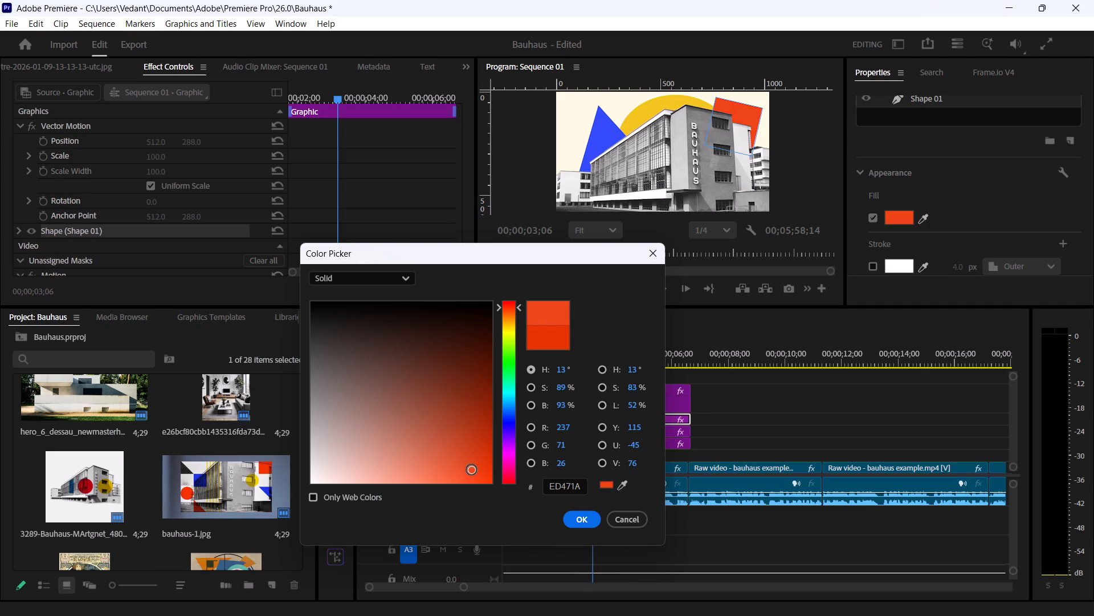
drag(472, 470, 463, 472)
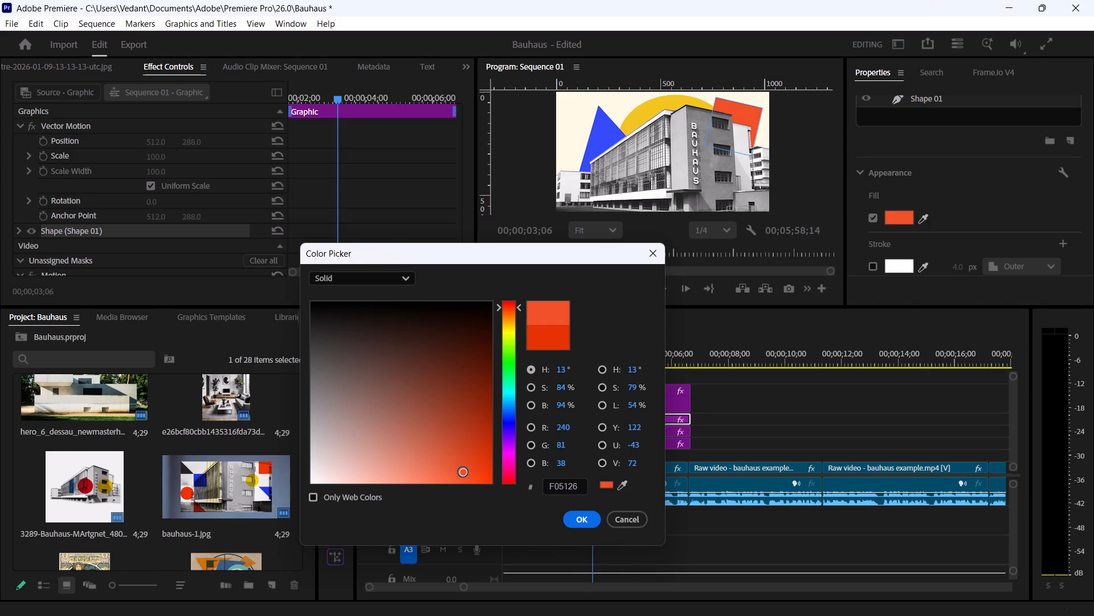
drag(463, 472, 477, 470)
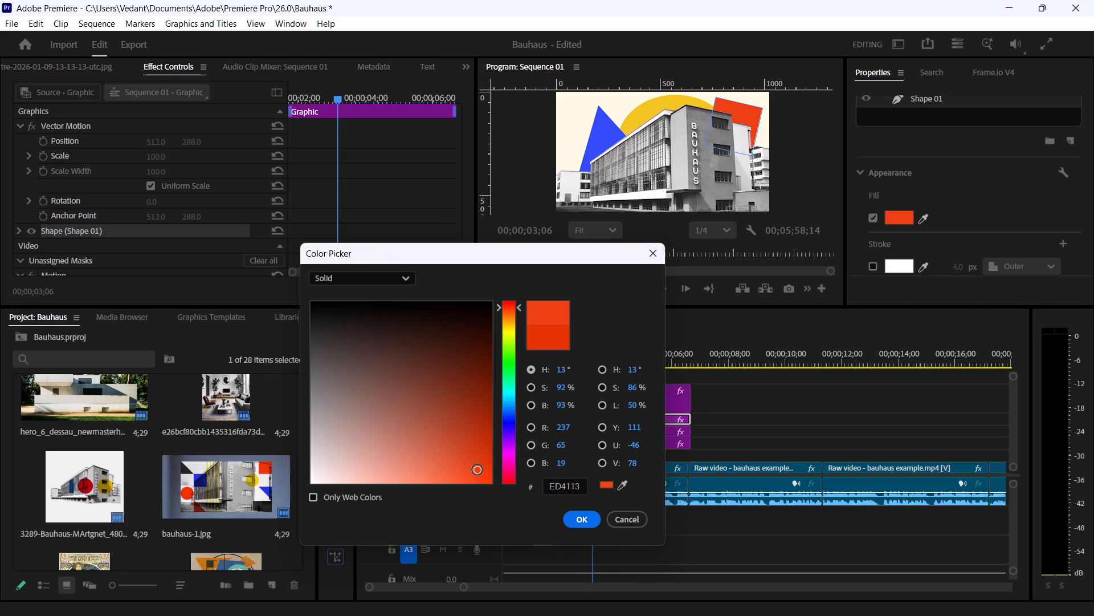
drag(477, 470, 440, 477)
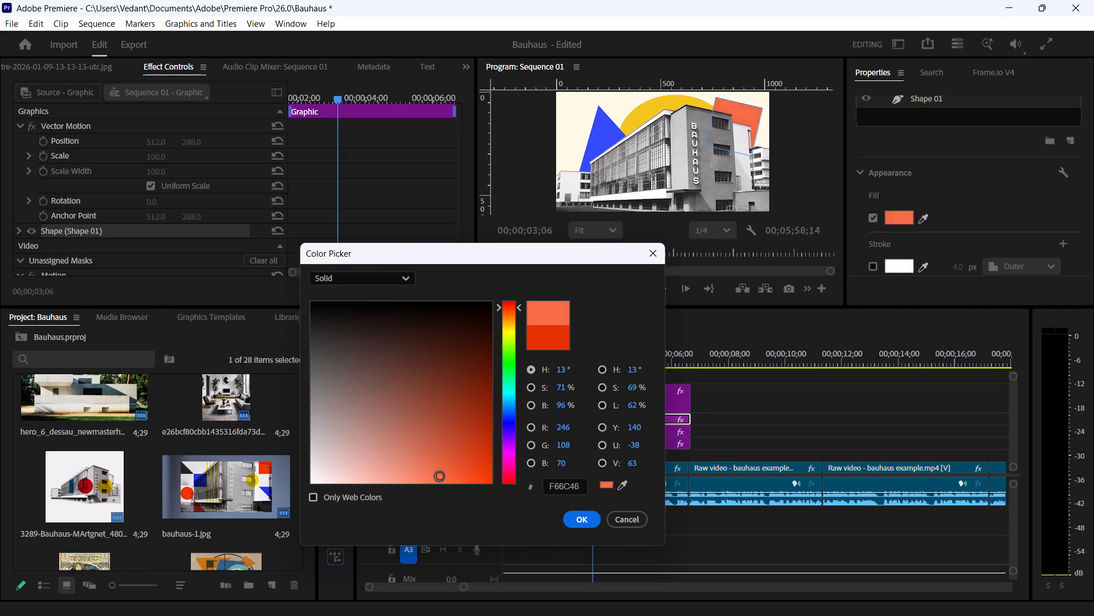
drag(440, 477, 455, 477)
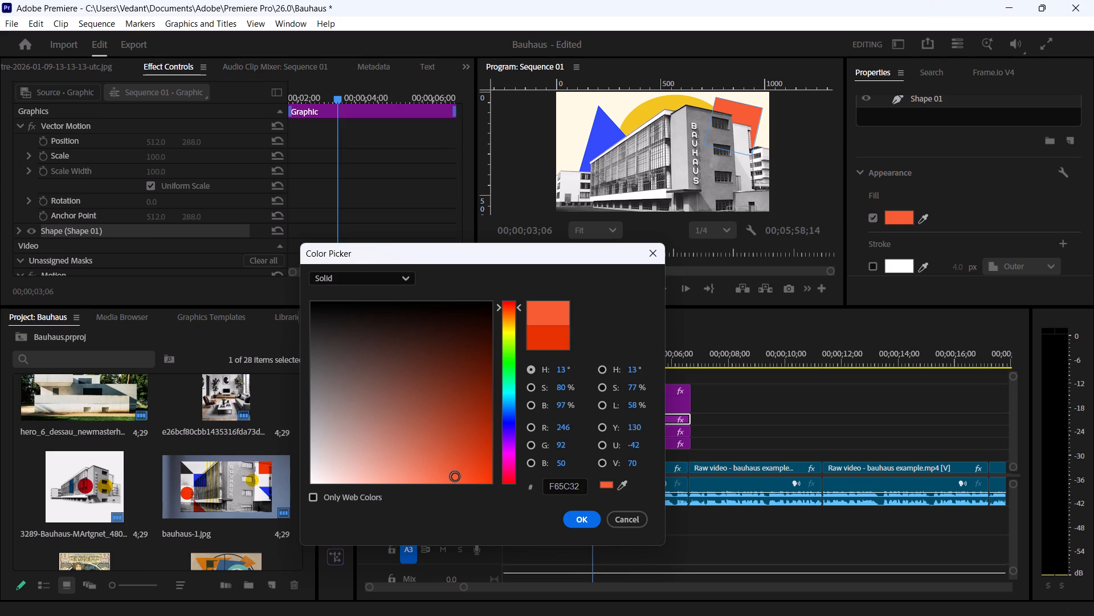
drag(455, 477, 466, 479)
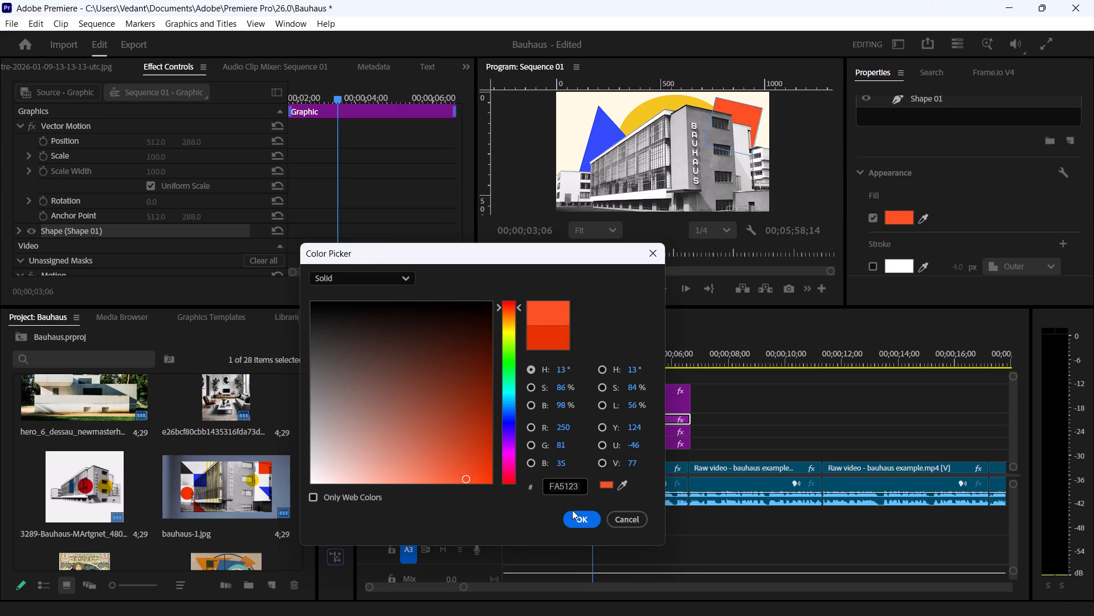
click(585, 518)
Select the building image clip on V6 together with the three shape clips on V3, V4 and V5.
click(766, 410)
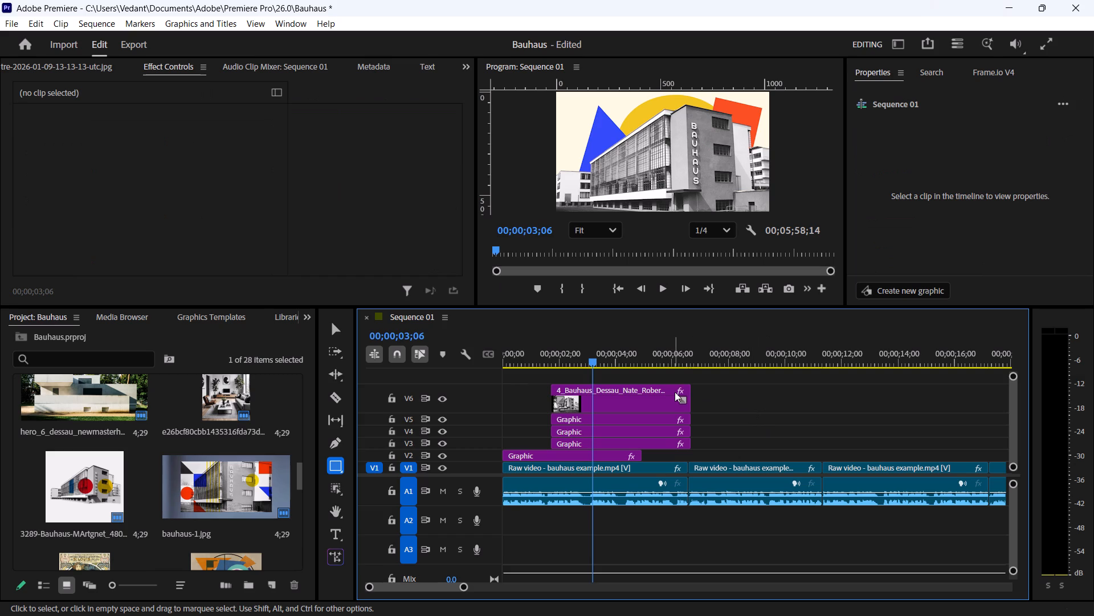
drag(738, 380, 624, 436)
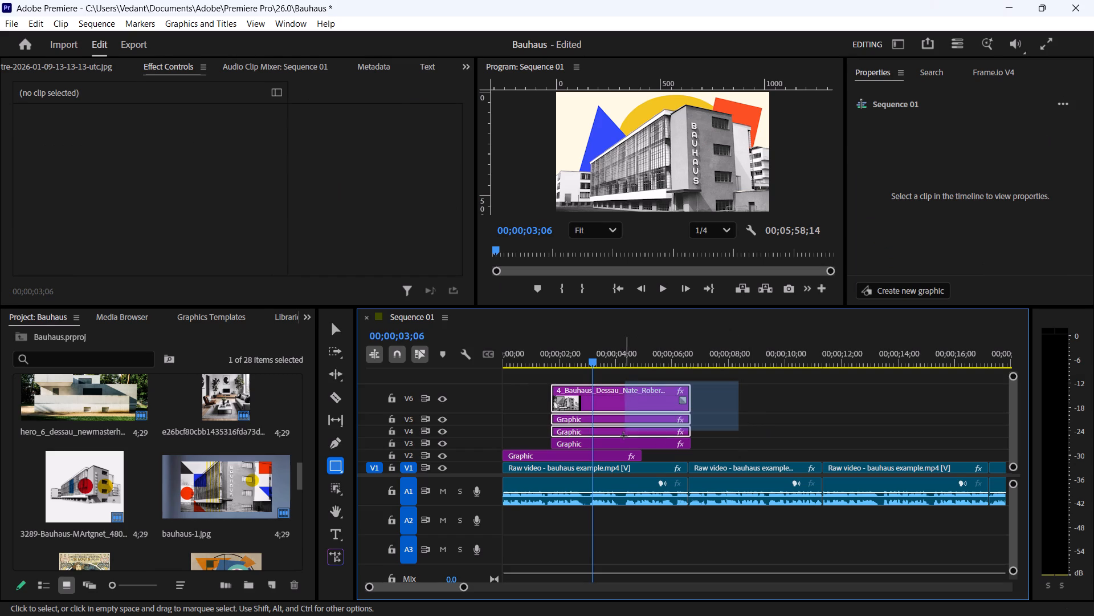
drag(624, 436, 619, 453)
click(619, 453)
click(725, 410)
drag(722, 371, 667, 377)
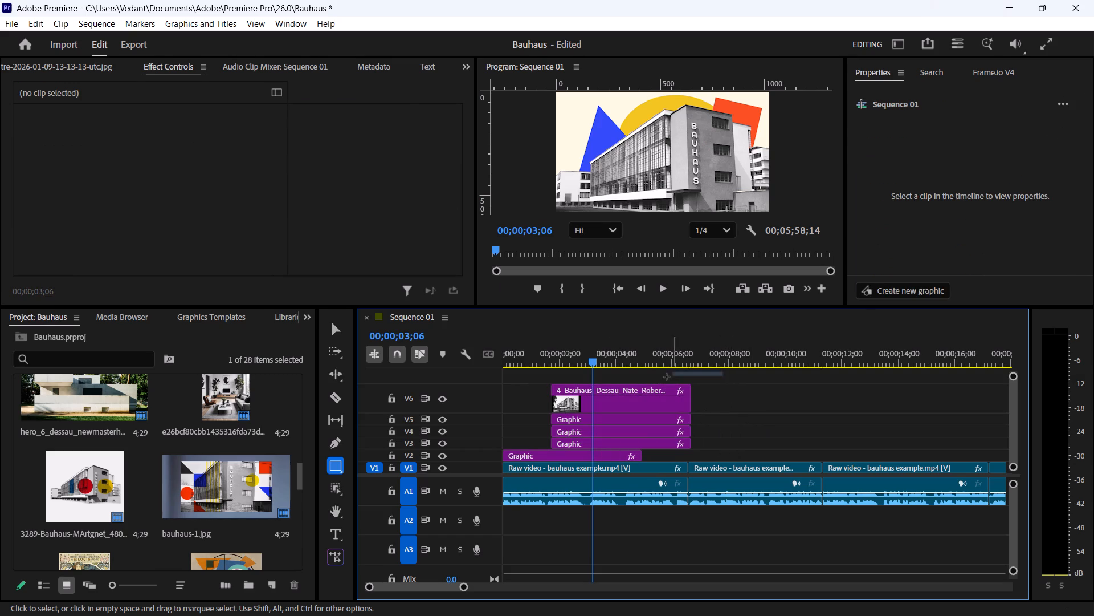
drag(667, 377, 624, 443)
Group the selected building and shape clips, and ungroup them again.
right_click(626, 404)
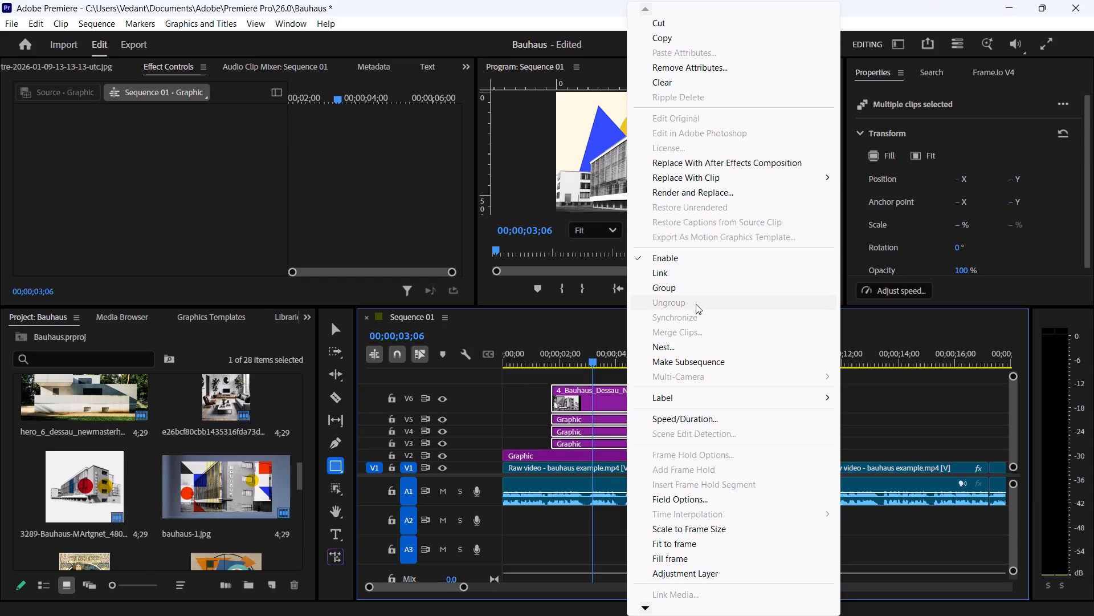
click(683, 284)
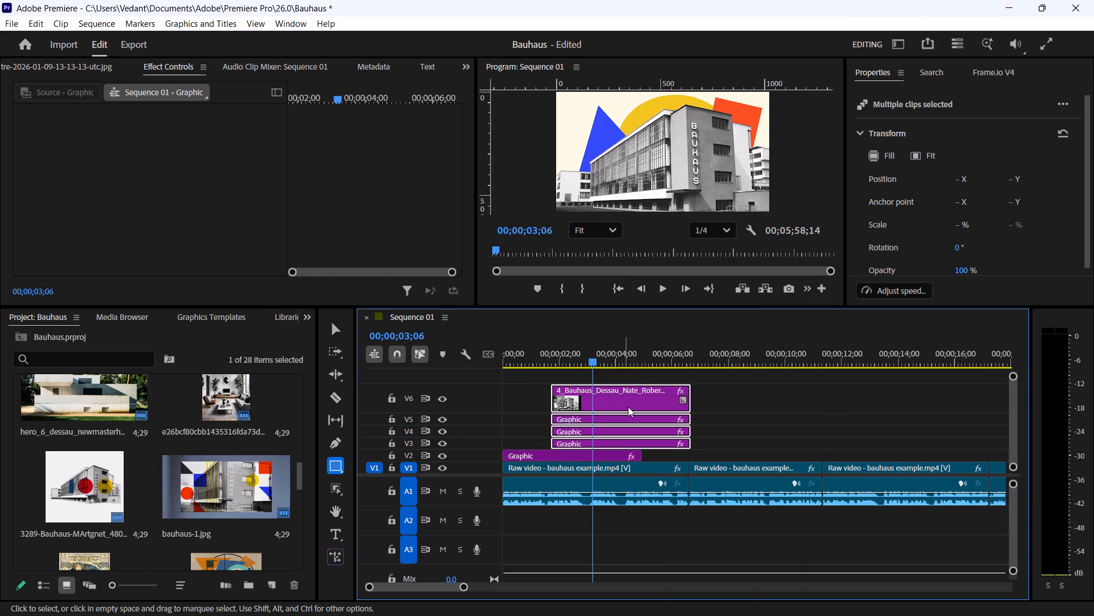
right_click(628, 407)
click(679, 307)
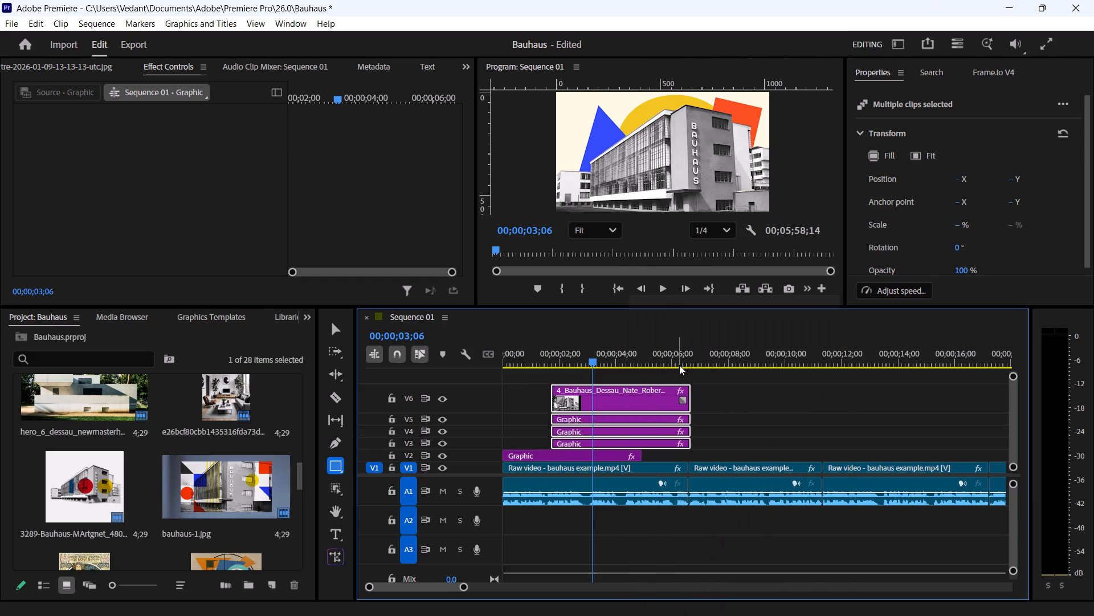
Nest the selected building and shape clips into one sequence, keeping the default name.
right_click(640, 402)
click(697, 343)
click(577, 321)
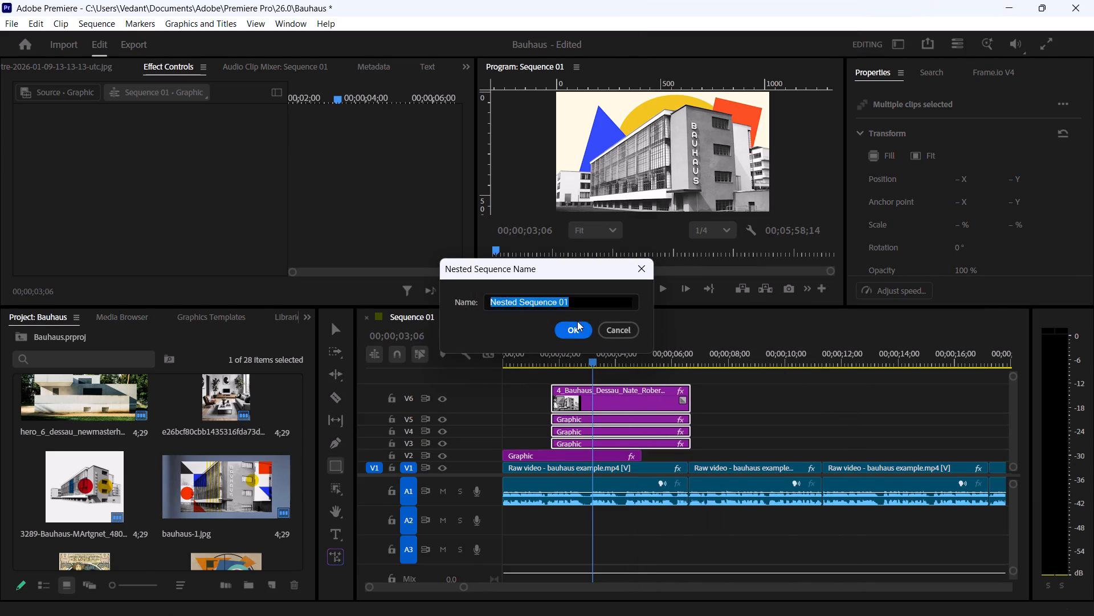
click(574, 334)
Keyframe the nested sequence's position at its start, 00;00;01;22, with the vertical value set to 338.
click(589, 440)
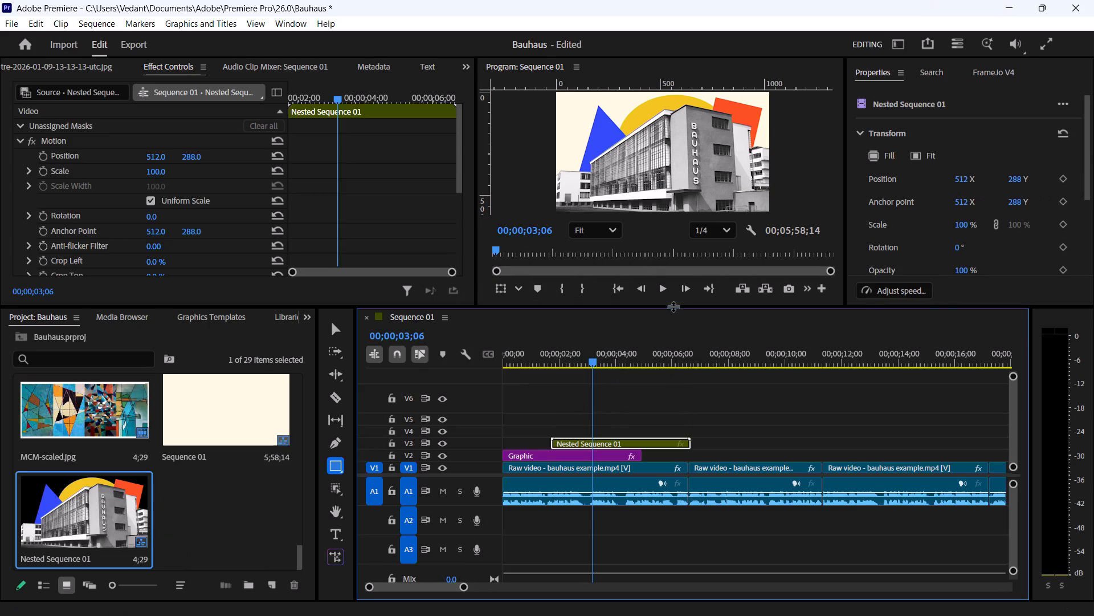
click(262, 60)
click(190, 62)
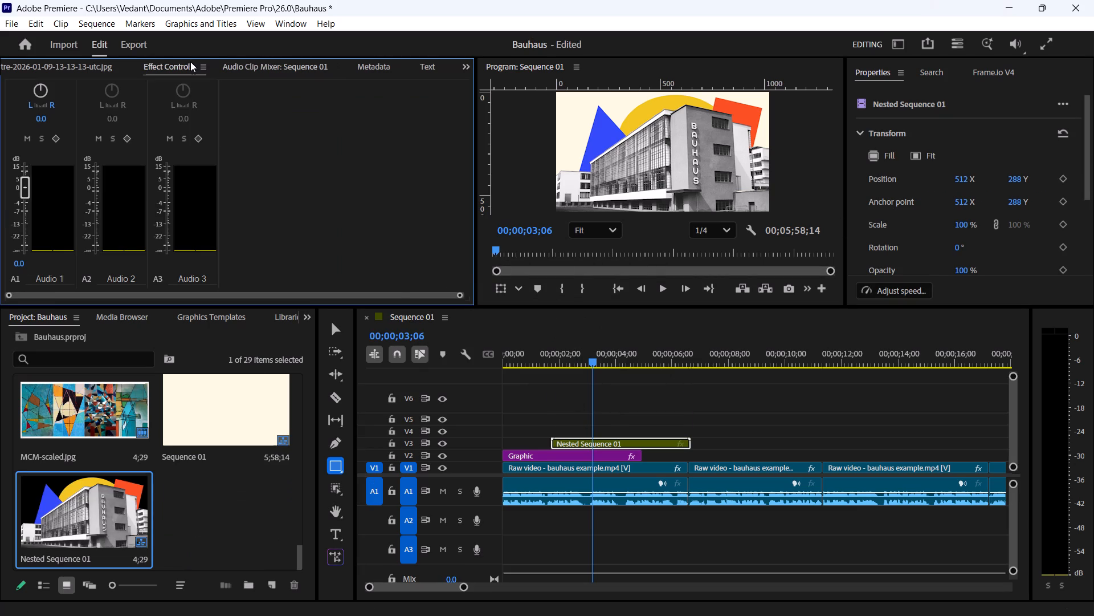
drag(334, 95, 215, 87)
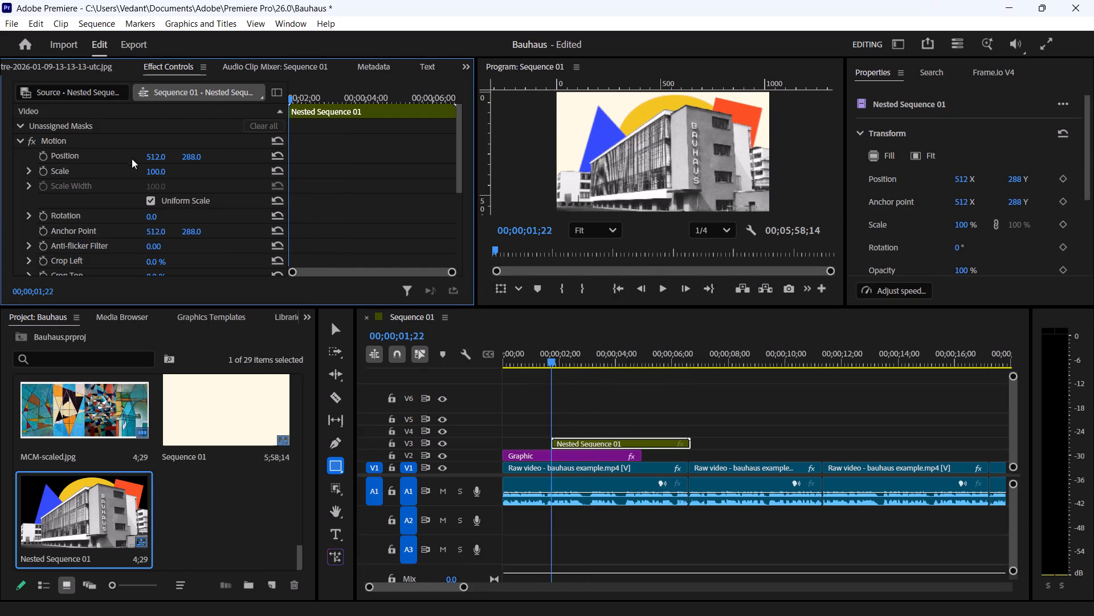
click(40, 156)
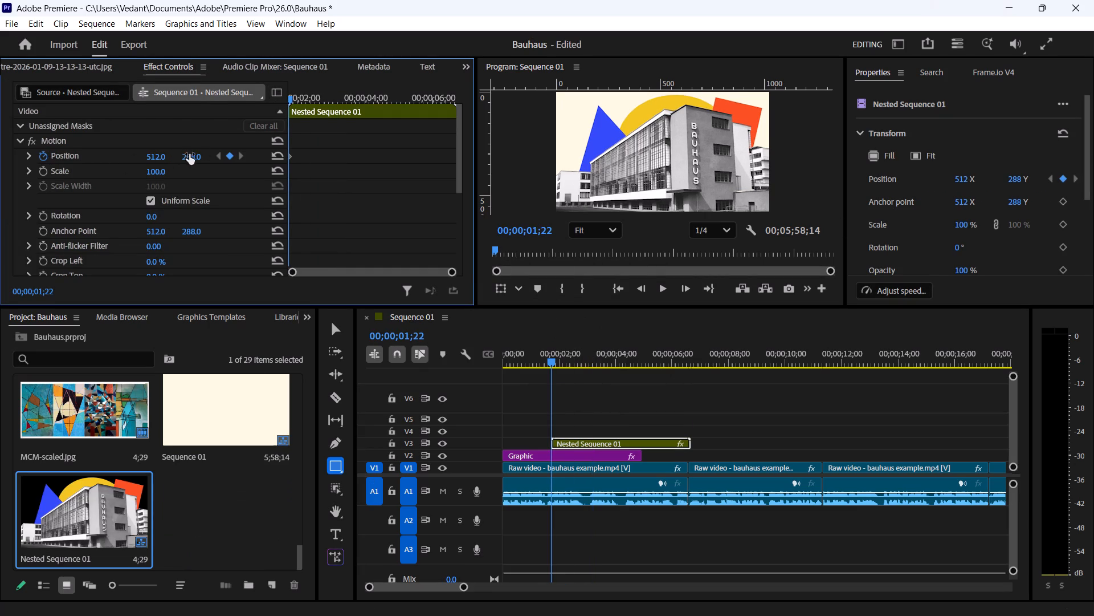
drag(189, 154, 213, 156)
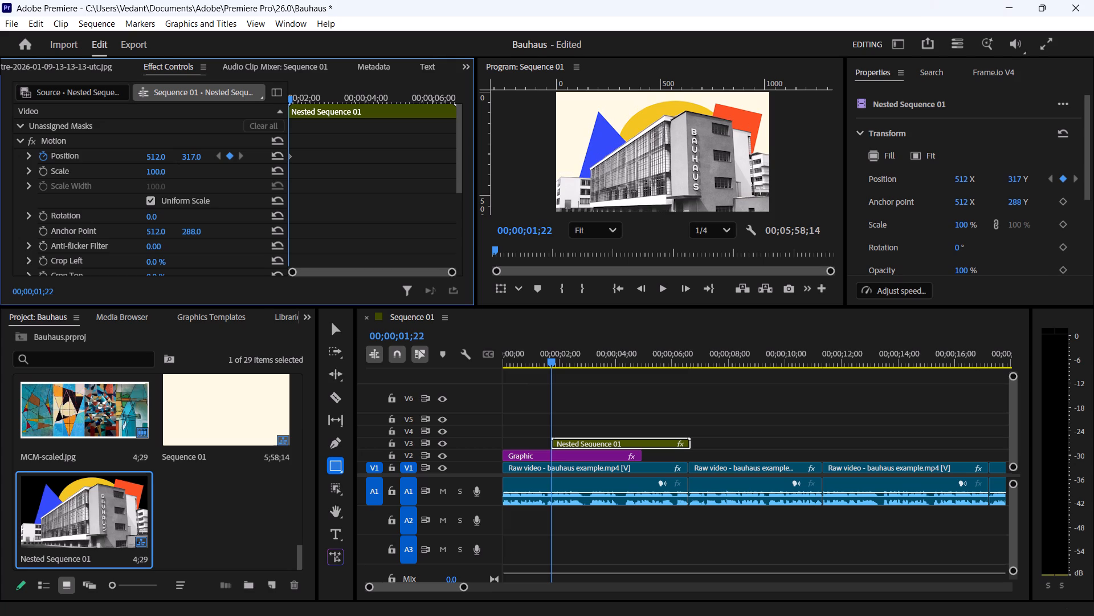
drag(213, 156, 226, 155)
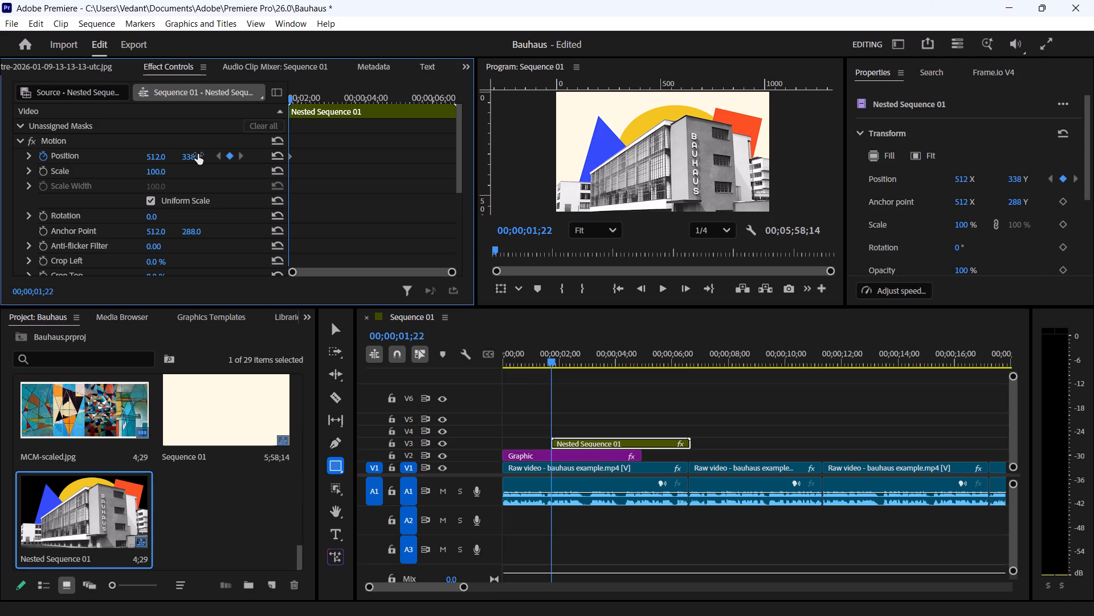
Place a vertical guide near the middle of the frame, beside the BAUHAUS lettering.
drag(489, 113, 619, 117)
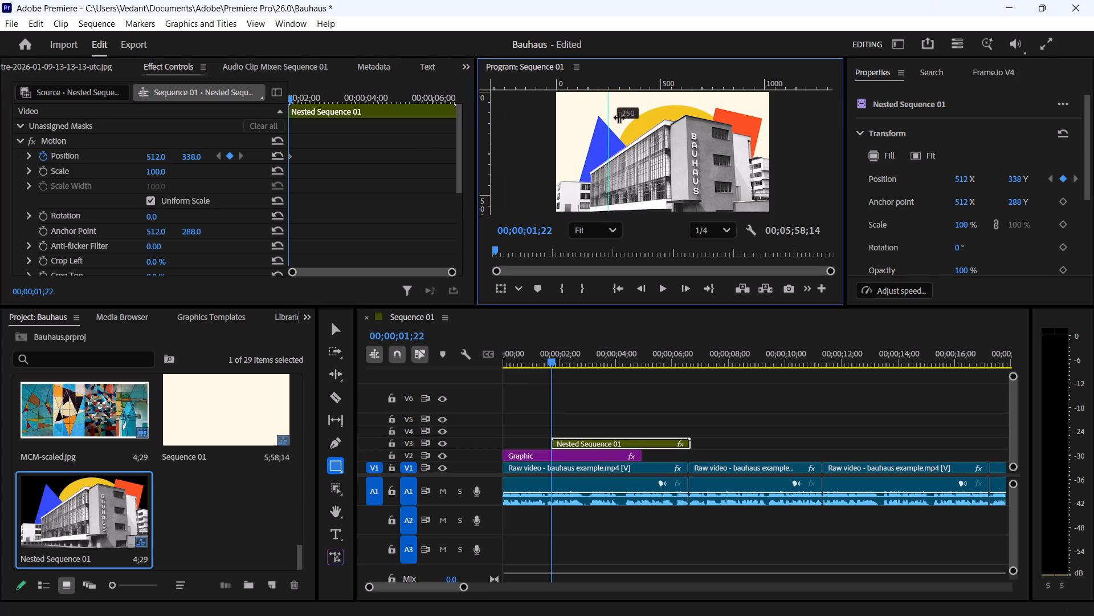
drag(619, 117, 668, 126)
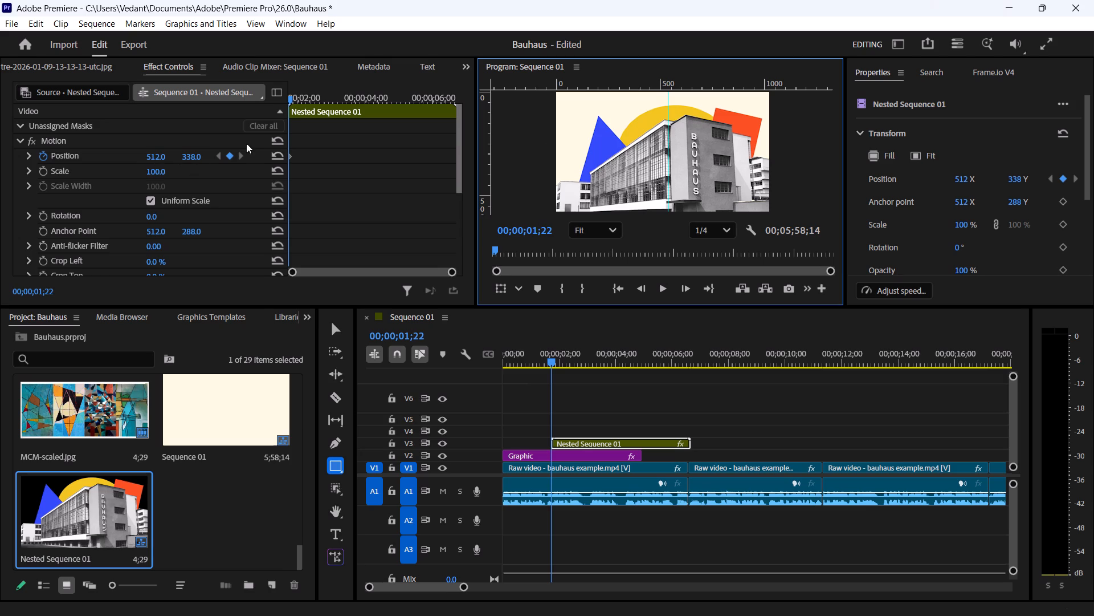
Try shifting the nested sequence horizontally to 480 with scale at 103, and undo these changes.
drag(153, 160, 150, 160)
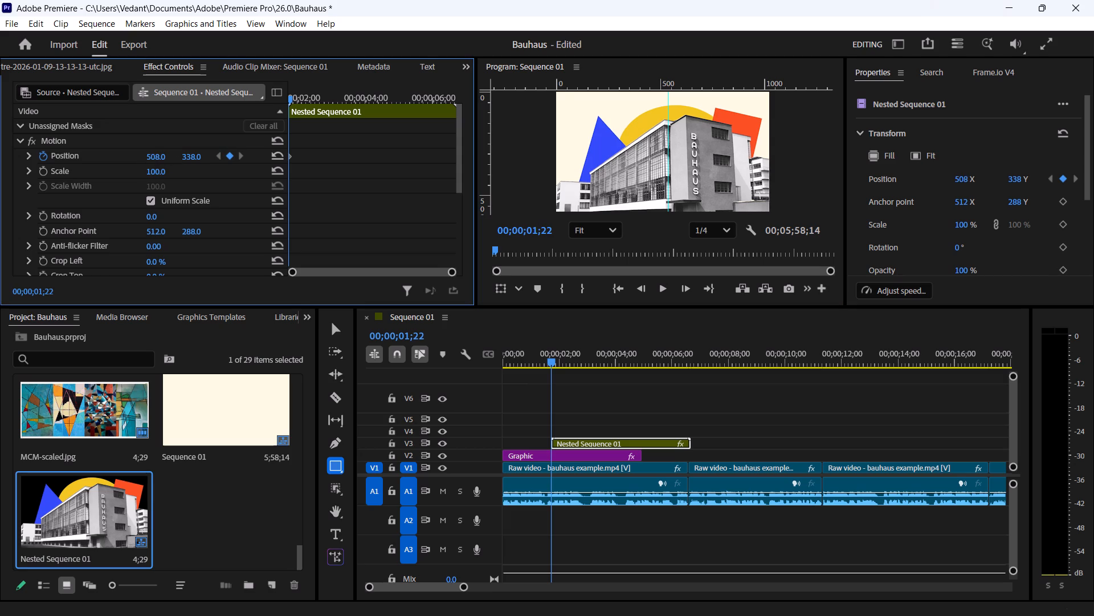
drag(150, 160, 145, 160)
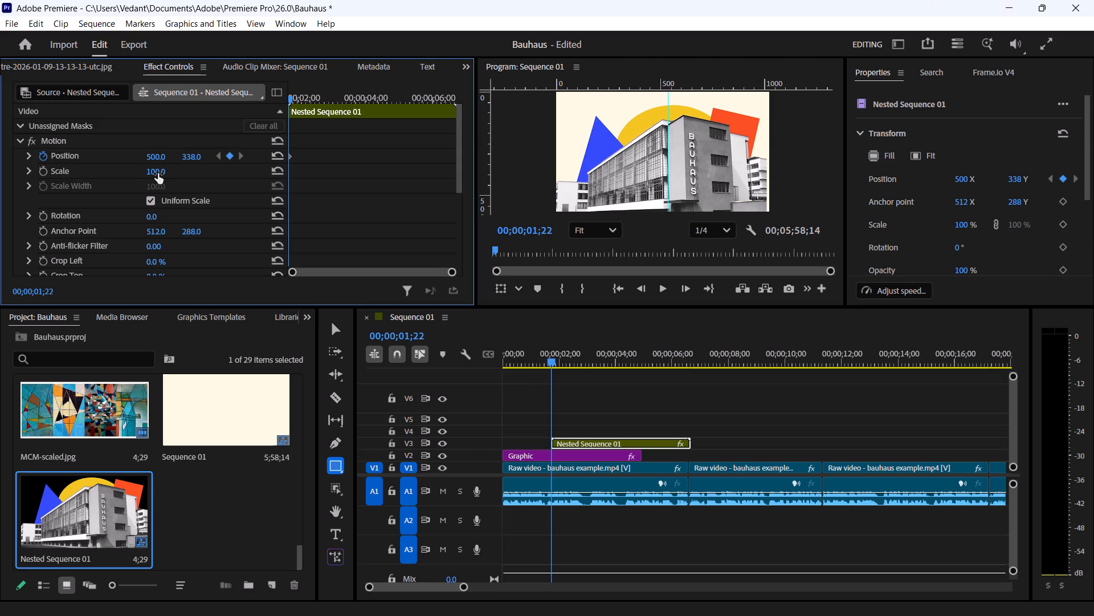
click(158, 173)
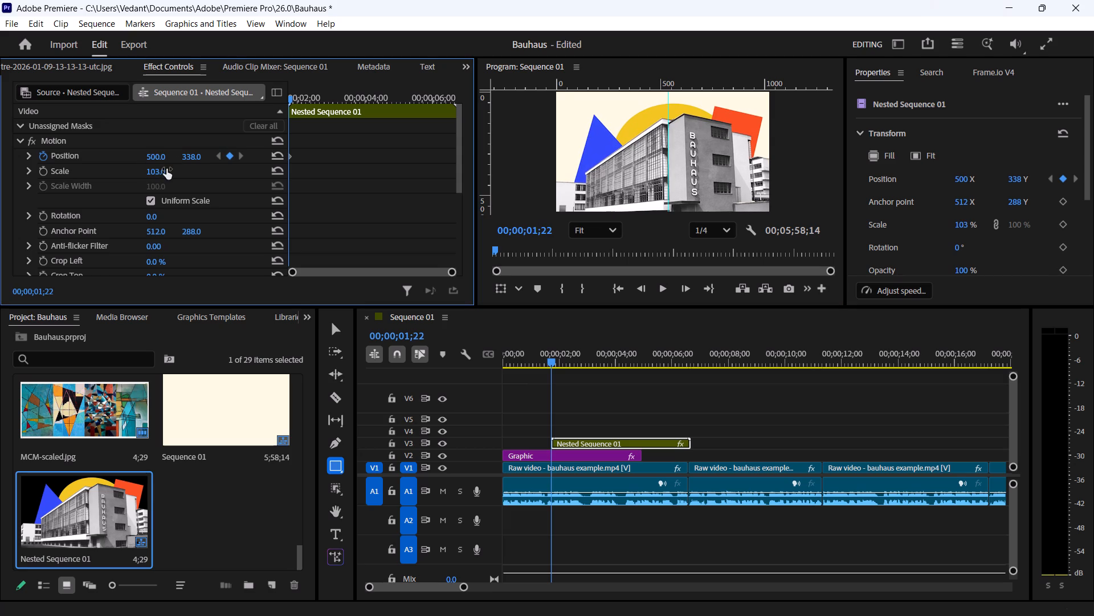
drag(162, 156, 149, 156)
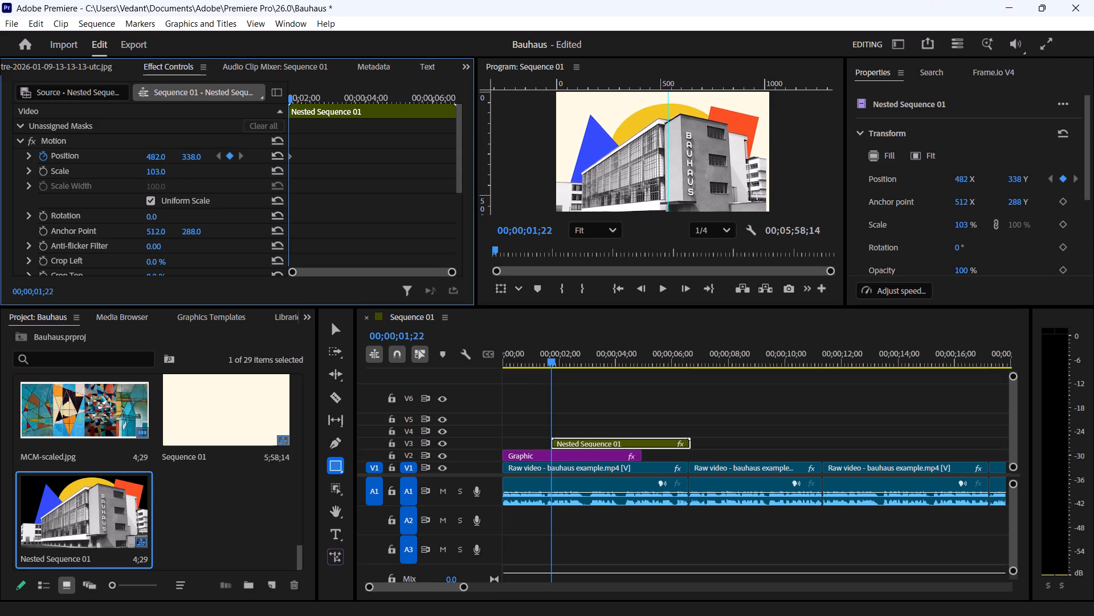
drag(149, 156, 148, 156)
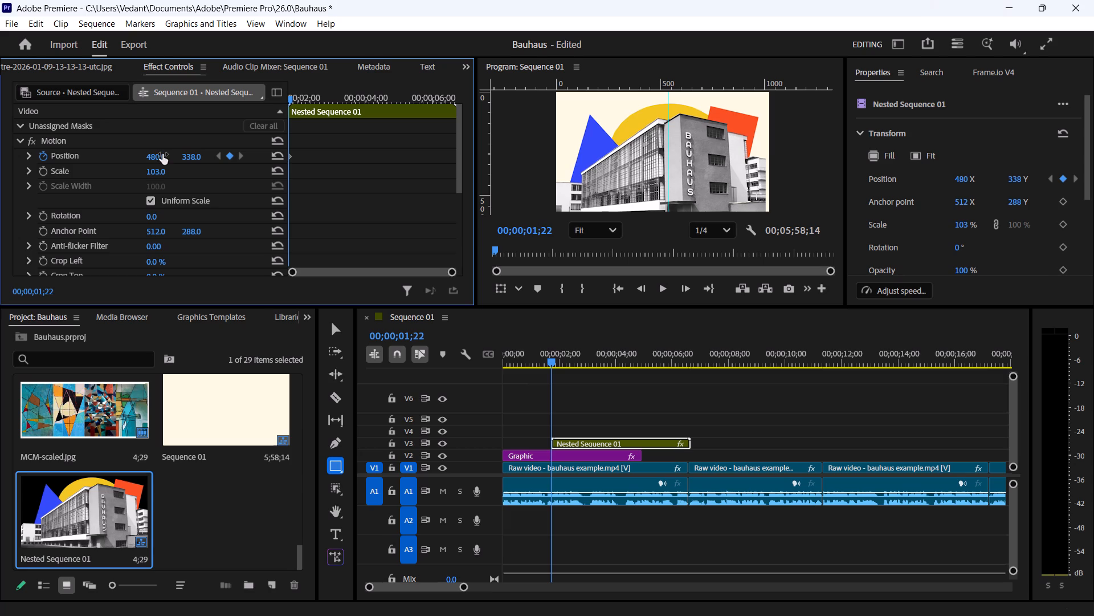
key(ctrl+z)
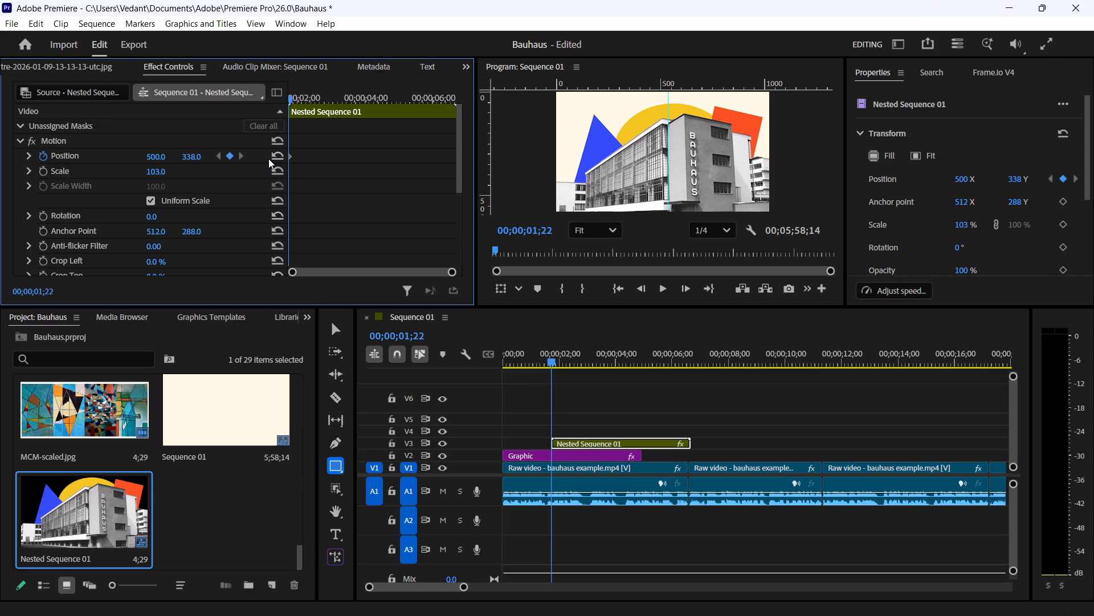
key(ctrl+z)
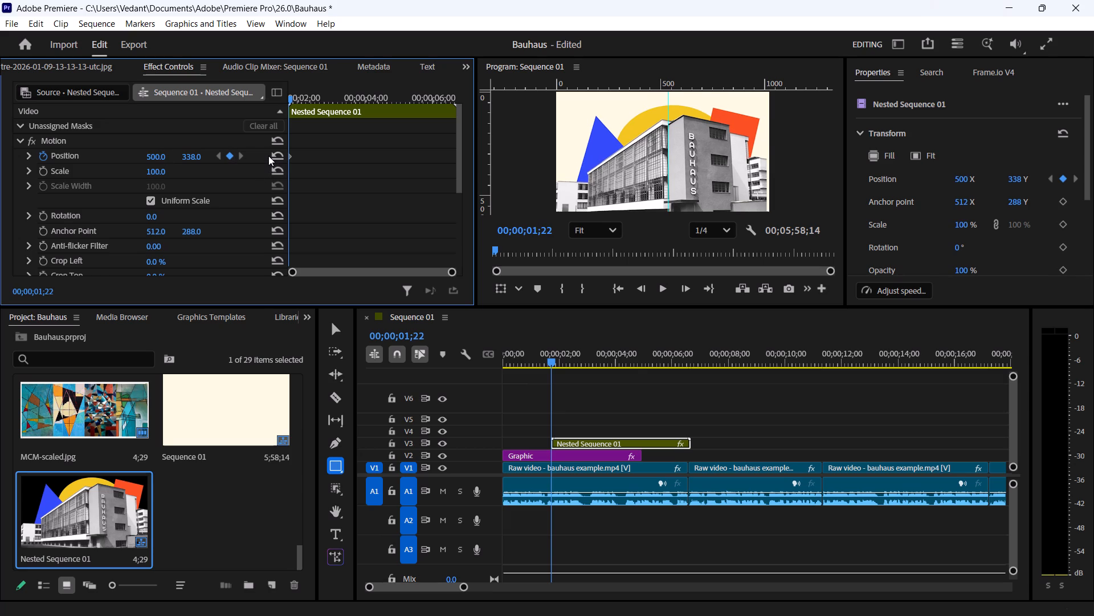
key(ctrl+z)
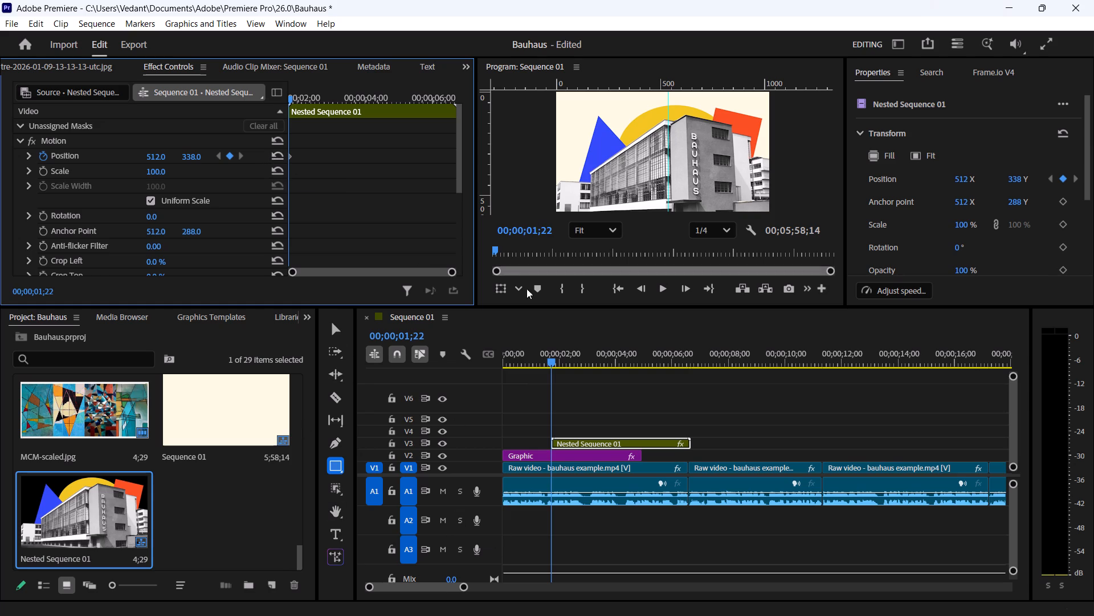
Play and scrub the start of the nested sequence to find the beat and add a clip marker at 00;00;02;29.
drag(548, 359, 576, 357)
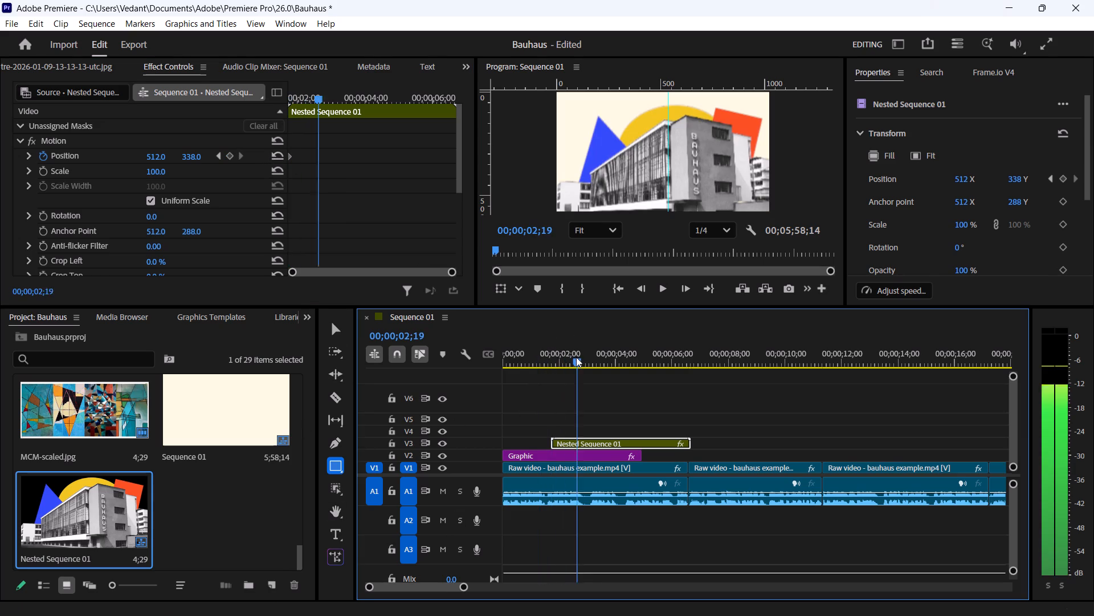
drag(576, 357, 541, 360)
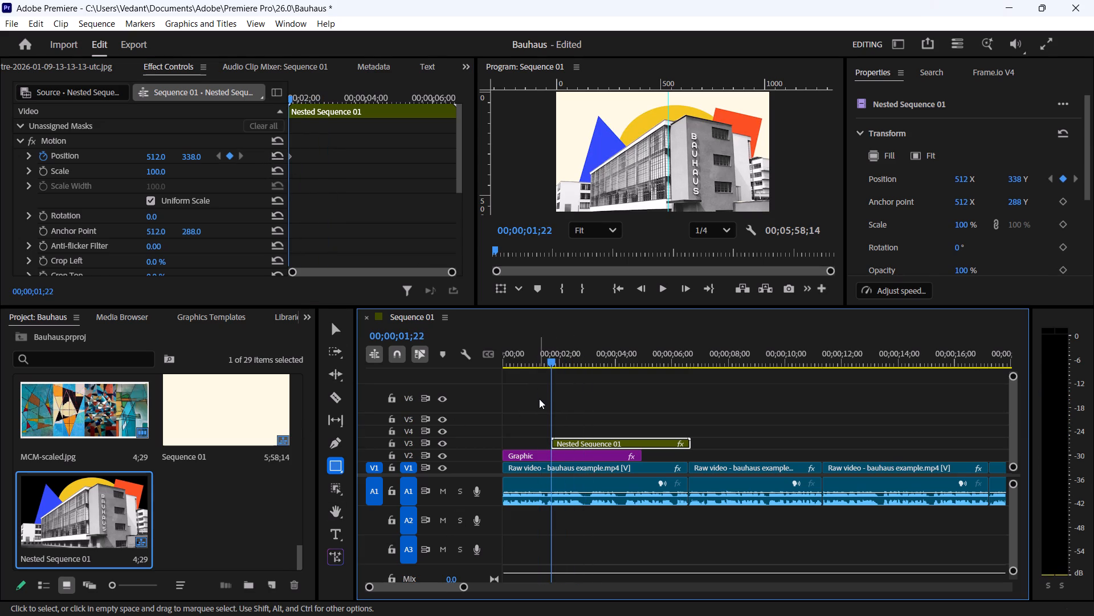
key(space)
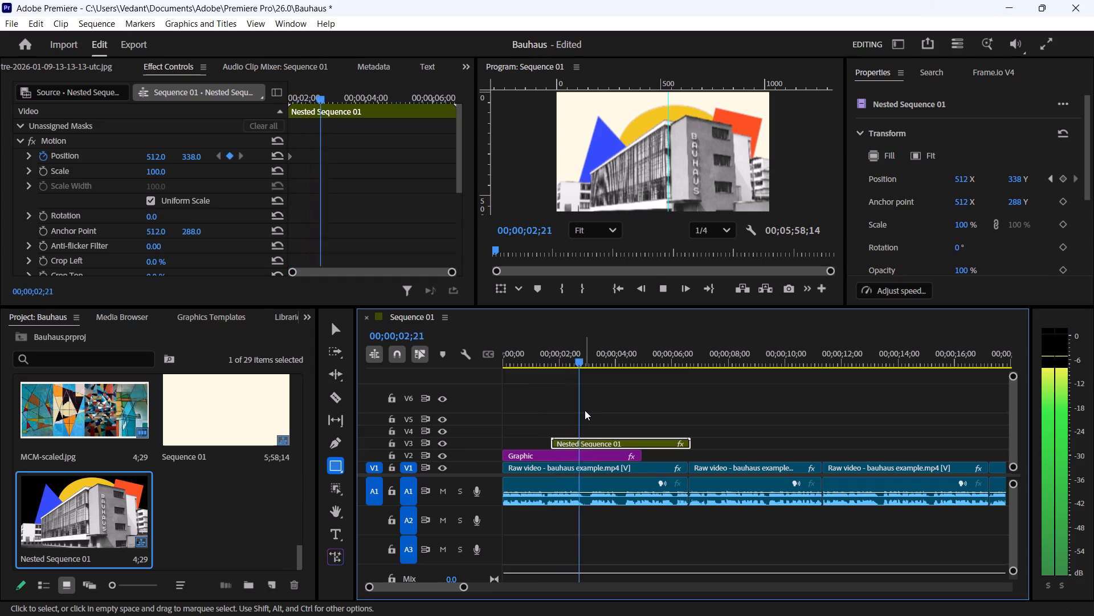
key(space)
drag(567, 355, 545, 353)
key(space)
key(space)
key(space)
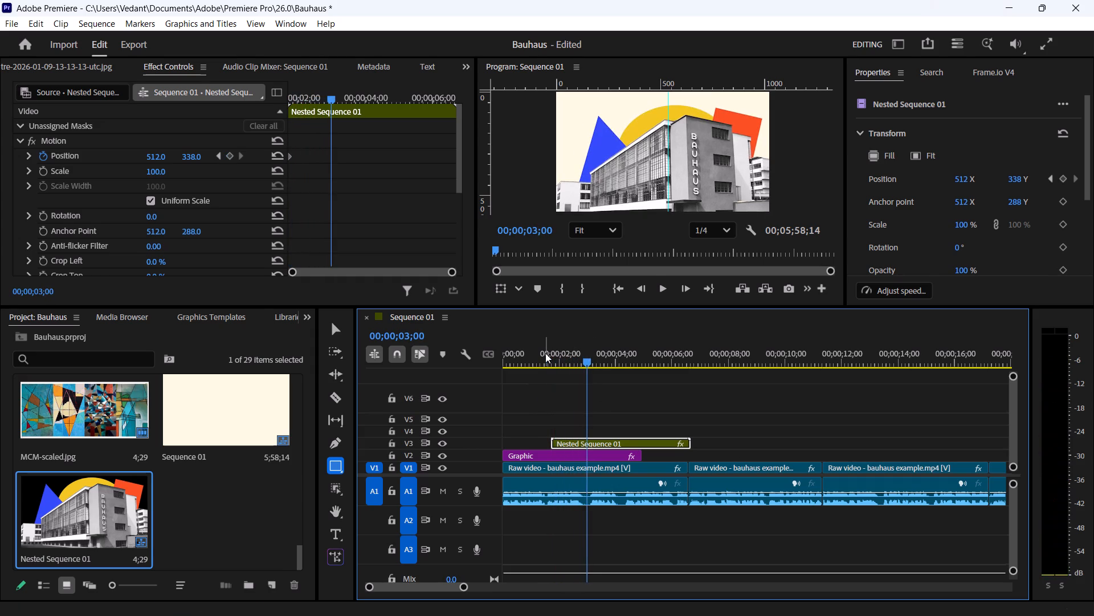
key(space)
drag(594, 358, 591, 357)
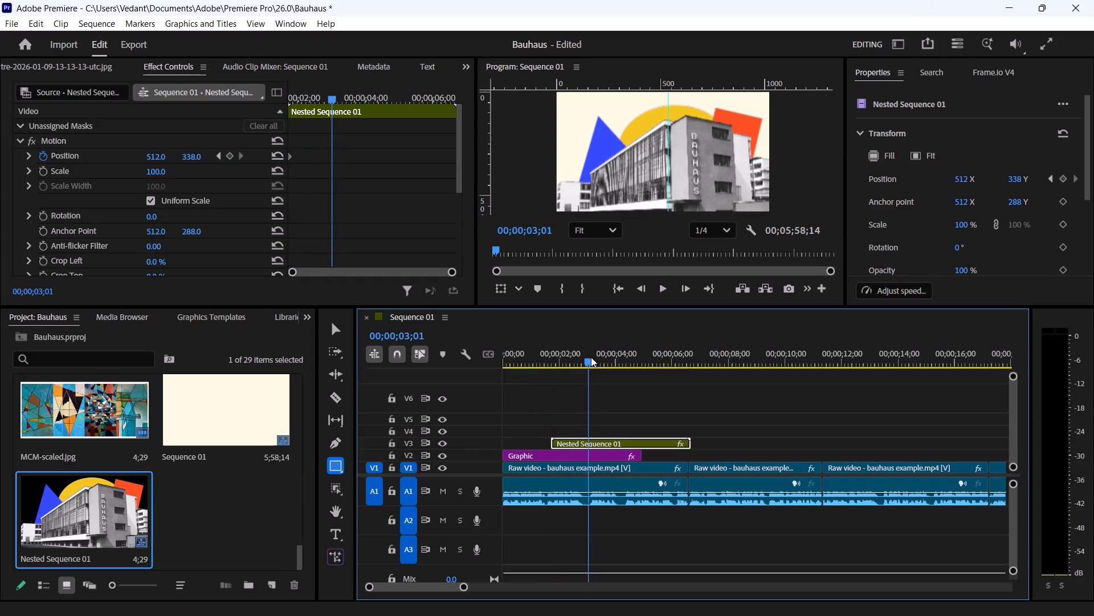
drag(591, 357, 589, 357)
key(m)
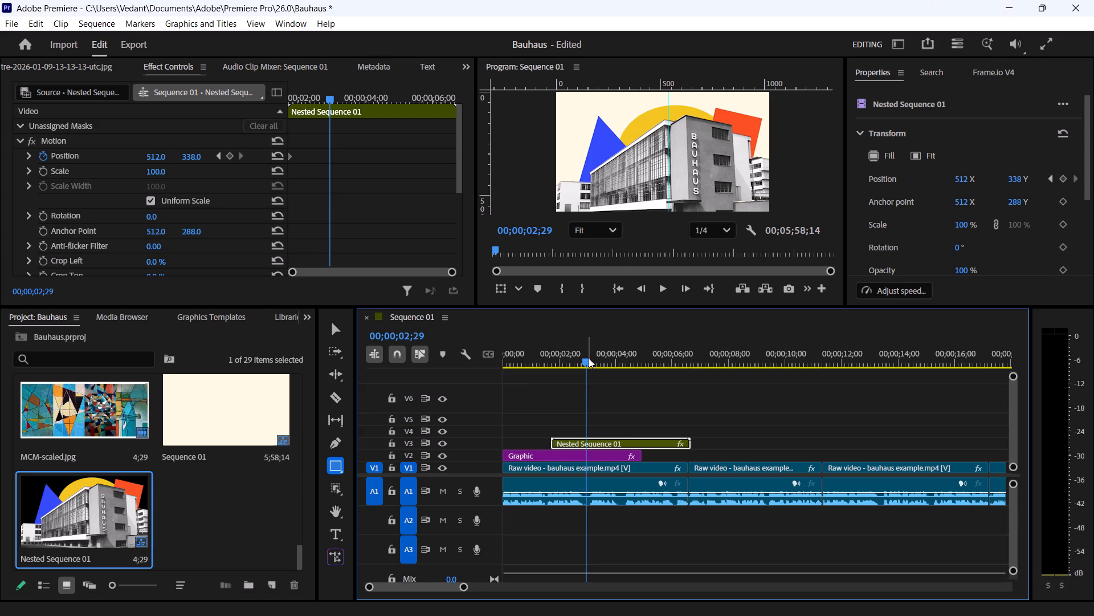
Replace the nested sequence's position keyframe at 00;00;01;22 with one whose vertical value is 351.
drag(584, 358, 556, 354)
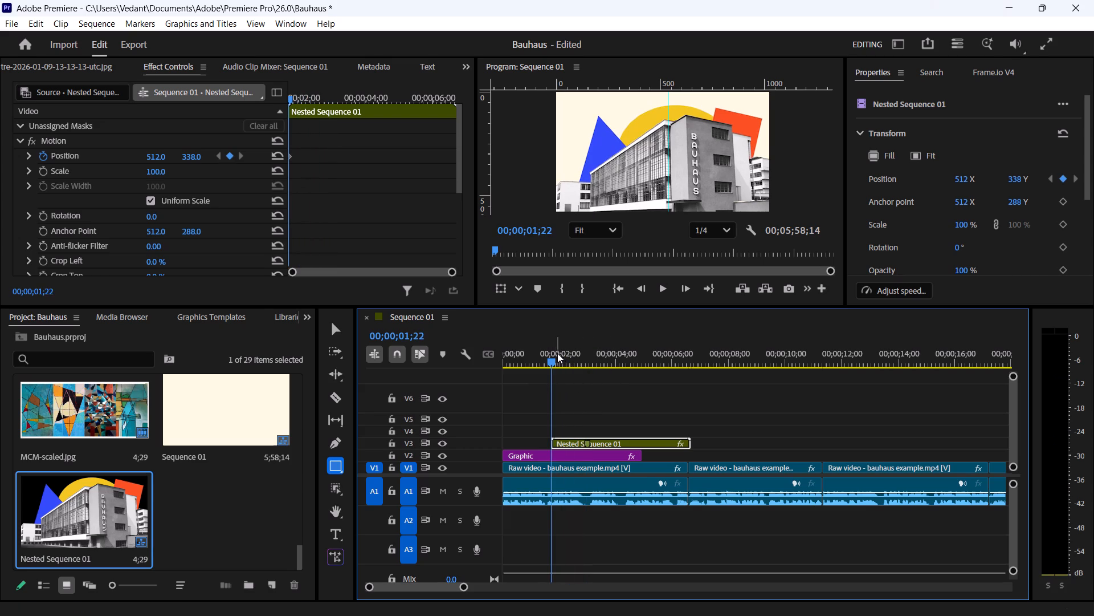
key(Right)
key(Right)
key(Left)
key(Left)
click(230, 157)
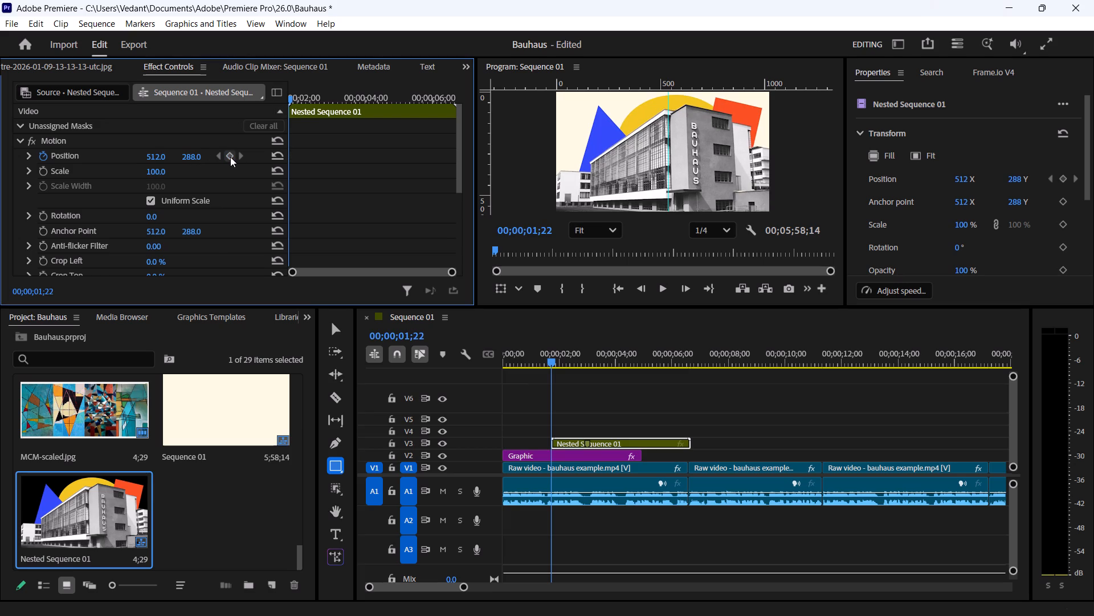
click(230, 157)
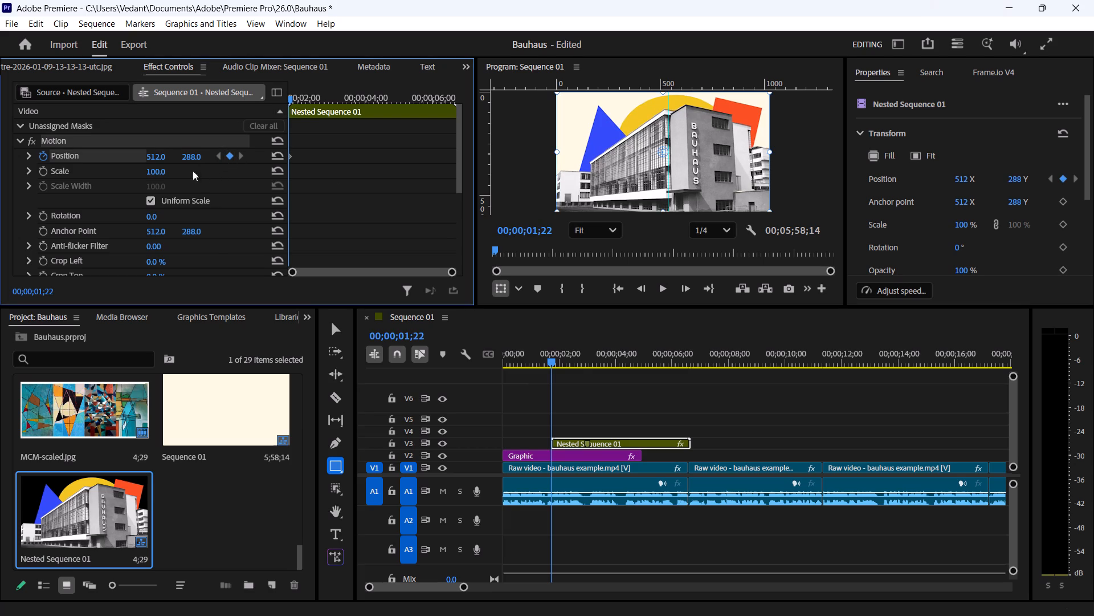
drag(194, 152, 237, 155)
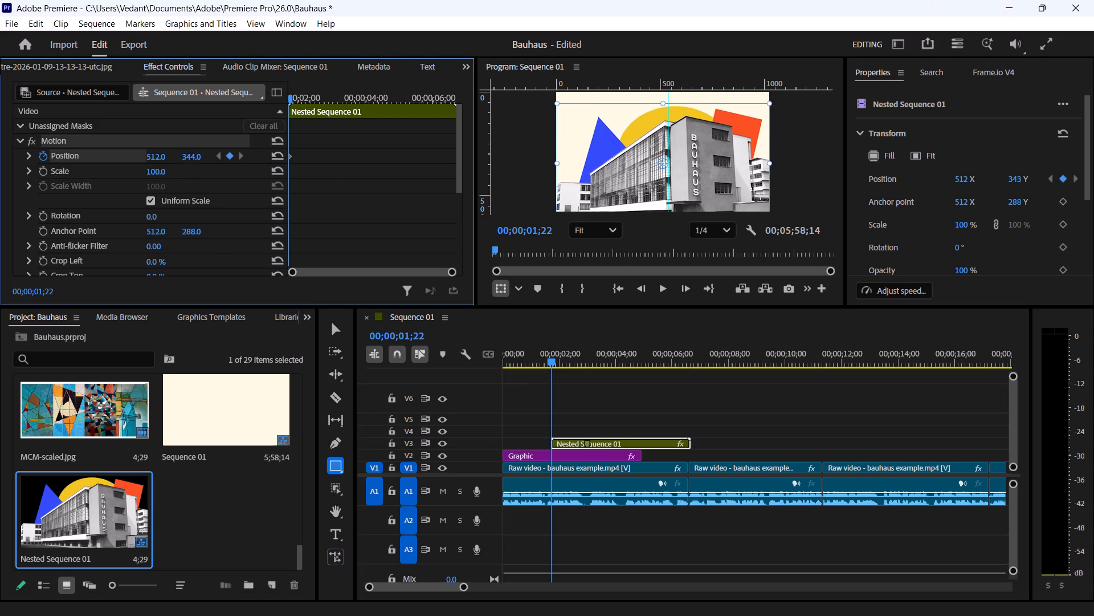
drag(237, 155, 243, 156)
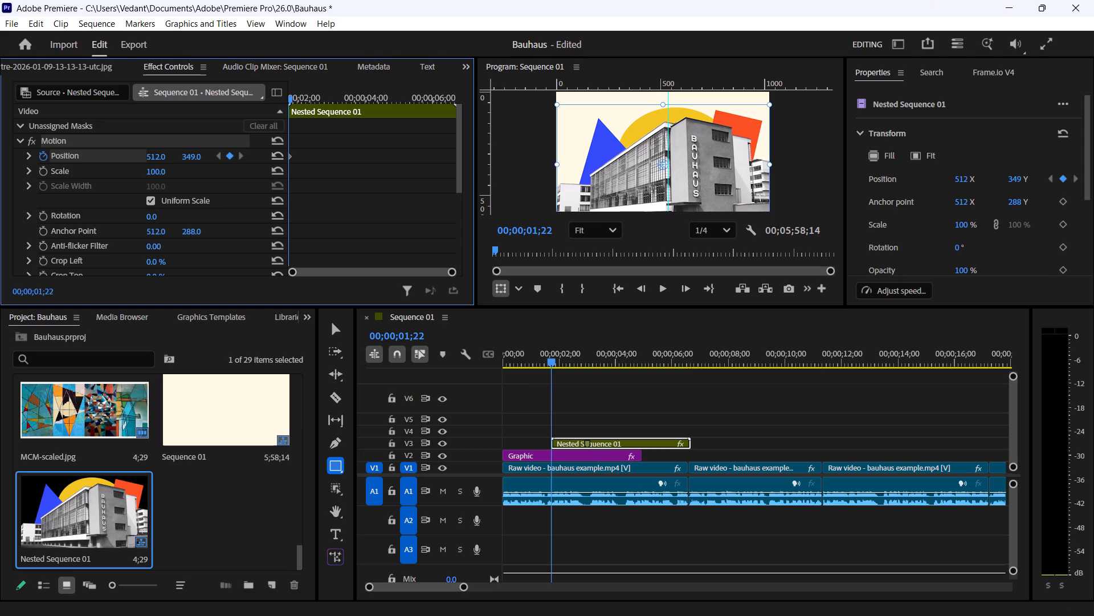
drag(243, 156, 245, 156)
Add a second position keyframe at 00;00;02;28 with a vertical value of 296, and preview the upward movement.
drag(292, 97, 319, 91)
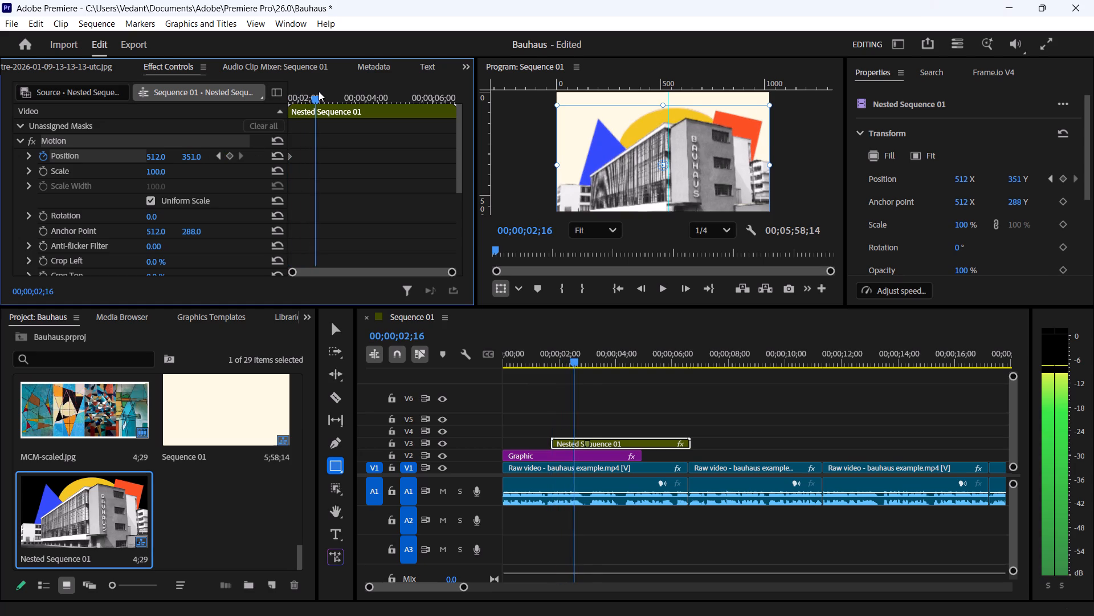
drag(319, 91, 332, 88)
click(230, 155)
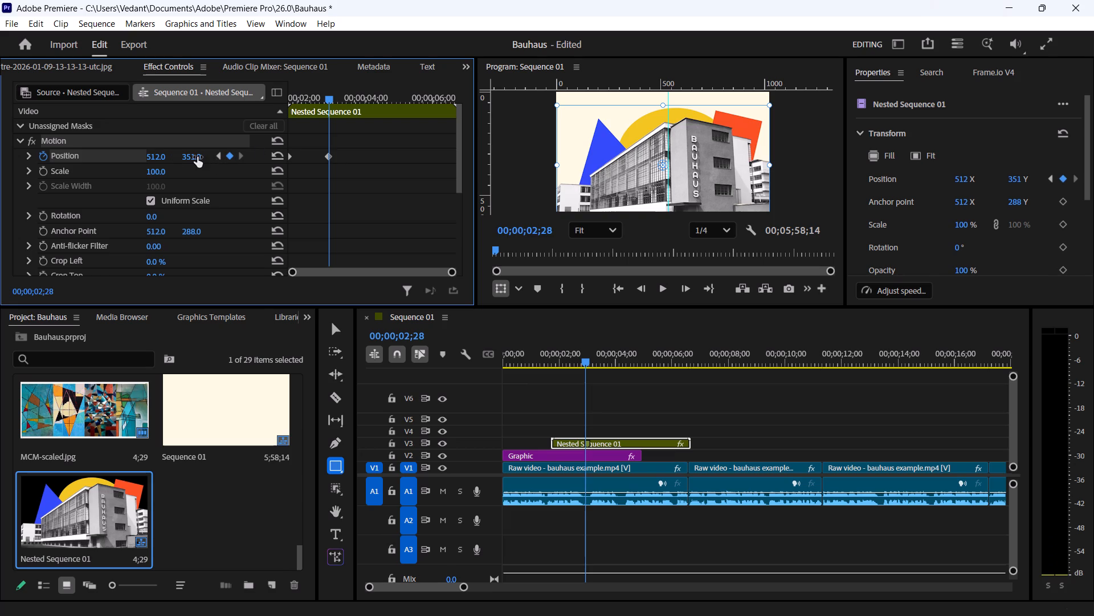
drag(197, 157, 174, 156)
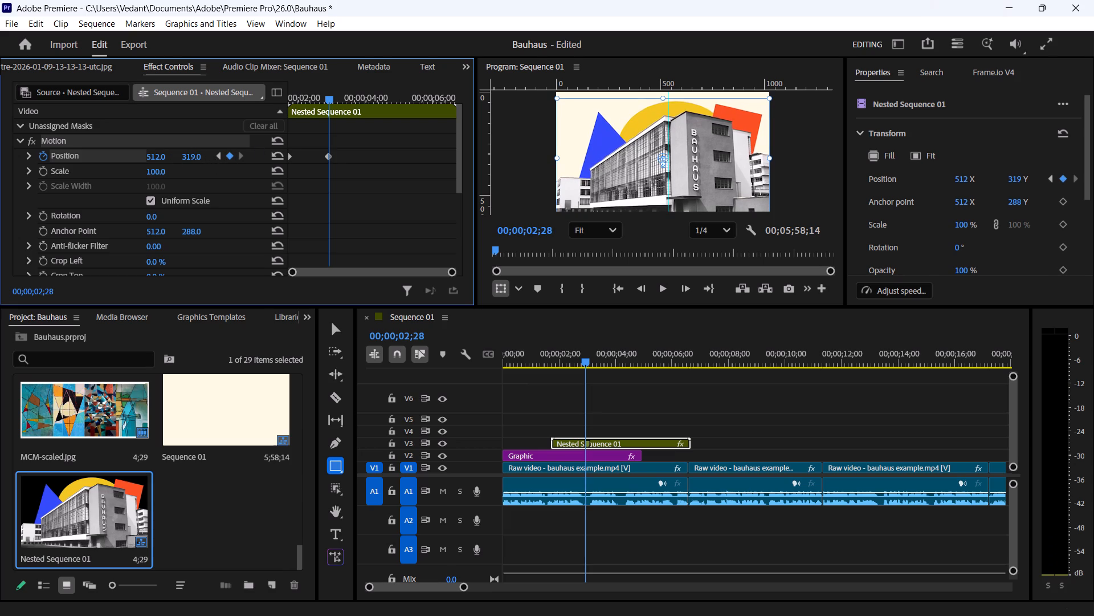
drag(174, 156, 163, 155)
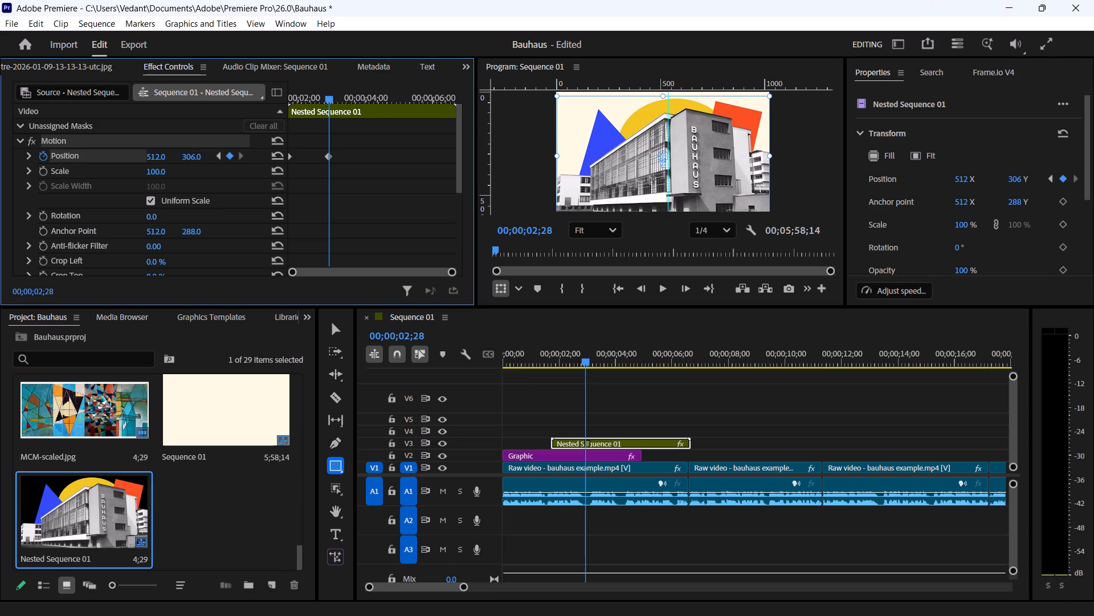
drag(163, 155, 145, 152)
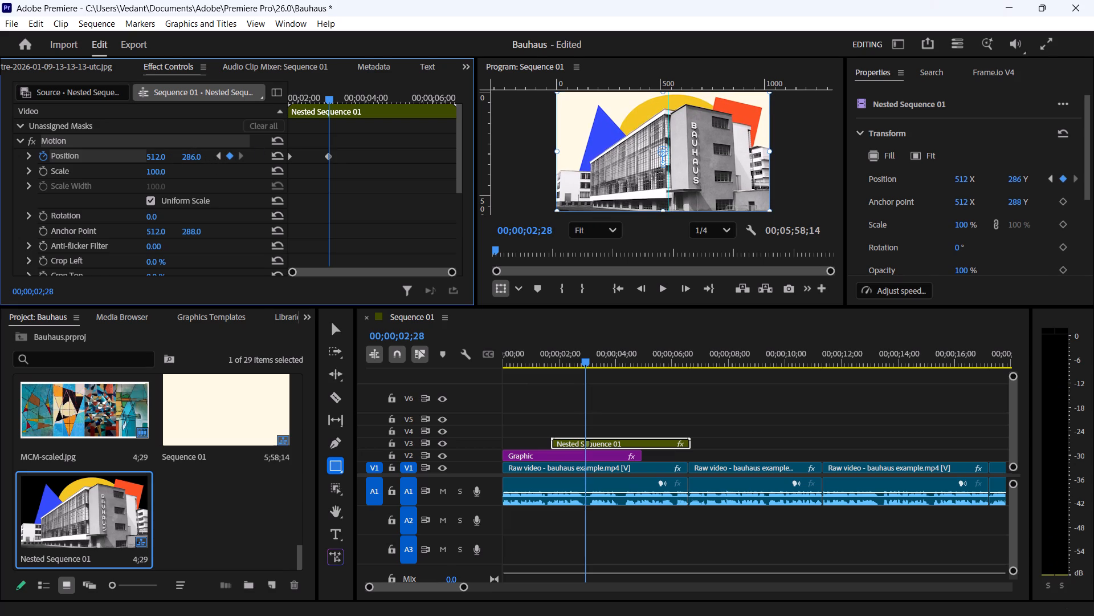
drag(145, 152, 151, 150)
drag(586, 359, 554, 358)
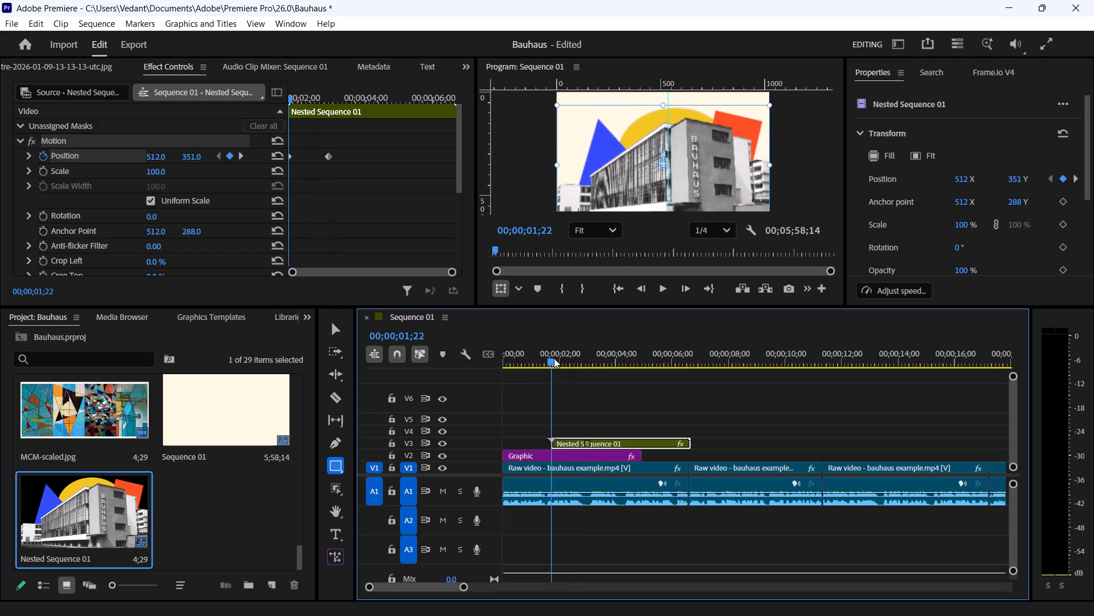
drag(554, 358, 582, 354)
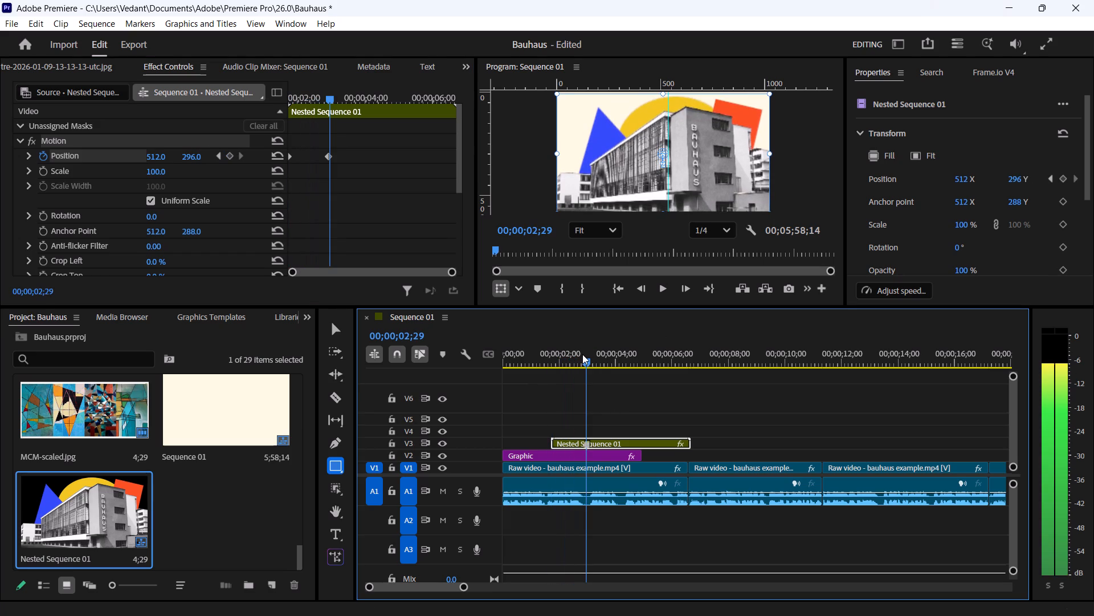
drag(582, 354, 557, 356)
click(389, 216)
scroll(165, 221, down, 4)
Close the Libraries, Graphics Templates, Markers and History panels in the project panel group.
click(263, 316)
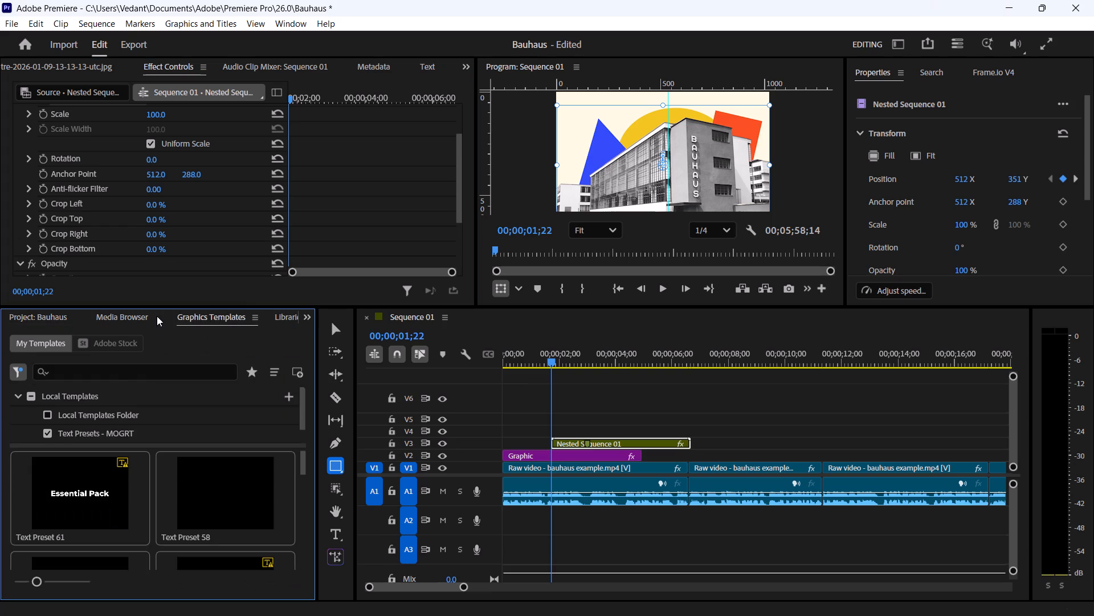
click(157, 315)
click(305, 313)
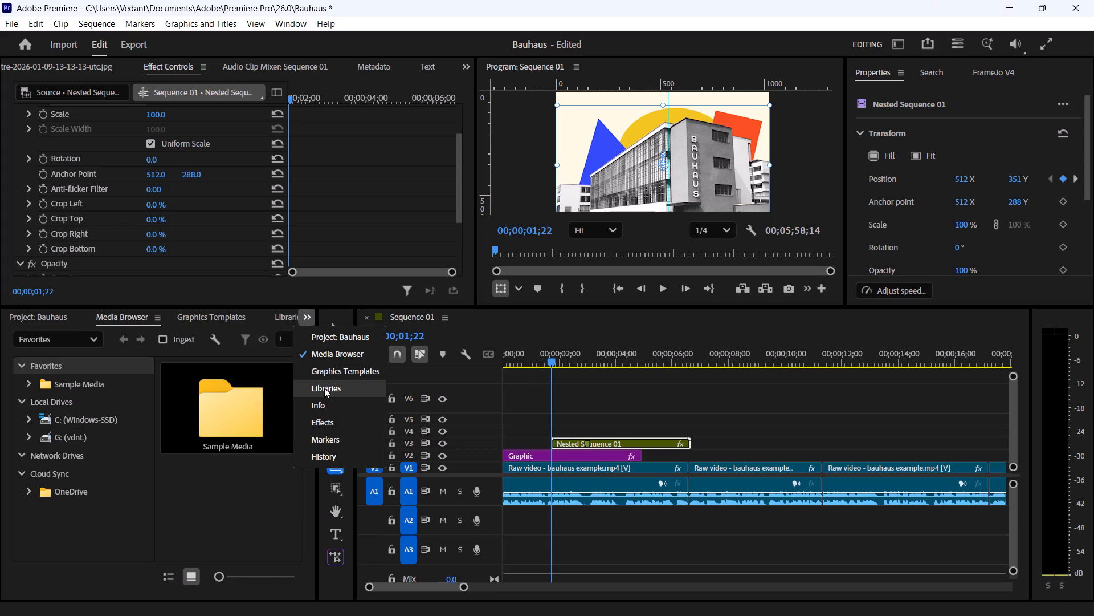
click(324, 388)
click(259, 321)
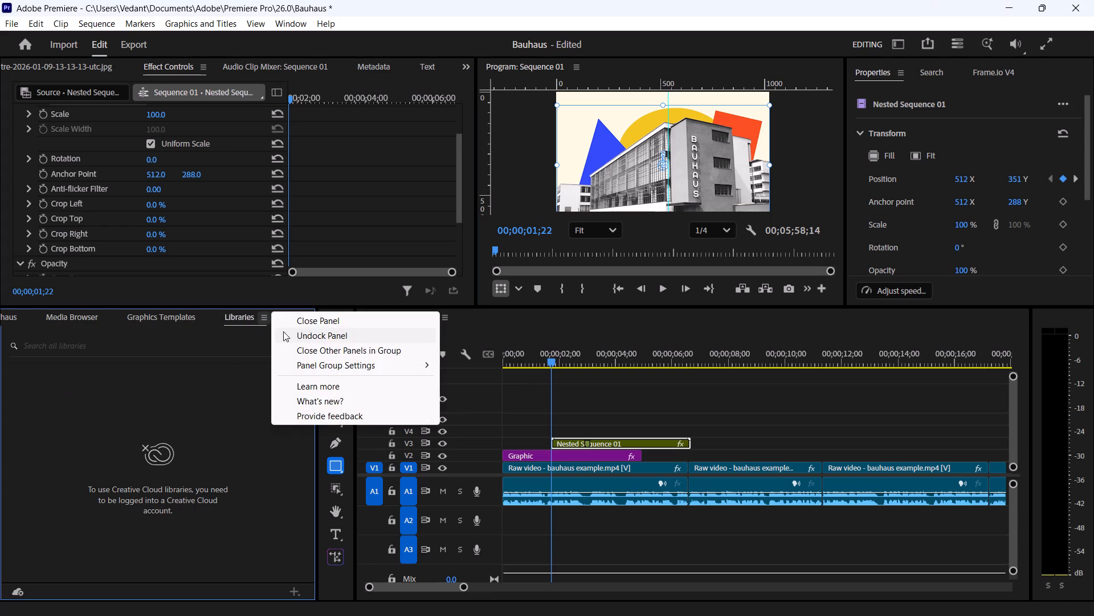
click(300, 321)
click(179, 322)
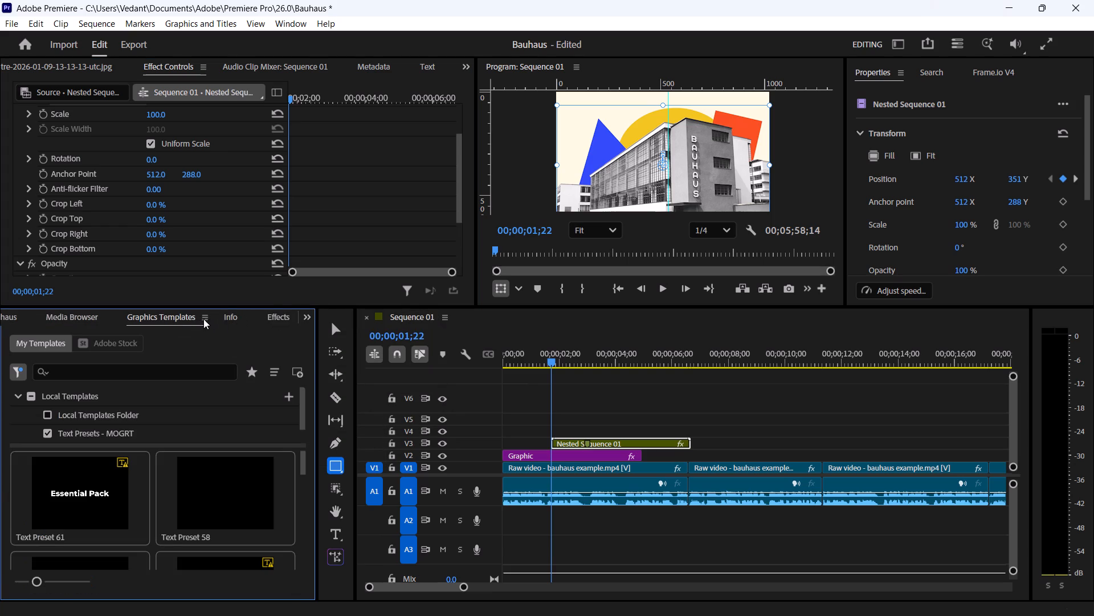
click(202, 319)
click(251, 318)
click(215, 317)
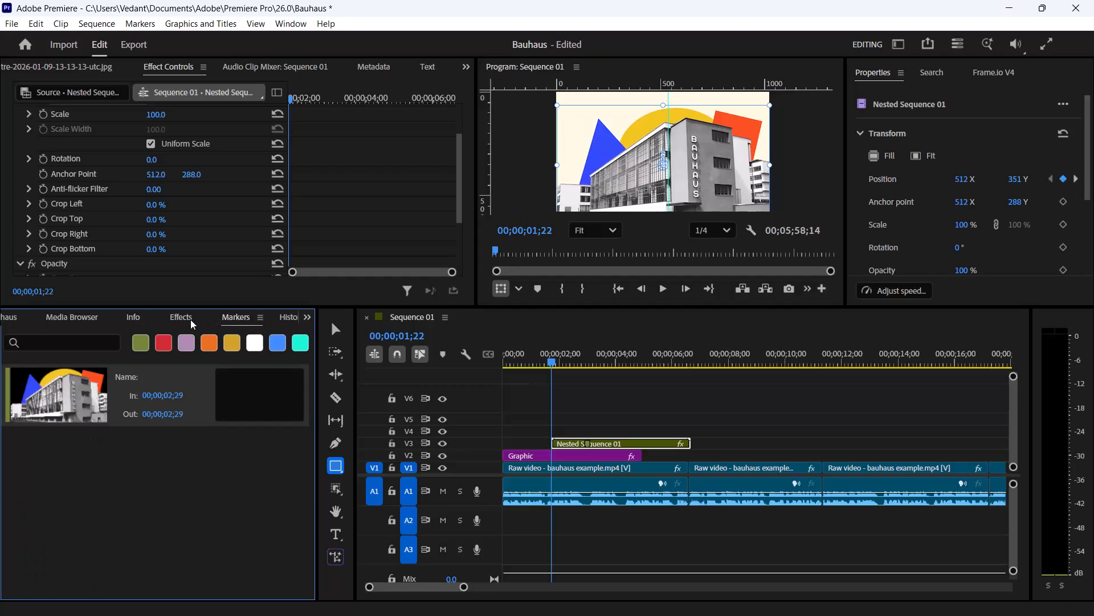
click(255, 317)
click(300, 318)
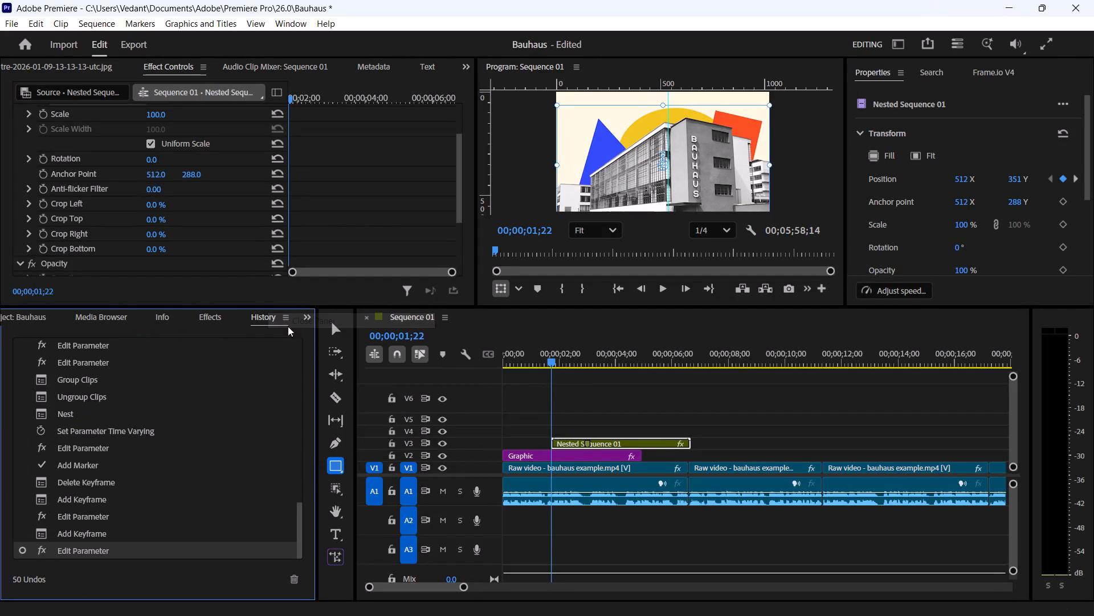
click(283, 320)
click(339, 318)
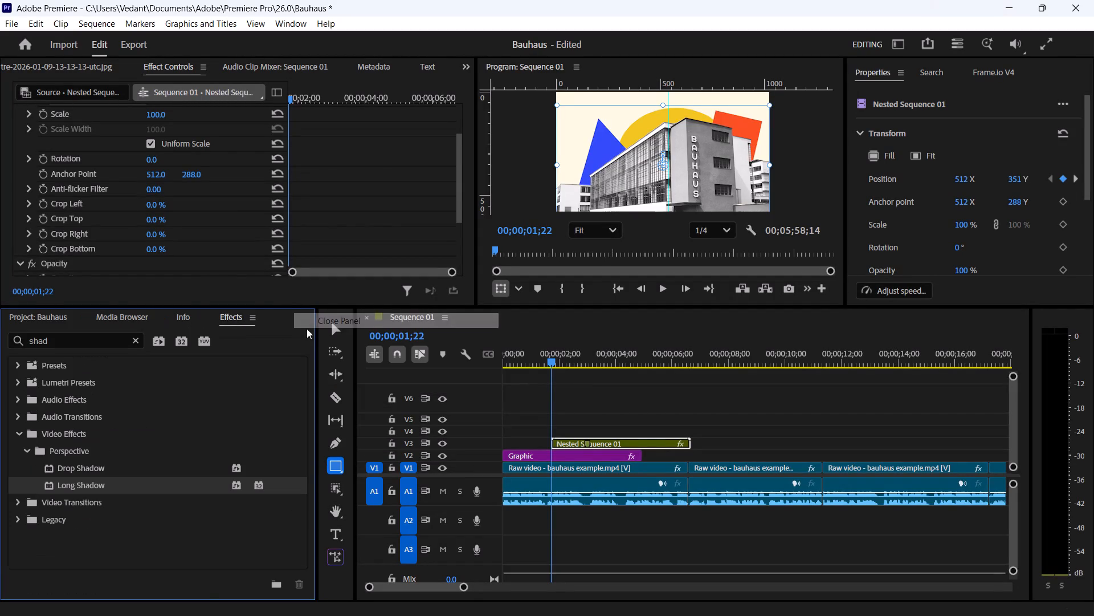
Search the effects for "gauss" and apply the non-legacy Gaussian Blur to the nested sequence on V3.
click(103, 343)
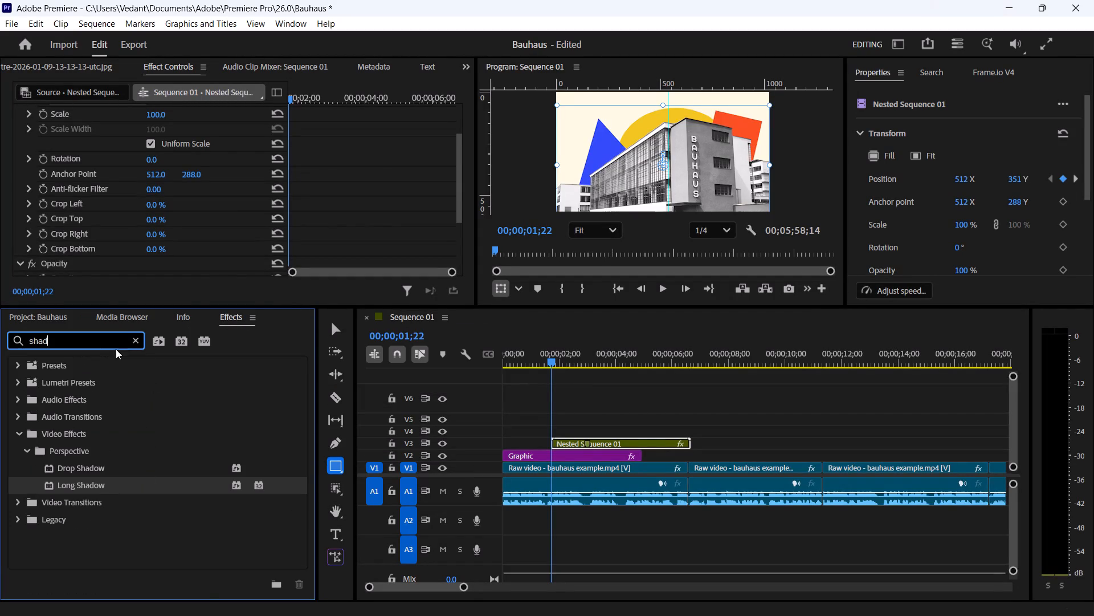
click(133, 339)
text(gayu)
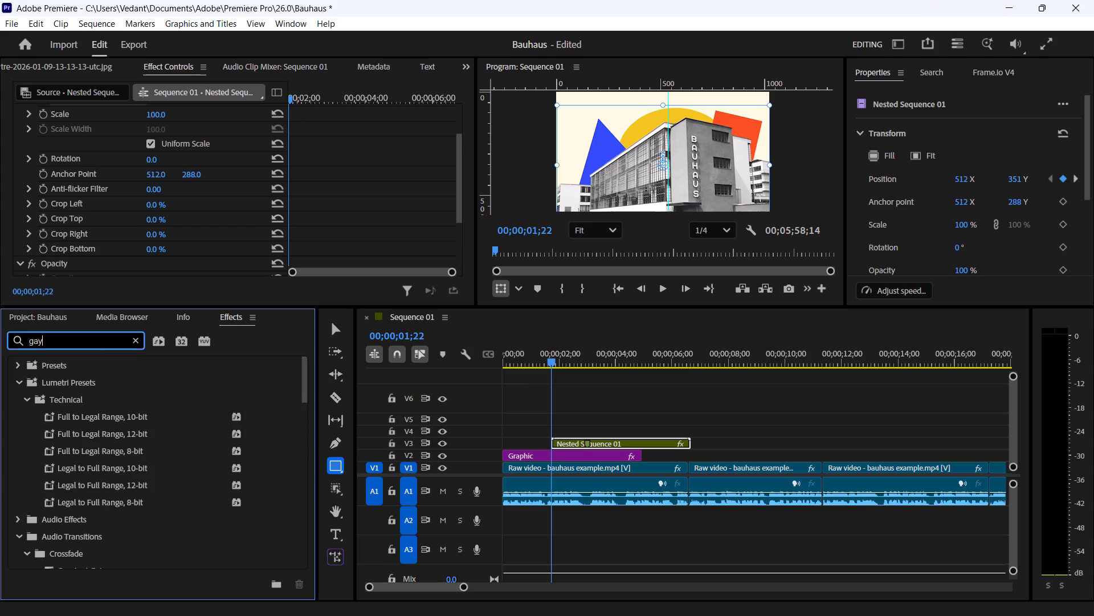
key(BackSpace)
key(BackSpace)
text(uss)
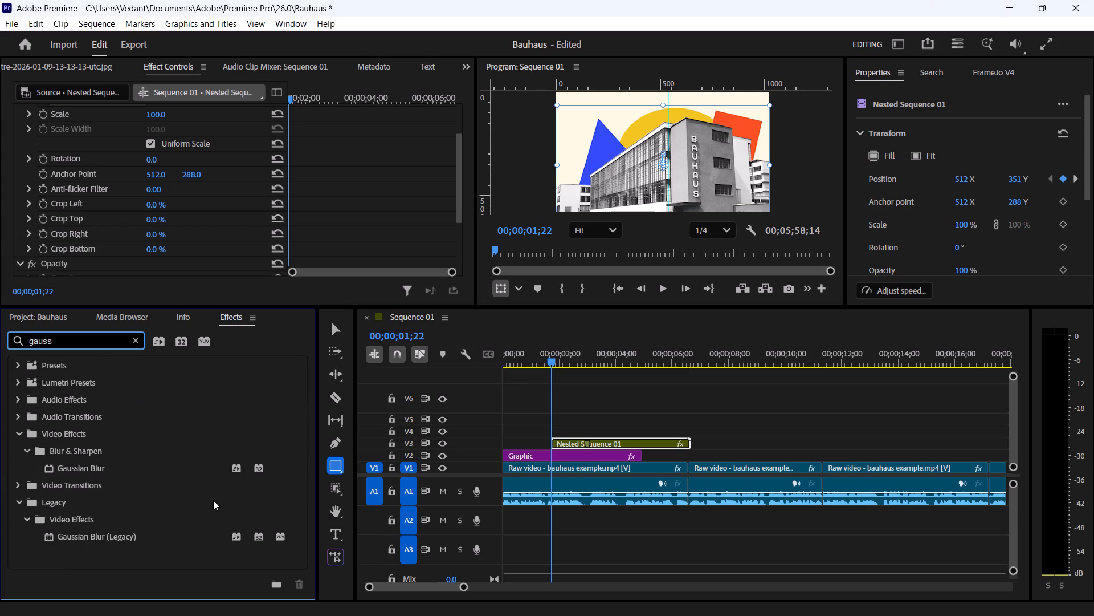
drag(88, 464, 577, 439)
Keyframe the Gaussian Blur amount at the nested sequence's start, 00;00;01;22, with a value of 3.
scroll(320, 127, up, 7)
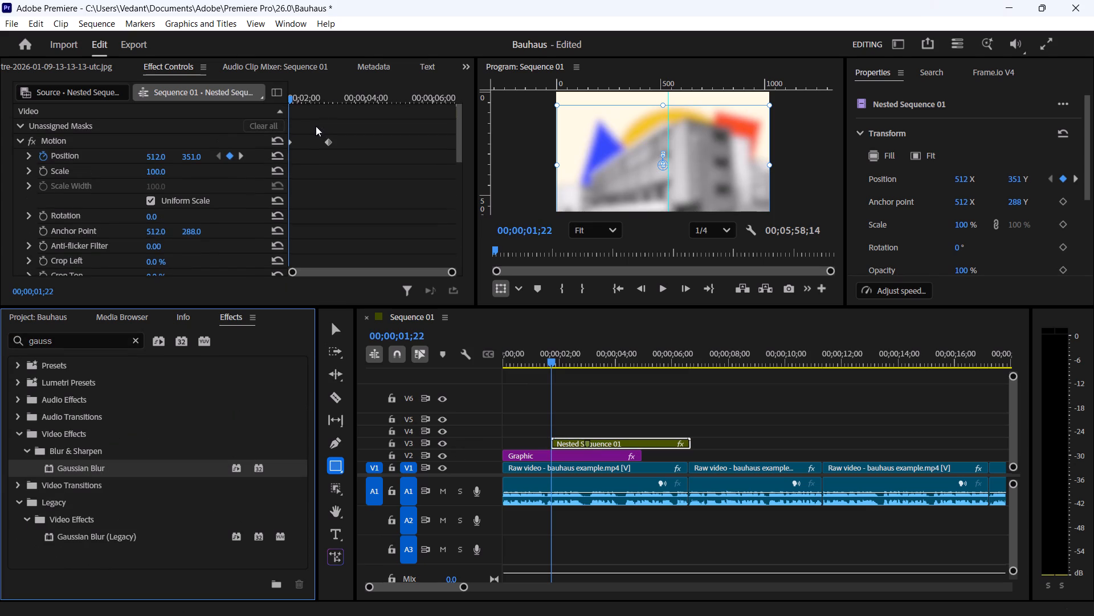
scroll(119, 222, down, 13)
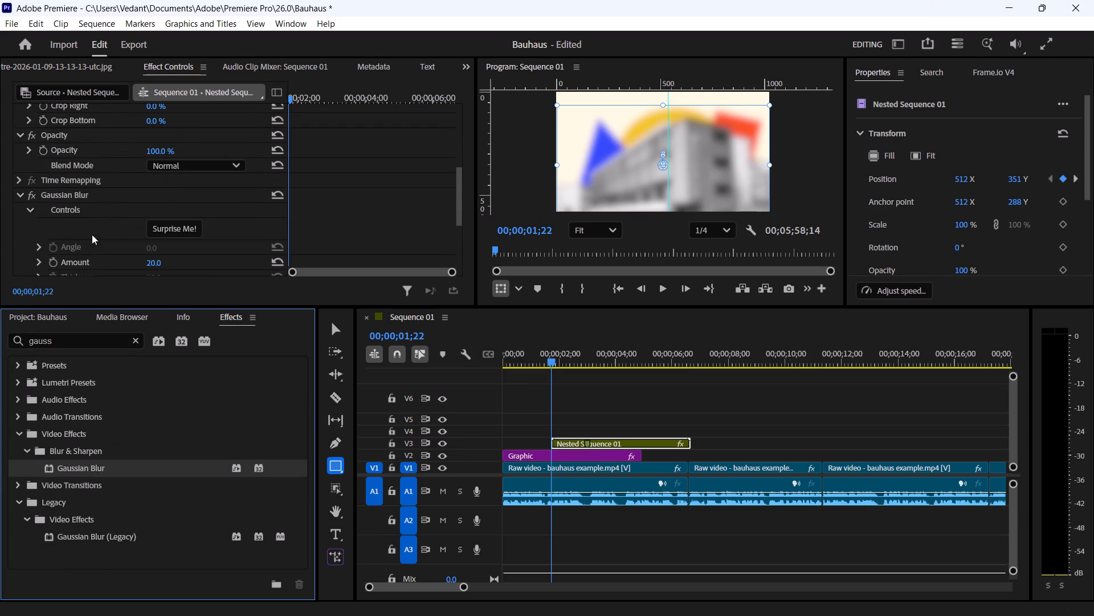
scroll(113, 234, down, 3)
click(50, 218)
drag(154, 220, 137, 220)
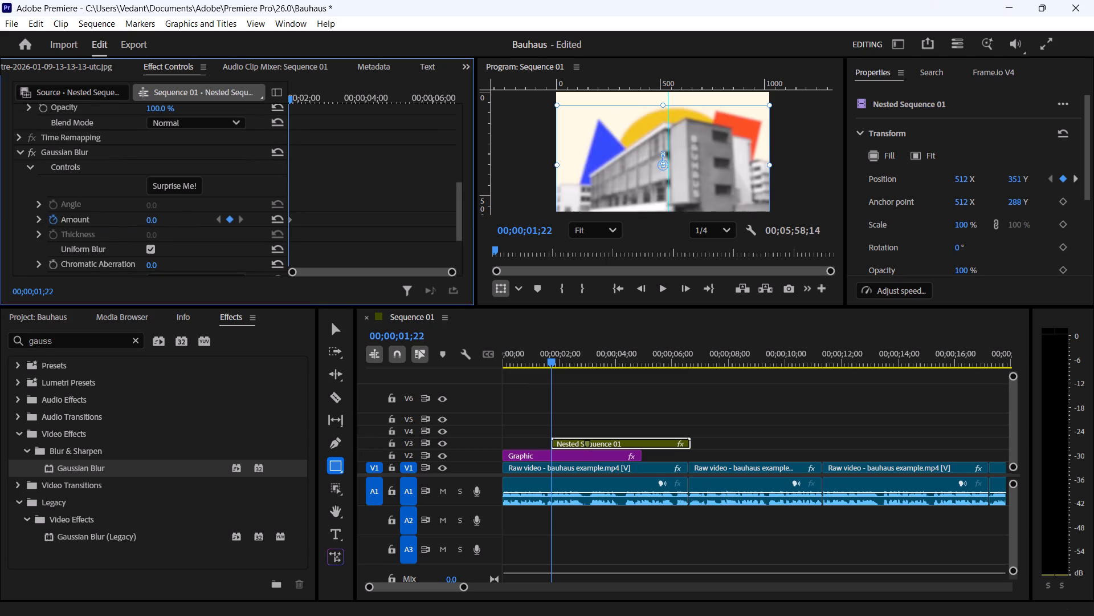
drag(137, 220, 134, 218)
drag(134, 218, 132, 218)
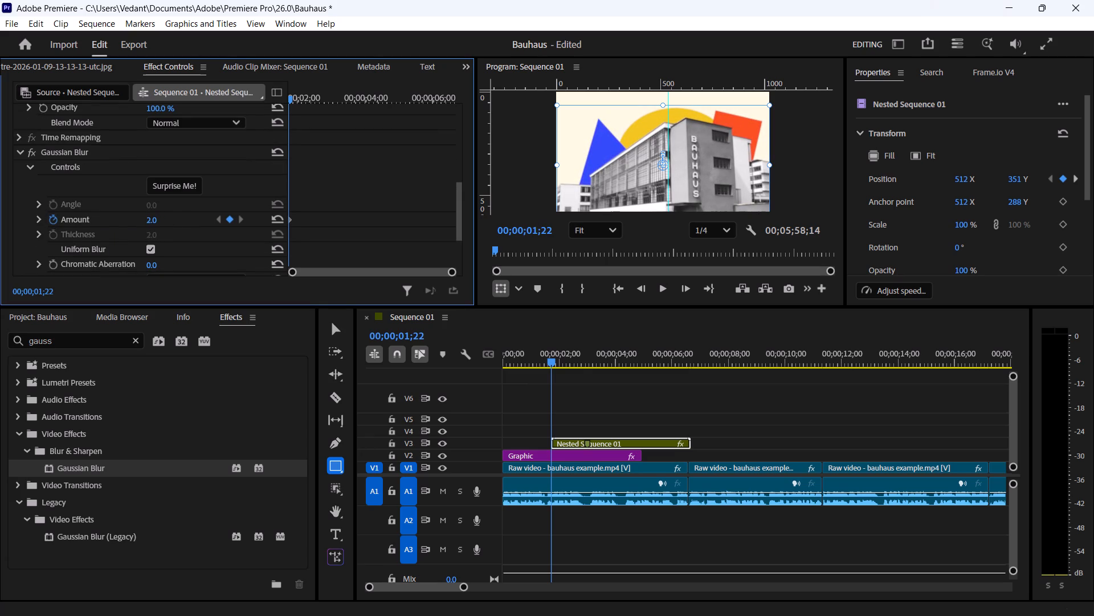
drag(132, 218, 130, 217)
Add a second Gaussian Blur amount keyframe at 00;00;02;28, aligned with the second position keyframe, with a value of 0.
scroll(335, 143, up, 20)
scroll(335, 143, up, 1)
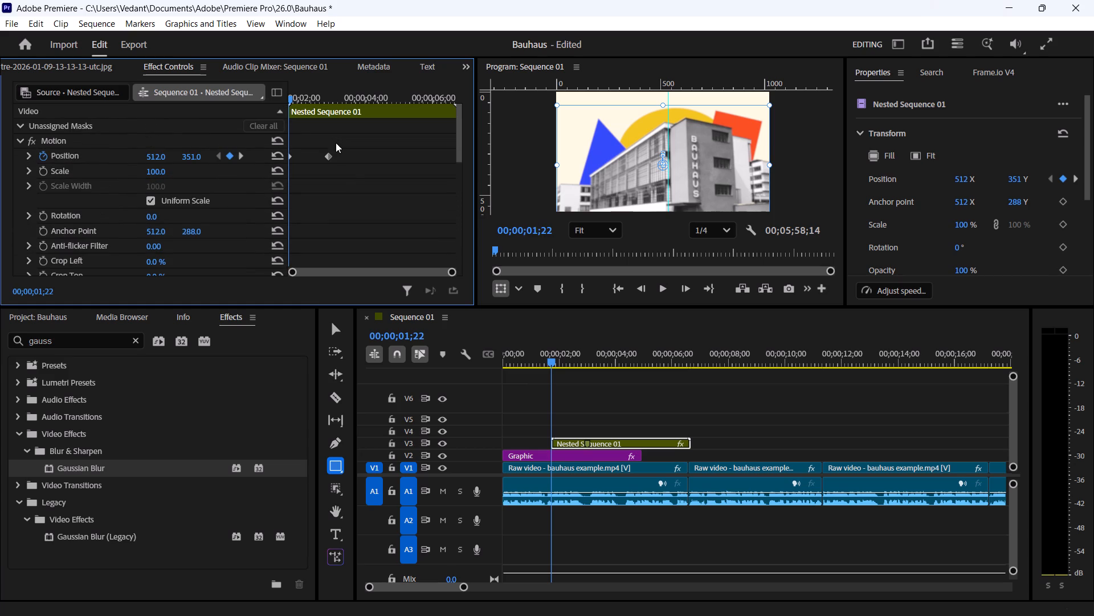
drag(293, 96, 321, 93)
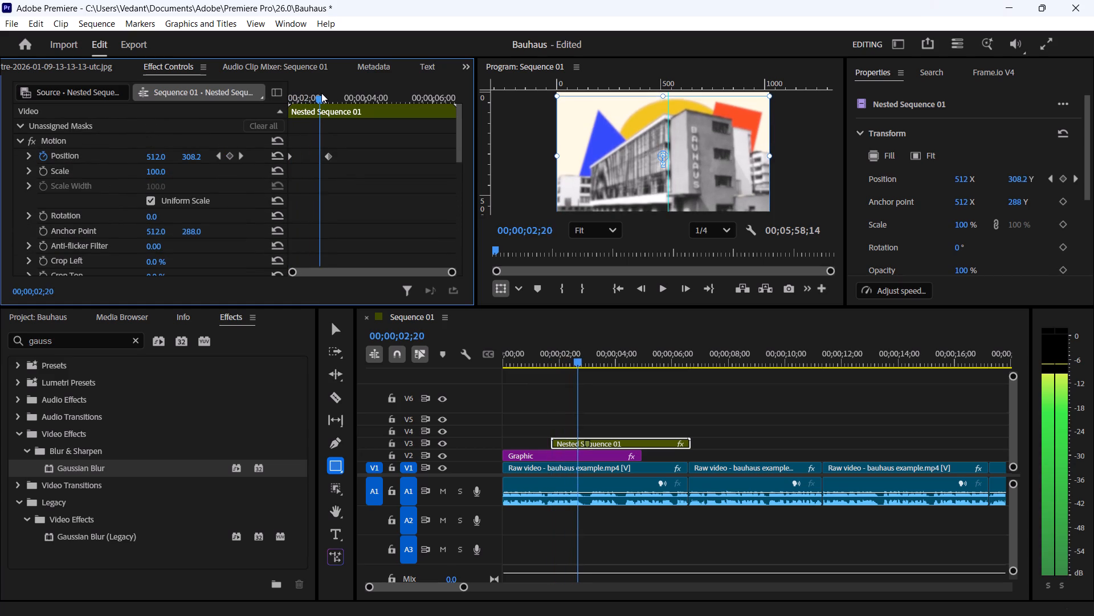
drag(321, 93, 332, 93)
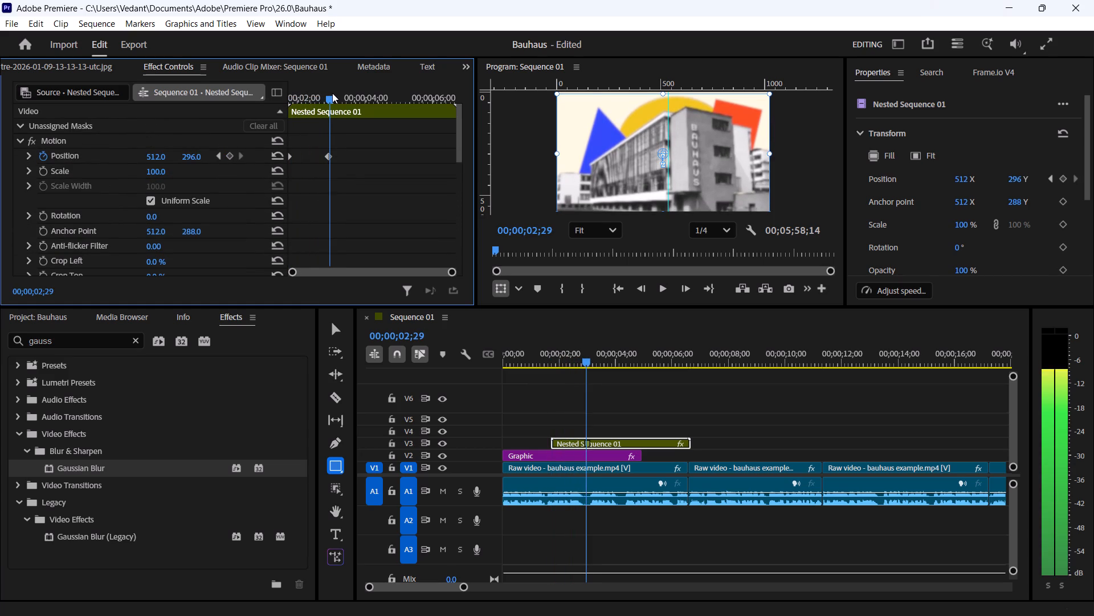
drag(332, 93, 330, 94)
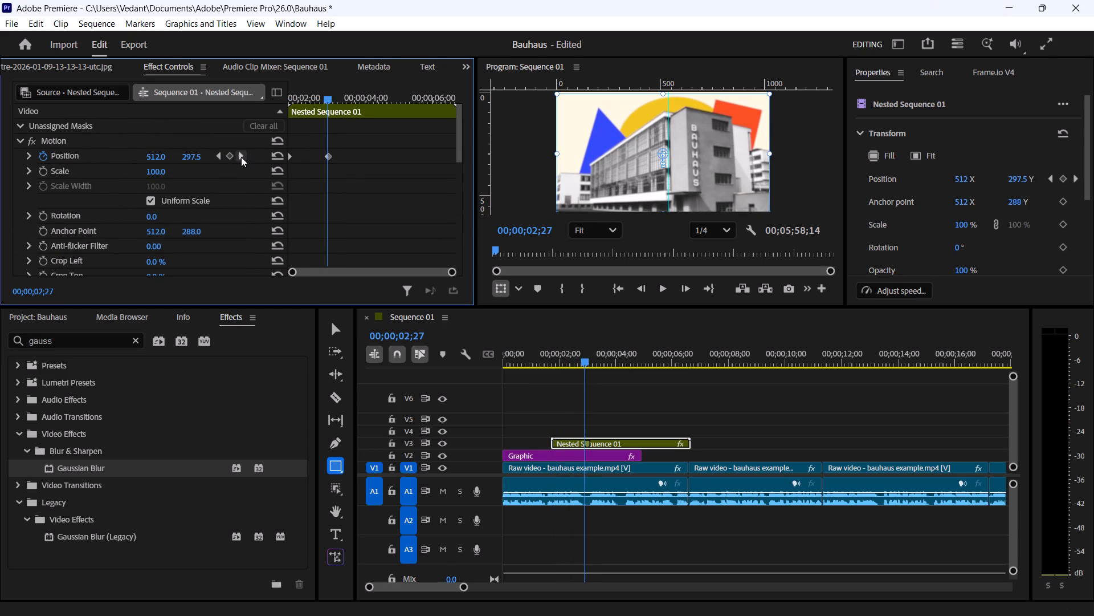
click(241, 156)
scroll(338, 185, down, 20)
scroll(338, 185, down, 1)
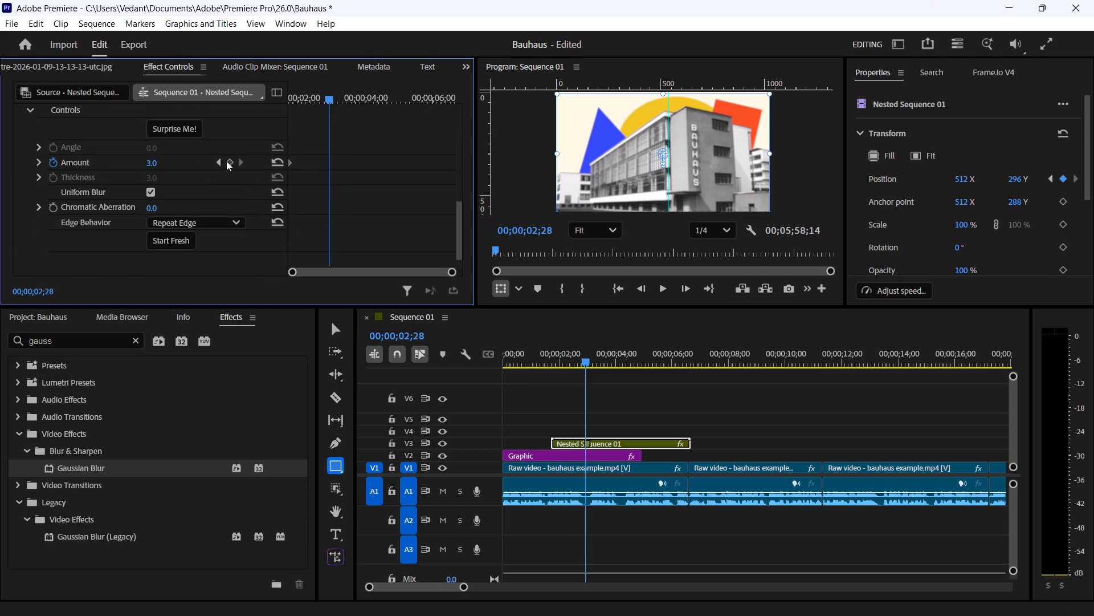
click(230, 148)
click(151, 144)
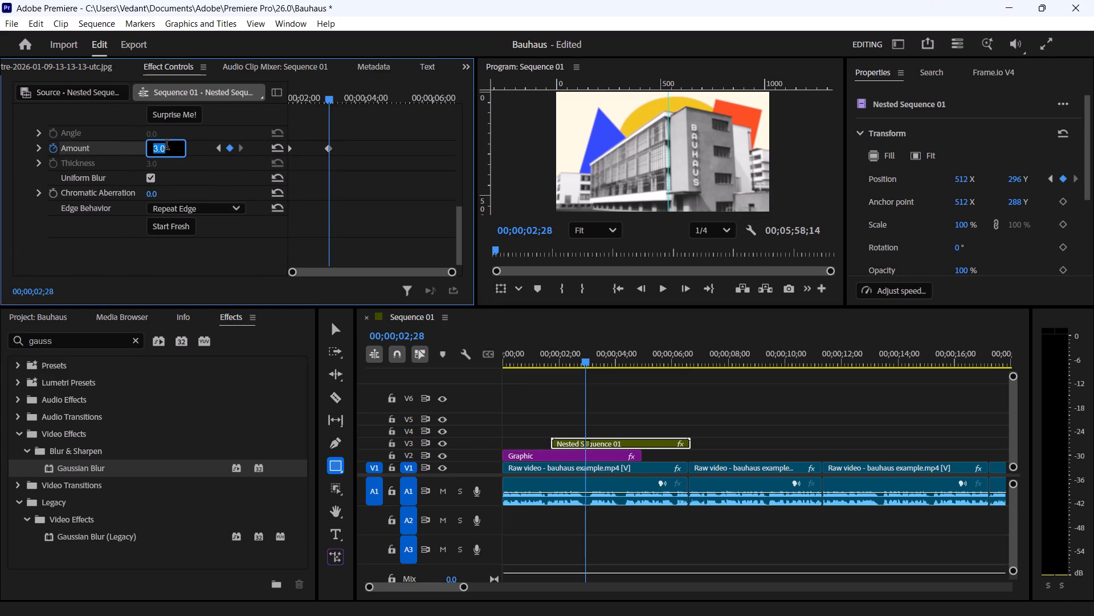
key(BackSpace)
key(0)
key(Return)
Apply Ease Out to the first blur amount keyframe and Ease In to the second, lengthening the second's velocity handle towards the start.
drag(328, 96, 314, 96)
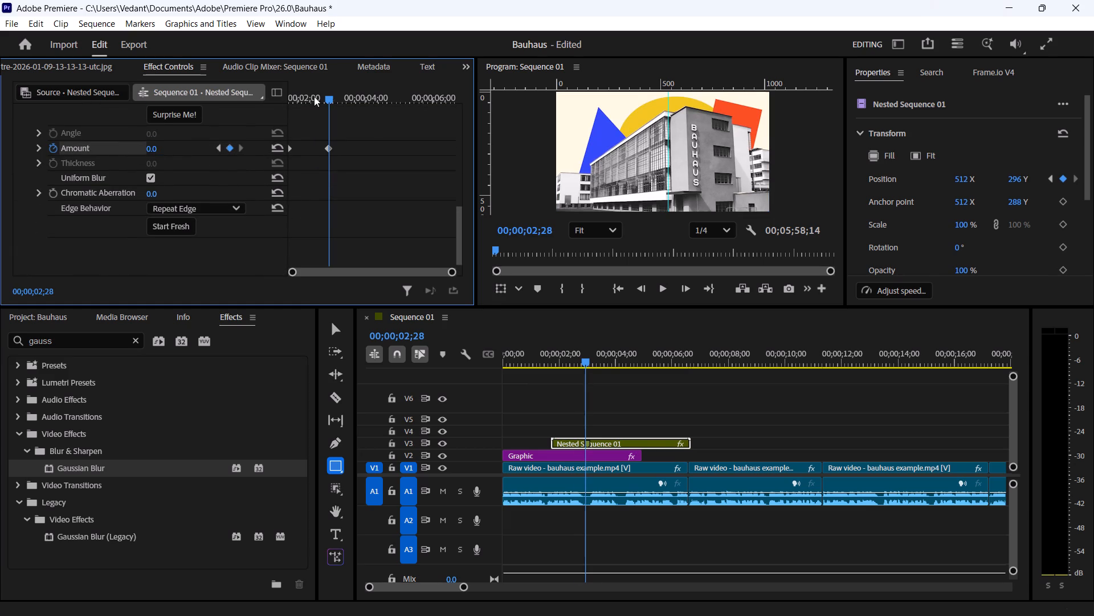
drag(314, 96, 248, 96)
click(394, 198)
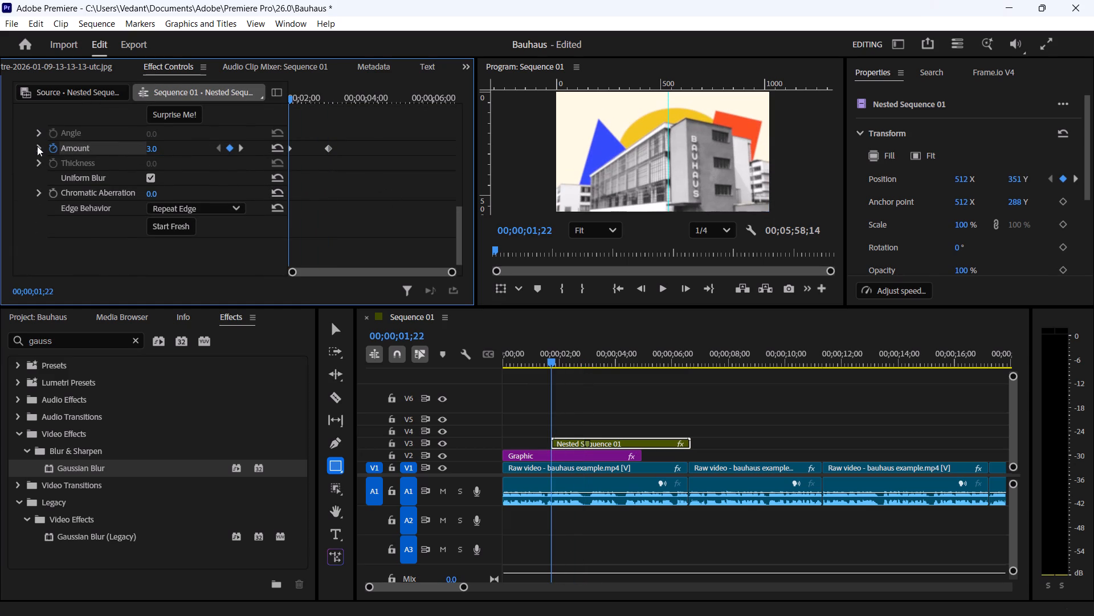
click(39, 147)
click(292, 150)
right_click(288, 147)
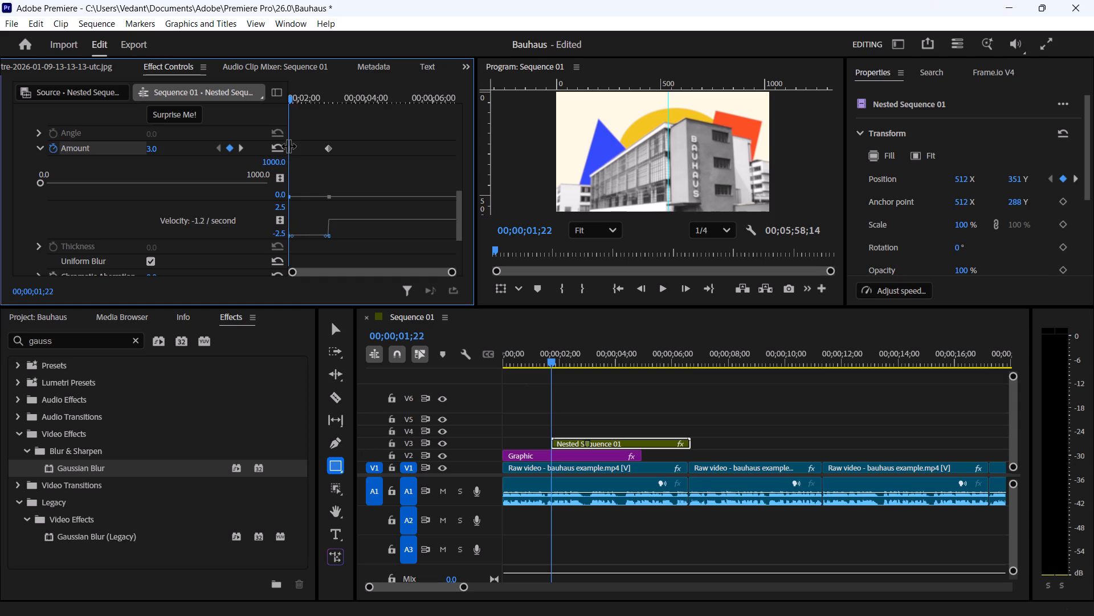
right_click(288, 147)
right_click(291, 147)
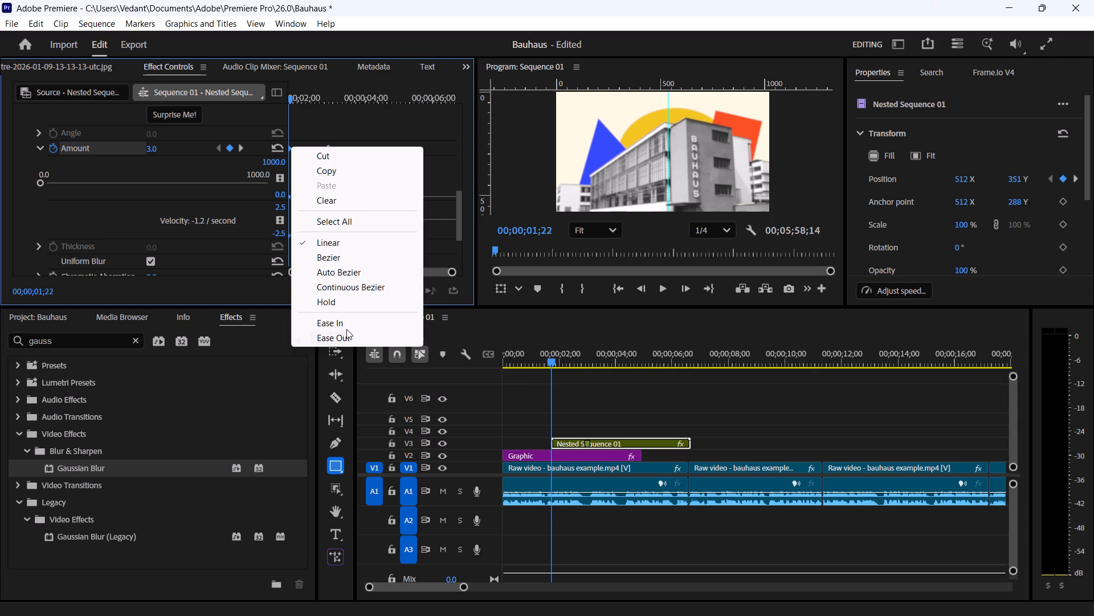
click(347, 330)
click(326, 150)
right_click(326, 150)
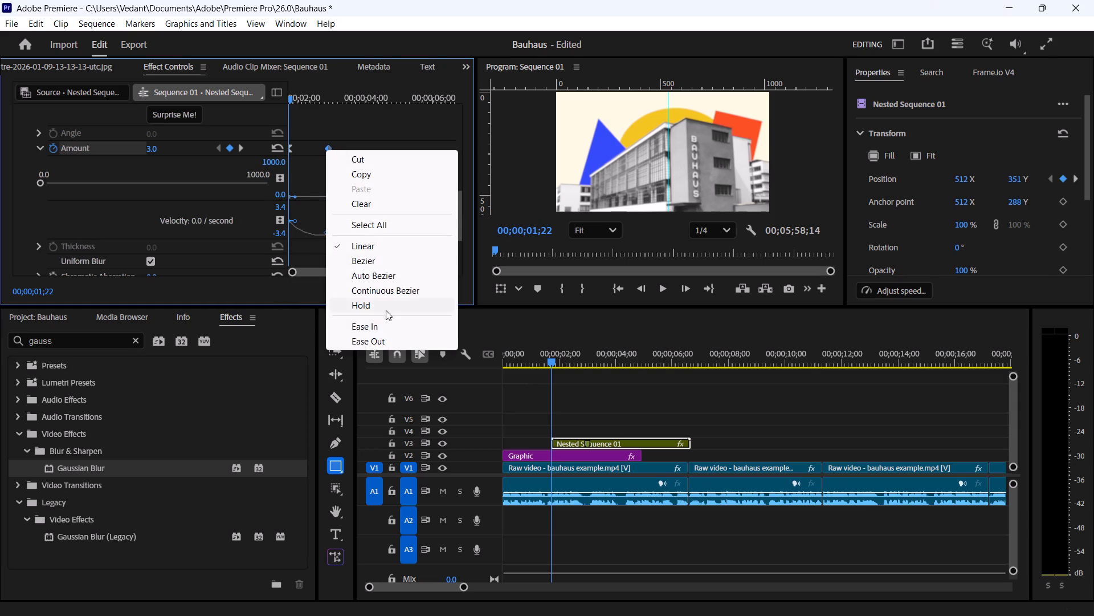
click(386, 325)
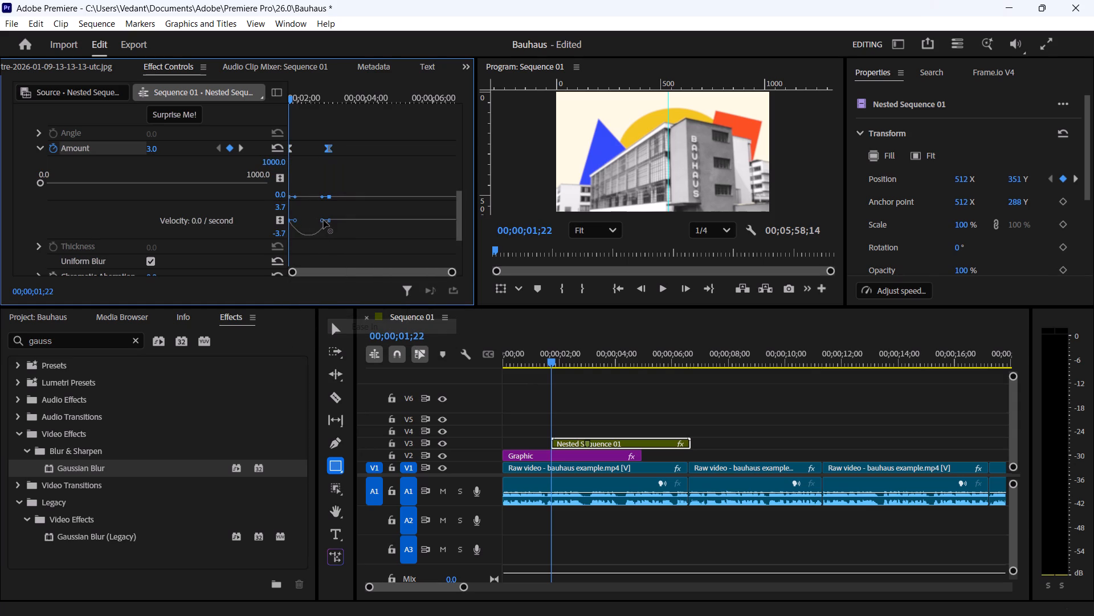
drag(323, 220, 313, 220)
click(387, 156)
Apply temporal Ease Out to the nested sequence's first position keyframe and temporal Ease In to the second.
scroll(381, 160, up, 12)
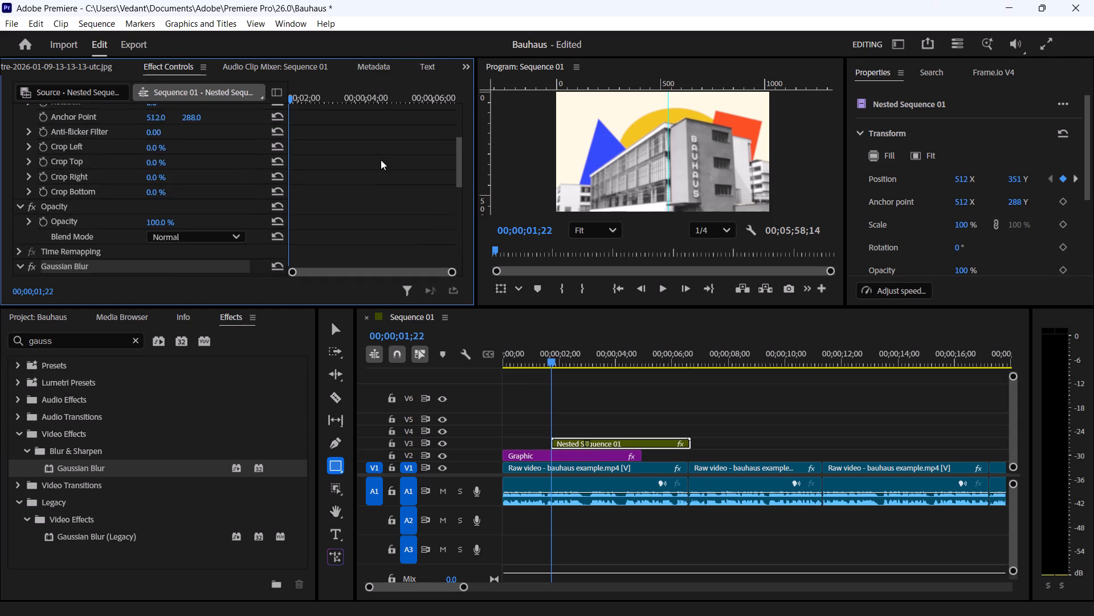
scroll(381, 160, up, 14)
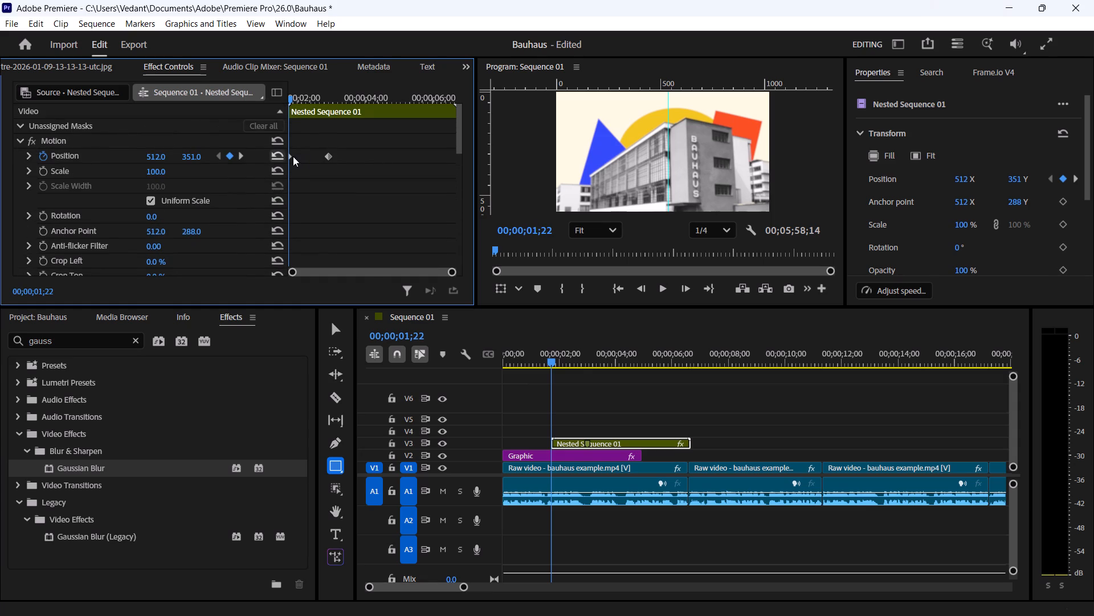
click(293, 156)
key(ctrl+z)
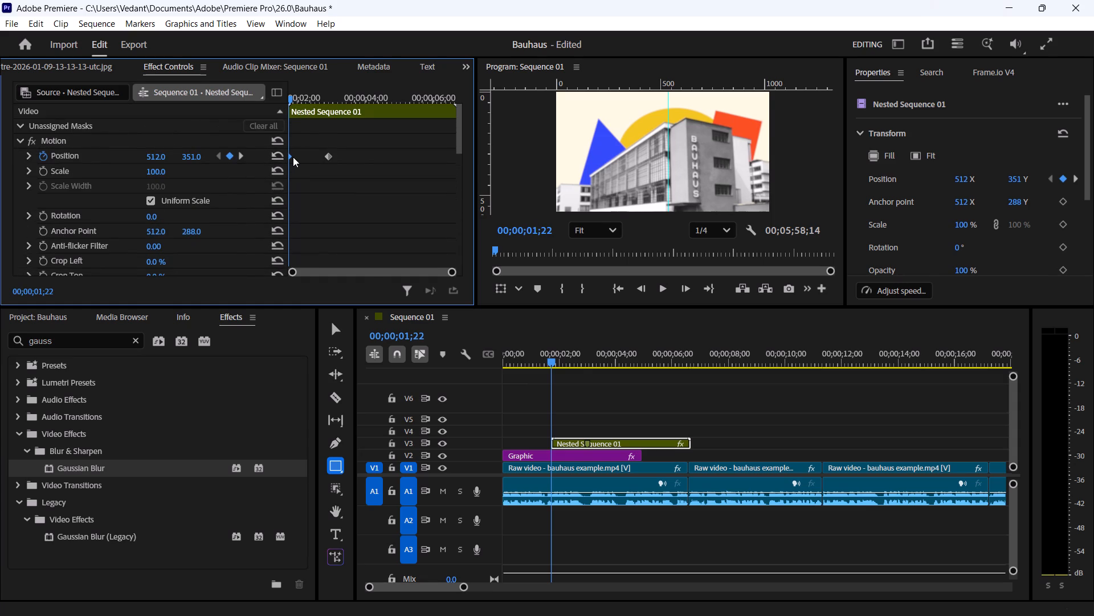
right_click(292, 157)
click(380, 273)
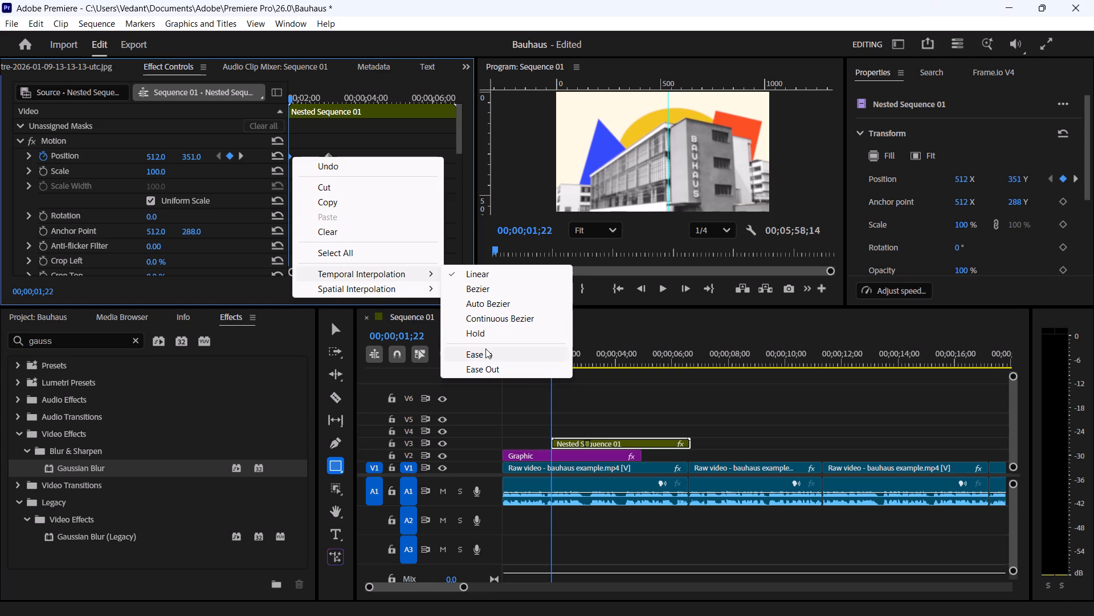
click(488, 370)
click(330, 156)
right_click(330, 156)
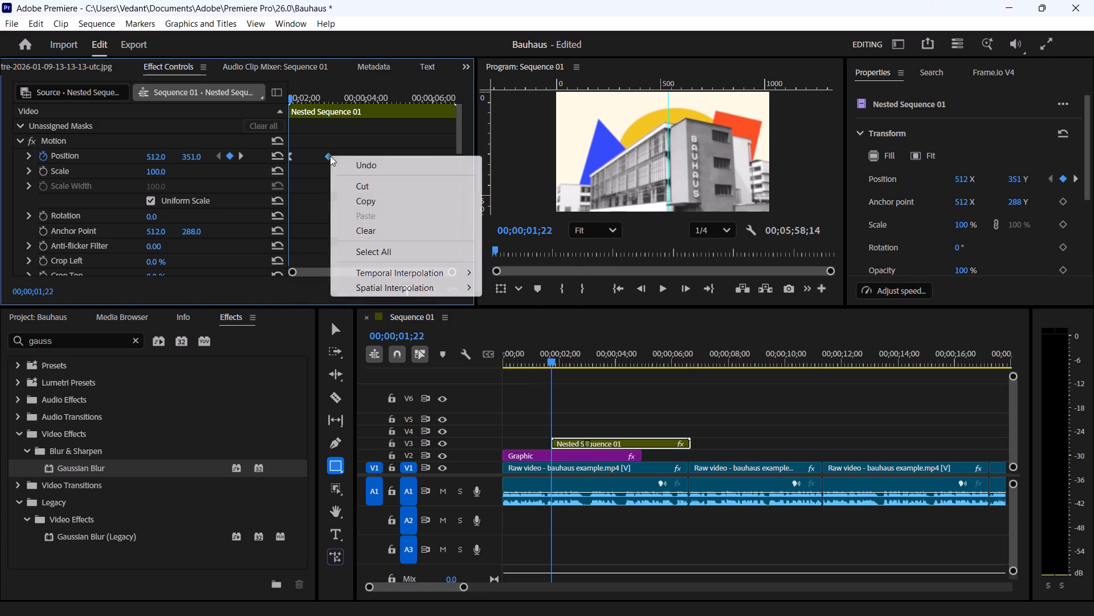
click(418, 269)
click(459, 294)
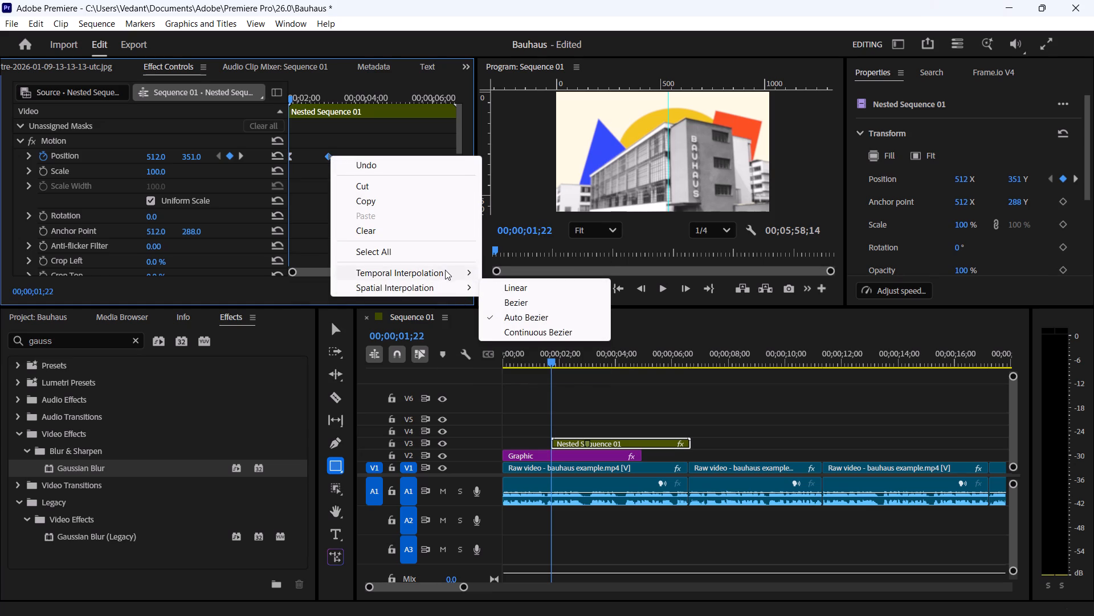
click(444, 268)
click(534, 350)
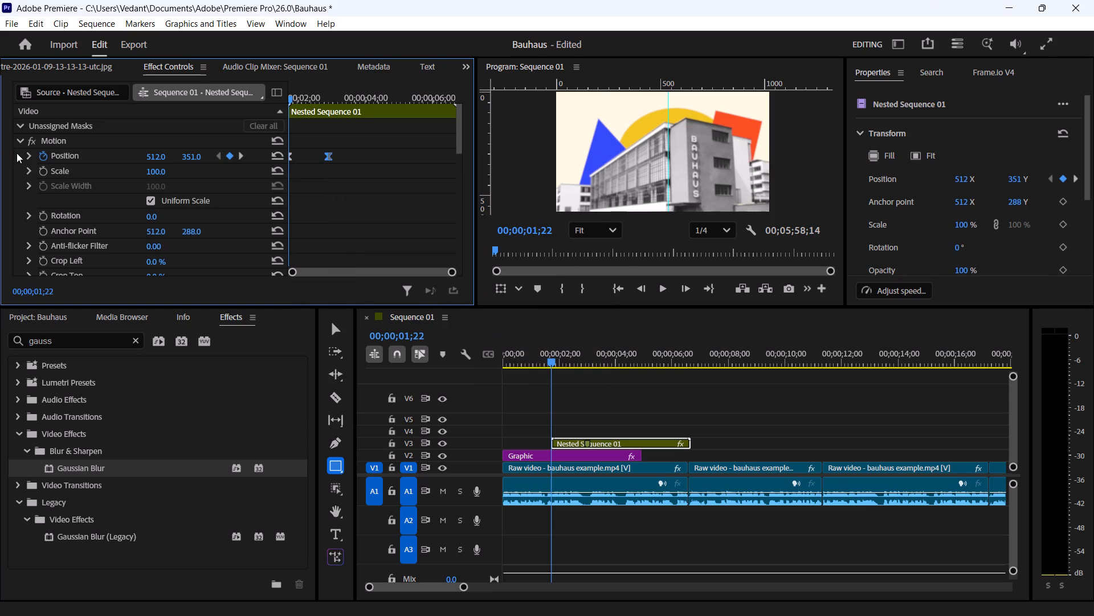
Pull the second position keyframe's velocity handle well towards the first keyframe so the movement's speed peaks early.
click(29, 155)
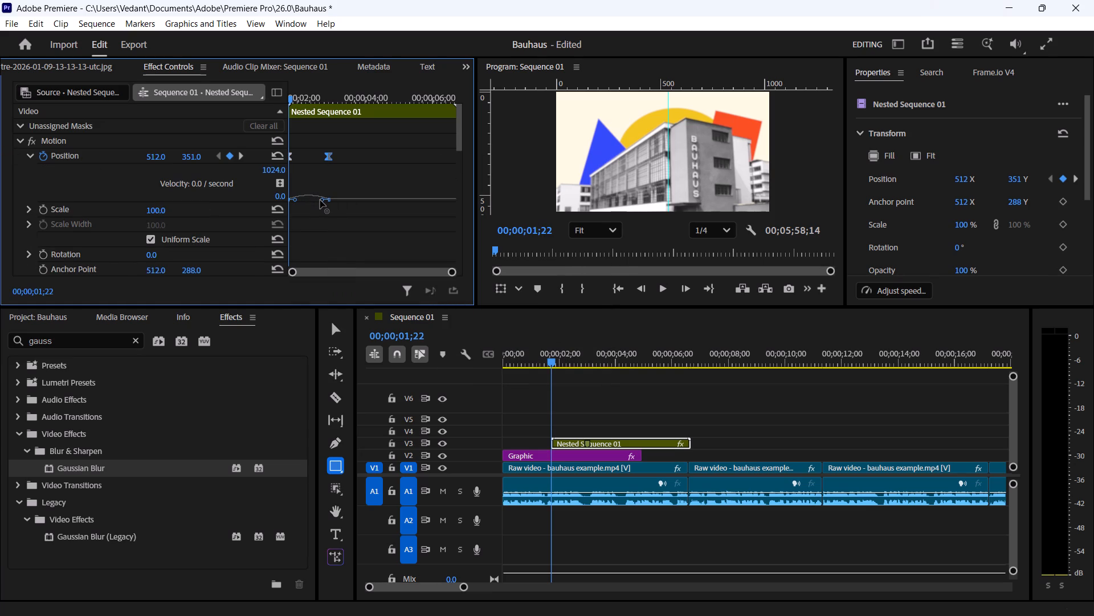
drag(320, 200, 307, 198)
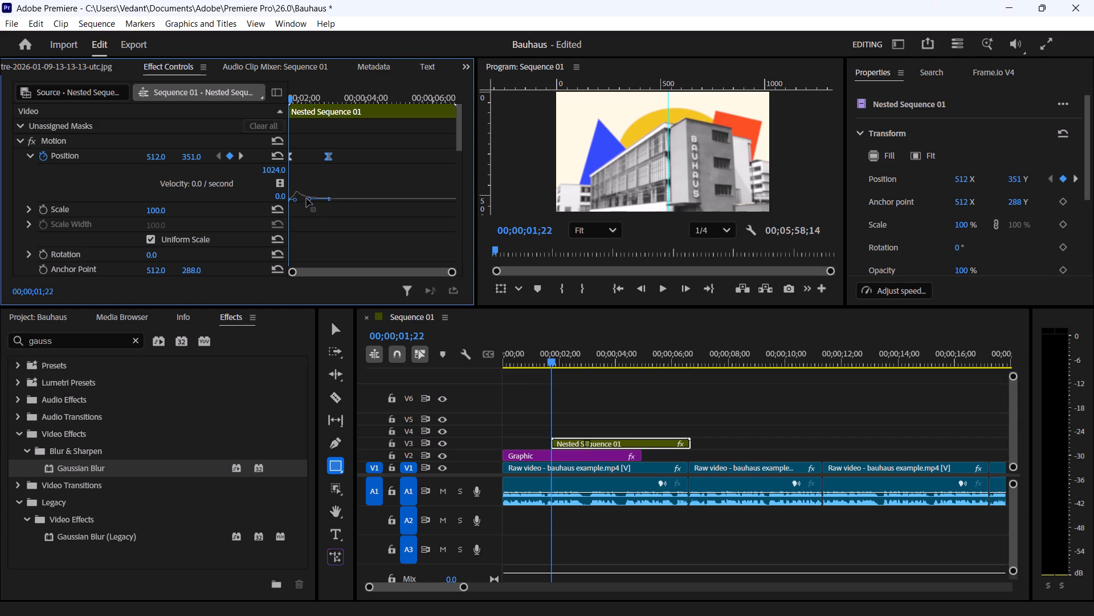
drag(307, 198, 304, 200)
click(336, 212)
Play the nested sequence from its start at 00;00;01;22 to review the eased movement and blur.
drag(292, 95, 285, 95)
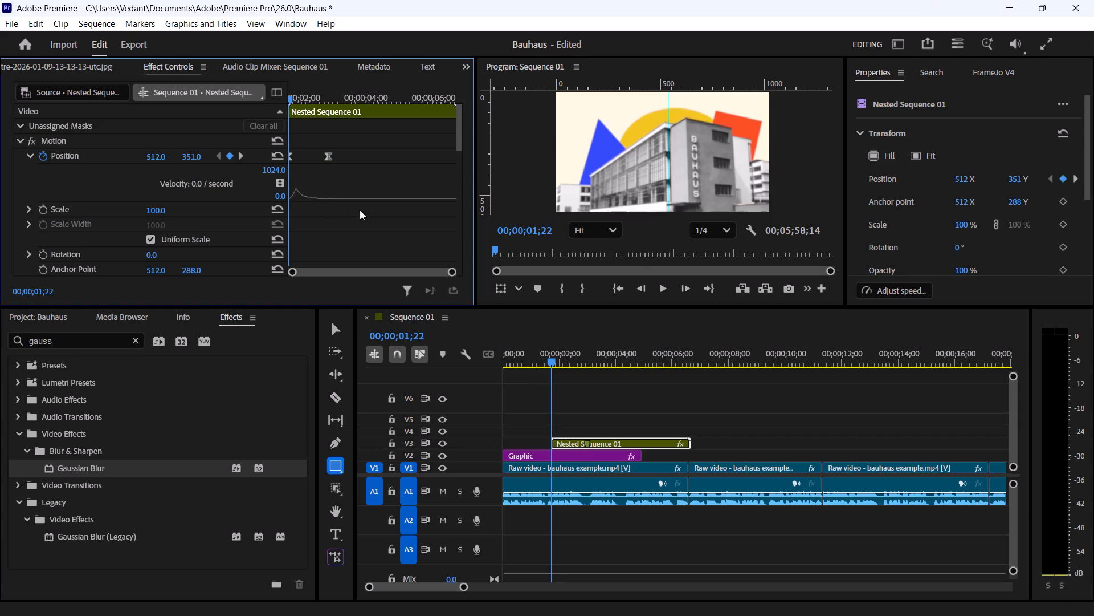
click(362, 238)
key(space)
key(space)
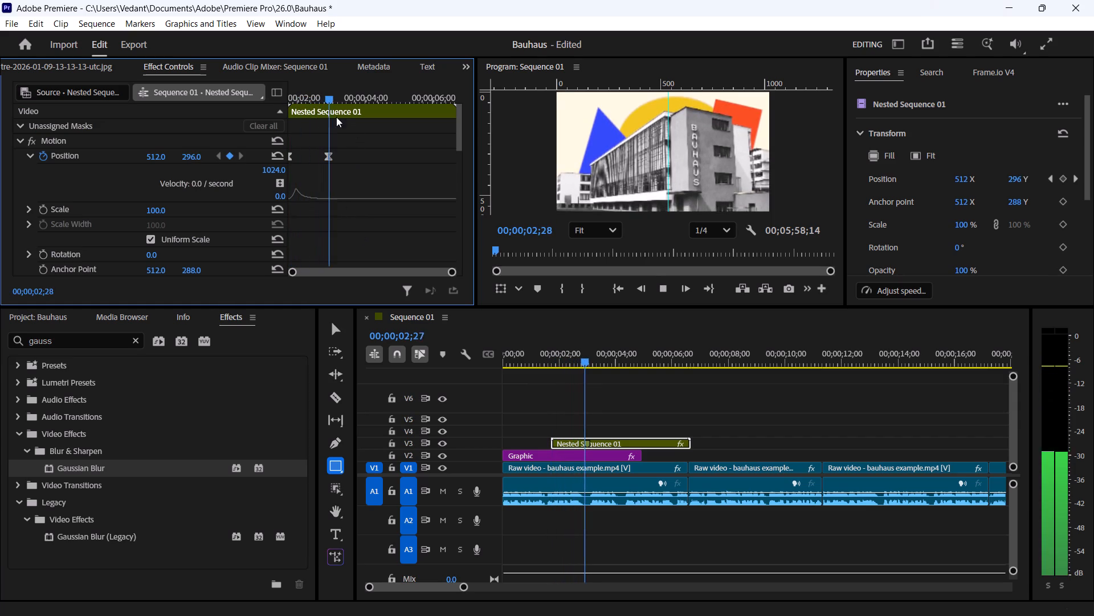
drag(329, 97, 228, 93)
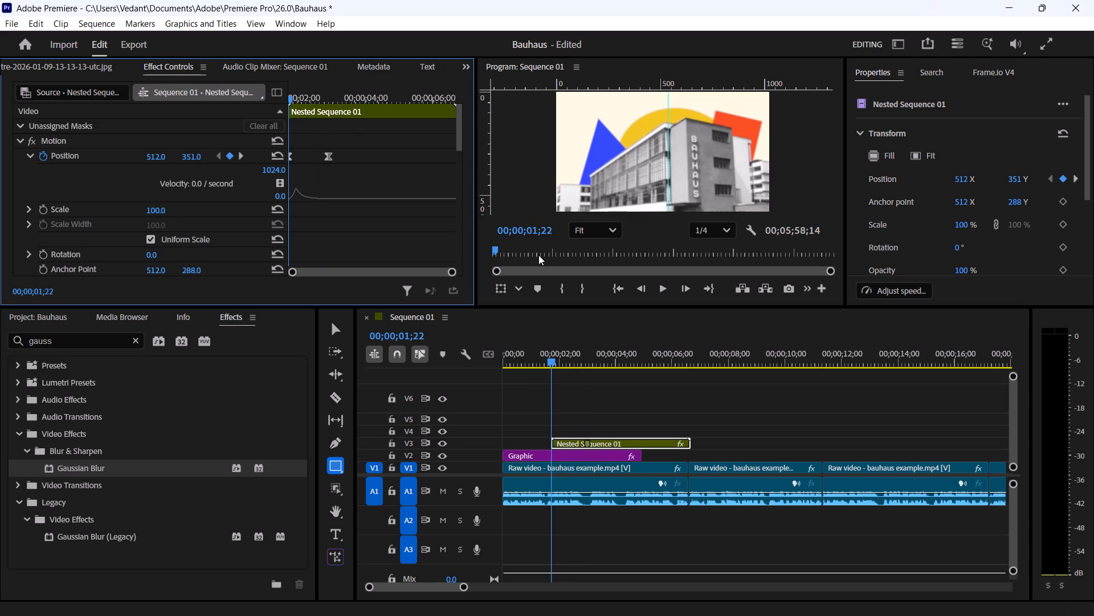
key(space)
key(space)
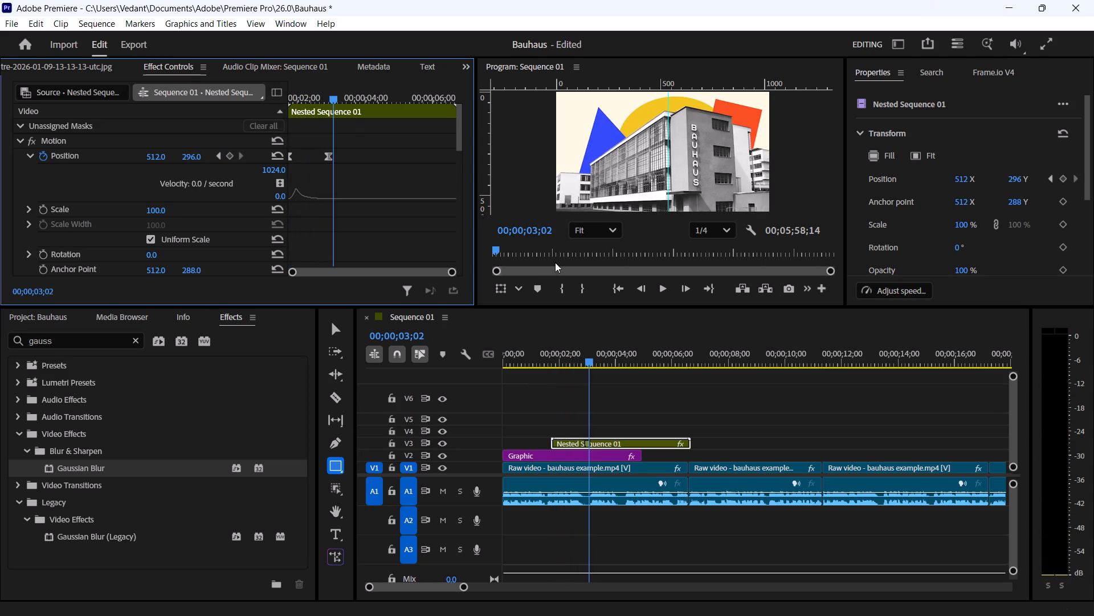
Trim the end of the nested sequence on V3 back to the playhead at 00;00;03;02.
click(759, 386)
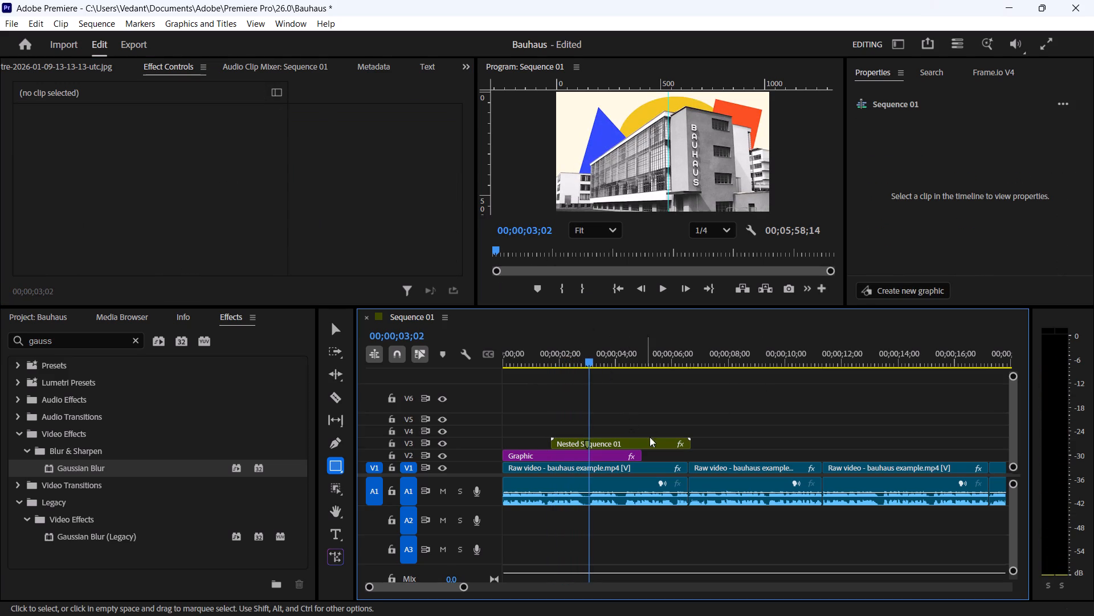
click(658, 439)
drag(688, 442, 609, 430)
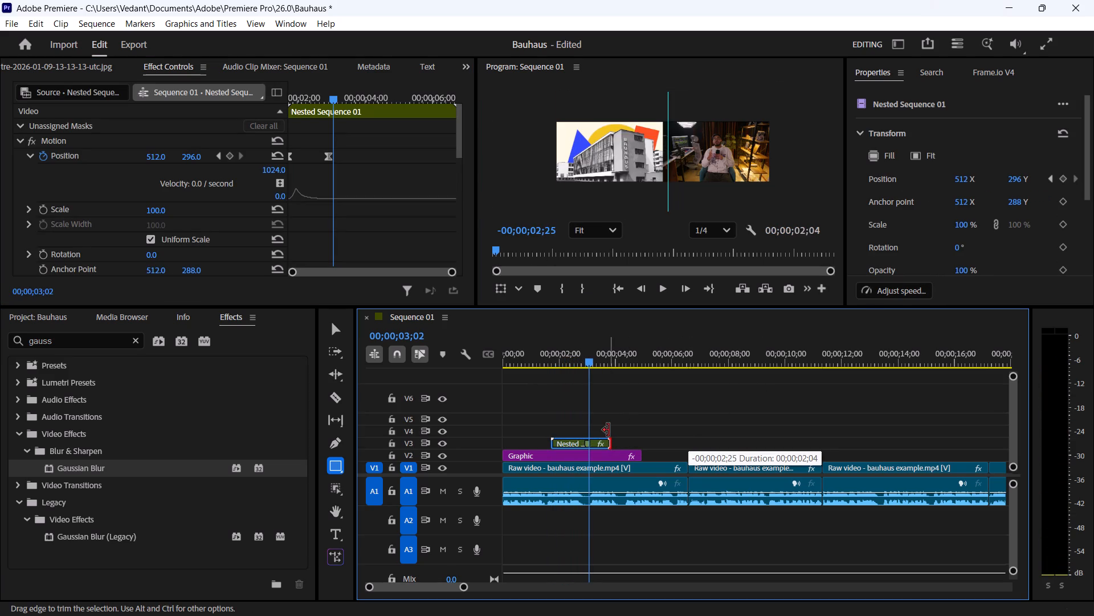
drag(609, 430, 591, 424)
click(632, 415)
Replay the shortened nested sequence several times from just before its start to check the timing of its movement and blur.
drag(580, 356, 557, 355)
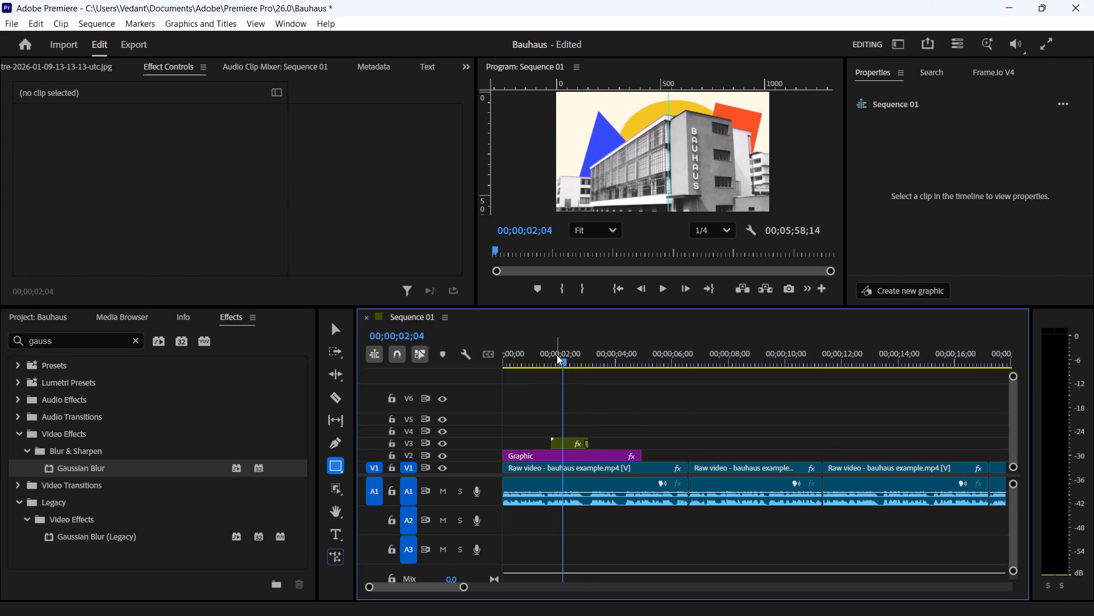
key(space)
key(space)
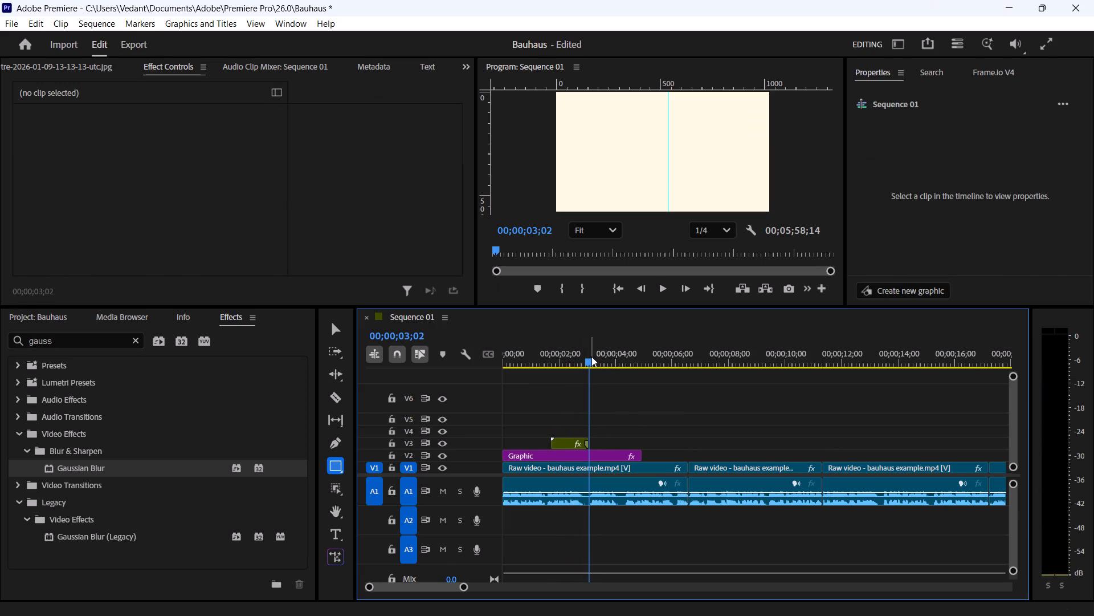
drag(591, 356, 536, 352)
key(space)
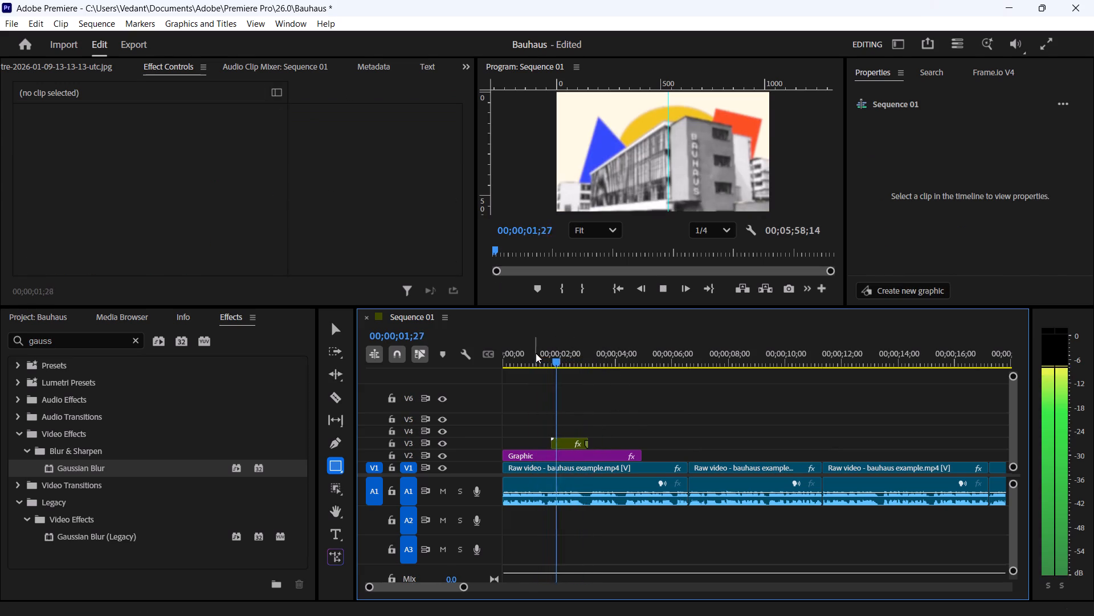
key(space)
drag(575, 355, 532, 355)
key(space)
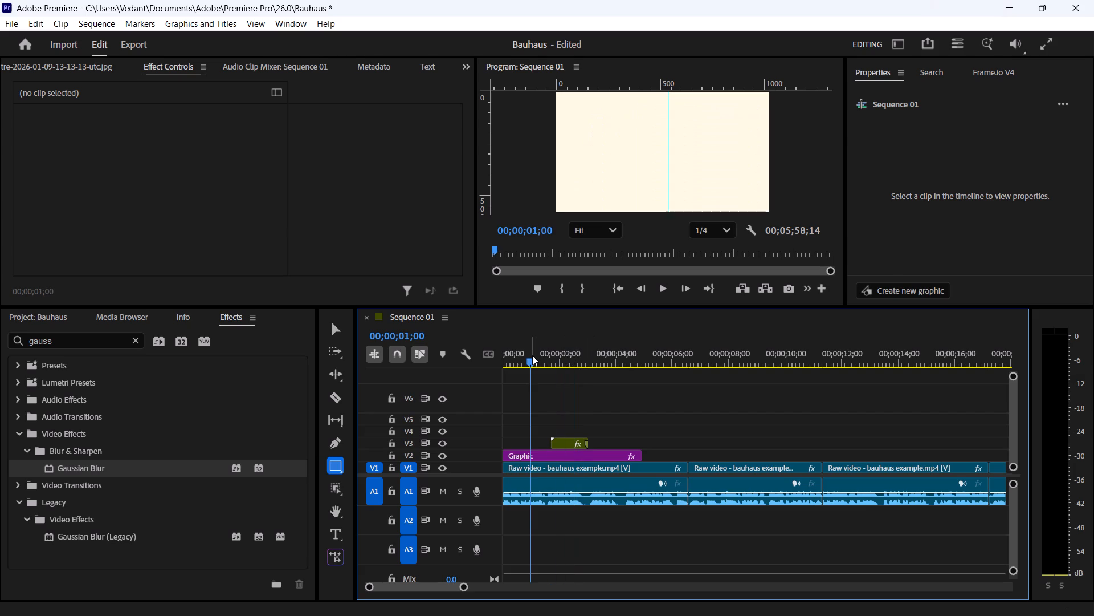
key(space)
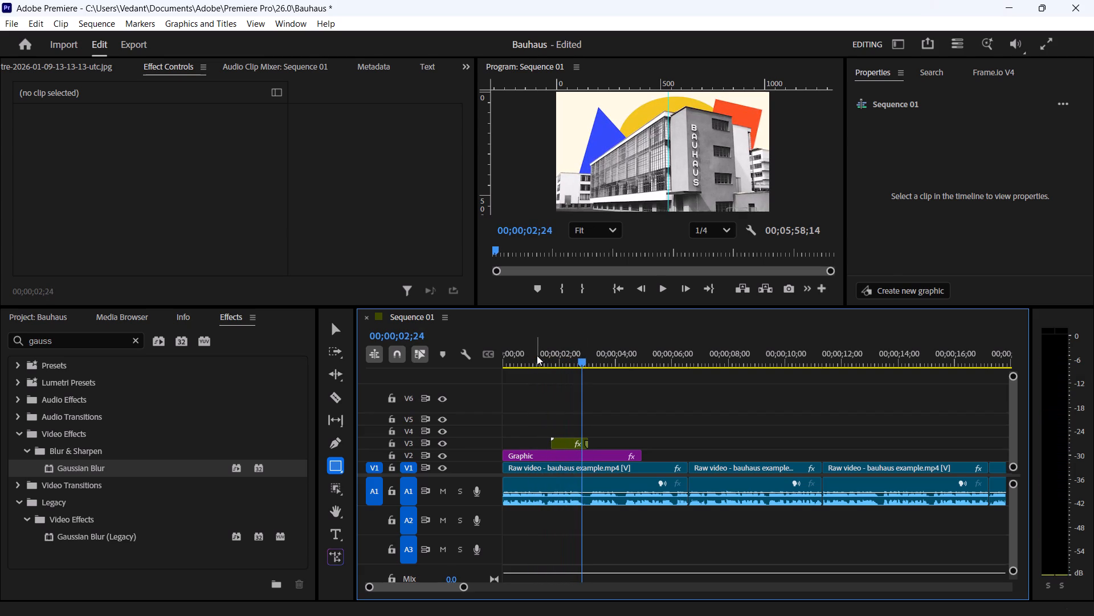
drag(581, 359, 546, 359)
key(space)
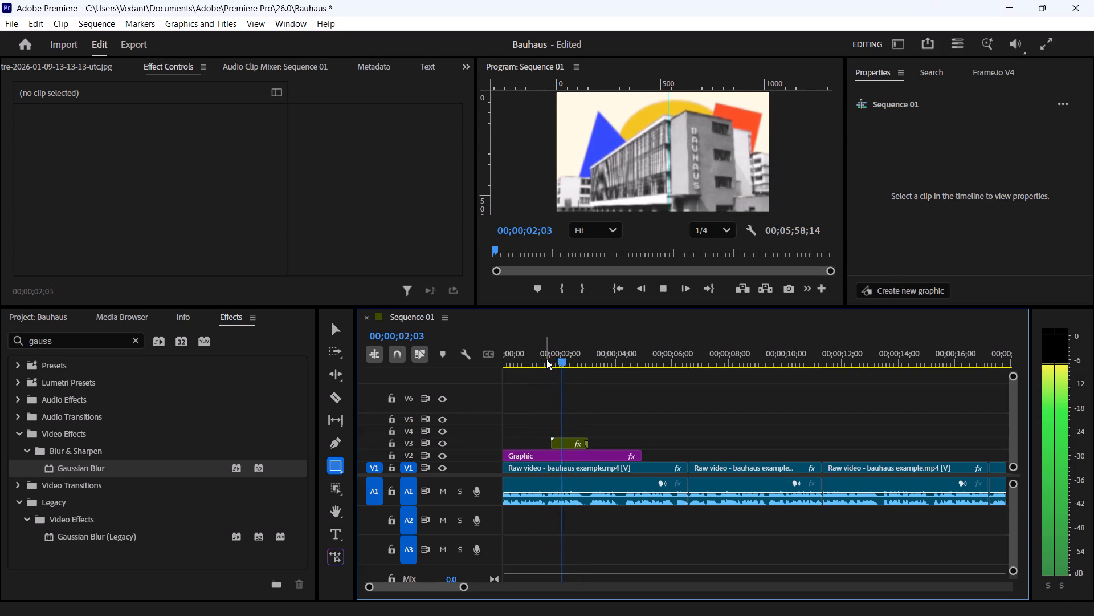
key(space)
drag(582, 356, 544, 359)
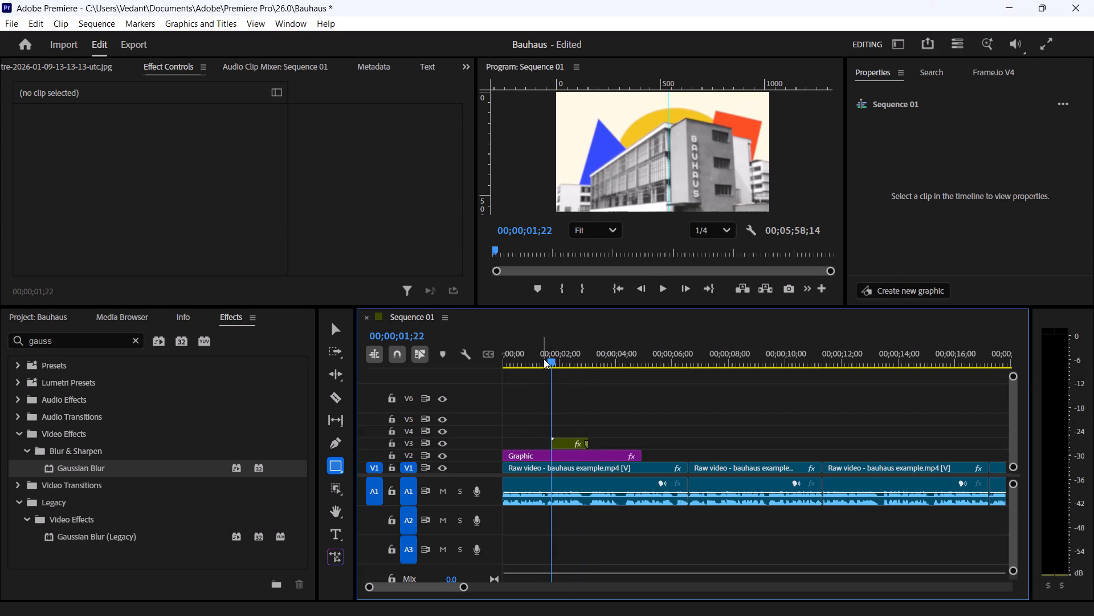
key(space)
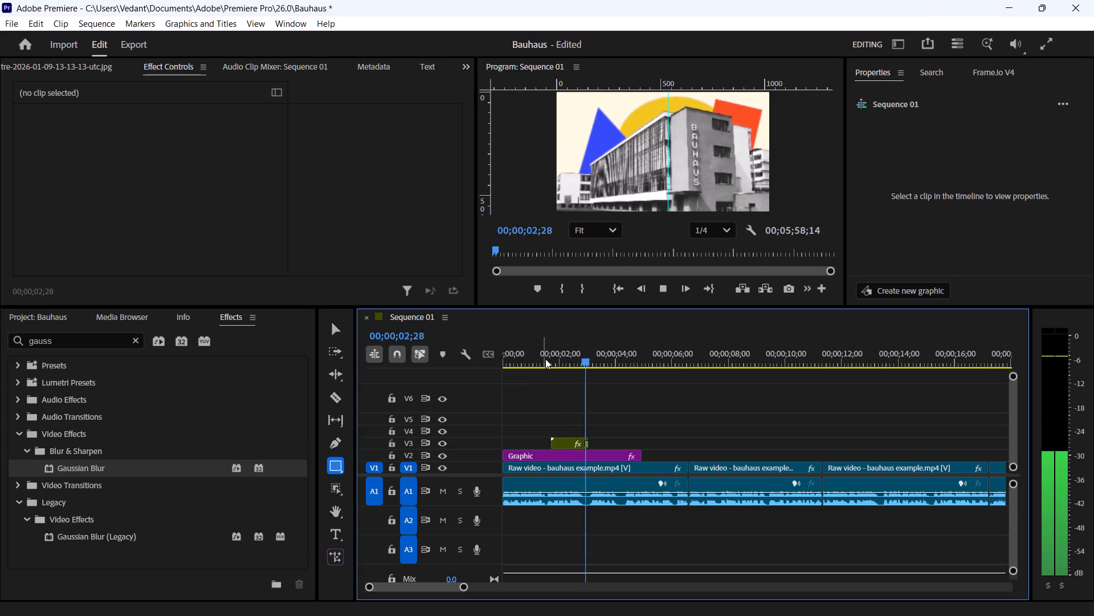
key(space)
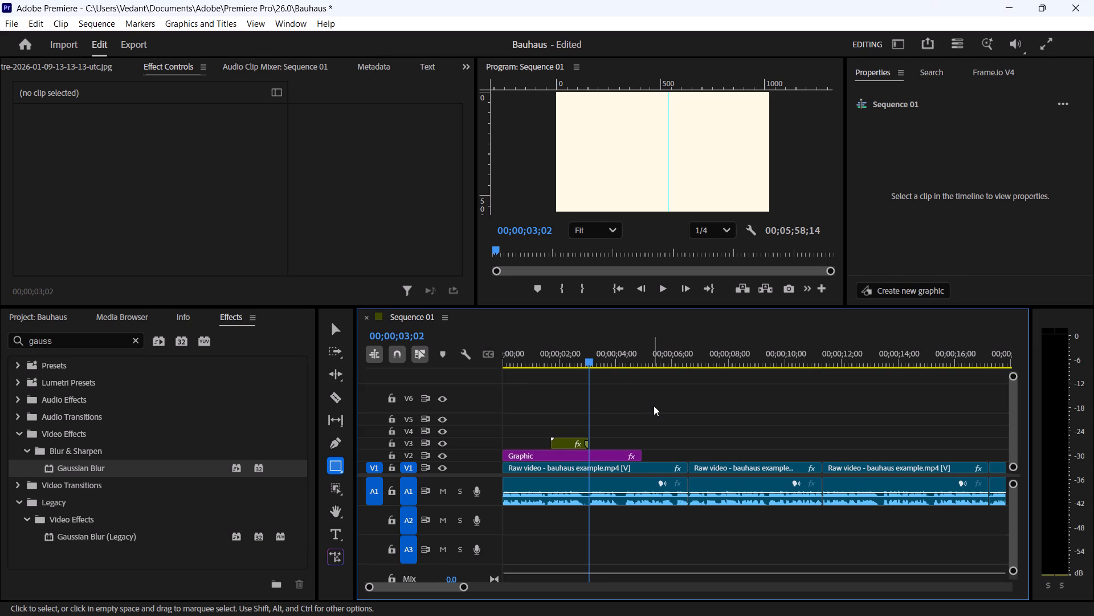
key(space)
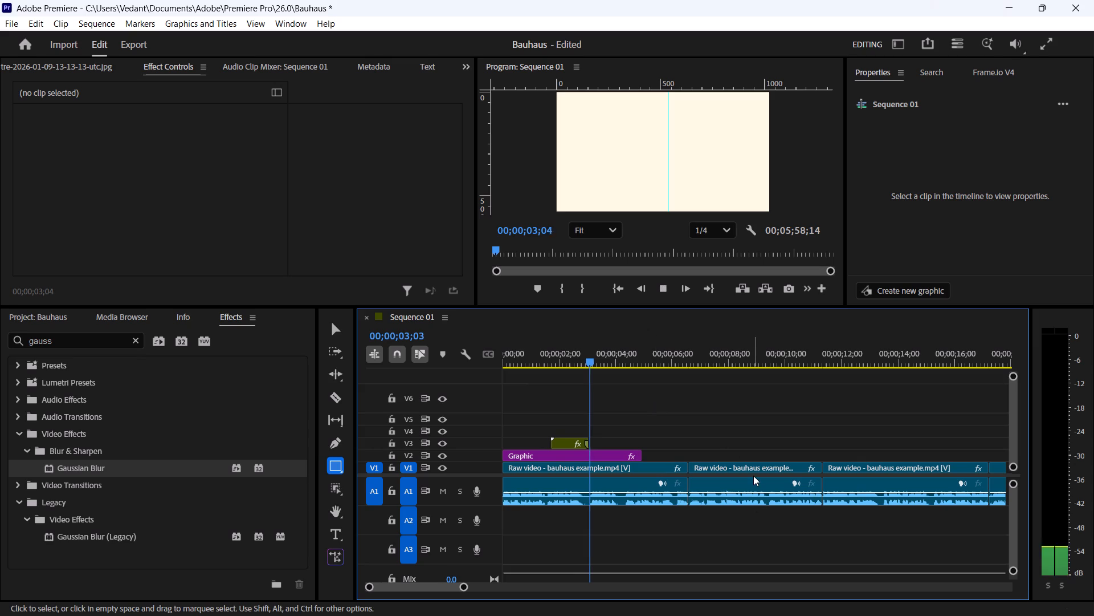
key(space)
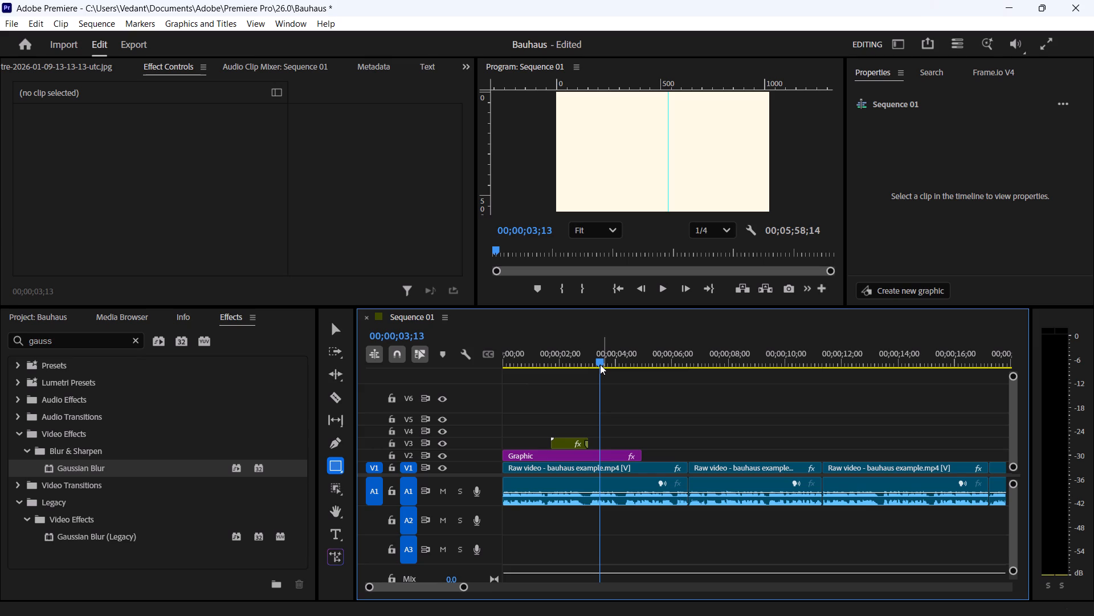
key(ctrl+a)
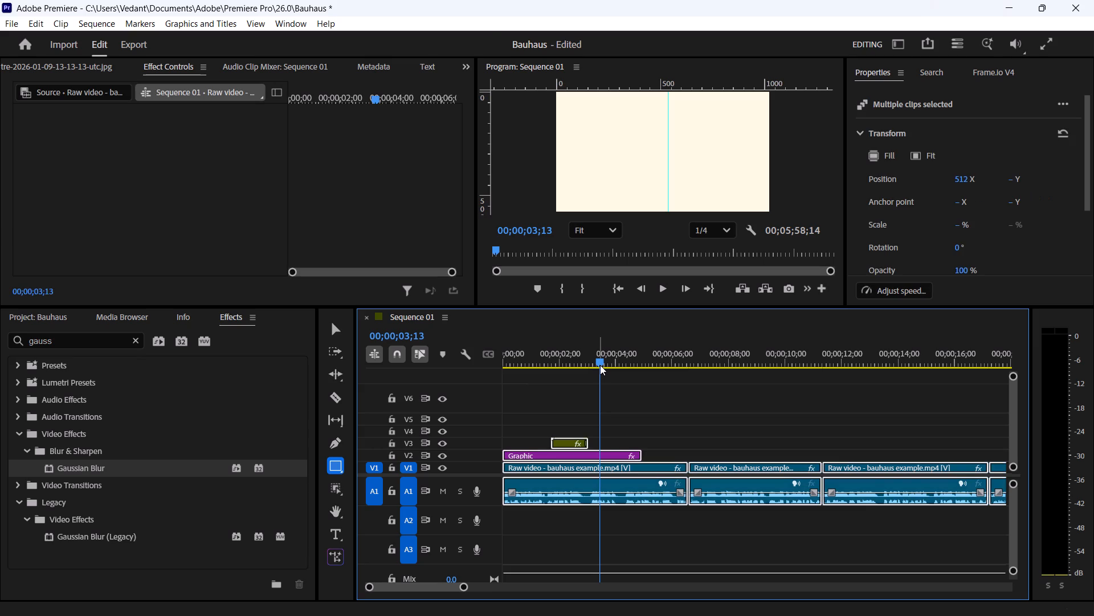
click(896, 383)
Save the project.
key(ctrl+s)
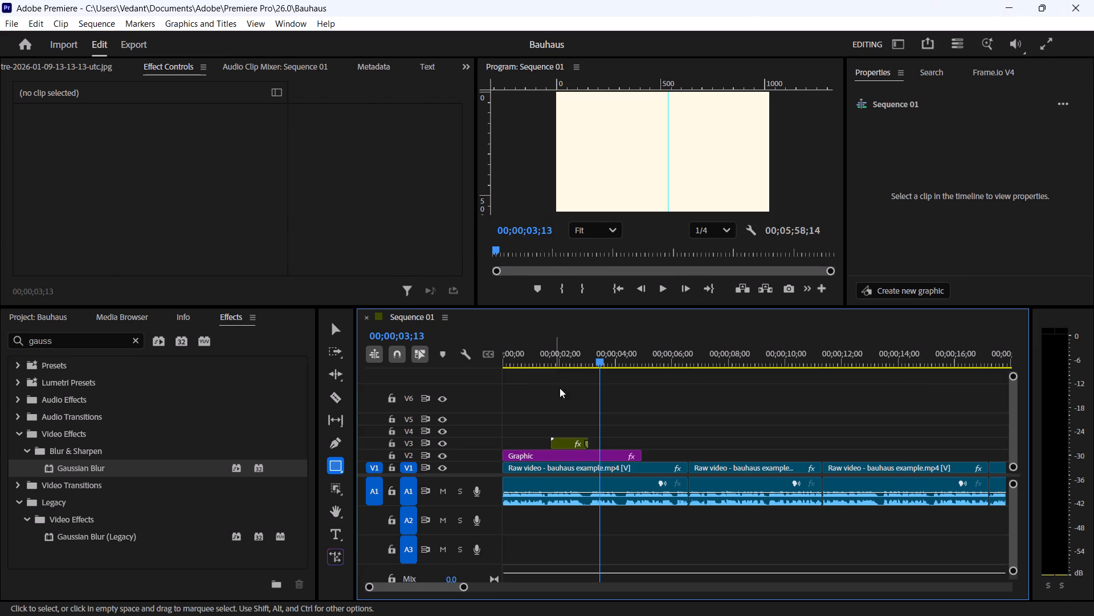
Draw an ellipse graphic in the lower middle of the frame, starting at the end of the nested sequence at 00;00;03;02.
drag(608, 359, 603, 358)
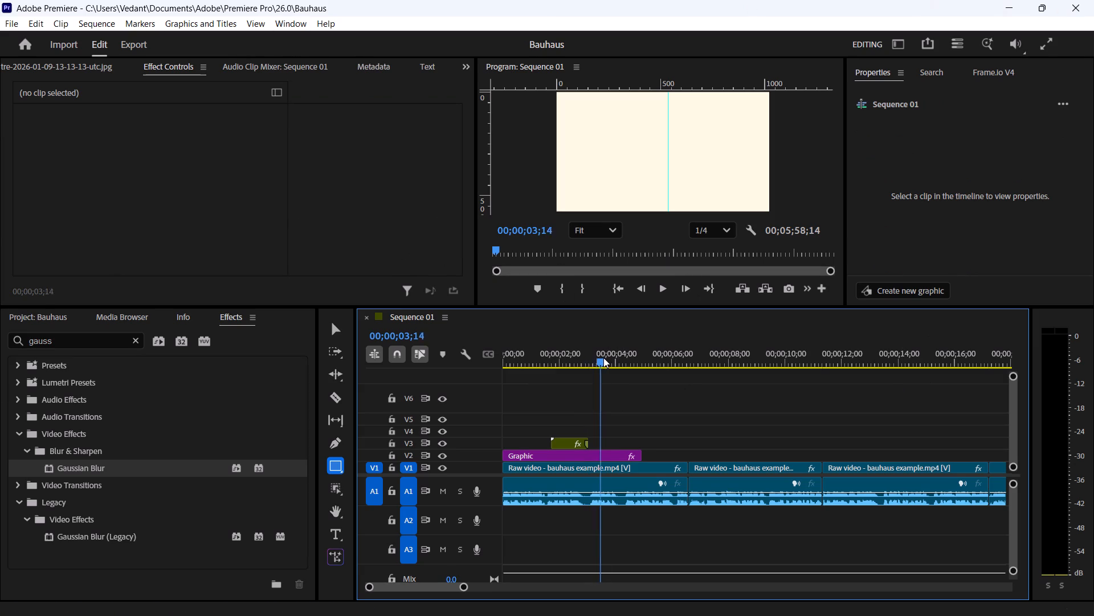
drag(603, 358, 600, 357)
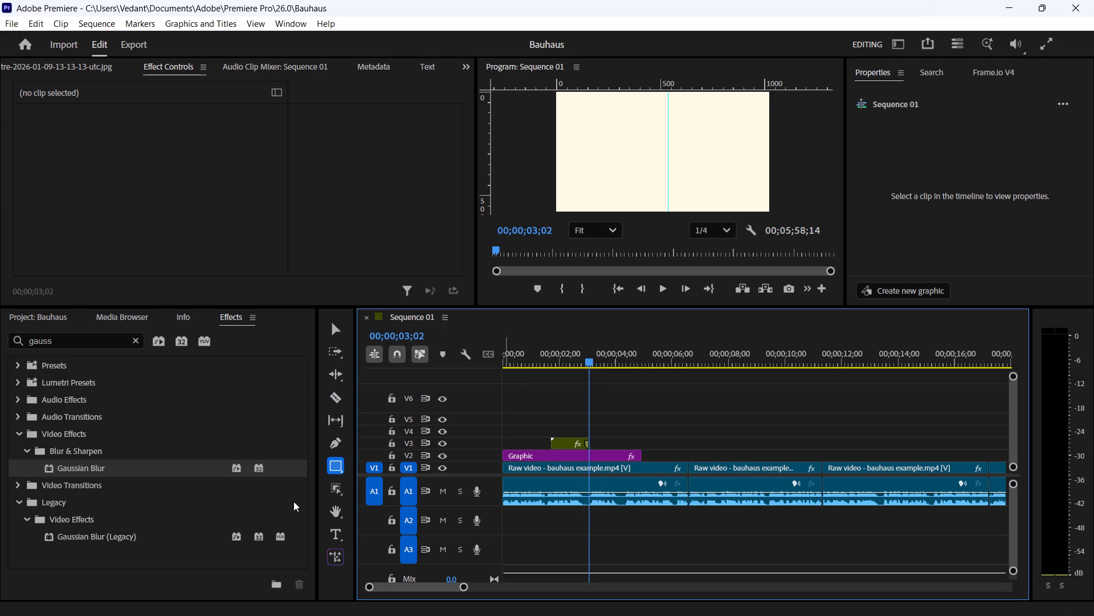
click(335, 463)
click(398, 483)
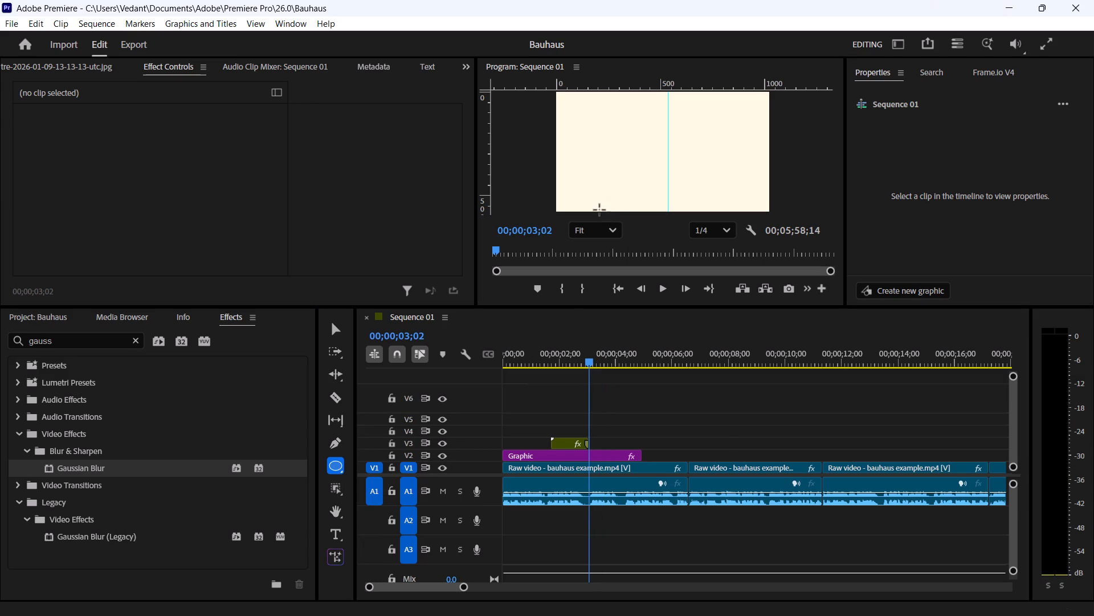
drag(599, 210, 711, 147)
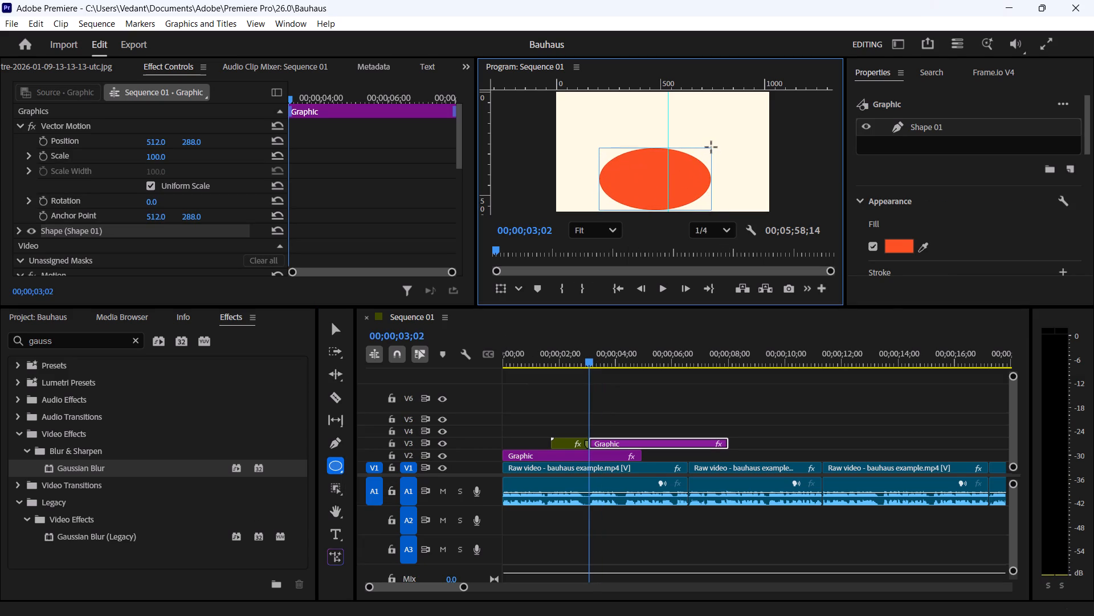
drag(711, 147, 712, 144)
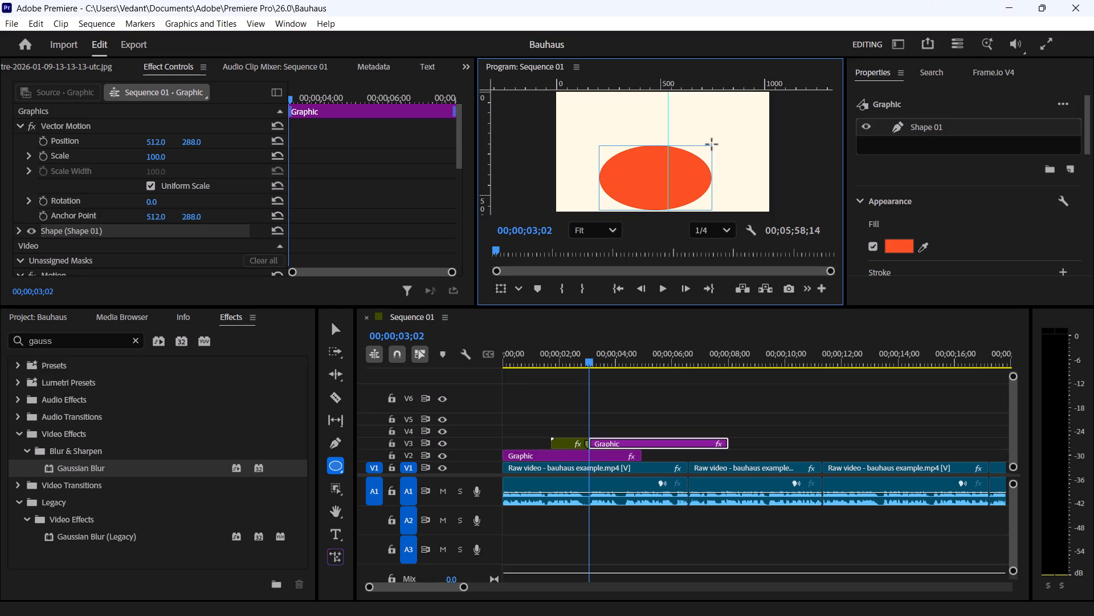
drag(712, 144, 700, 140)
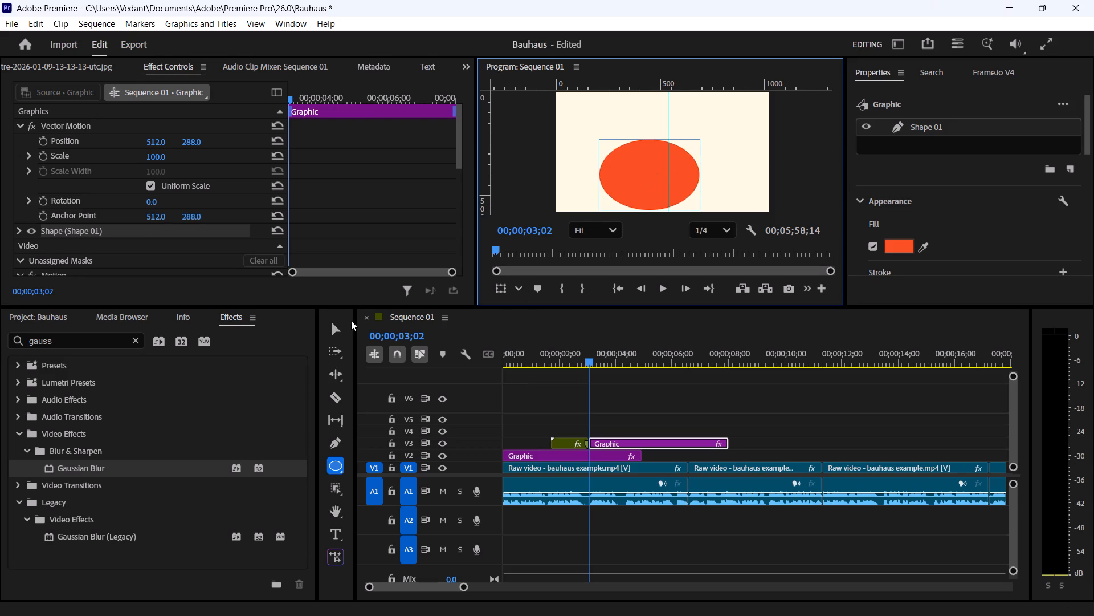
Widen the ellipse and lower it so that only its upper part rises above the bottom edge of the frame.
click(337, 325)
drag(643, 171, 651, 213)
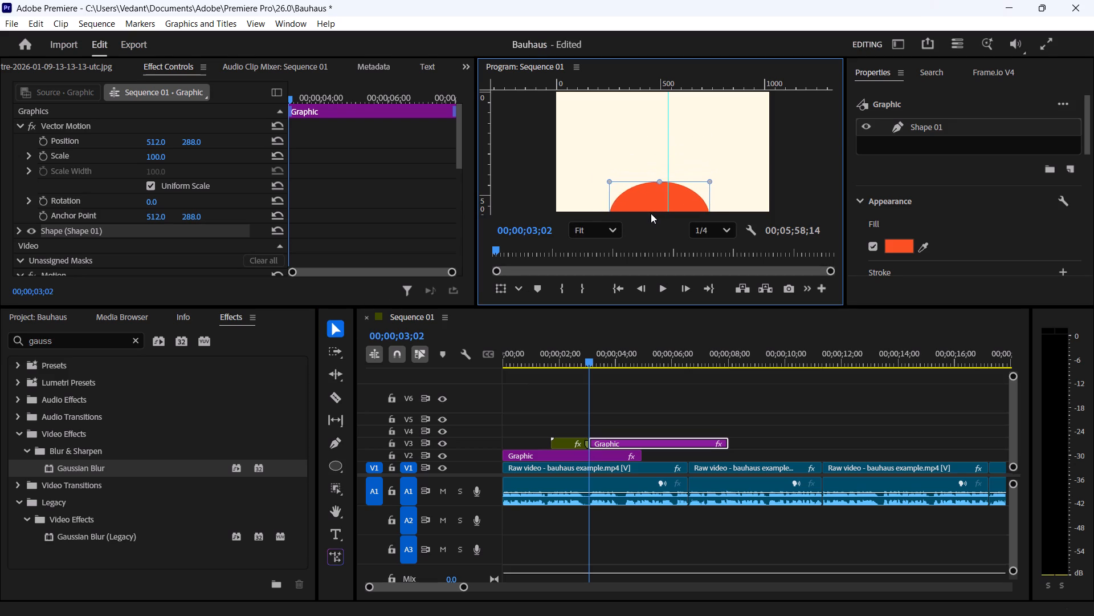
drag(651, 213, 652, 216)
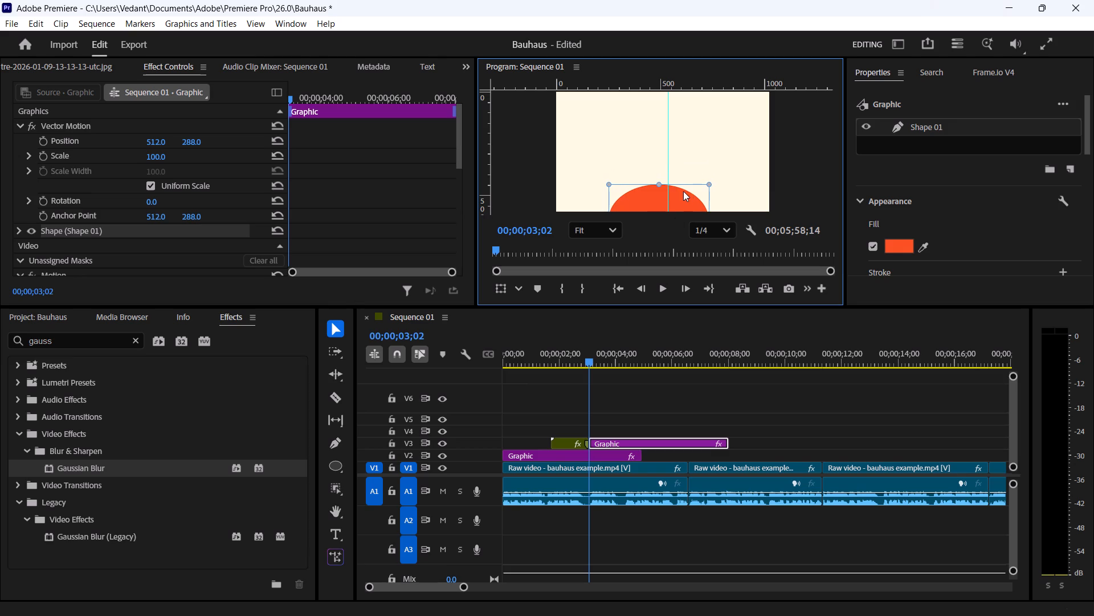
drag(683, 196, 685, 153)
drag(712, 177, 730, 176)
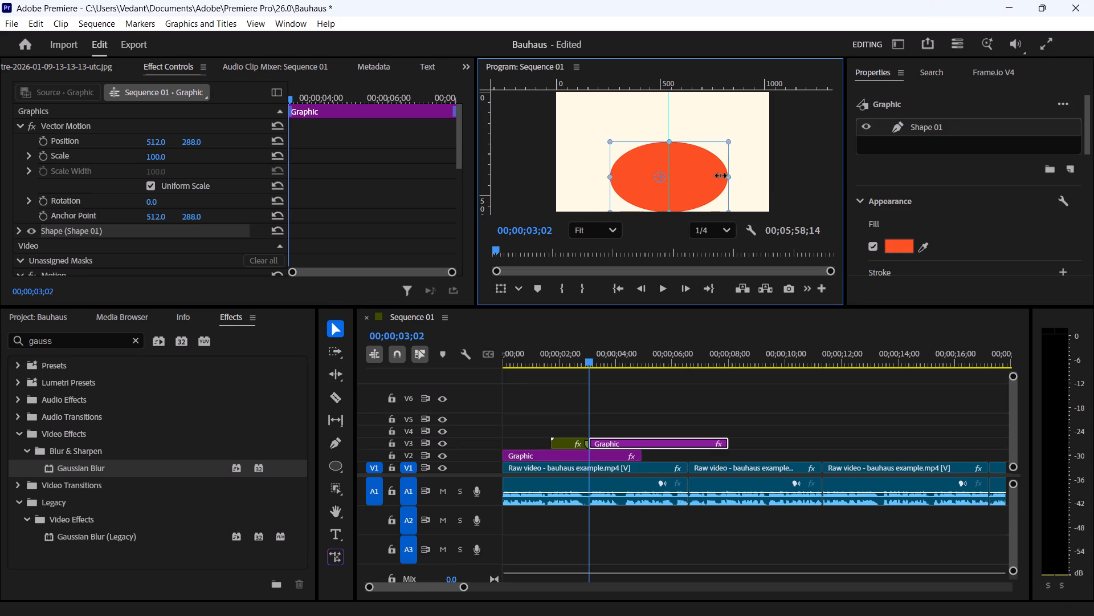
click(610, 177)
drag(691, 176, 688, 220)
drag(666, 181, 666, 164)
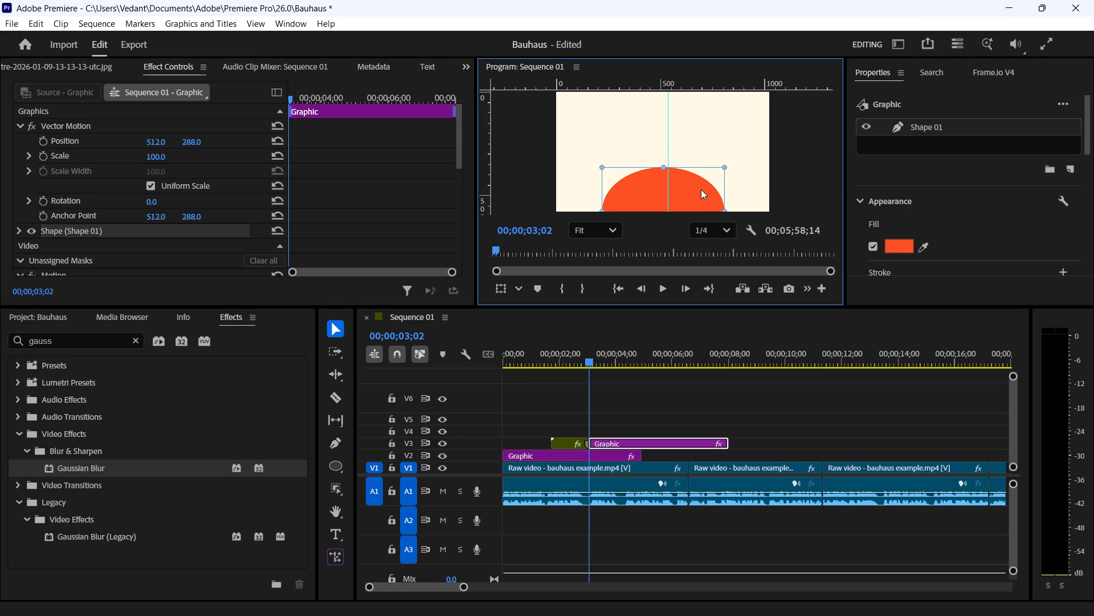
Refine the ellipse's width and height, and set it slightly lower as a wide dome at the bottom edge of the frame.
drag(726, 209, 717, 209)
drag(691, 195, 705, 197)
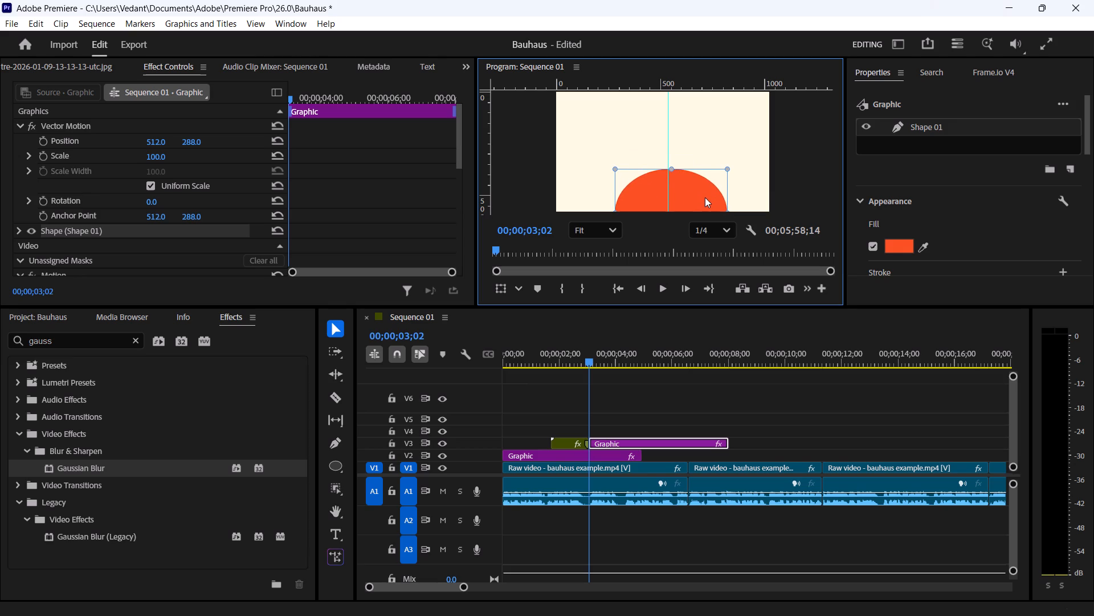
drag(705, 197, 703, 208)
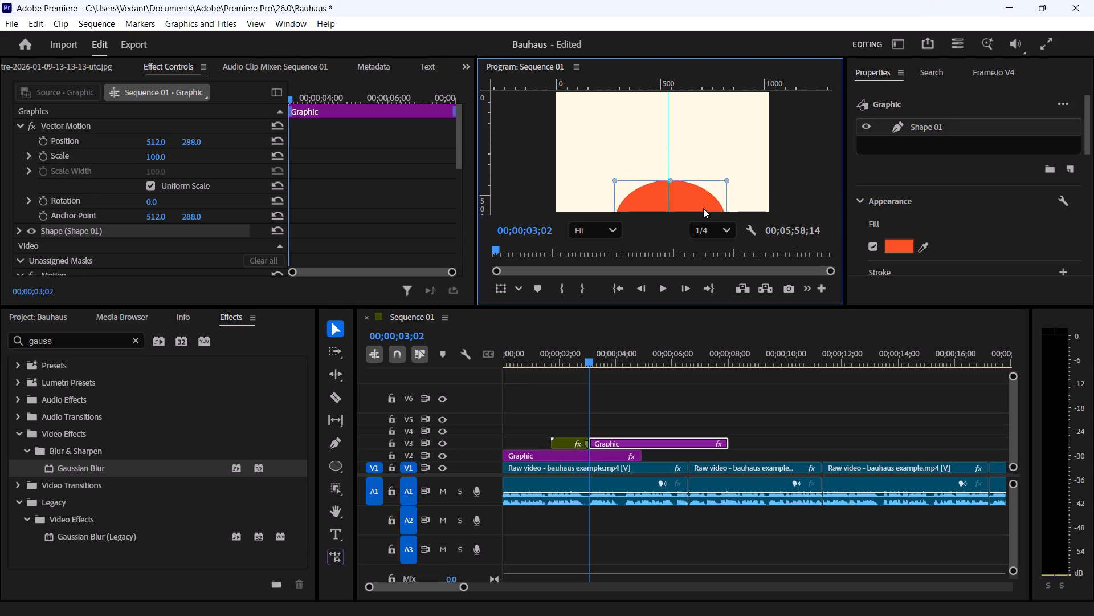
drag(703, 208, 700, 213)
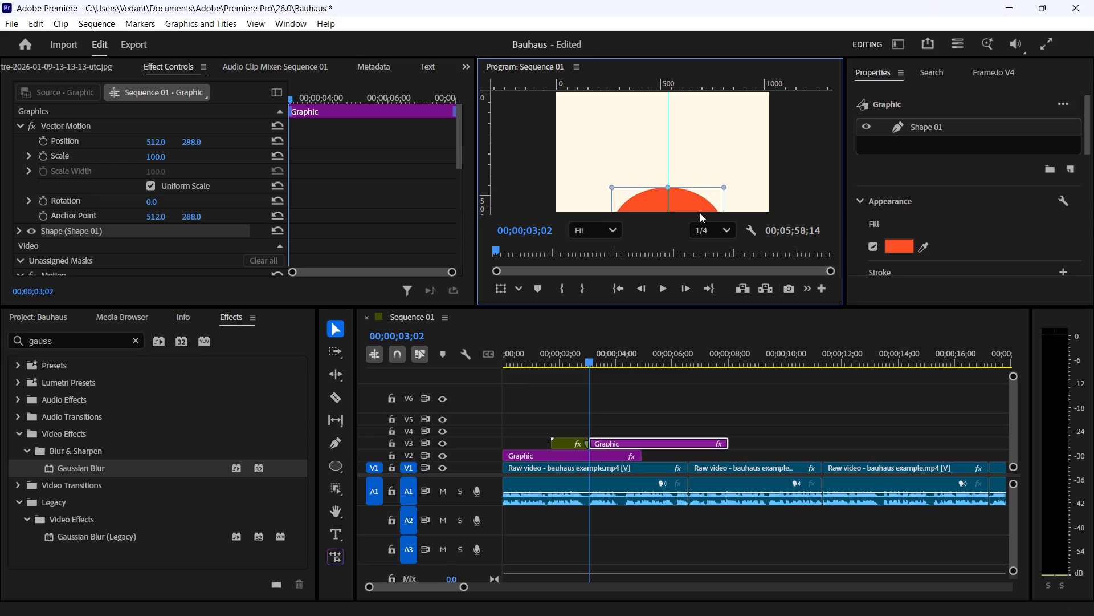
drag(700, 213, 697, 206)
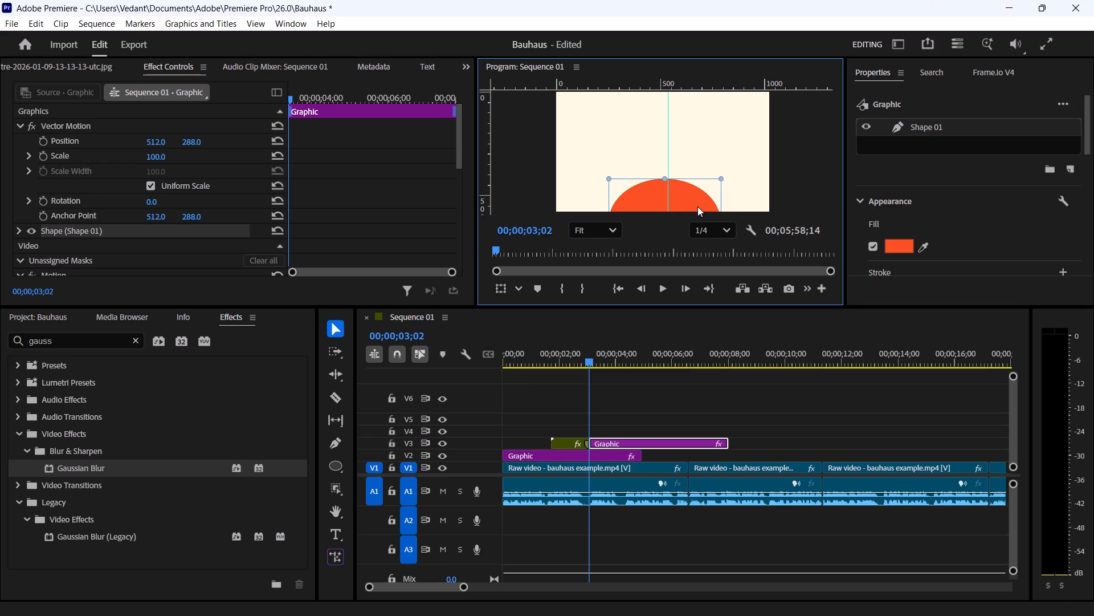
drag(697, 206, 693, 108)
drag(717, 170, 726, 181)
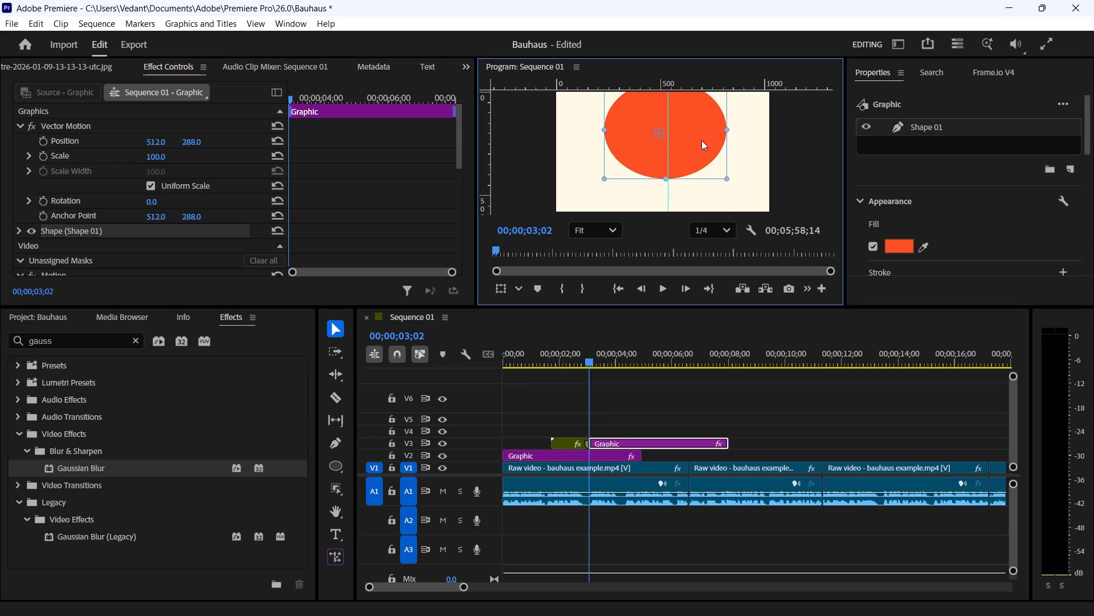
drag(697, 125, 689, 221)
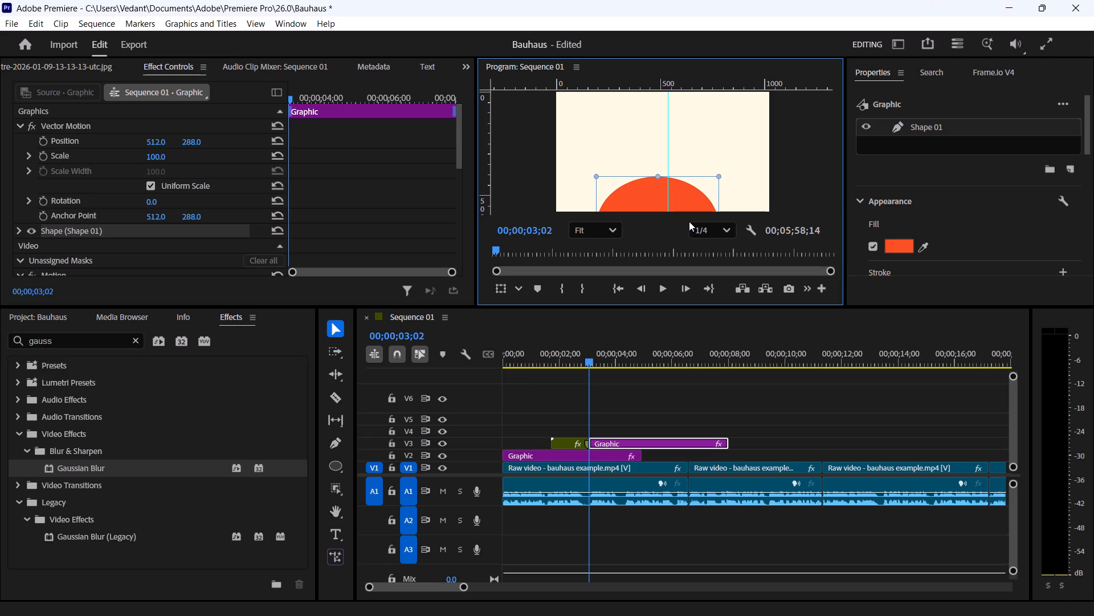
drag(689, 221, 691, 220)
Centre the ellipse horizontally in the frame with the align command.
scroll(1022, 206, down, 14)
click(985, 220)
click(983, 220)
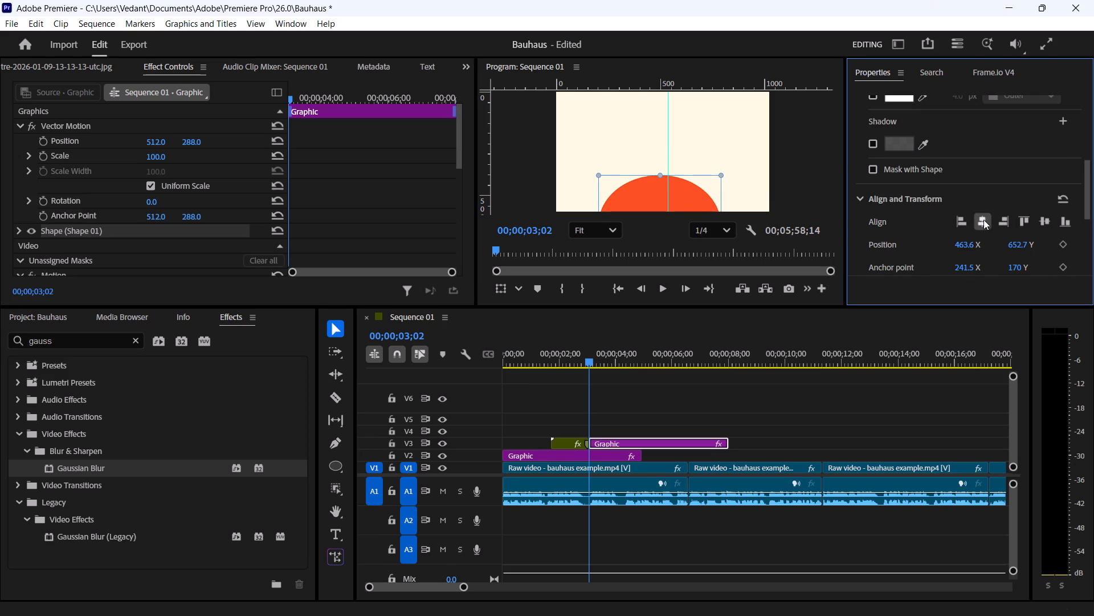
click(983, 220)
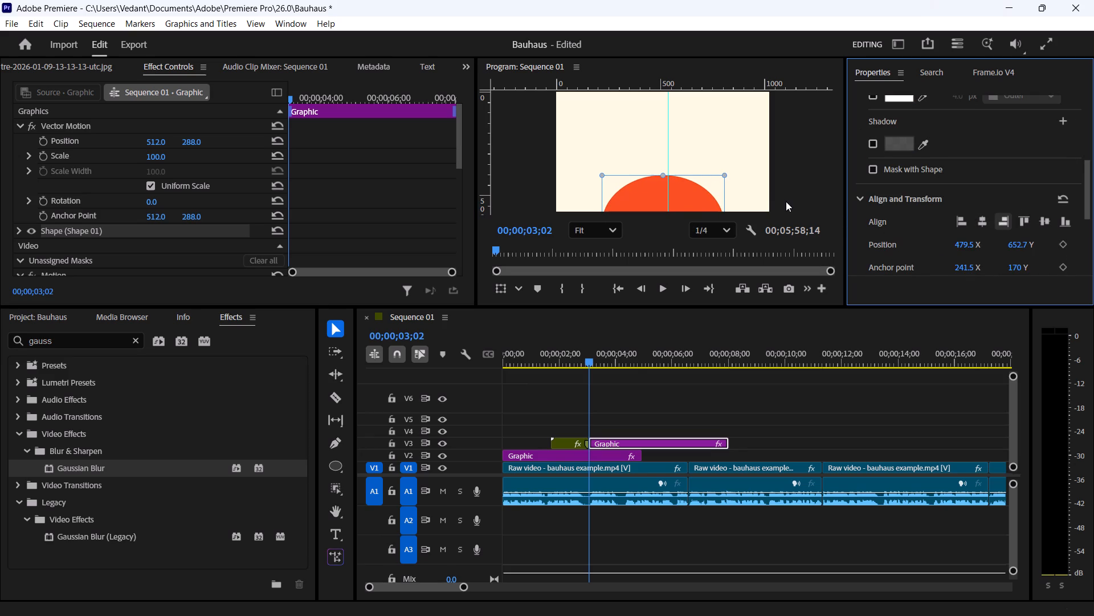
Remove the vertical guide from the program view and reselect the ellipse.
drag(670, 108, 640, 109)
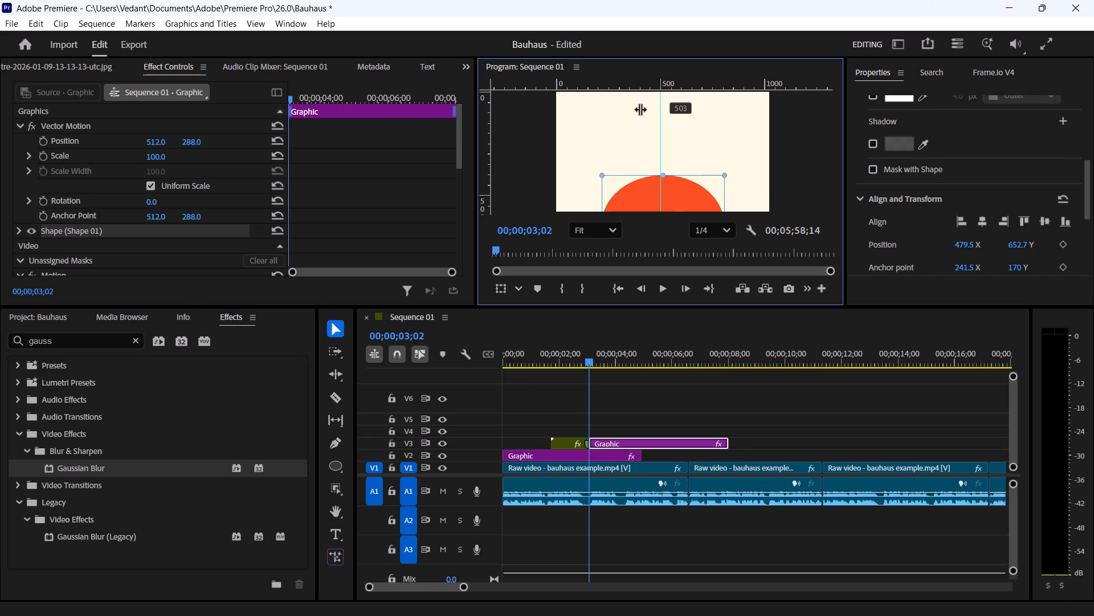
drag(640, 109, 363, 143)
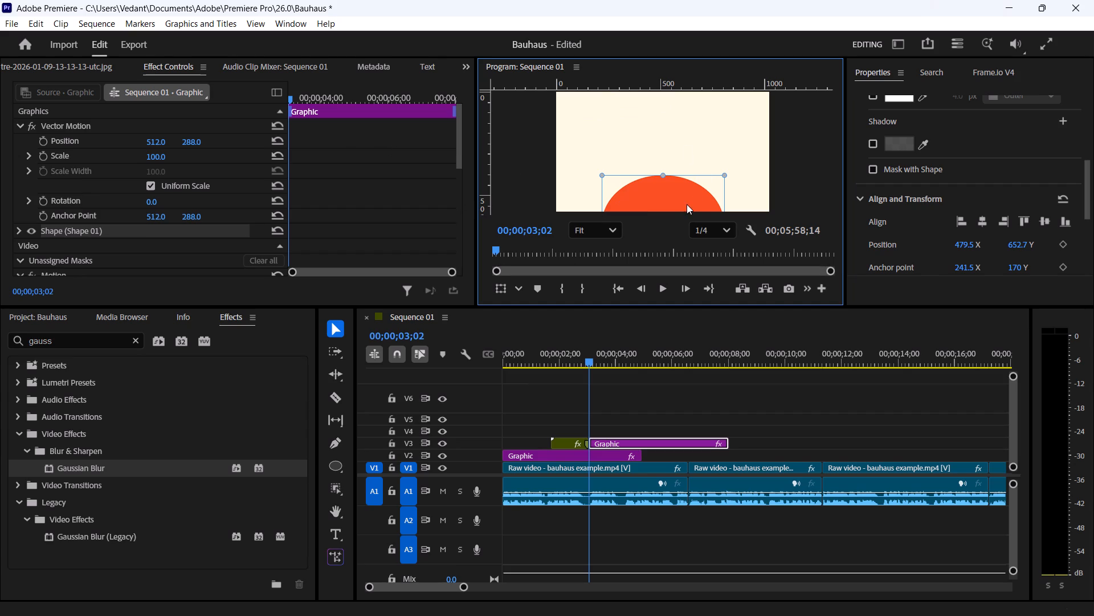
click(681, 195)
Open the nested sequence on V3 and copy the yellow circle's fill colour code, F2C51D.
click(568, 447)
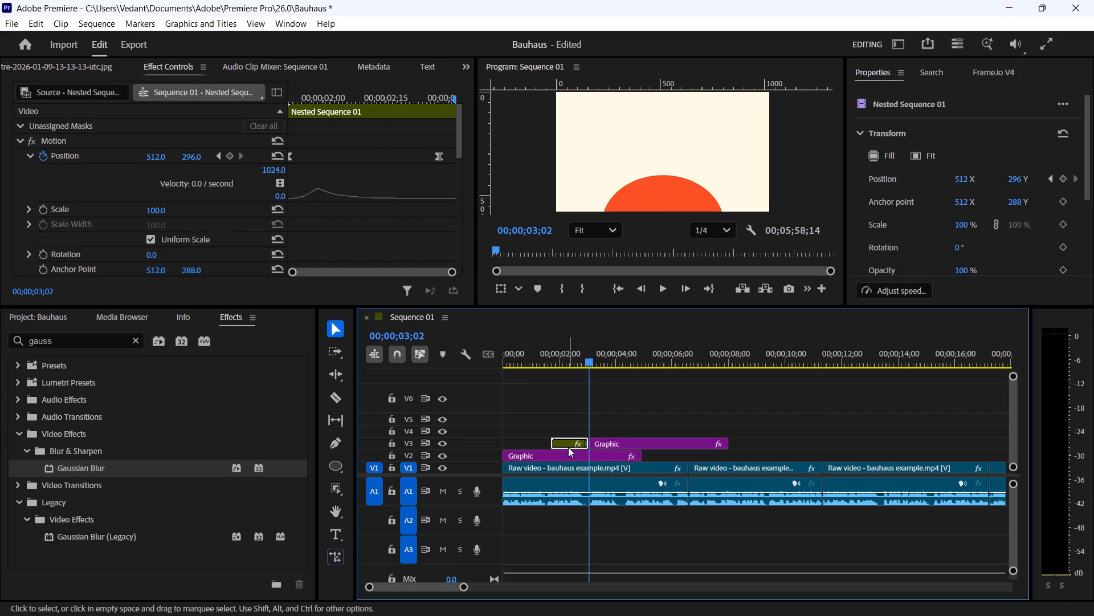
double_click(562, 443)
click(545, 402)
click(917, 129)
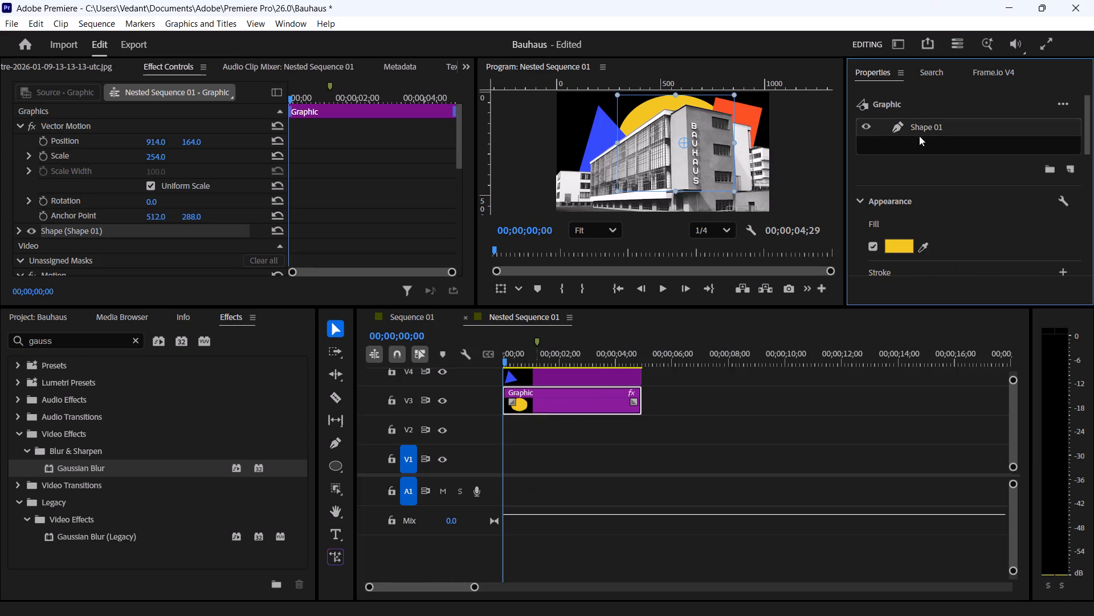
click(905, 246)
double_click(575, 491)
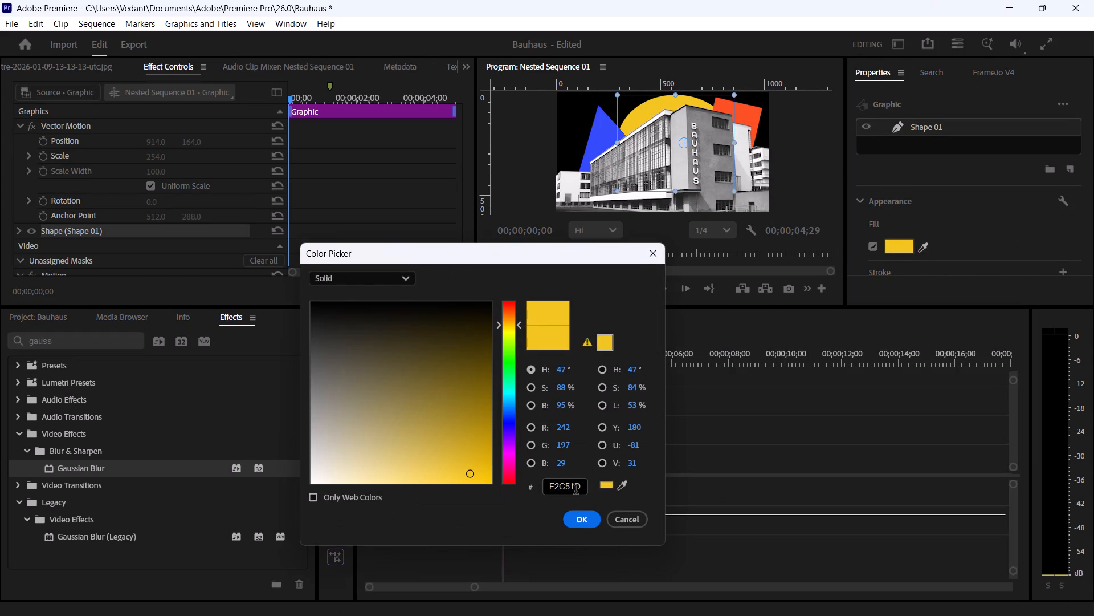
key(ctrl+c)
click(591, 521)
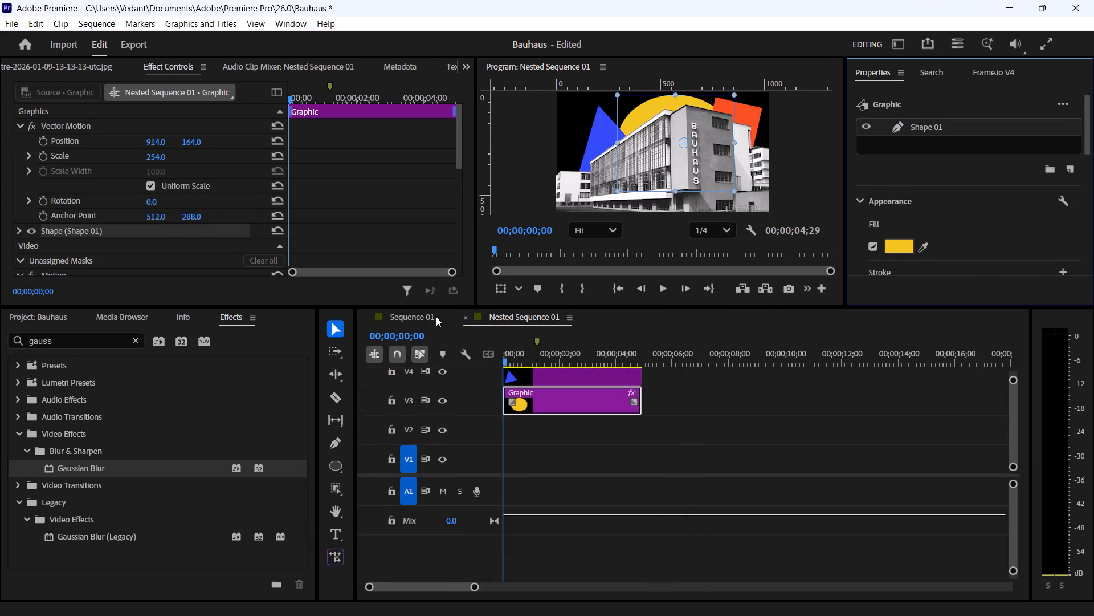
Return to Sequence 01 and paste F2C51D as the fill colour of the ellipse on V3.
click(434, 317)
click(638, 441)
drag(590, 361, 611, 361)
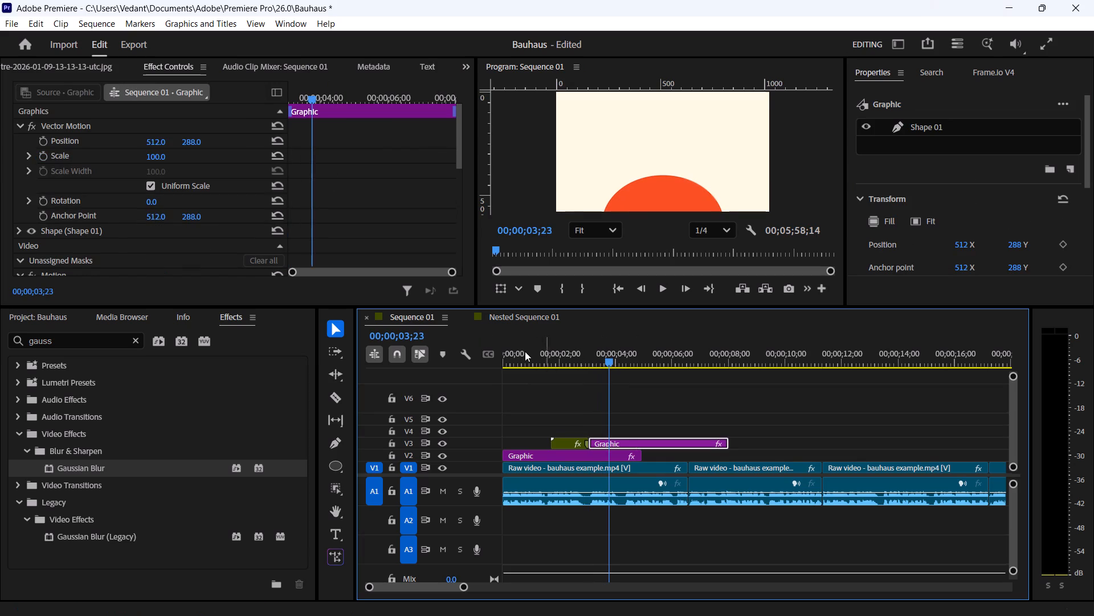
click(903, 125)
click(889, 245)
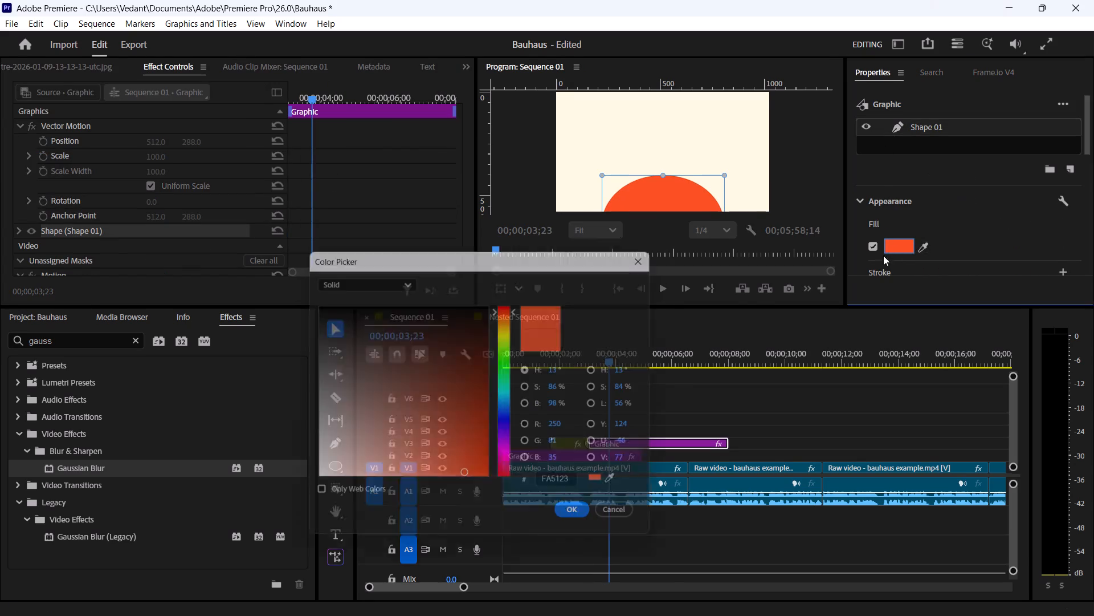
double_click(565, 481)
key(ctrl+v)
click(582, 519)
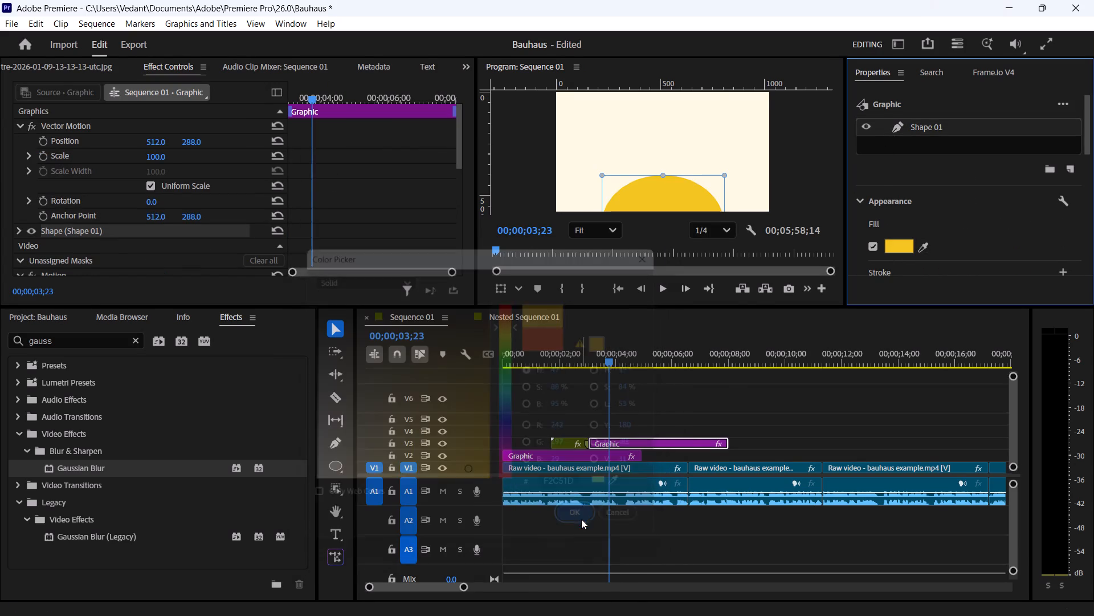
click(929, 248)
click(926, 240)
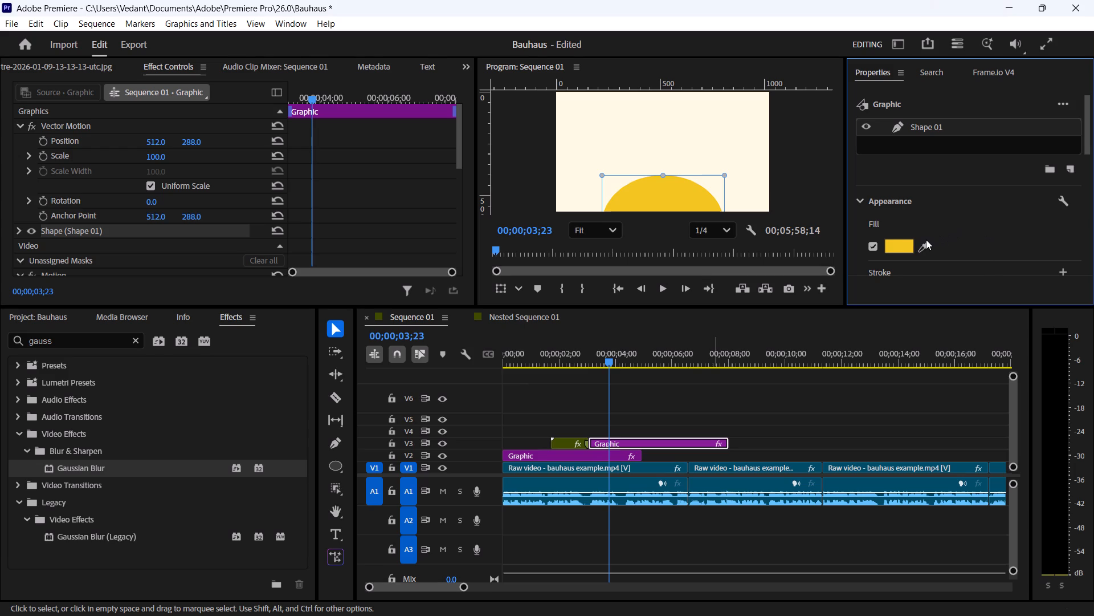
Change the V3 ellipse's fill to the orange F2A91D.
click(911, 246)
drag(514, 328, 513, 328)
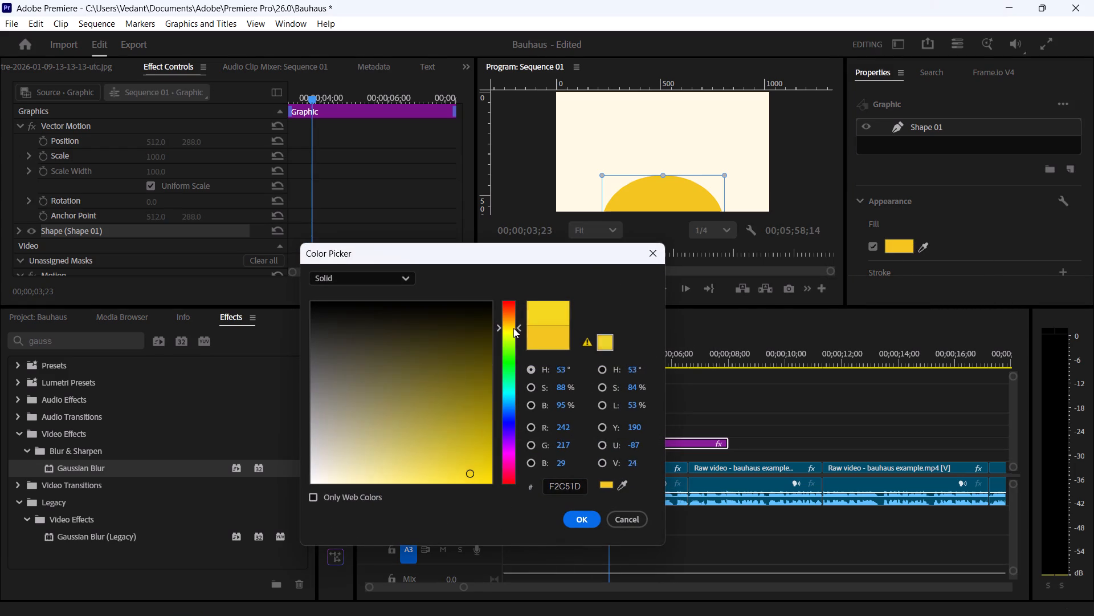
drag(513, 328, 515, 321)
click(587, 514)
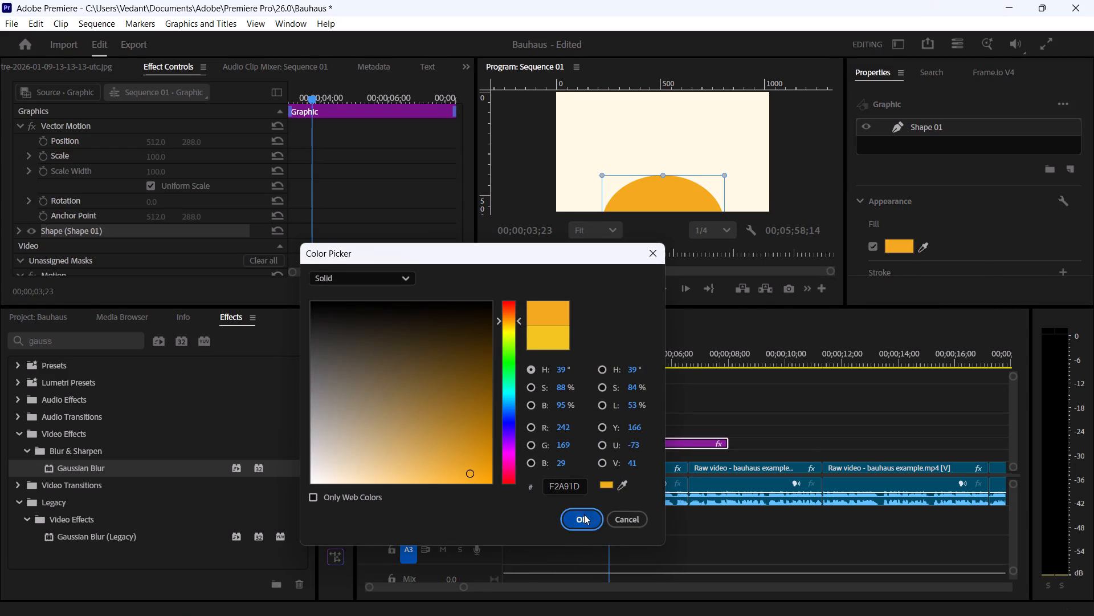
click(818, 418)
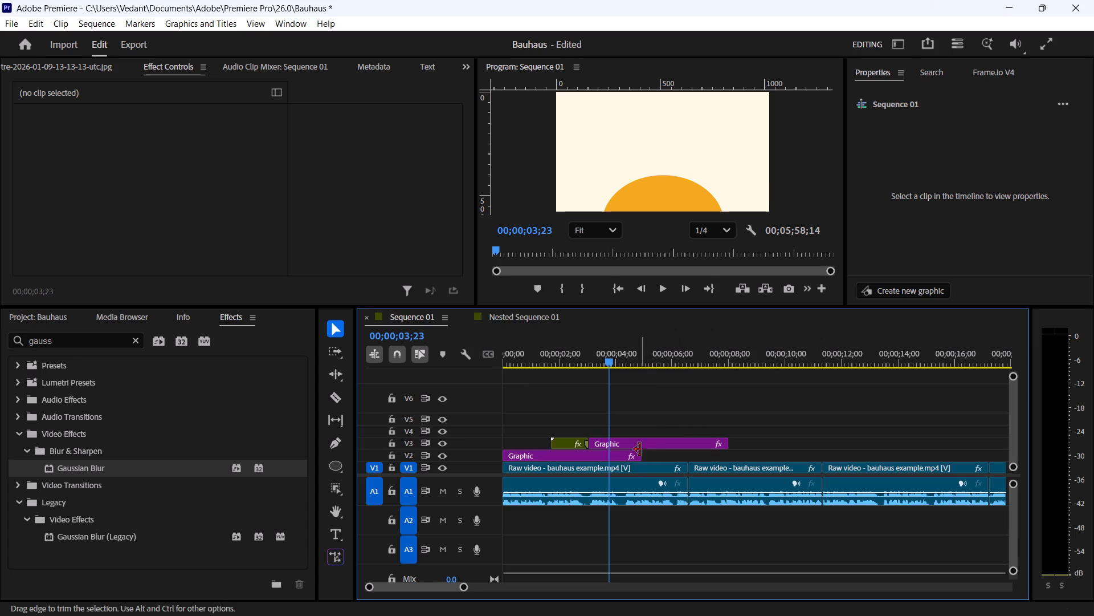
click(640, 444)
click(696, 388)
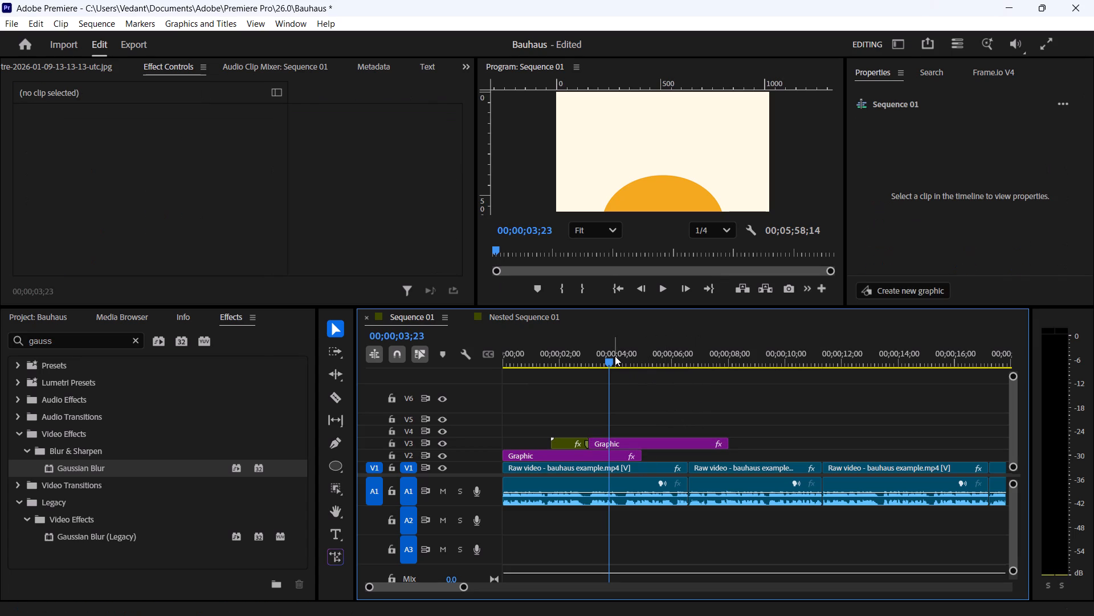
Add the text "The" above the dome in the V3 graphic at 00;00;03;26.
click(613, 356)
click(615, 440)
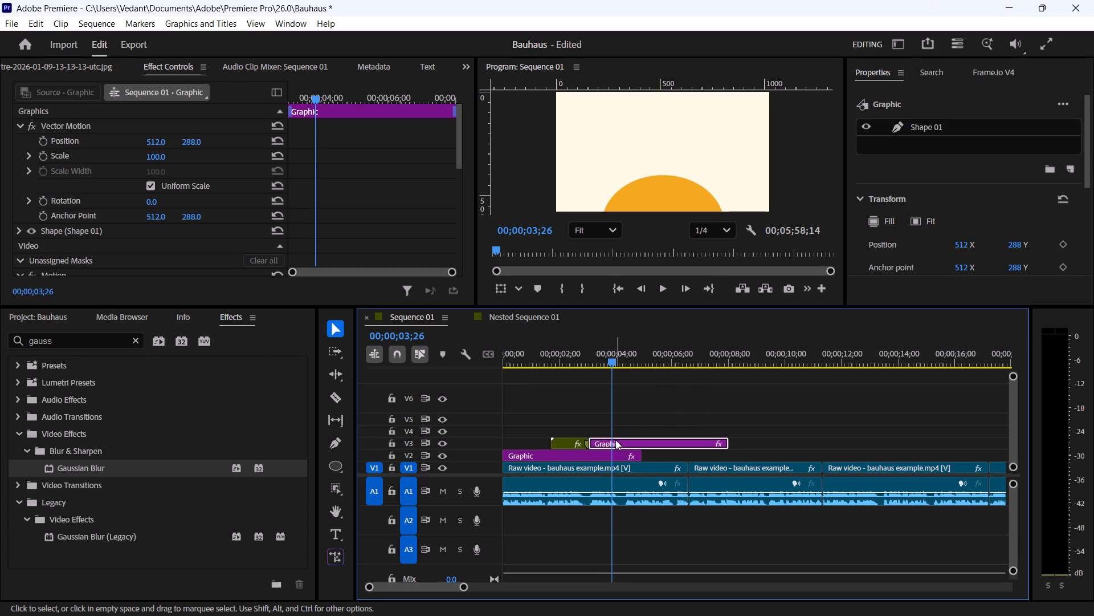
click(338, 534)
click(633, 156)
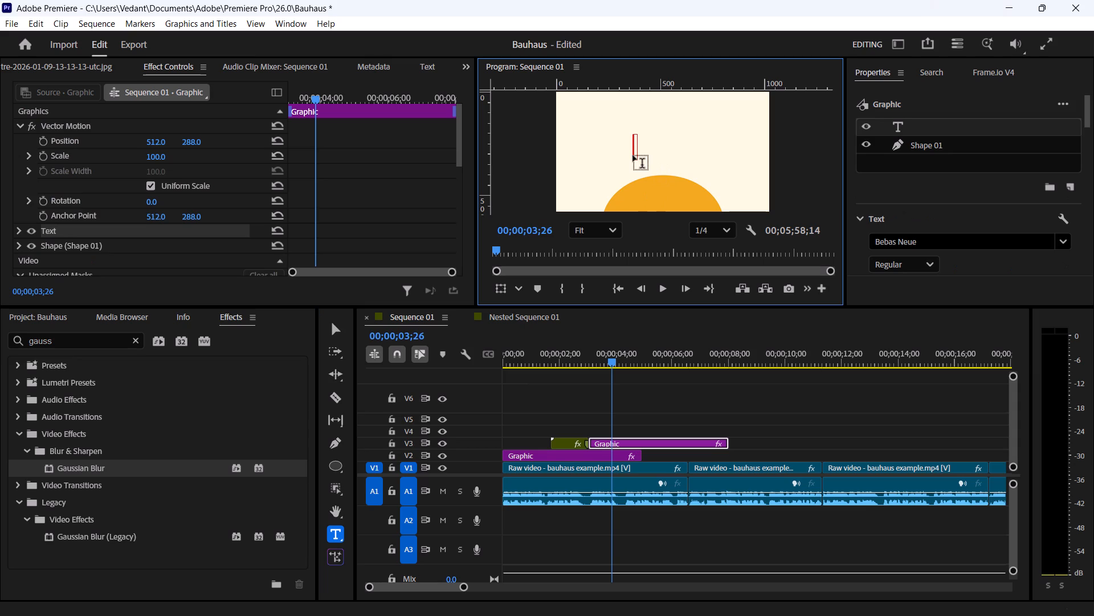
key(t)
text(he)
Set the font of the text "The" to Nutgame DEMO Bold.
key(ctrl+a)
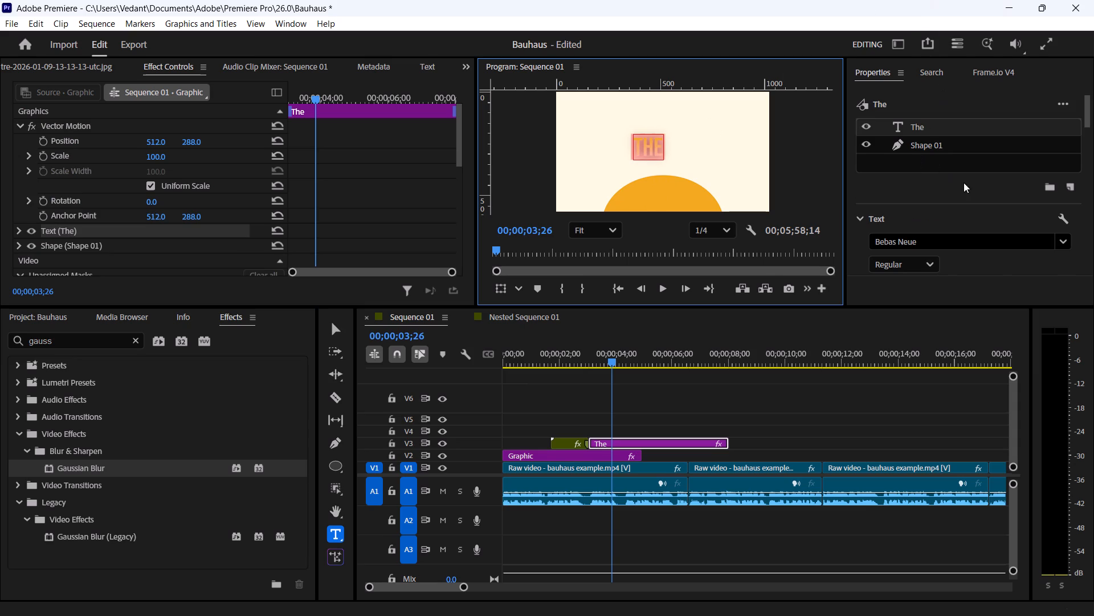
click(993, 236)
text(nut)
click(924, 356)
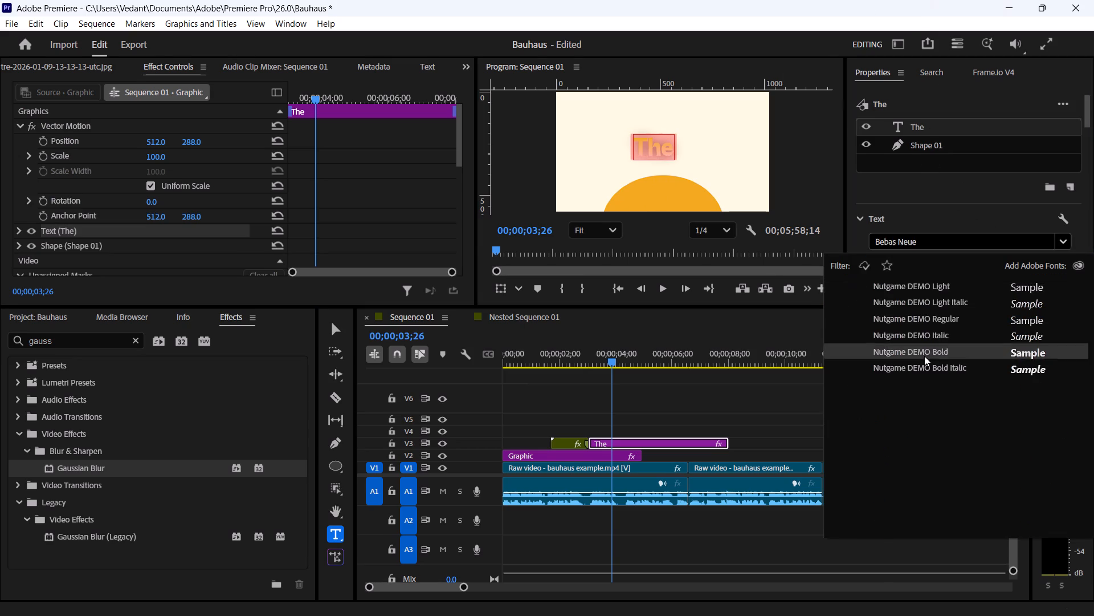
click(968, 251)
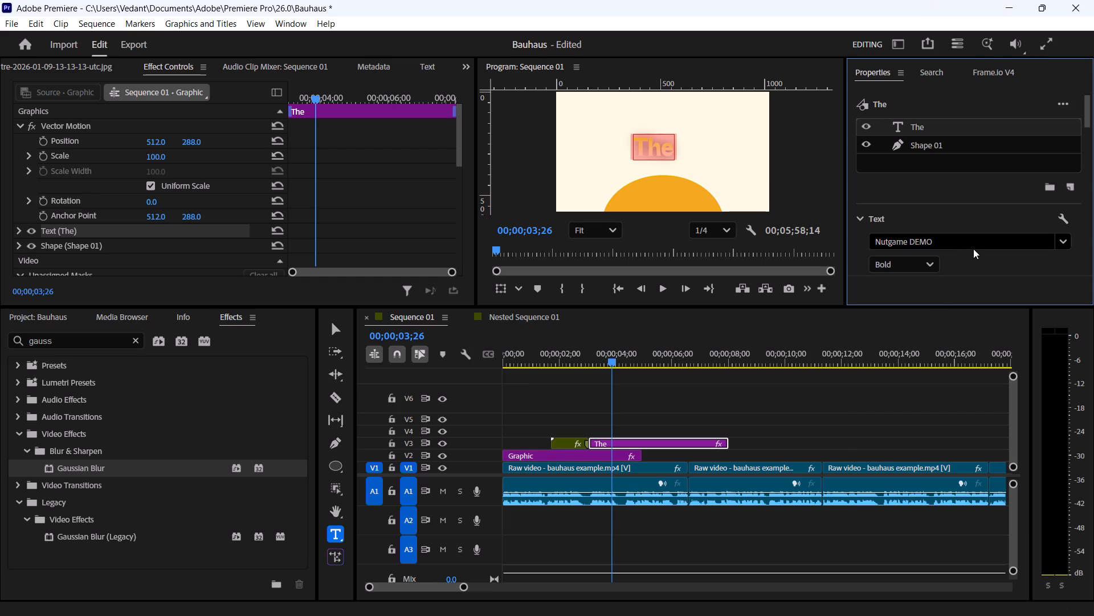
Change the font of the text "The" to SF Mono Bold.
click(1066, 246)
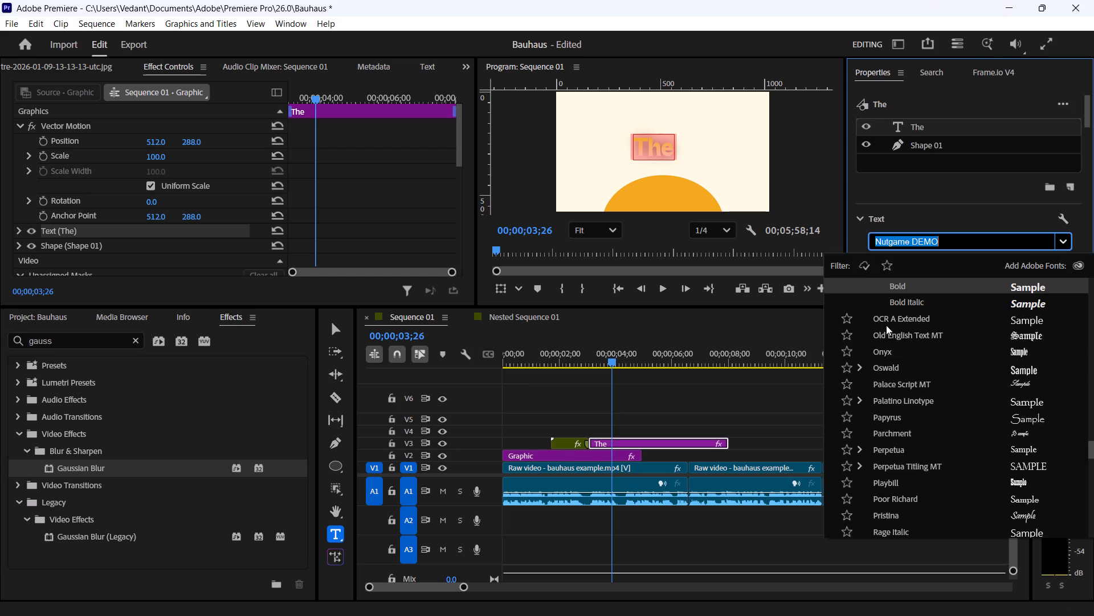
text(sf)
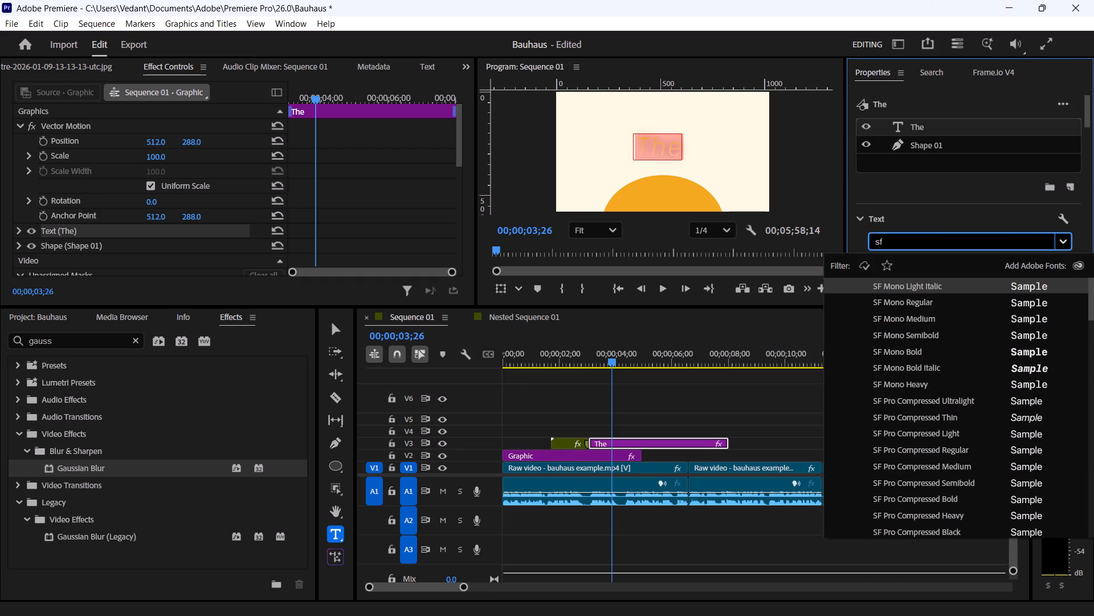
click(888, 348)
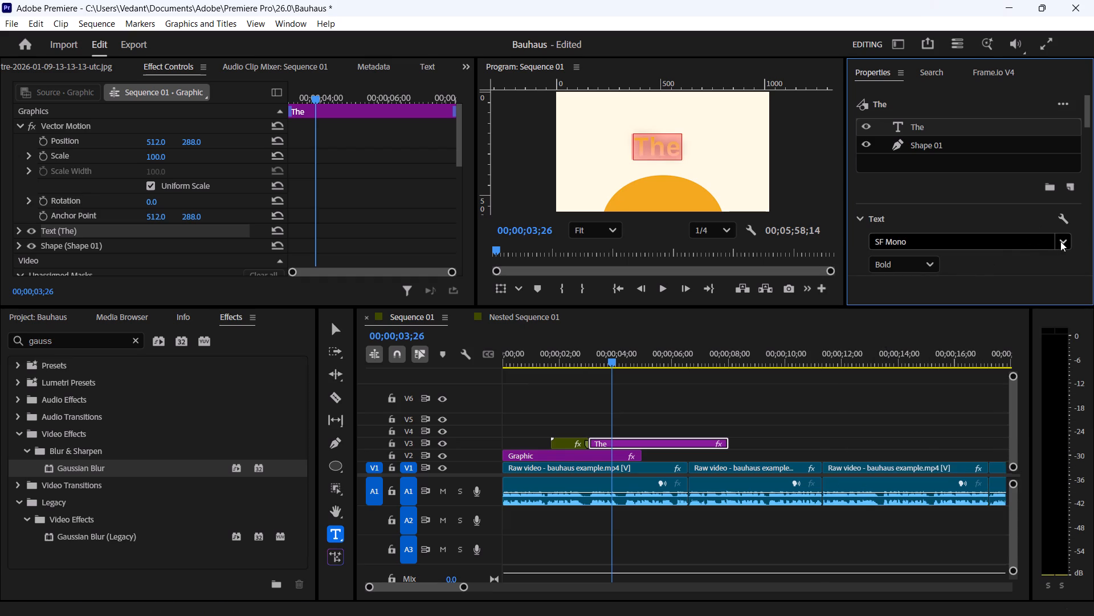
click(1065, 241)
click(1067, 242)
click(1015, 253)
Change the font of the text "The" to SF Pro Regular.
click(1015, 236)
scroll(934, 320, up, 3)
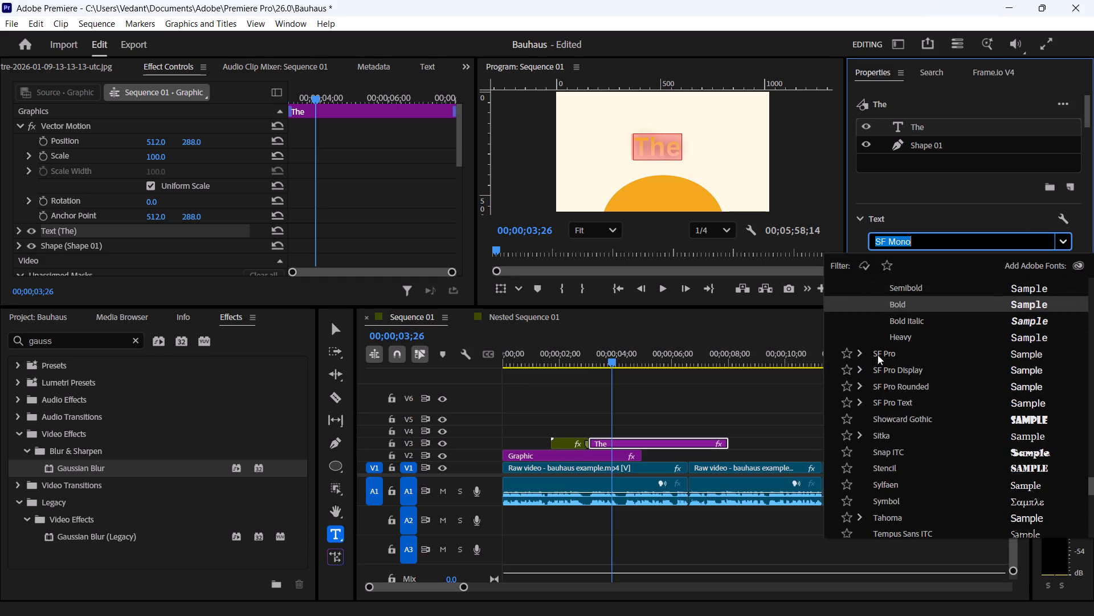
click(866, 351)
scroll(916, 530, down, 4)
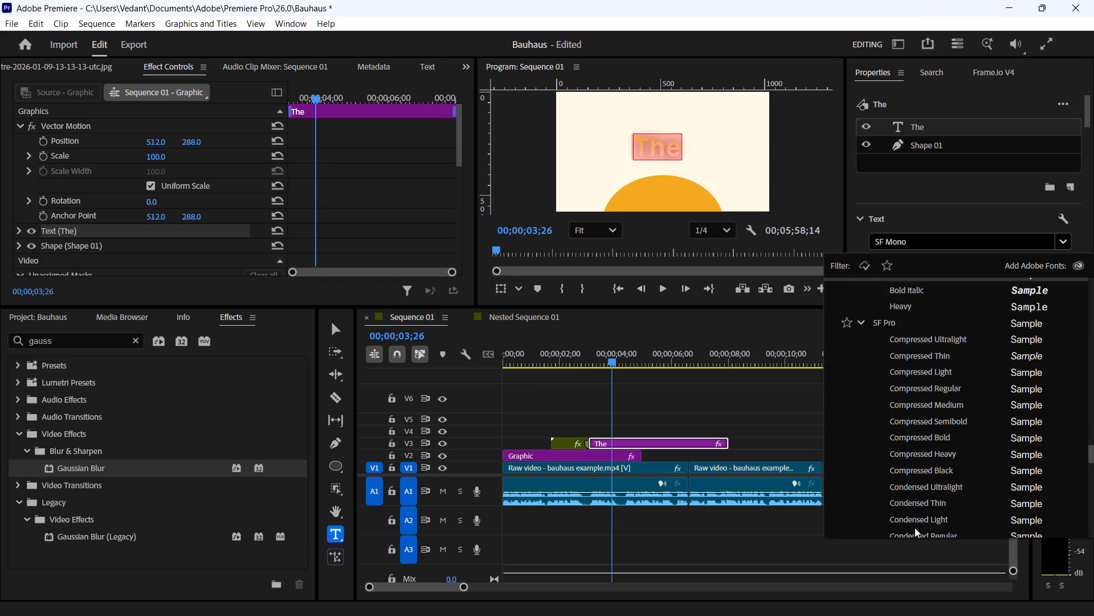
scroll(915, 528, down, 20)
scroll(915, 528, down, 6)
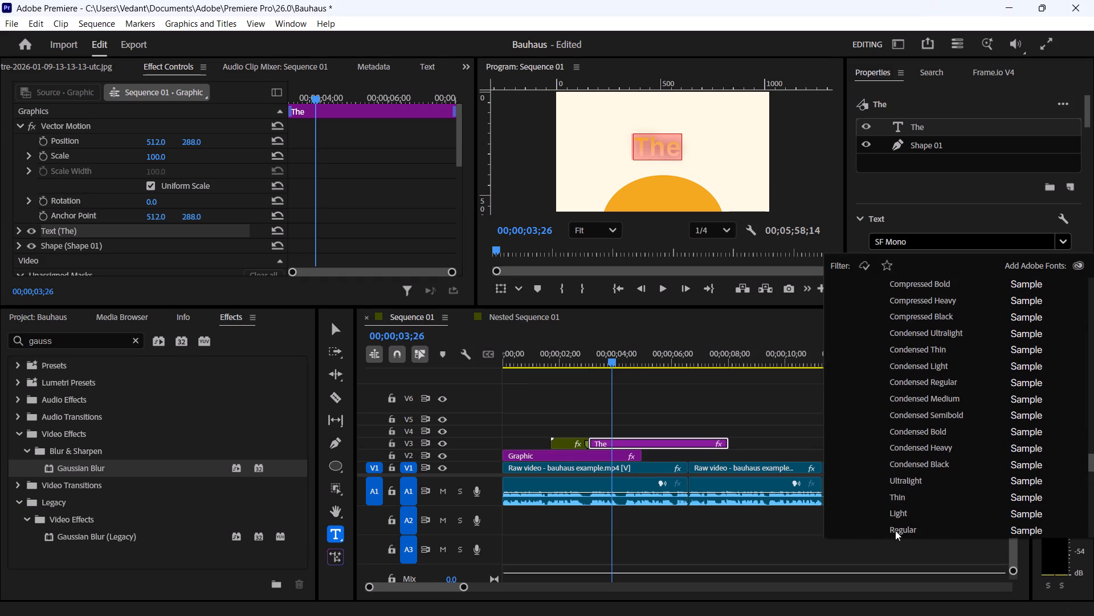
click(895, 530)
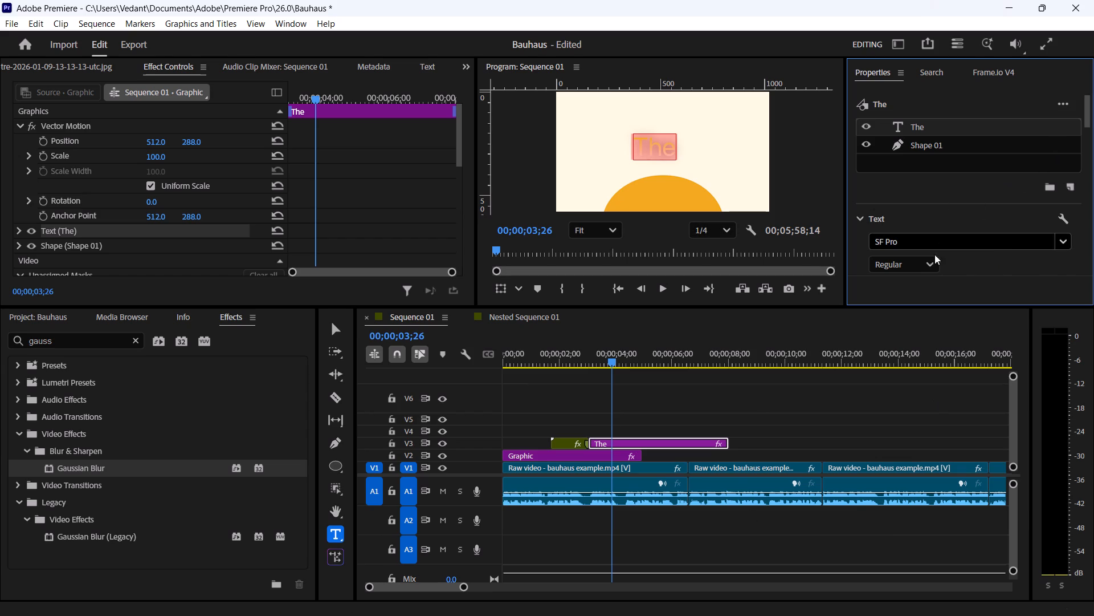
Change the font family of the text "The" to SF Pro Rounded.
click(1062, 245)
scroll(986, 378, up, 4)
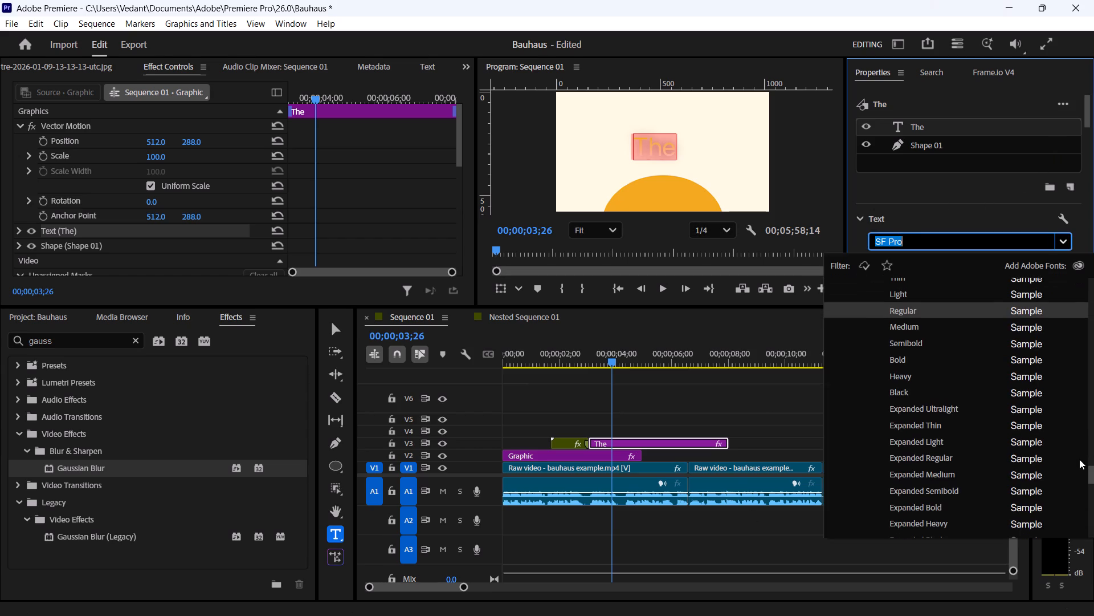
drag(1090, 477, 1093, 493)
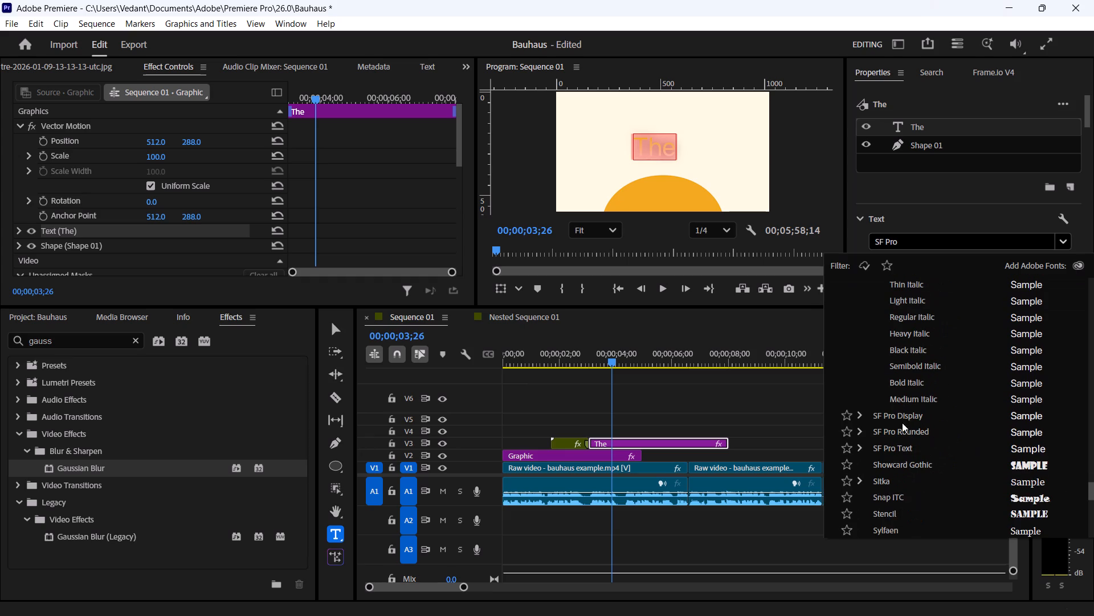
click(899, 433)
click(899, 433)
click(609, 441)
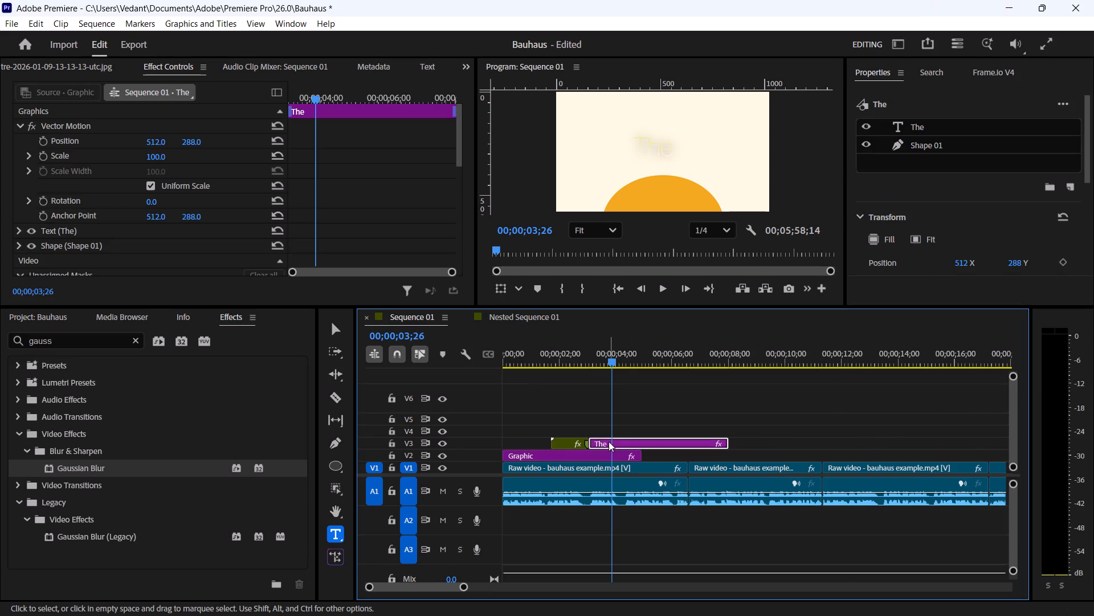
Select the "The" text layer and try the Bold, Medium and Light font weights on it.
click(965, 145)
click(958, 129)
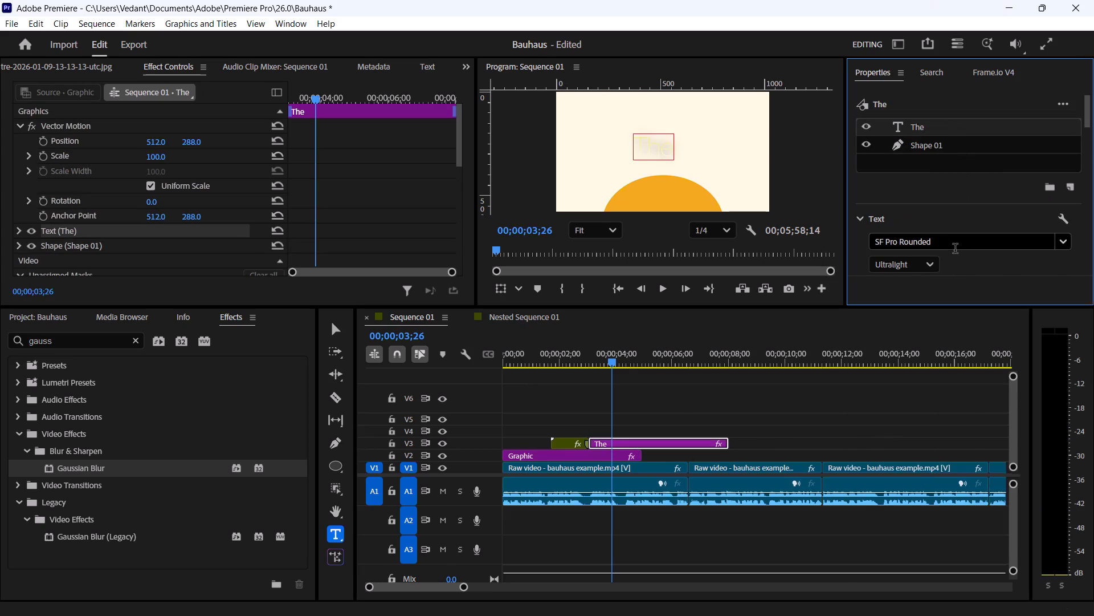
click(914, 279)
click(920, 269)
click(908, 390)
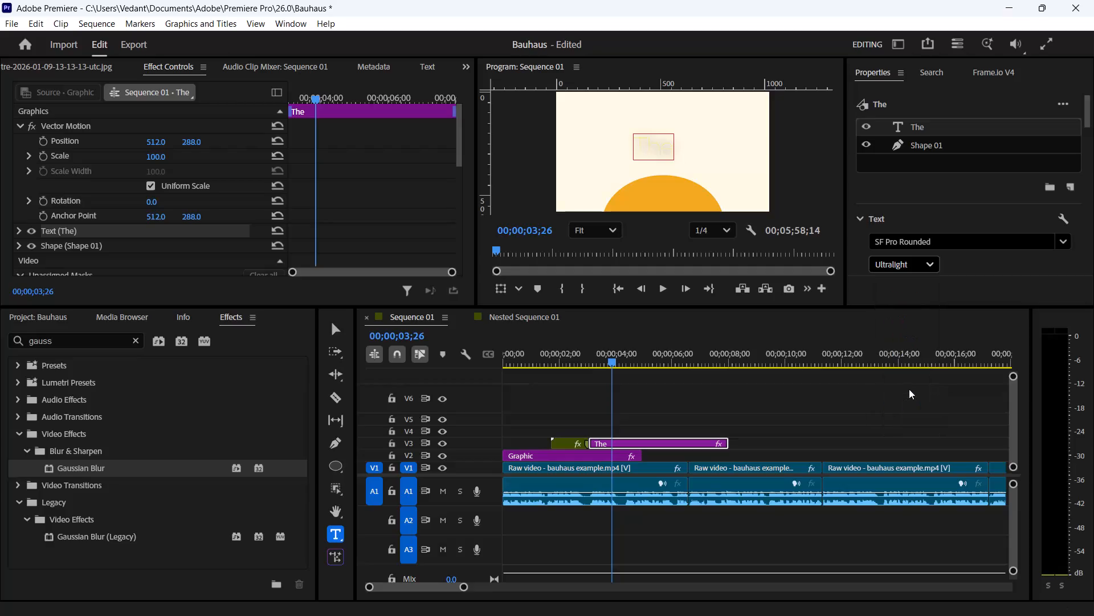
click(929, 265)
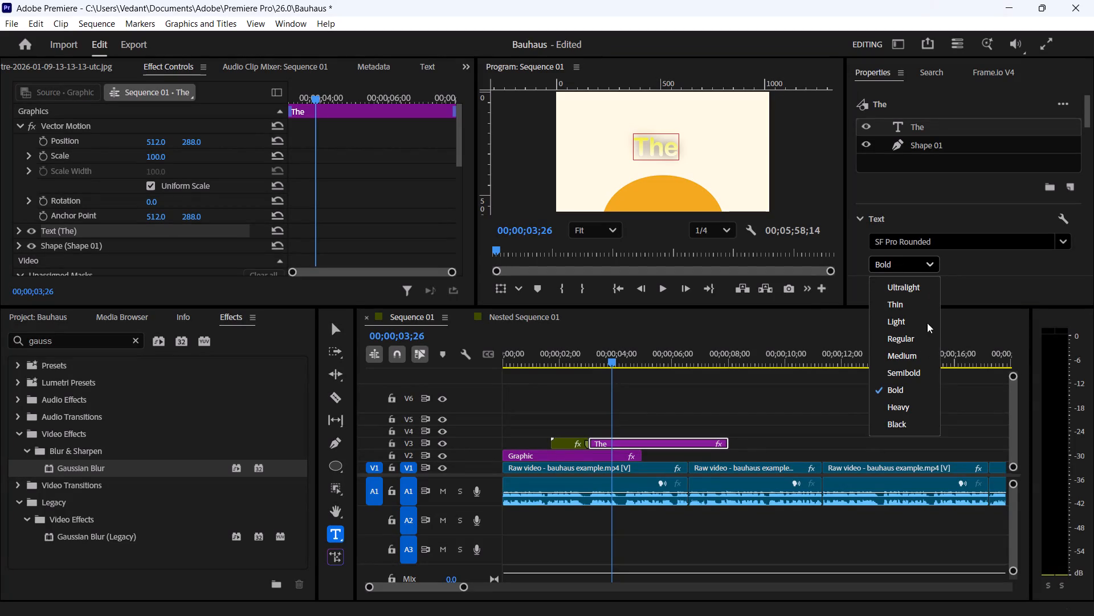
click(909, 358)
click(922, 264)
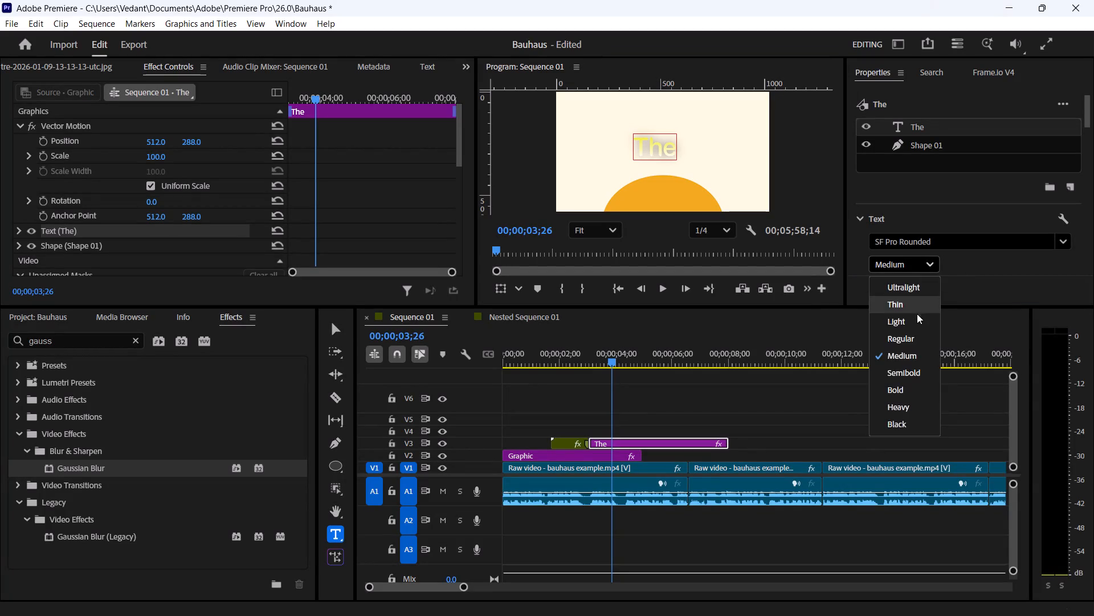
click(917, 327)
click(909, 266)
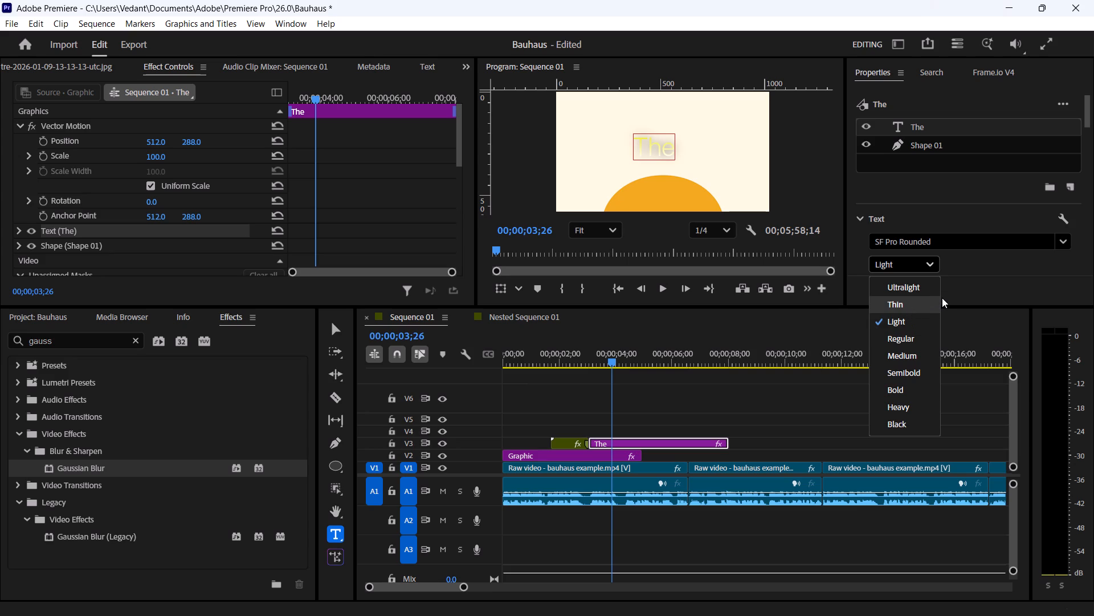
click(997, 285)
Replace the gradient fill of the text "The" with solid black.
scroll(966, 212, down, 5)
scroll(932, 268, down, 15)
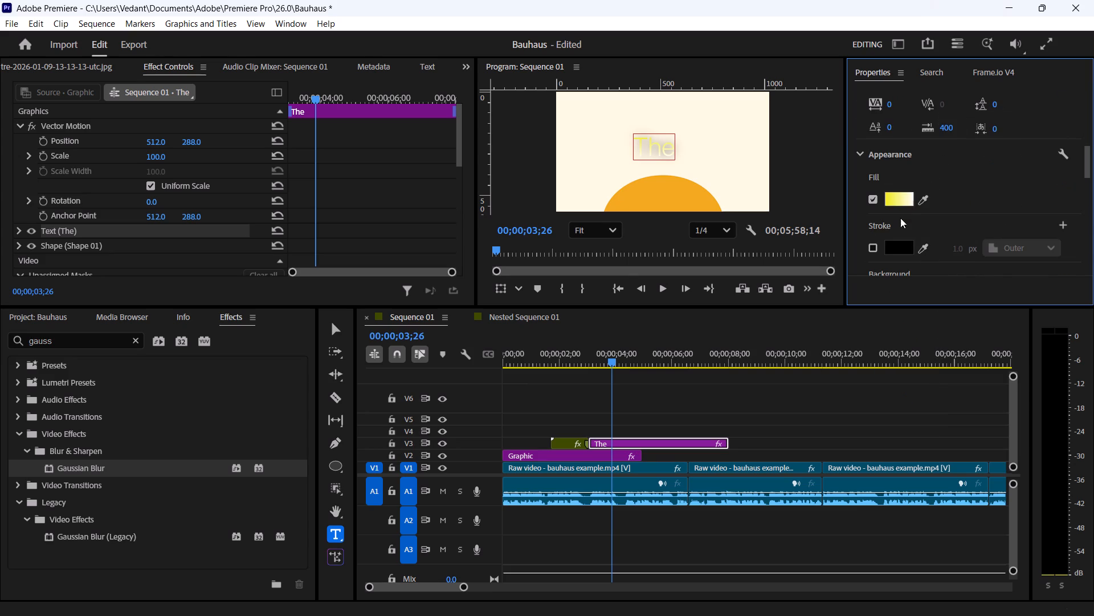
click(902, 202)
drag(366, 432, 295, 364)
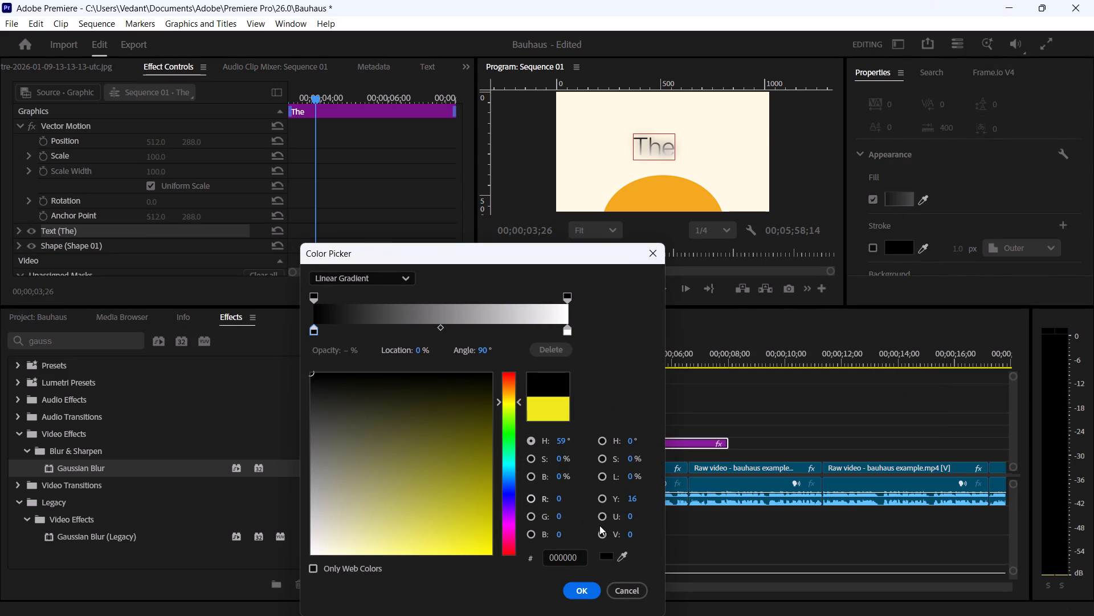
click(323, 277)
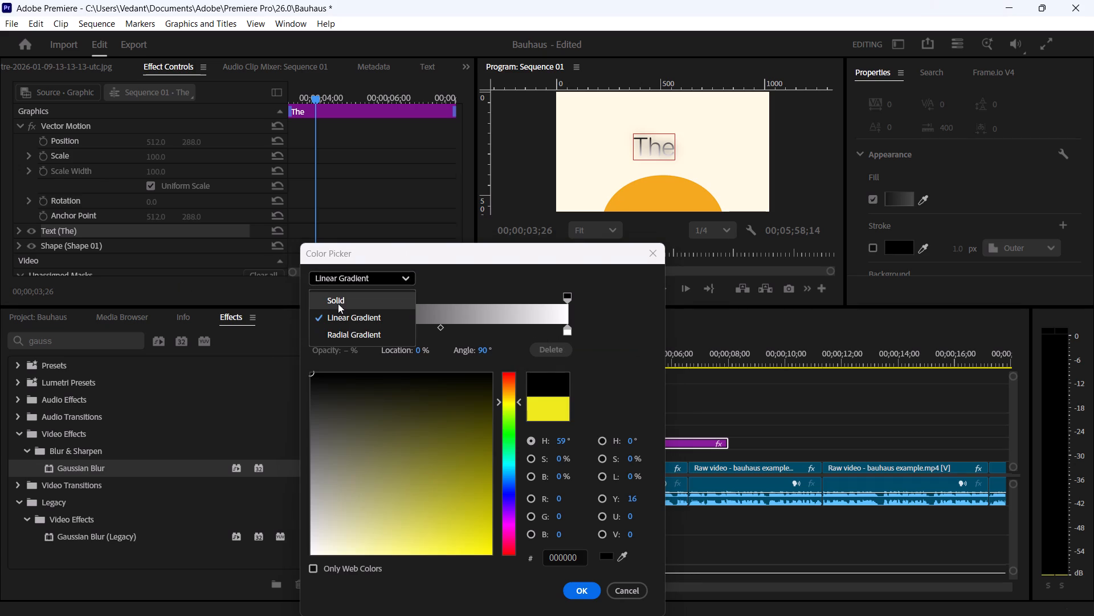
click(336, 303)
drag(392, 402, 303, 459)
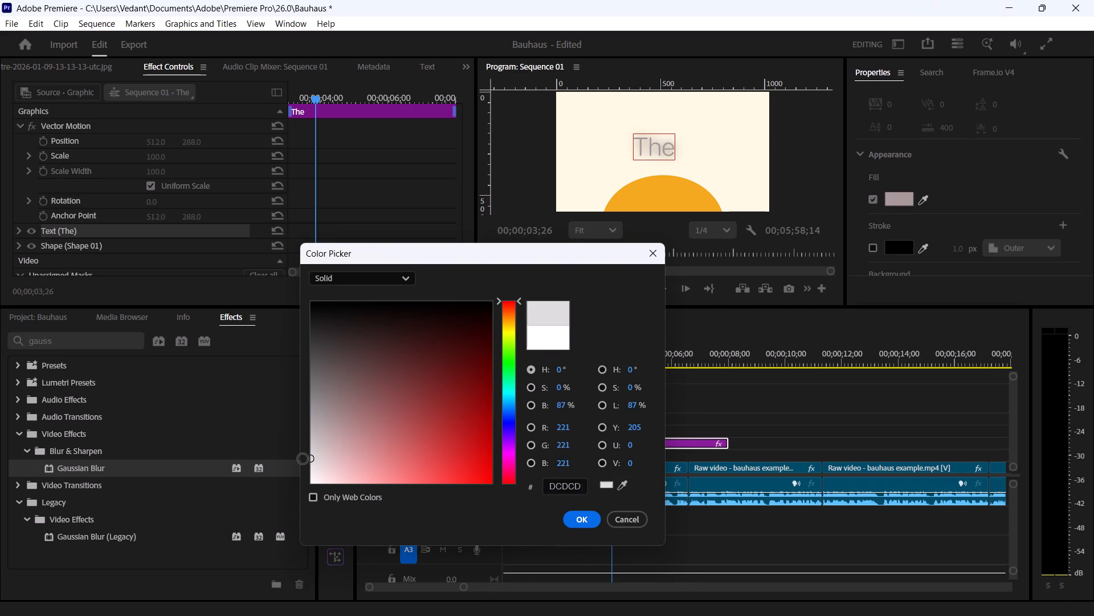
drag(303, 459, 251, 278)
click(581, 520)
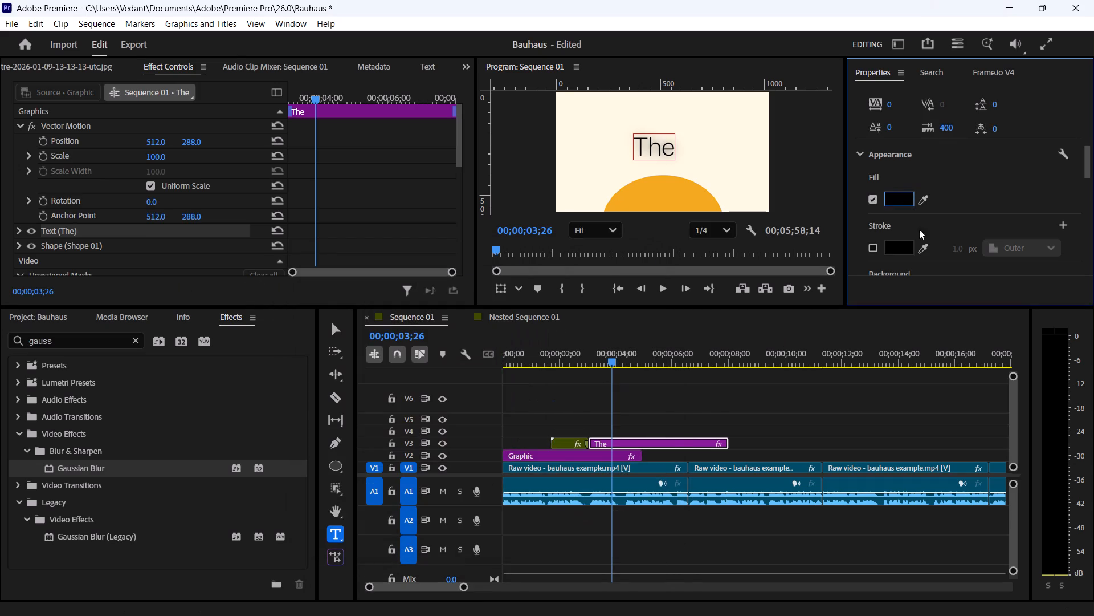
Turn off the shadow of the text "The".
scroll(860, 232, down, 5)
click(876, 268)
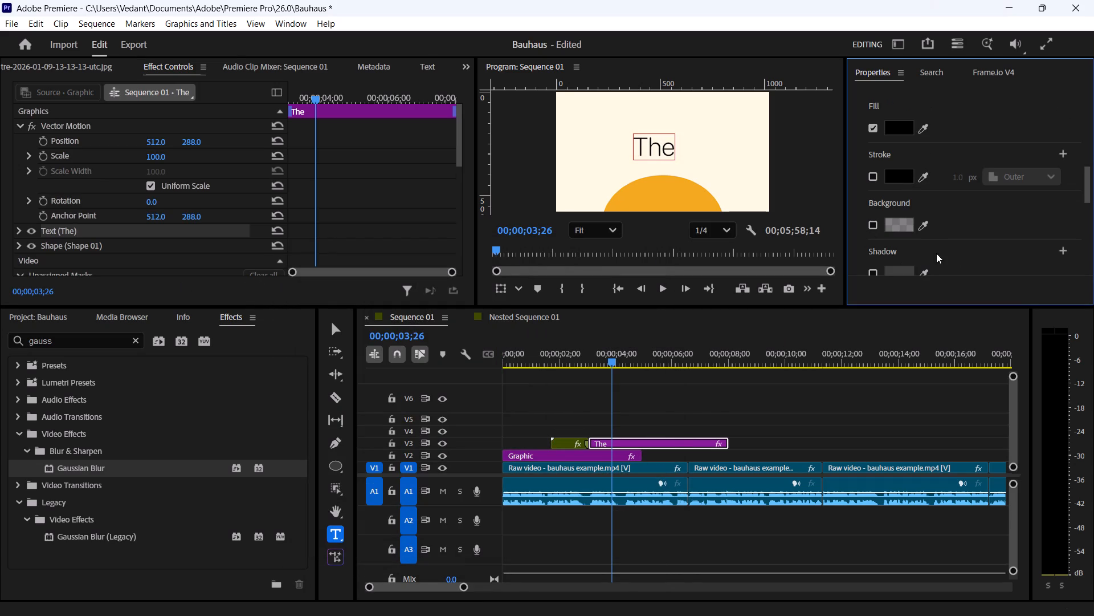
Set the font weight of the text "The" to Regular.
scroll(974, 189, up, 6)
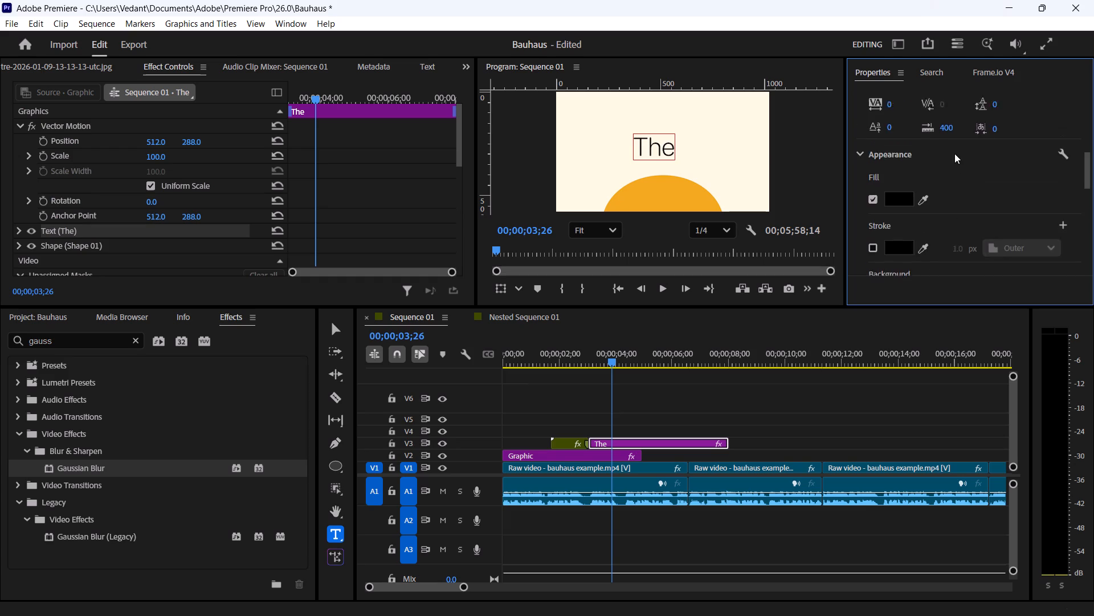
scroll(954, 153, up, 13)
click(919, 183)
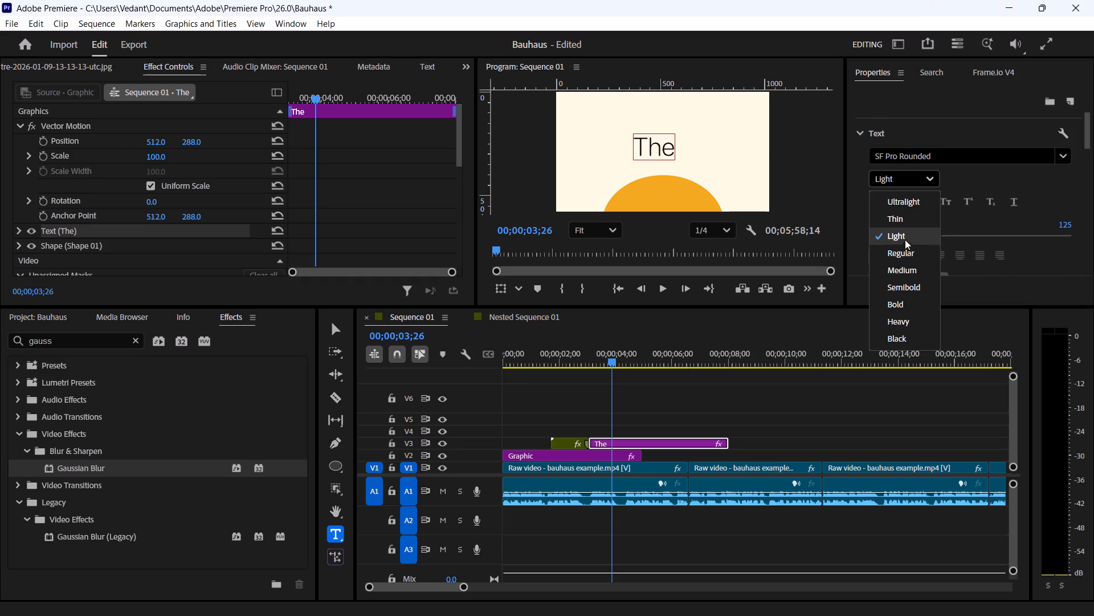
click(911, 250)
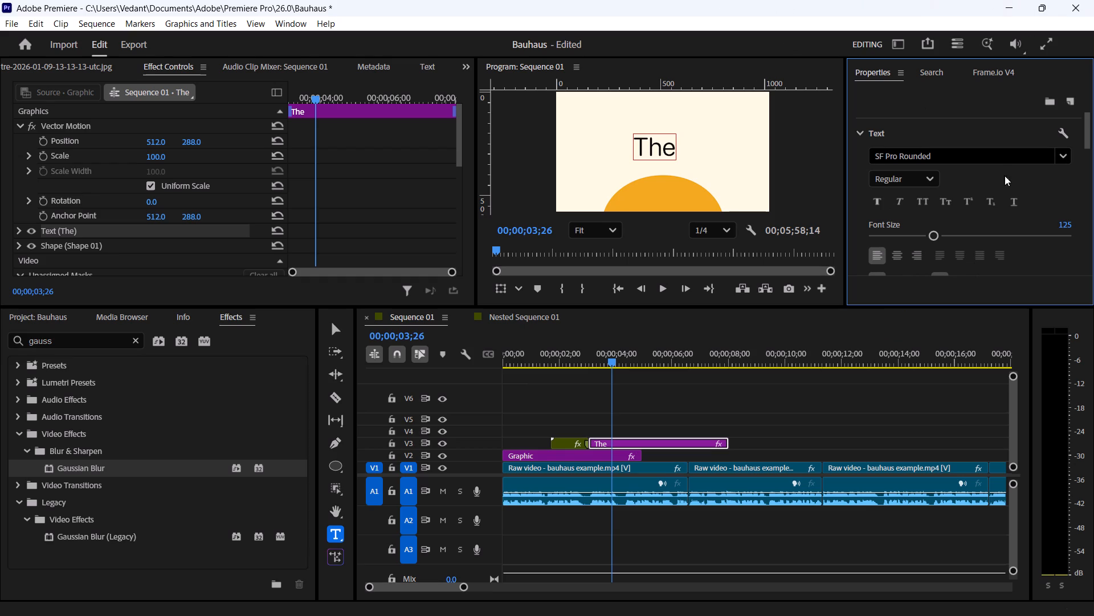
Change the font of the text "The" to SF Pro Text.
click(990, 150)
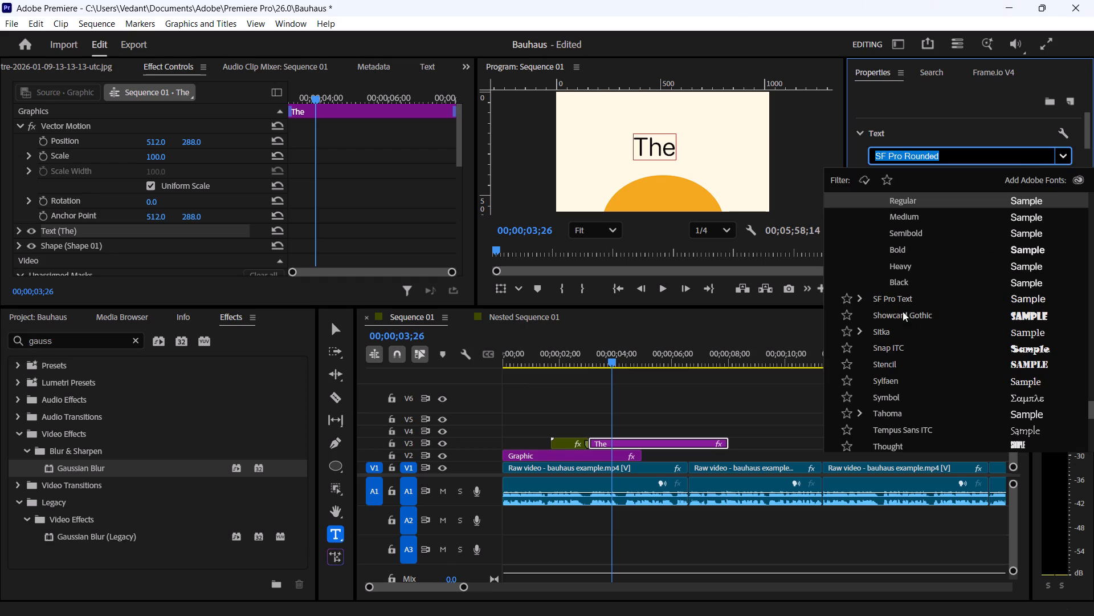
scroll(907, 289, up, 2)
click(889, 307)
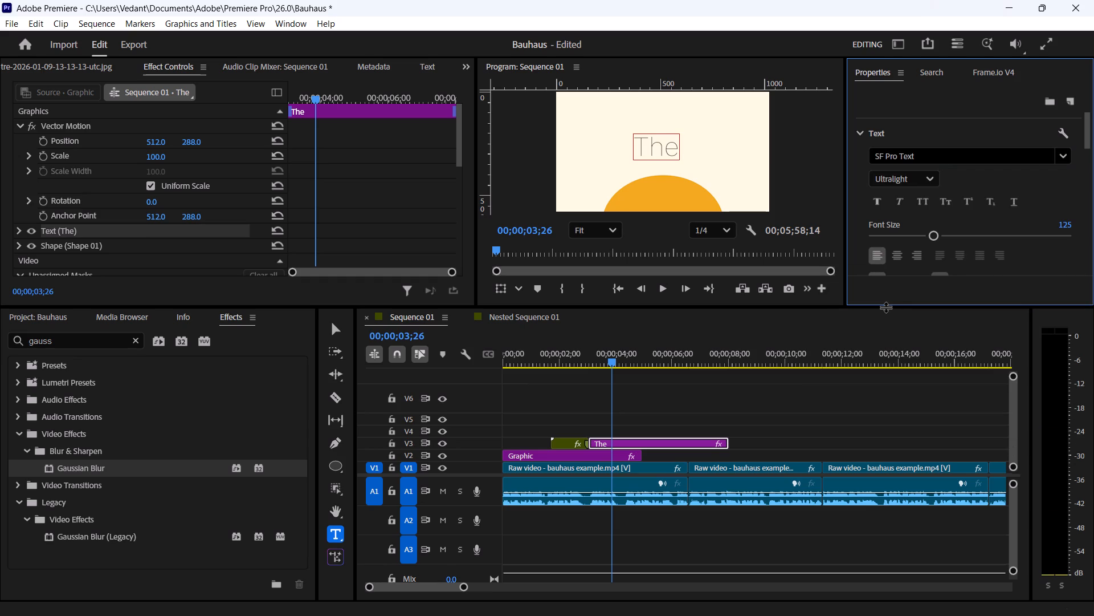
click(1068, 159)
click(929, 187)
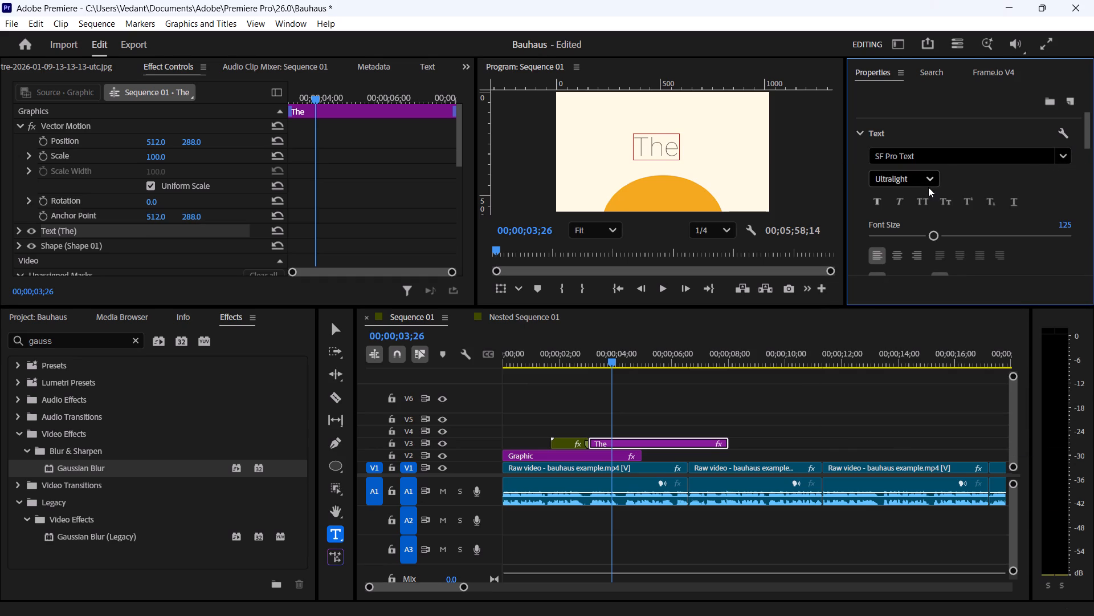
Try the Thin and Regular weights on the text "The" and settle on Light.
click(929, 176)
click(923, 237)
click(921, 179)
click(915, 296)
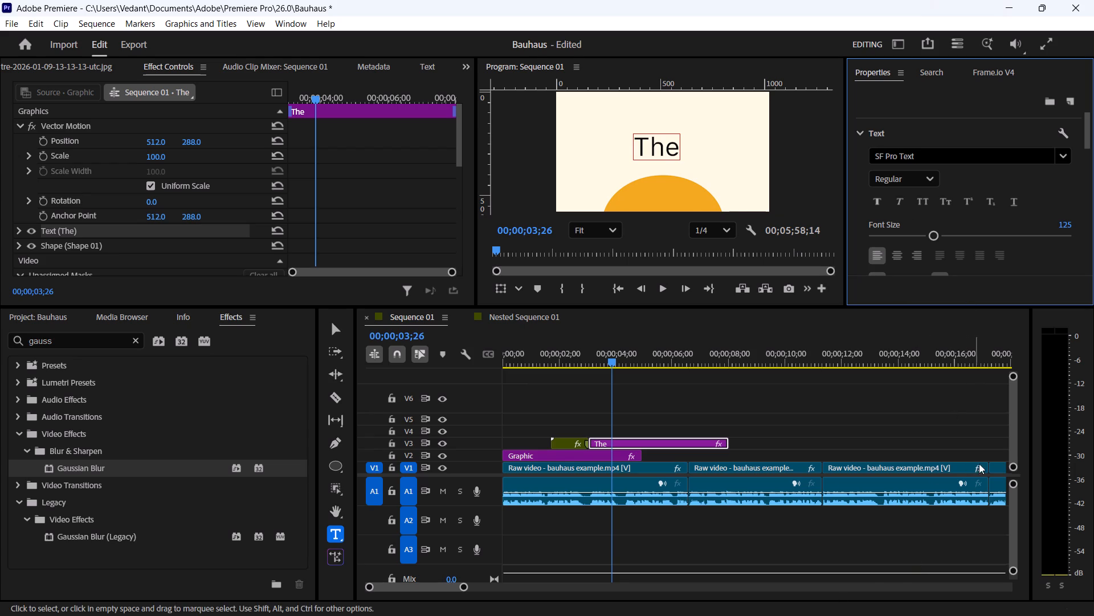
click(910, 185)
click(891, 270)
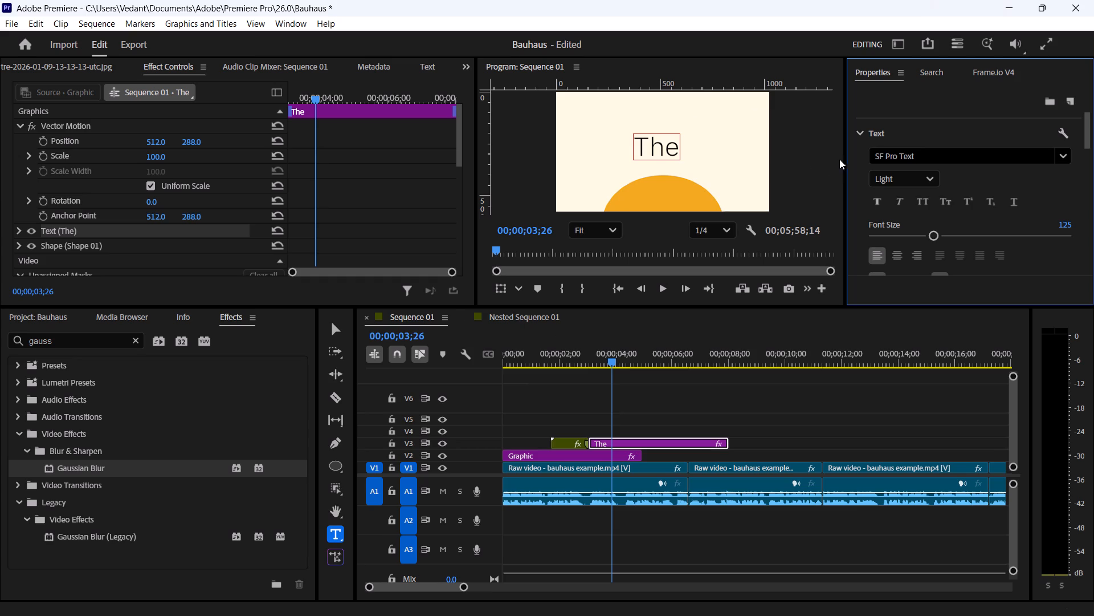
Reduce the font size of the text "The" to 63.
drag(933, 237, 916, 238)
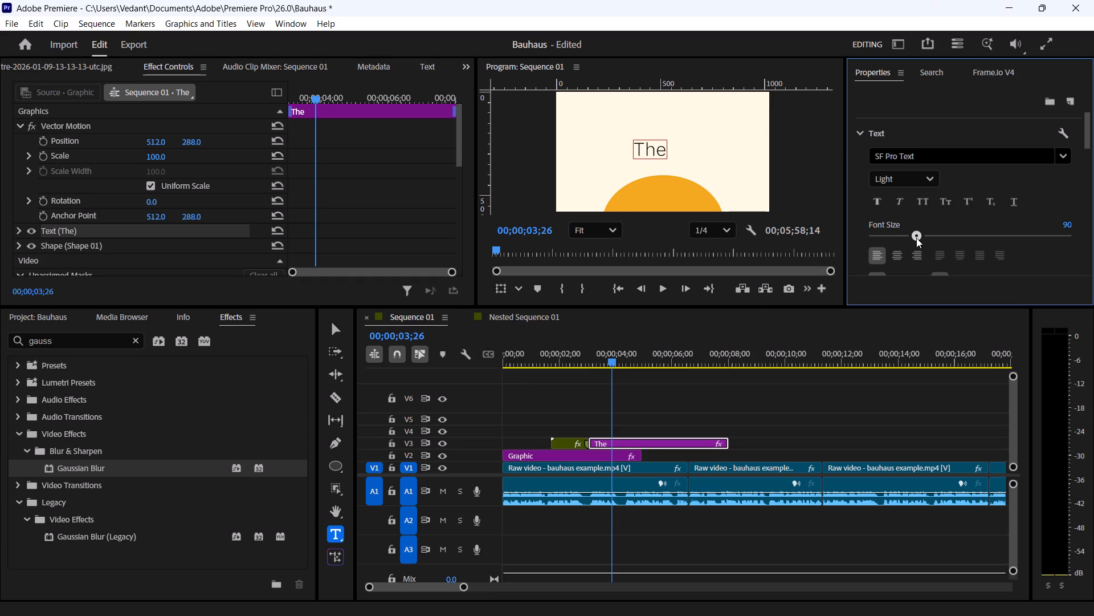
drag(916, 238, 903, 239)
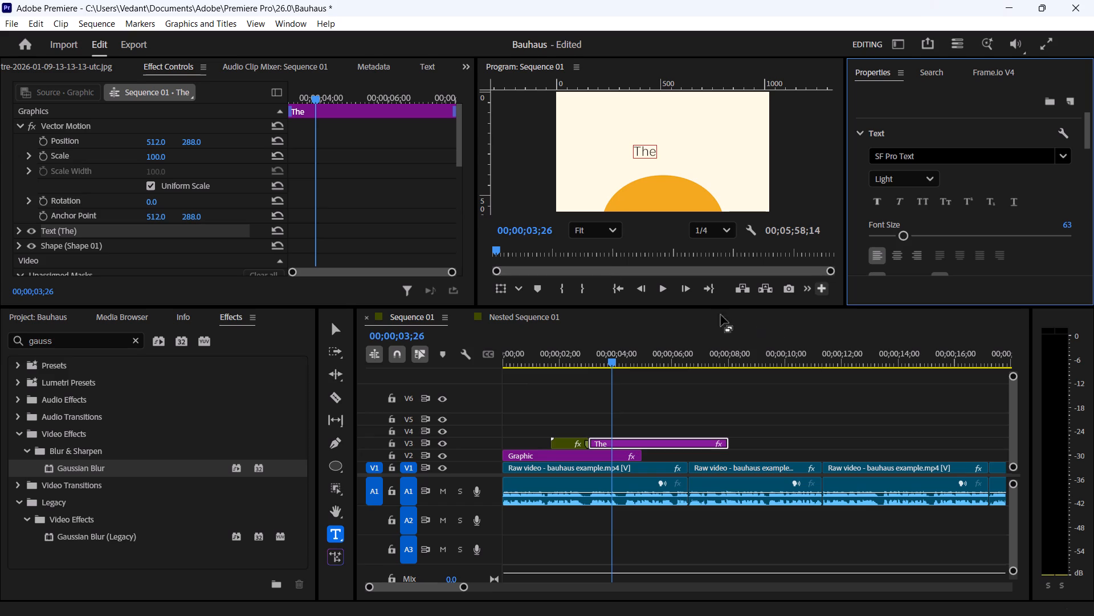
Scrub Sequence 01 between about 3 and 6 seconds and examine how the V2 and V3 graphic clips overlap.
click(642, 438)
click(617, 453)
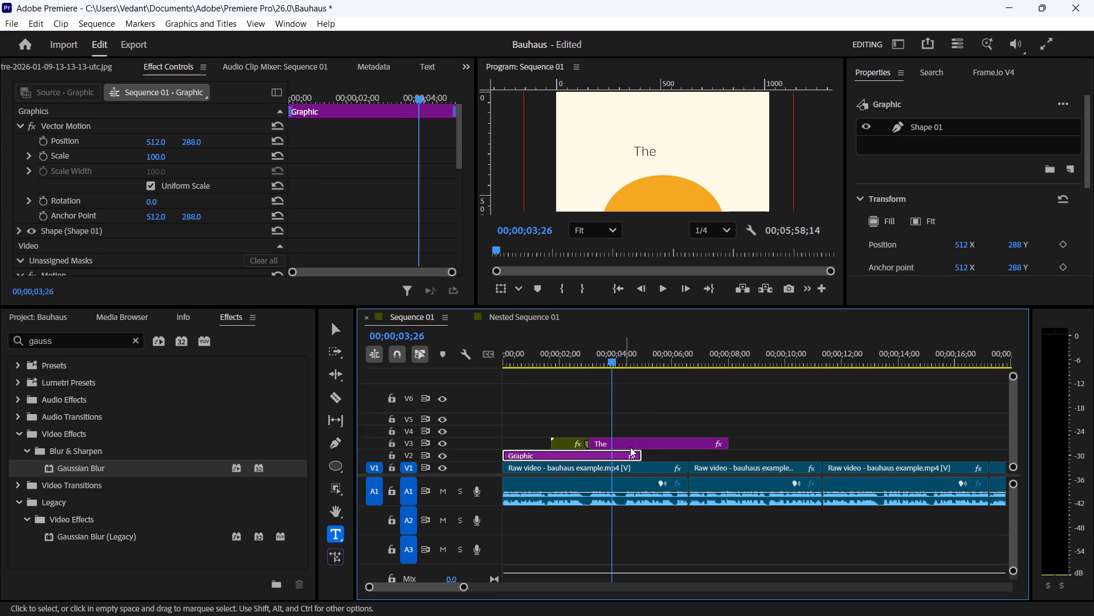
click(636, 435)
click(628, 443)
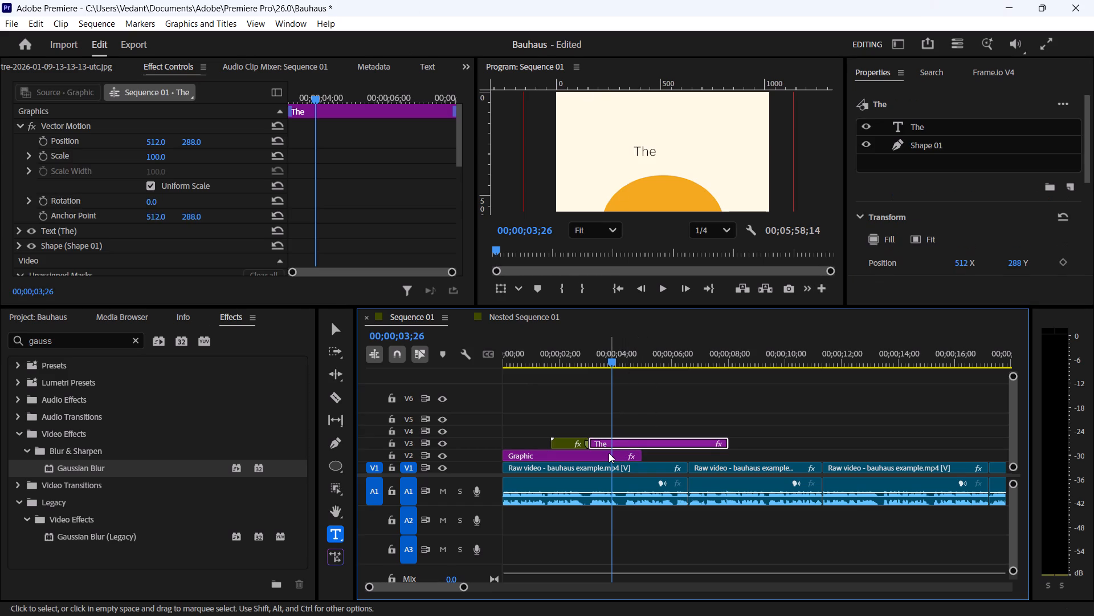
click(609, 453)
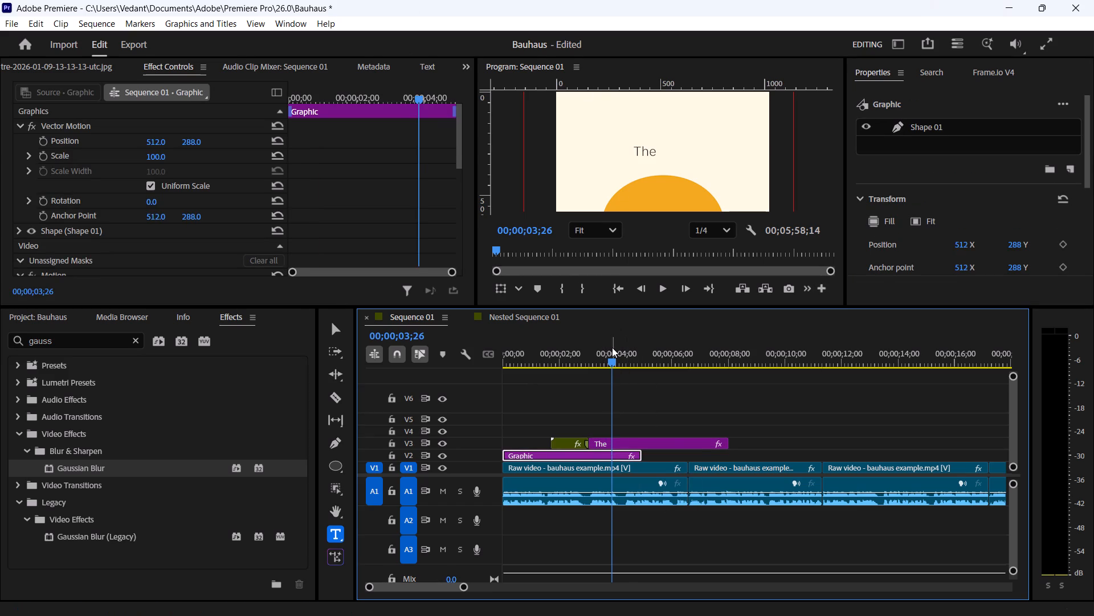
click(668, 439)
scroll(725, 420, down, 2)
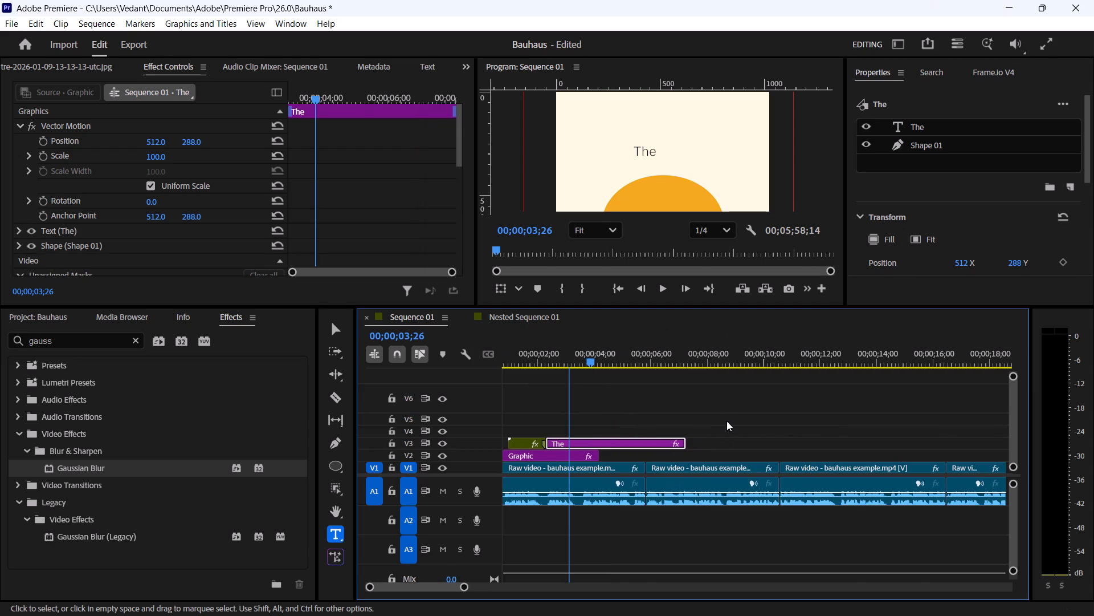
drag(1017, 429, 1023, 448)
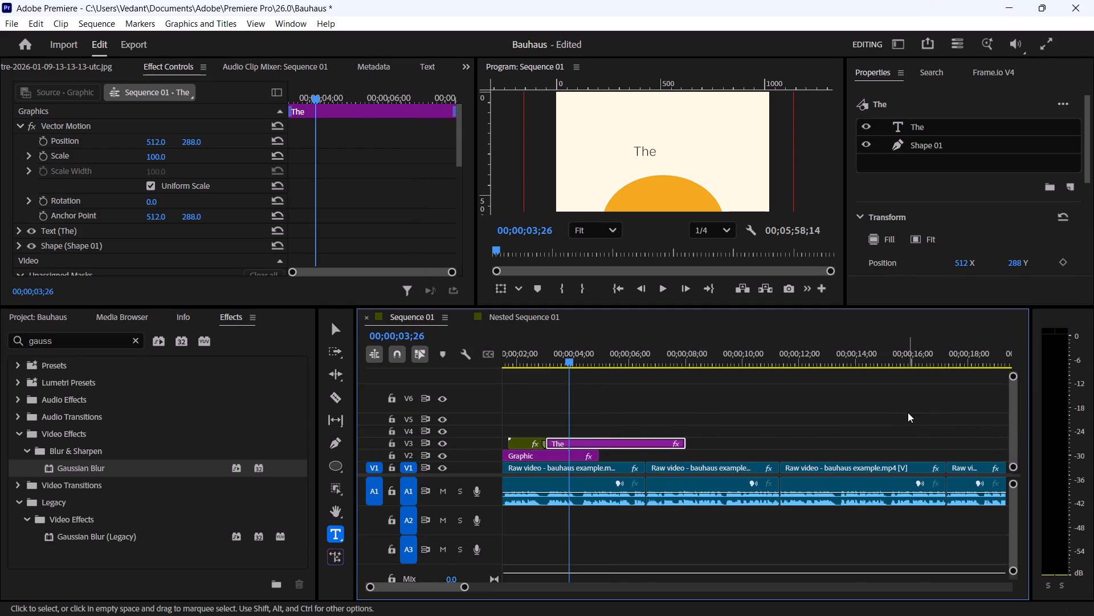
click(526, 447)
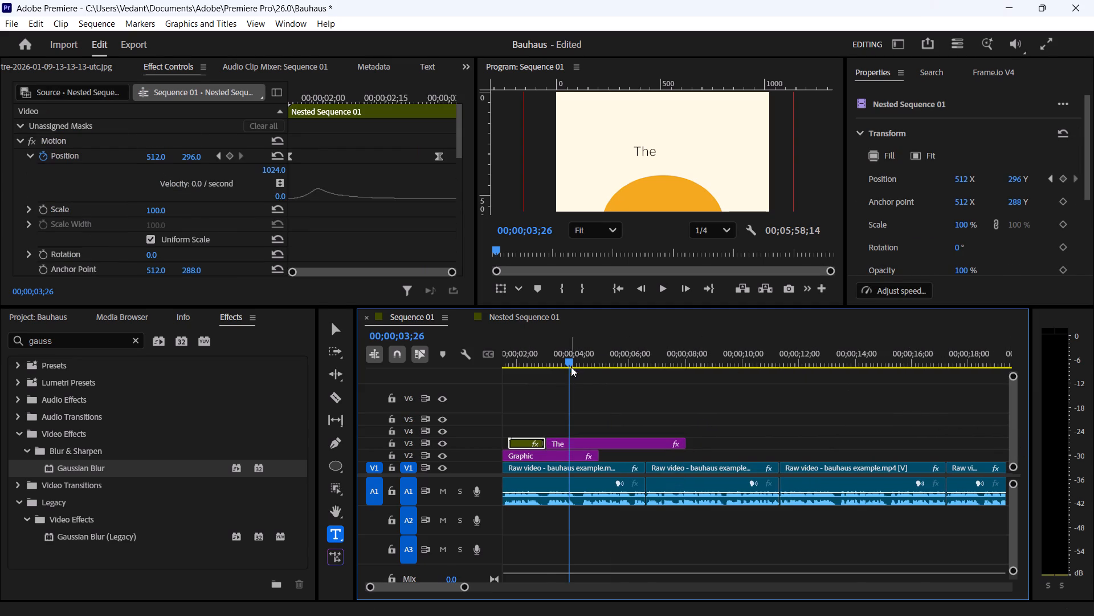
drag(573, 358, 543, 358)
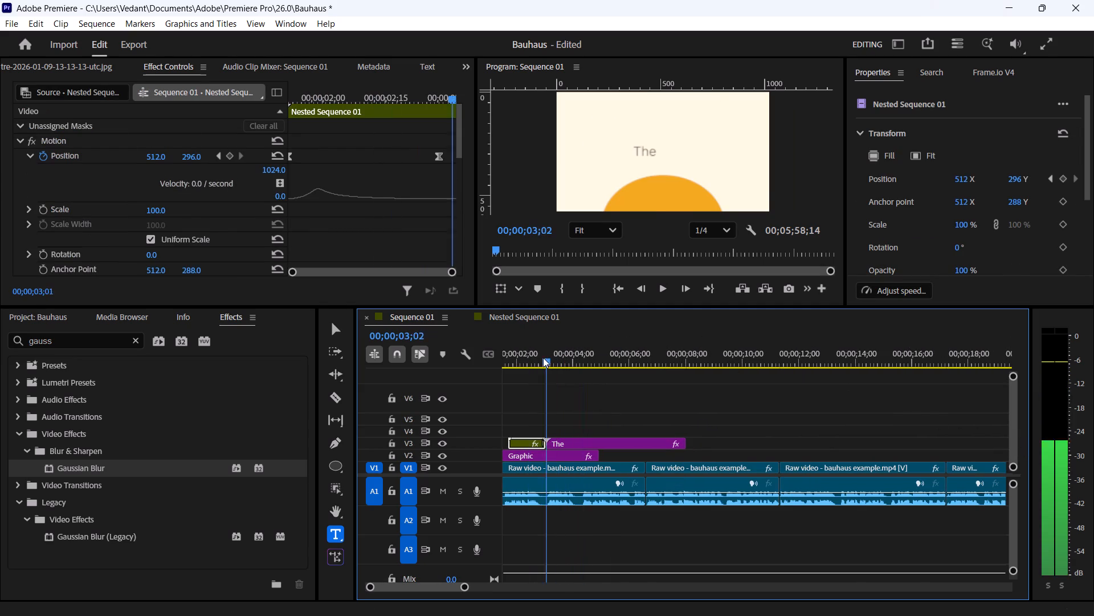
drag(543, 358, 597, 360)
click(581, 435)
click(561, 456)
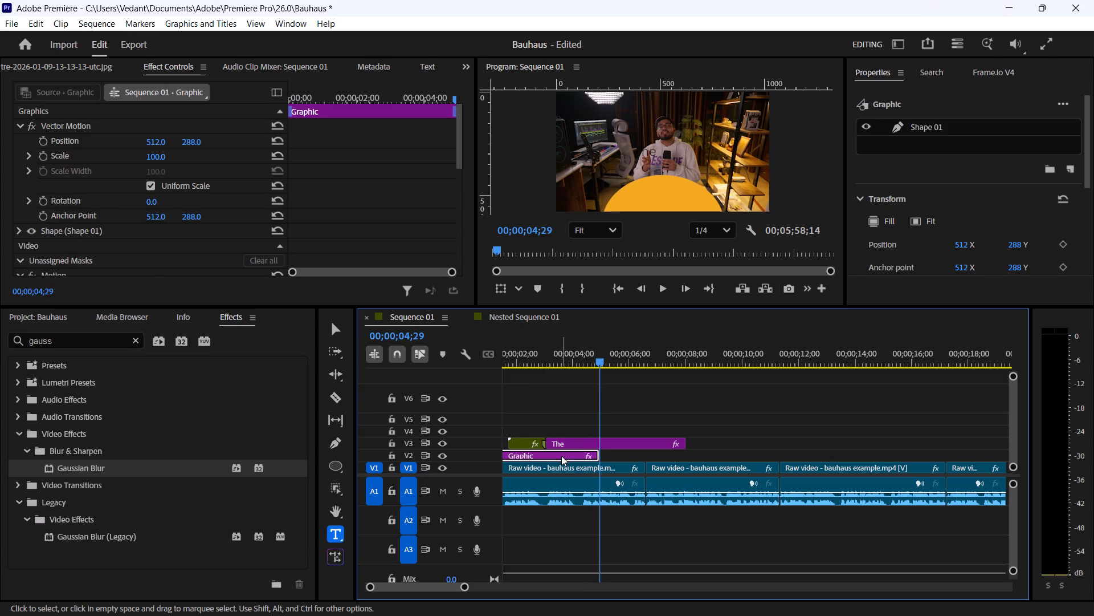
drag(603, 363, 588, 363)
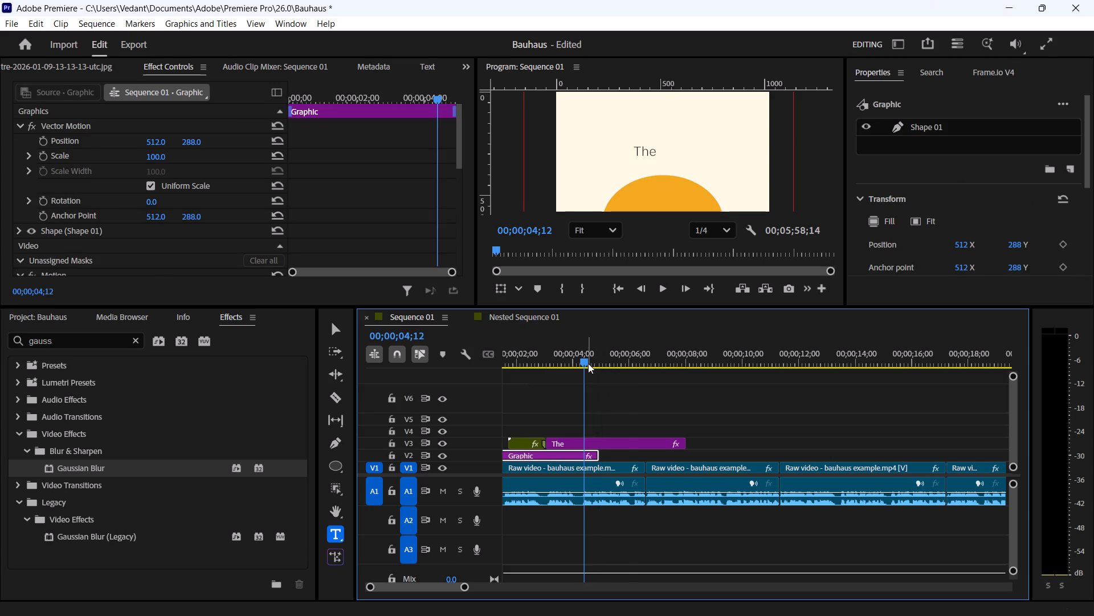
drag(588, 363, 630, 363)
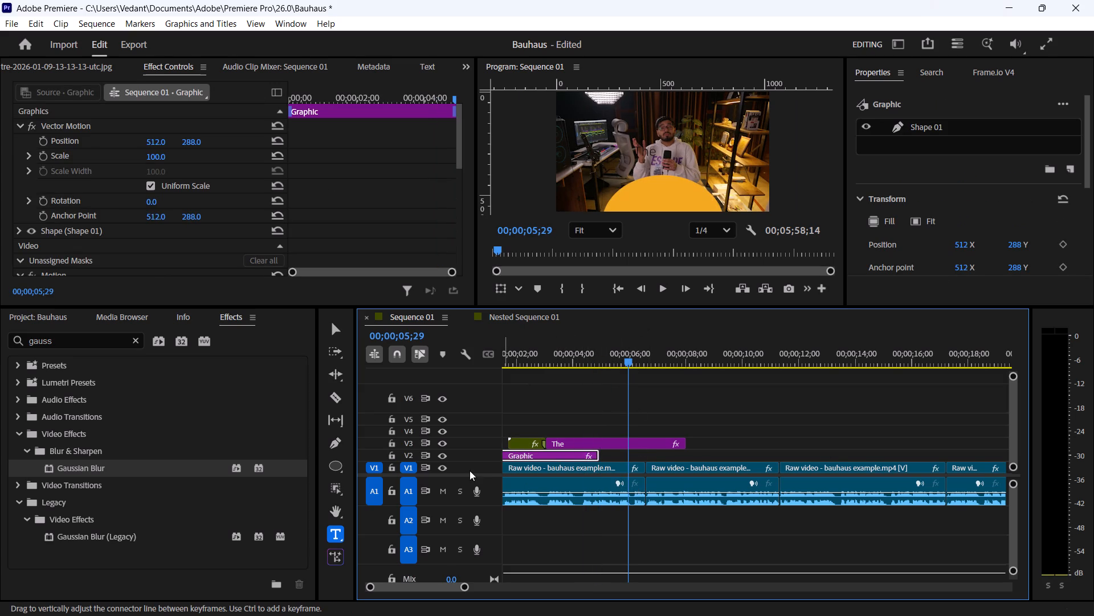
drag(490, 473, 492, 480)
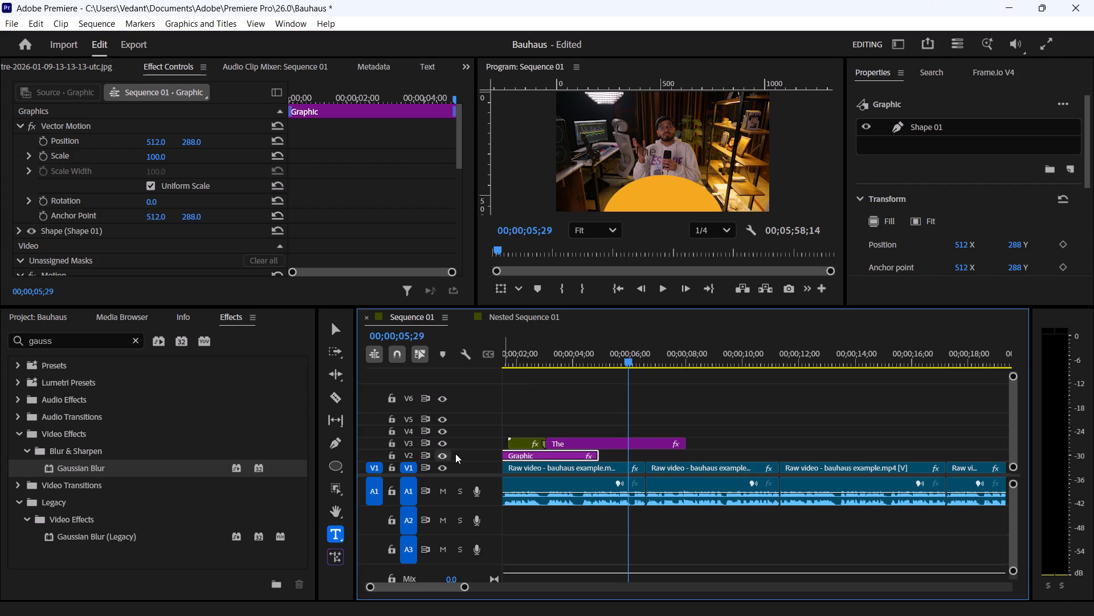
drag(631, 362, 558, 361)
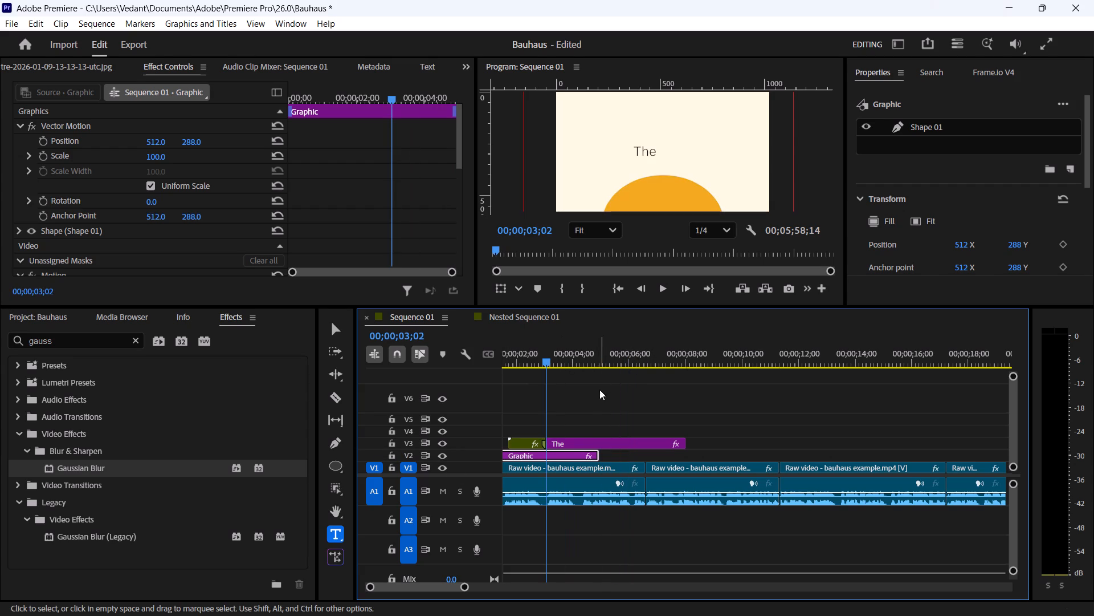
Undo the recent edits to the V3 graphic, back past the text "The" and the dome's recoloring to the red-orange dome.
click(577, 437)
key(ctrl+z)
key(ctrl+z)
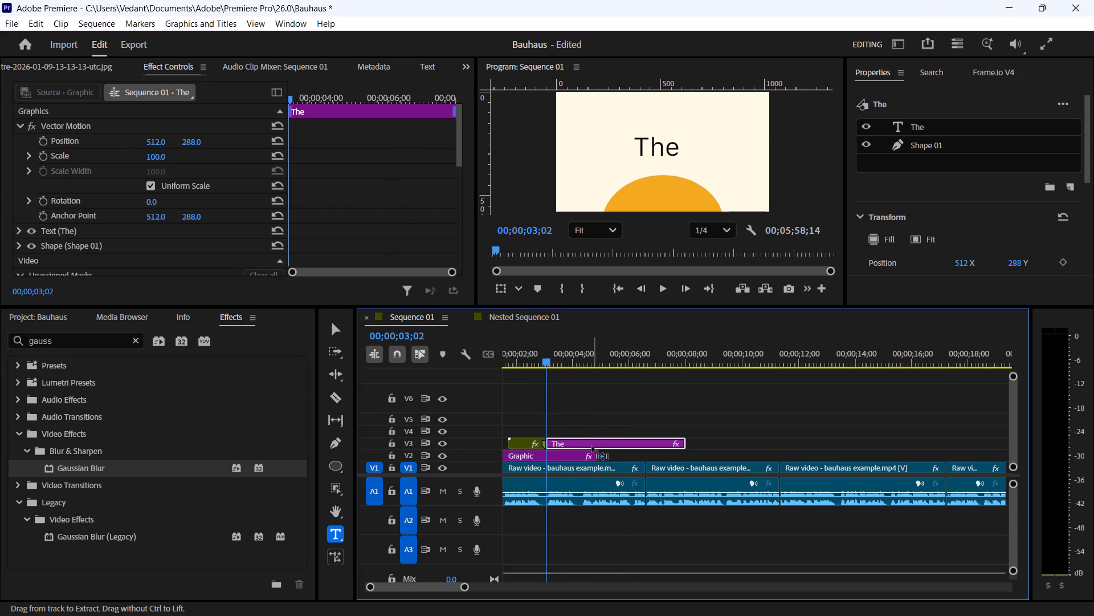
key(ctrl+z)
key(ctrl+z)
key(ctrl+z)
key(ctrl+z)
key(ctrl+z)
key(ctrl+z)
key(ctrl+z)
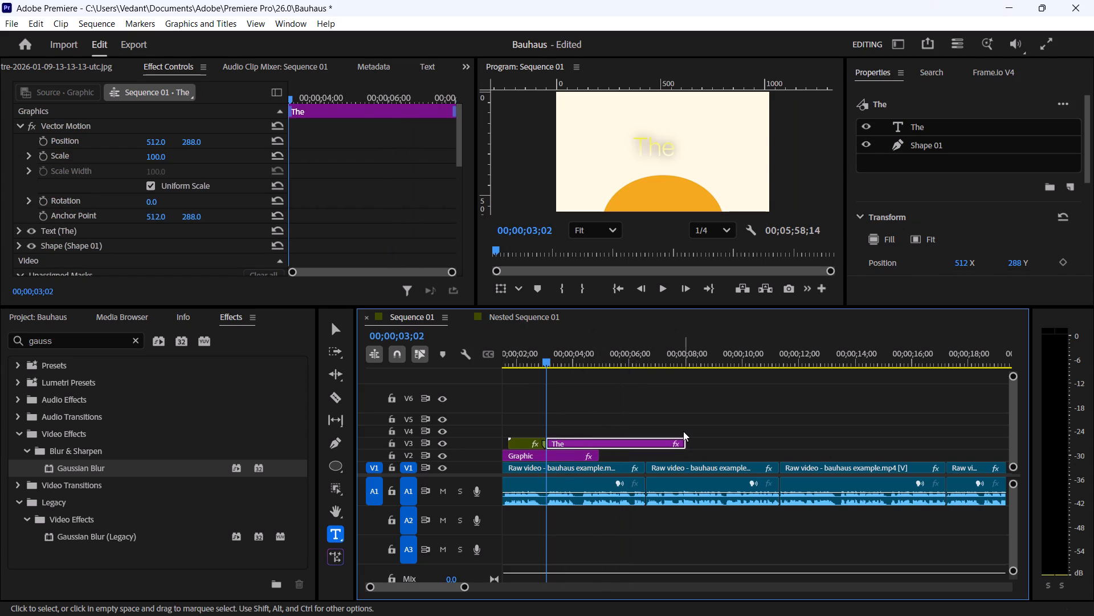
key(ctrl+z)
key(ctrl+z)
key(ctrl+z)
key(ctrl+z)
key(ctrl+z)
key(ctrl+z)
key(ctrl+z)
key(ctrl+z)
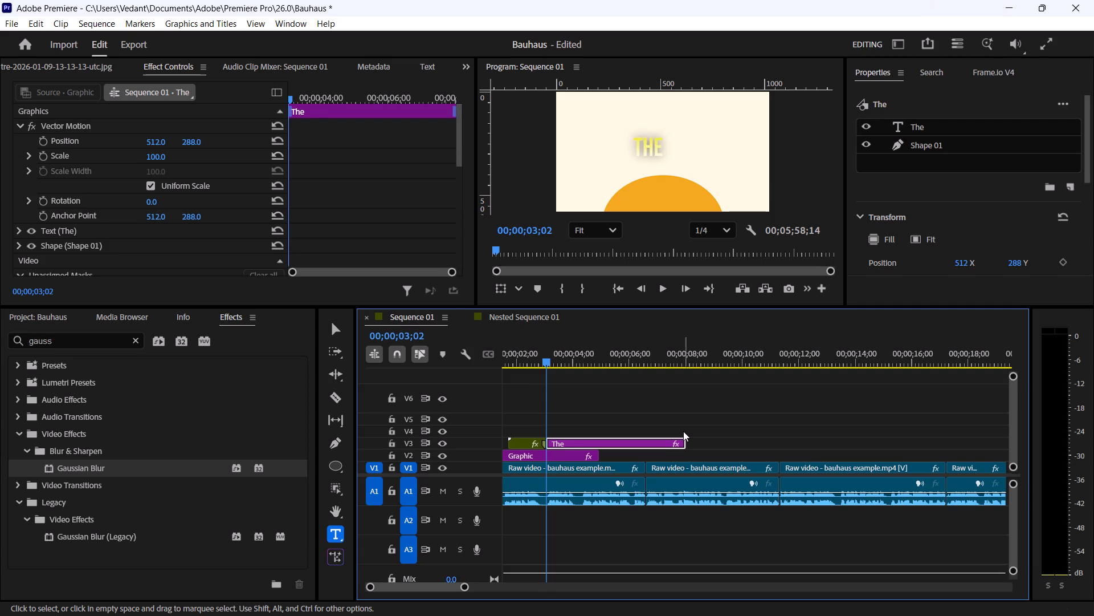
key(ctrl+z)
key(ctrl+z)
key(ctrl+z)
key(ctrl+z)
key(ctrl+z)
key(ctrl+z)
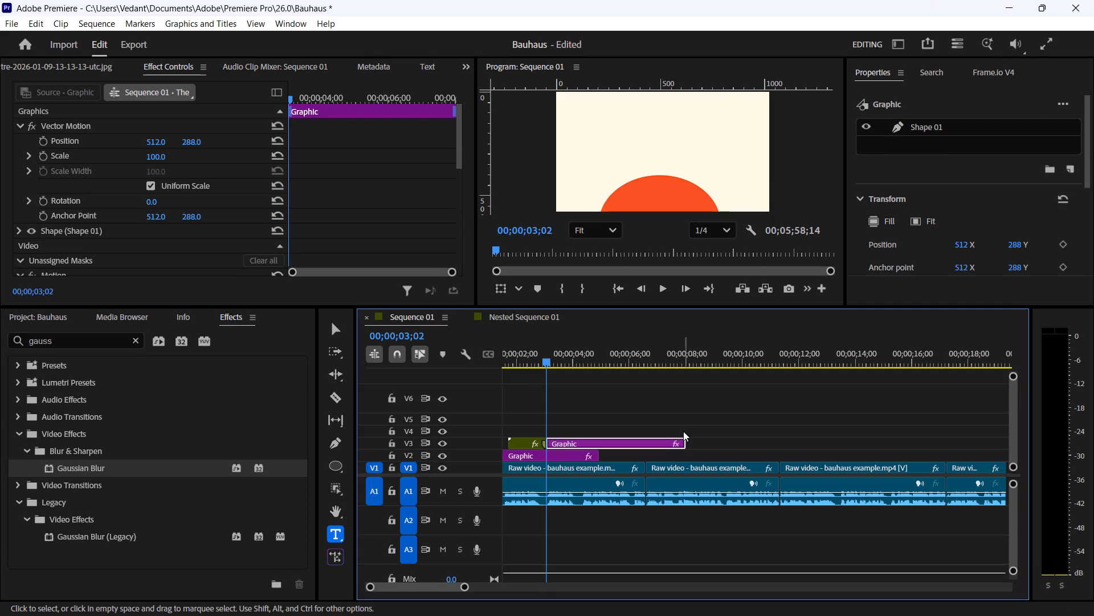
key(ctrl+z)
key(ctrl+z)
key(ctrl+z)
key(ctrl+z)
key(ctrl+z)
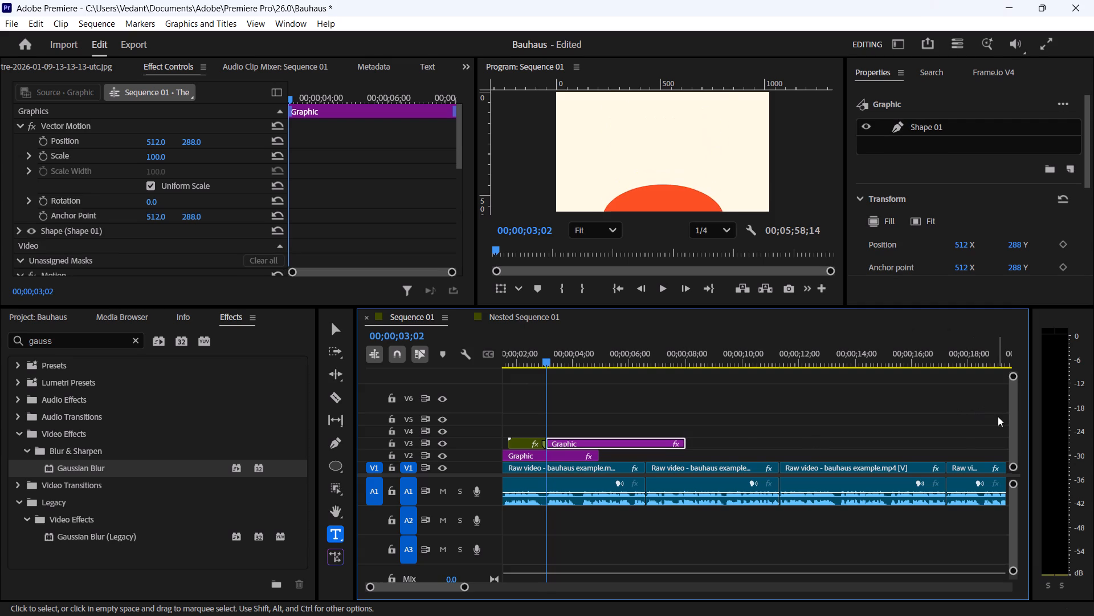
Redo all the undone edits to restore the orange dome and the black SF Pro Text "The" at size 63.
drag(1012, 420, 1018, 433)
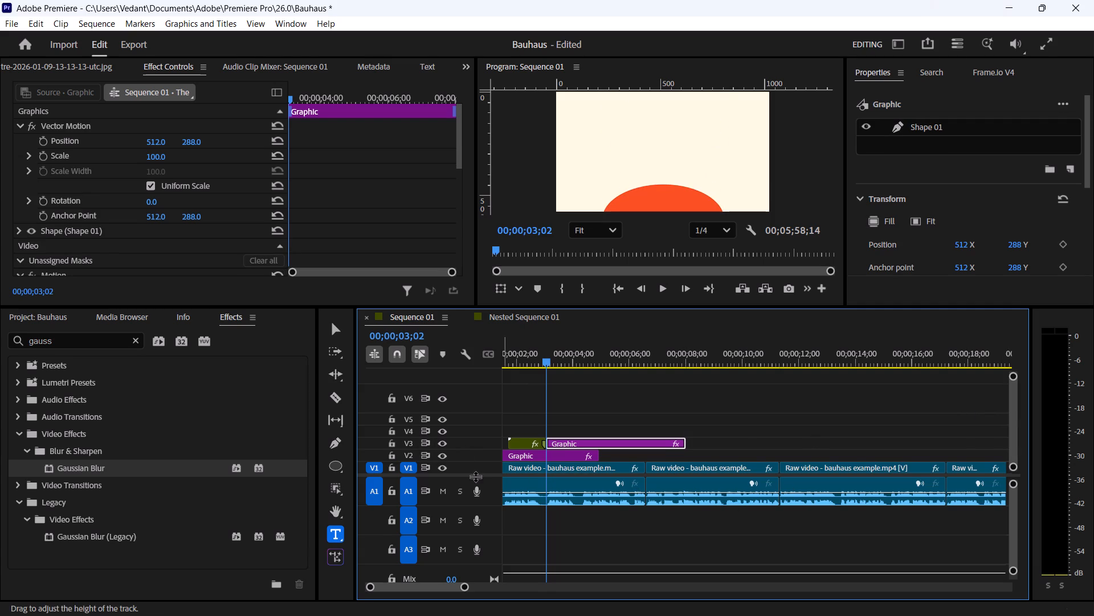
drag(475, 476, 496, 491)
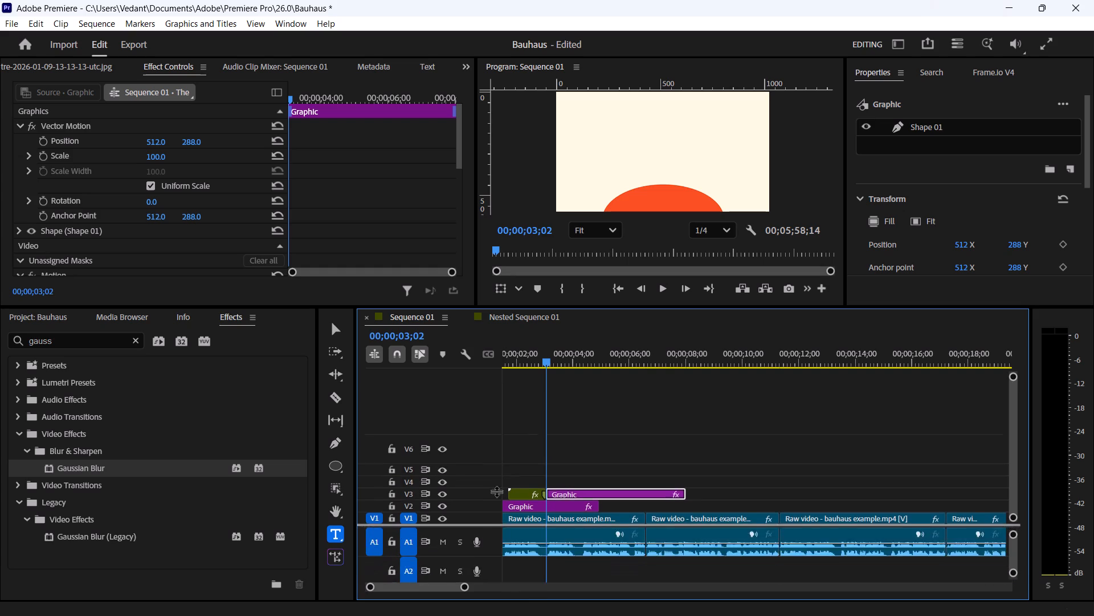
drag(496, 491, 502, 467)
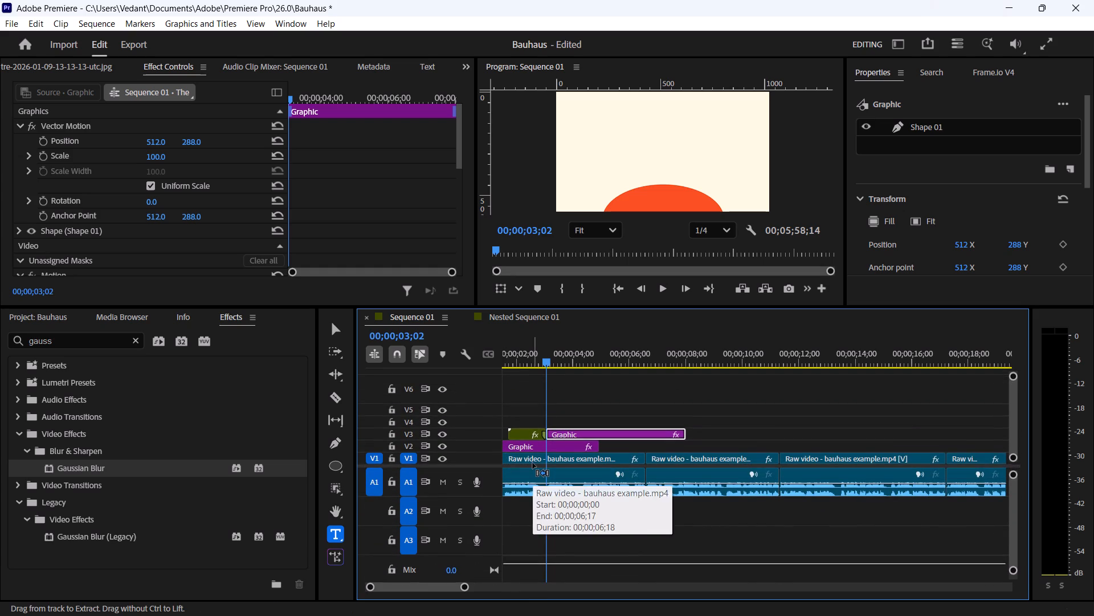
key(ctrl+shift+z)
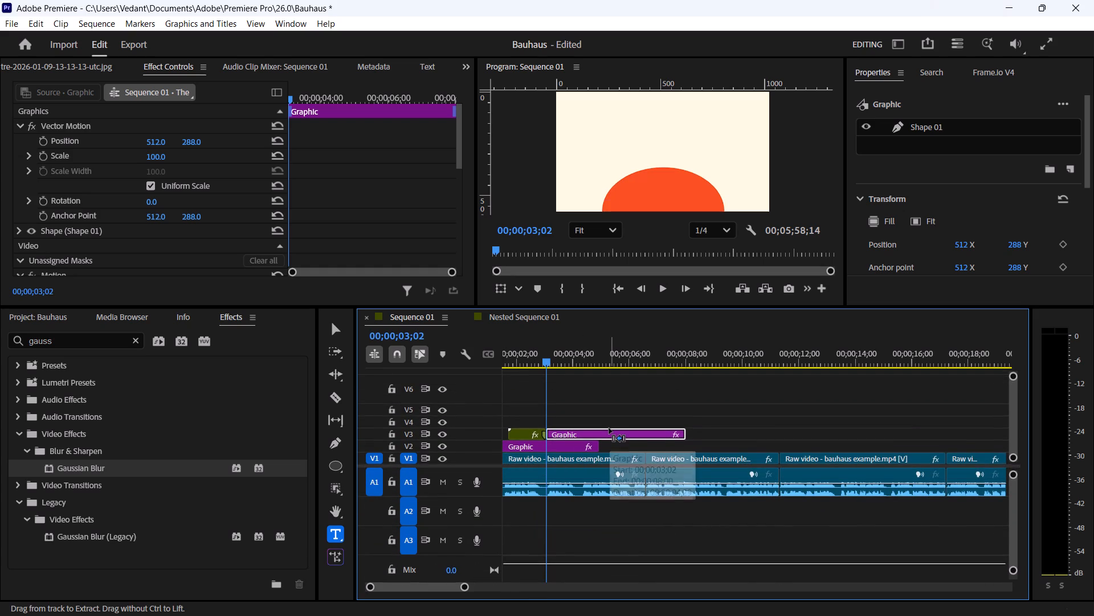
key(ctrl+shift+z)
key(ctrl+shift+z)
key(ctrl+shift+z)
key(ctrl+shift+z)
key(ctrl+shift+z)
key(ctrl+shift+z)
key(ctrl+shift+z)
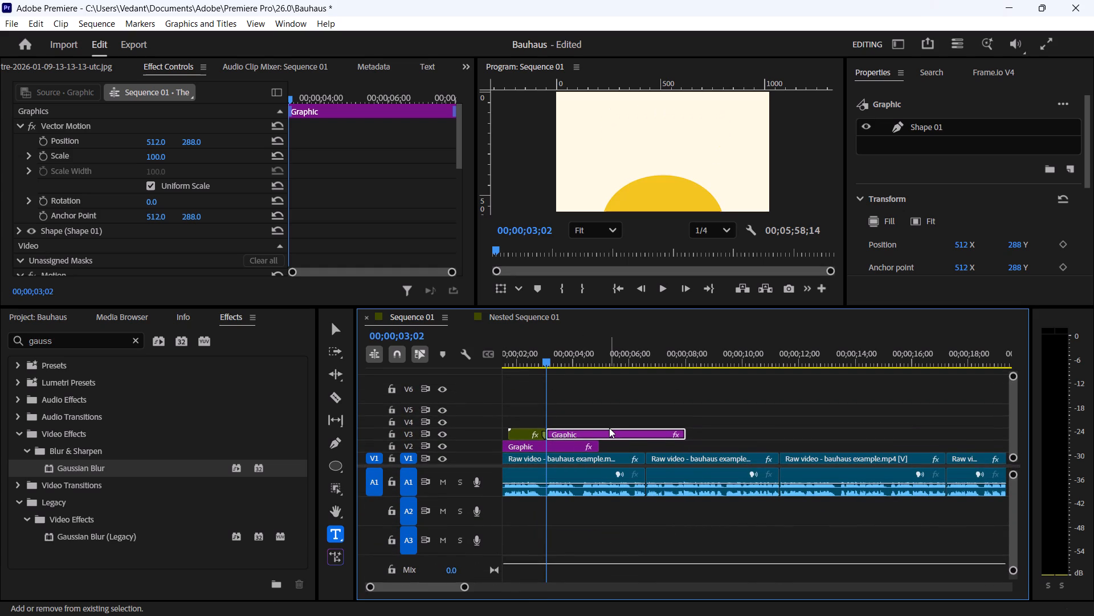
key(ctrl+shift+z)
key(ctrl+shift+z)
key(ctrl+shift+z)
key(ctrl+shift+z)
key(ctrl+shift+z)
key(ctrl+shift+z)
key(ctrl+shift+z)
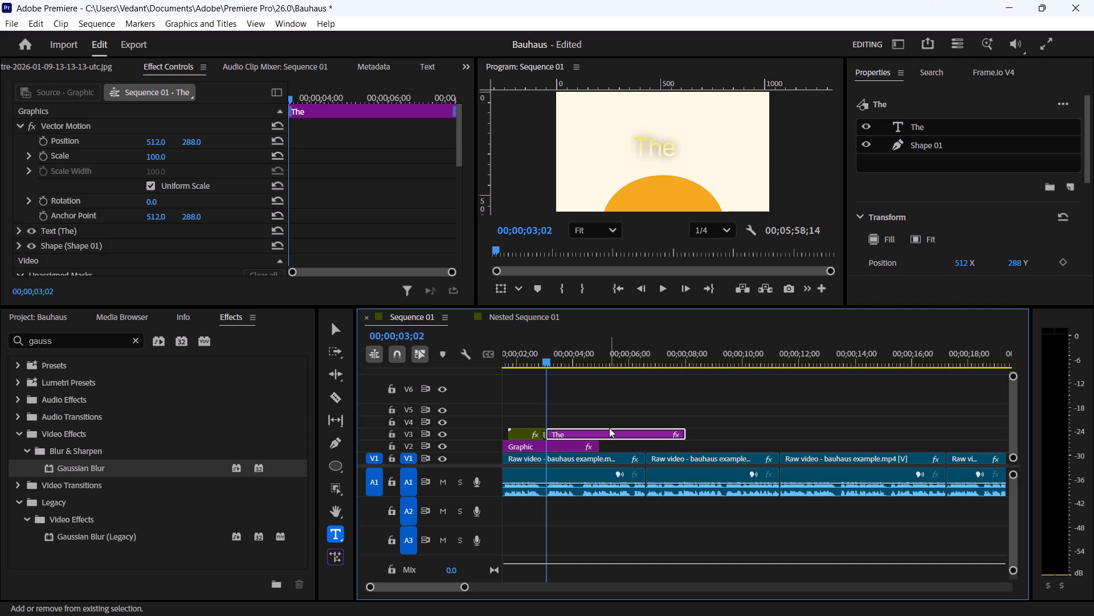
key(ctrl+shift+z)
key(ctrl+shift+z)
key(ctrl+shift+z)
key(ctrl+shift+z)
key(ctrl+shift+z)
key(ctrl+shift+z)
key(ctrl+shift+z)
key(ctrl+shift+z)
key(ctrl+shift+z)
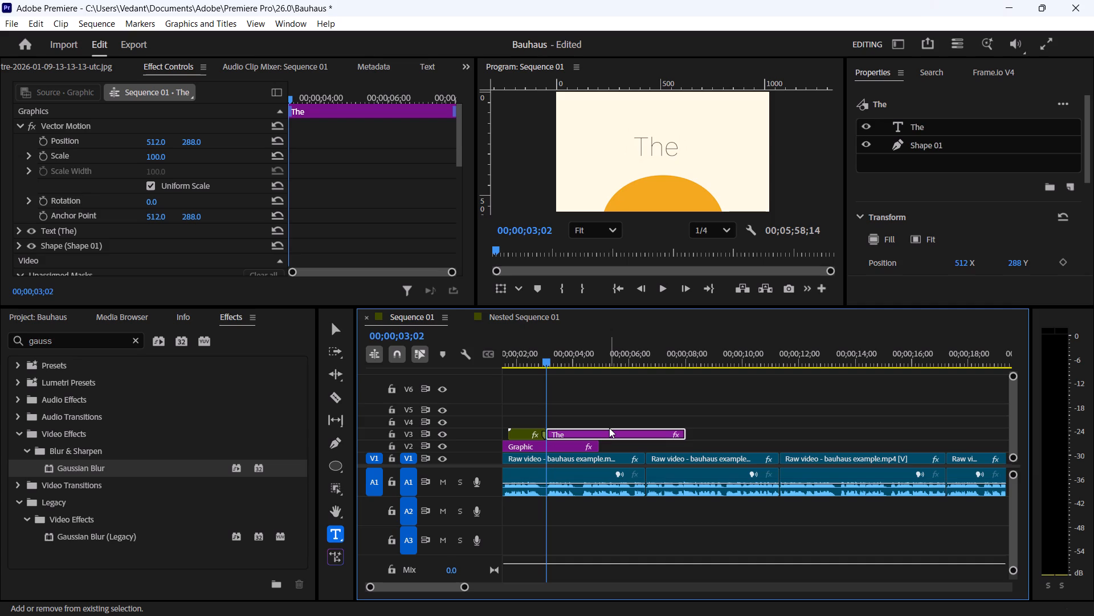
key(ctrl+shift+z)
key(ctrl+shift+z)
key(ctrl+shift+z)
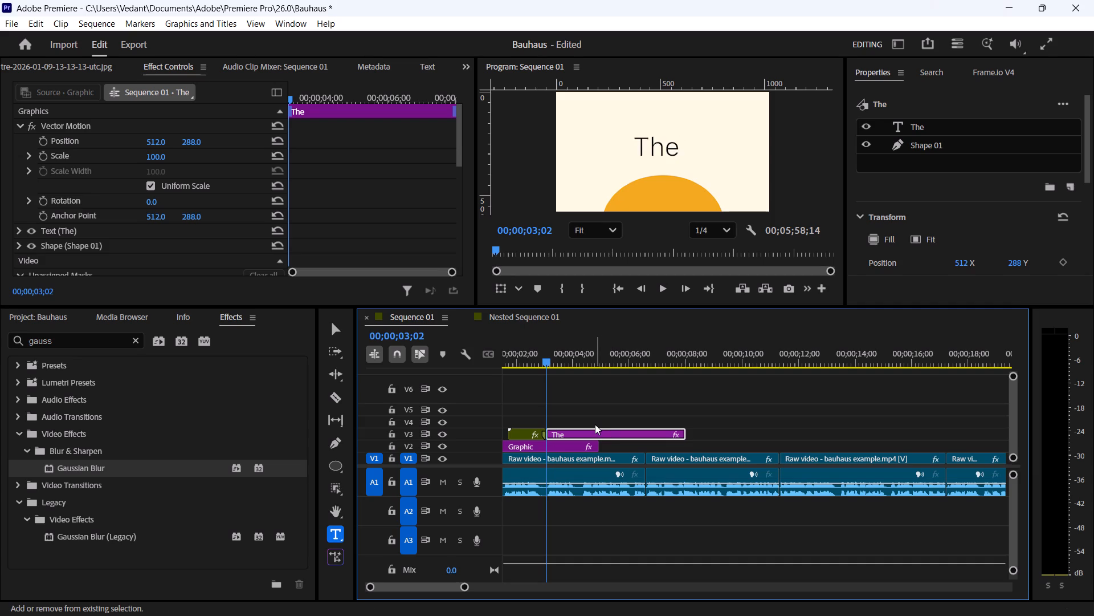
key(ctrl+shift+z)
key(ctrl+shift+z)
Extend the end of the cream background Graphic clip on V2 to a duration of about 00;00;10;12.
click(580, 449)
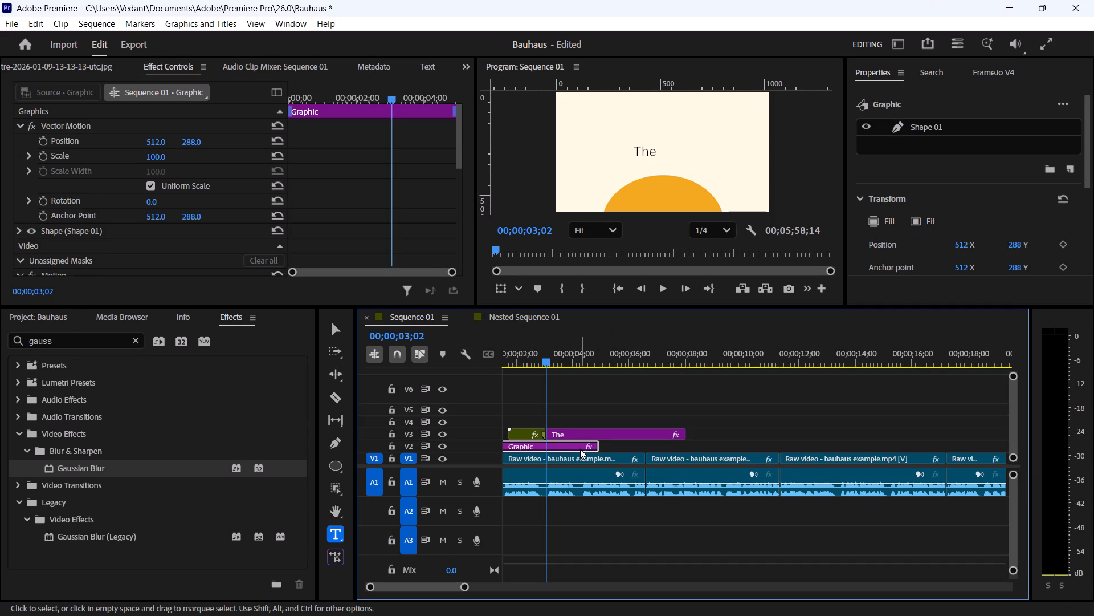
drag(601, 446, 754, 448)
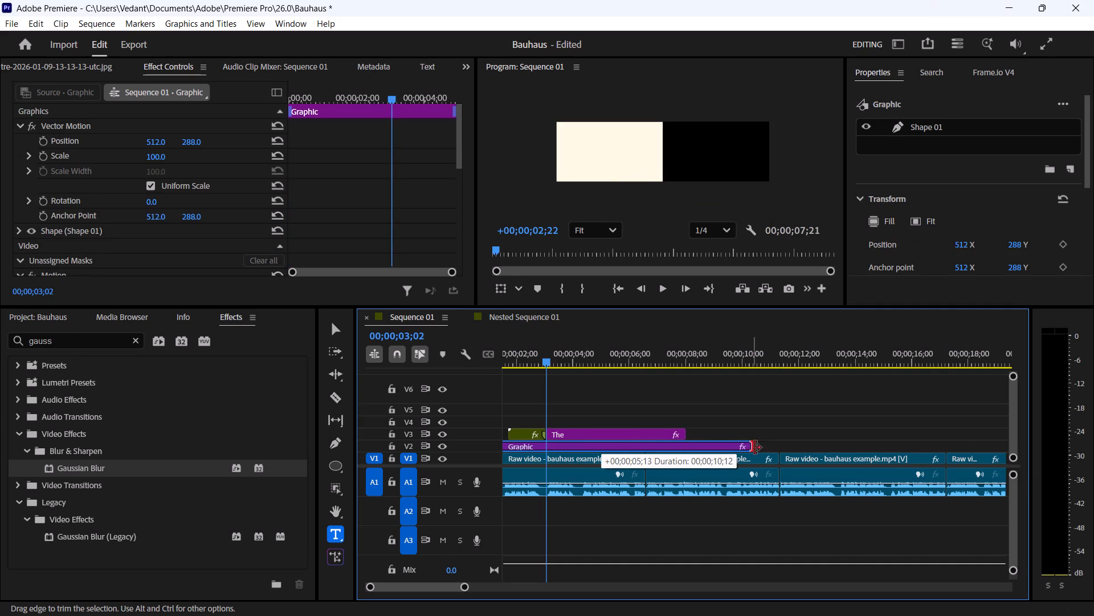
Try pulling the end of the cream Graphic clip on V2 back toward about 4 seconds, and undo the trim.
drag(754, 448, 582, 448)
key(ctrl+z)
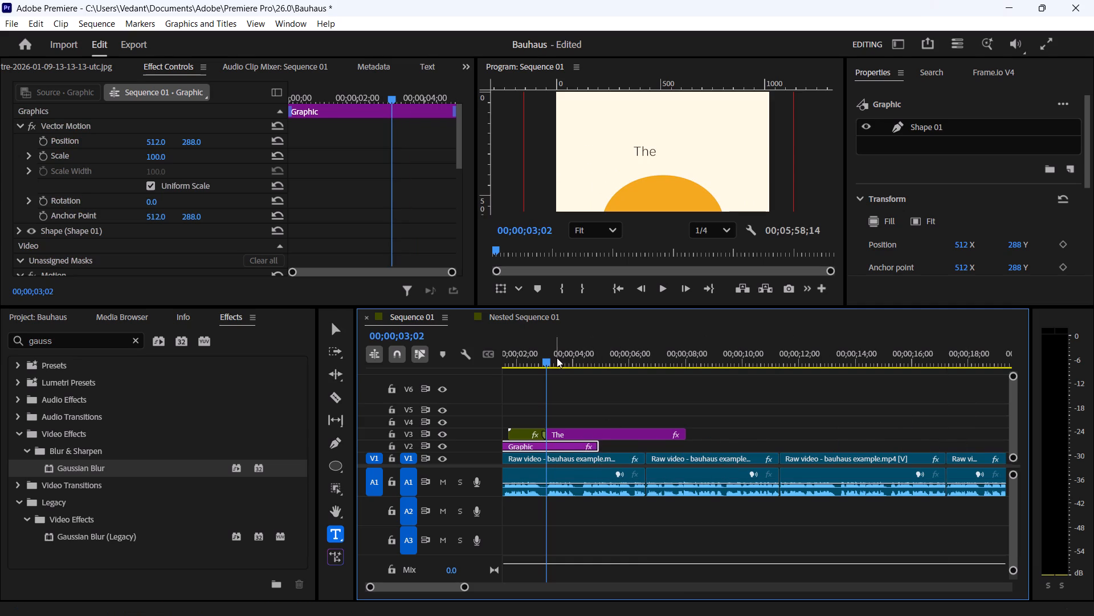
Scrub Sequence 01 between about 4 and 8 seconds and inspect the text and shape layers of the V3 graphic.
drag(556, 357, 682, 350)
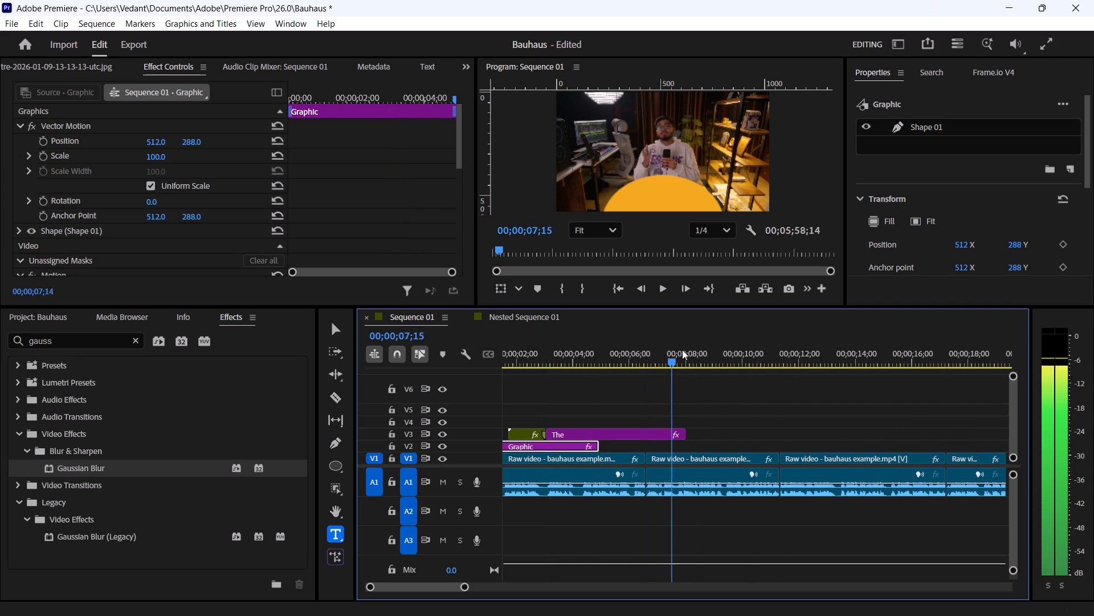
drag(682, 350, 679, 346)
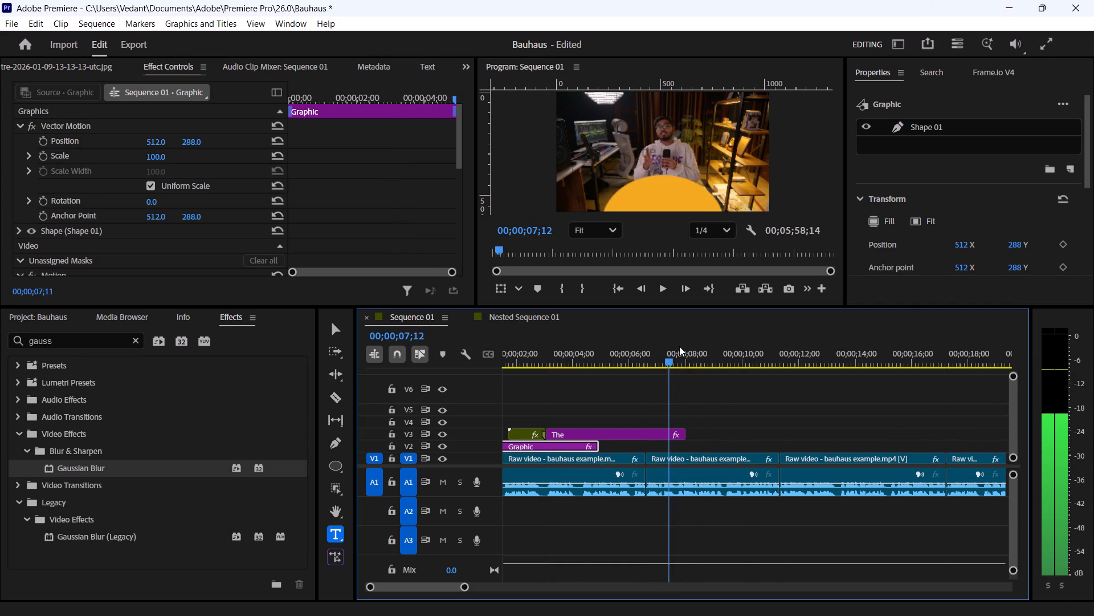
drag(679, 346, 692, 346)
click(614, 433)
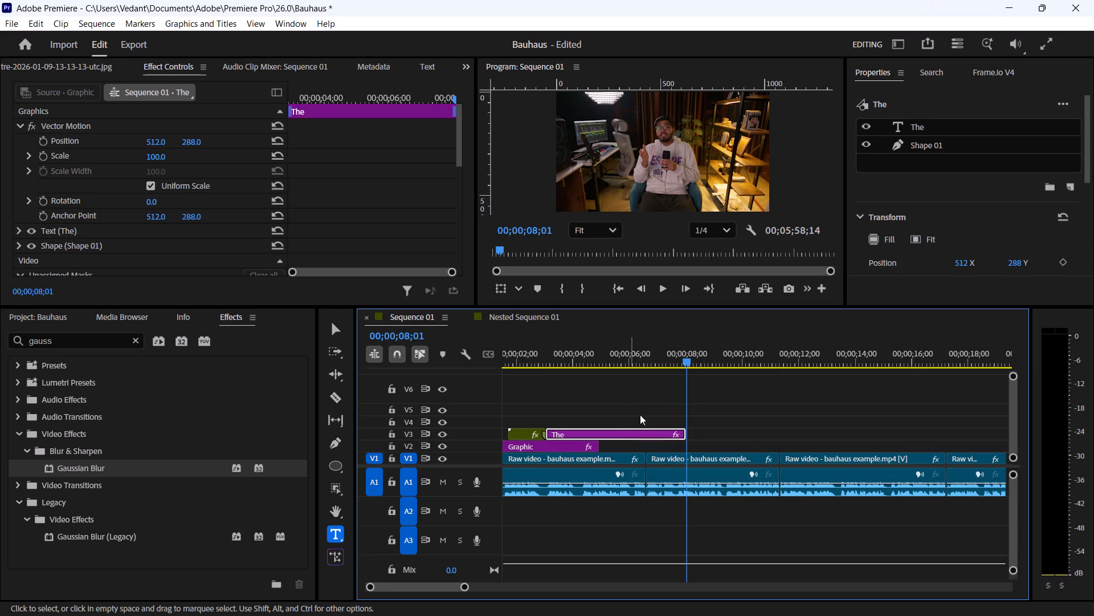
drag(680, 356, 569, 354)
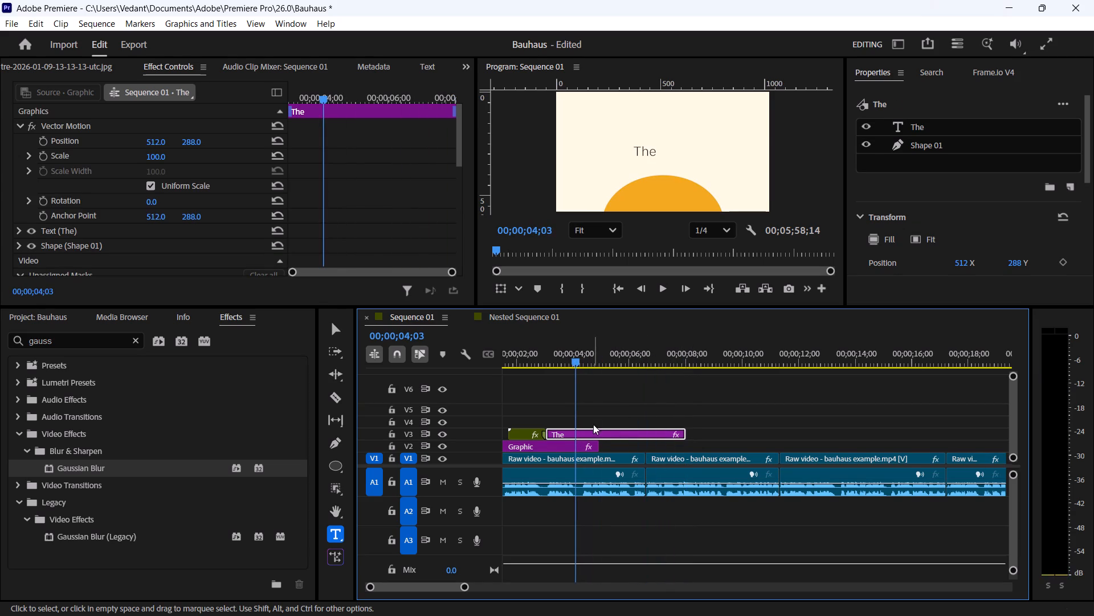
double_click(594, 430)
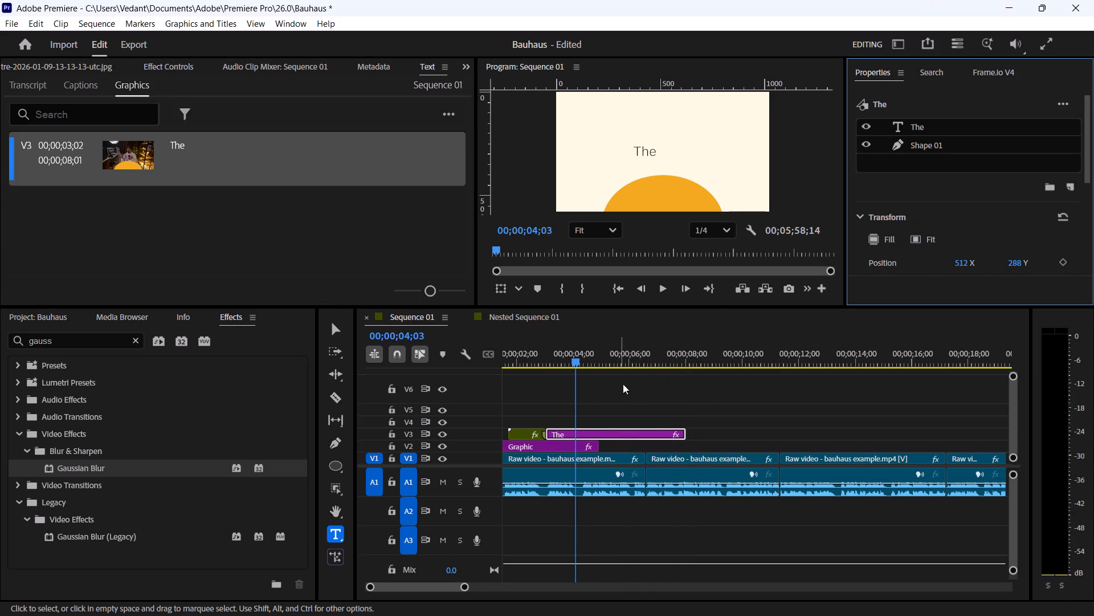
click(922, 143)
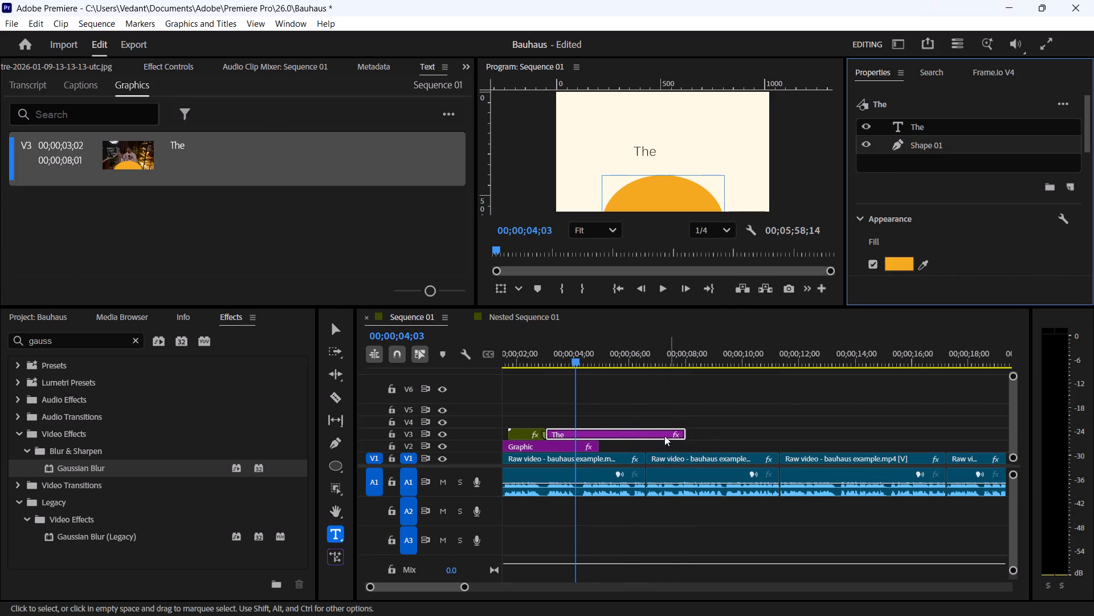
click(930, 125)
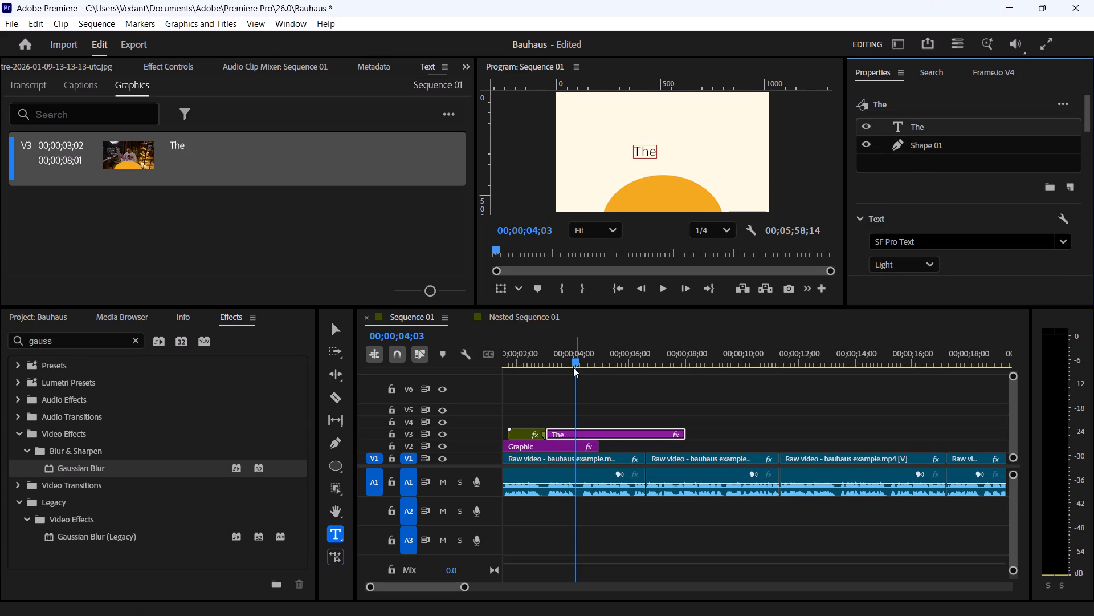
click(171, 62)
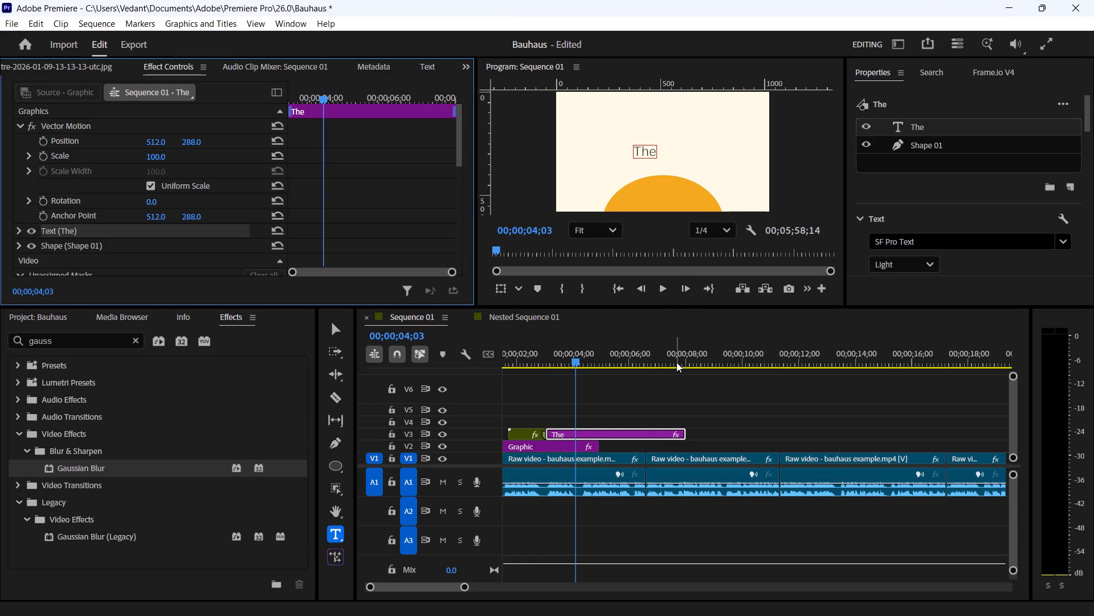
Enlarge the orange dome, Shape 01 in the V3 graphic, to 142% scale and move it up to a Y position of 322.
click(575, 450)
click(590, 434)
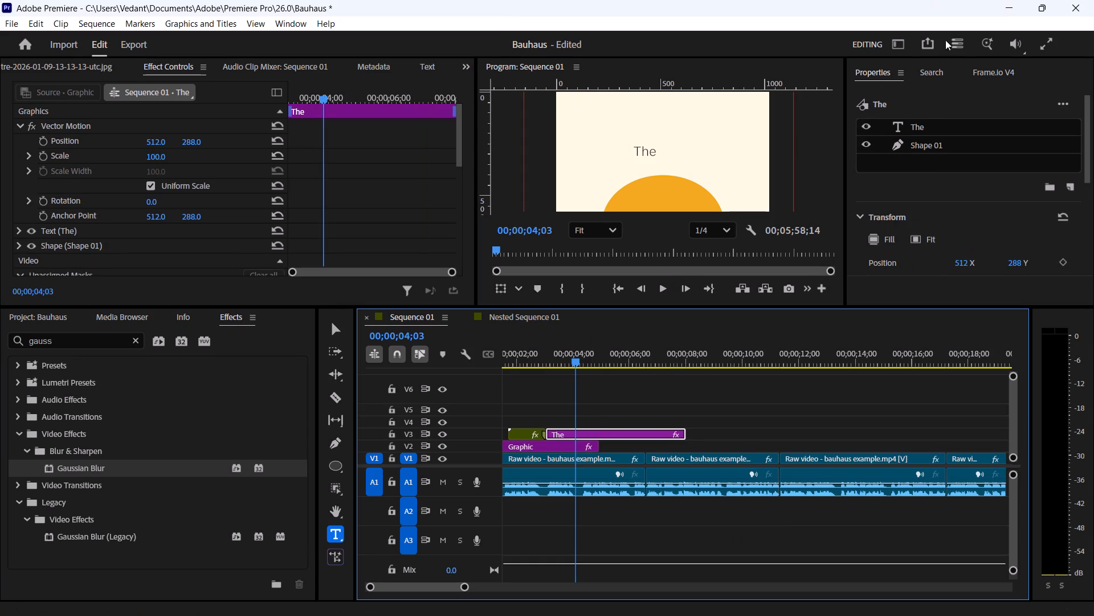
click(950, 148)
scroll(936, 189, down, 16)
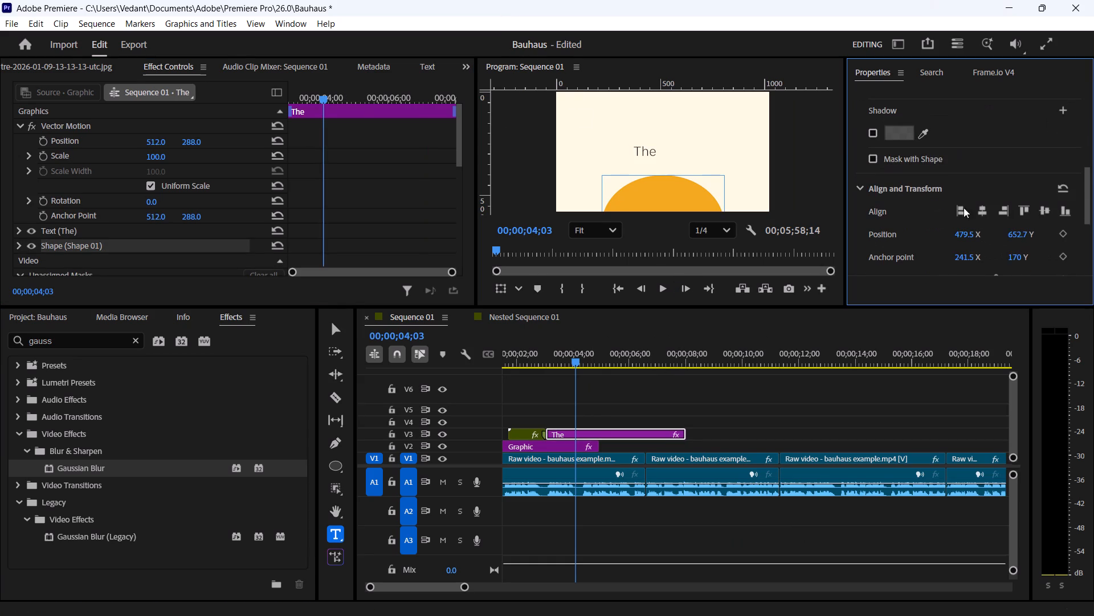
drag(1019, 234, 985, 236)
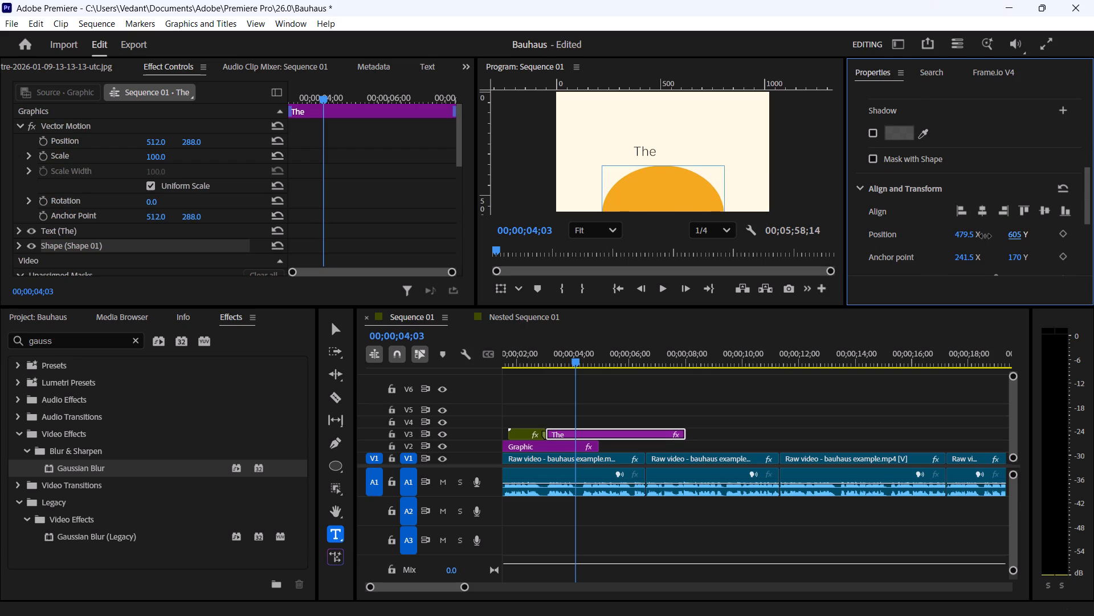
drag(985, 236, 1018, 236)
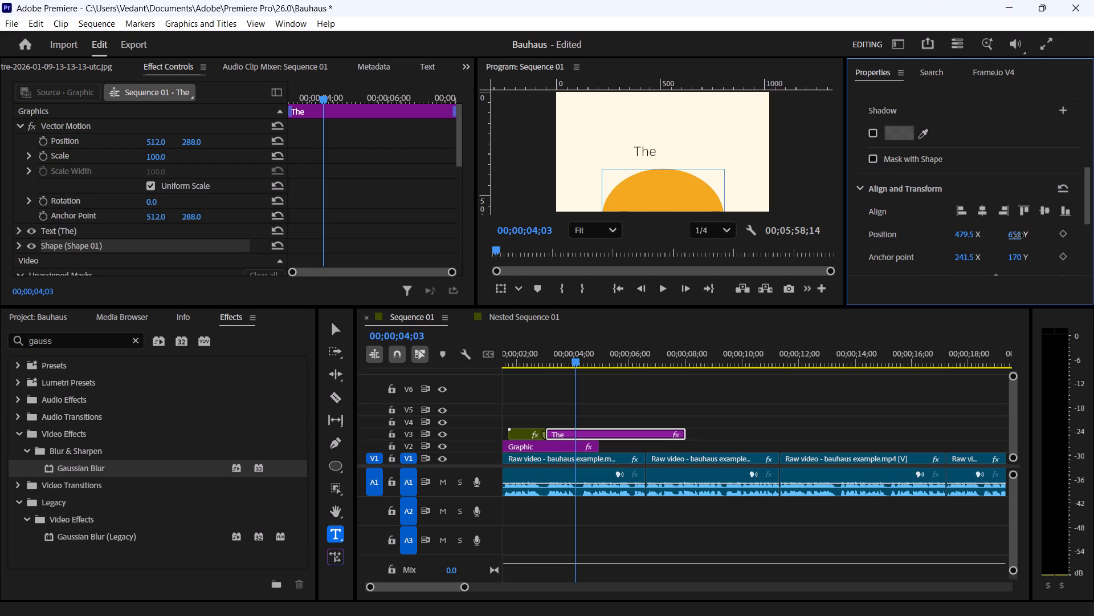
drag(1018, 236, 966, 234)
scroll(940, 268, down, 4)
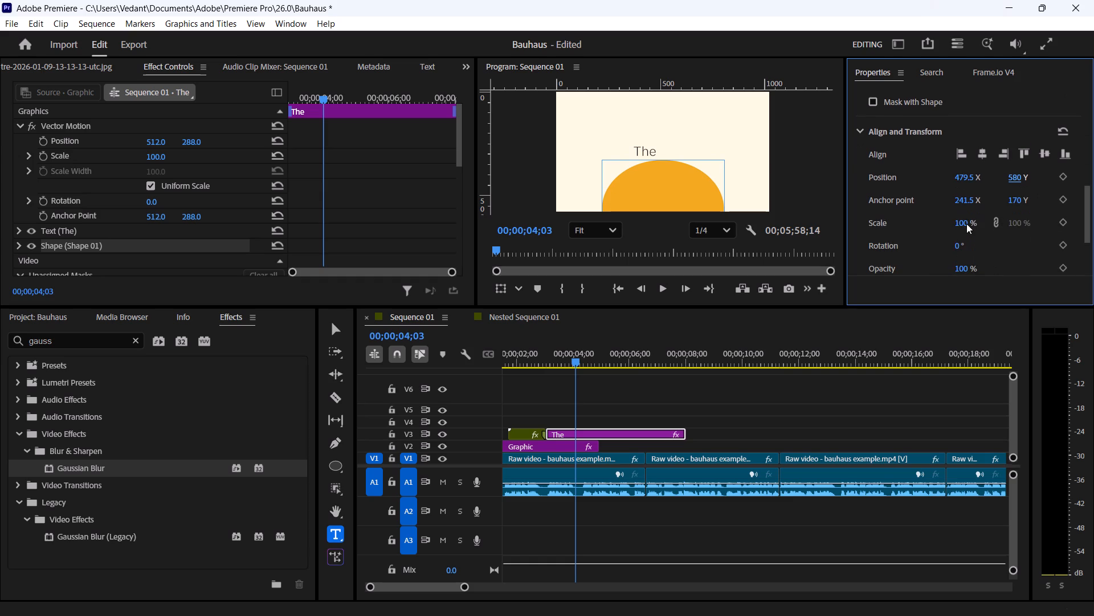
drag(967, 220, 971, 226)
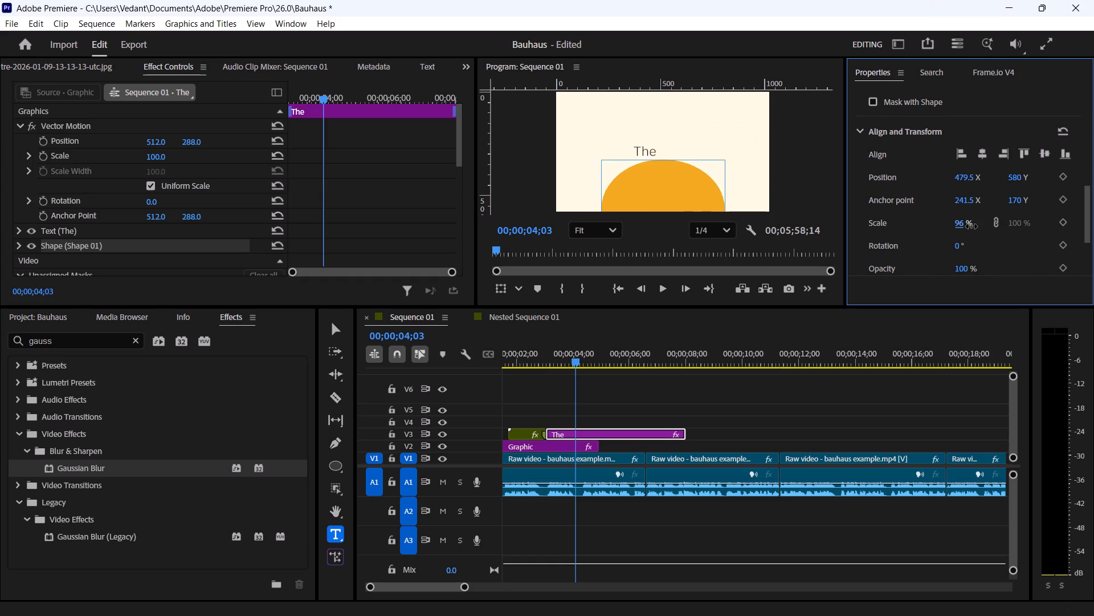
drag(971, 226, 945, 252)
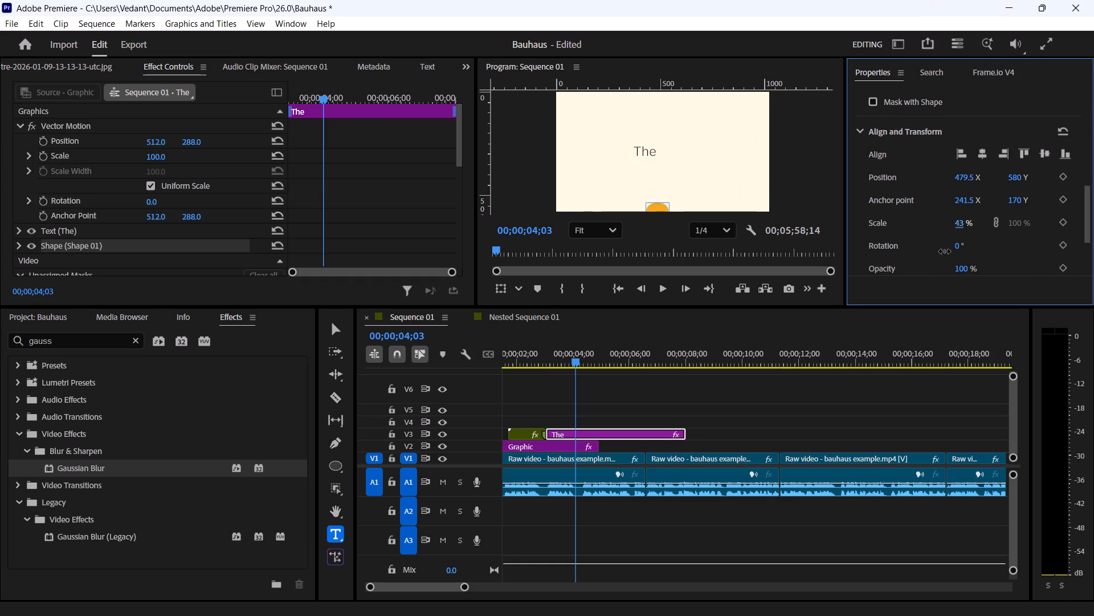
drag(945, 252, 1007, 245)
drag(1017, 180, 815, 213)
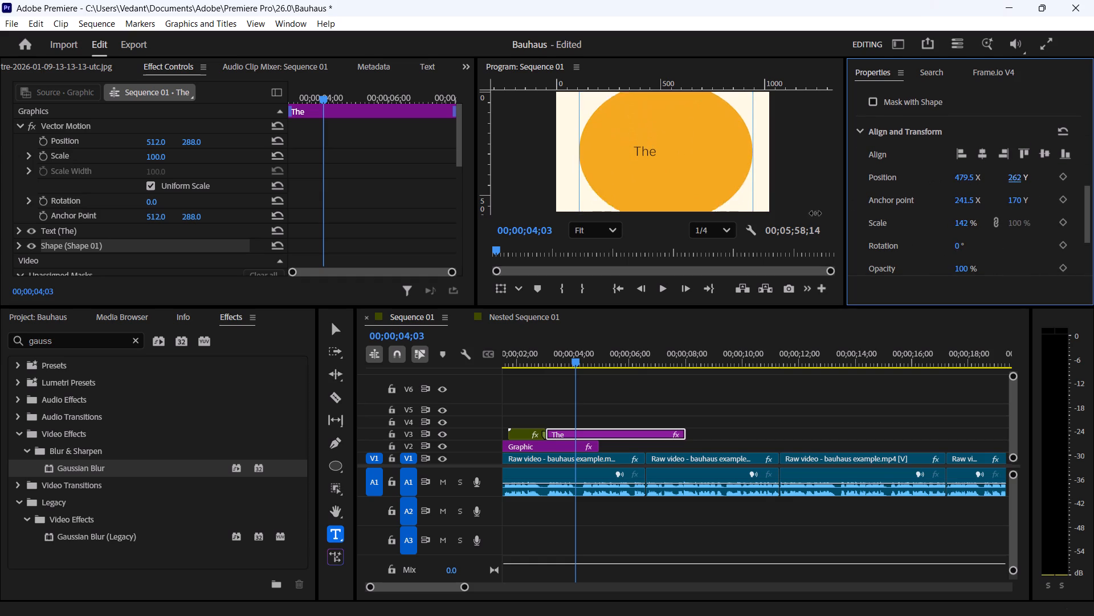
drag(815, 213, 858, 209)
Set the orange shape's width and height both to 500 so that it forms a true circle.
scroll(906, 236, down, 4)
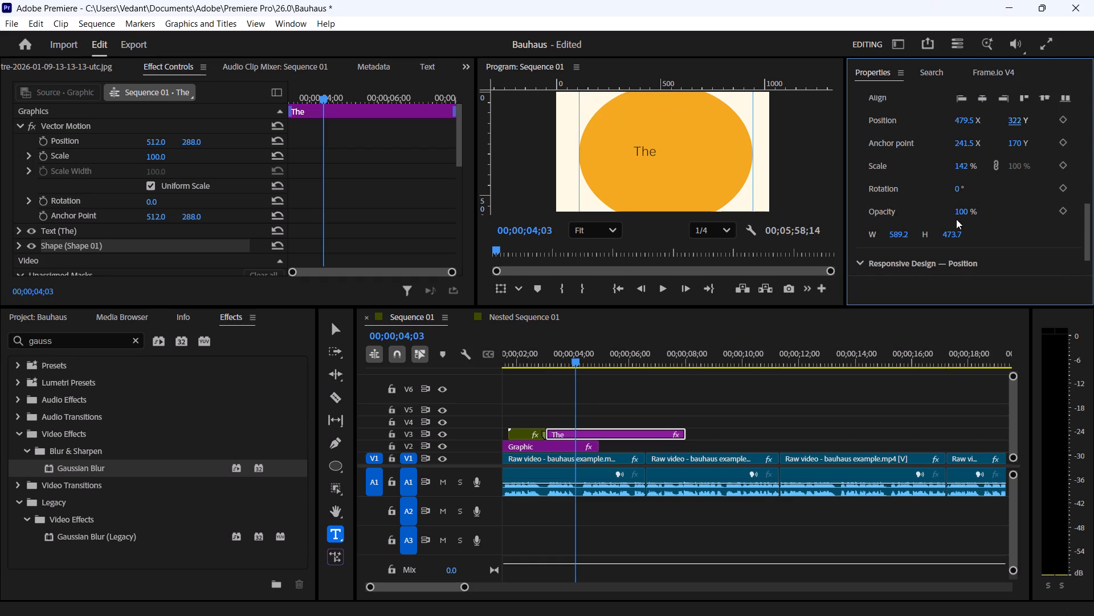
click(894, 237)
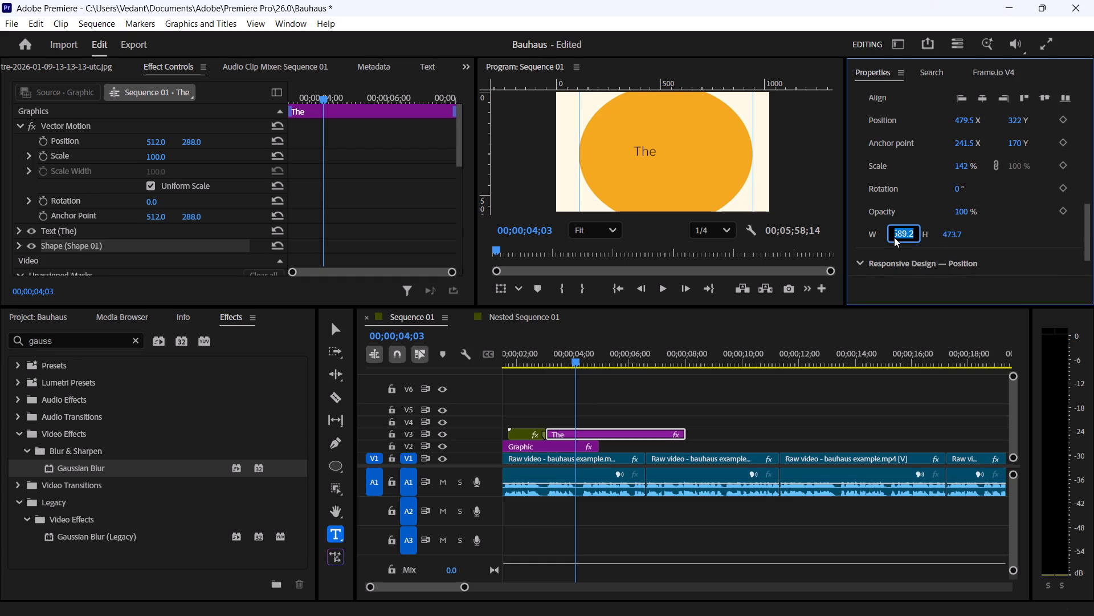
key(BackSpace)
text(500)
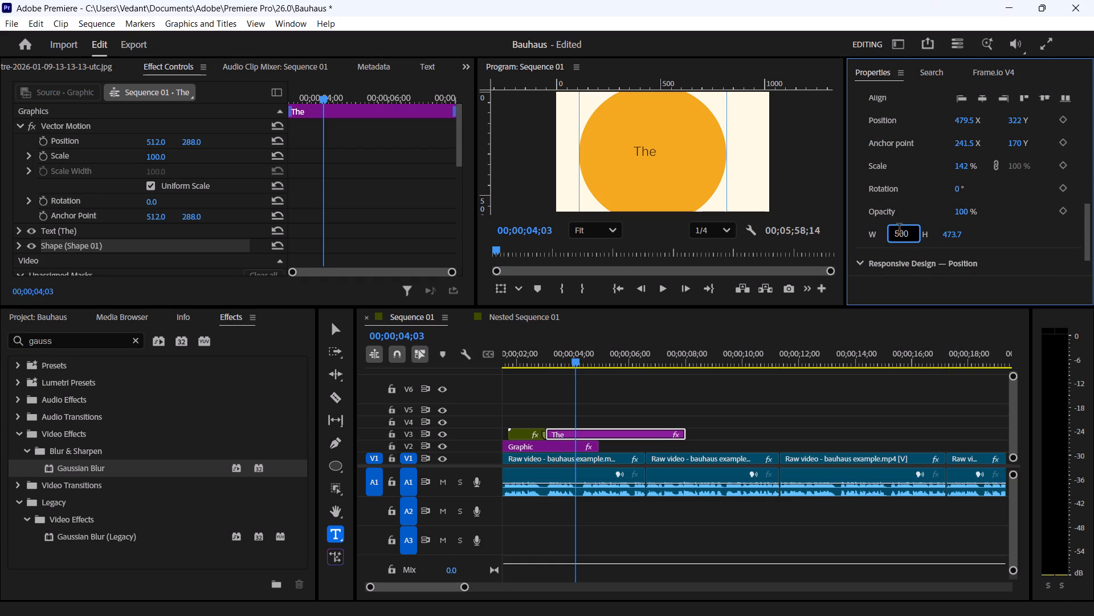
click(954, 241)
key(BackSpace)
text(500)
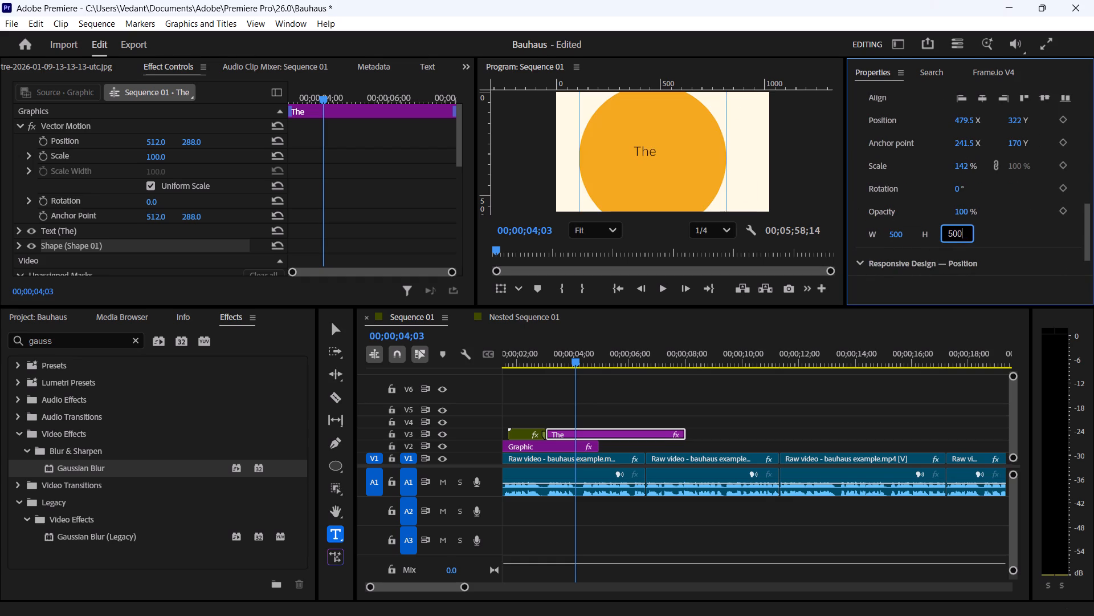
key(Return)
Center the orange circle horizontally in the frame and lower it so only its upper part shows just beneath the text "The".
scroll(1000, 214, up, 3)
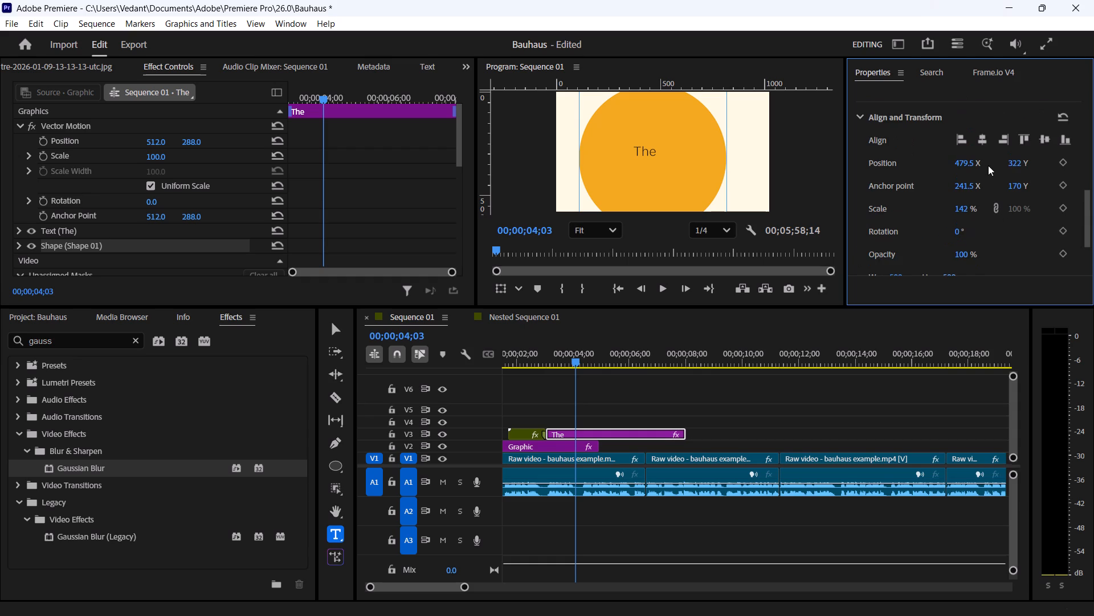
drag(1017, 162, 1093, 171)
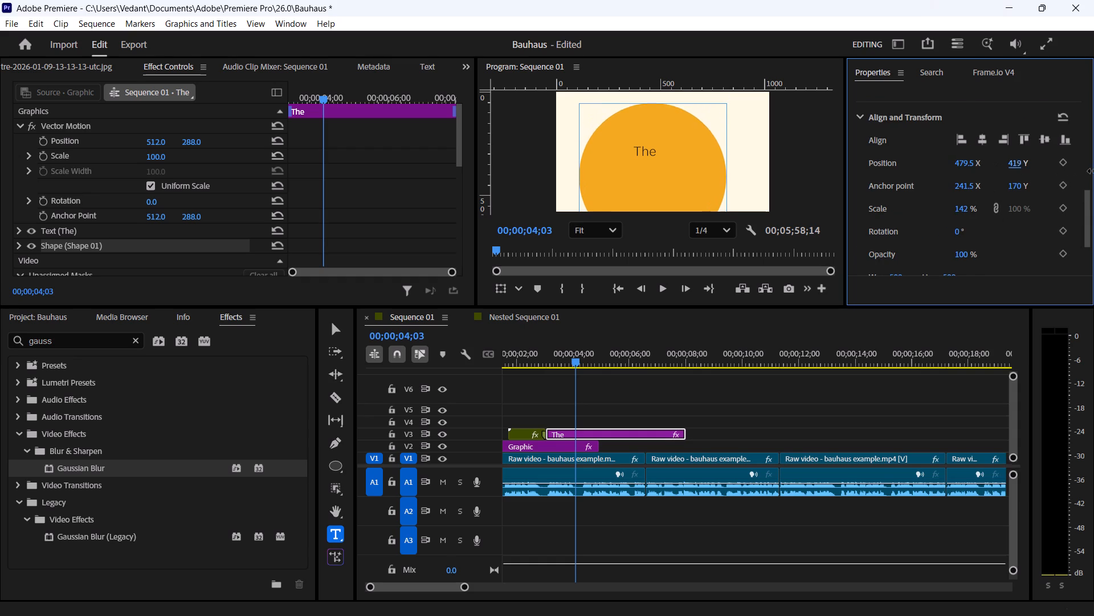
drag(1093, 171, 1093, 167)
drag(1031, 160, 1093, 149)
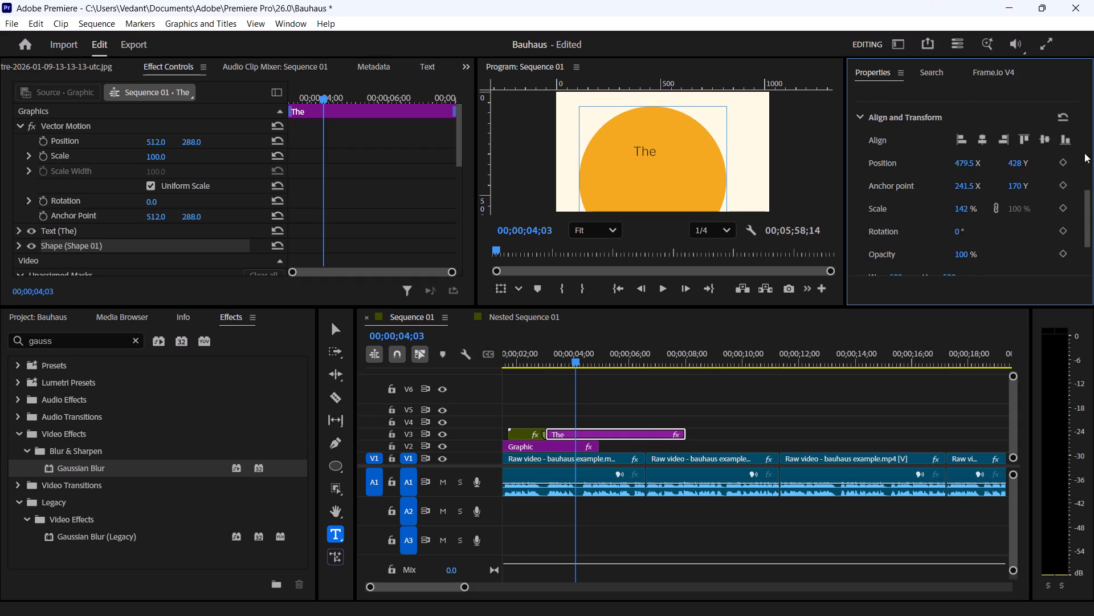
drag(1011, 163, 1093, 160)
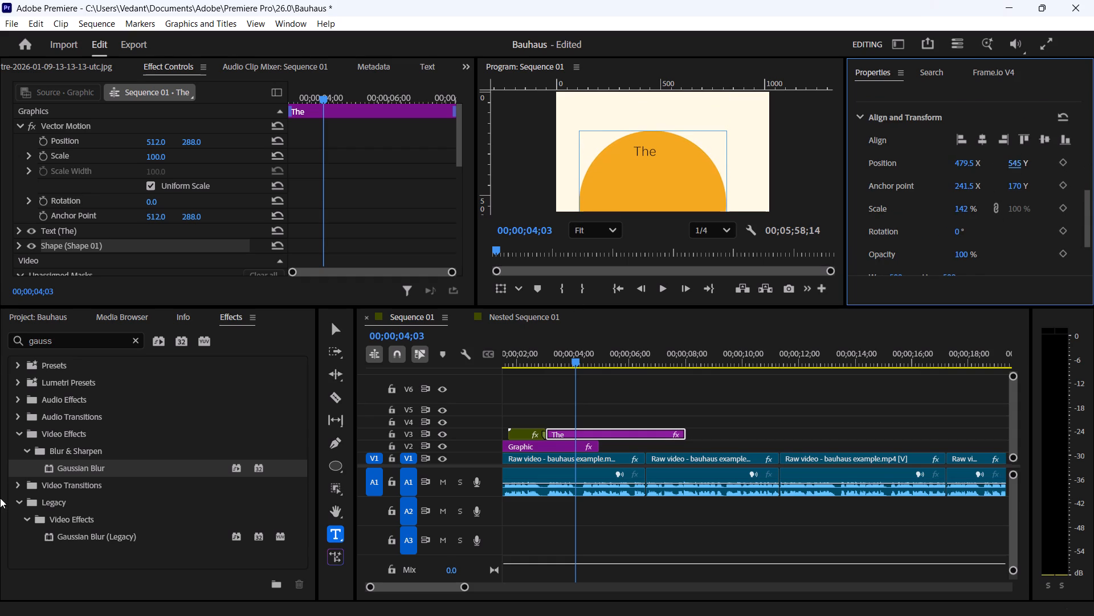
drag(1015, 161, 1073, 161)
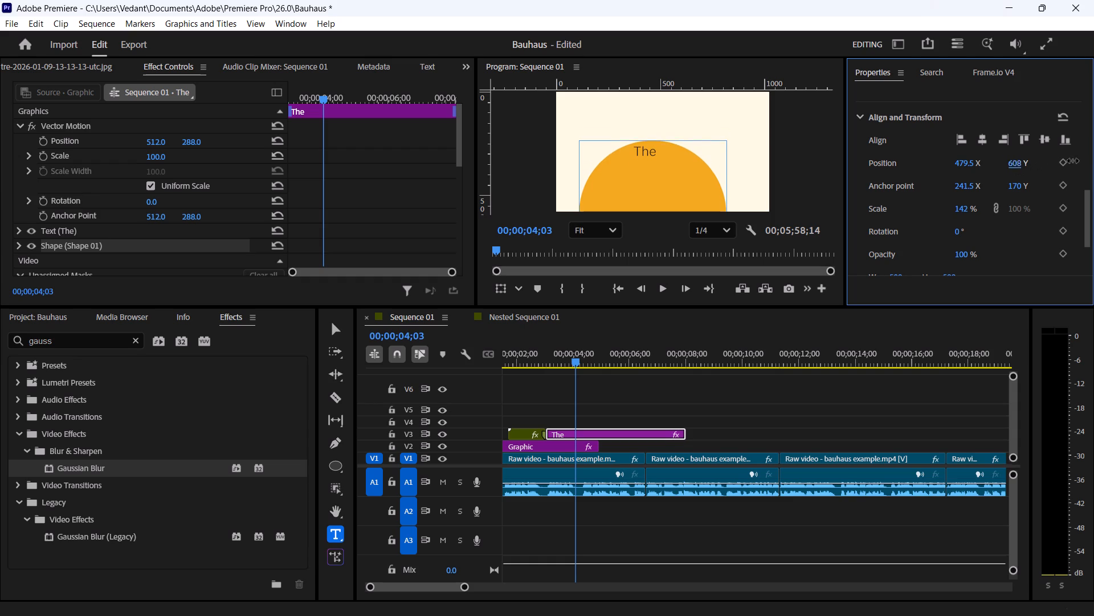
drag(1073, 161, 1093, 167)
drag(1013, 160, 1060, 161)
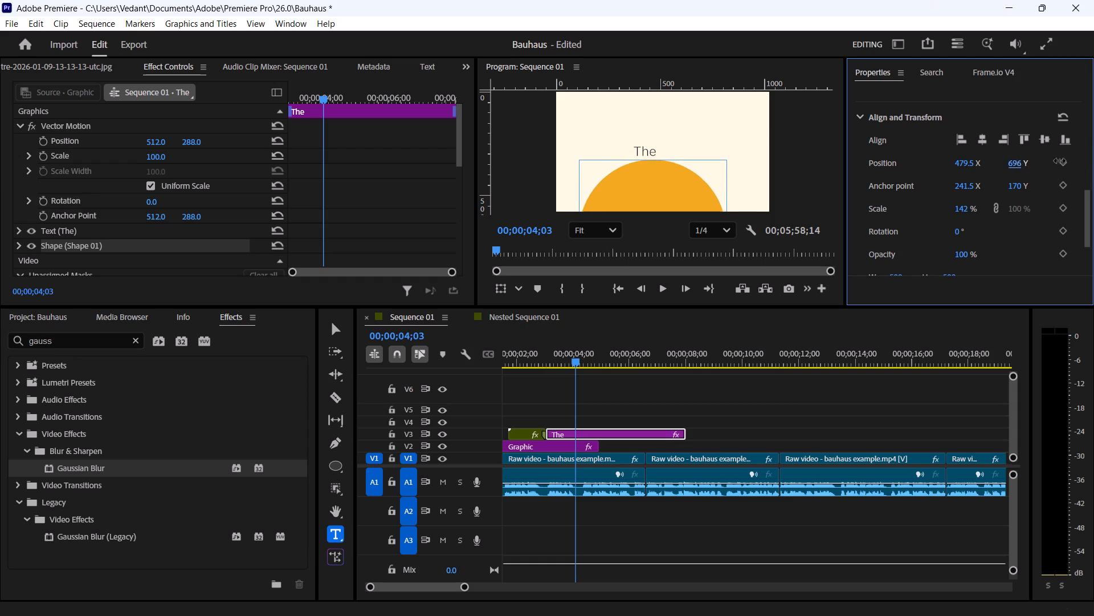
drag(1060, 161, 1062, 163)
click(989, 139)
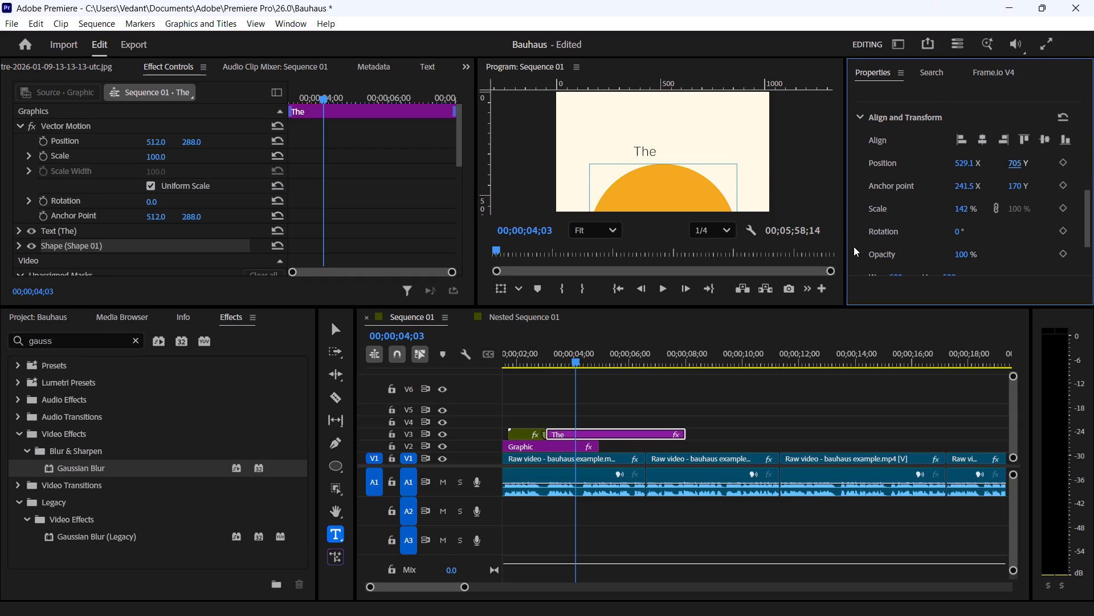
drag(1017, 166, 1051, 167)
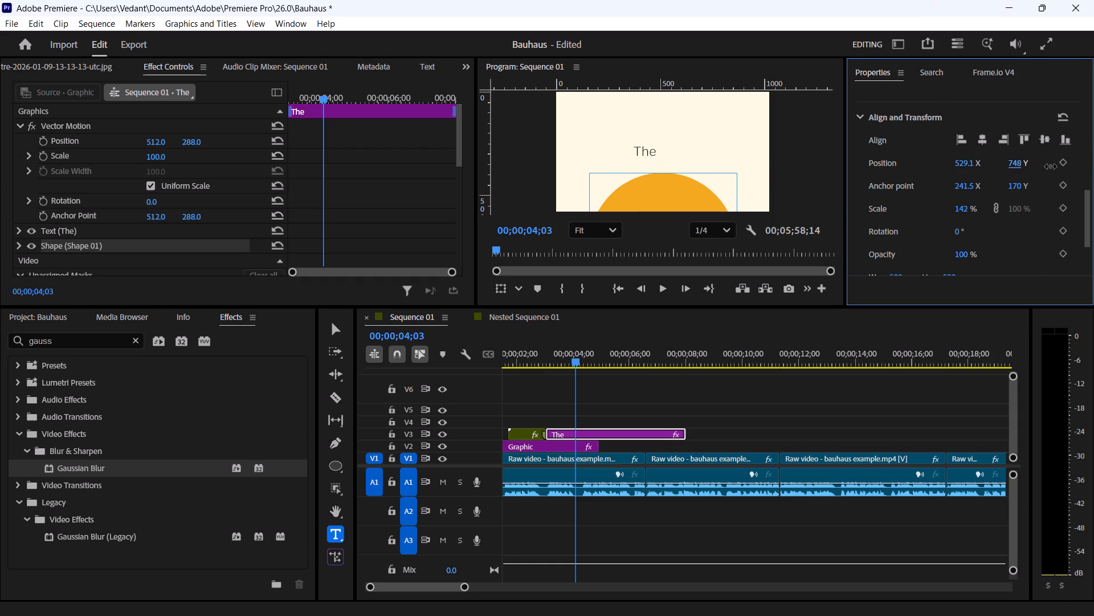
drag(1051, 167, 1029, 167)
click(791, 394)
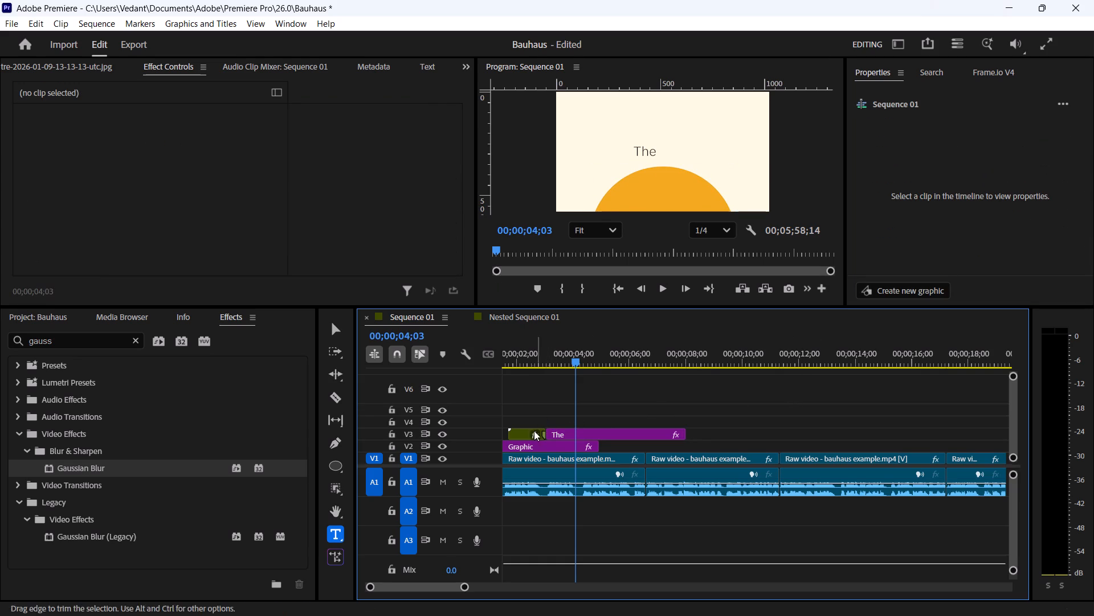
Duplicate the "The" text layer in the V3 graphic and replace the duplicate's text with "idea".
click(607, 429)
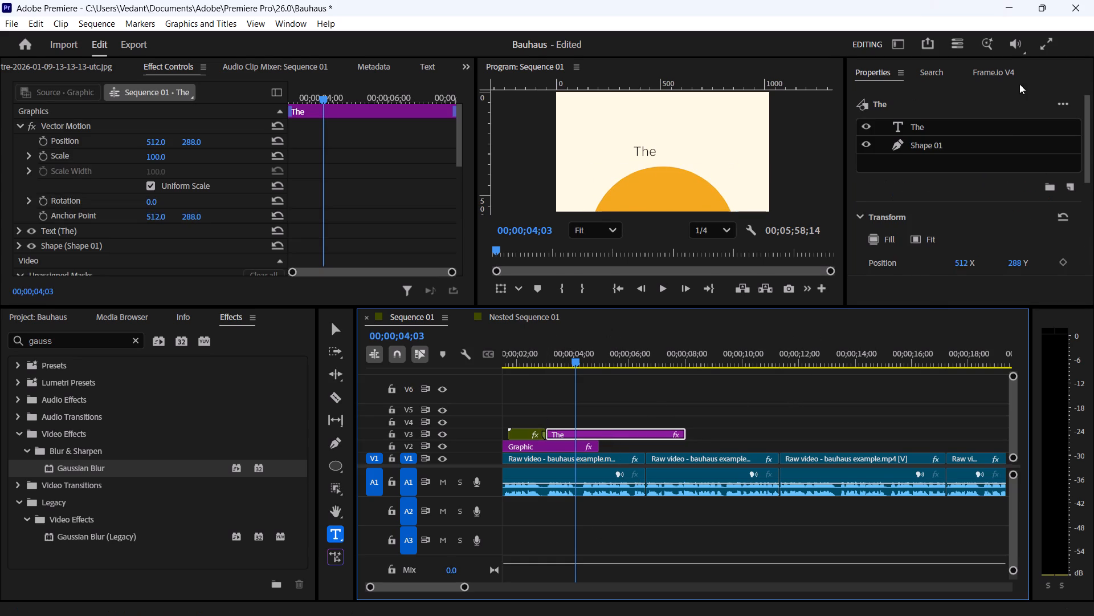
click(934, 121)
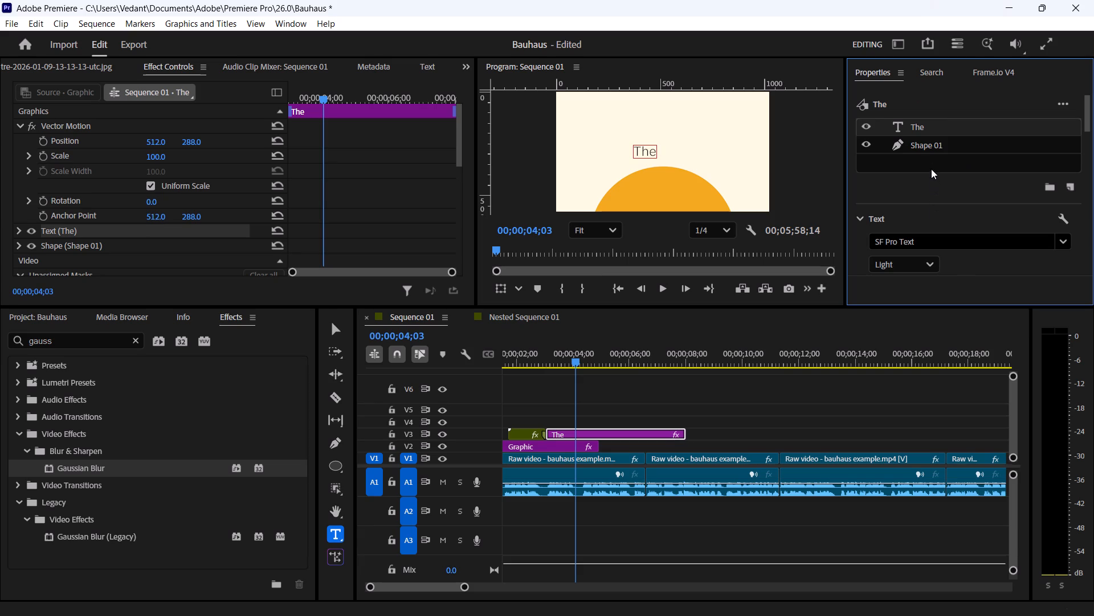
right_click(945, 119)
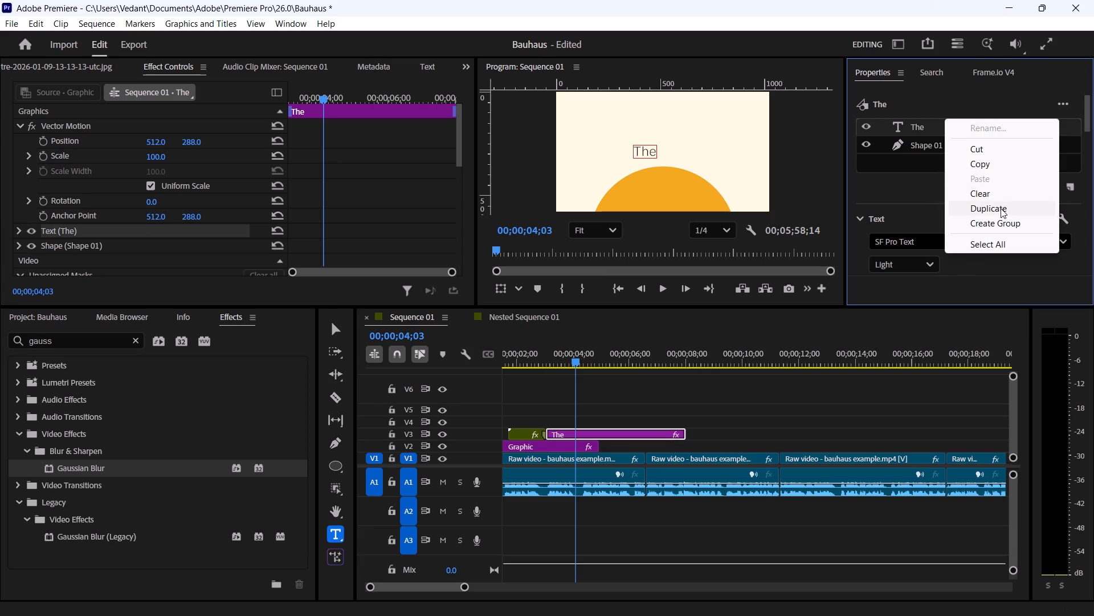
click(1001, 208)
double_click(650, 155)
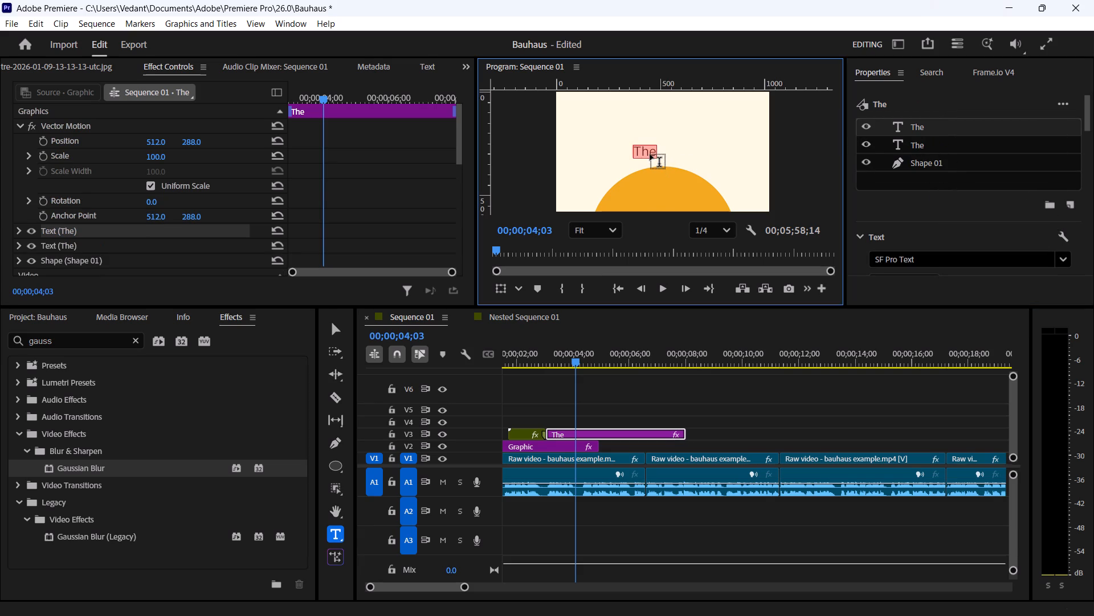
key(BackSpace)
text(idea)
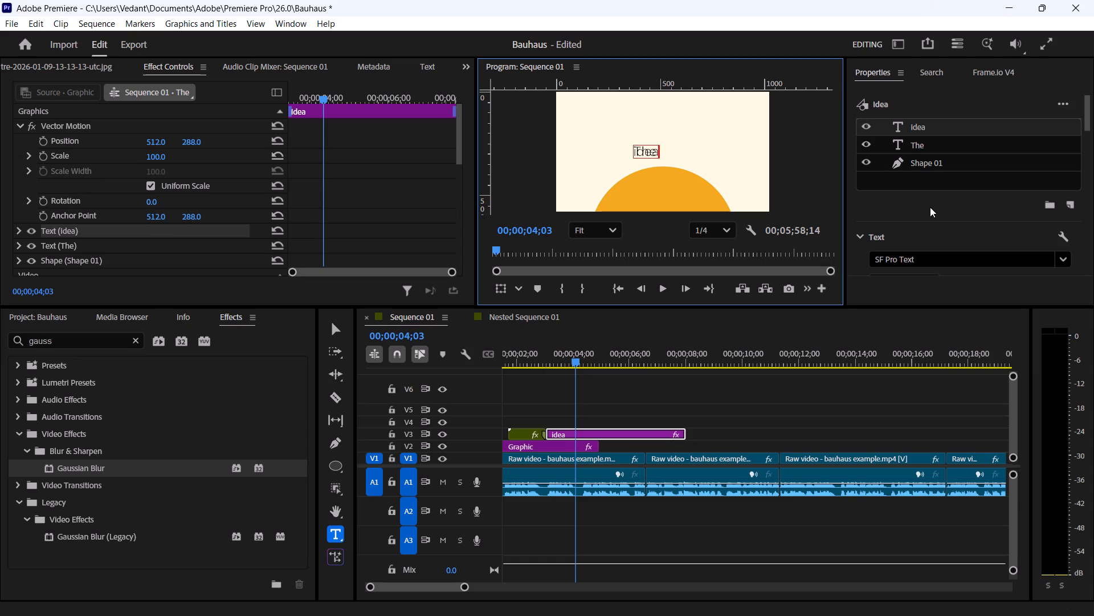
Duplicate the "idea" text layer in the V3 graphic and replace the duplicate's text with "was".
click(930, 183)
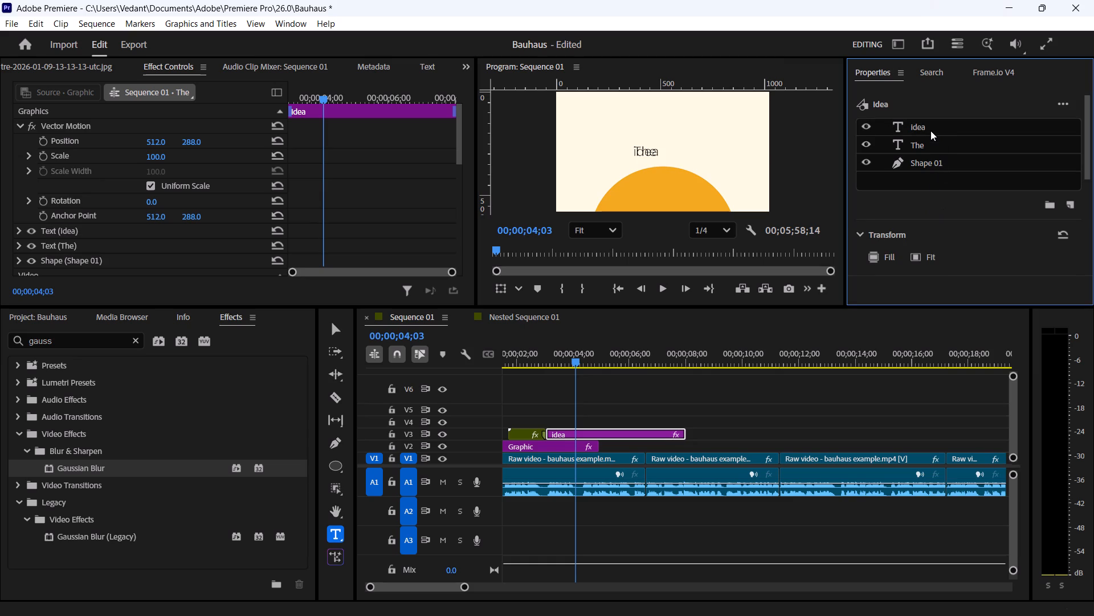
click(930, 131)
right_click(930, 131)
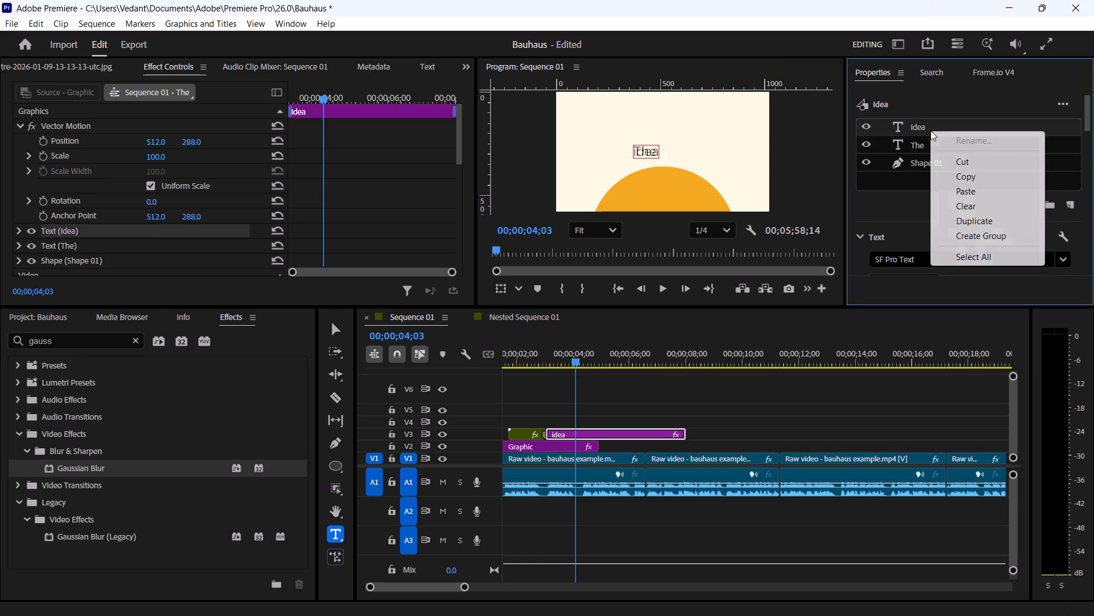
click(993, 220)
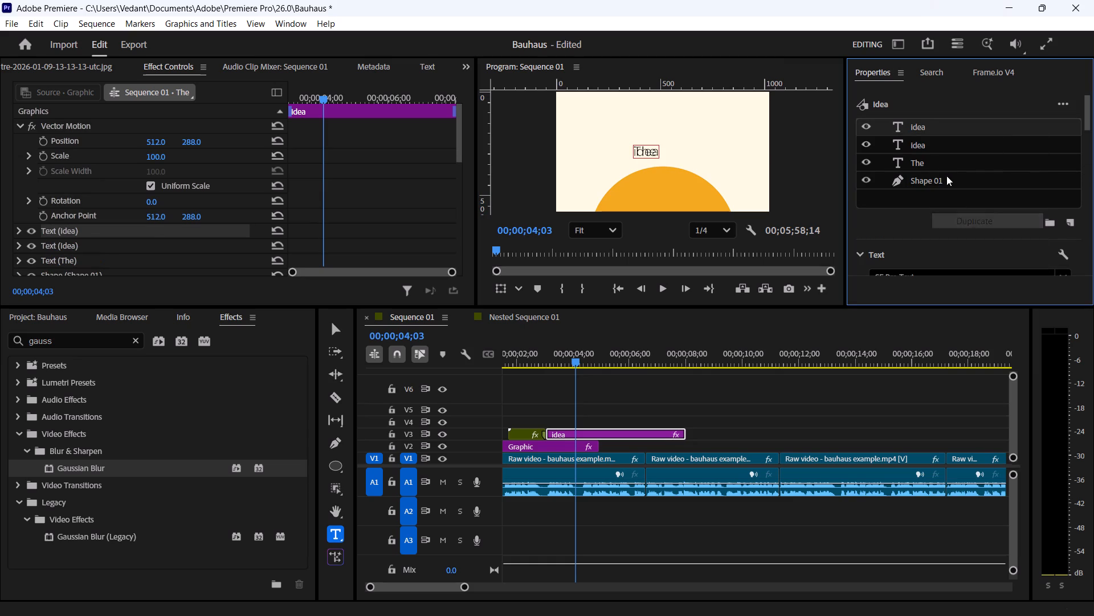
double_click(644, 151)
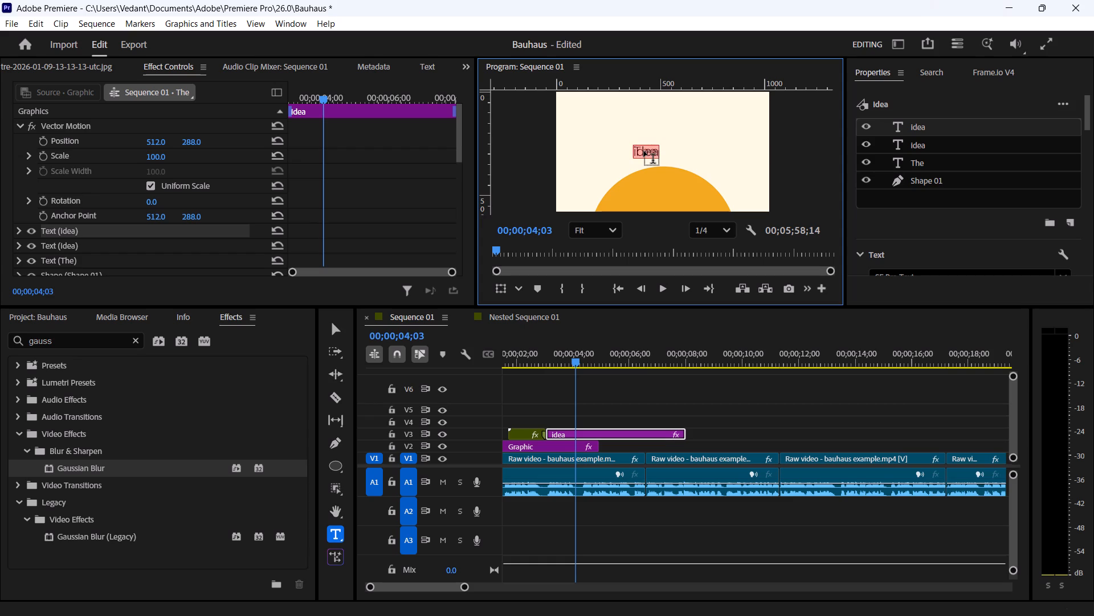
text(was)
key(Return)
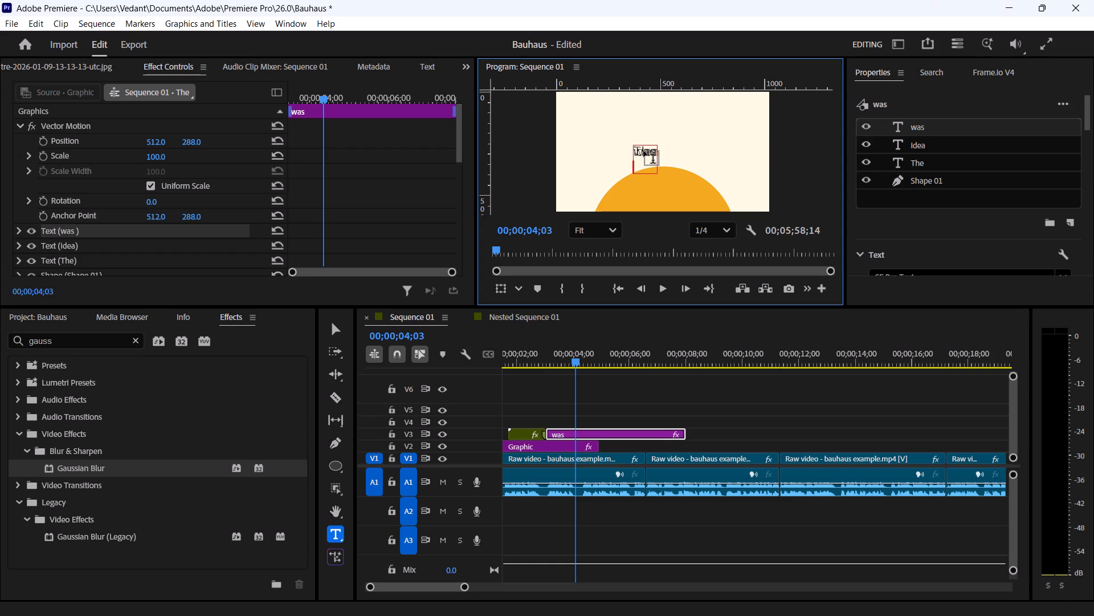
Open the "was" text layer's text for editing in the V3 graphic.
click(937, 153)
click(931, 129)
right_click(931, 129)
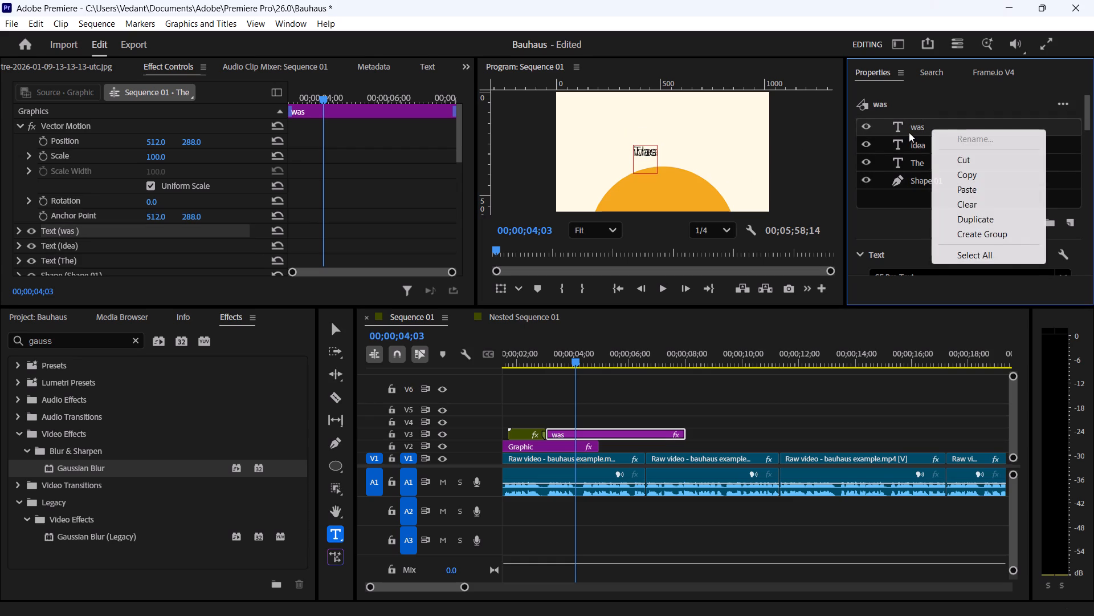
double_click(912, 132)
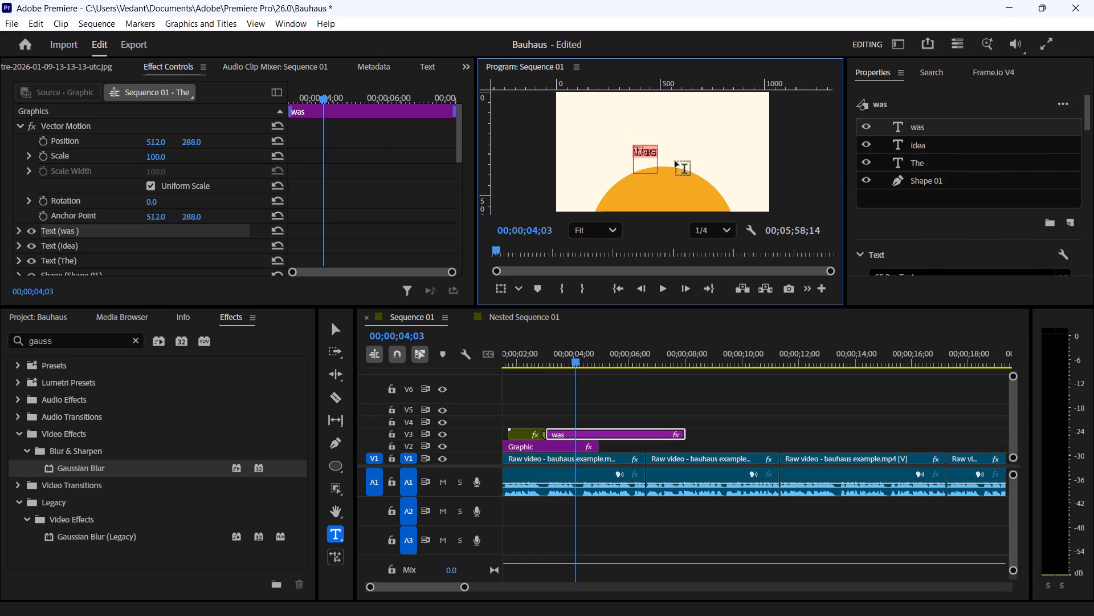
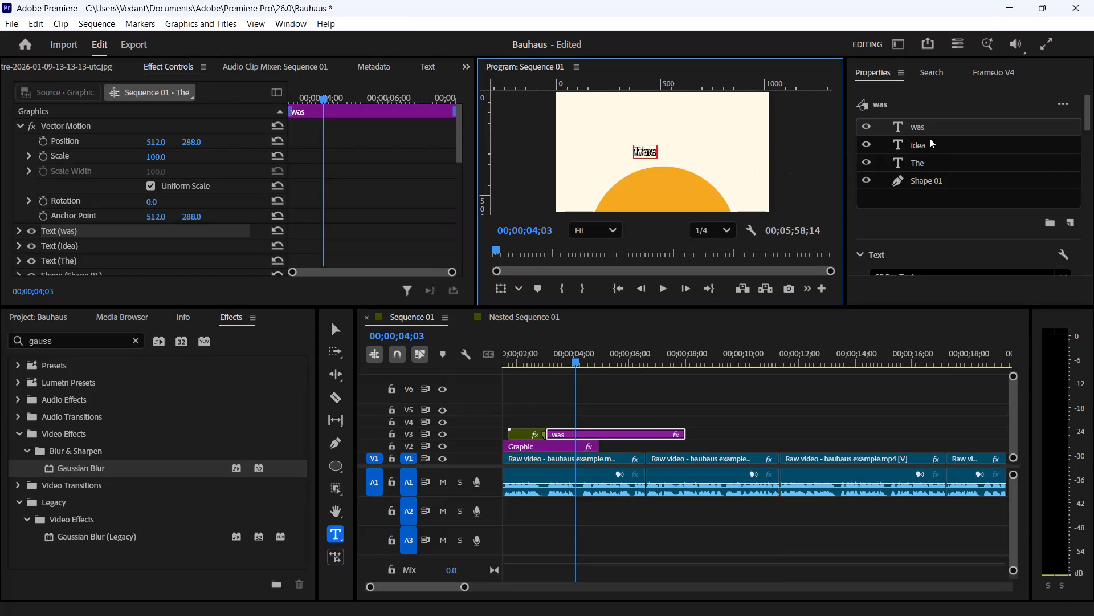
Duplicate the "was" text layer in the V3 graphic and replace the duplicate's text with "simple".
click(929, 138)
click(915, 123)
right_click(915, 123)
click(957, 206)
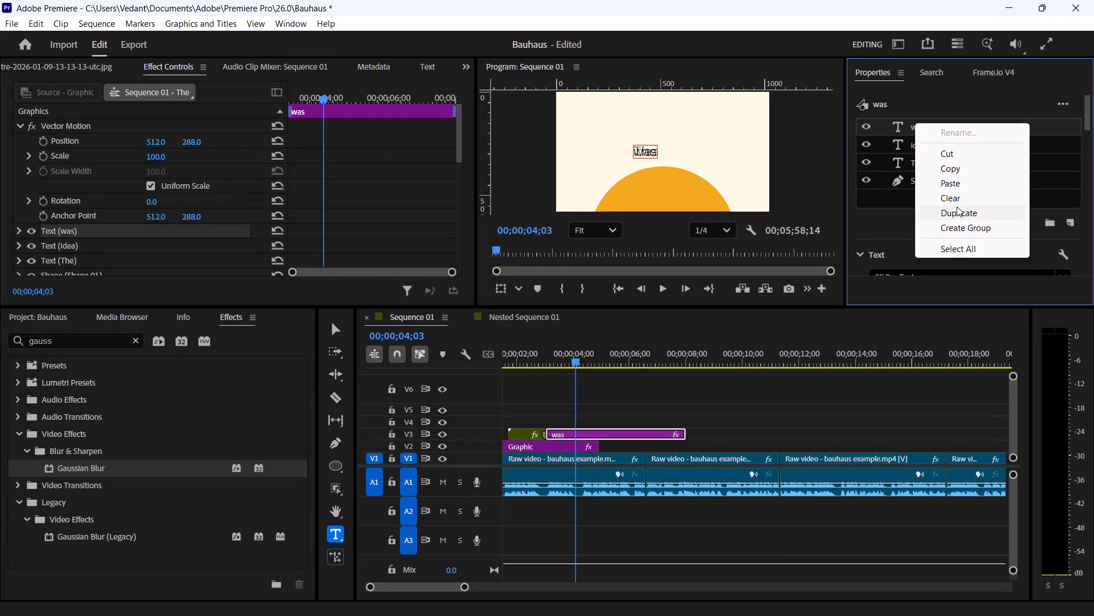
double_click(653, 153)
double_click(652, 148)
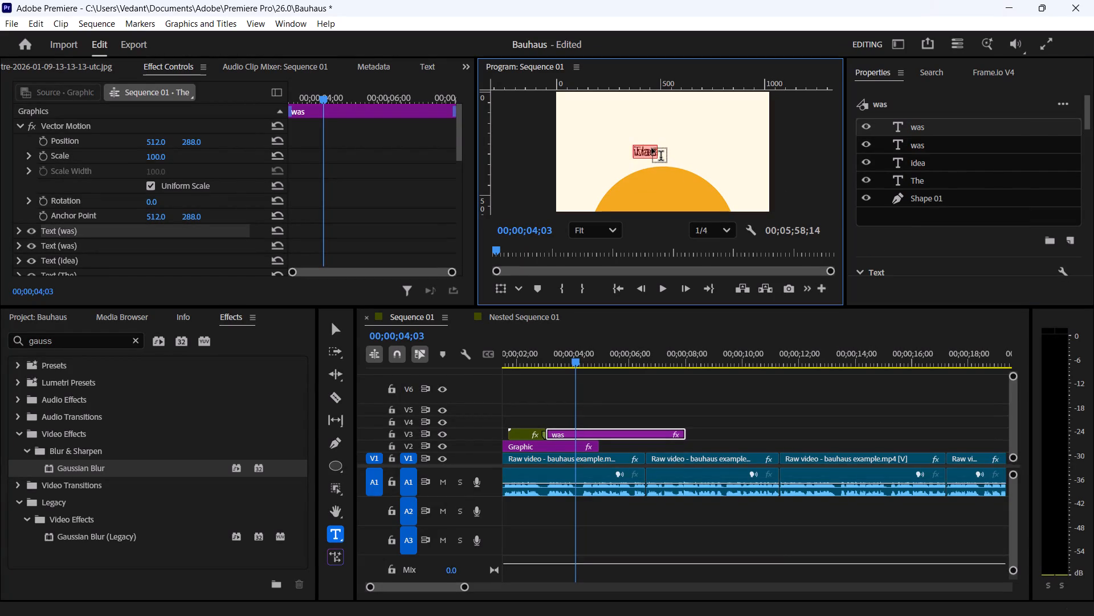
key(BackSpace)
text(simple)
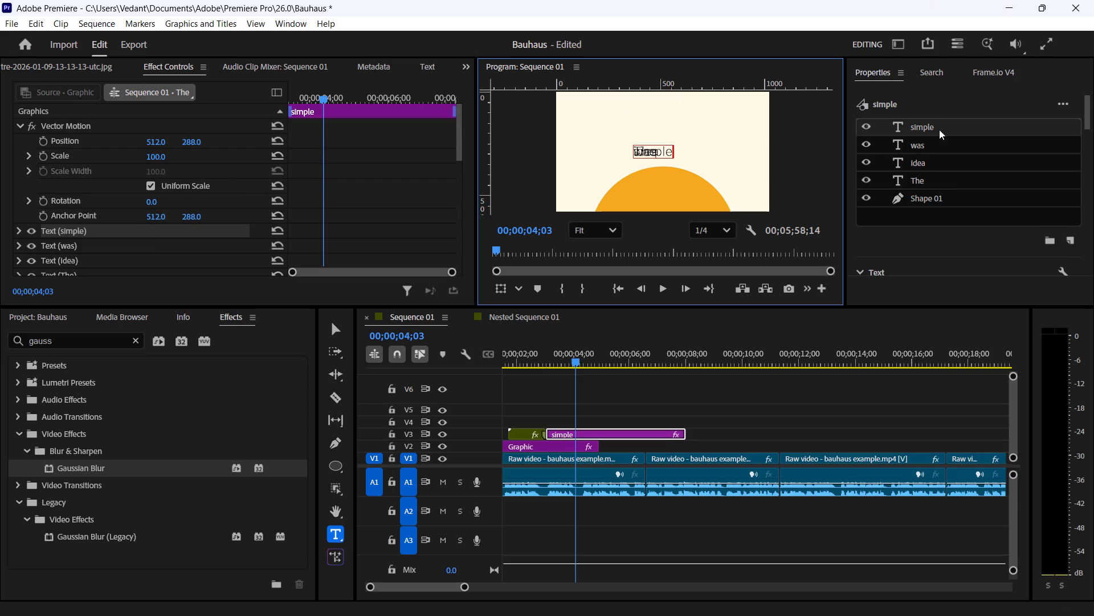
Move the "simple" text layer horizontally to the right, clear of the overlapping words.
click(948, 184)
click(932, 123)
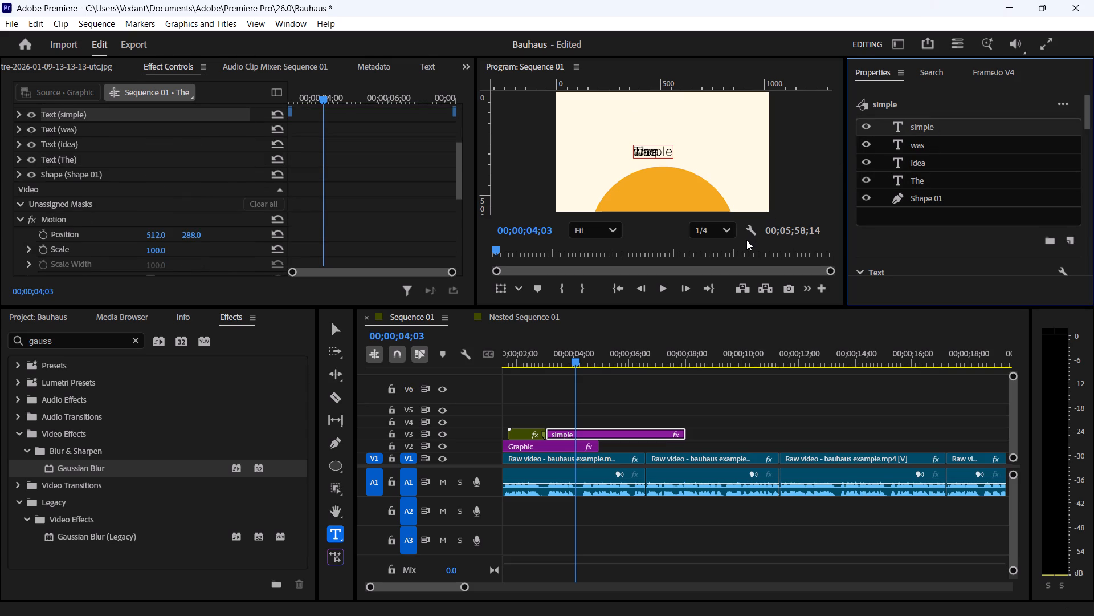
scroll(1012, 214, down, 9)
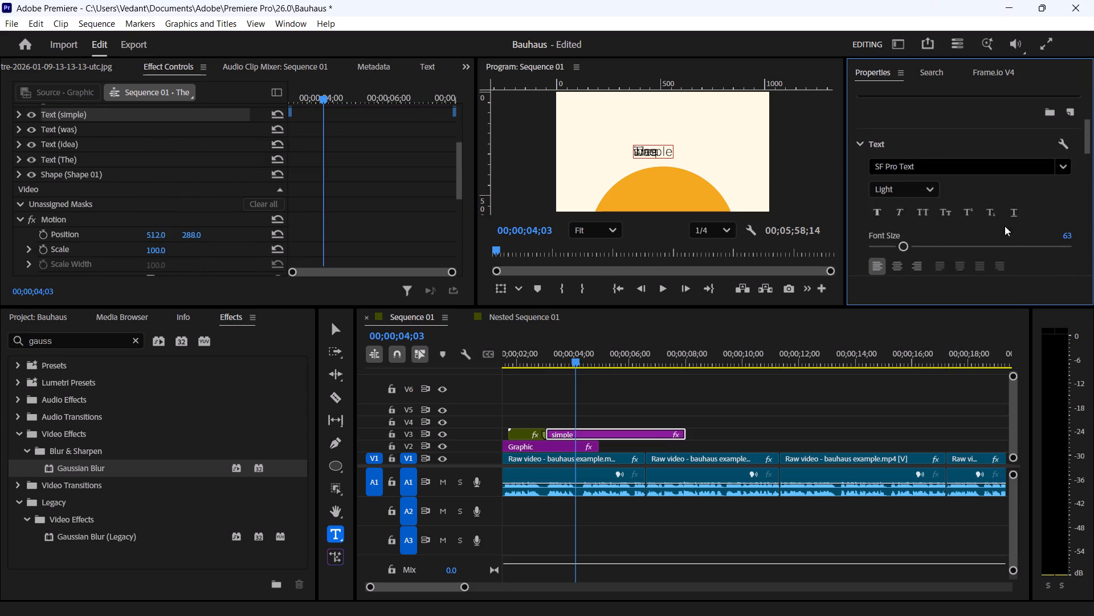
scroll(1009, 249, down, 19)
scroll(977, 209, down, 9)
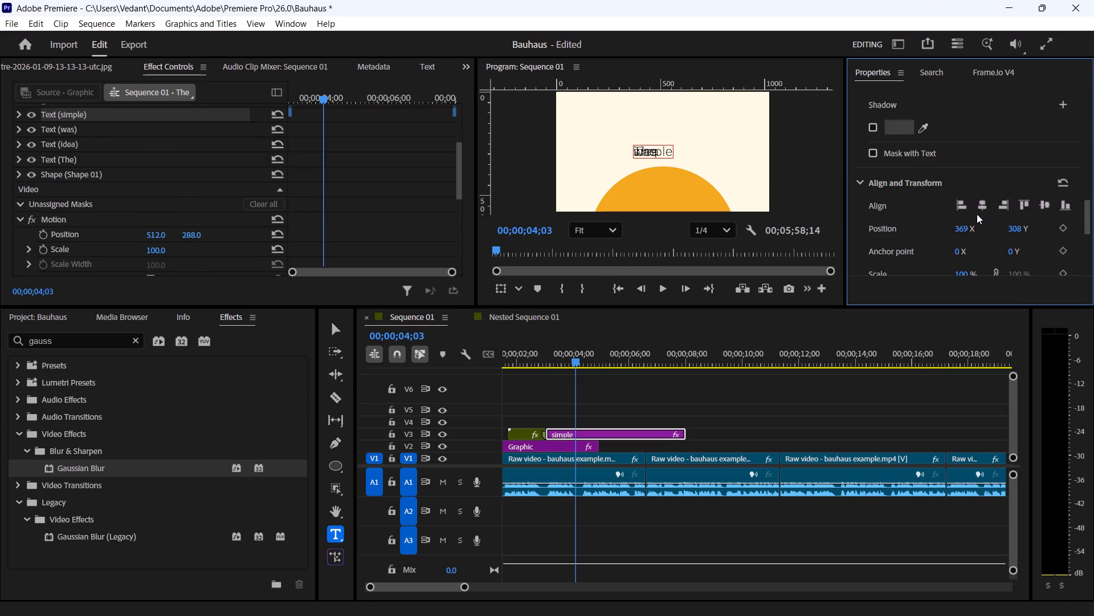
scroll(977, 214, down, 6)
drag(967, 172, 1093, 167)
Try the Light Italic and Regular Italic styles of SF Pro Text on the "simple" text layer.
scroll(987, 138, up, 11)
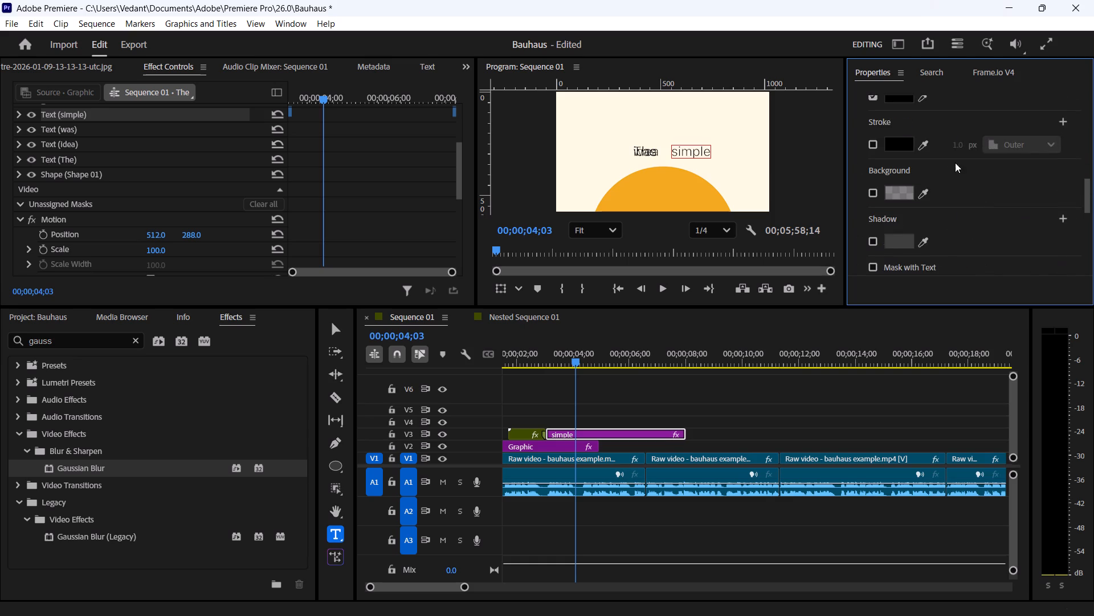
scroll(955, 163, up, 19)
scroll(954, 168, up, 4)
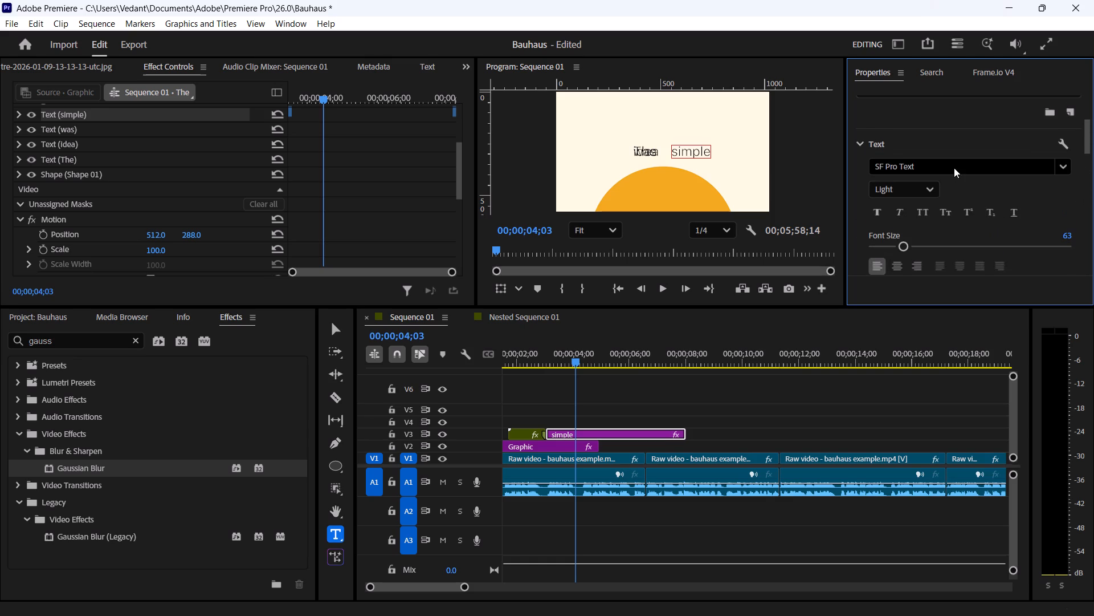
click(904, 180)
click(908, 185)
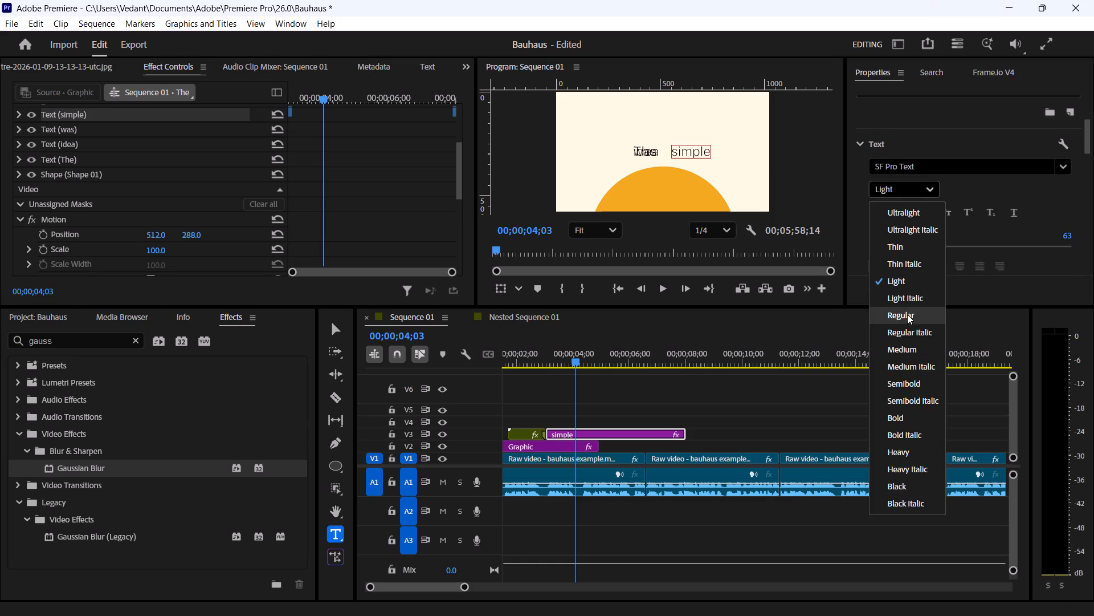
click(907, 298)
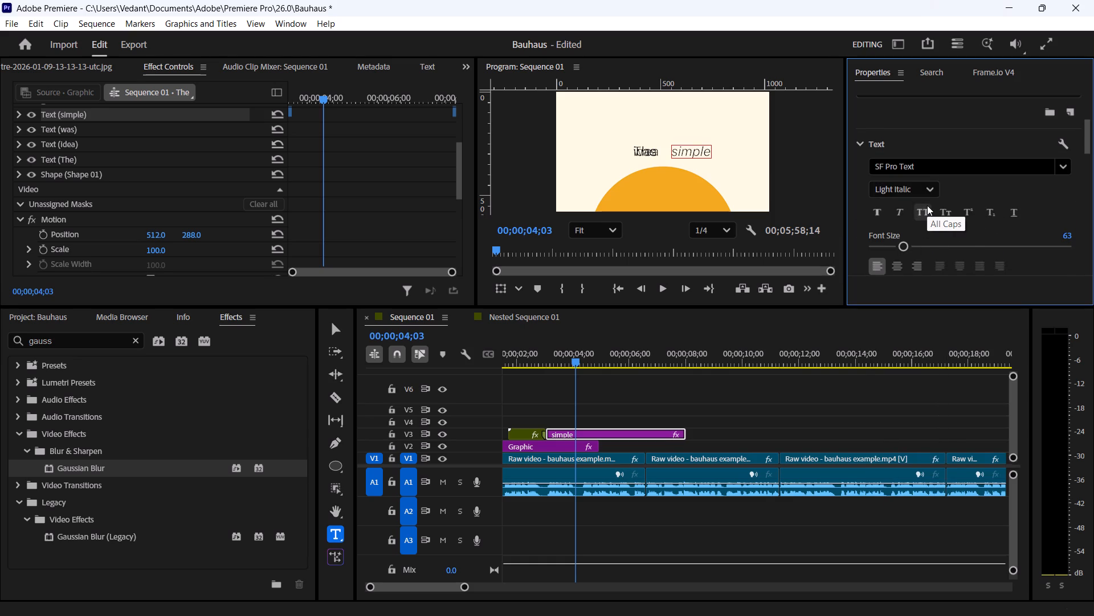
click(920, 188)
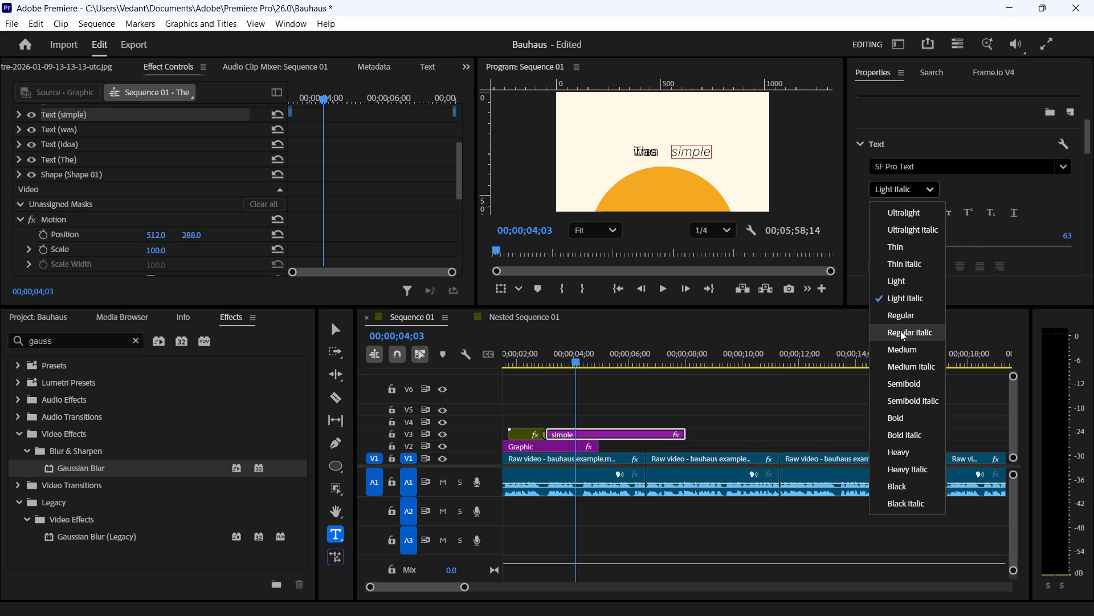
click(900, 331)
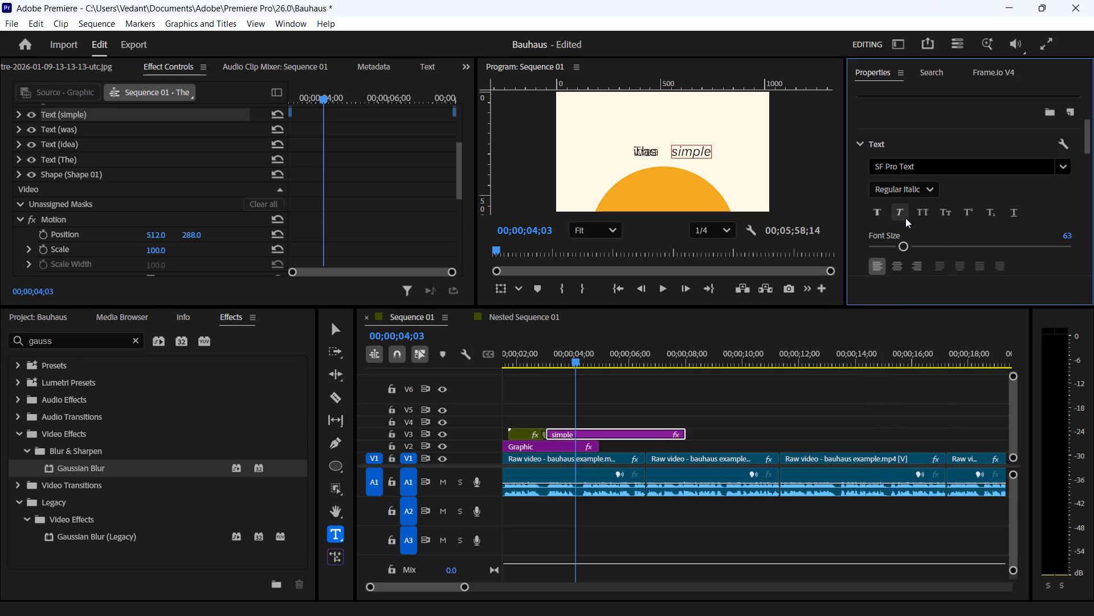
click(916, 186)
Set the "simple" text layer's font to Nutgame DEMO Italic.
click(1012, 180)
click(1019, 157)
click(1058, 164)
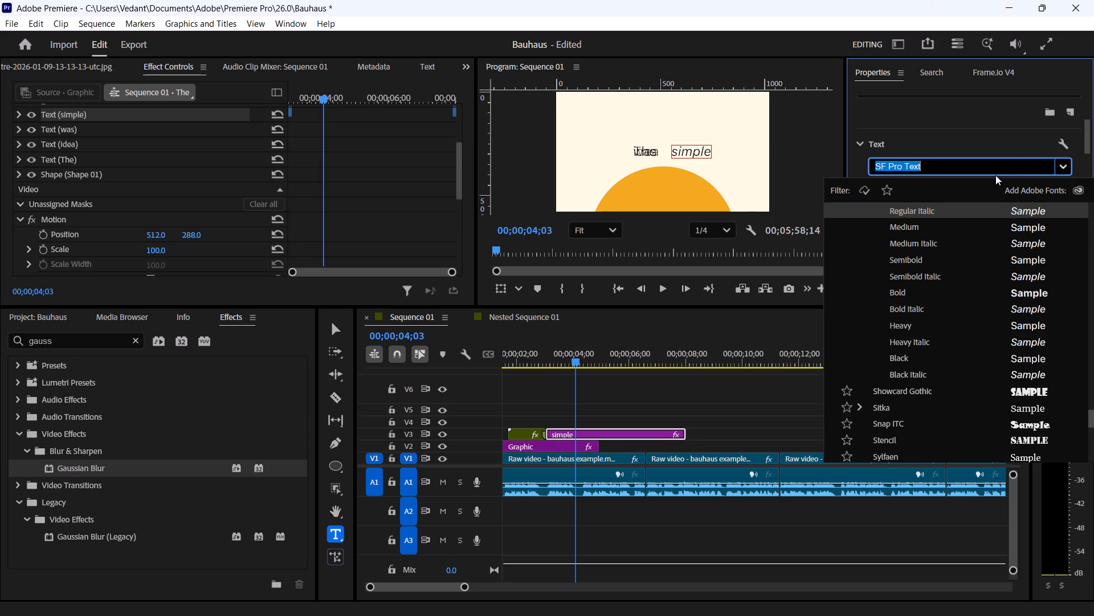
text(nut)
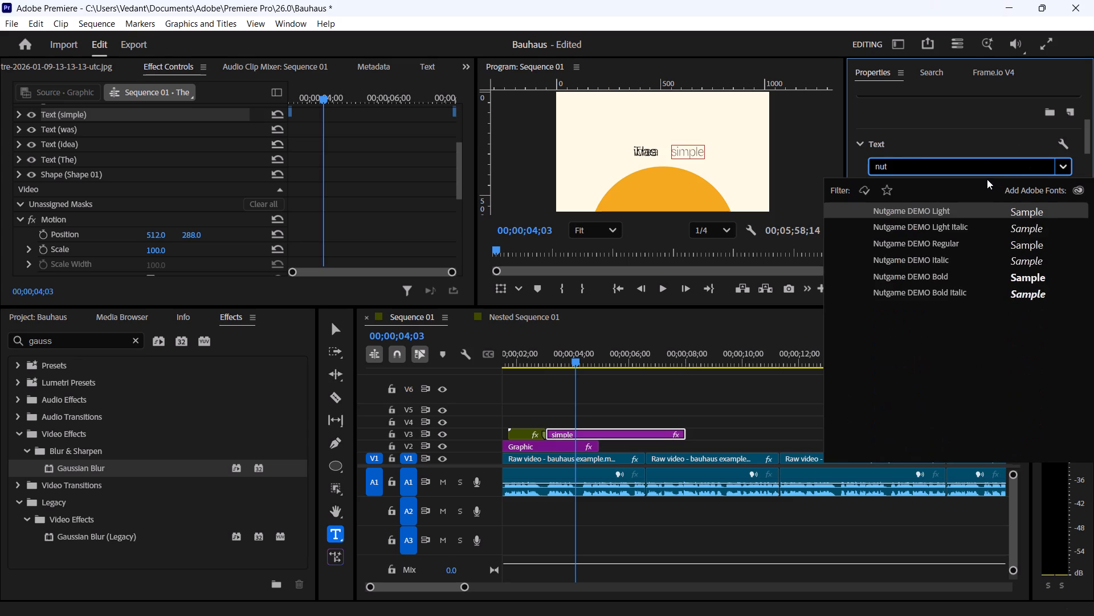
click(891, 264)
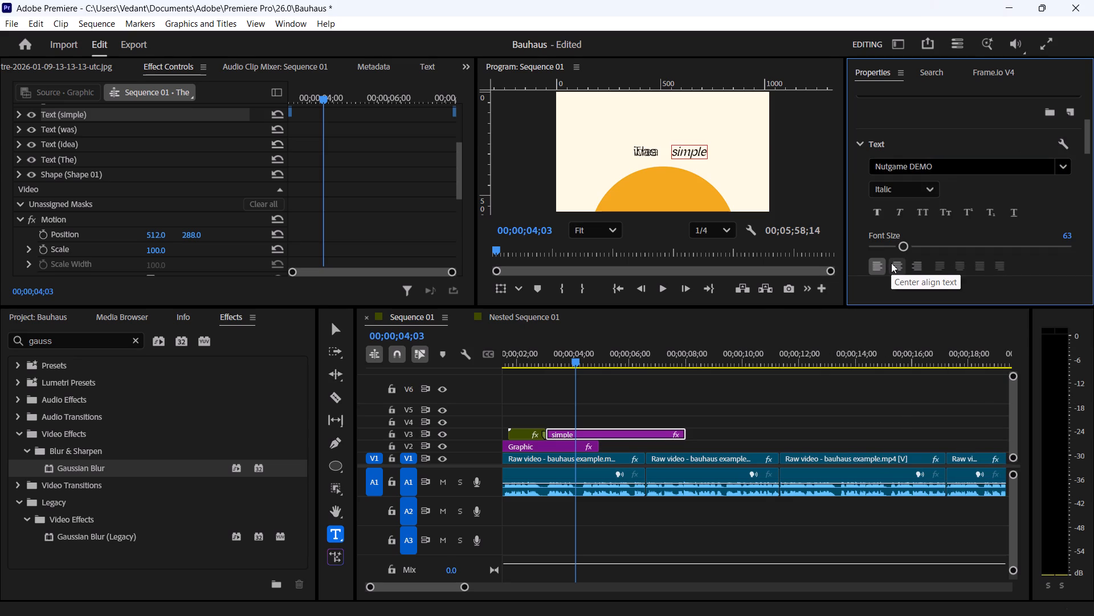
click(987, 192)
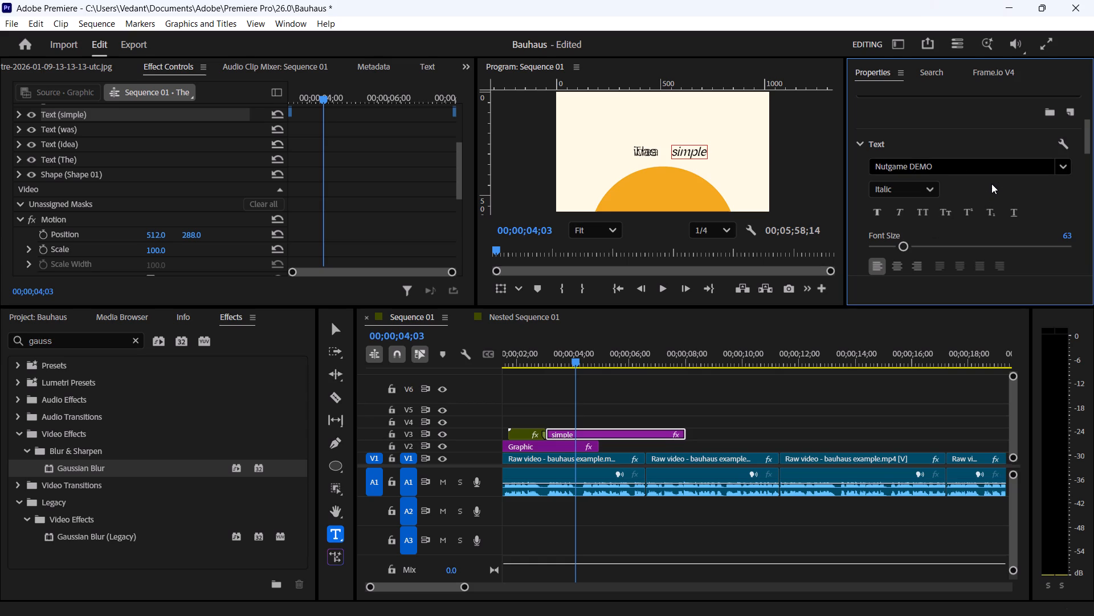
click(991, 184)
Move the "was" text layer right to an X position of about 465, just before "simple".
scroll(962, 124, up, 12)
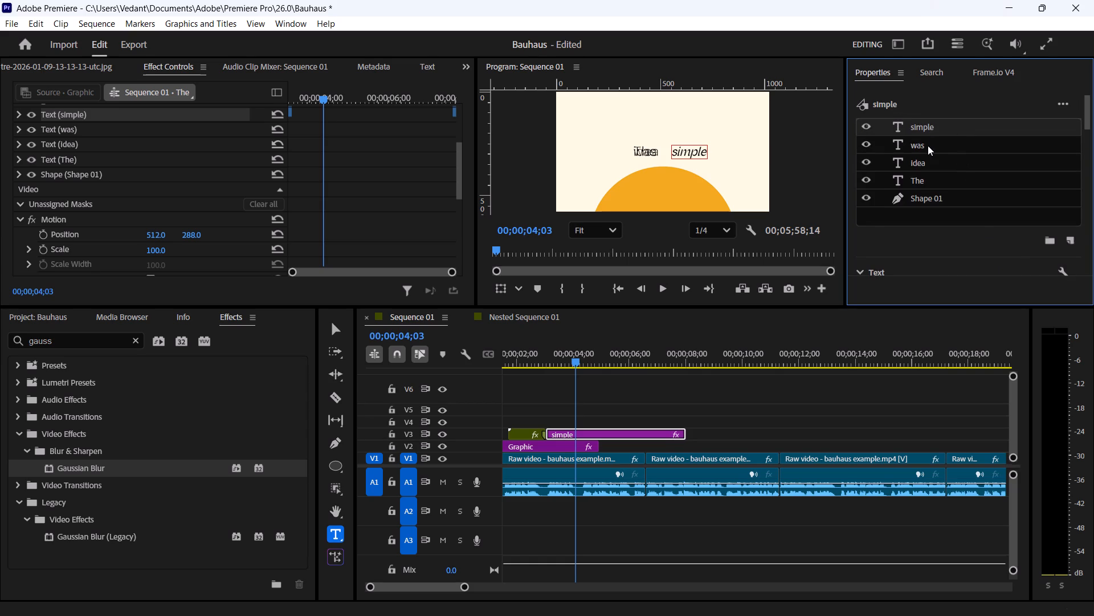
click(928, 145)
scroll(937, 221, down, 10)
scroll(922, 250, down, 11)
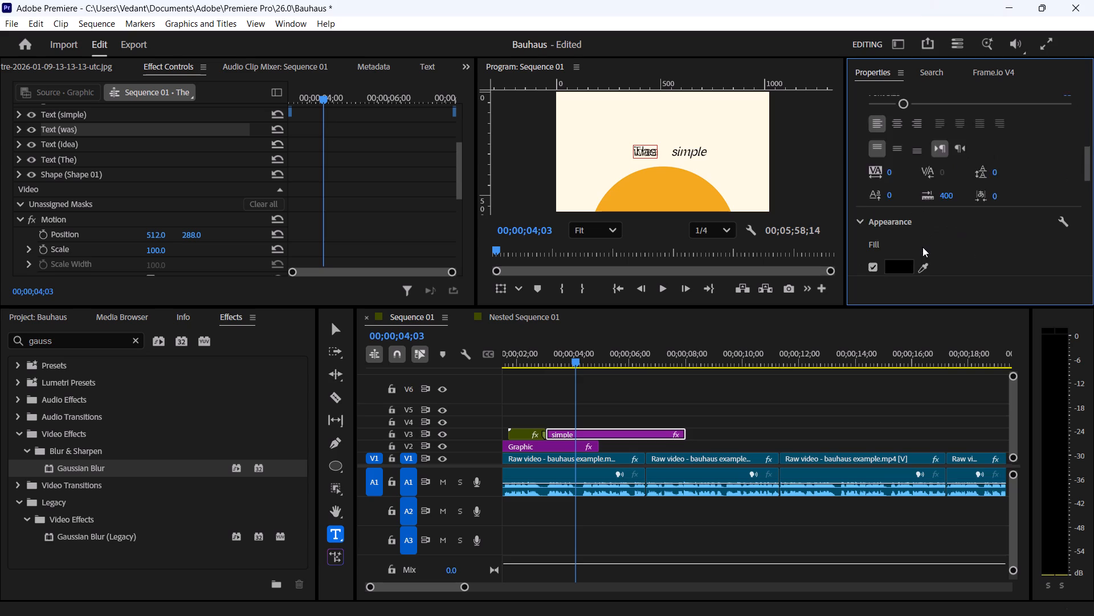
scroll(922, 247, down, 20)
scroll(922, 247, down, 3)
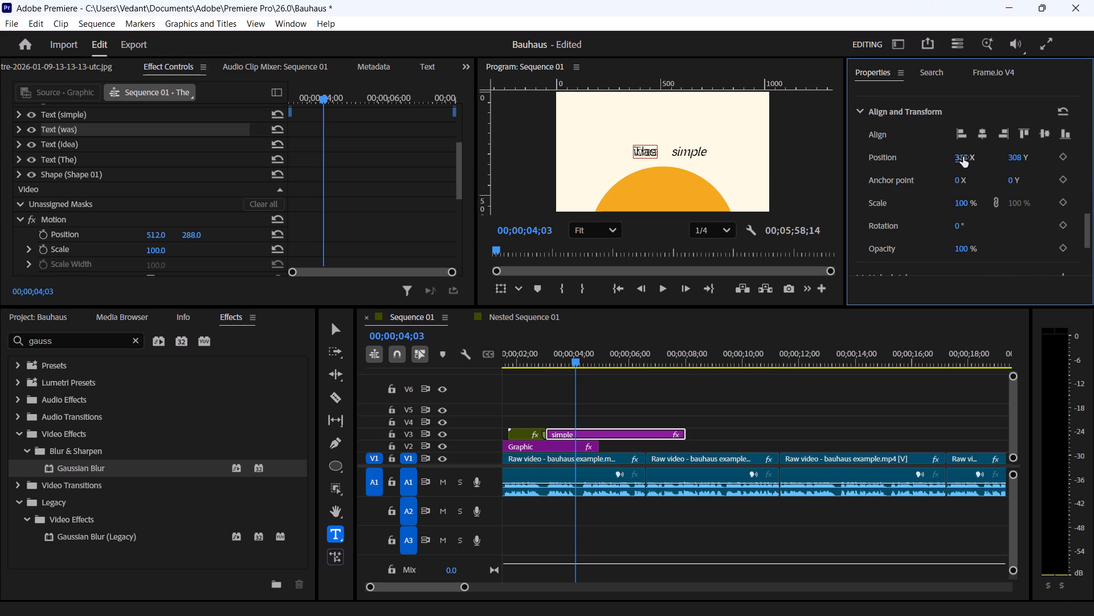
drag(962, 157, 1062, 159)
drag(1062, 159, 1043, 159)
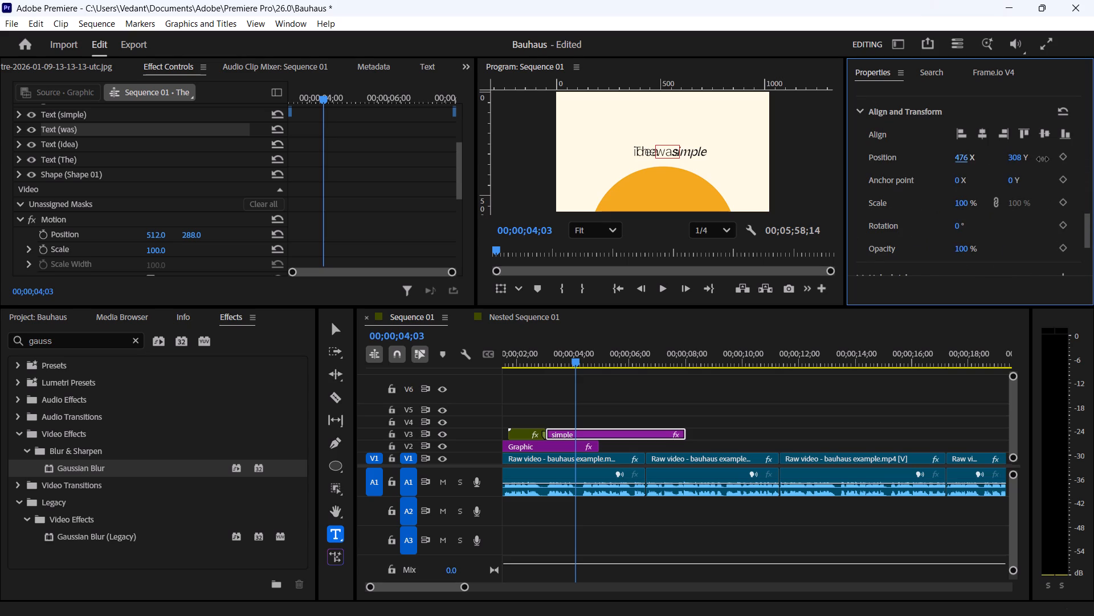
drag(1043, 159, 1035, 159)
Move the "The" text layer left to an X position of about 253, just before "idea".
scroll(918, 163, up, 20)
scroll(918, 163, up, 18)
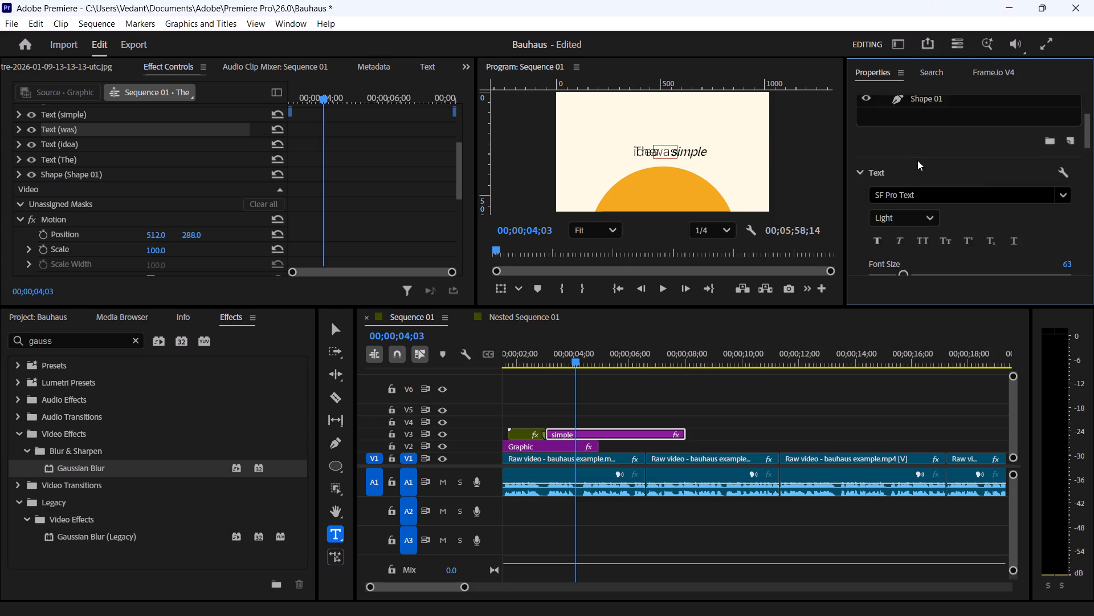
scroll(917, 160, up, 5)
click(925, 166)
scroll(932, 218, down, 14)
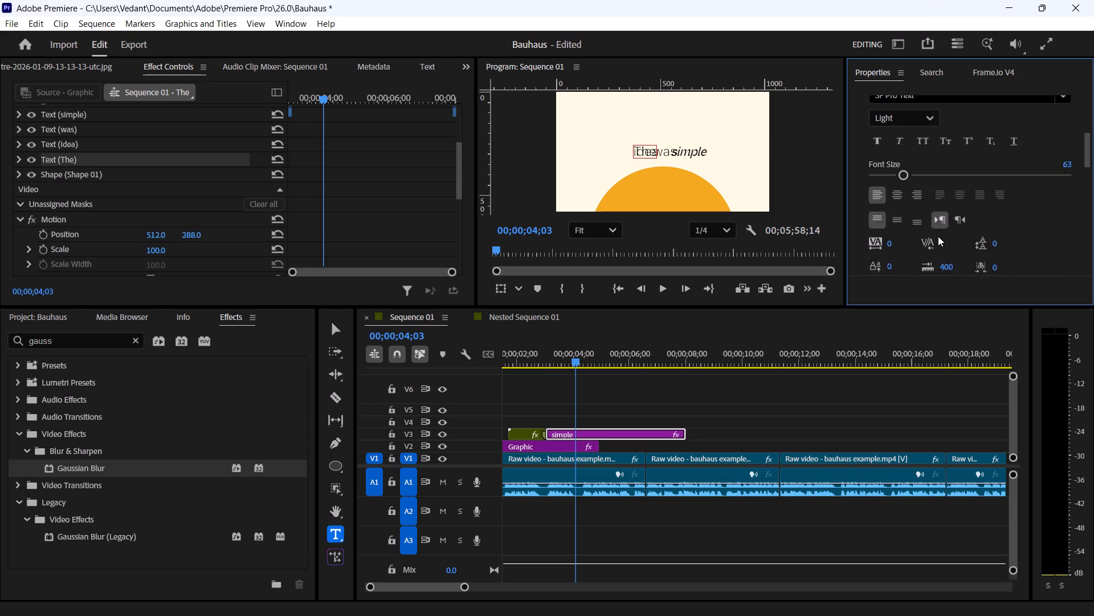
scroll(938, 236, down, 20)
scroll(938, 236, down, 6)
drag(965, 202, 892, 202)
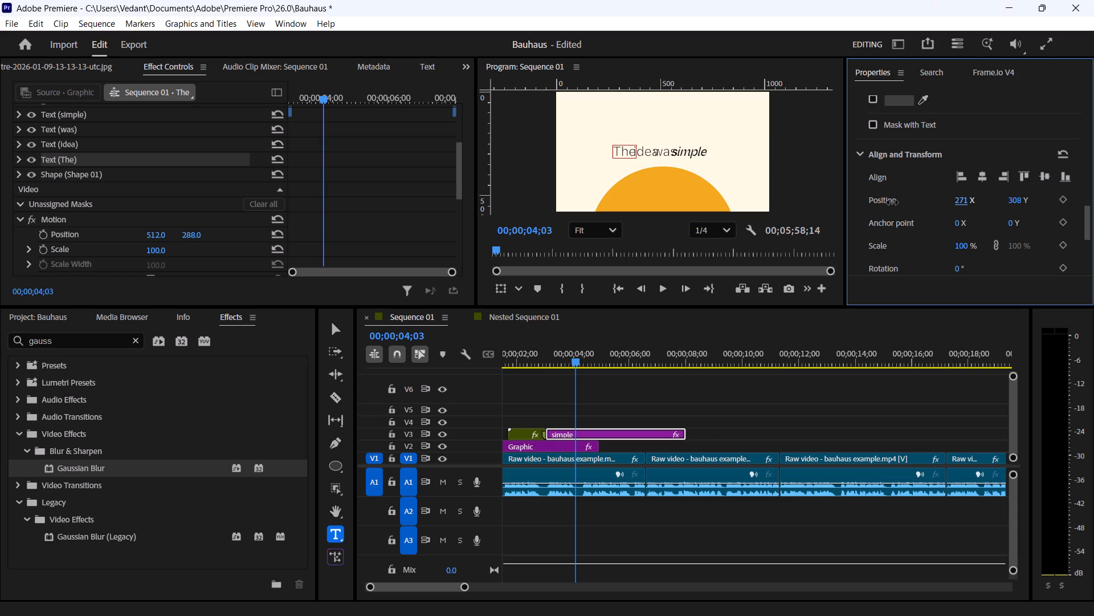
drag(892, 202, 884, 202)
drag(884, 202, 879, 202)
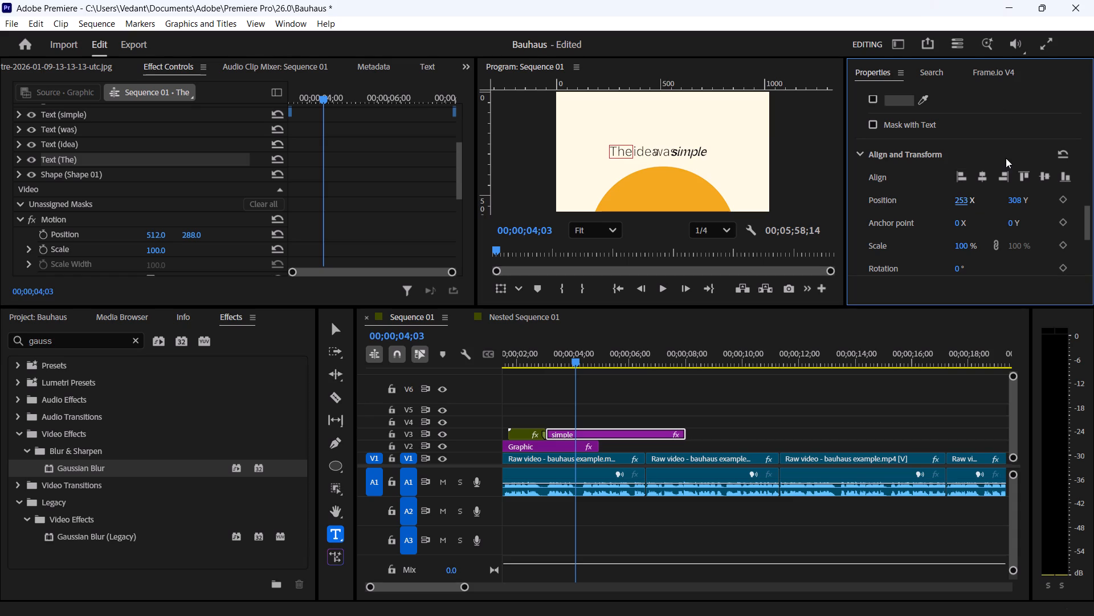
Set the "The" text layer's font size to 54.
scroll(1012, 151, up, 11)
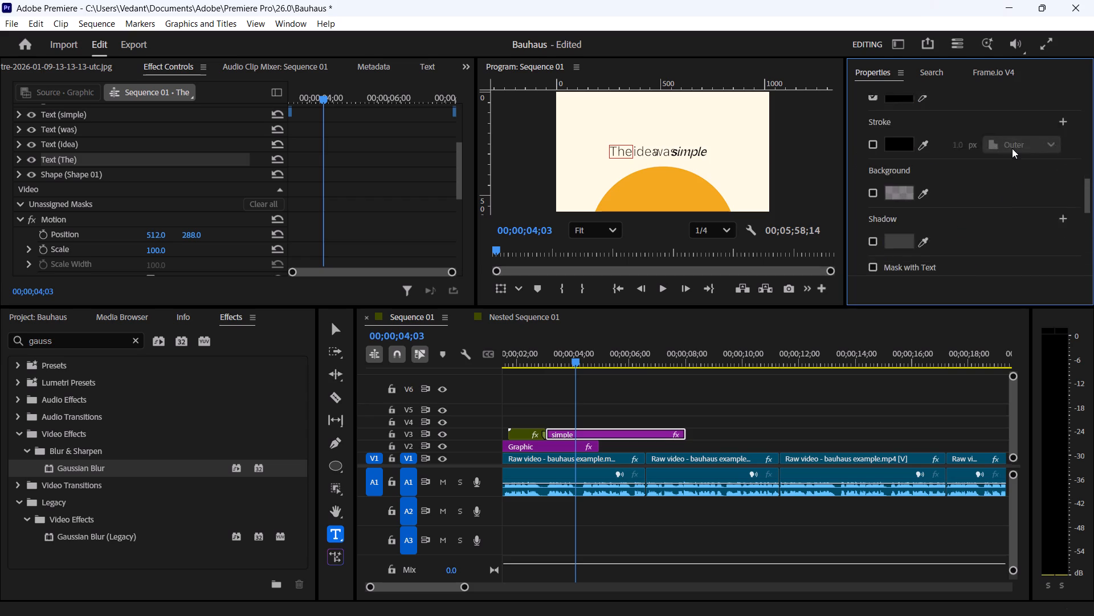
scroll(1012, 148, up, 19)
click(1064, 206)
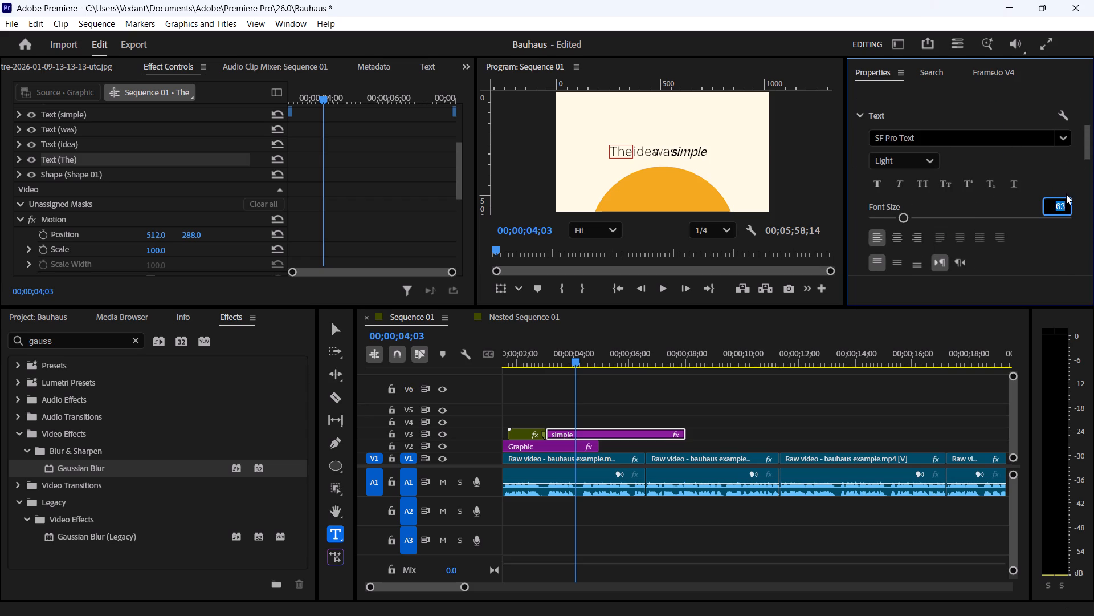
key(BackSpace)
text(54)
key(Return)
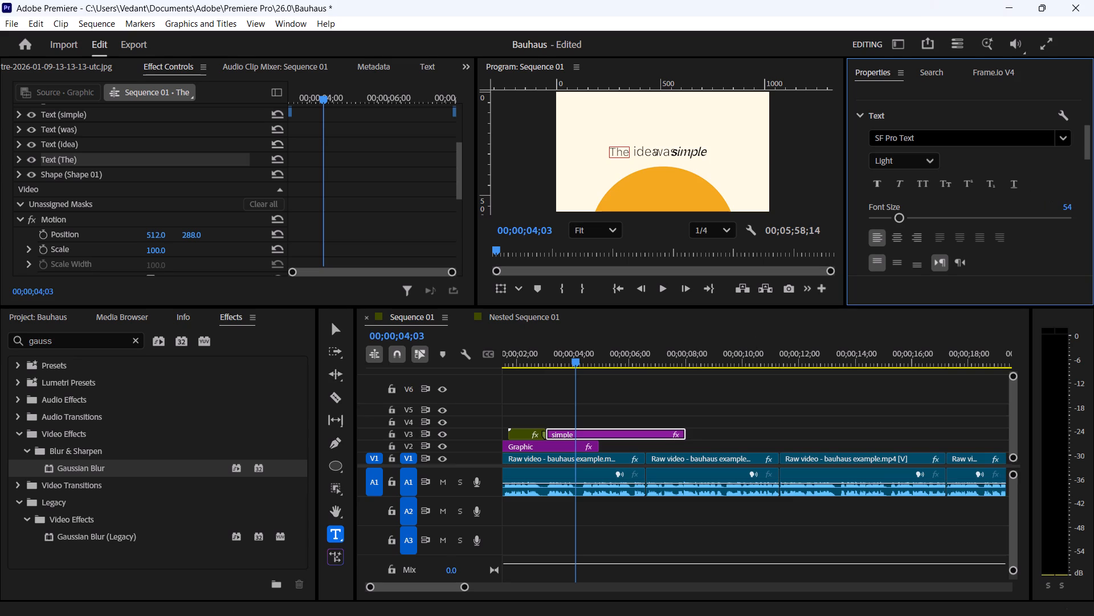
click(1002, 193)
Set the "idea" text layer's font size to 54.
scroll(934, 117, up, 4)
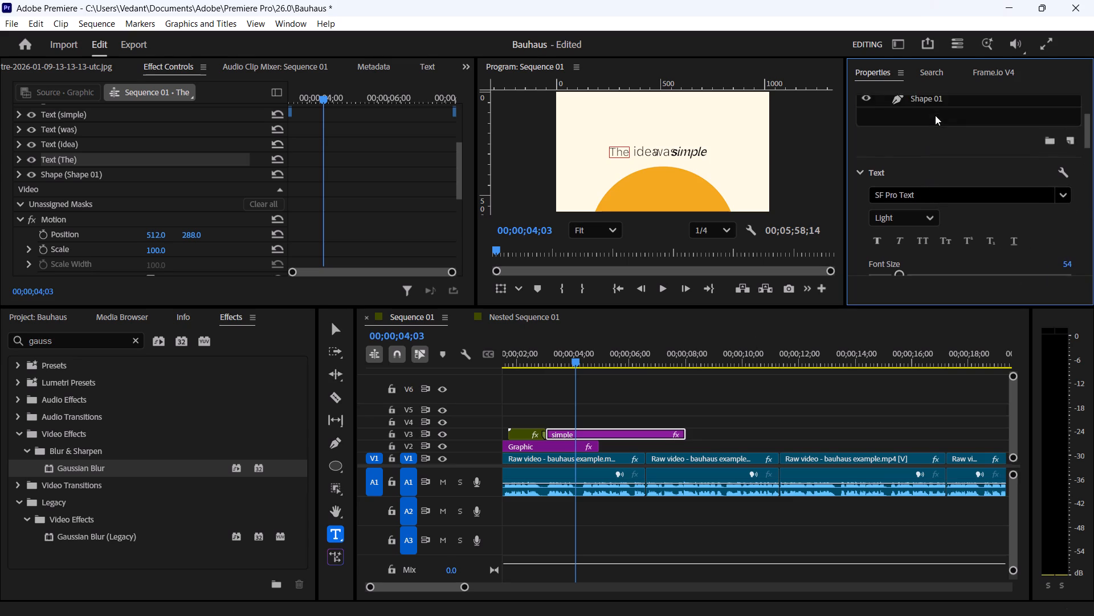
scroll(935, 115, up, 8)
click(925, 165)
scroll(999, 220, down, 4)
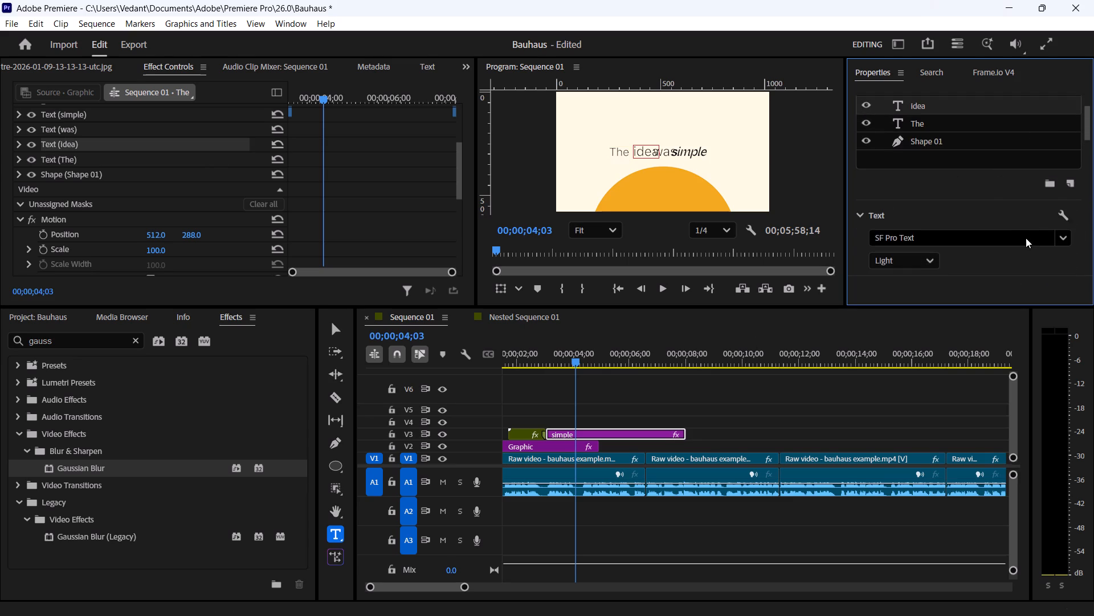
scroll(1048, 245, down, 4)
key(ctrl+z)
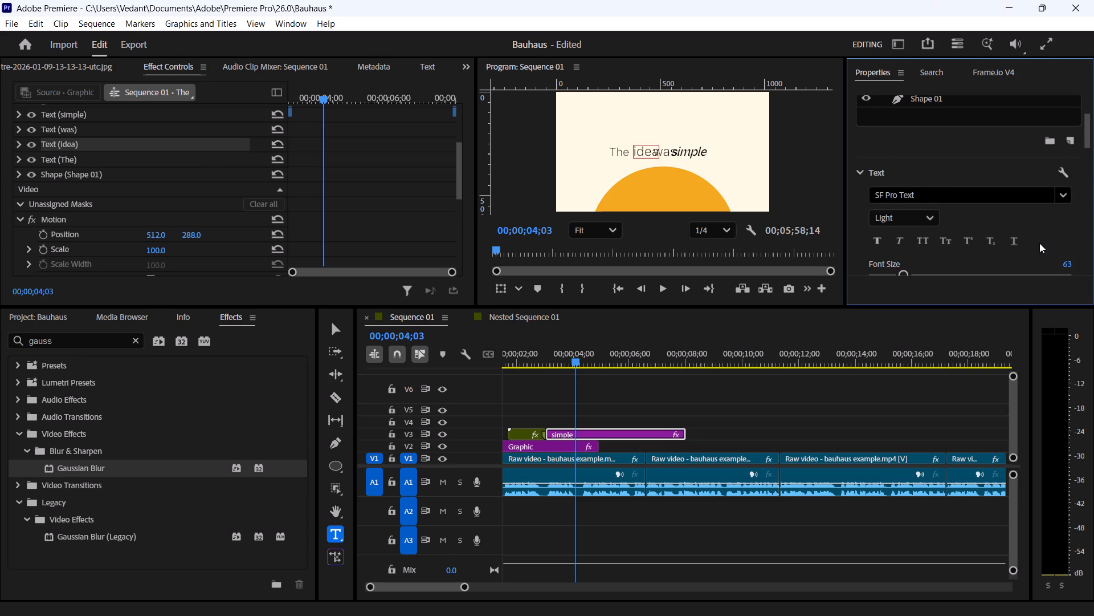
scroll(1039, 243, down, 6)
click(1063, 177)
key(BackSpace)
text(54)
key(Return)
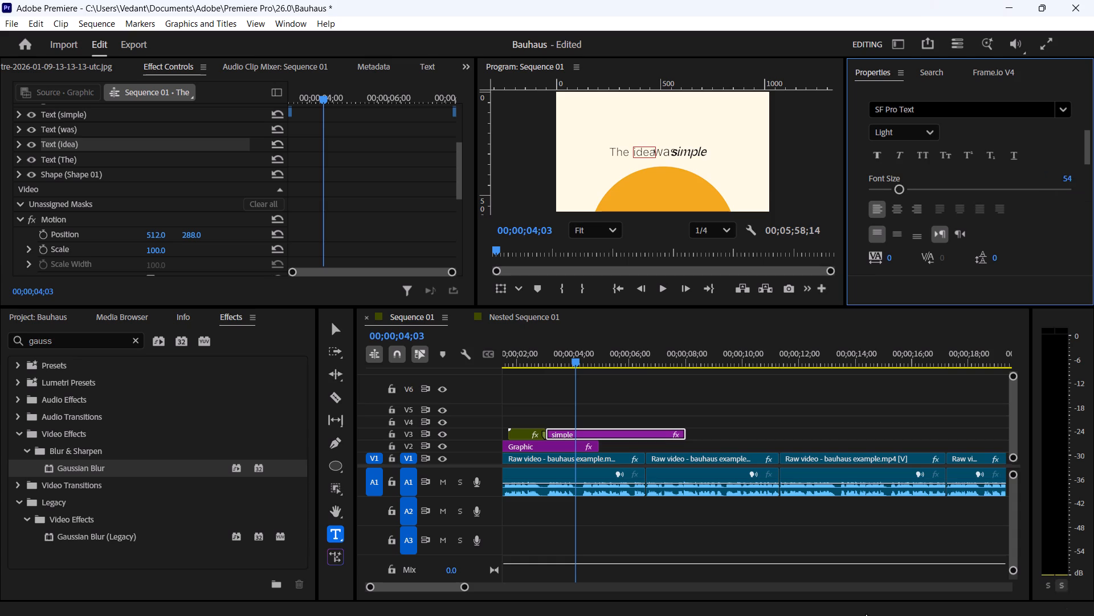
Set the "was" text layer's font size to 54.
scroll(1028, 251, up, 7)
scroll(972, 156, up, 5)
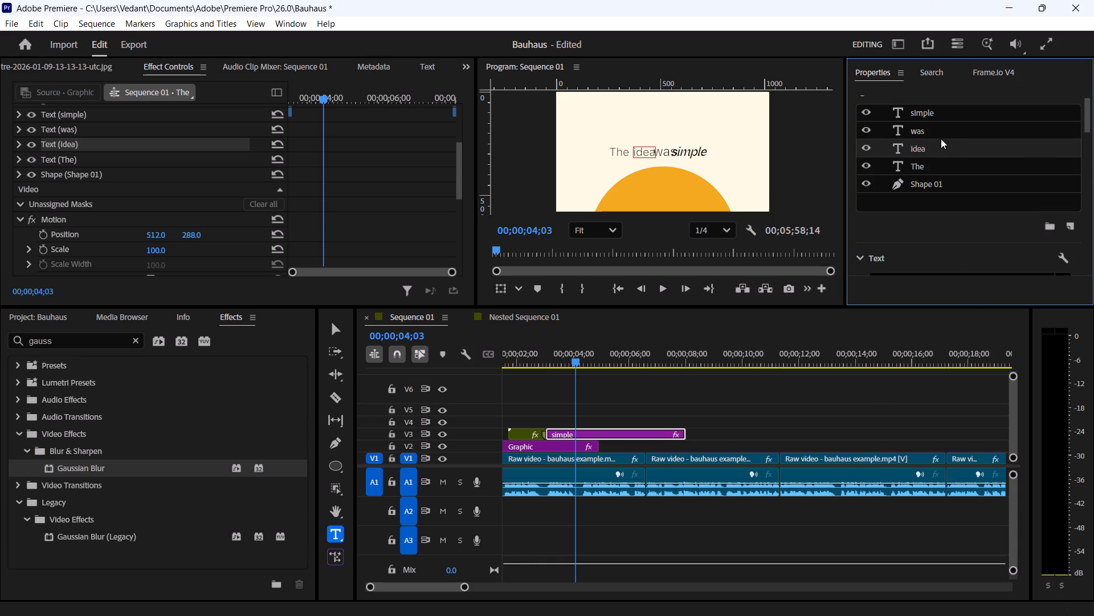
click(937, 132)
scroll(982, 217, down, 15)
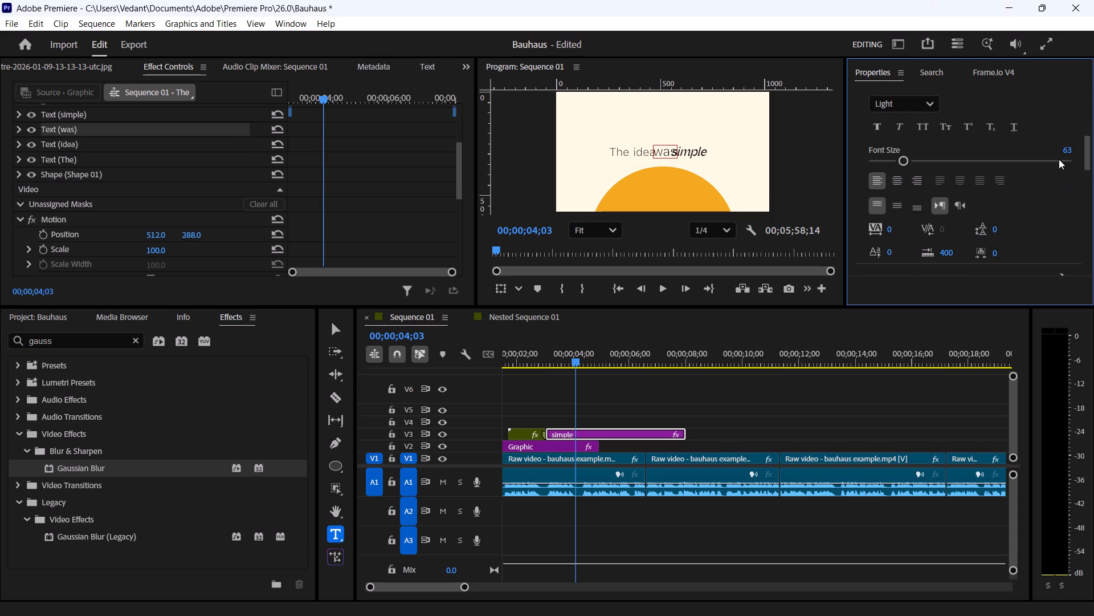
click(1064, 131)
key(BackSpace)
text(54)
key(Return)
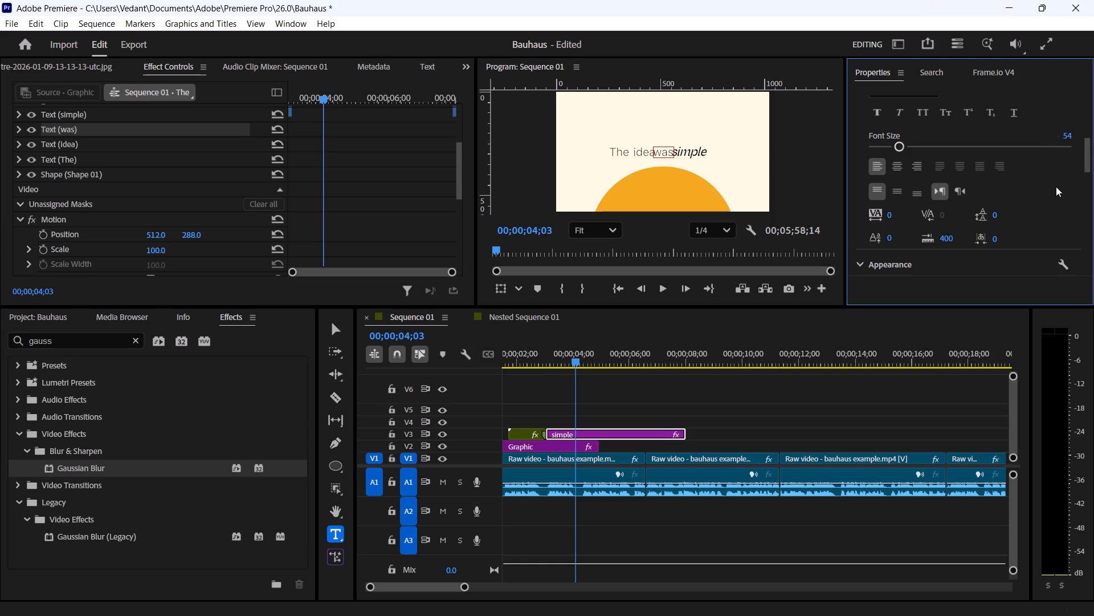
click(1046, 206)
Set the "simple" text layer's font size to 54.
scroll(1039, 209, up, 9)
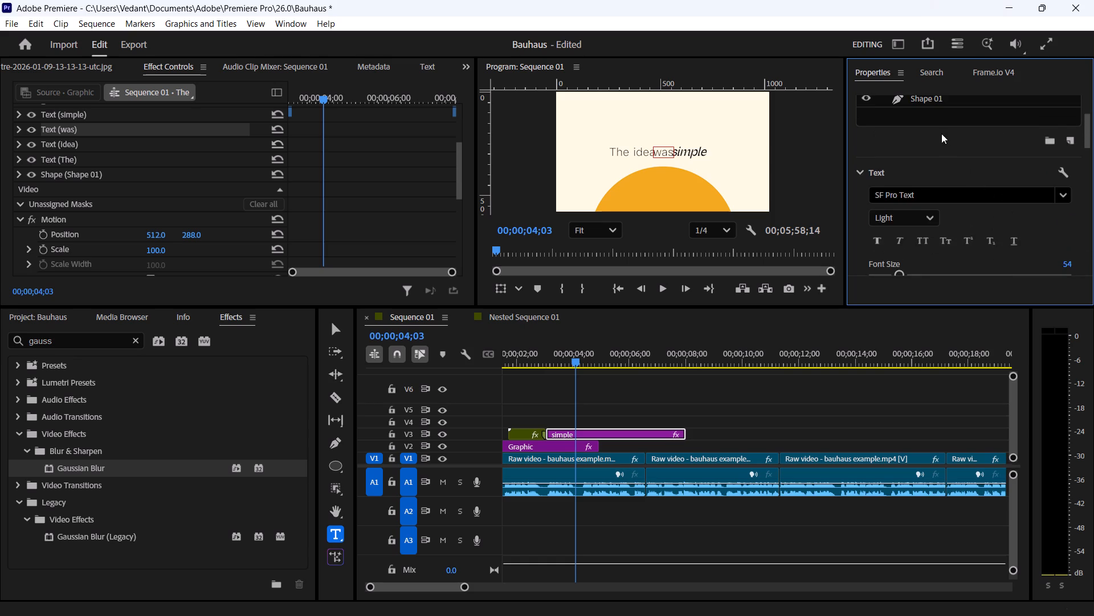
scroll(921, 136, up, 9)
click(921, 127)
scroll(982, 260, down, 4)
scroll(1031, 246, down, 5)
click(1077, 232)
click(1061, 232)
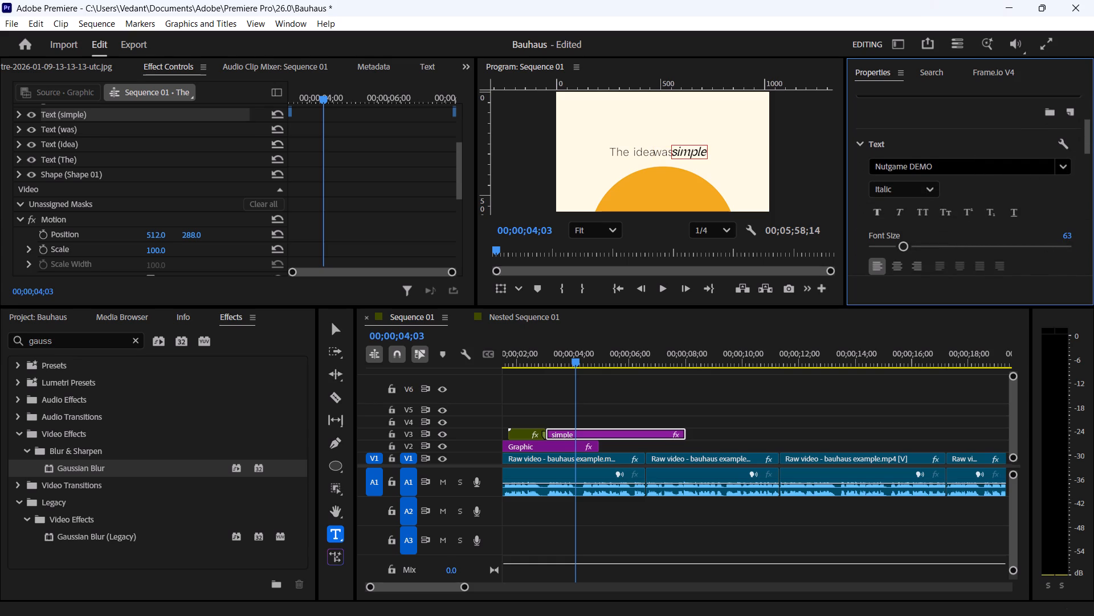
key(BackSpace)
text(54)
key(Return)
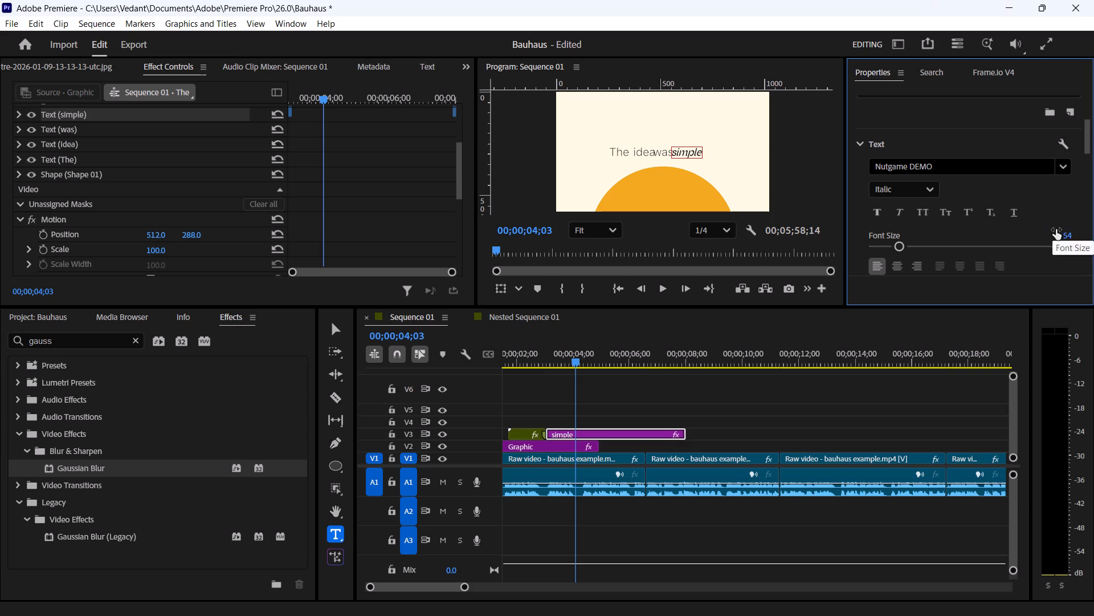
click(1040, 191)
Move the "idea" text layer slightly left, closer to "The", by reducing its X position.
scroll(1042, 194, up, 3)
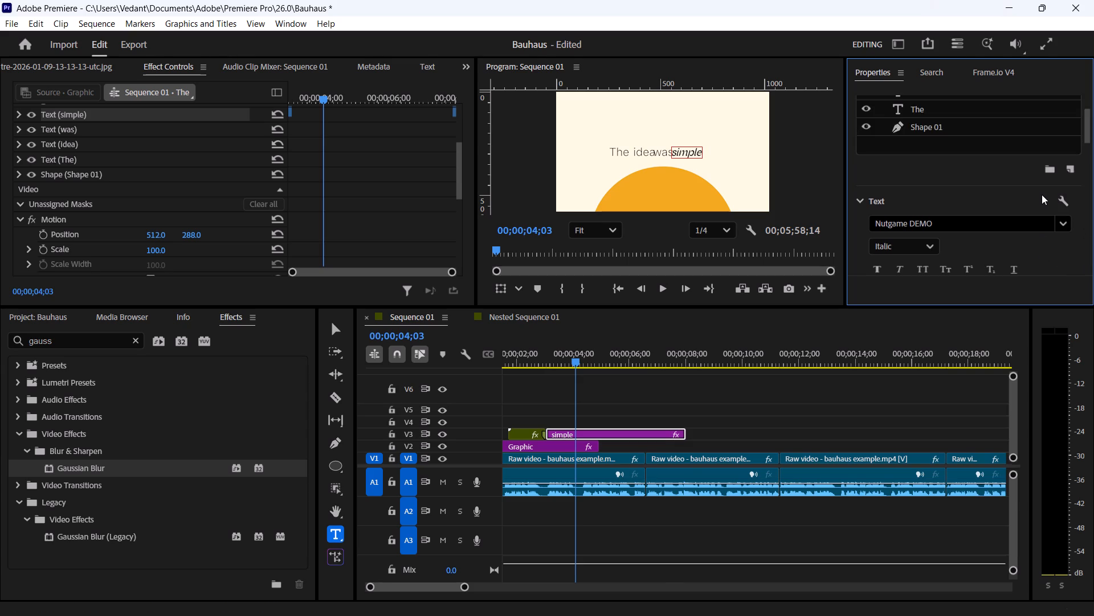
scroll(1042, 194, up, 9)
click(921, 175)
click(928, 166)
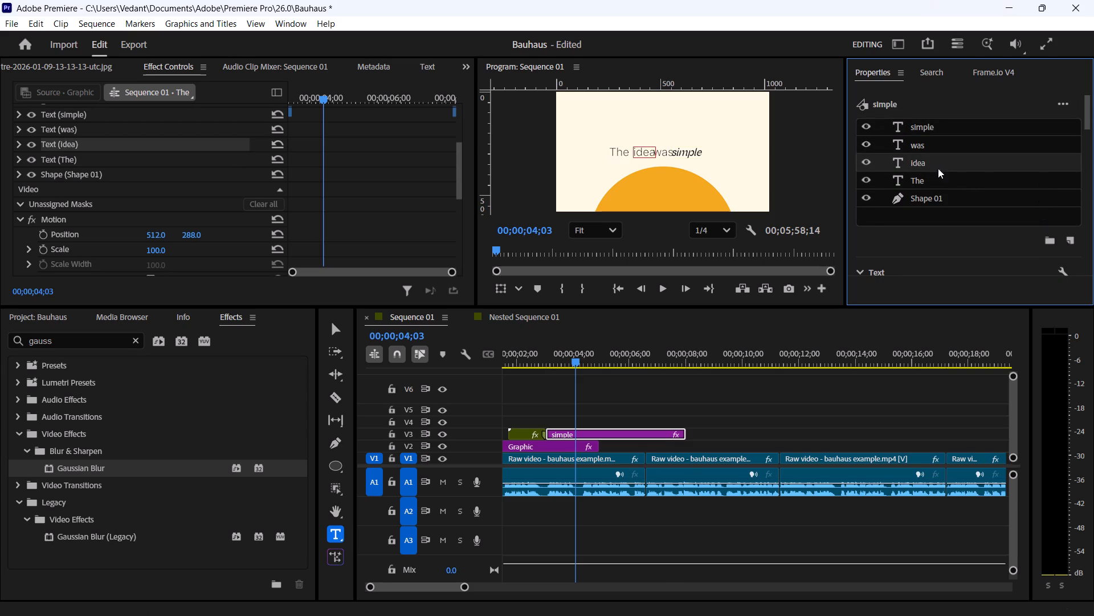
scroll(976, 207, down, 10)
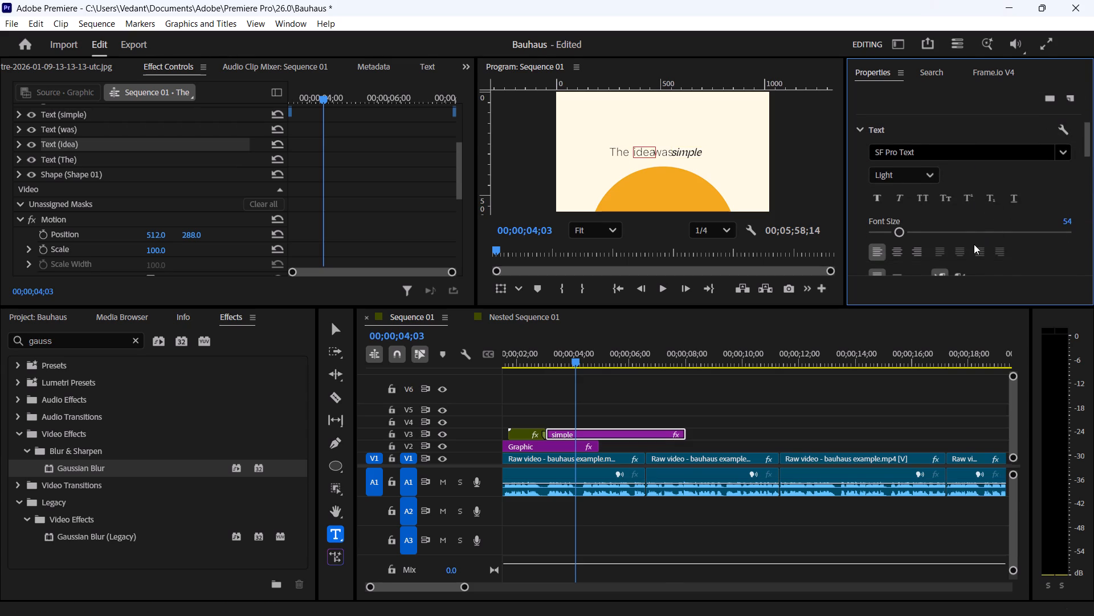
scroll(998, 262, down, 4)
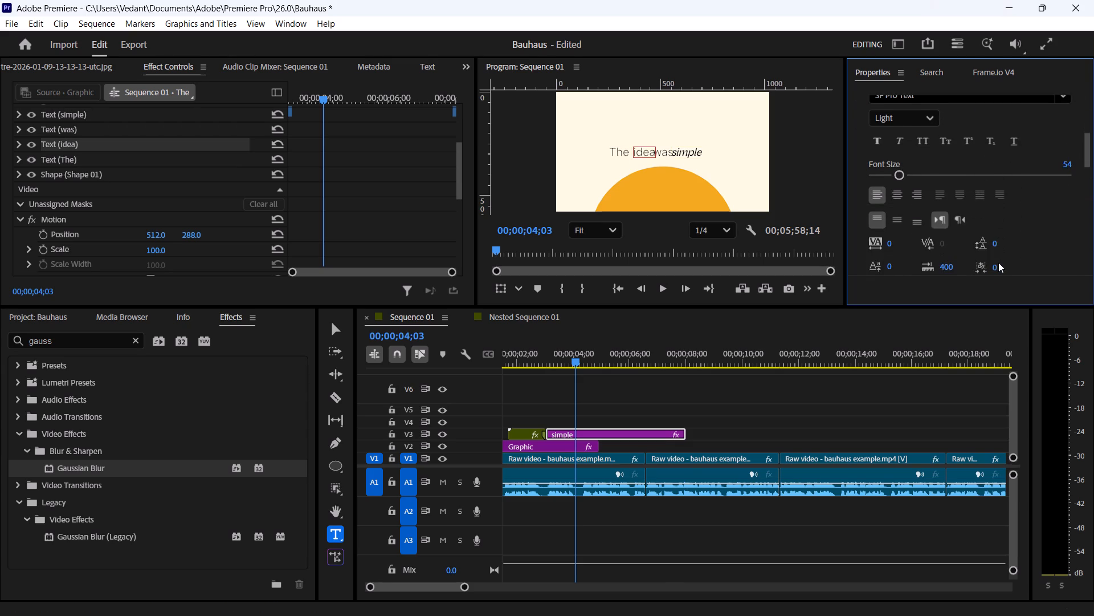
scroll(998, 262, down, 9)
scroll(990, 237, up, 5)
scroll(990, 236, down, 10)
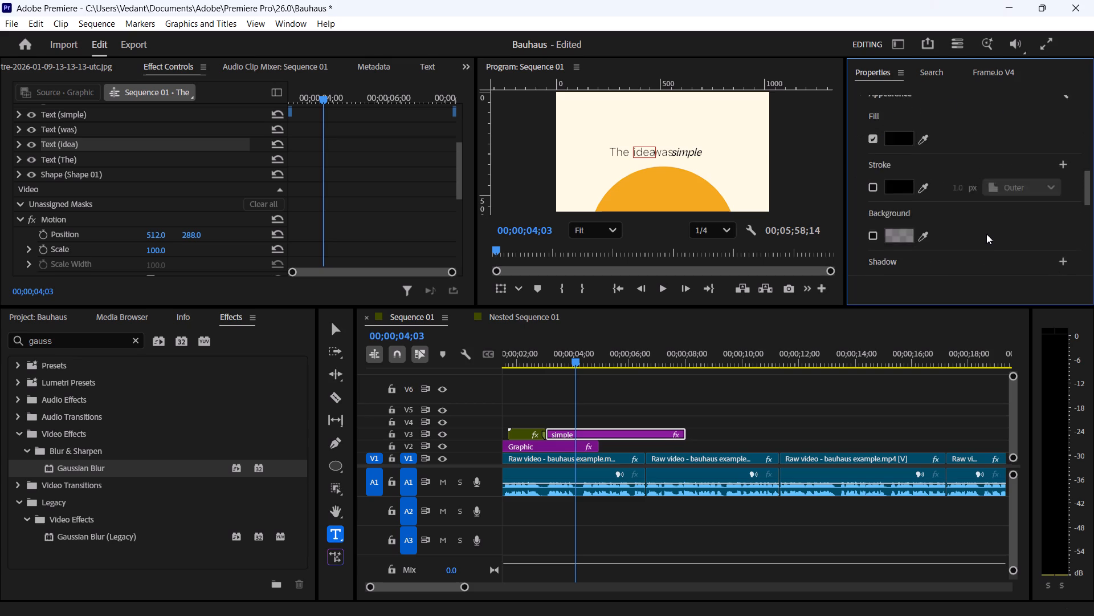
scroll(986, 234, down, 13)
drag(962, 200, 960, 200)
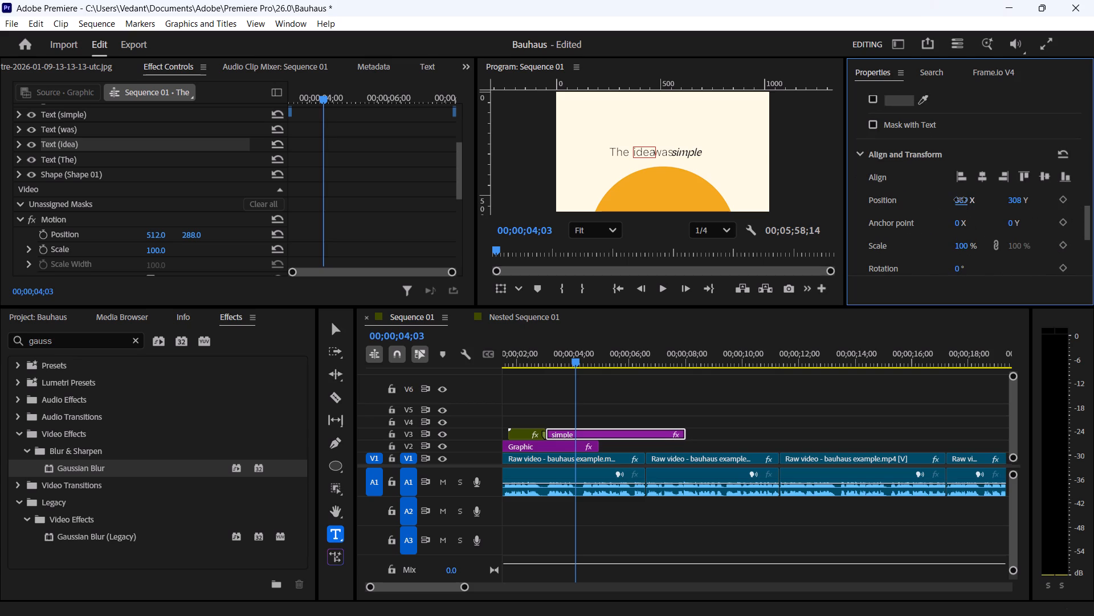
drag(960, 200, 950, 200)
click(865, 395)
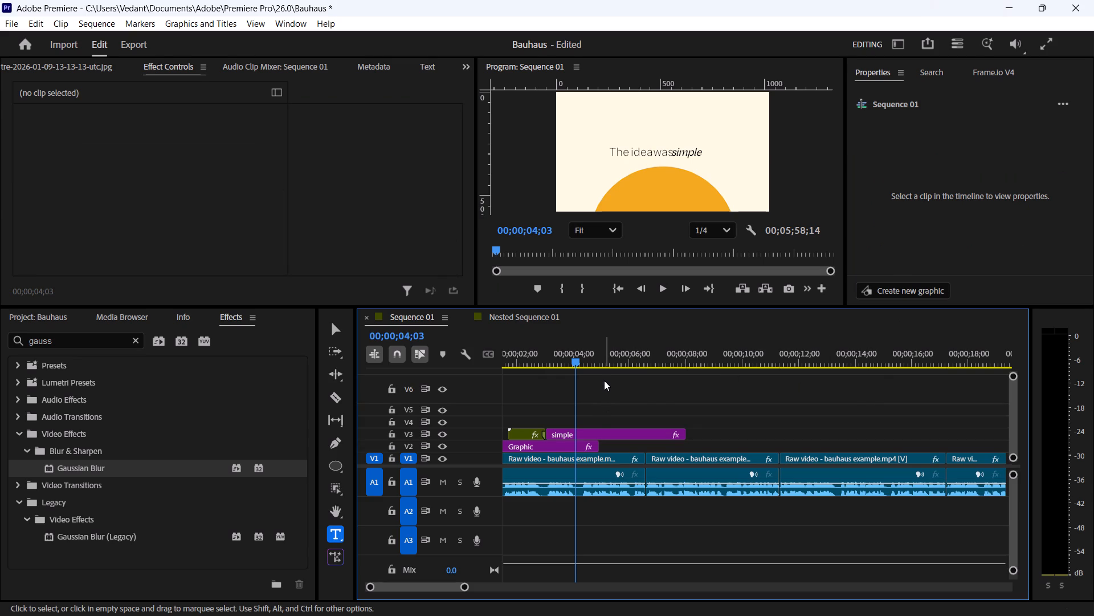
Move the "was" text layer right to an X position of about 477, leaving a word gap after "idea".
click(588, 432)
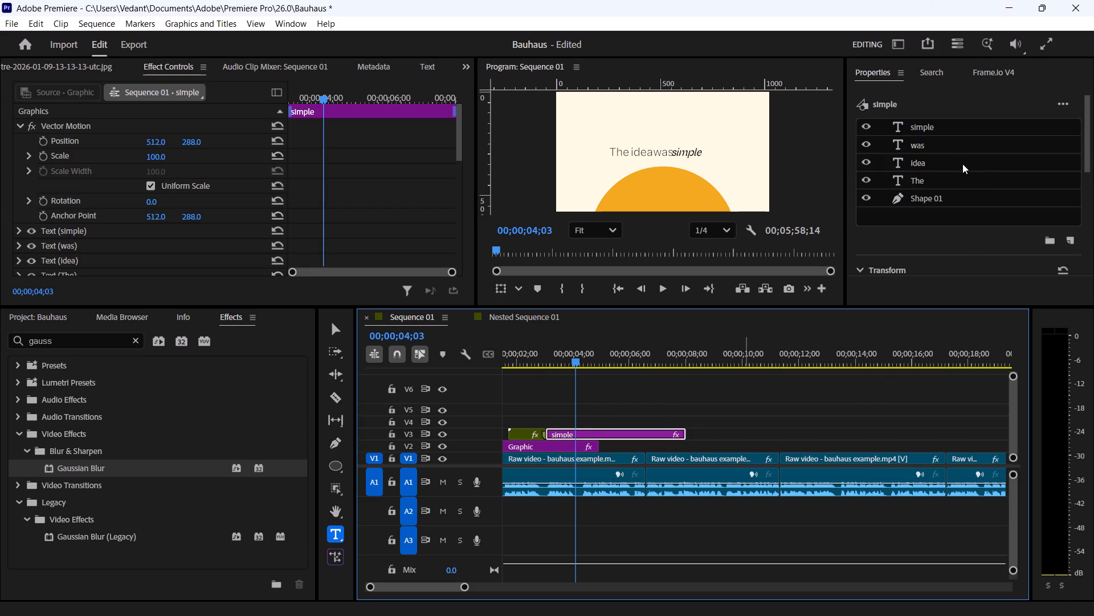
click(939, 159)
click(940, 137)
scroll(968, 226, down, 1)
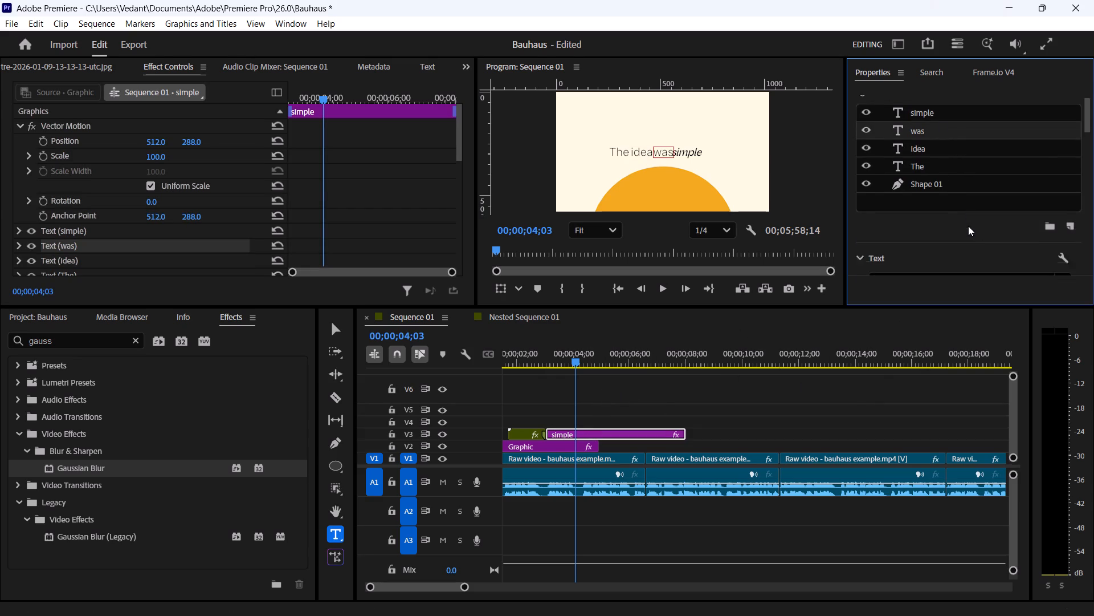
scroll(968, 226, down, 20)
scroll(968, 226, down, 20)
scroll(968, 226, down, 1)
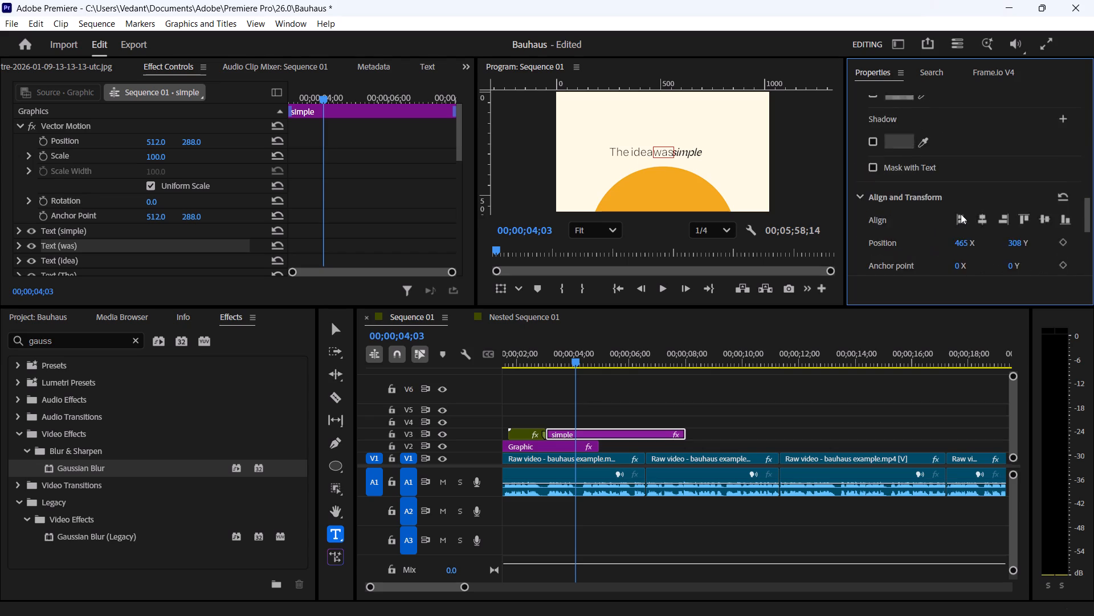
scroll(961, 214, down, 3)
drag(960, 145, 975, 143)
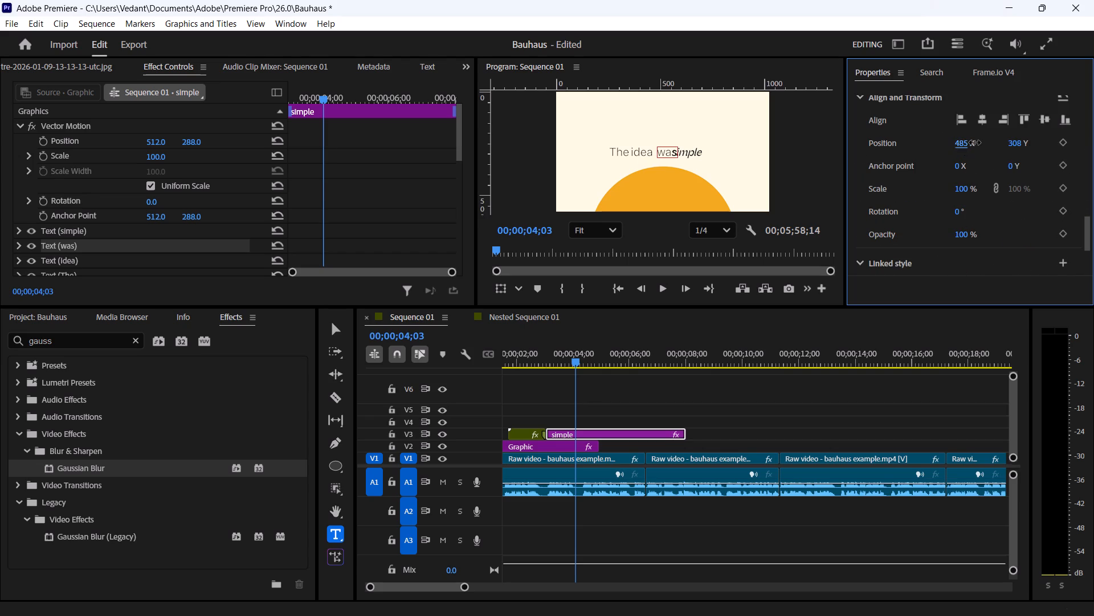
drag(975, 143, 969, 143)
Move the "simple" text layer right to an X position of about 587, leaving a word gap after "was".
scroll(942, 157, up, 20)
scroll(942, 157, up, 3)
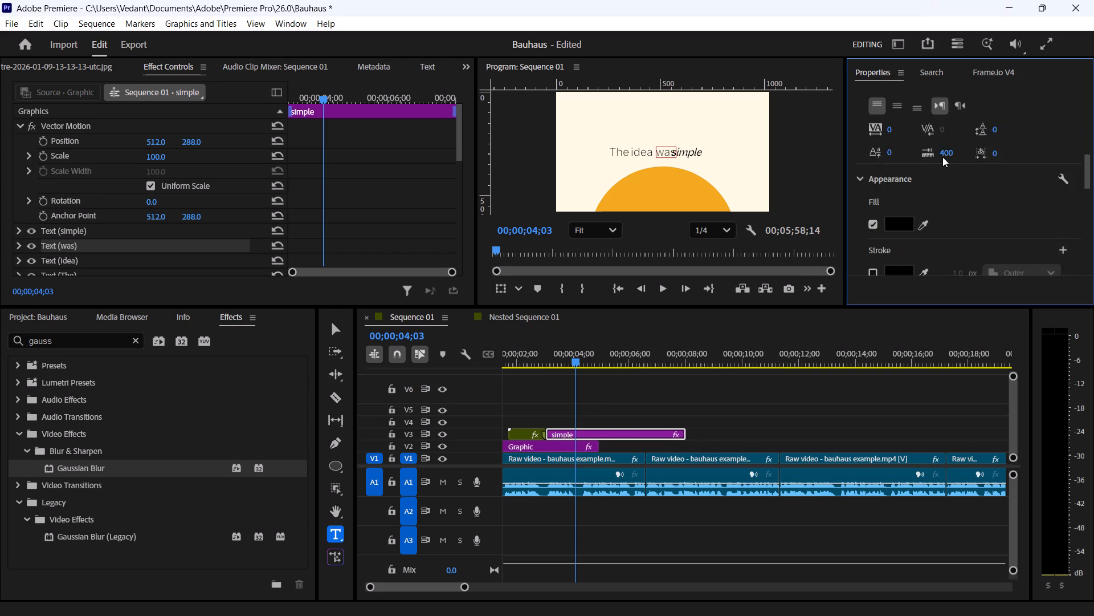
scroll(942, 157, up, 17)
scroll(925, 132, up, 5)
click(923, 123)
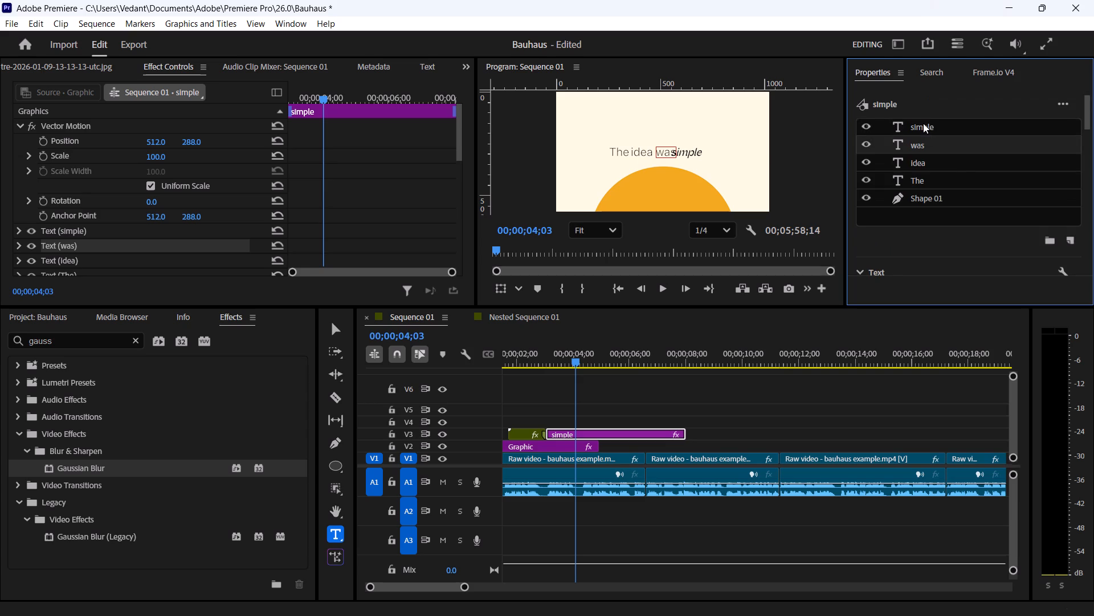
click(937, 132)
scroll(942, 237, down, 7)
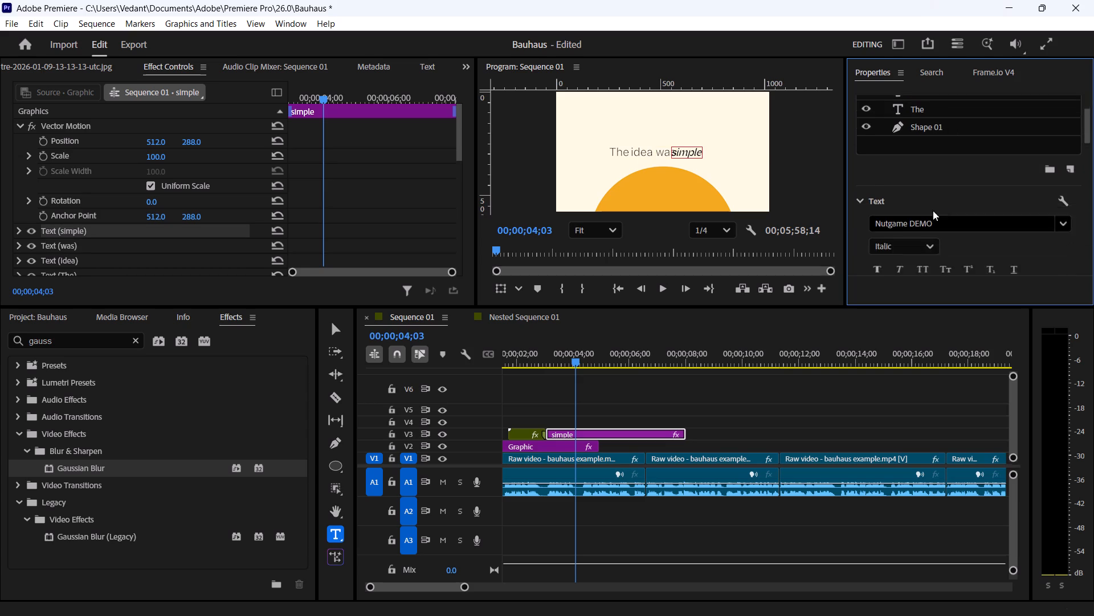
scroll(933, 210, down, 4)
scroll(971, 253, down, 20)
scroll(971, 253, down, 11)
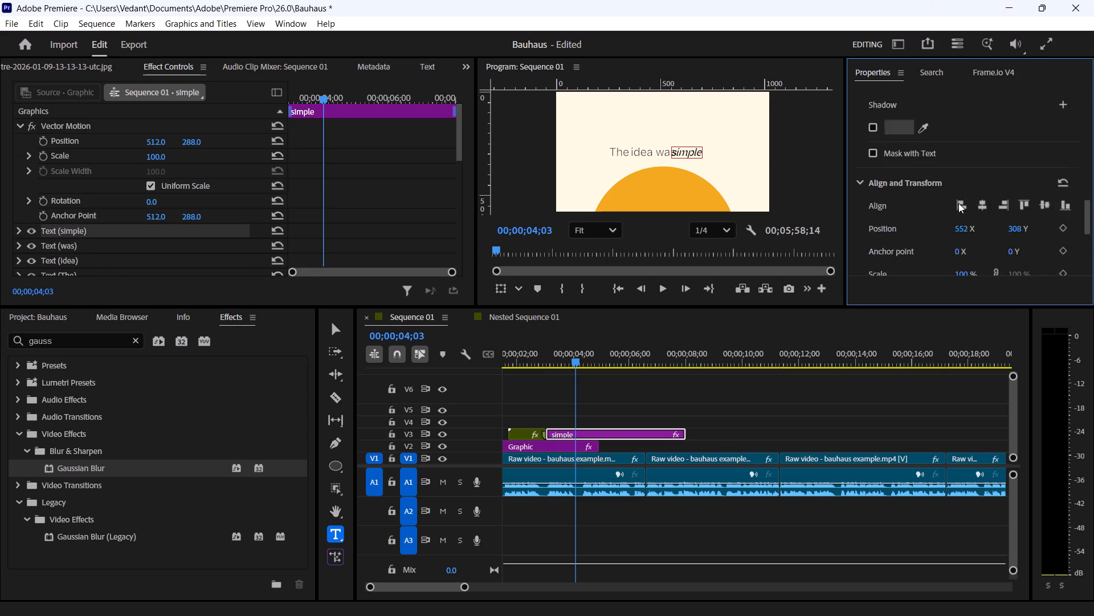
scroll(958, 203, down, 5)
drag(962, 116, 985, 116)
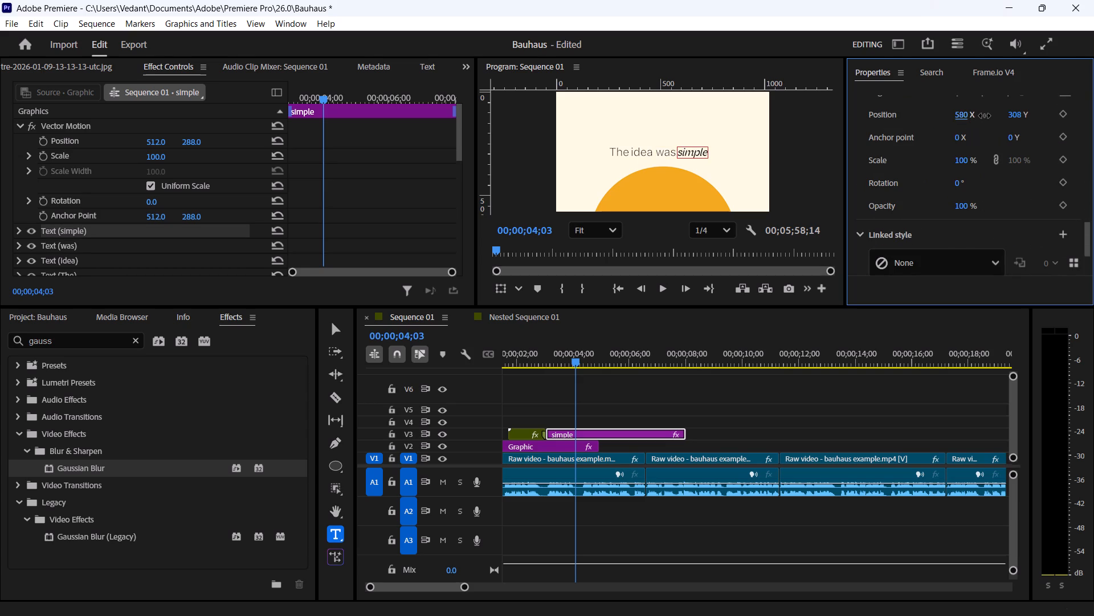
drag(985, 116, 989, 116)
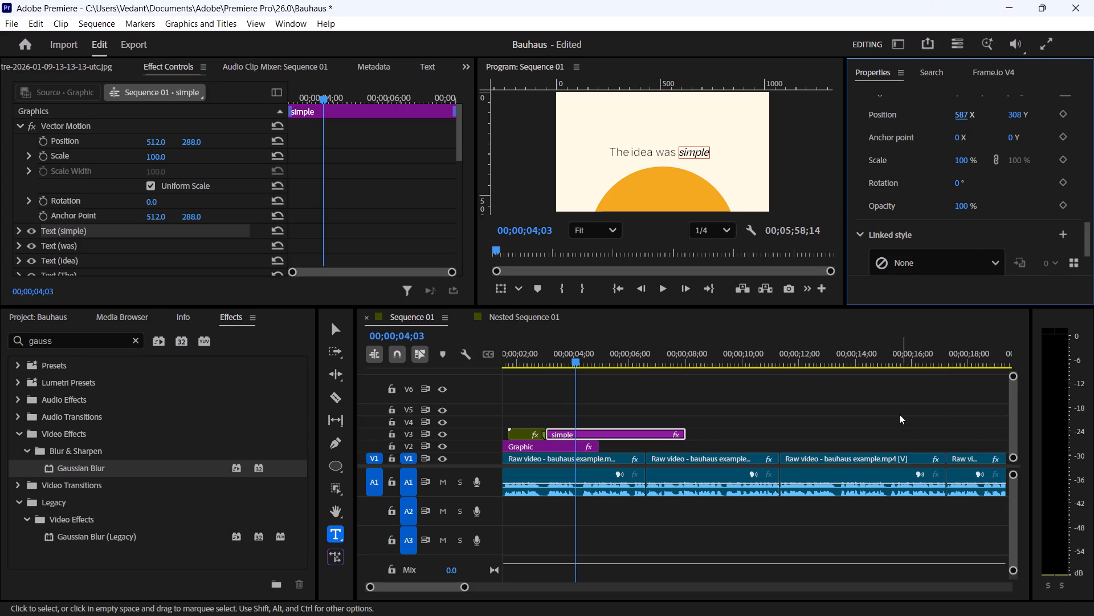
click(899, 414)
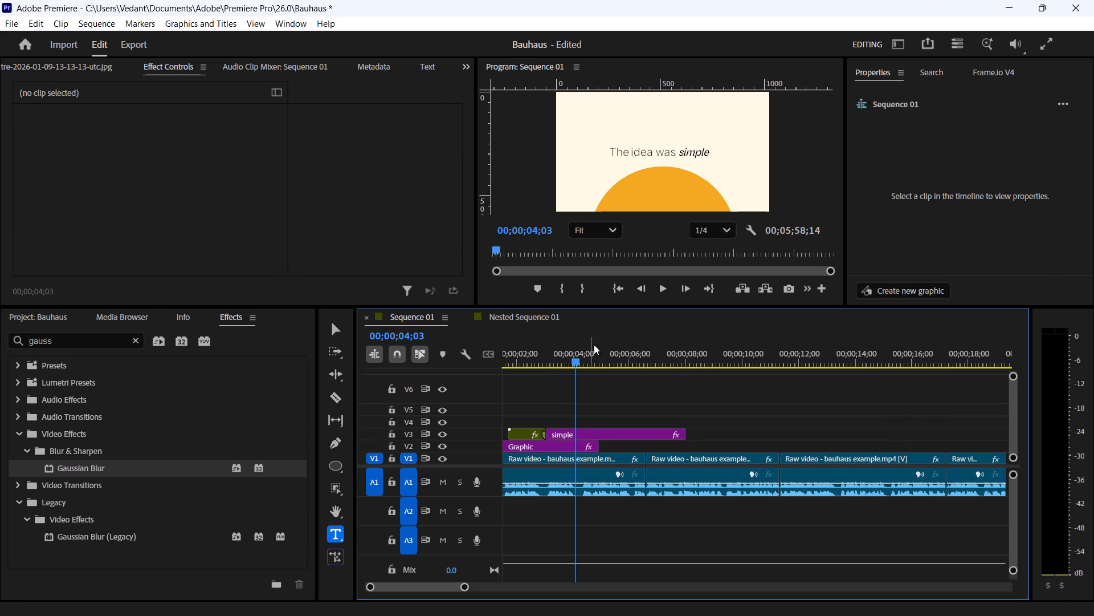
Examine the graphic's word layers and orange circle one by one, and inspect the spacing of "The idea was simple" up close.
click(579, 427)
click(580, 431)
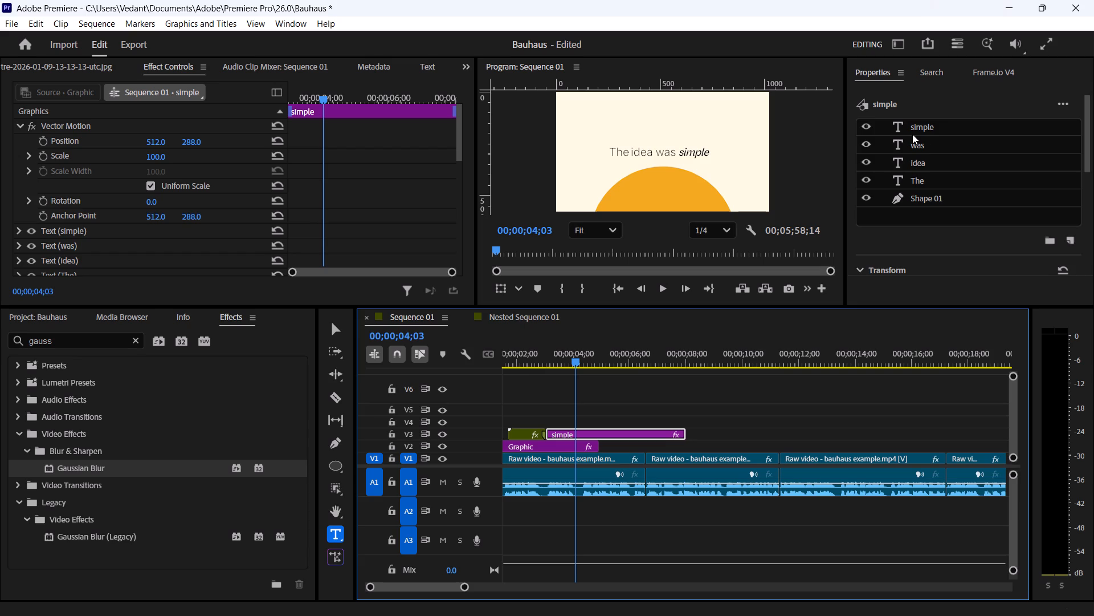
click(912, 132)
click(930, 143)
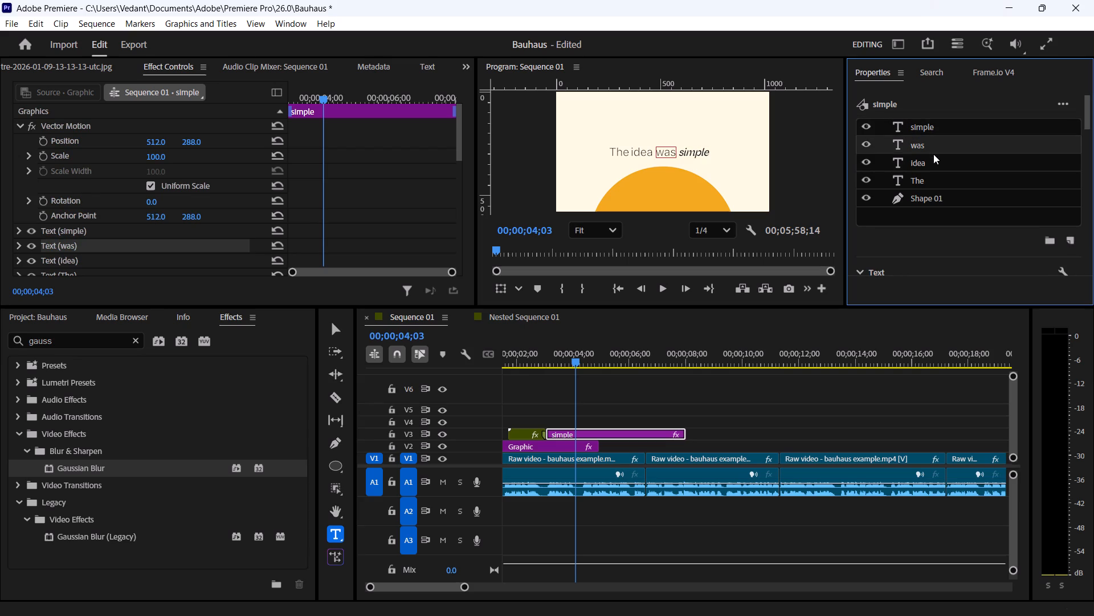
click(933, 154)
click(934, 159)
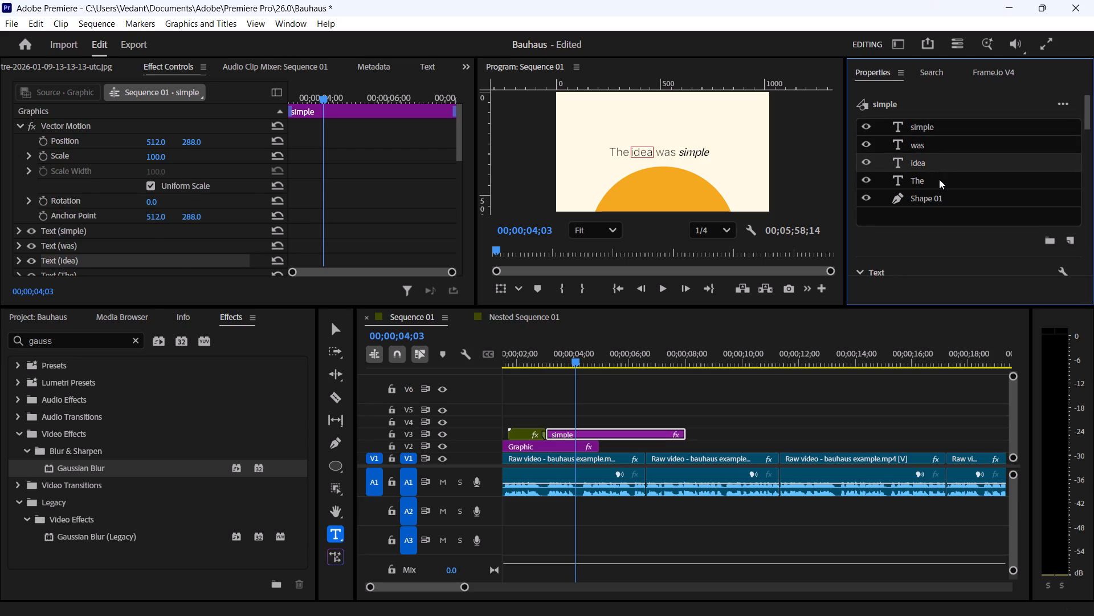
click(939, 179)
click(940, 194)
scroll(989, 202, down, 5)
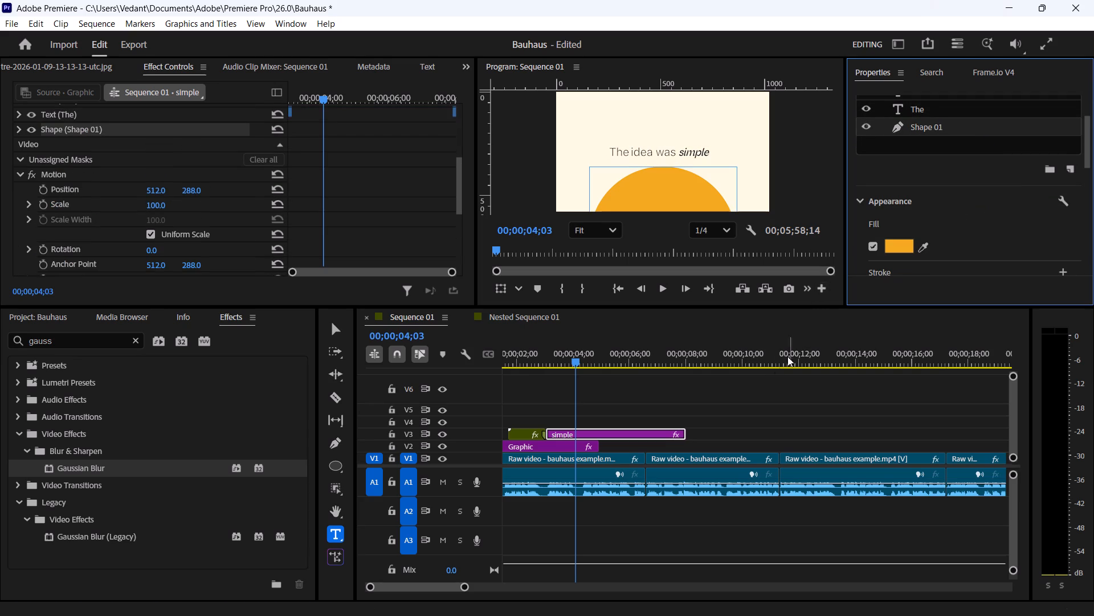
click(765, 390)
scroll(622, 154, up, 4)
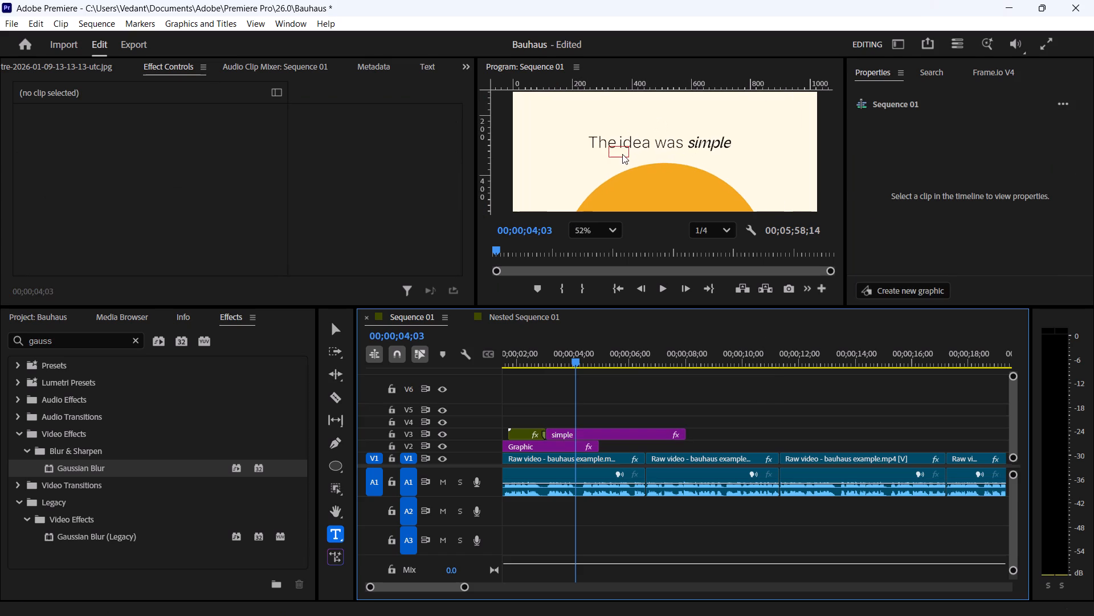
scroll(574, 120, up, 9)
scroll(694, 170, up, 3)
scroll(741, 190, down, 5)
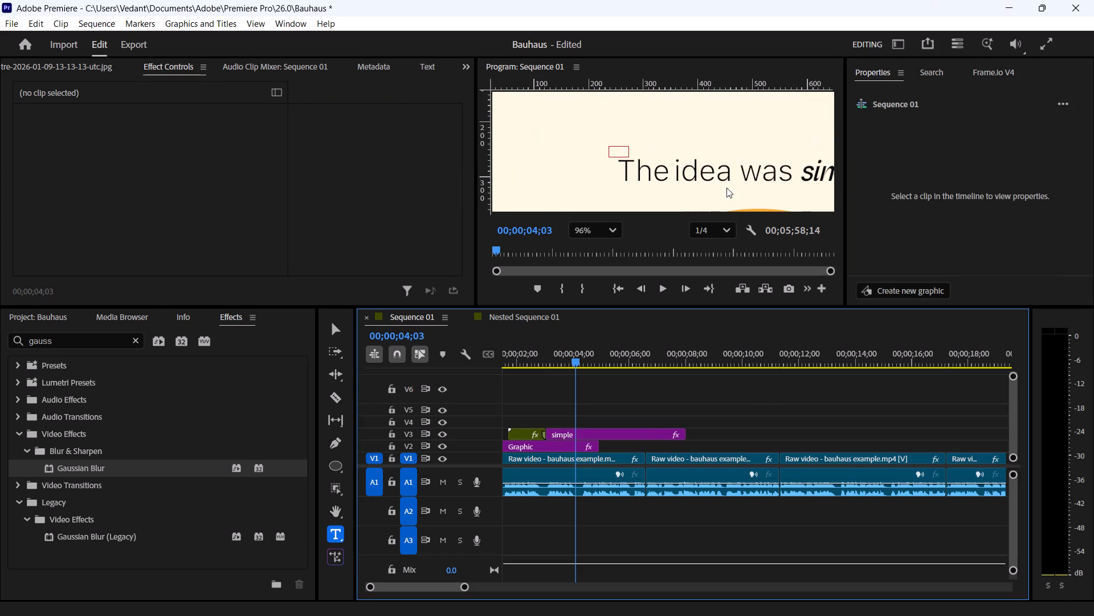
Move the "idea" text layer slightly right to an X position of 362, widening the gap after "The".
scroll(773, 180, down, 5)
scroll(783, 179, up, 1)
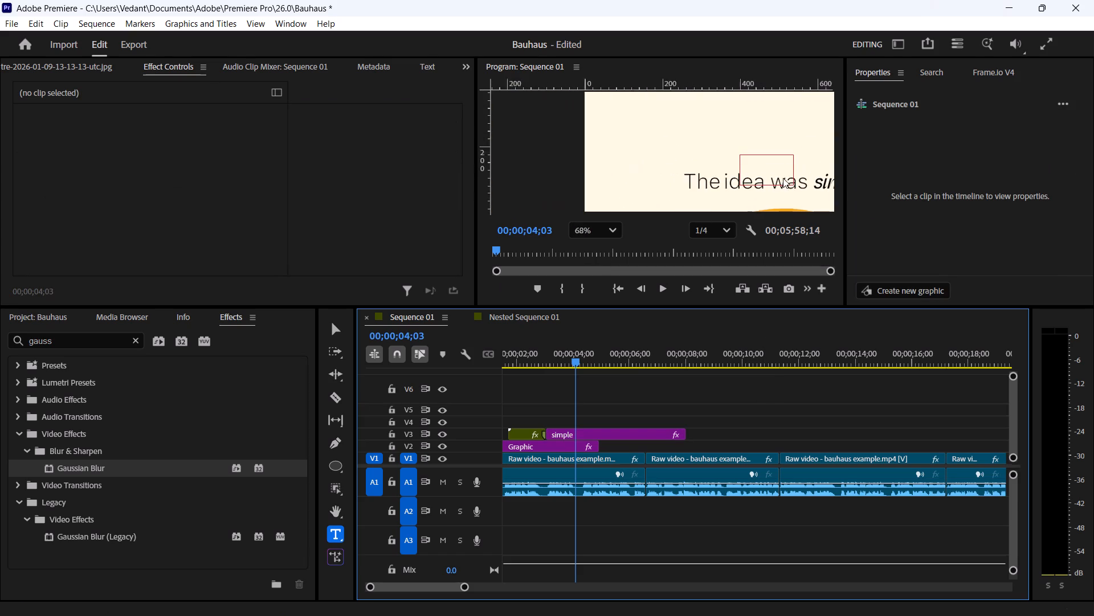
scroll(783, 178, up, 10)
scroll(738, 184, down, 18)
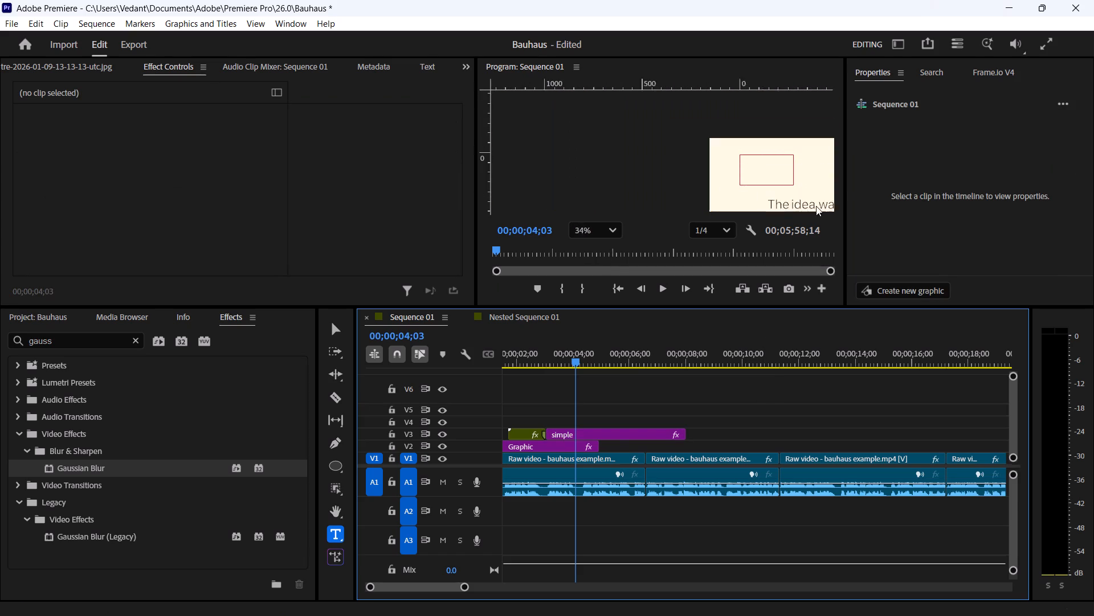
scroll(816, 206, down, 1)
click(600, 234)
click(610, 248)
scroll(681, 159, up, 3)
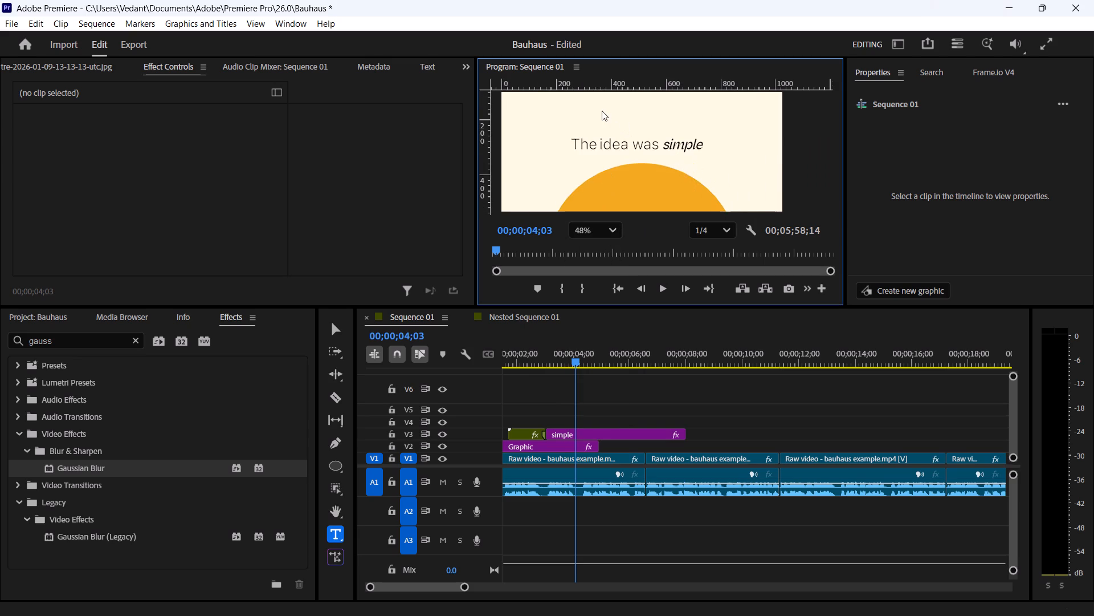
scroll(601, 111, up, 9)
scroll(517, 125, up, 2)
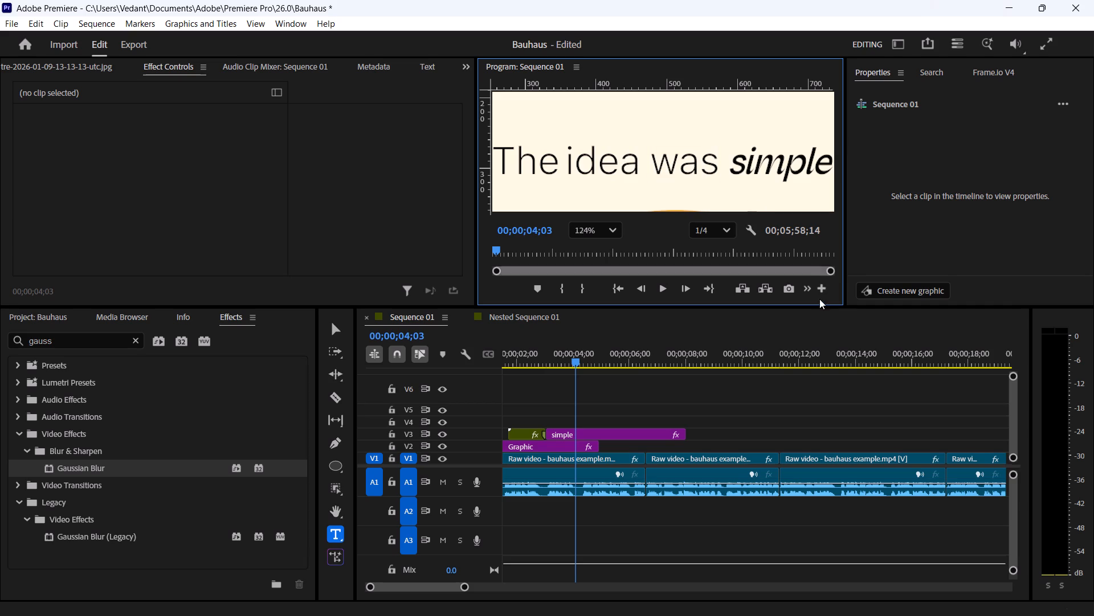
click(610, 431)
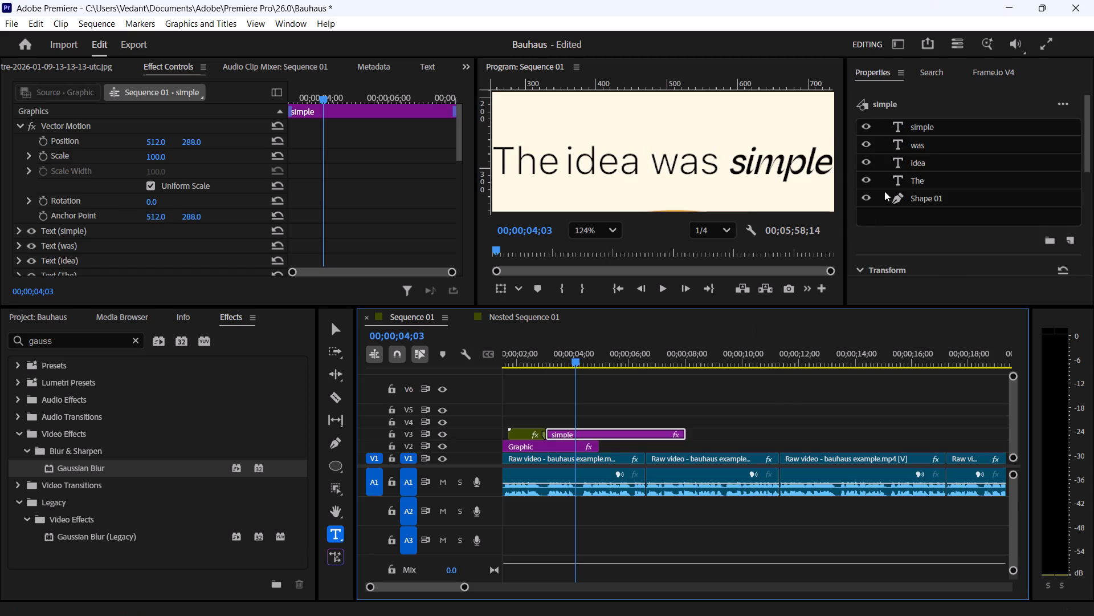
click(941, 162)
scroll(995, 197, down, 8)
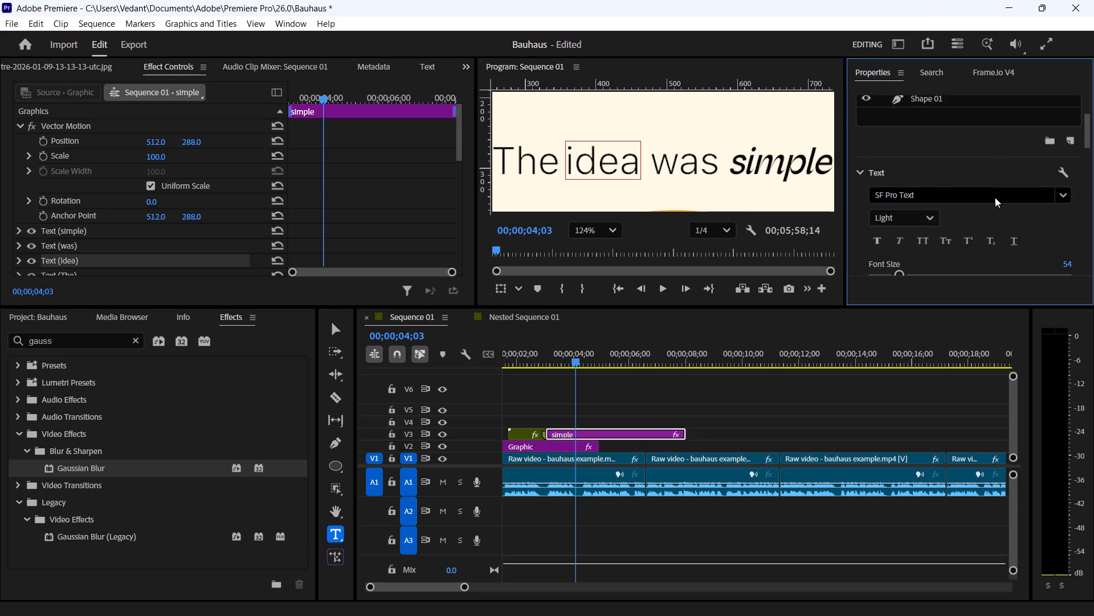
scroll(995, 197, down, 20)
scroll(995, 197, down, 14)
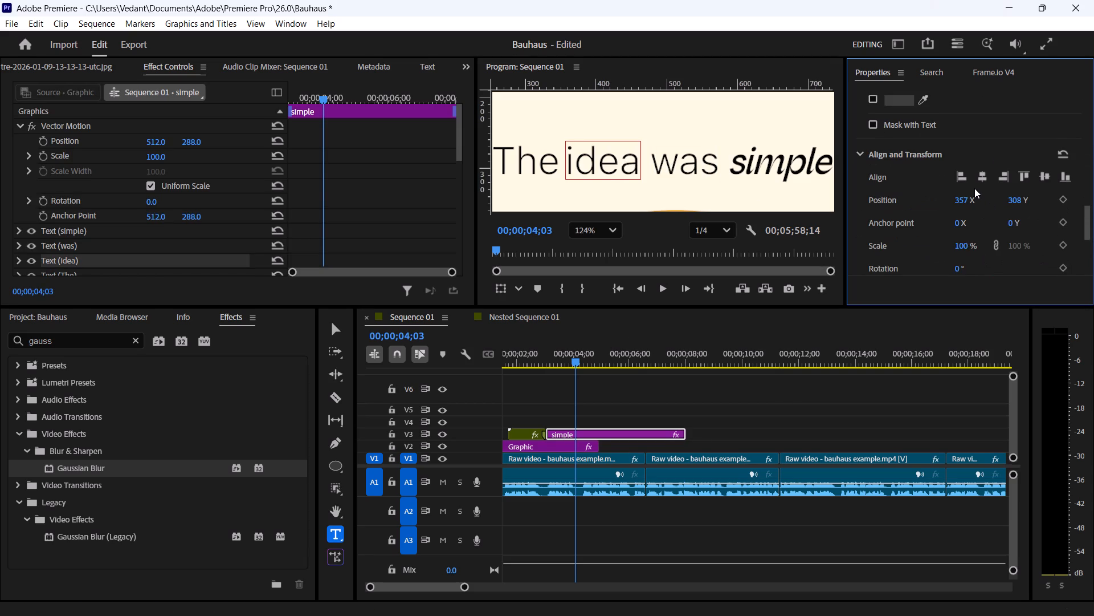
drag(966, 188, 971, 188)
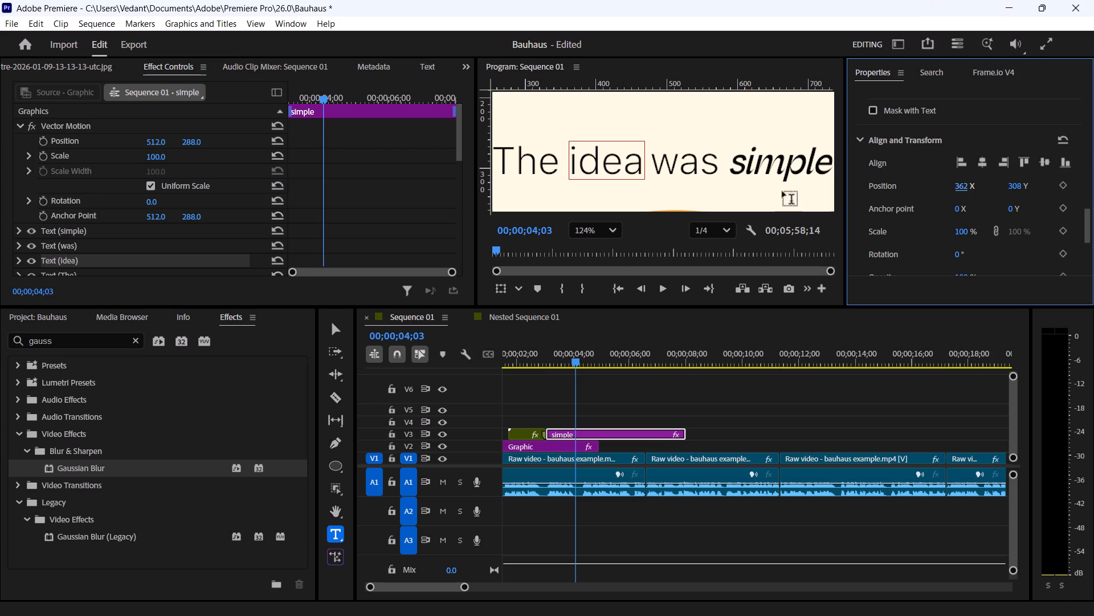
click(712, 423)
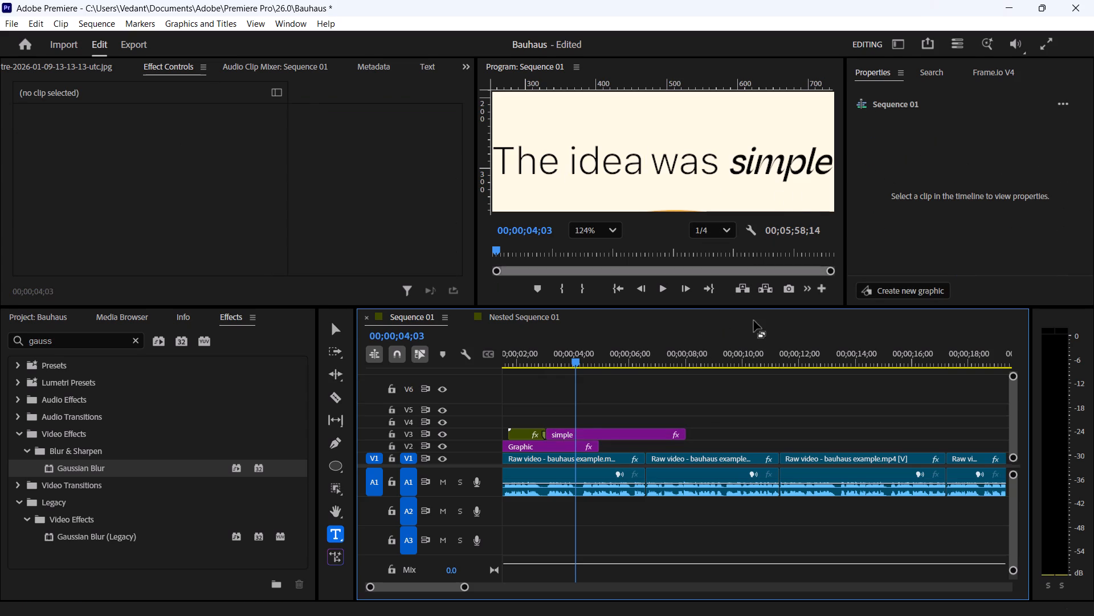
Move the "was" text layer slightly right to an X position of 482, widening the gap after "idea".
click(578, 432)
click(920, 145)
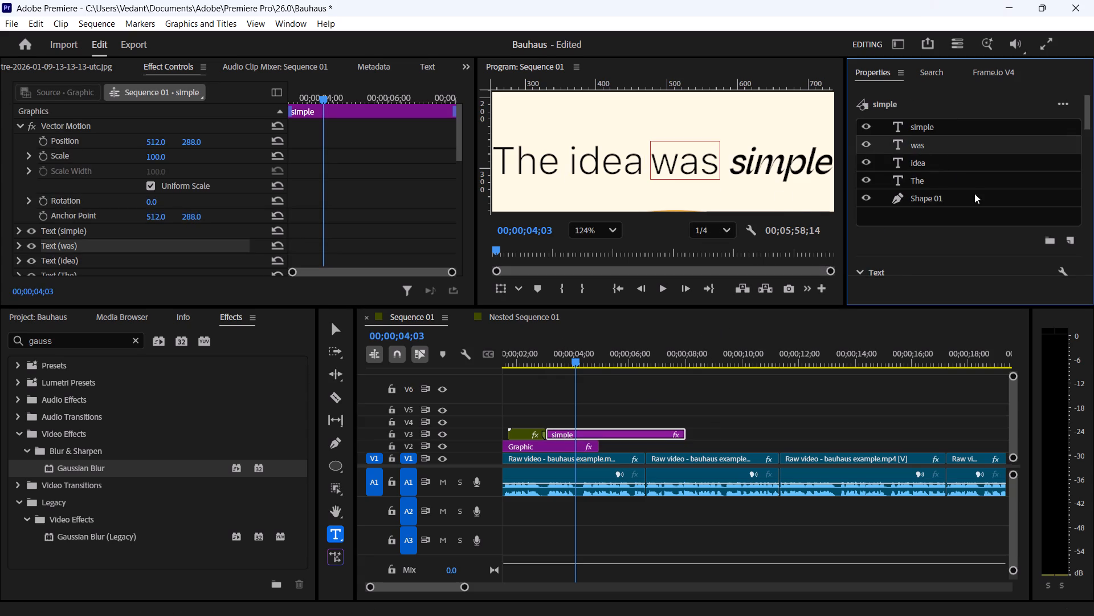
scroll(974, 210, down, 9)
scroll(970, 200, down, 16)
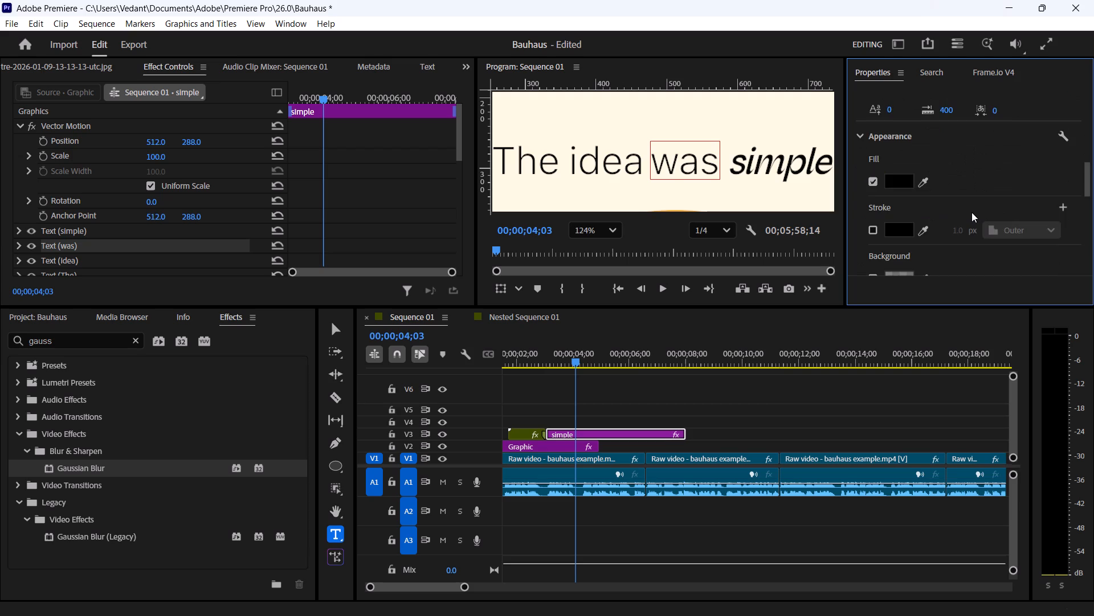
scroll(971, 212, down, 17)
drag(964, 185, 966, 185)
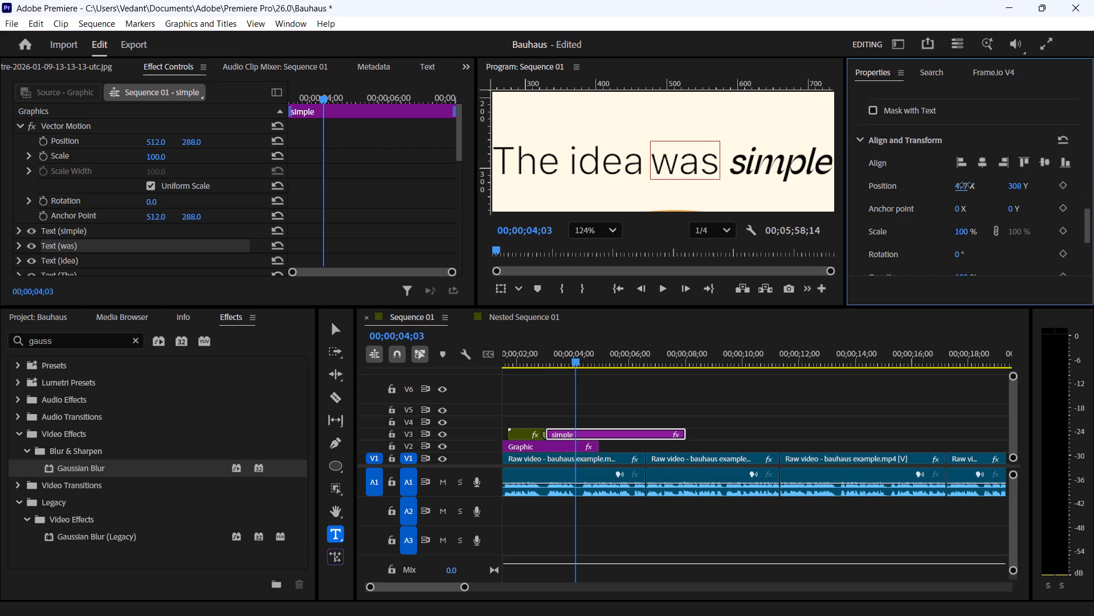
drag(966, 185, 969, 187)
click(966, 191)
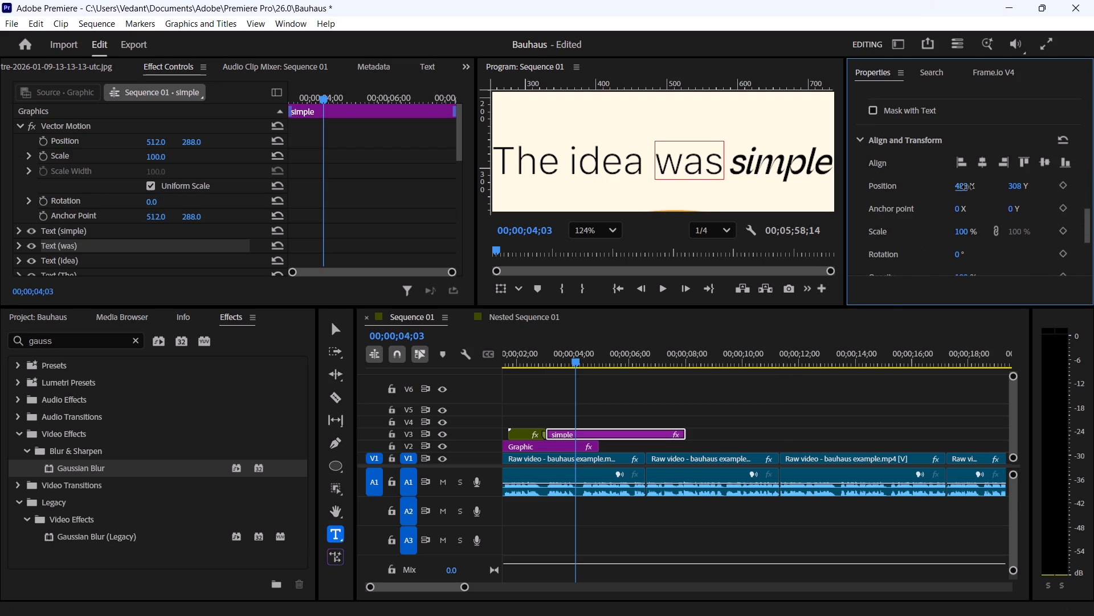
click(805, 412)
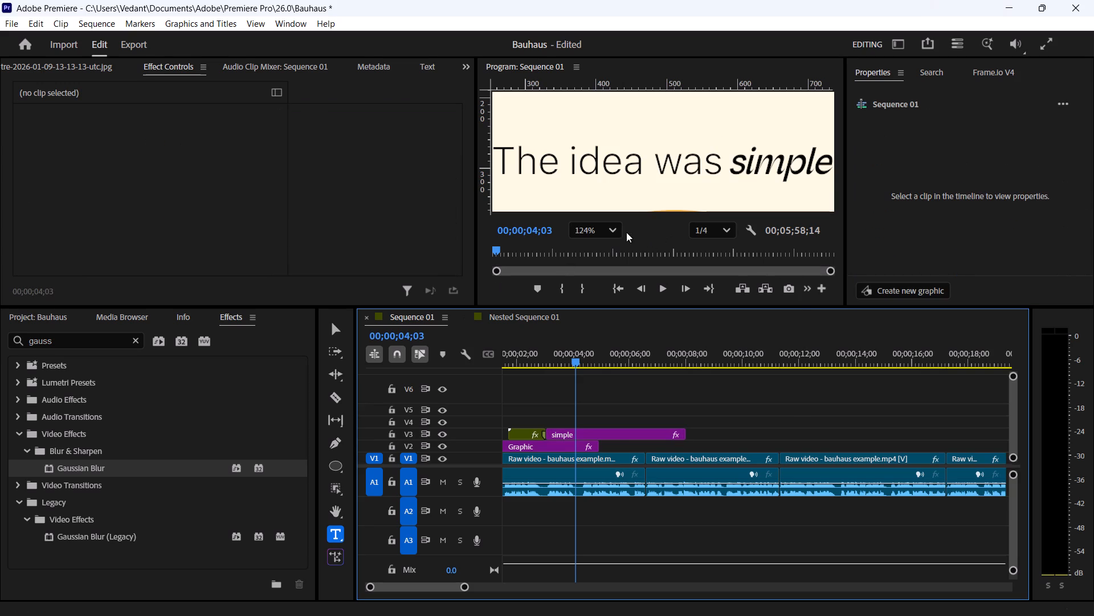
Fit the whole frame in the preview and set the "The" text layer's font style to Regular.
click(611, 232)
click(613, 246)
click(861, 382)
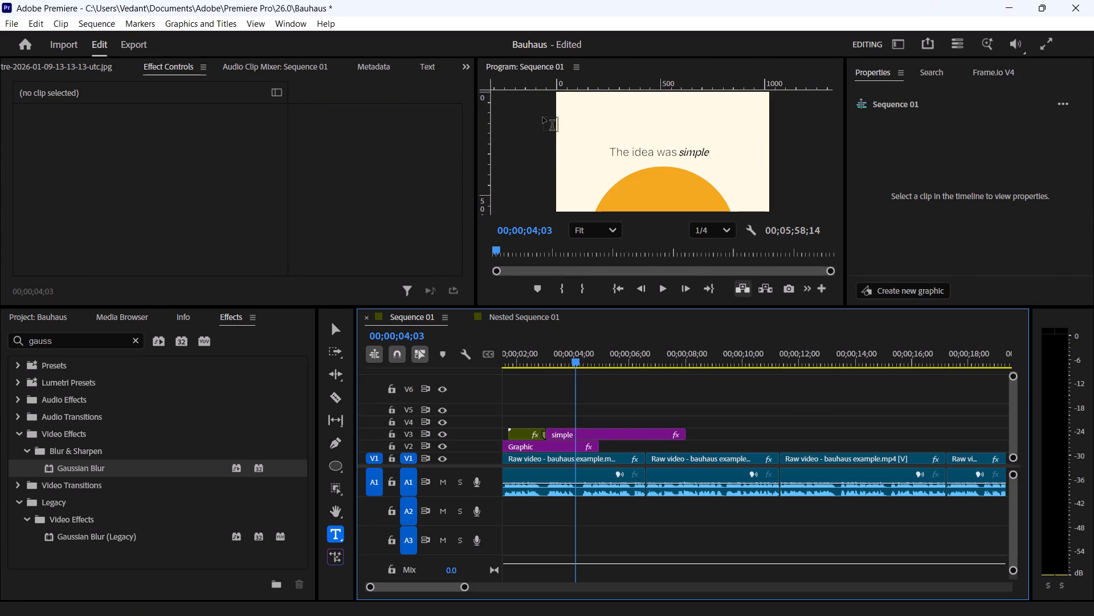
click(625, 433)
click(943, 188)
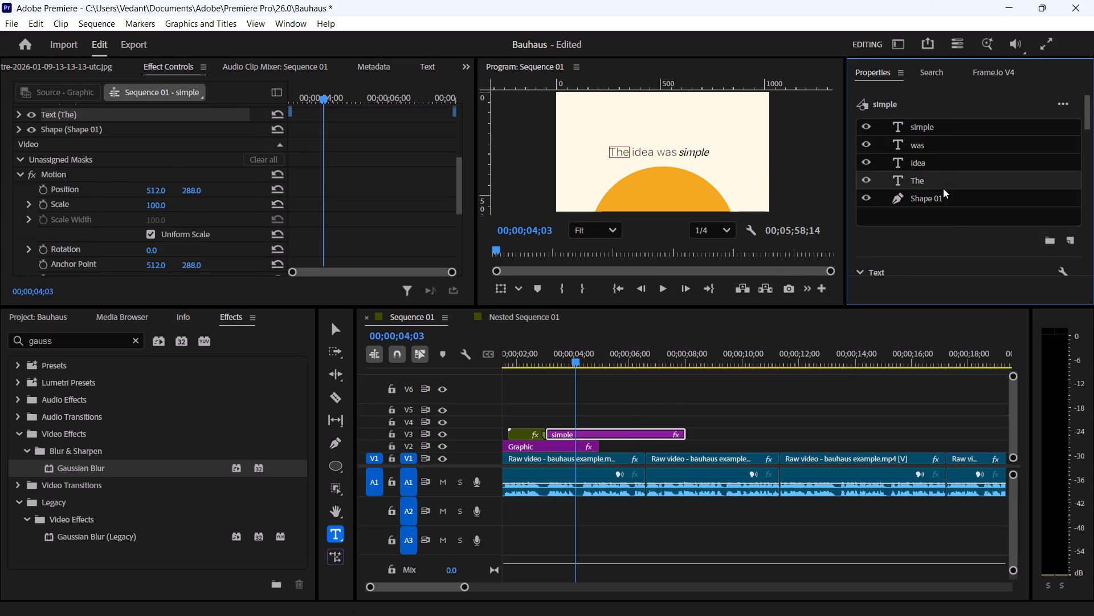
scroll(949, 236, down, 5)
click(923, 243)
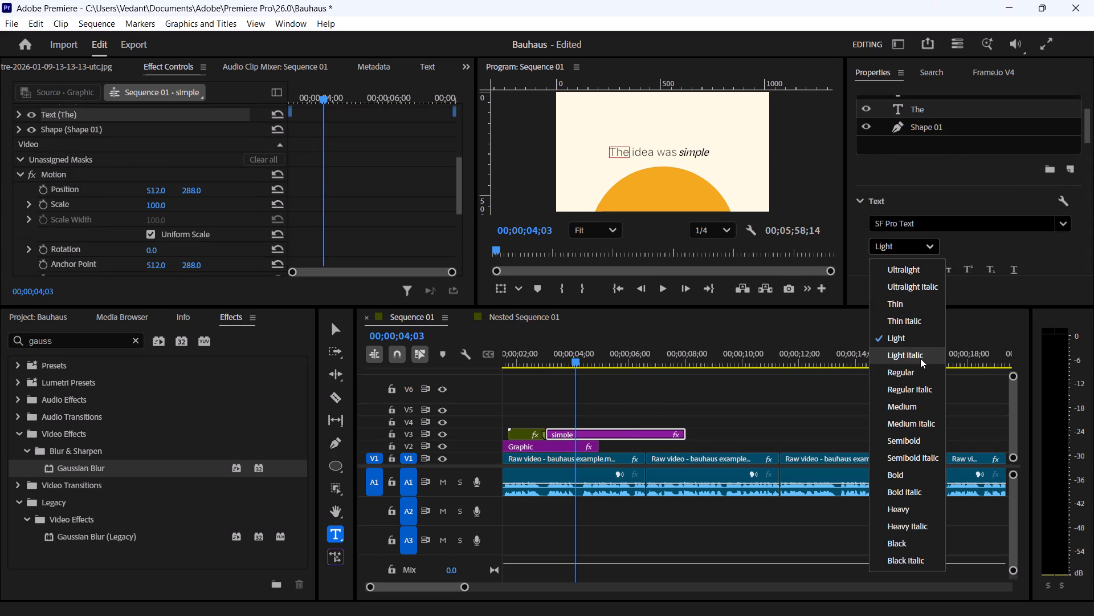
click(917, 372)
click(793, 396)
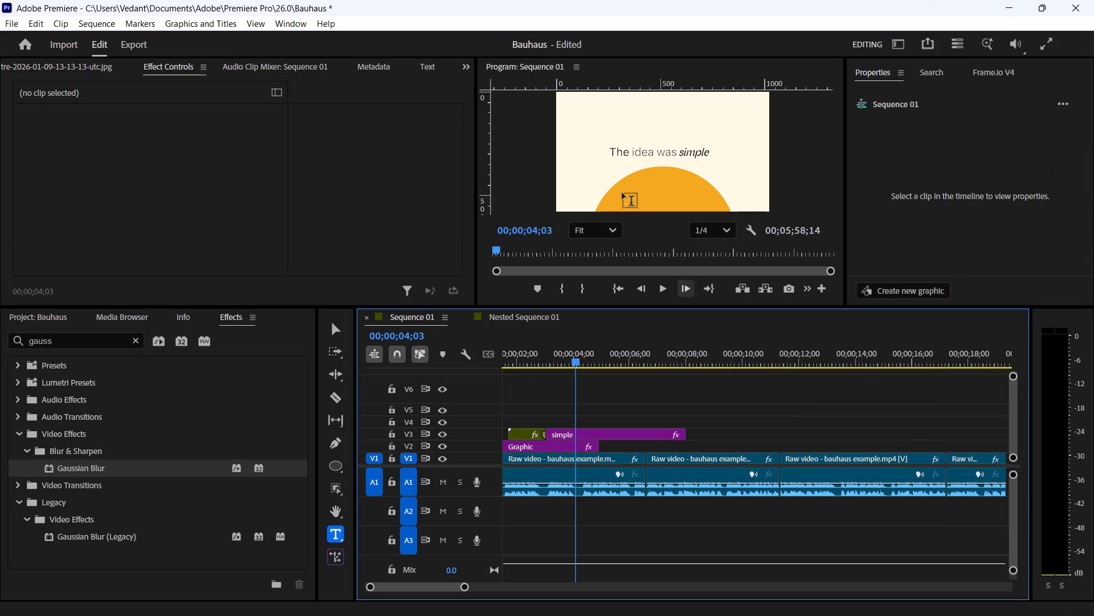
Set the "idea" text layer's font style to Regular.
click(648, 425)
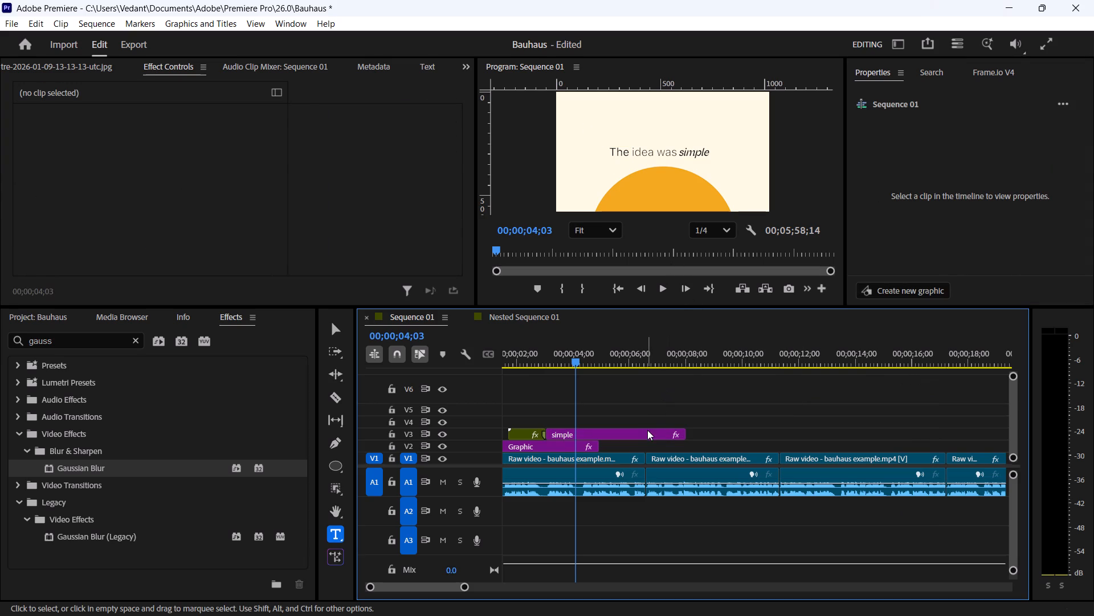
click(647, 430)
click(924, 179)
click(940, 161)
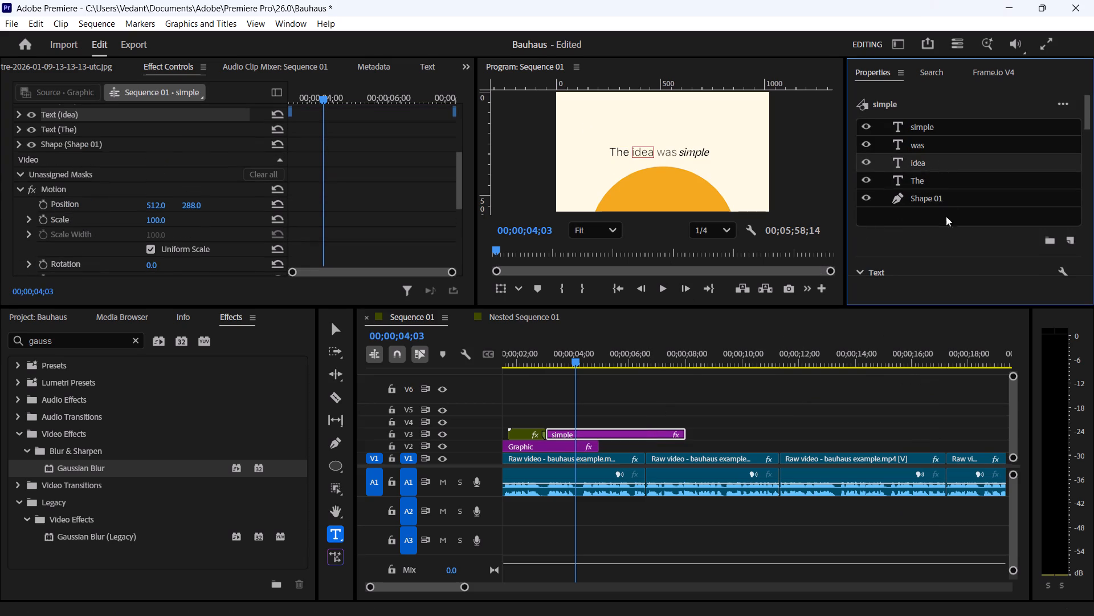
scroll(946, 234, down, 5)
click(926, 243)
click(905, 377)
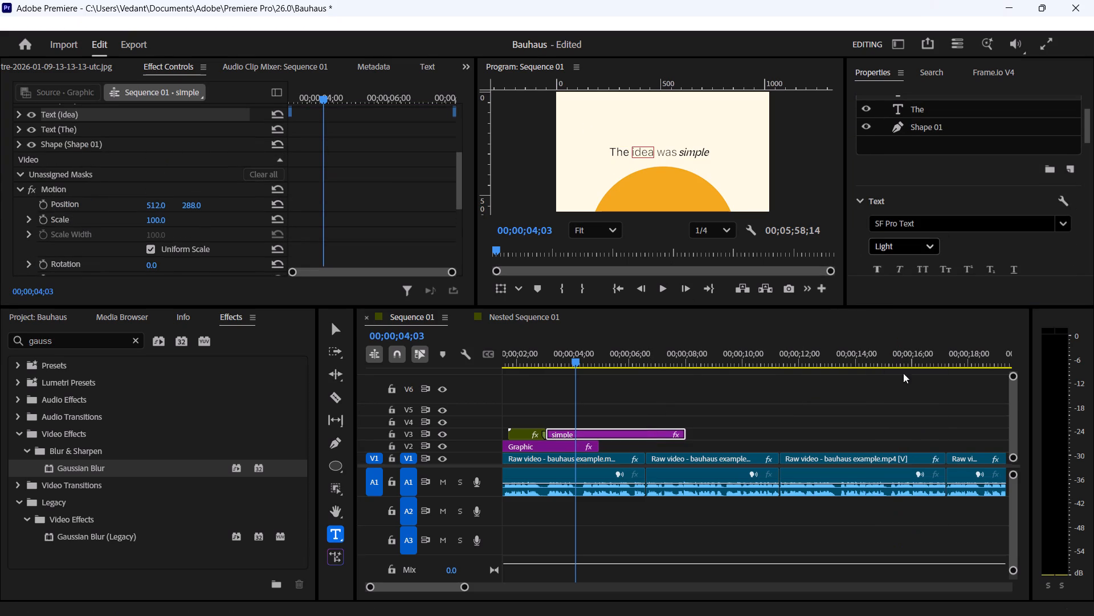
Set the "was" text layer's font style to Regular.
scroll(921, 146, up, 3)
click(922, 120)
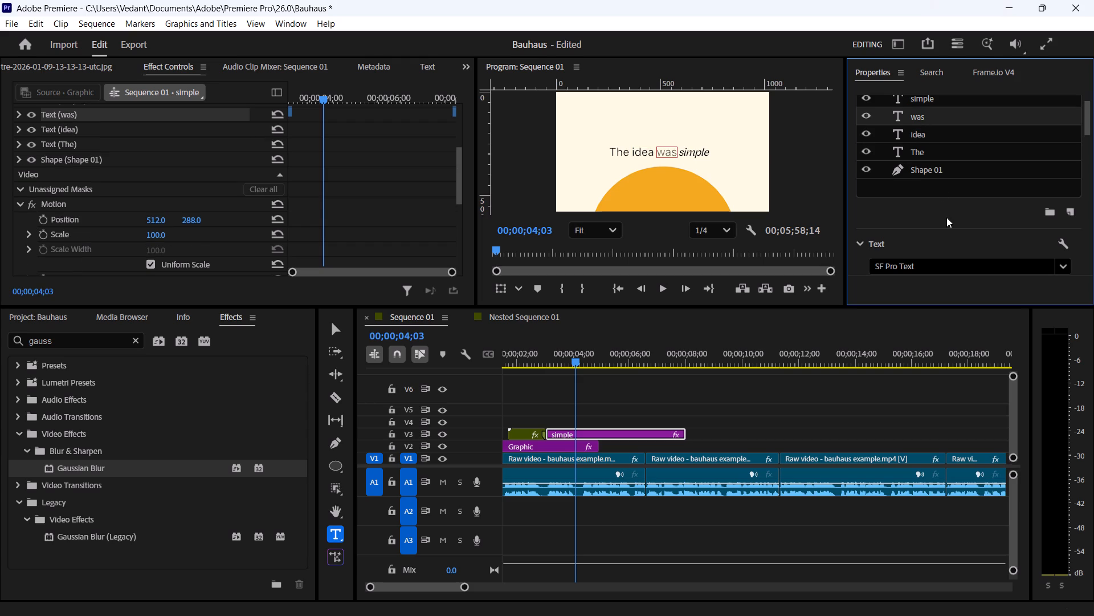
scroll(946, 220, down, 5)
click(904, 218)
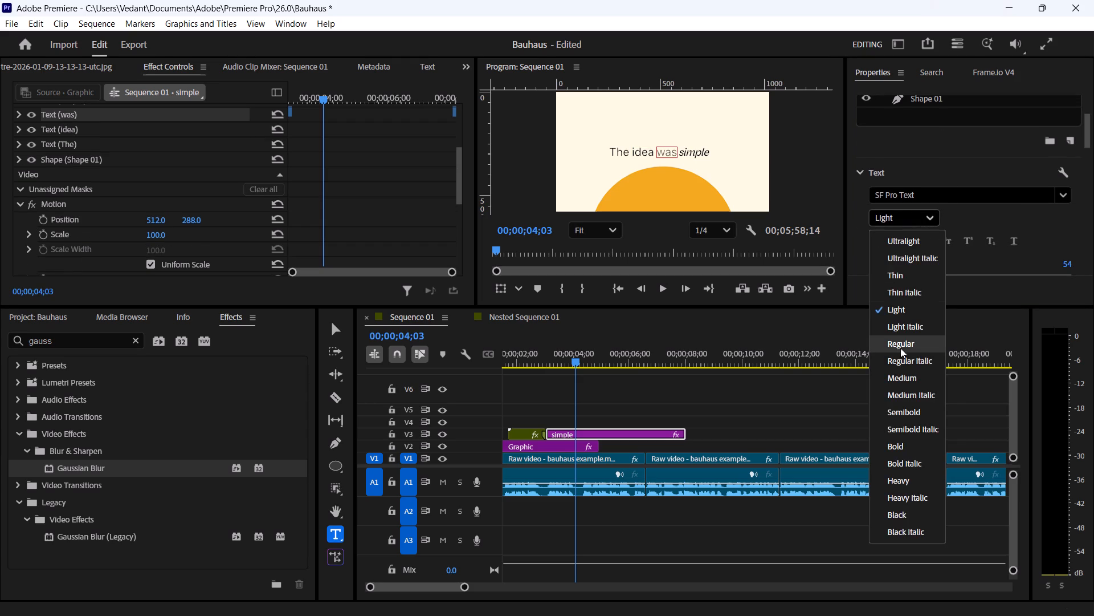
click(903, 342)
scroll(936, 152, up, 3)
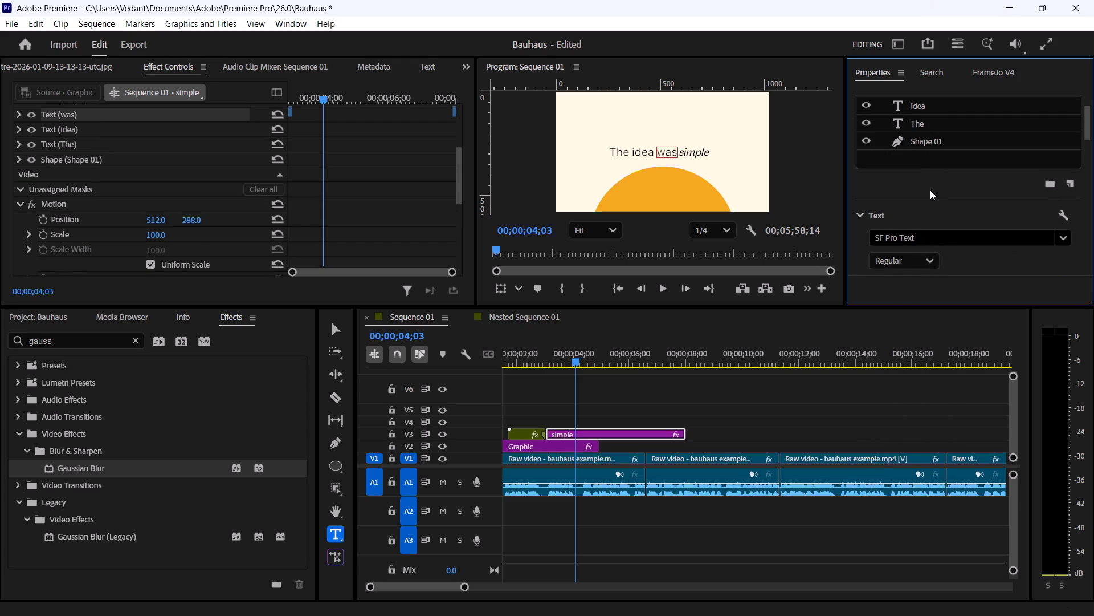
click(930, 190)
click(807, 418)
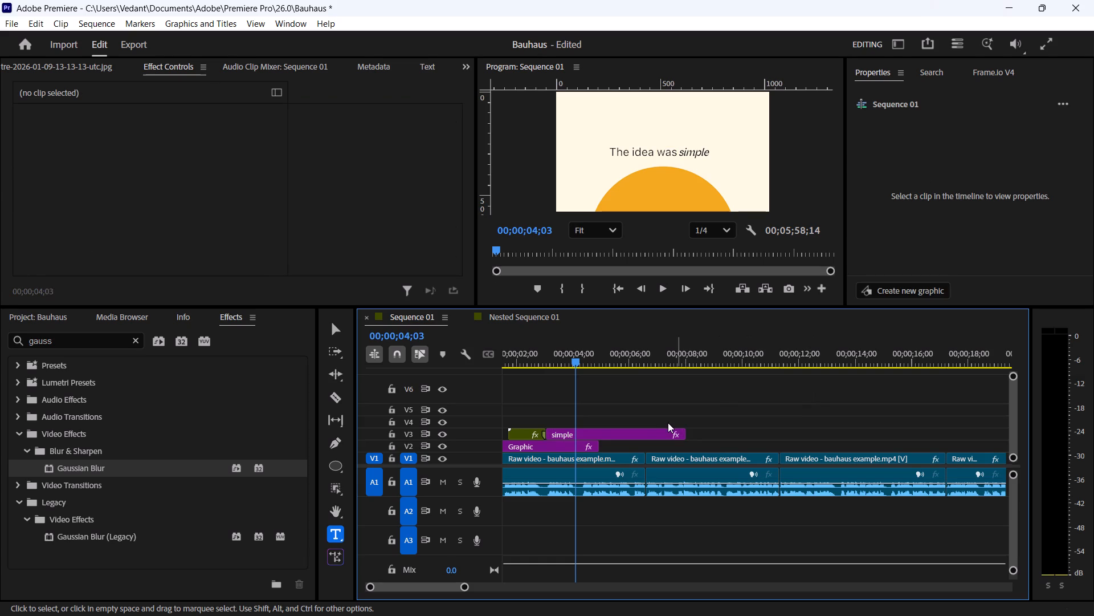
Play back Sequence 01 from about 00;00;02;03 to review the change from the Bauhaus building to the text scene.
click(585, 435)
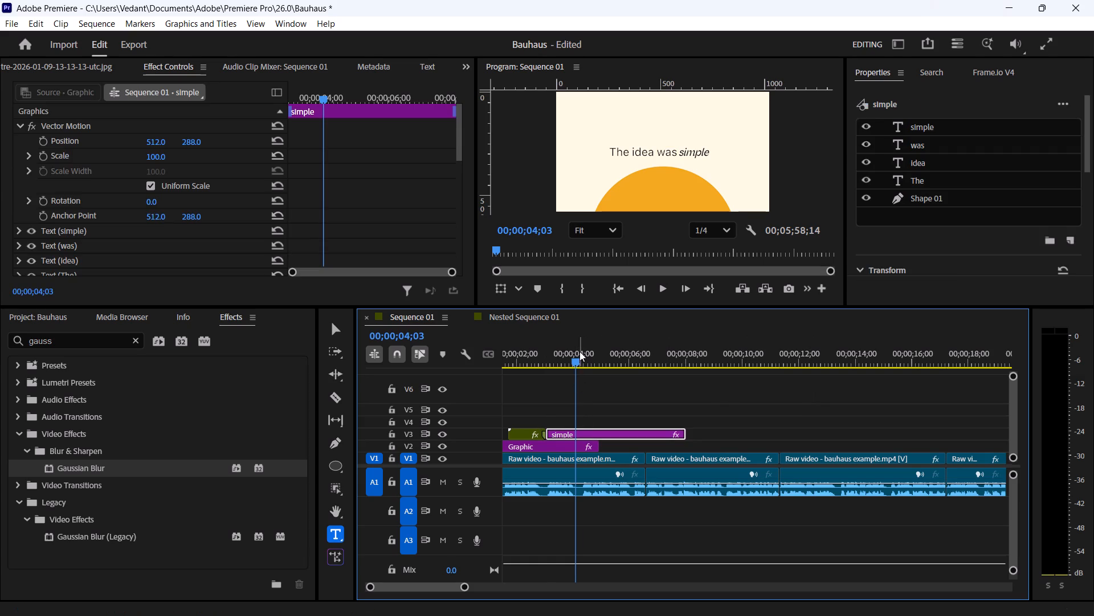
click(579, 351)
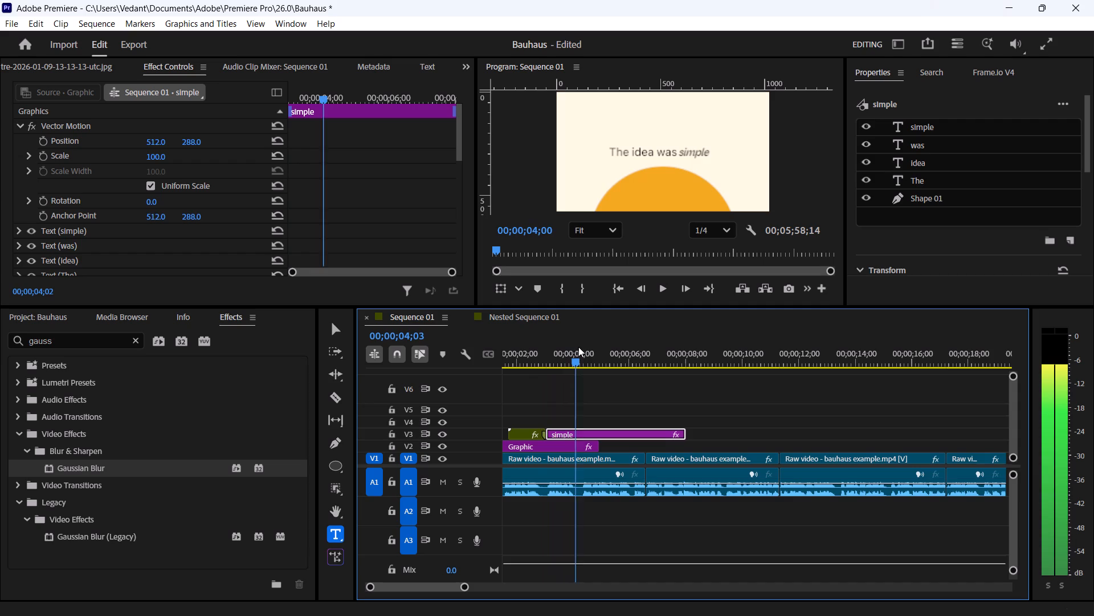
drag(579, 347, 542, 347)
drag(542, 347, 518, 346)
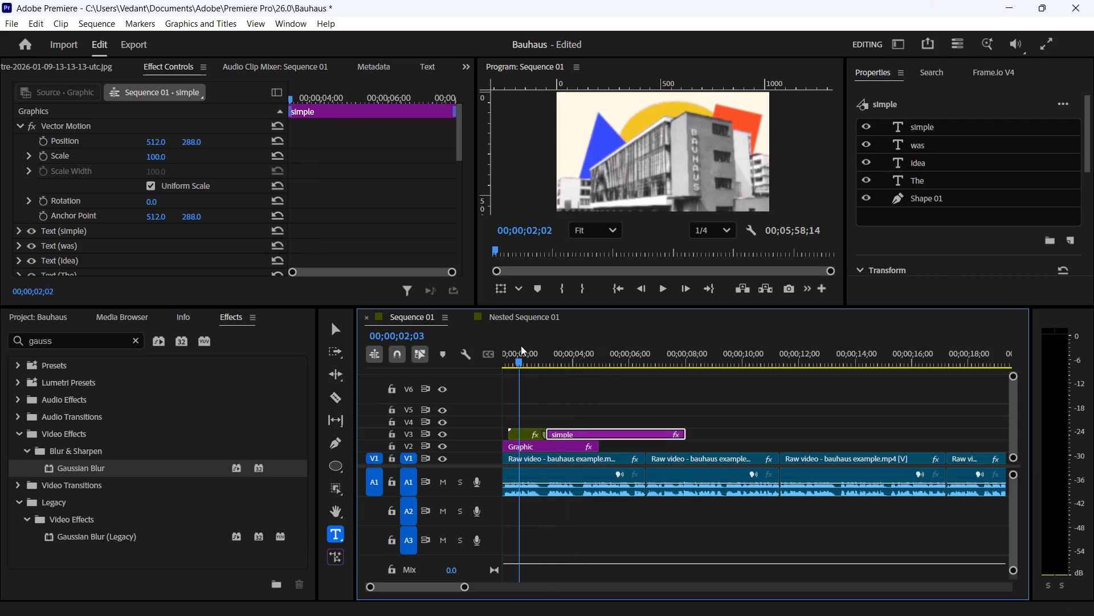
click(602, 378)
key(space)
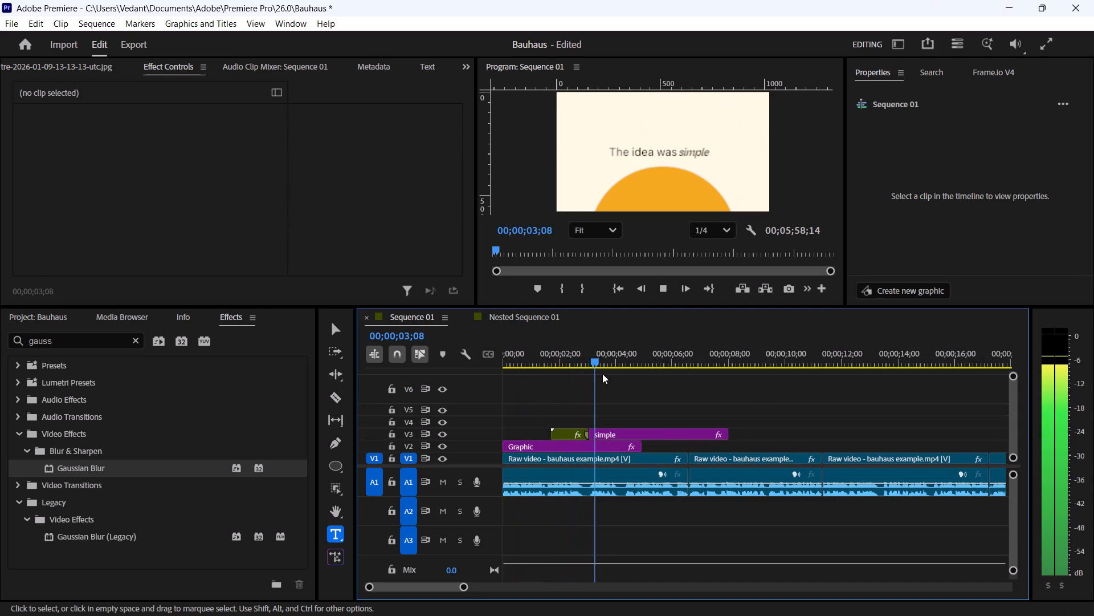
key(space)
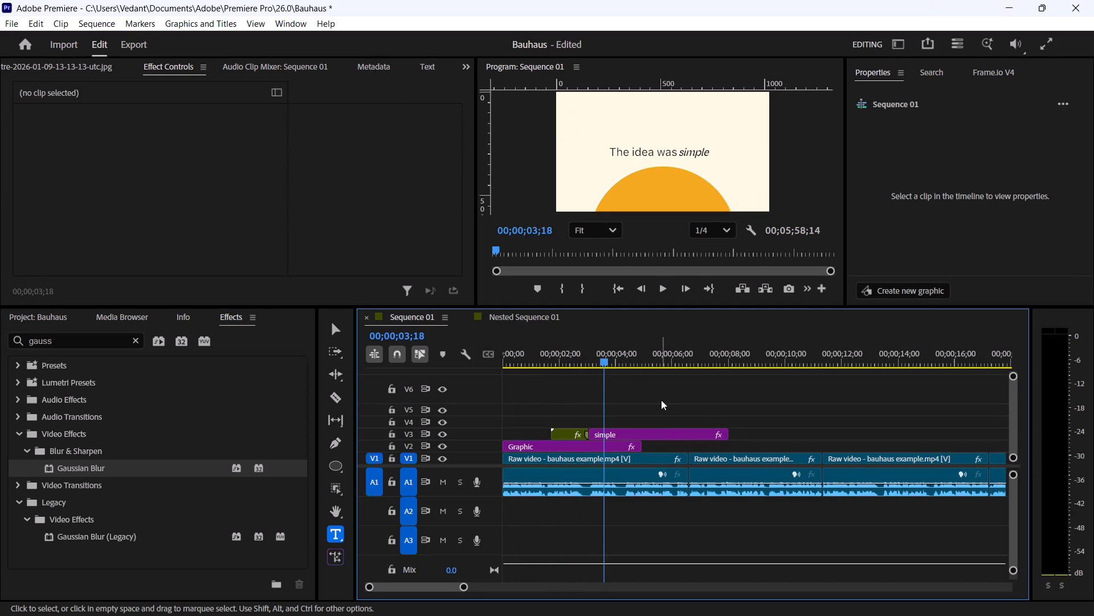
Save the project.
key(ctrl+s)
click(710, 419)
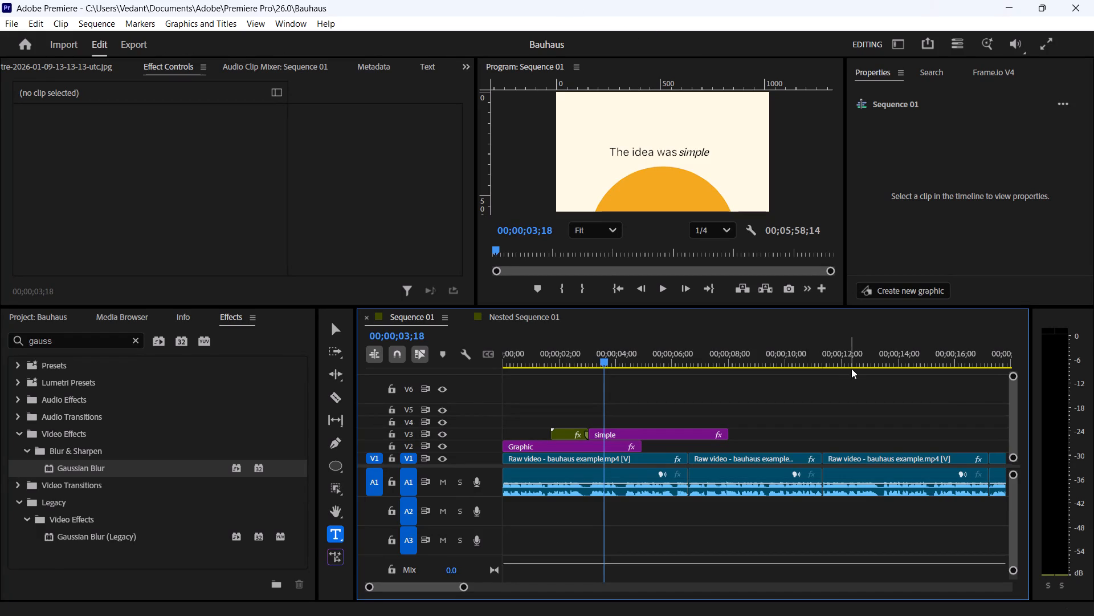
Replay the transition between the Bauhaus building scene and the "The idea was simple" scene to check its timing.
click(631, 430)
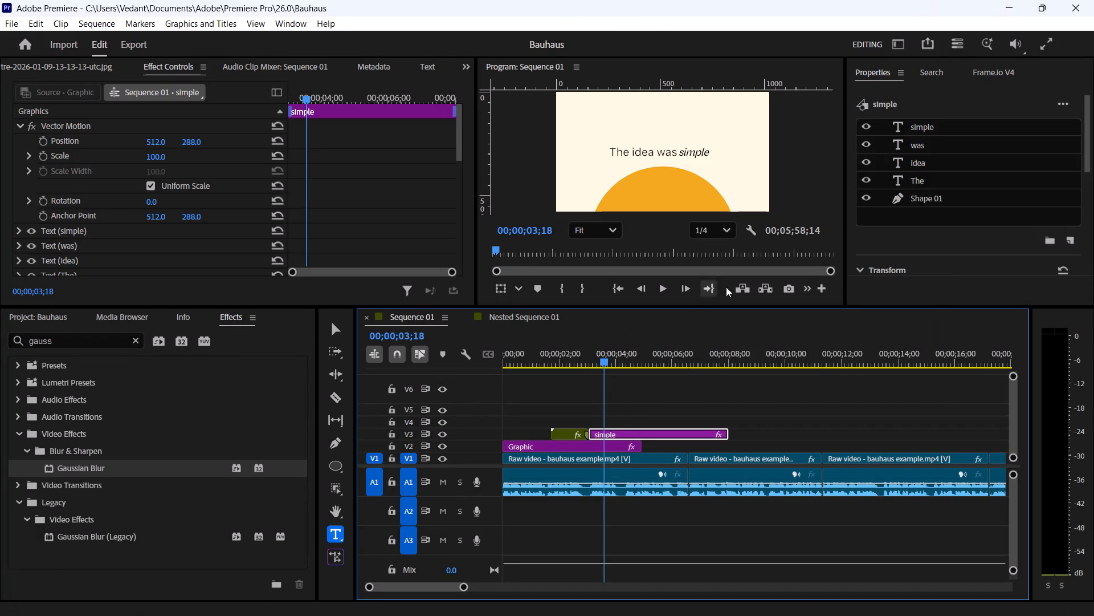
click(933, 164)
drag(610, 355, 601, 356)
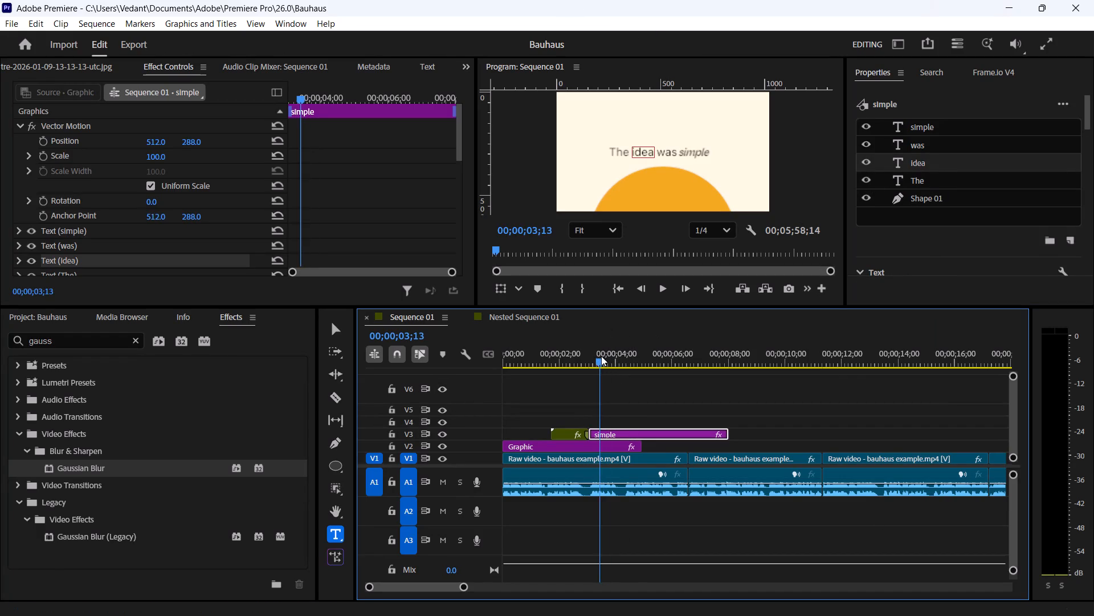
drag(601, 356, 594, 358)
click(635, 406)
key(space)
key(space)
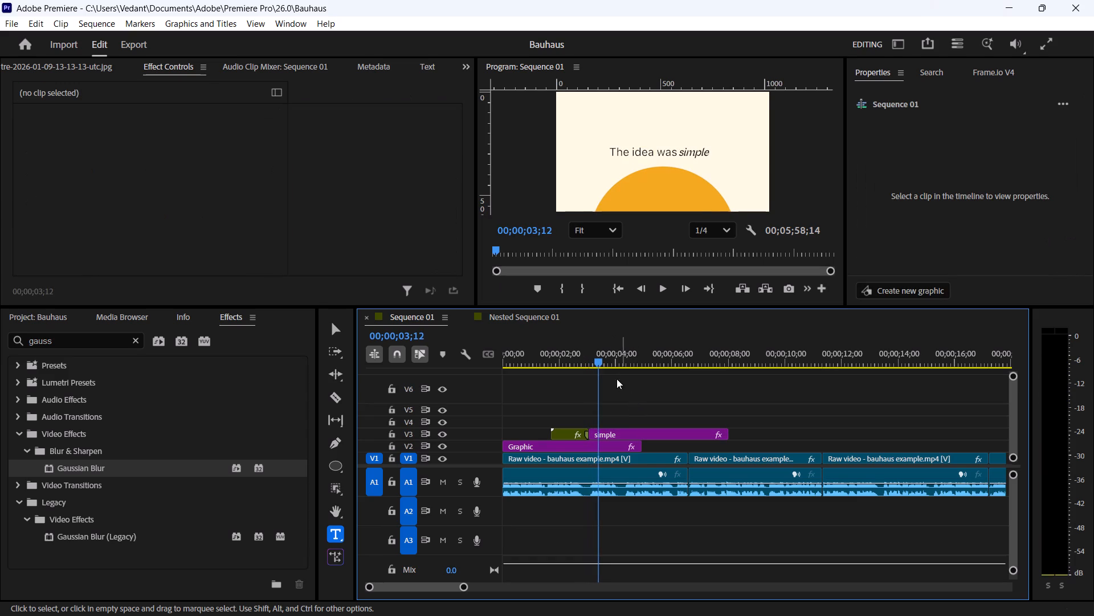
drag(598, 360, 574, 356)
key(space)
key(space)
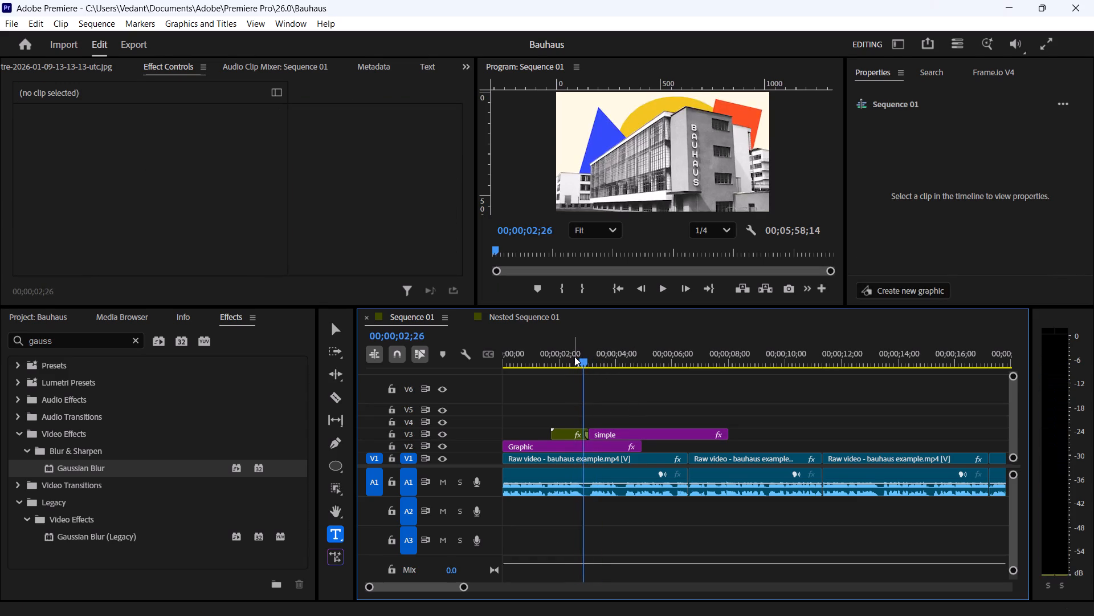
Replay and scrub the change from the Bauhaus building to the text scene around 00;00;03;09 in Sequence 01.
key(space)
key(space)
key(space)
key(space)
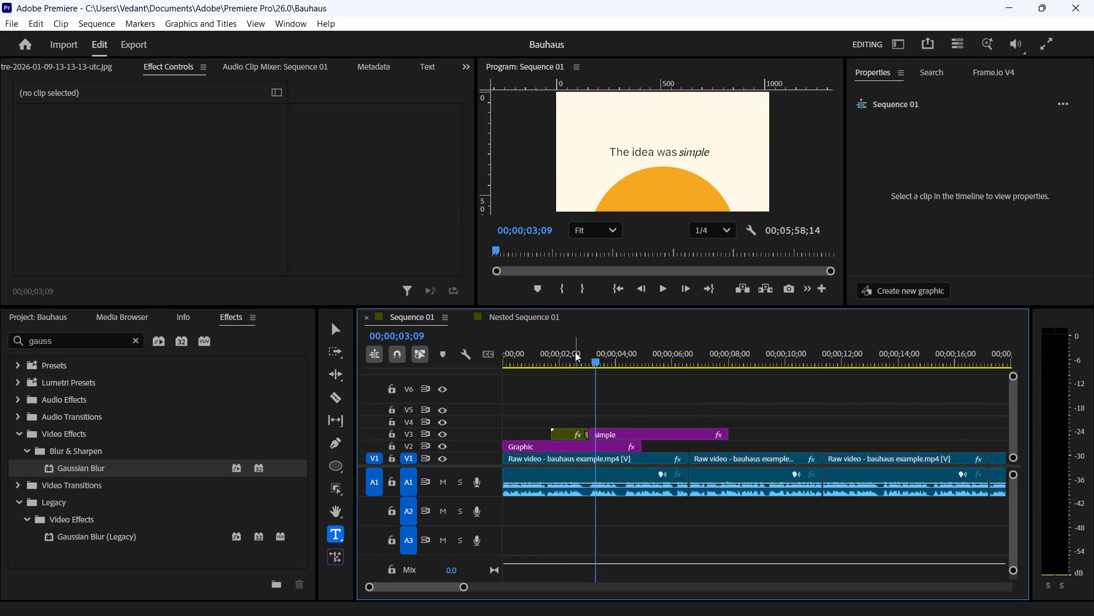
key(equal)
key(equal)
key(space)
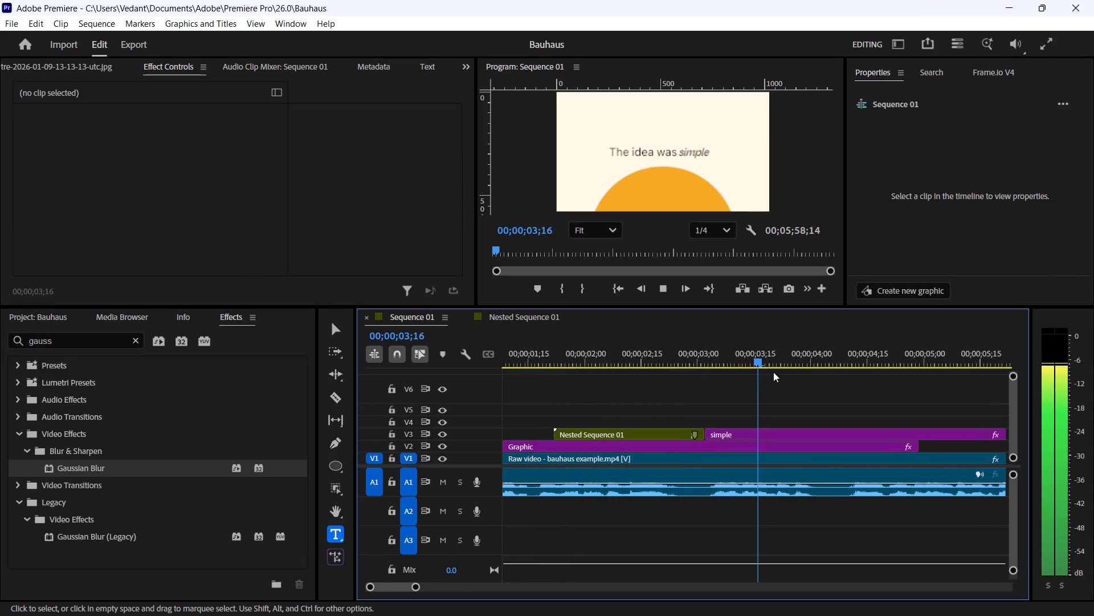
key(space)
drag(758, 350, 706, 347)
key(space)
key(space)
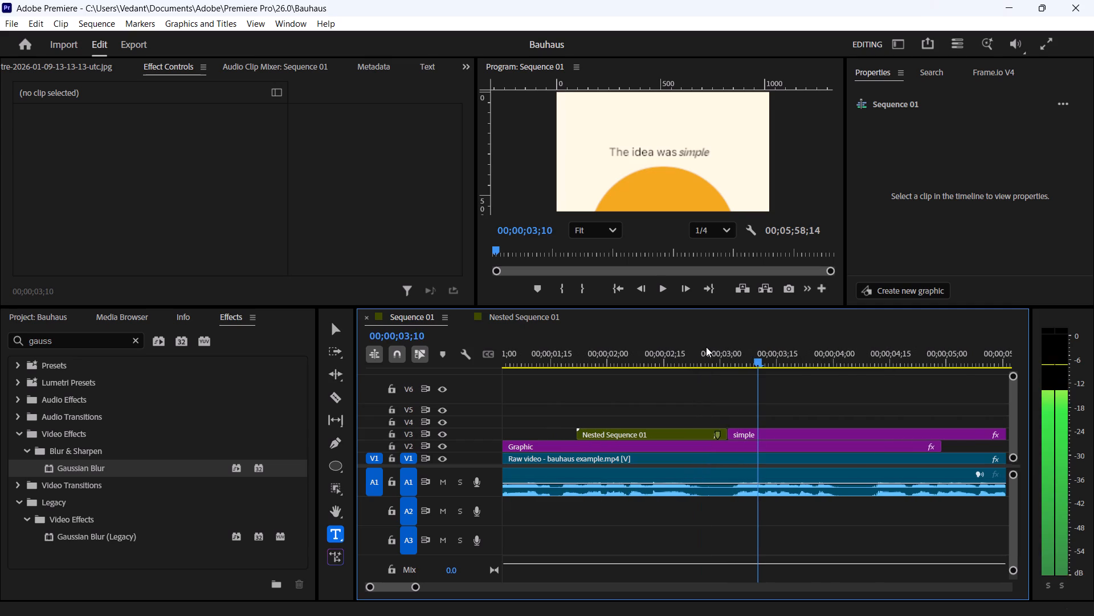
drag(761, 355, 757, 356)
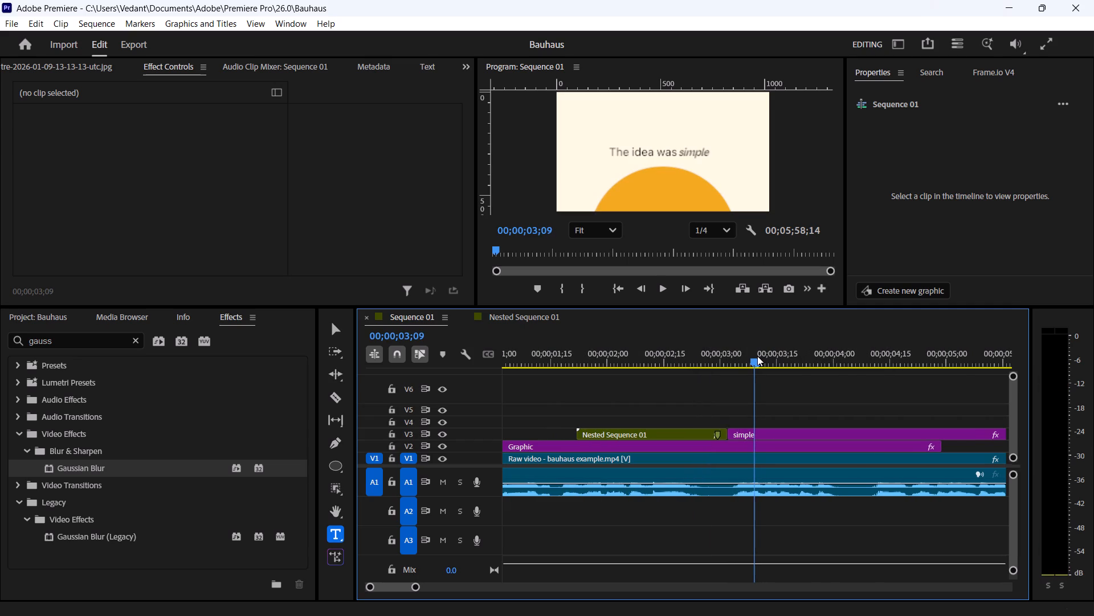
drag(757, 356, 756, 356)
Examine the "idea" text layer's settings in the "simple" graphic clip.
click(773, 431)
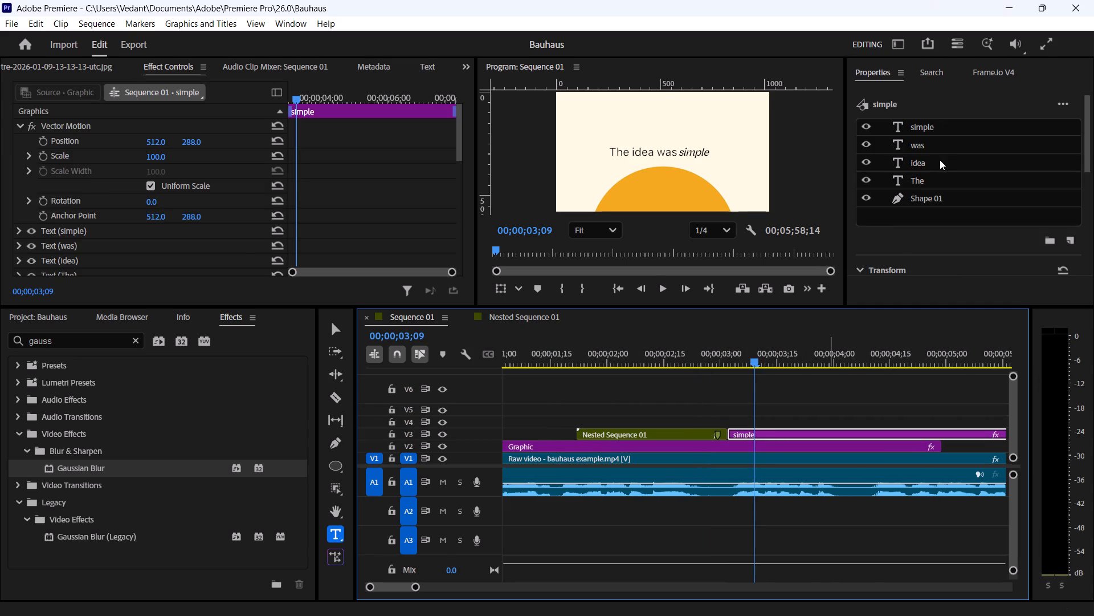
click(940, 160)
scroll(70, 222, down, 5)
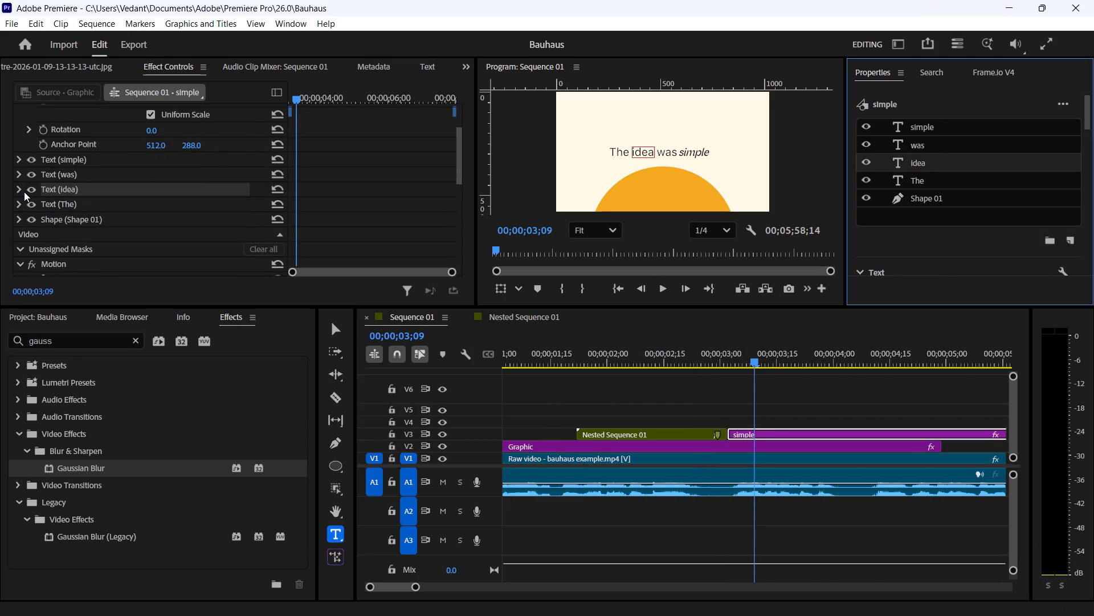
click(19, 191)
scroll(170, 169, down, 5)
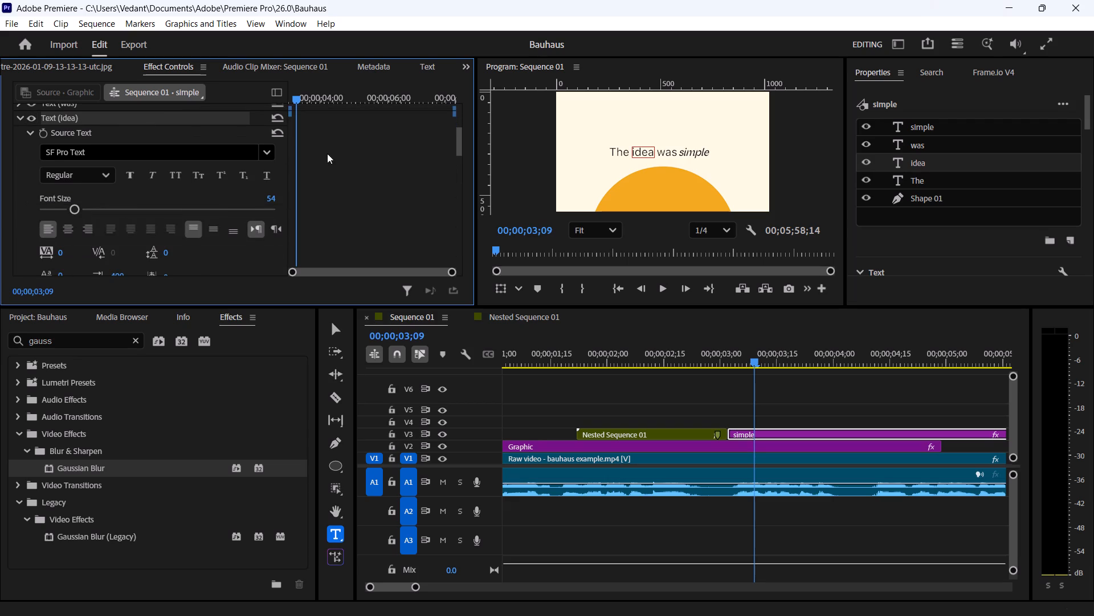
click(526, 446)
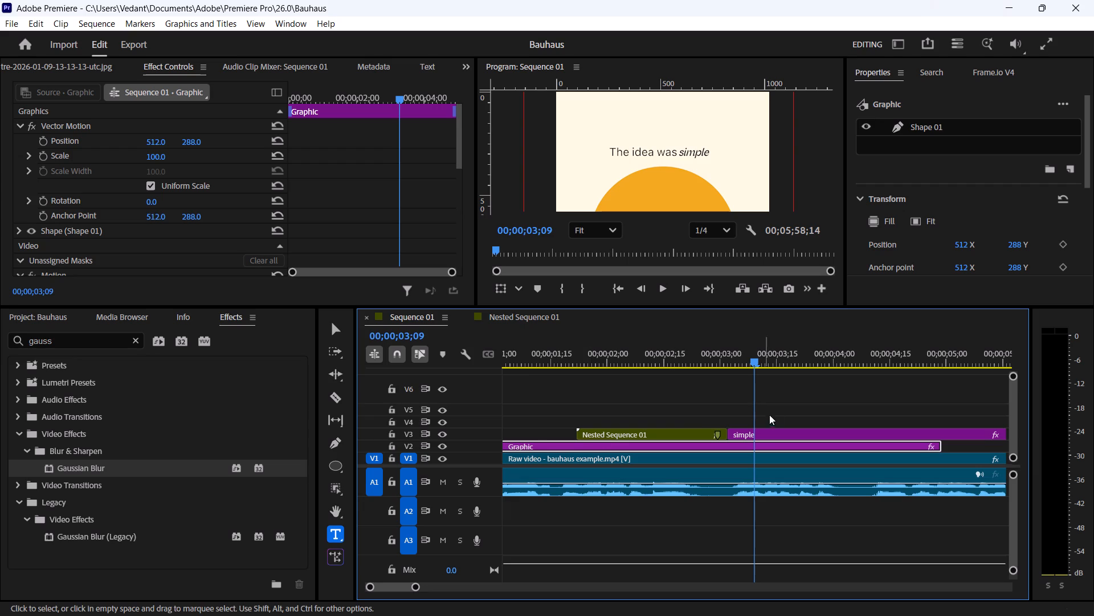
click(772, 433)
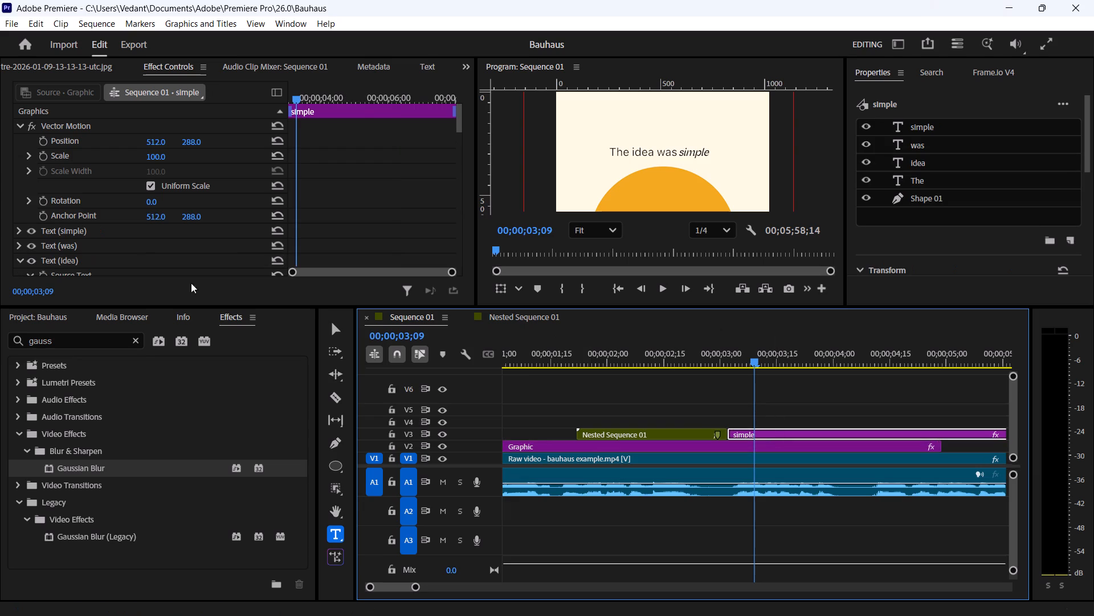
scroll(42, 184, down, 9)
scroll(131, 152, up, 18)
scroll(113, 184, down, 12)
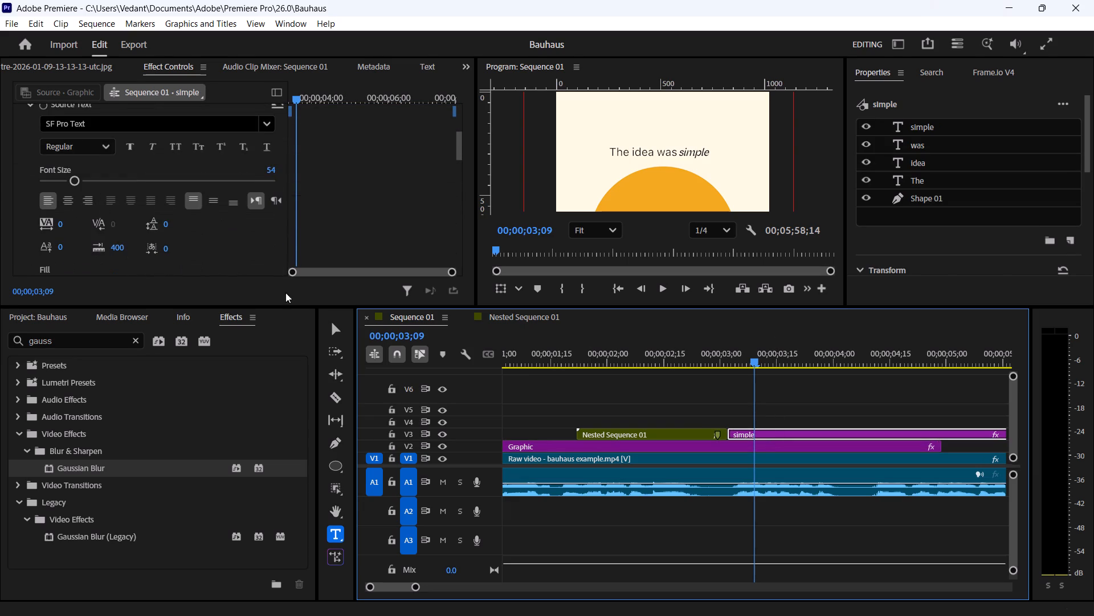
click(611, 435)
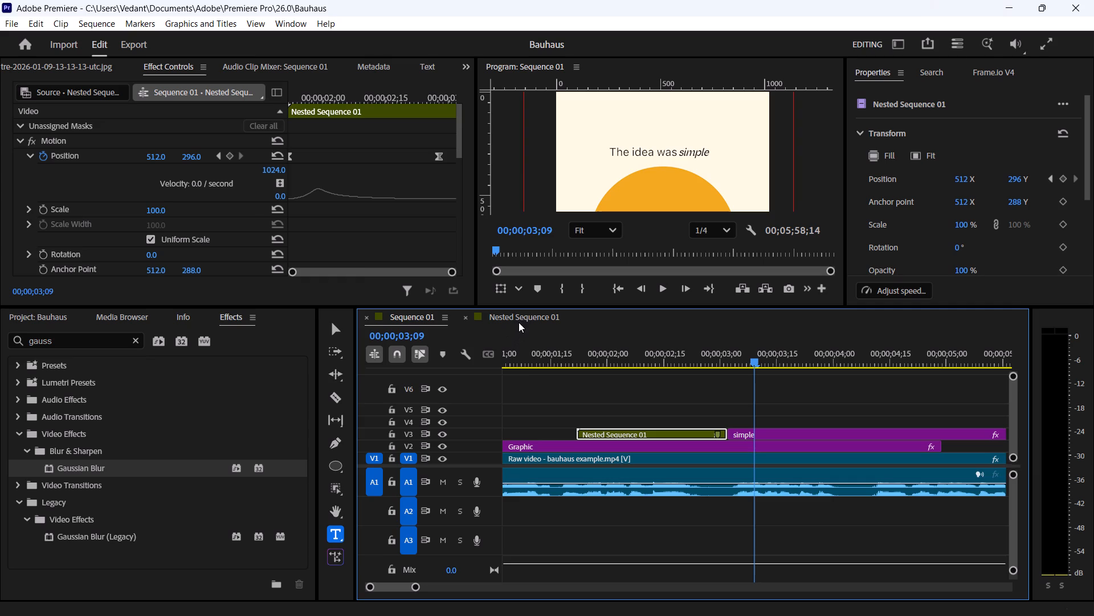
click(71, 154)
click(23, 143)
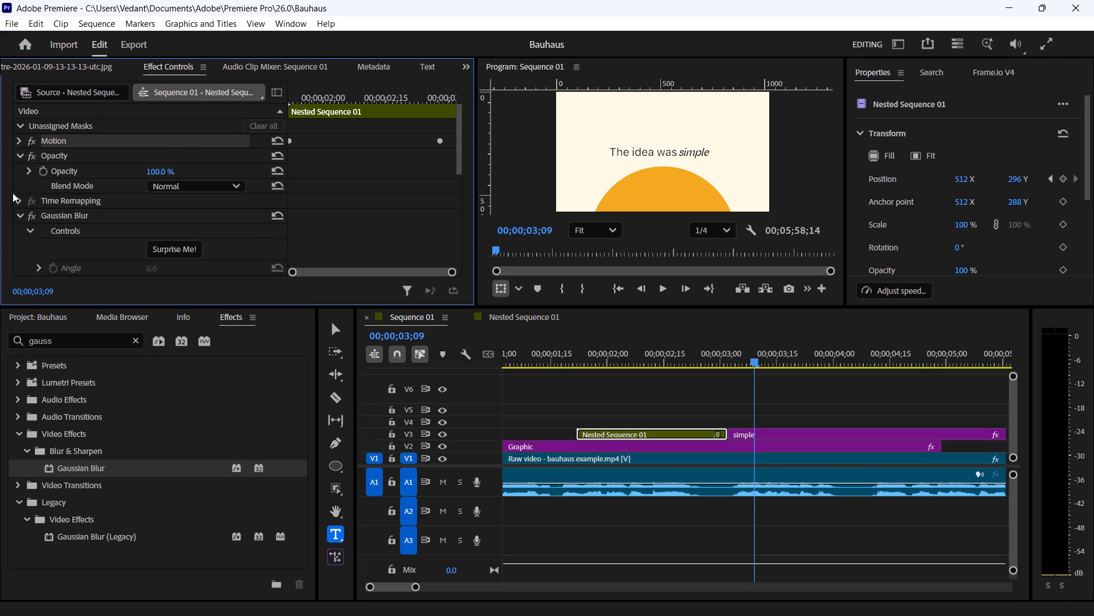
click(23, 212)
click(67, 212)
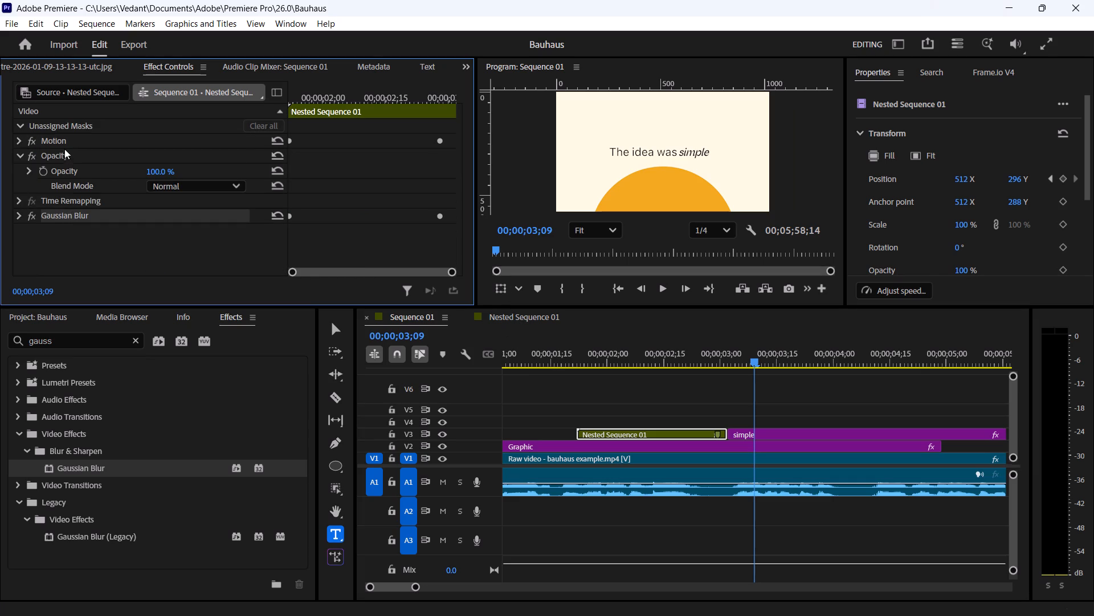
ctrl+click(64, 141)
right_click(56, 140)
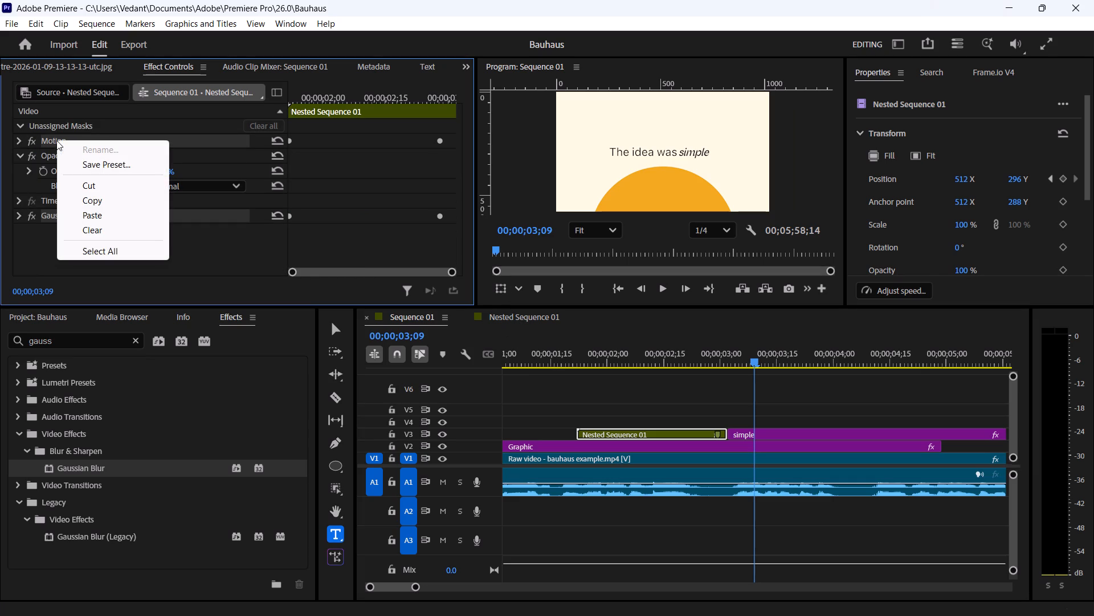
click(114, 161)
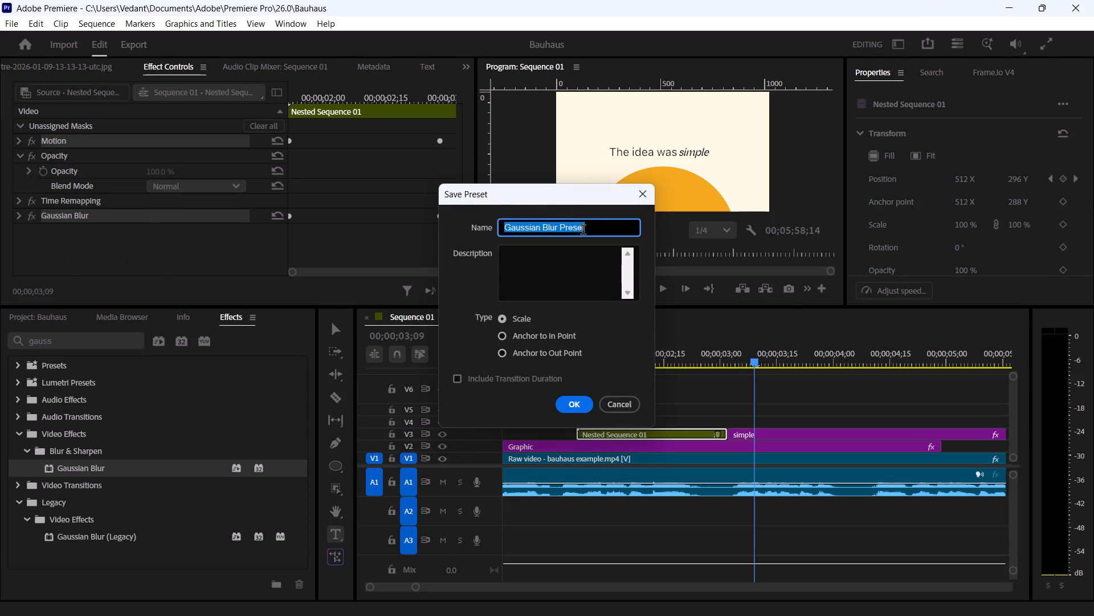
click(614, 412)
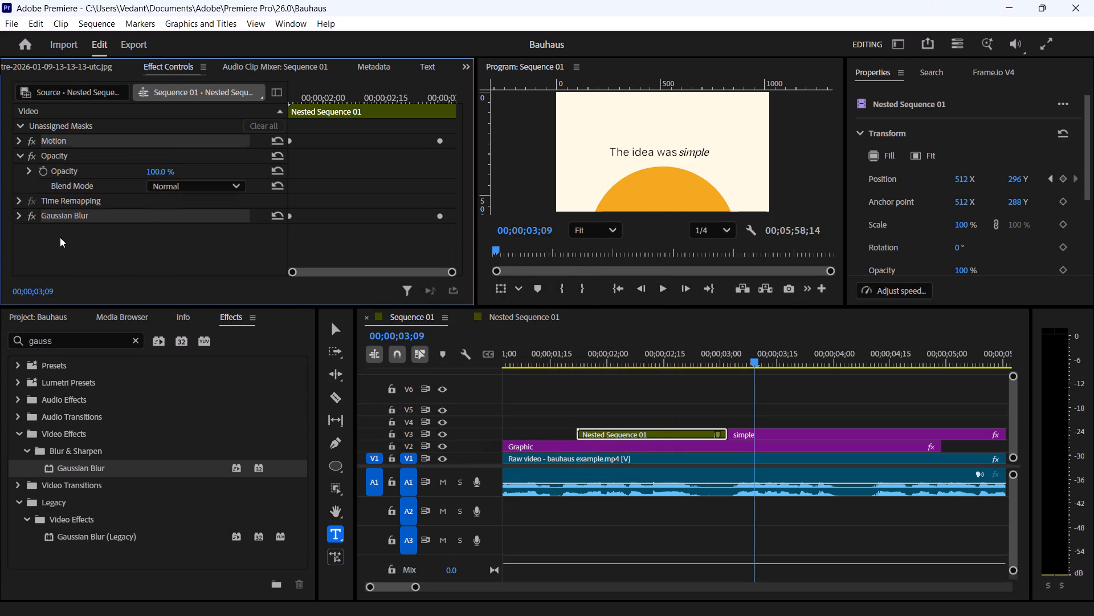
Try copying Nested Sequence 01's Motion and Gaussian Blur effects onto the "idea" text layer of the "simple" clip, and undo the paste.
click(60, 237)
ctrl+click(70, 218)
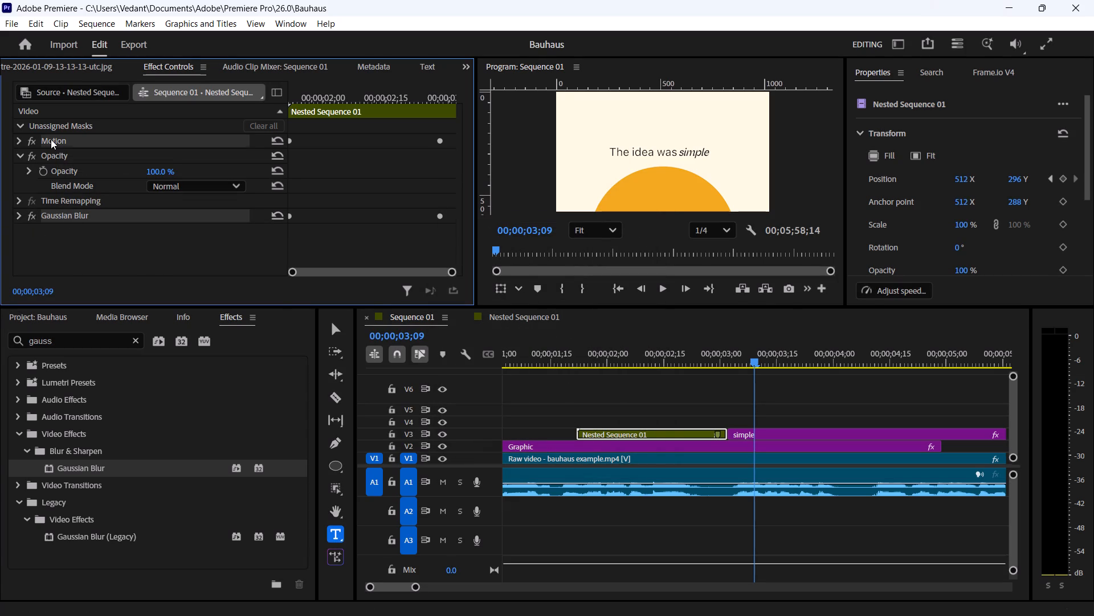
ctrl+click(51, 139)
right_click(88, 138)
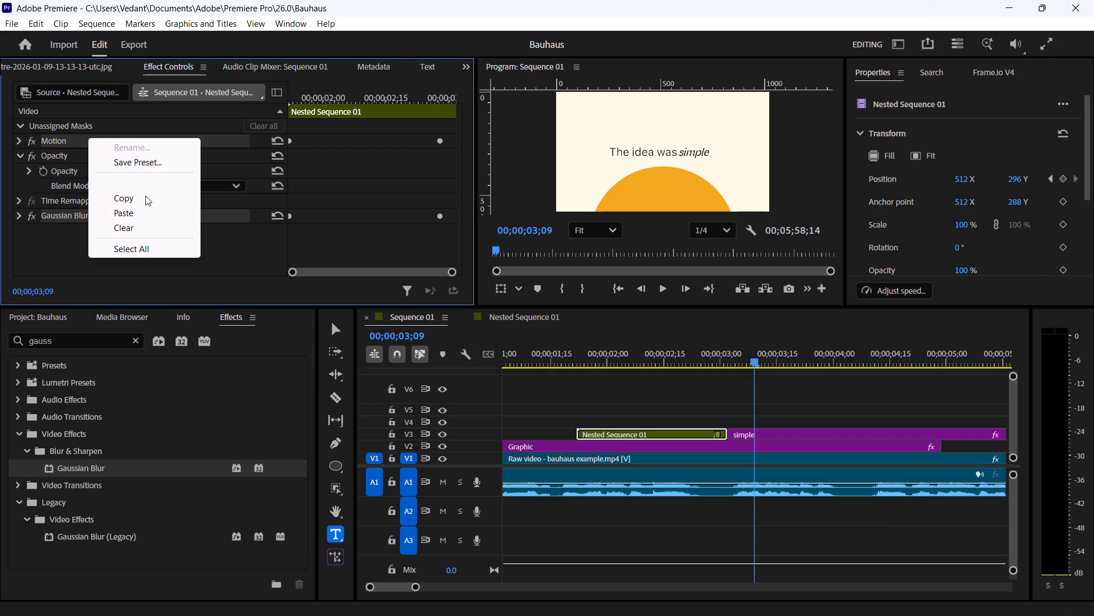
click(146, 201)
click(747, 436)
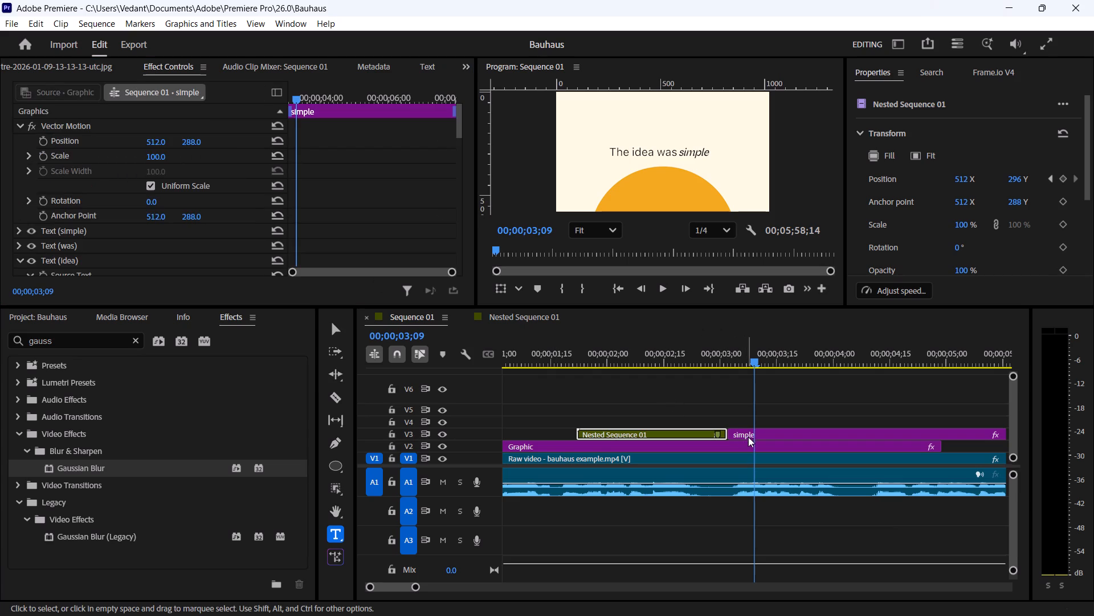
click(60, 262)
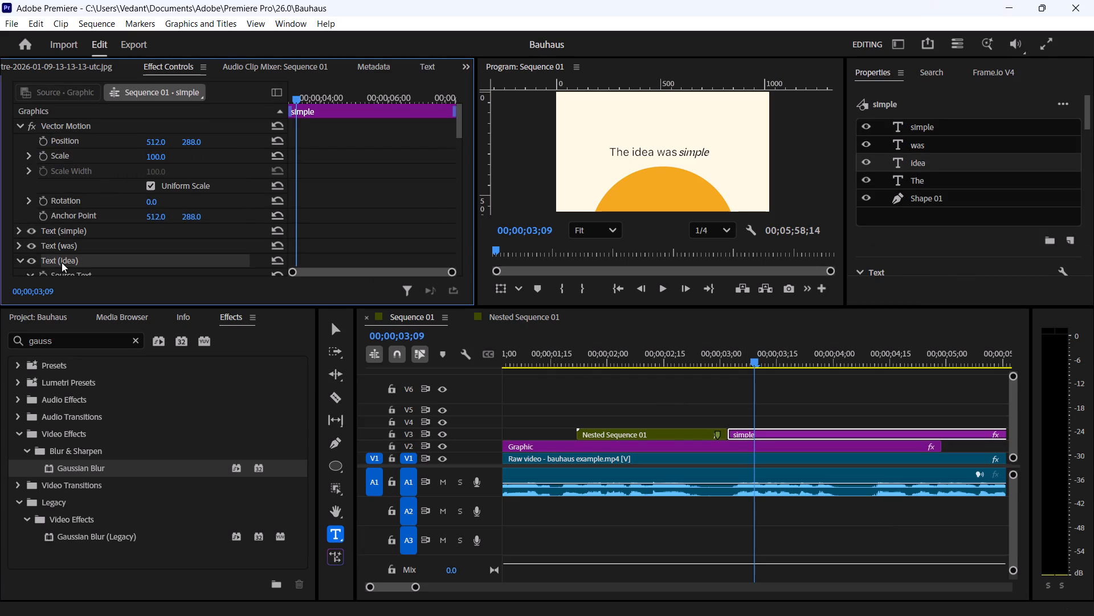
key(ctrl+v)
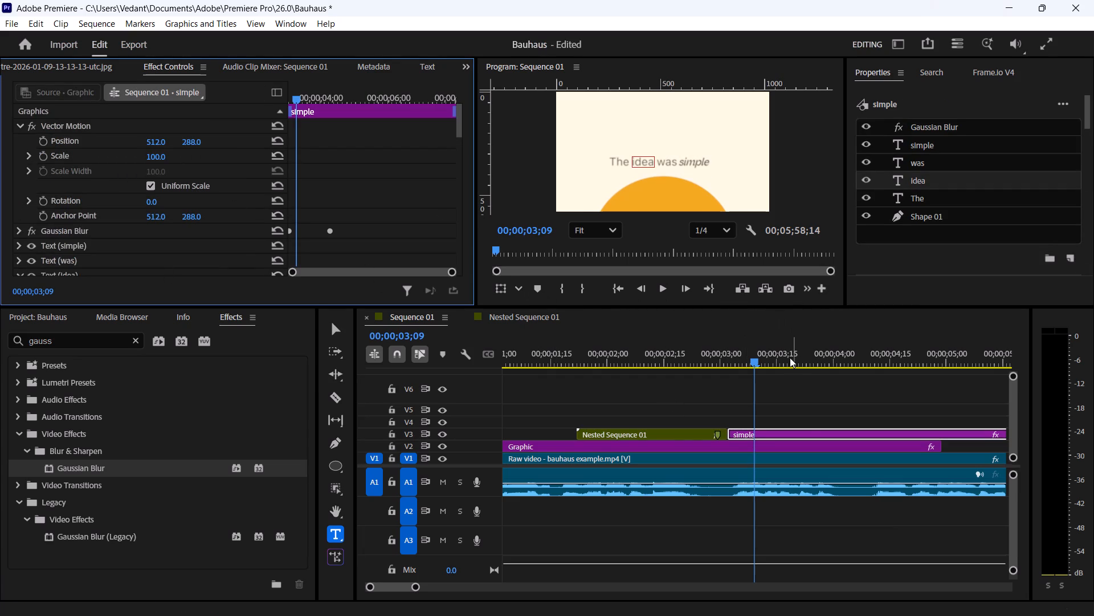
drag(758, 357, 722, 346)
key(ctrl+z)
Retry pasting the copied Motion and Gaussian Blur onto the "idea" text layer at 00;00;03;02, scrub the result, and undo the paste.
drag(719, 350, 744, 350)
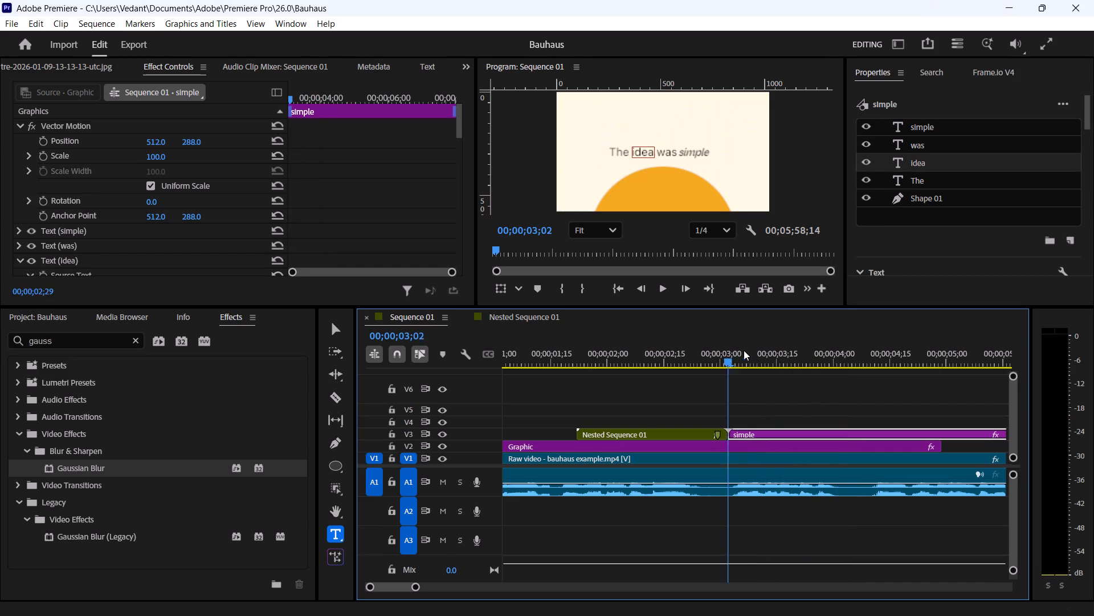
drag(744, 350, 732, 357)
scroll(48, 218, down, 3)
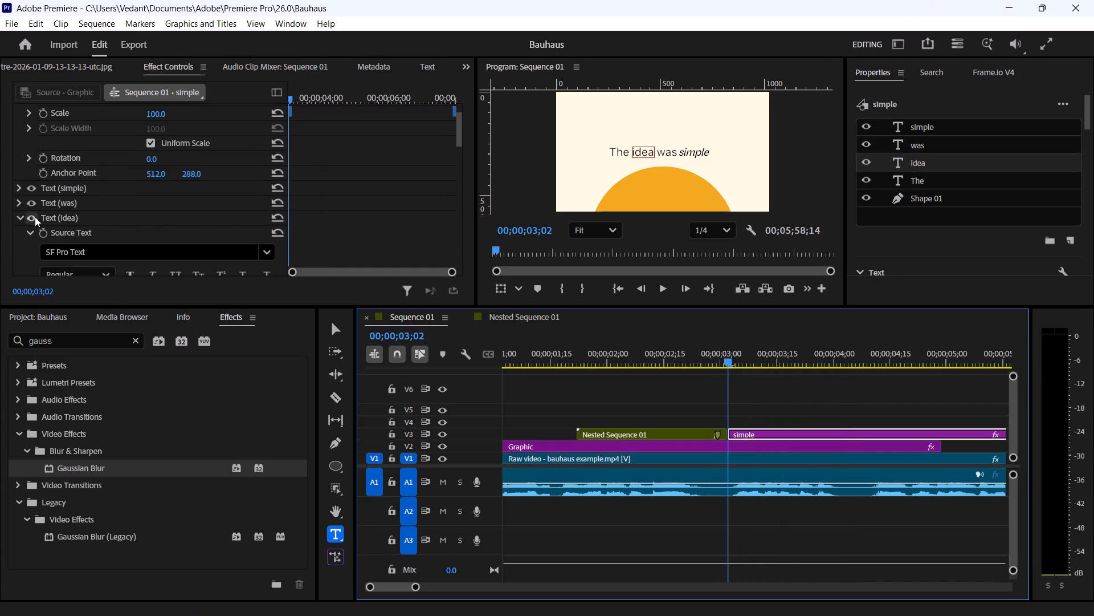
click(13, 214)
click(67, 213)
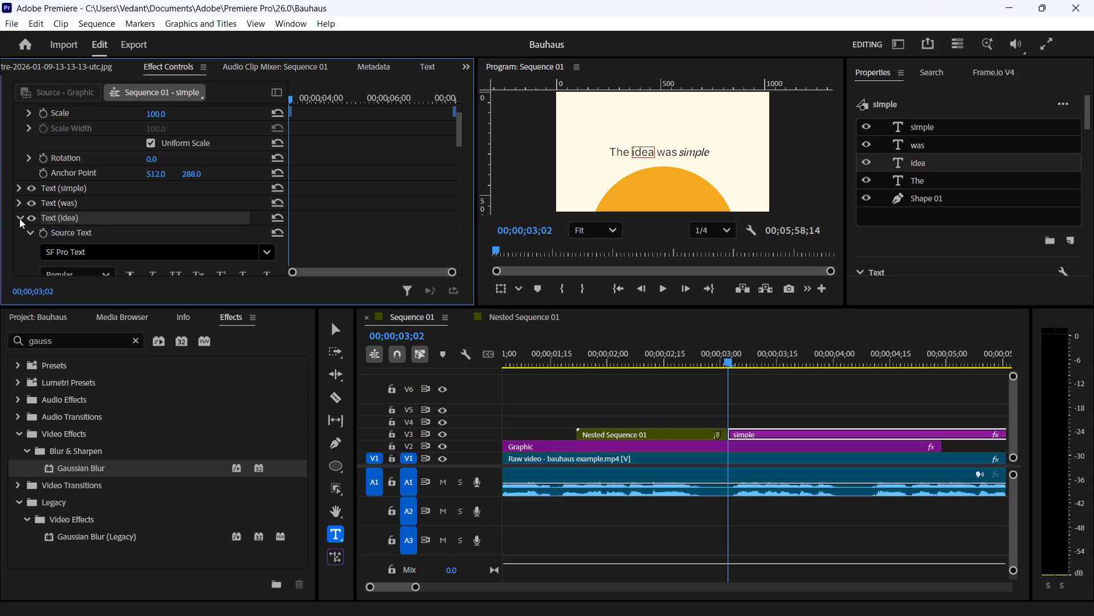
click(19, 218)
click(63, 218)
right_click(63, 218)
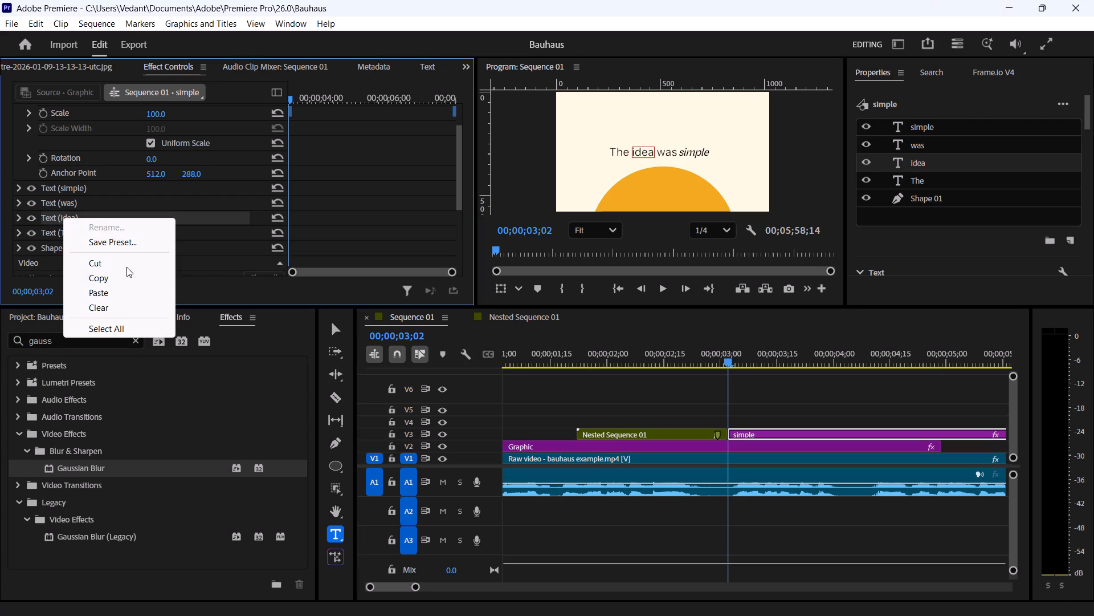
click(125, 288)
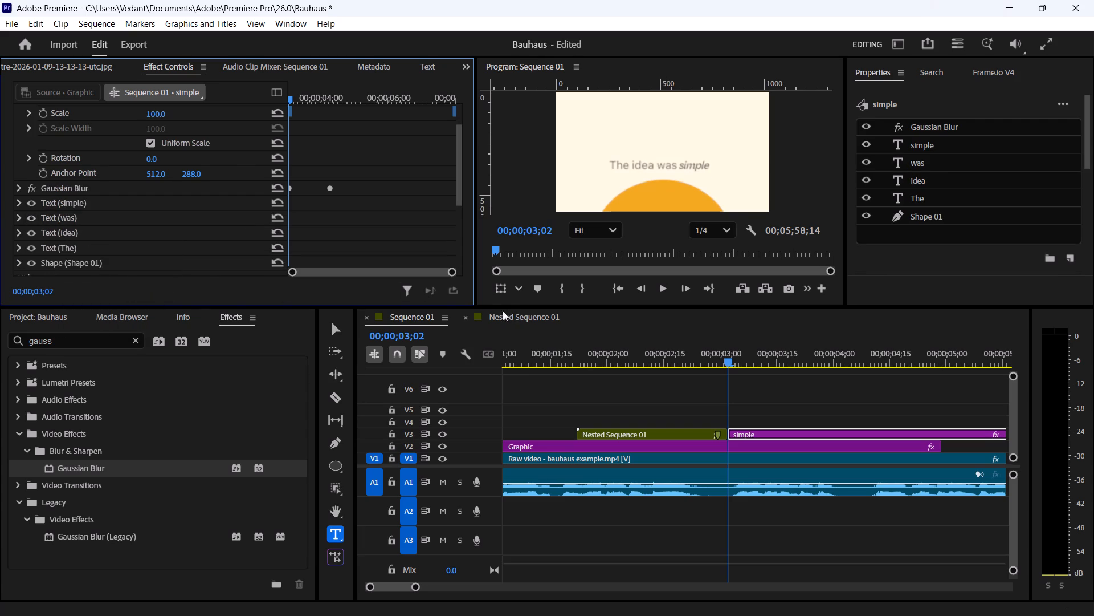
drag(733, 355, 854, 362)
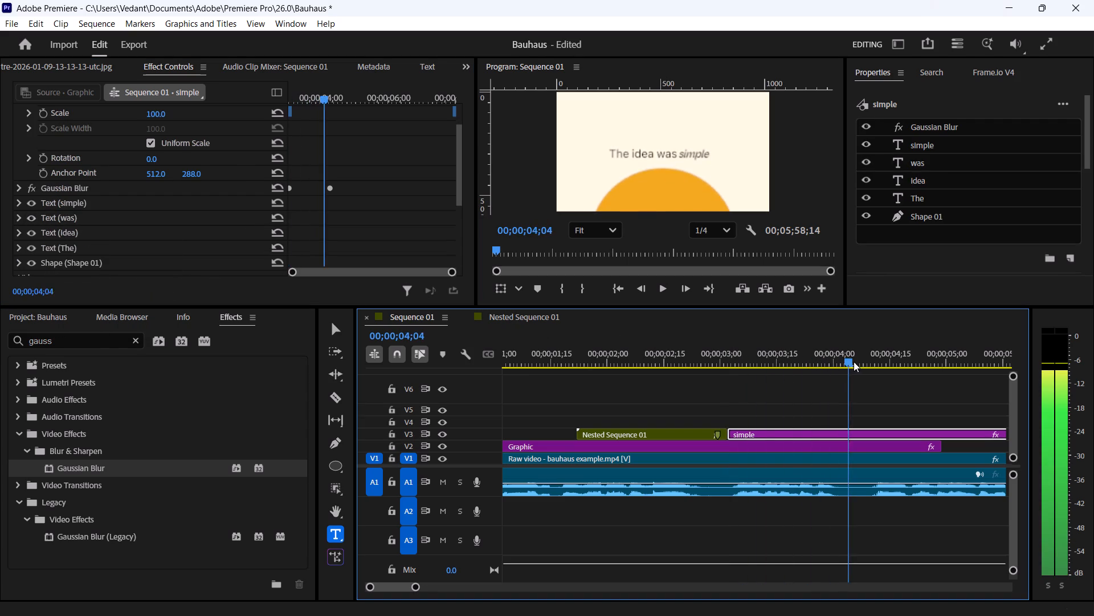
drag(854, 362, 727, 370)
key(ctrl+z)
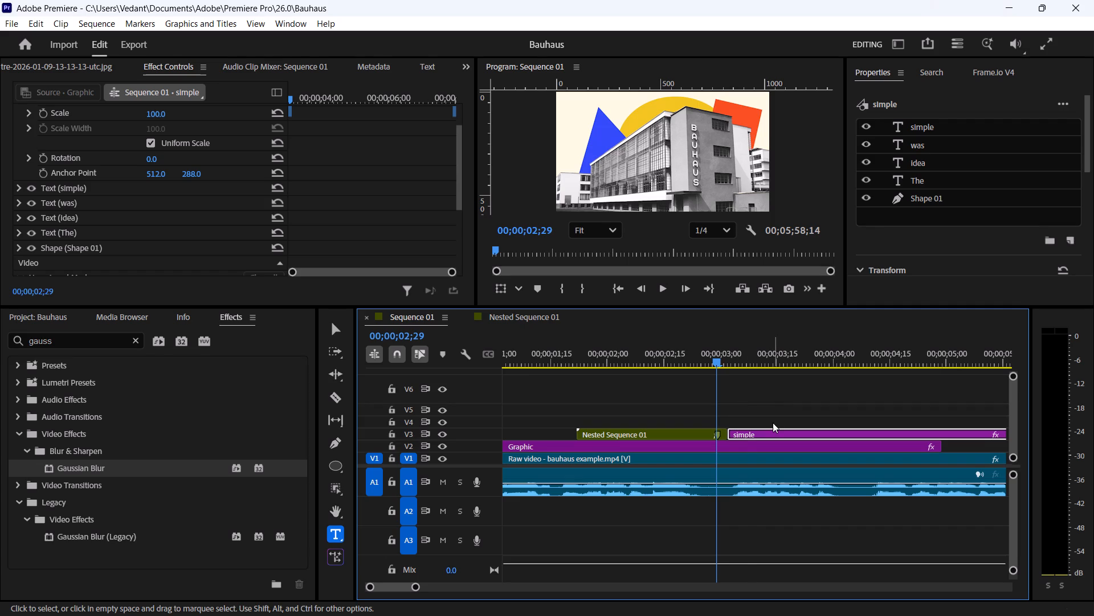
Apply the Gaussian Blur effect directly beneath the "idea" text layer in the "simple" clip, with the playhead at 00;00;03;02.
drag(724, 358, 741, 359)
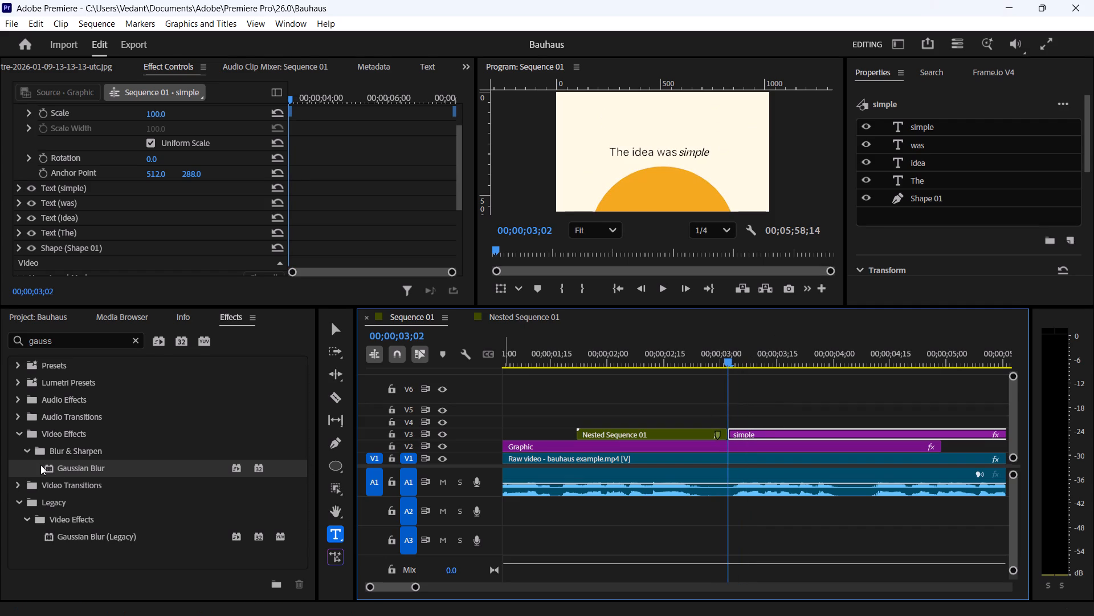
drag(52, 468, 68, 220)
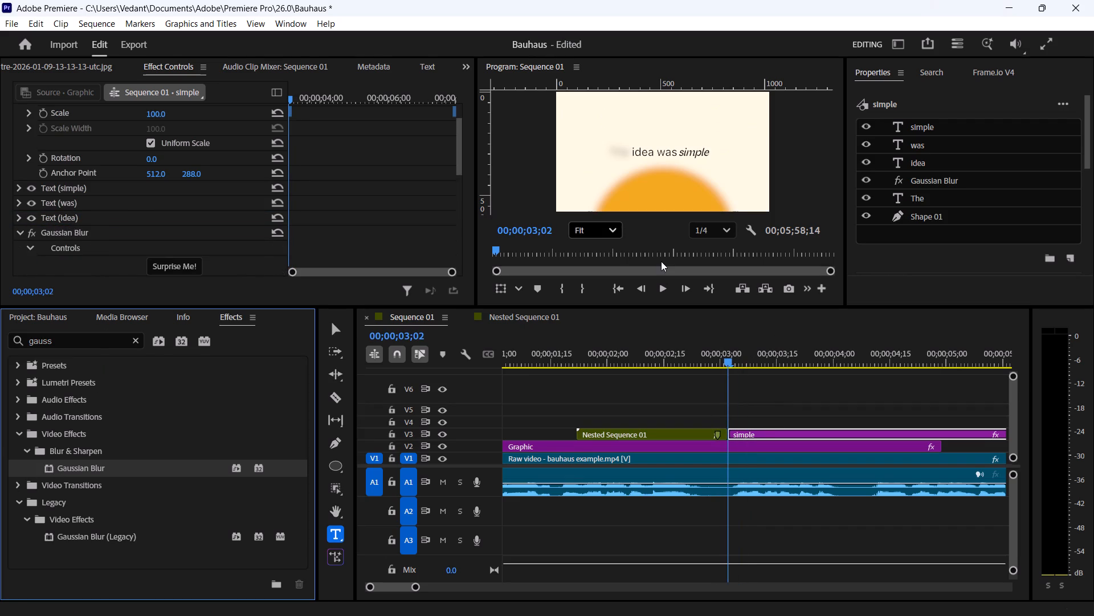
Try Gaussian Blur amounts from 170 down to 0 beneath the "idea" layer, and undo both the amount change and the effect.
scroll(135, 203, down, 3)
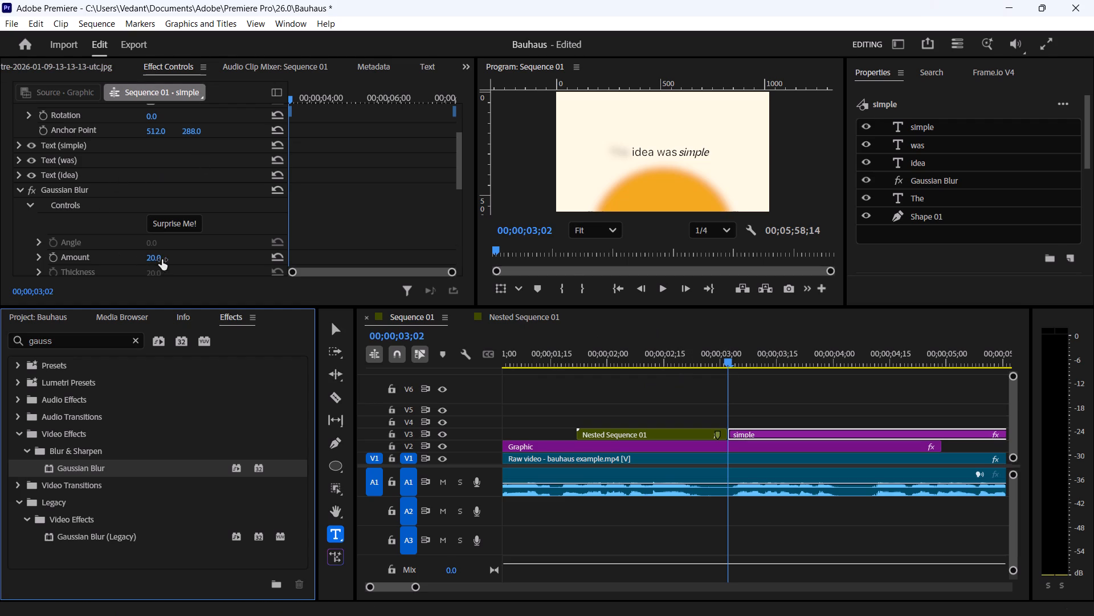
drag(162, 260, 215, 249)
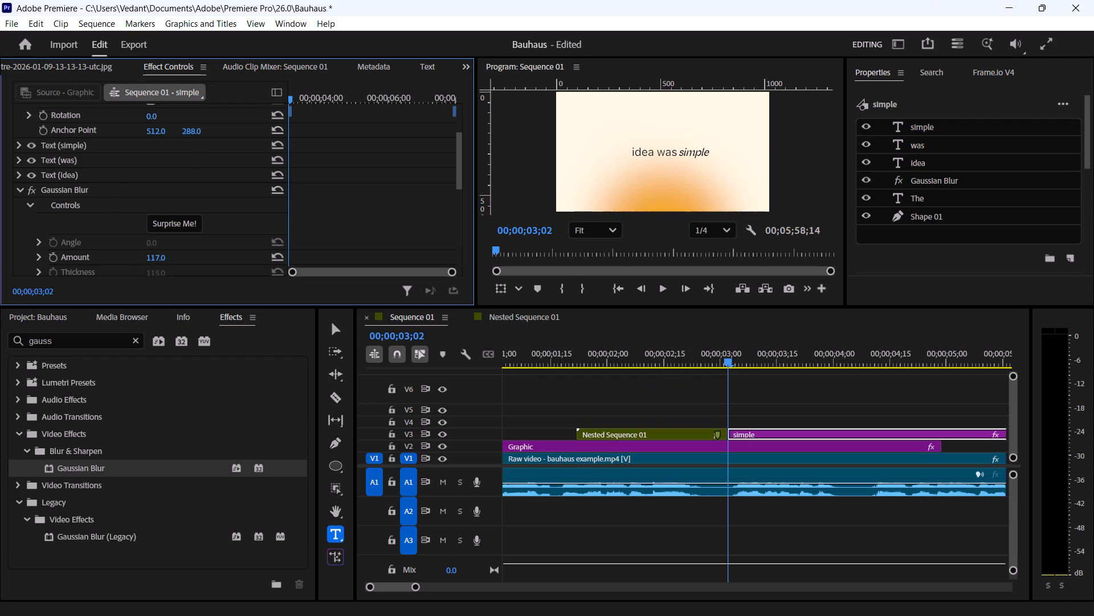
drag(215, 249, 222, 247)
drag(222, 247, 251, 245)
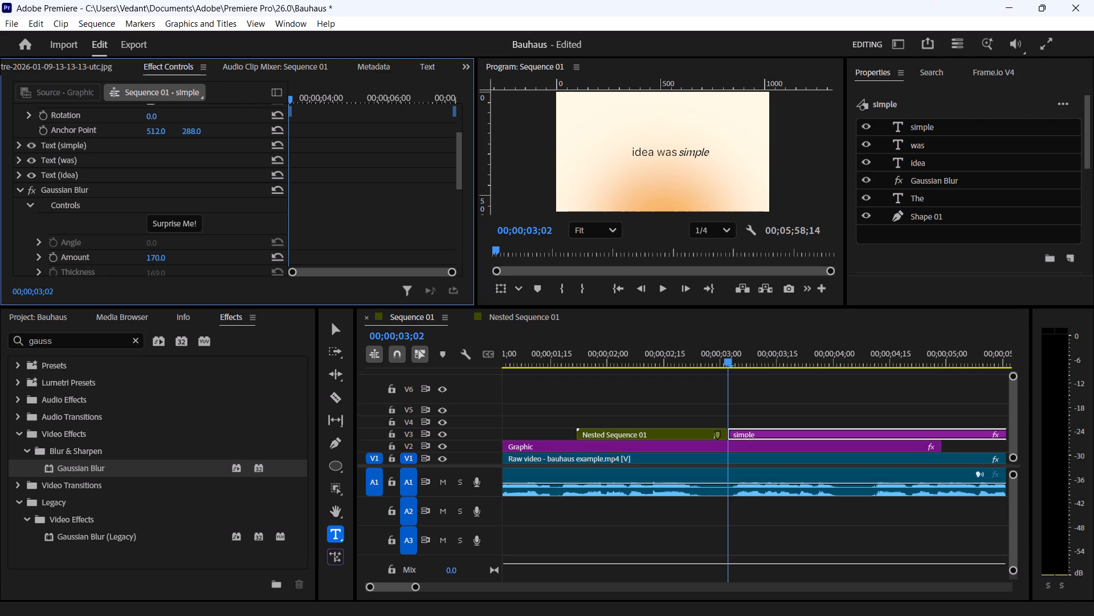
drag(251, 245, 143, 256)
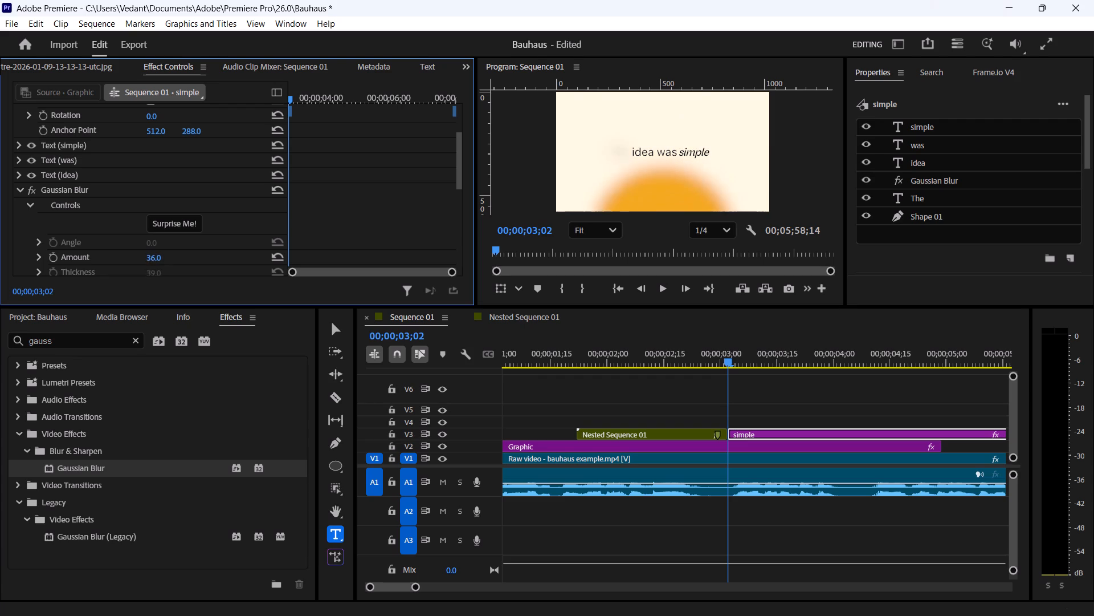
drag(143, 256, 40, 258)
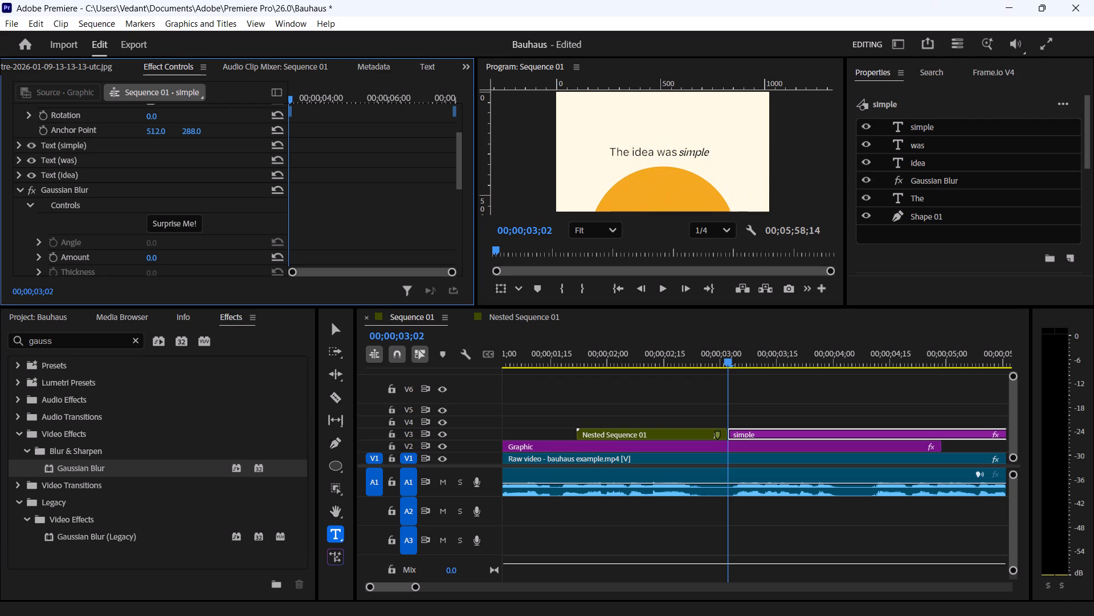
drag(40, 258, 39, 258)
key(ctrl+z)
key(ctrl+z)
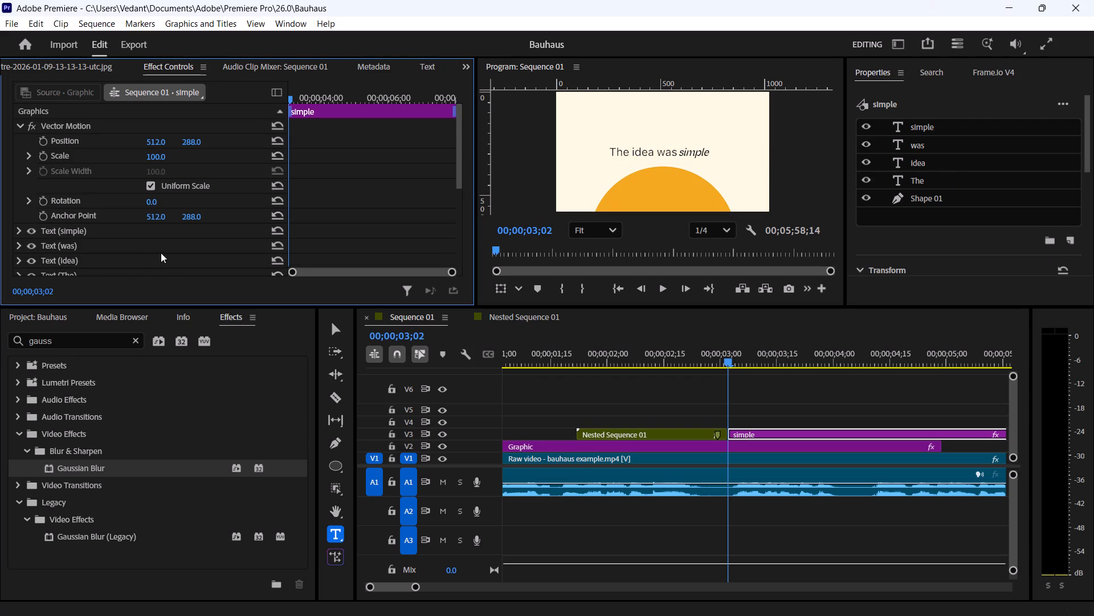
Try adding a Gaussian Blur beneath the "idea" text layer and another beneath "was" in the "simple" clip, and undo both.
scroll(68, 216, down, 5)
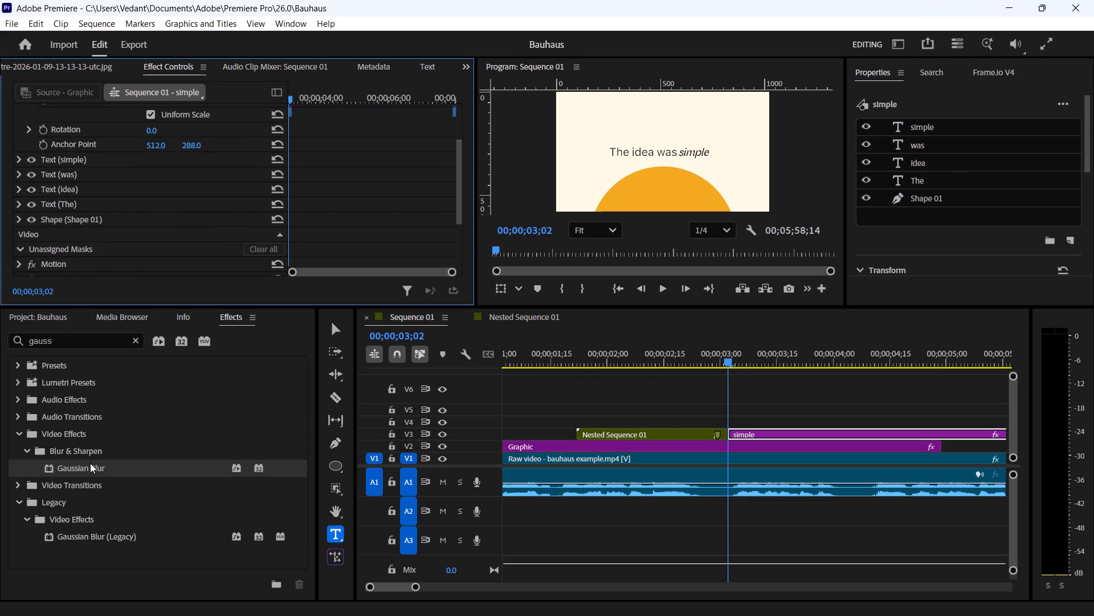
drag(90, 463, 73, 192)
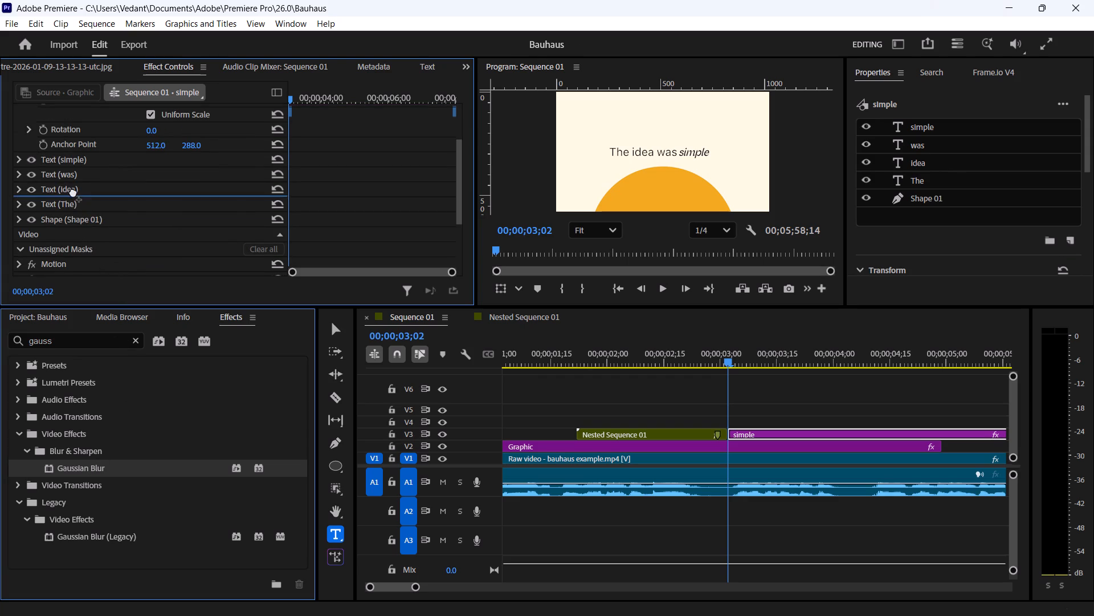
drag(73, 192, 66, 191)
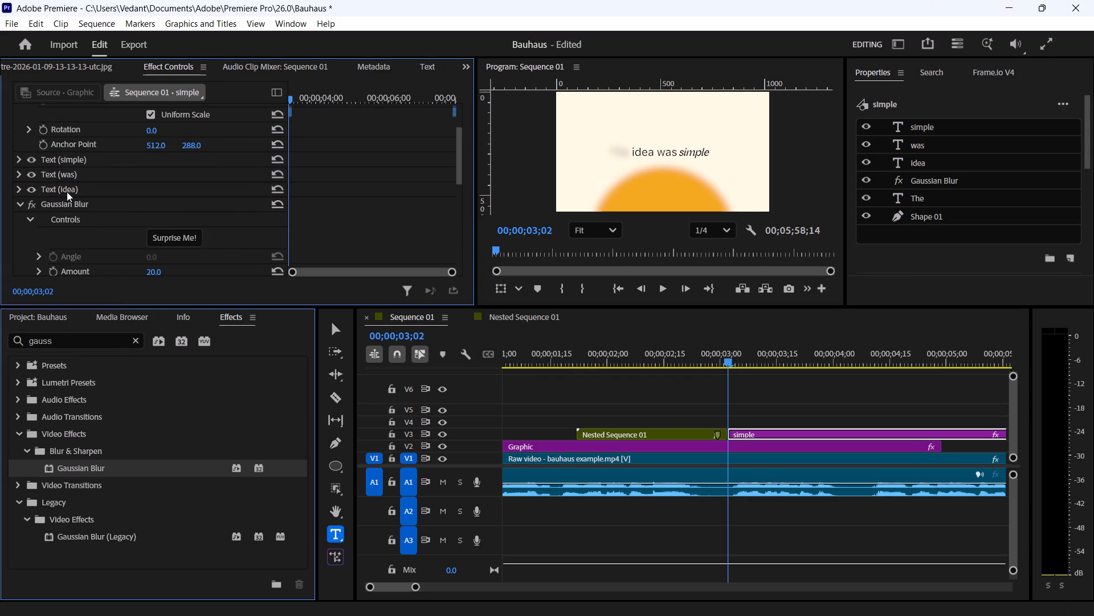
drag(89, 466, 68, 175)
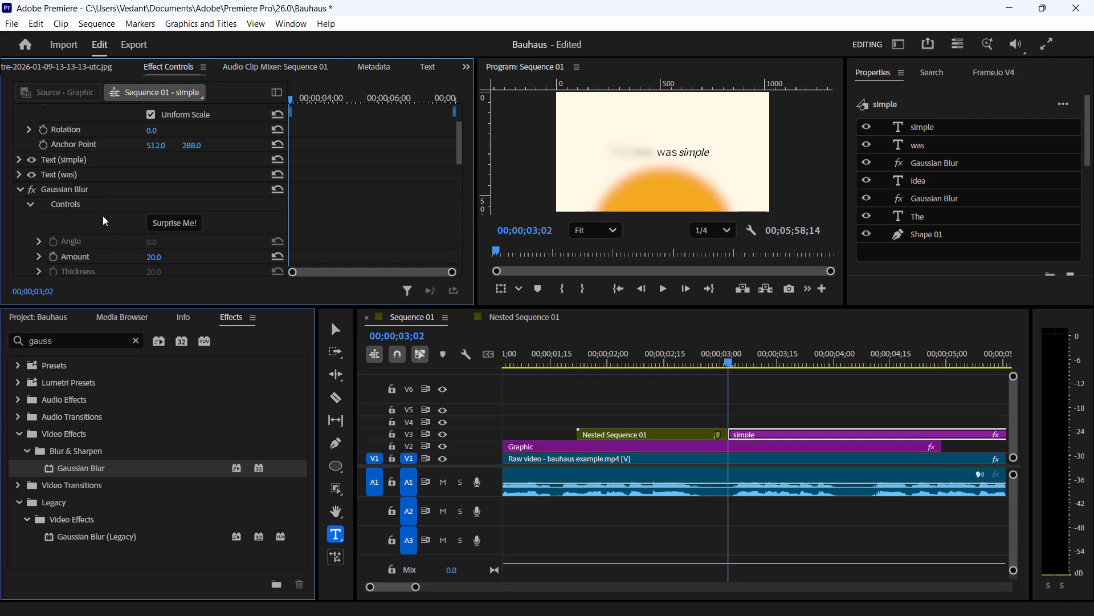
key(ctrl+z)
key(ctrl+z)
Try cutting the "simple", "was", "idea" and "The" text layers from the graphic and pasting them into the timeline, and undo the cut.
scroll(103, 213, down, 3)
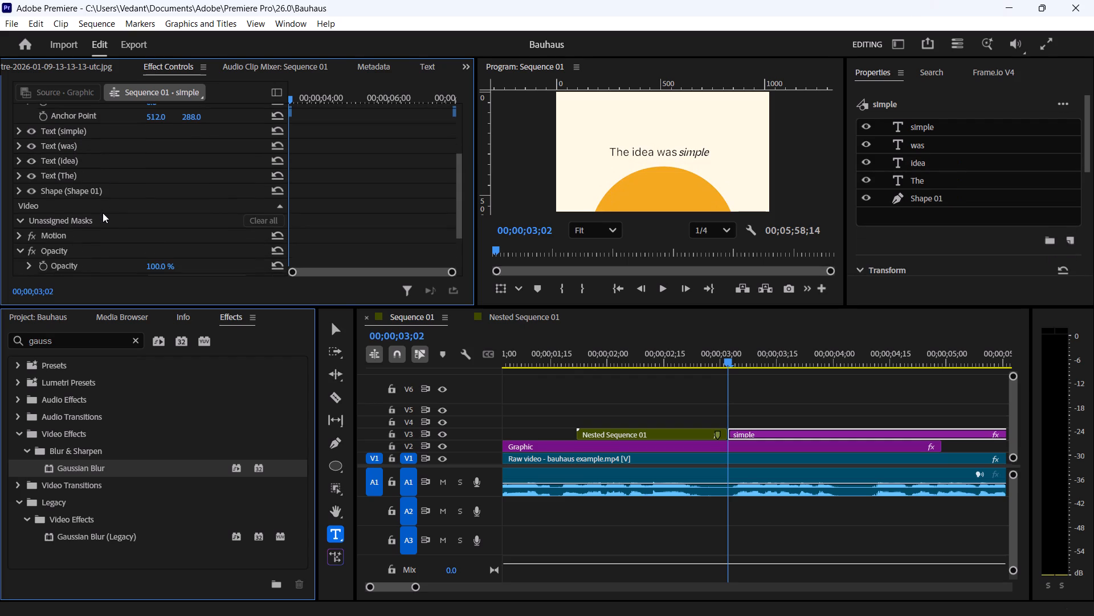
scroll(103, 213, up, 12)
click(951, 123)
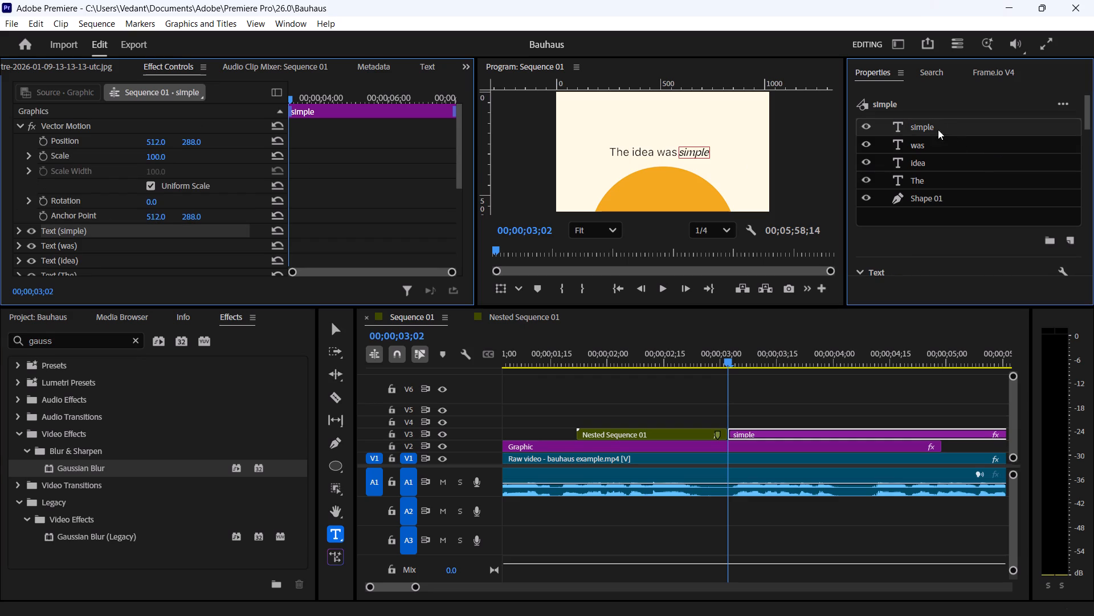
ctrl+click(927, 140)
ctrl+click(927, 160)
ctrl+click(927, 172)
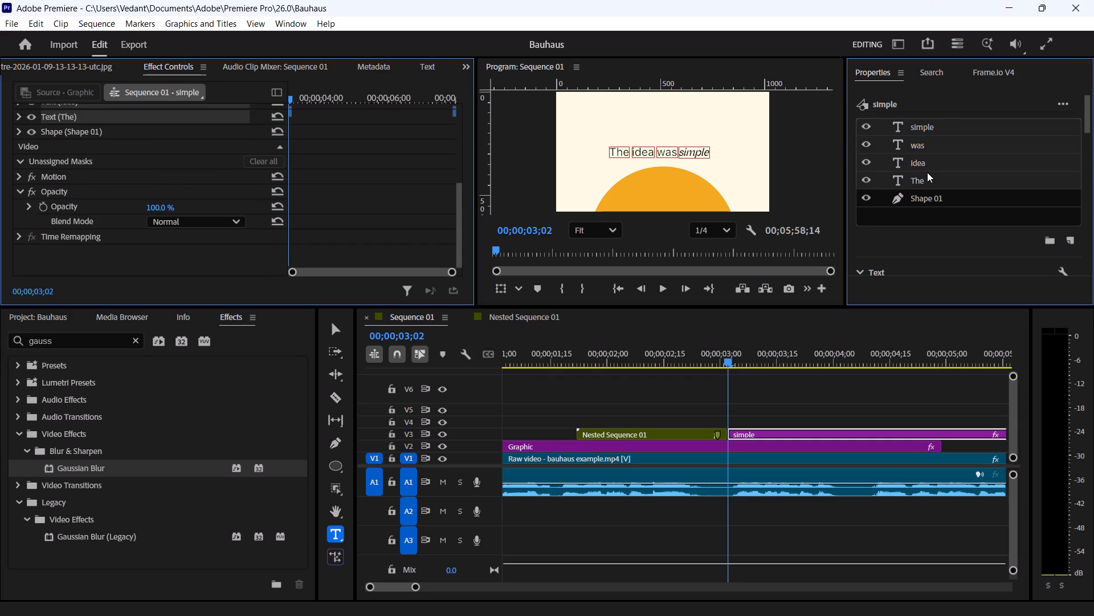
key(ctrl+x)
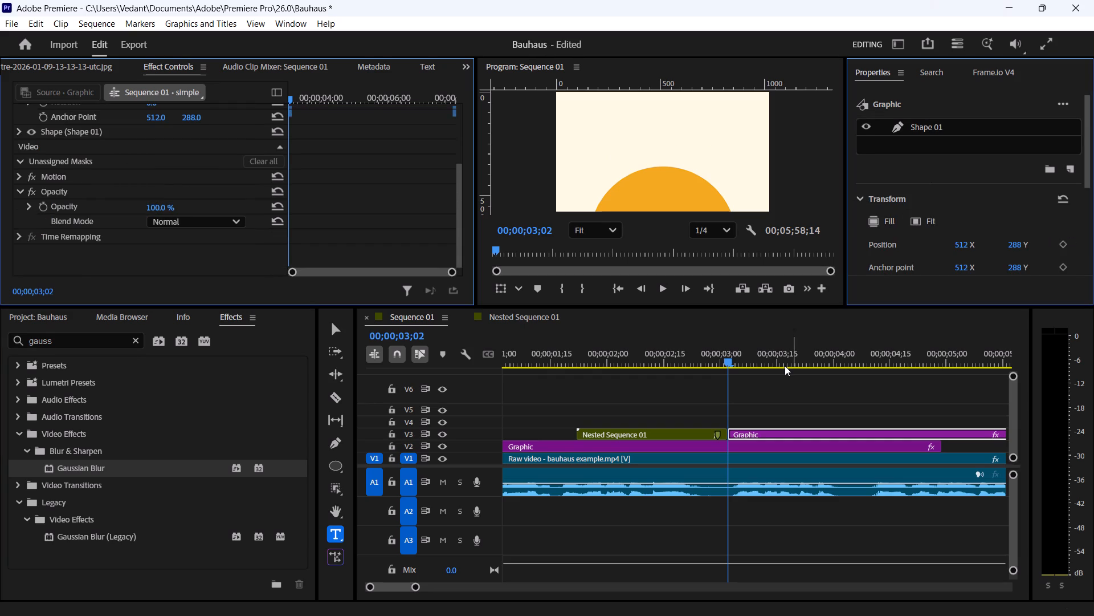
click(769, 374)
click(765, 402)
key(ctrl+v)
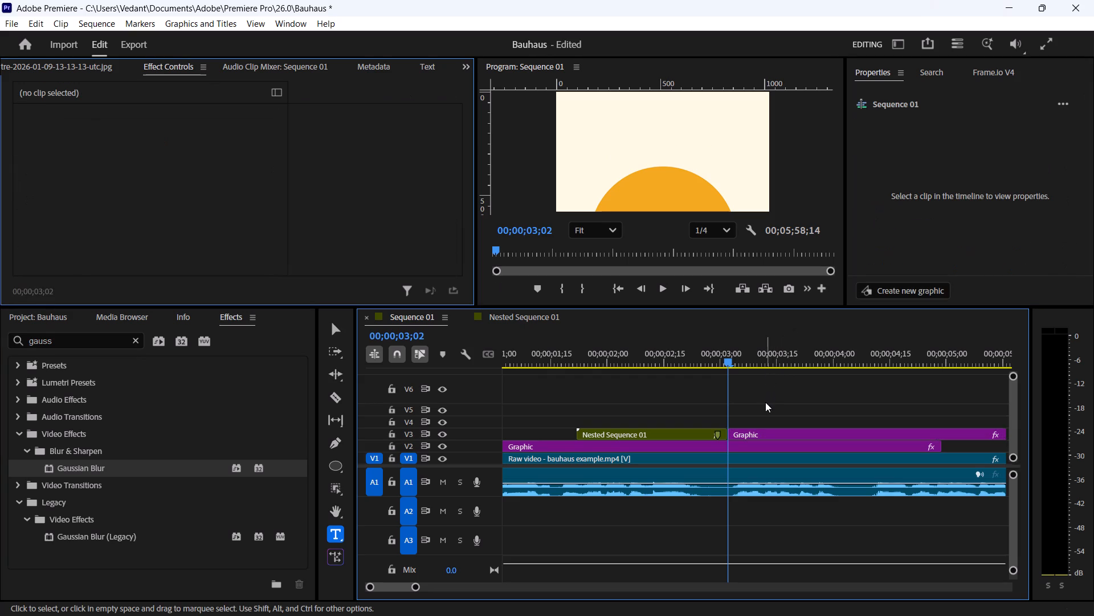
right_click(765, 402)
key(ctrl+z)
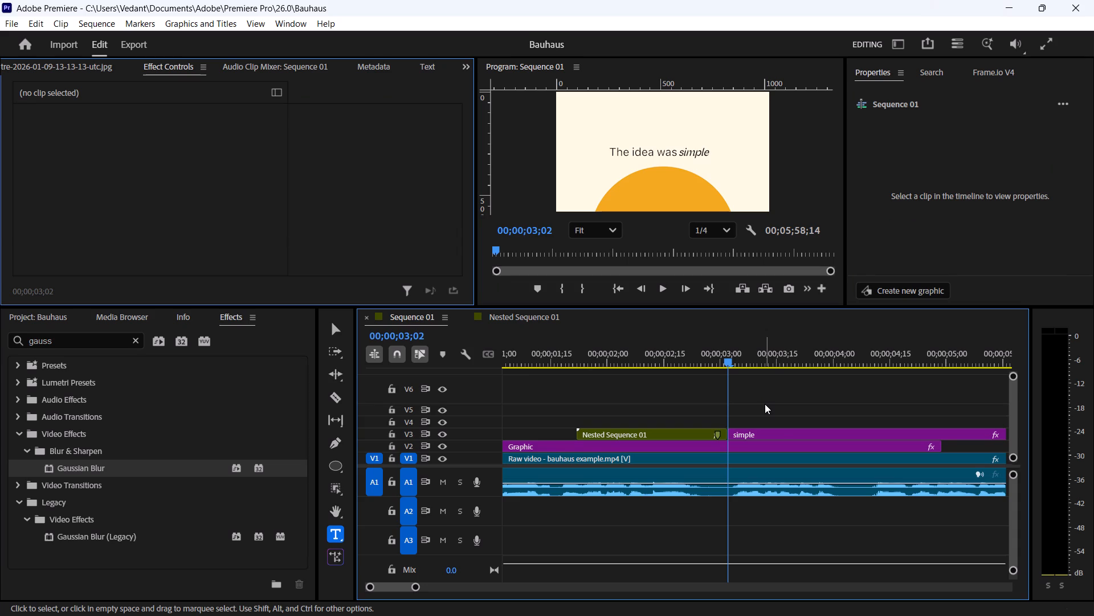
Select the "idea" text layer of the "simple" clip and move the playhead to 00;00;03;08.
click(773, 433)
scroll(960, 202, down, 3)
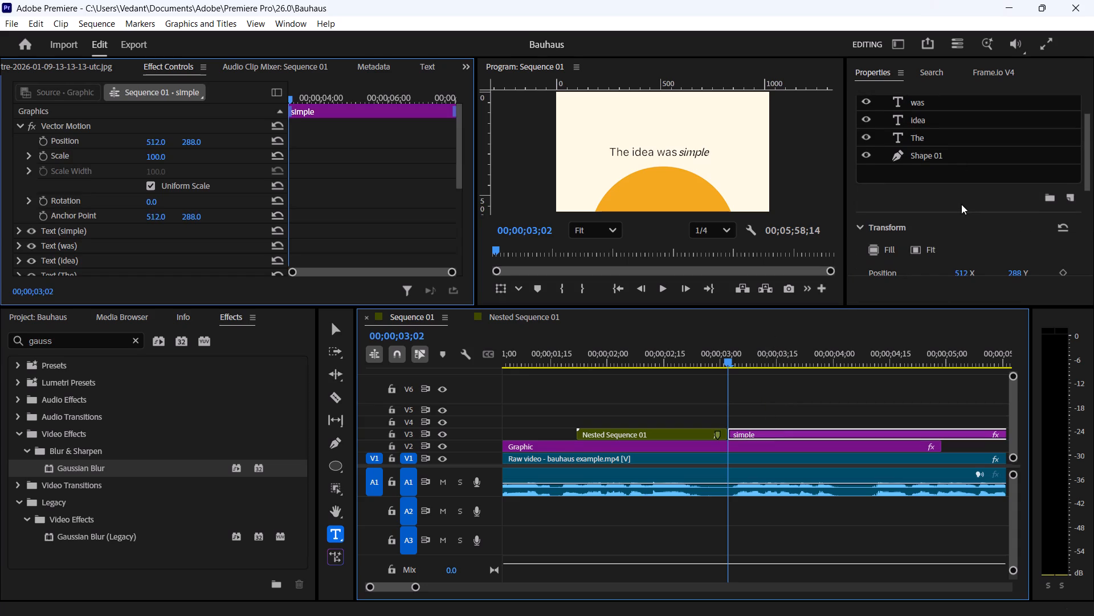
scroll(952, 196, up, 3)
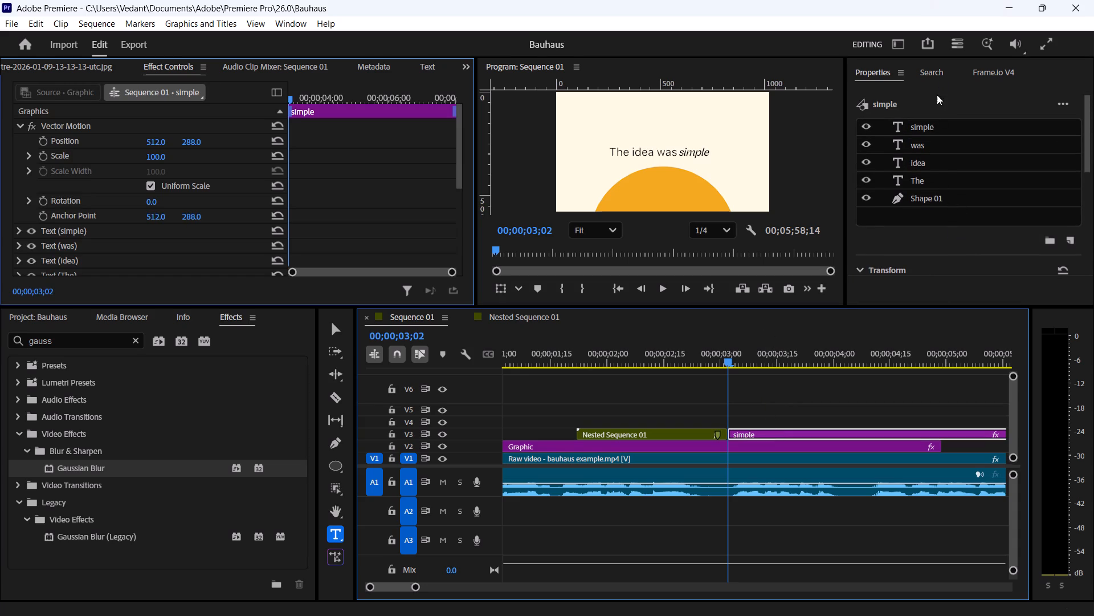
click(932, 185)
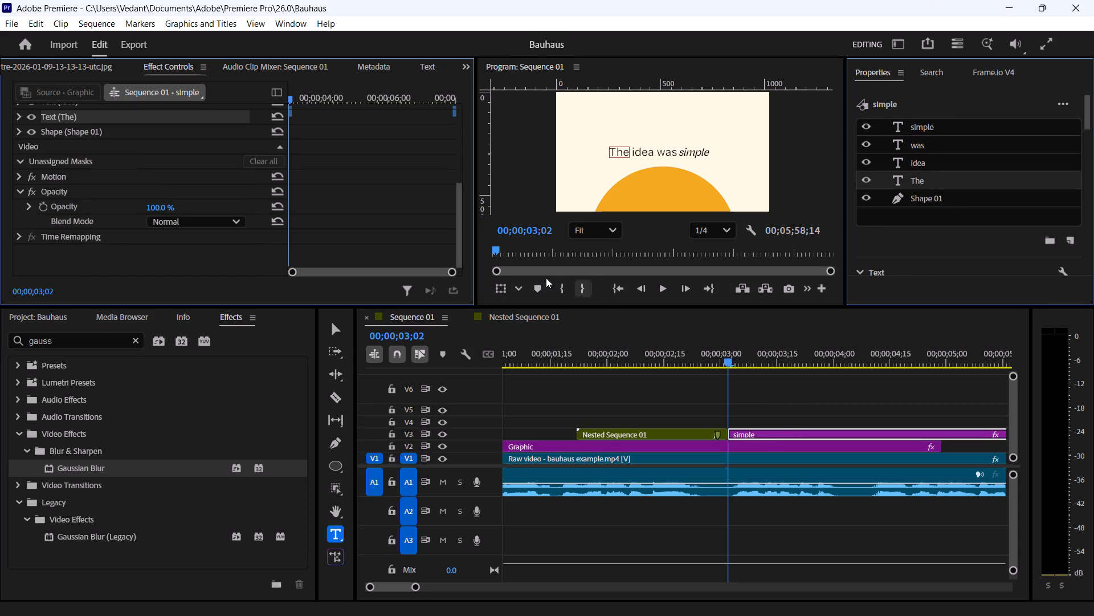
click(903, 163)
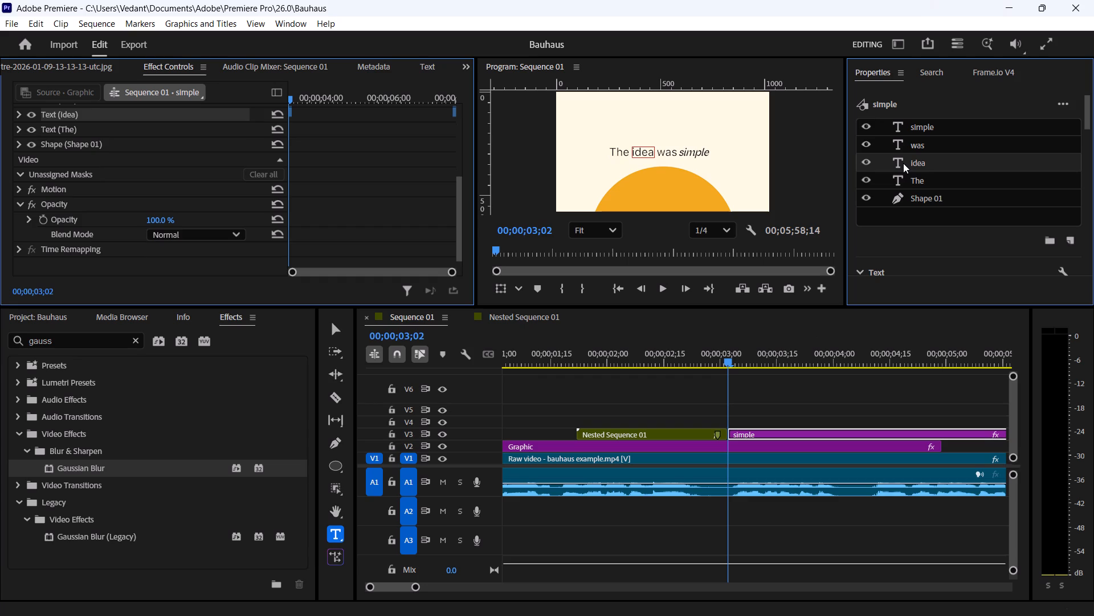
scroll(84, 199, down, 3)
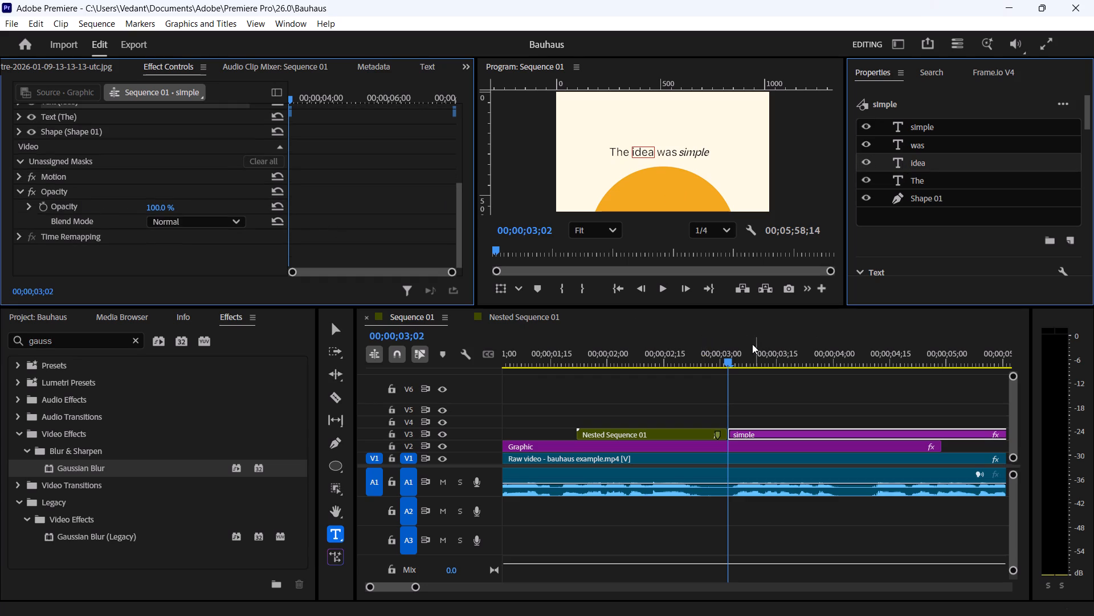
drag(730, 354, 745, 361)
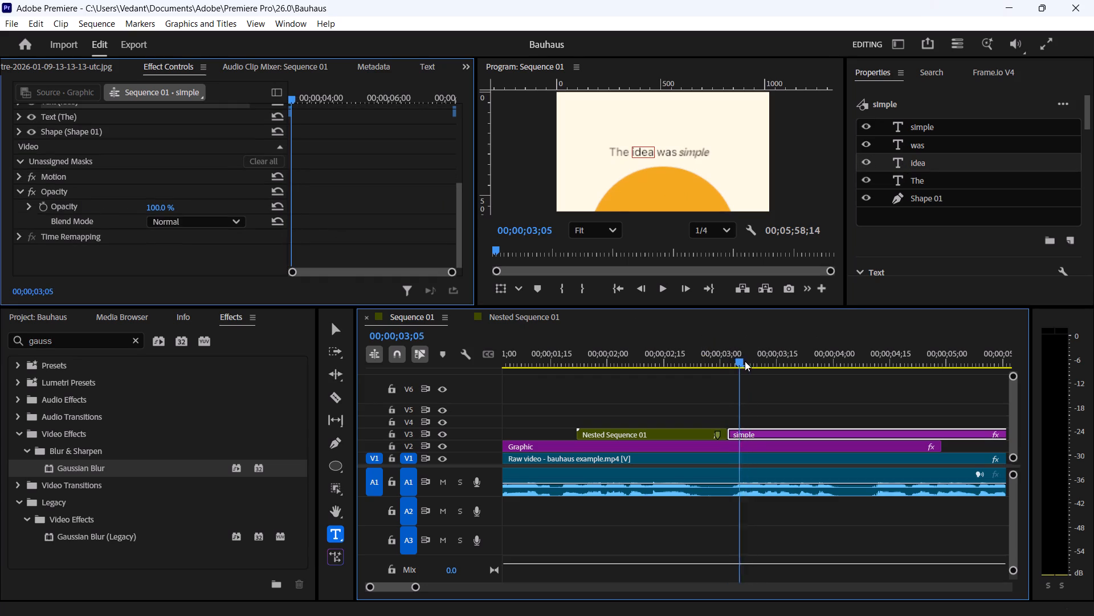
drag(745, 361, 752, 359)
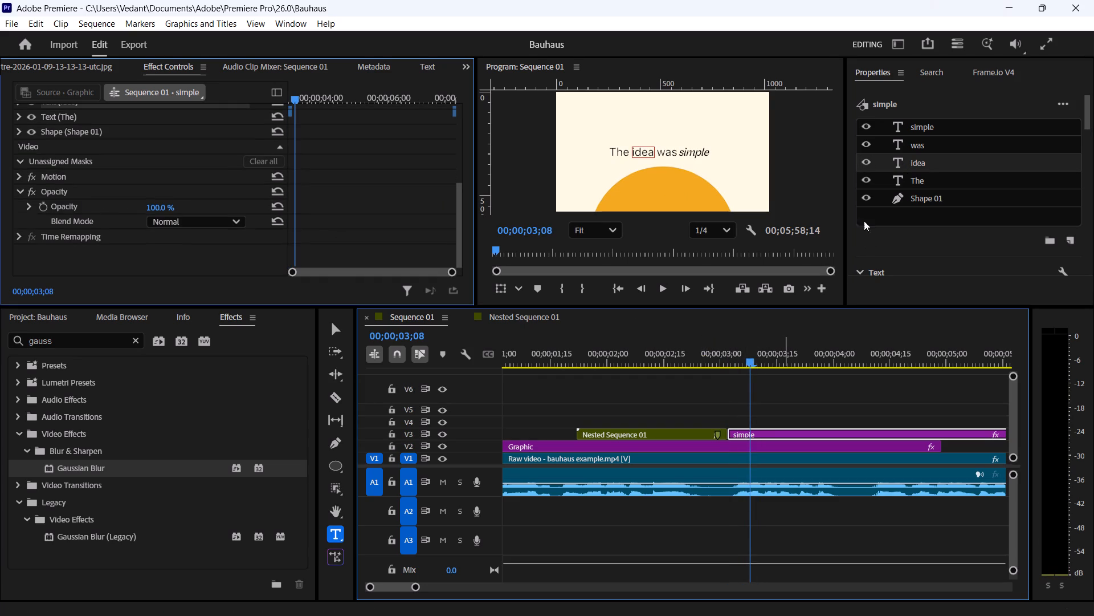
Examine the "idea" text layer's source text and transform settings, including opacity, alongside the clip's effect timeline.
scroll(60, 153, up, 4)
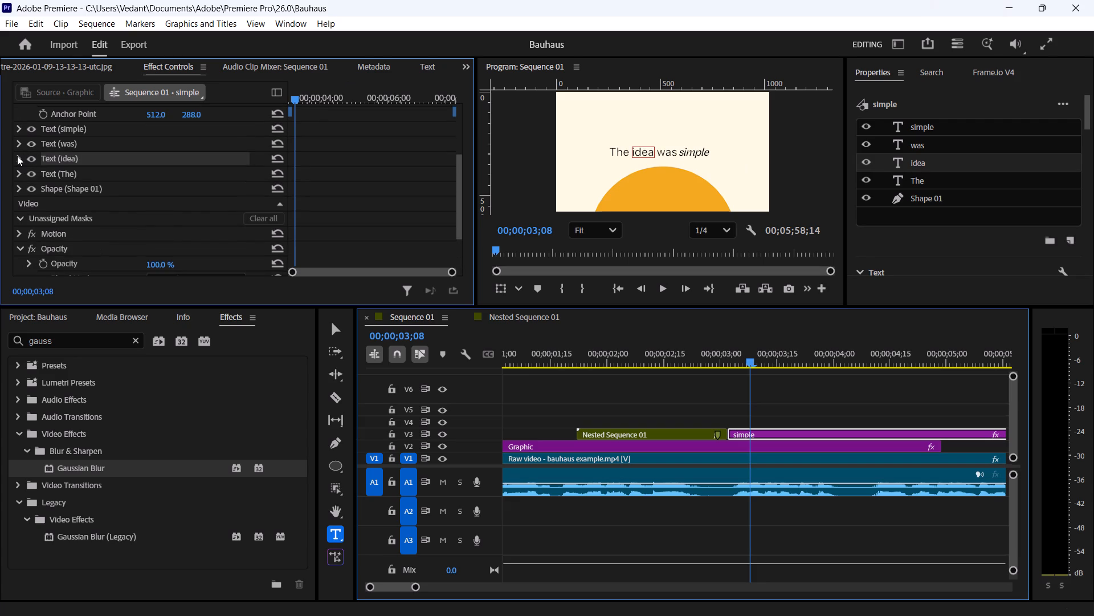
click(17, 156)
scroll(315, 128, down, 8)
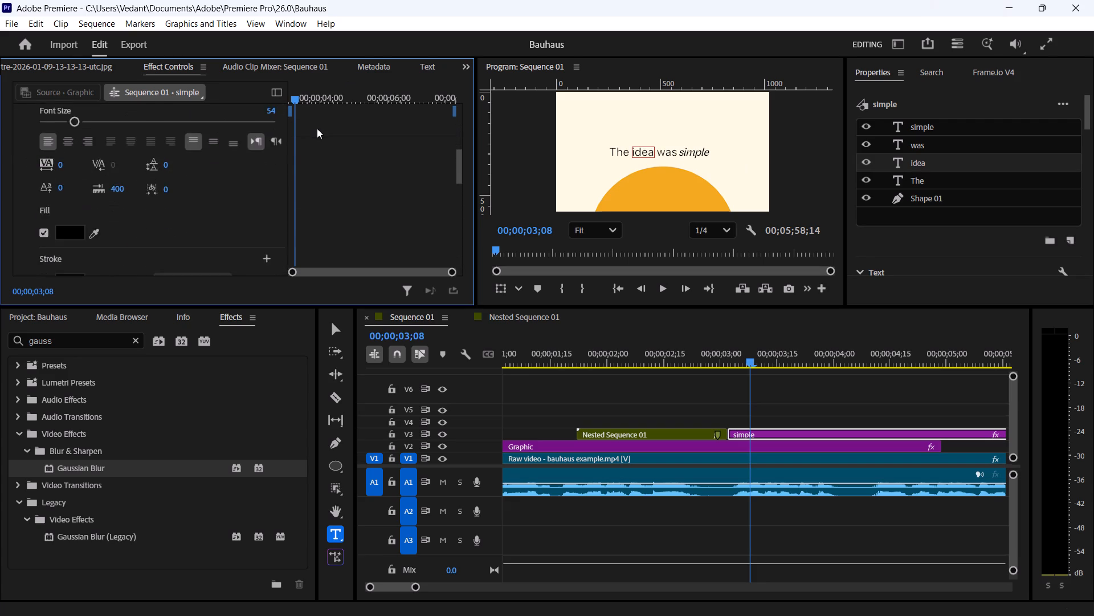
scroll(317, 128, down, 20)
scroll(317, 128, down, 1)
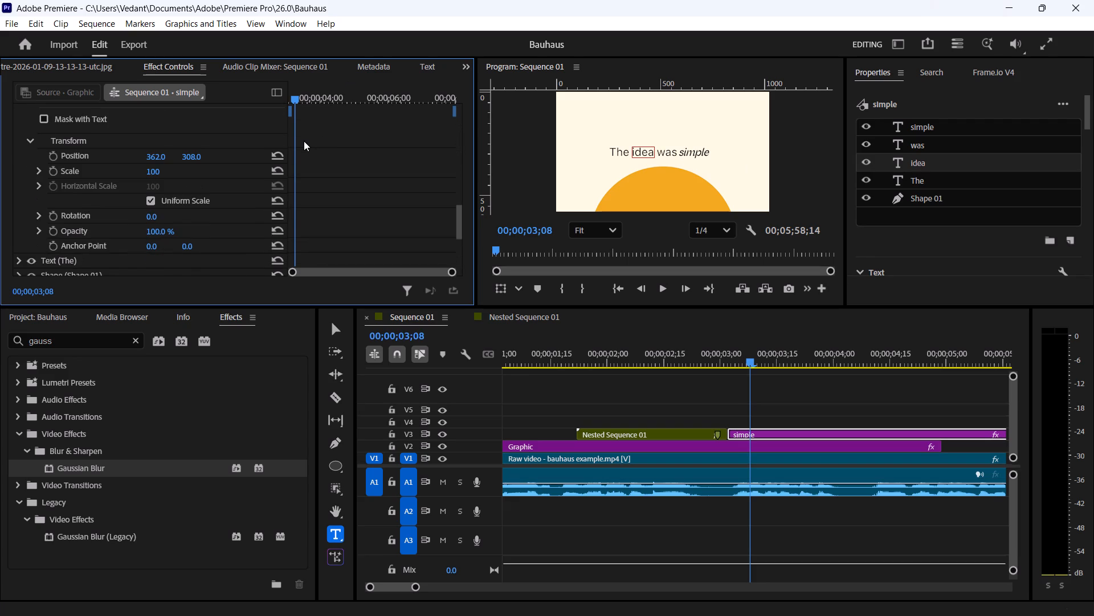
scroll(304, 141, down, 2)
scroll(304, 141, up, 1)
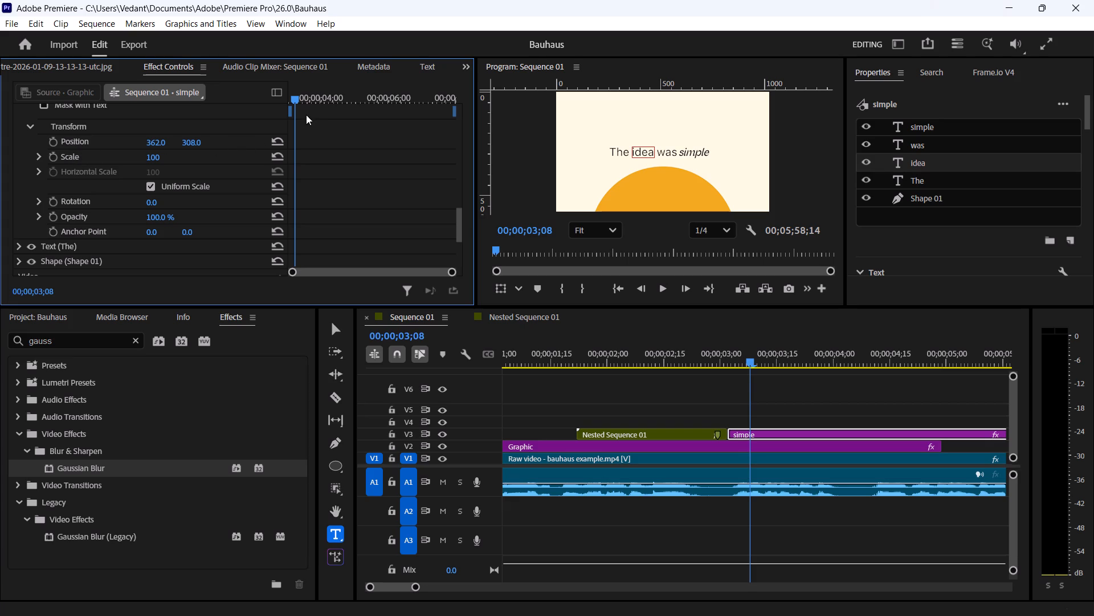
scroll(348, 140, up, 20)
scroll(348, 140, up, 3)
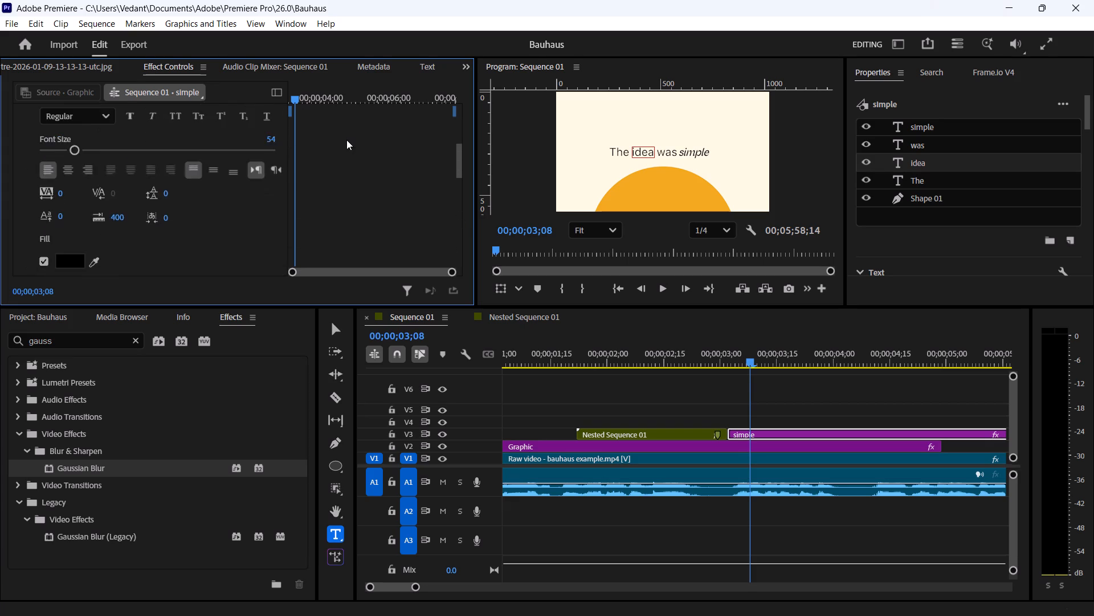
scroll(346, 140, up, 20)
scroll(346, 140, up, 2)
click(308, 110)
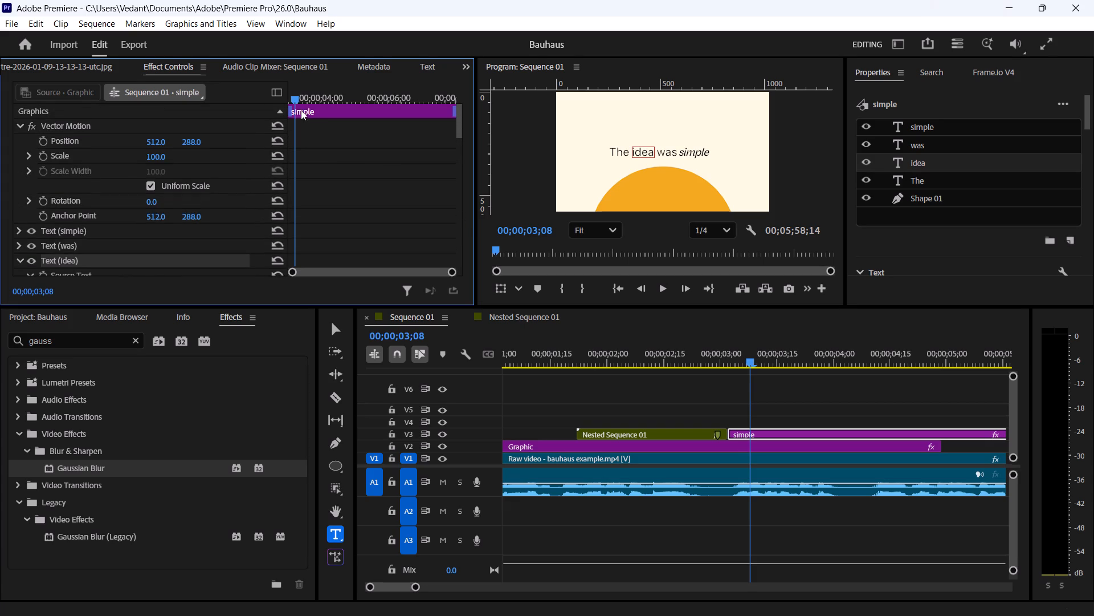
drag(289, 110, 270, 112)
double_click(309, 109)
scroll(372, 245, down, 3)
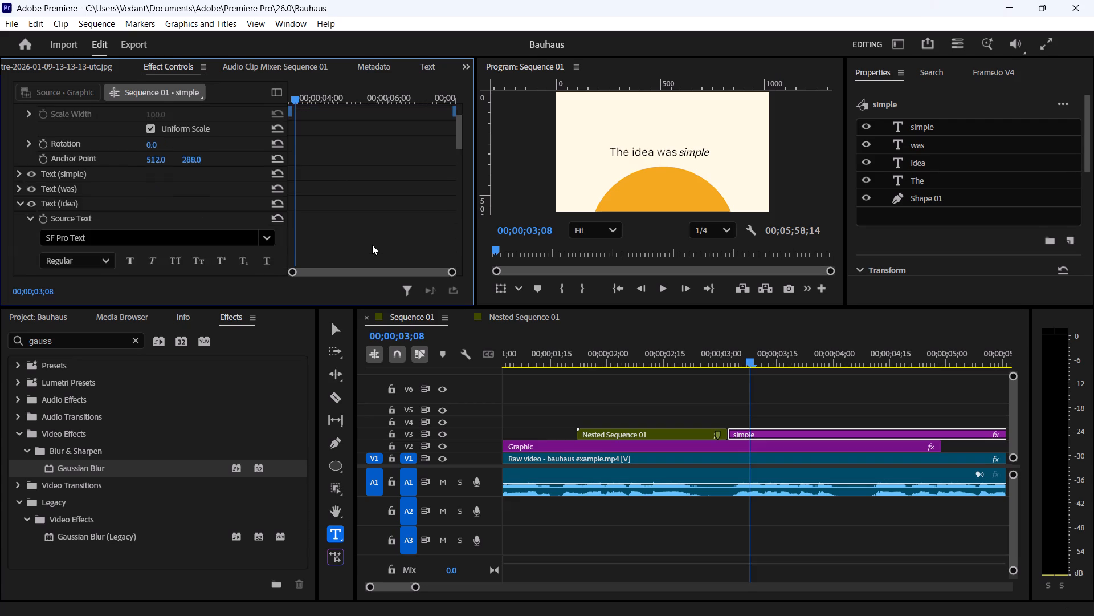
scroll(372, 245, down, 20)
scroll(372, 245, down, 19)
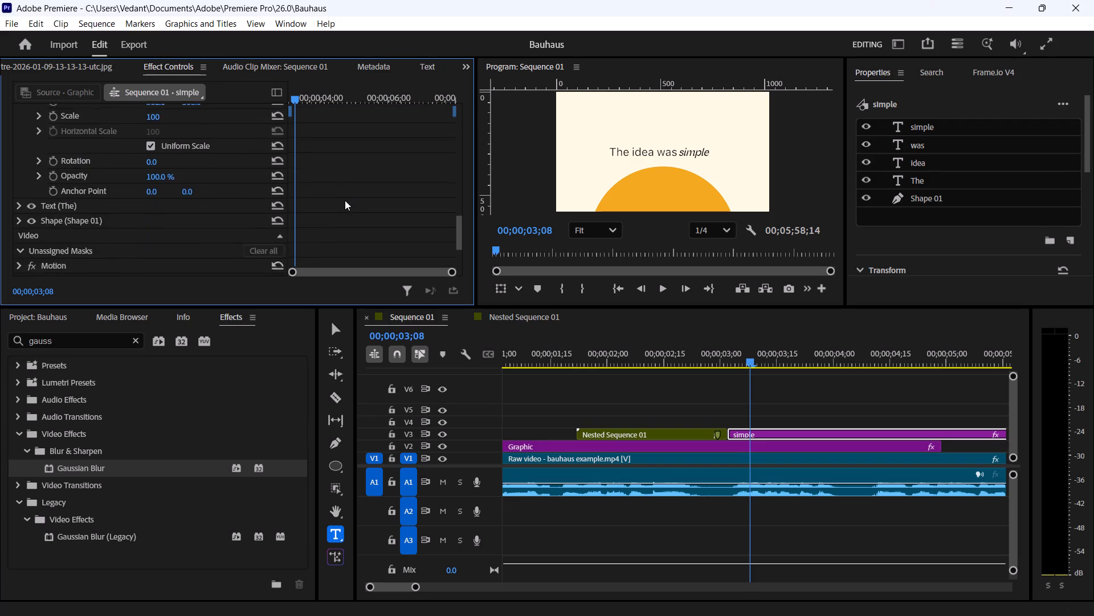
scroll(345, 200, down, 8)
scroll(348, 200, up, 20)
scroll(348, 200, up, 1)
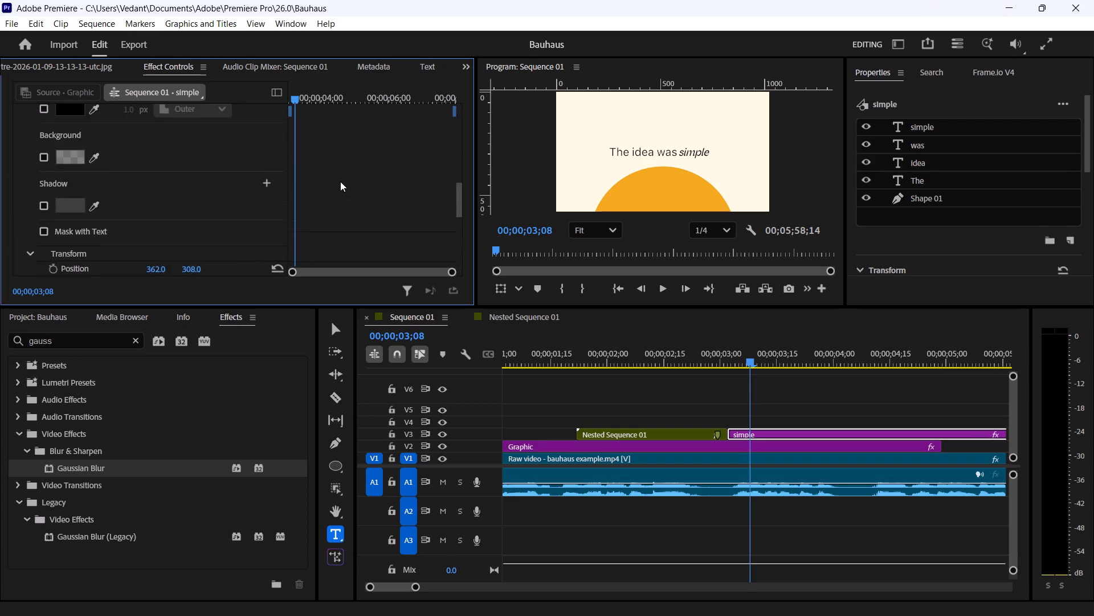
scroll(340, 181, up, 8)
scroll(341, 186, down, 17)
scroll(334, 175, down, 4)
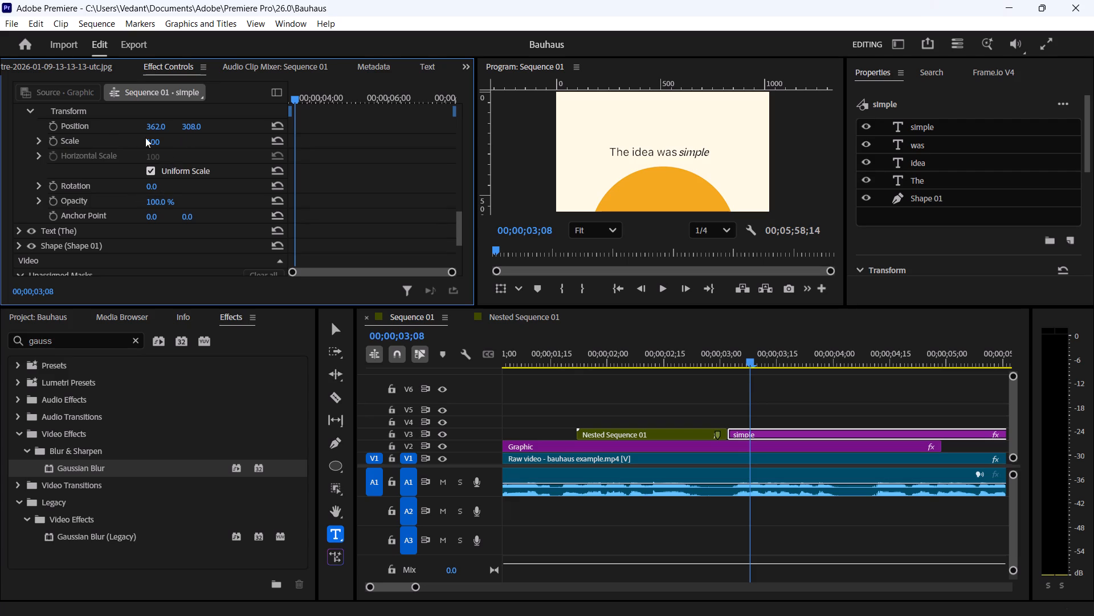
Keyframe the "idea" text's opacity from 0% at 00;00;03;02 to 100% at 00;00;03;08.
click(56, 196)
drag(294, 100, 276, 101)
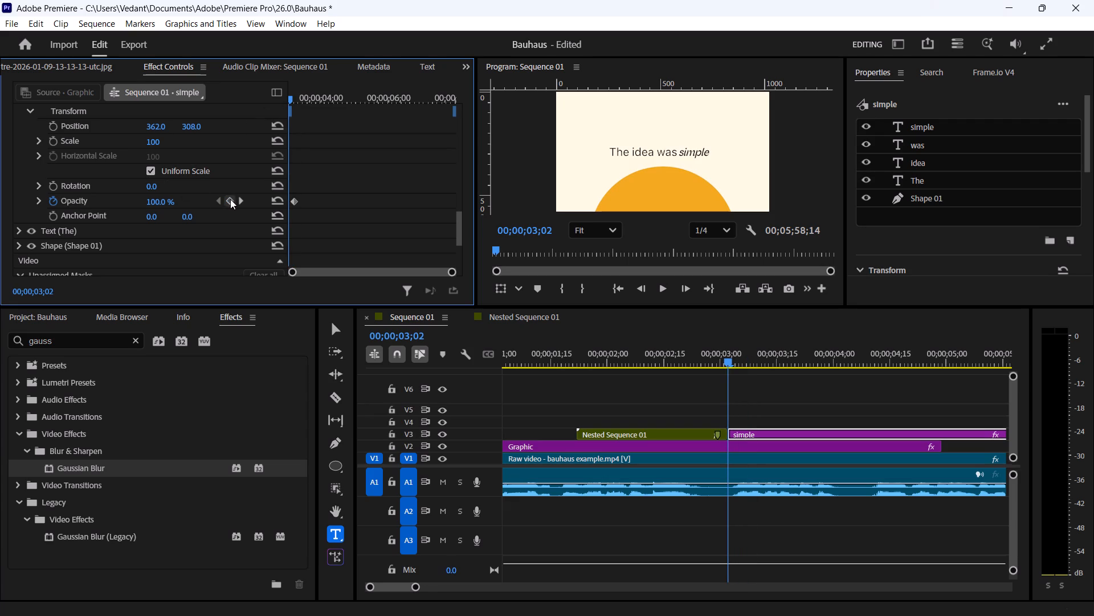
click(230, 199)
drag(163, 204, 265, 200)
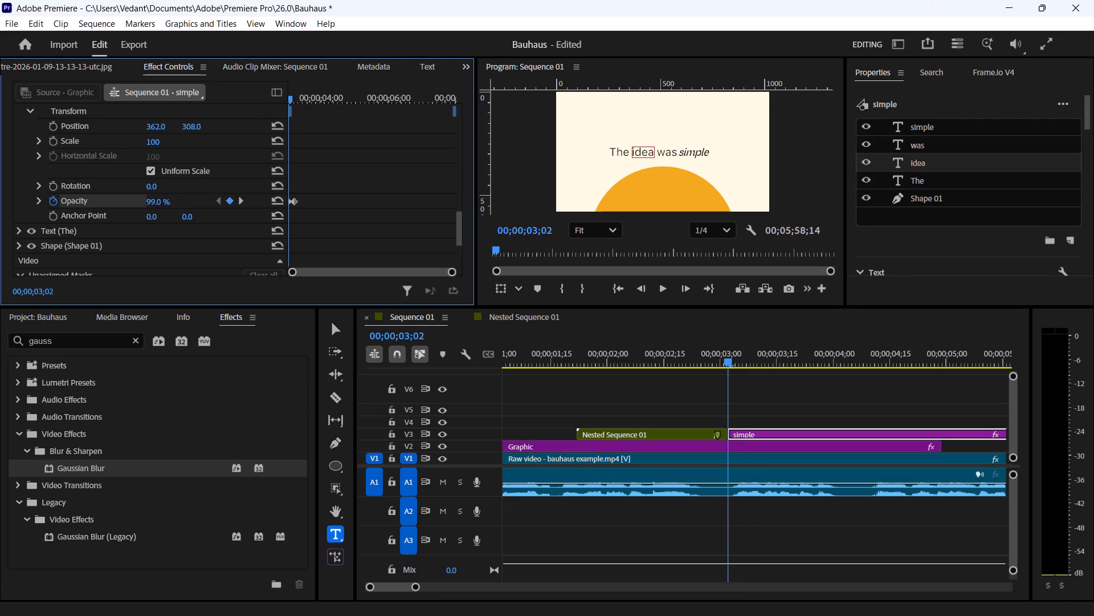
drag(265, 200, 94, 240)
Preview the "idea" fade-in at the start of the "simple" clip by scrubbing and playing it back.
drag(293, 95, 304, 93)
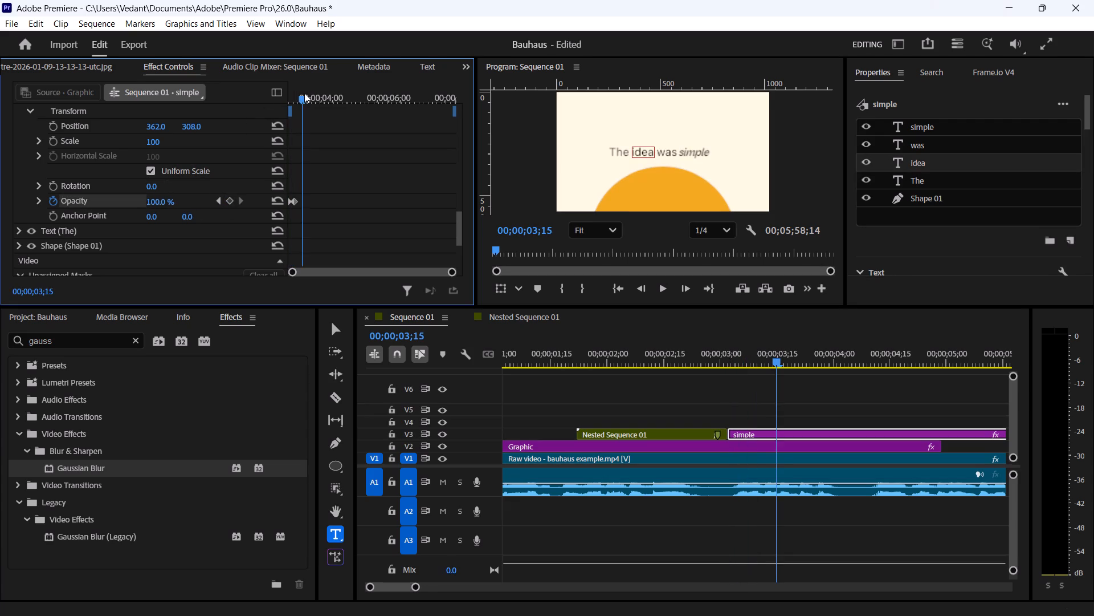
drag(304, 93, 289, 92)
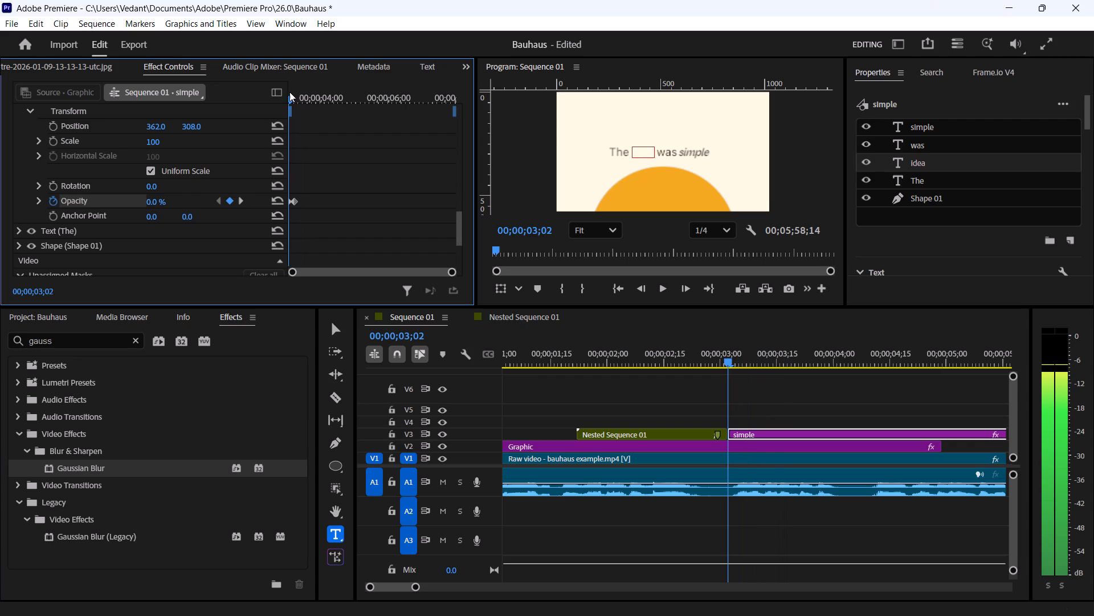
drag(289, 92, 295, 91)
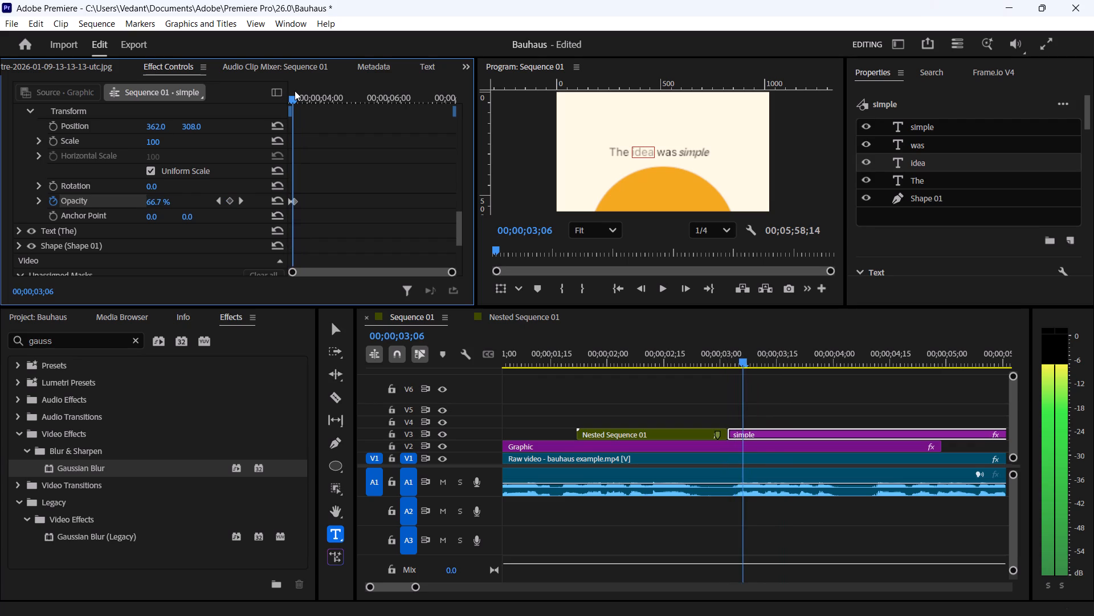
drag(295, 91, 247, 88)
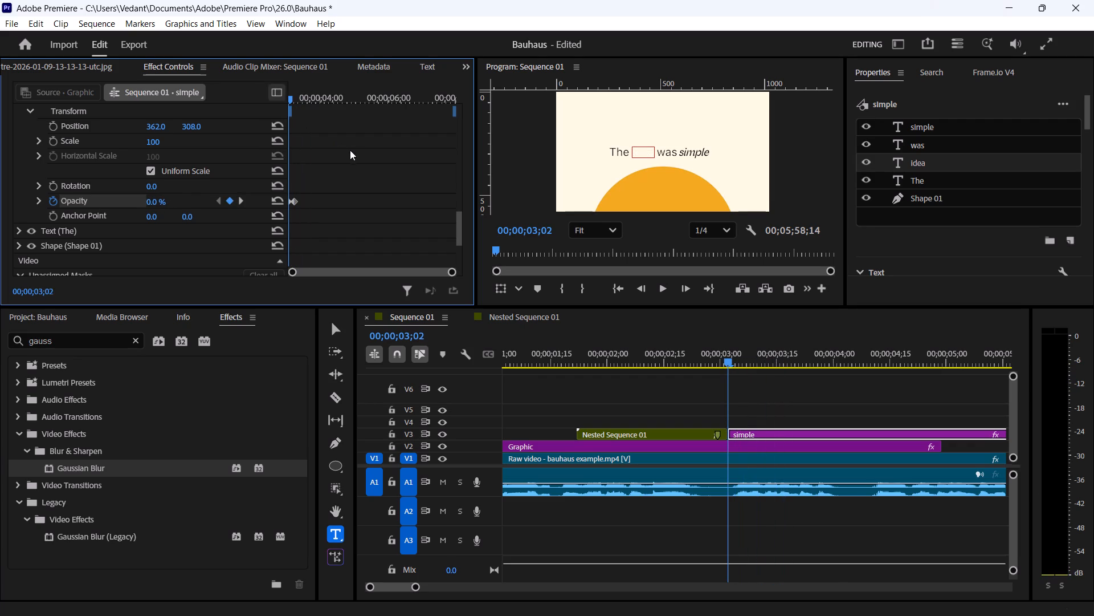
click(350, 150)
key(space)
key(space)
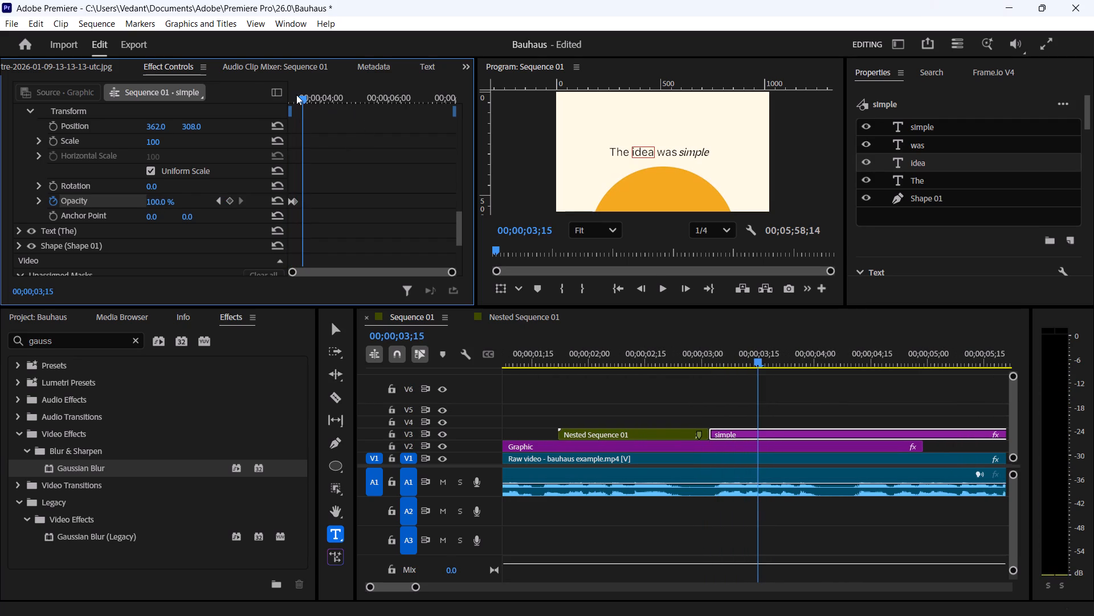
drag(300, 95, 238, 95)
click(748, 510)
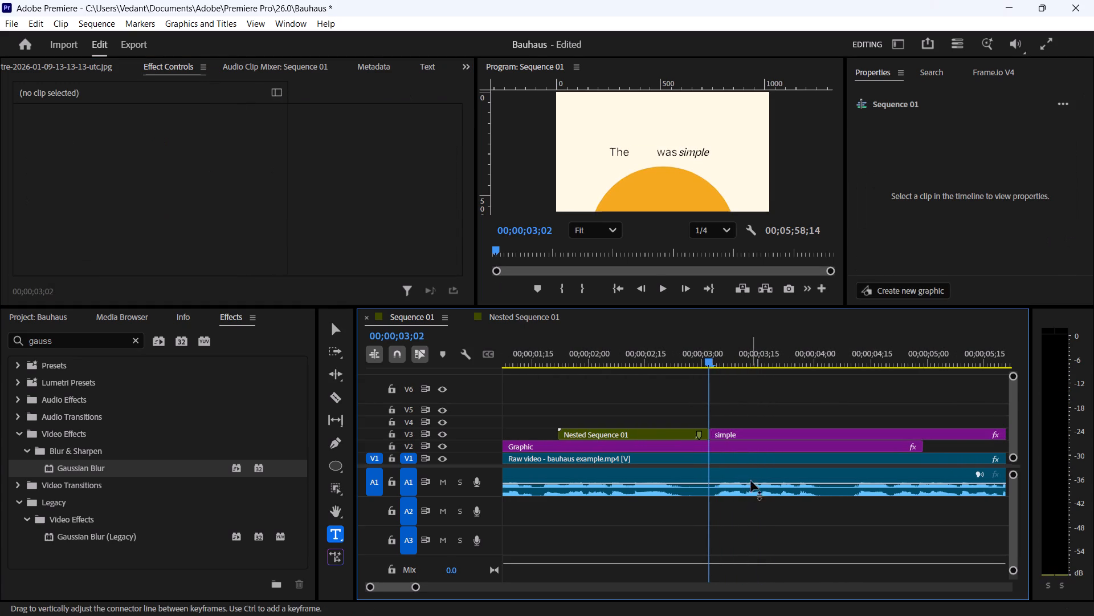
key(space)
key(space)
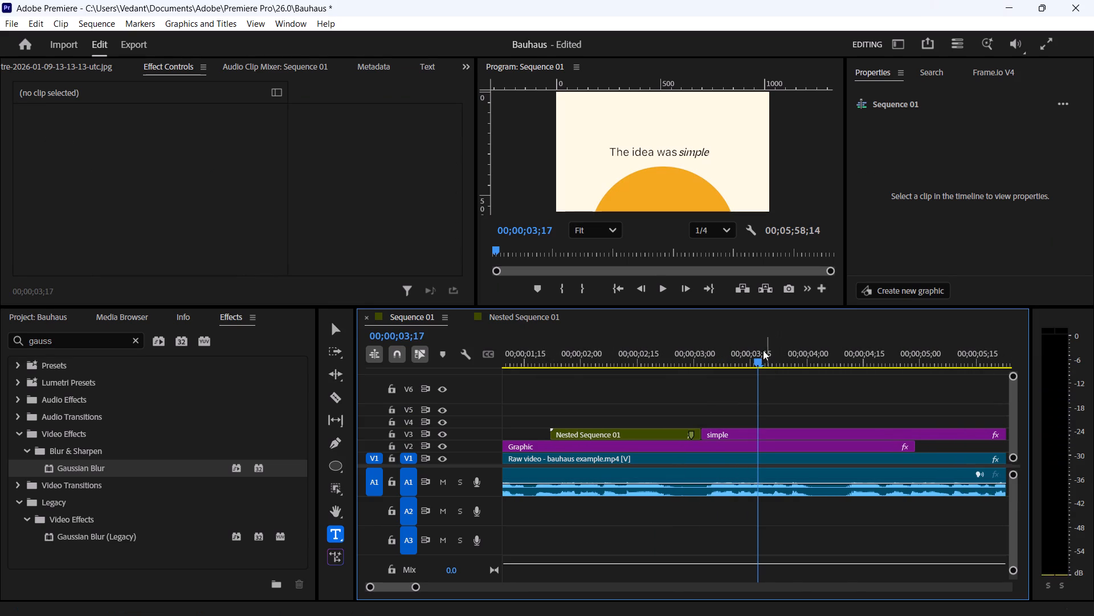
drag(762, 351, 703, 335)
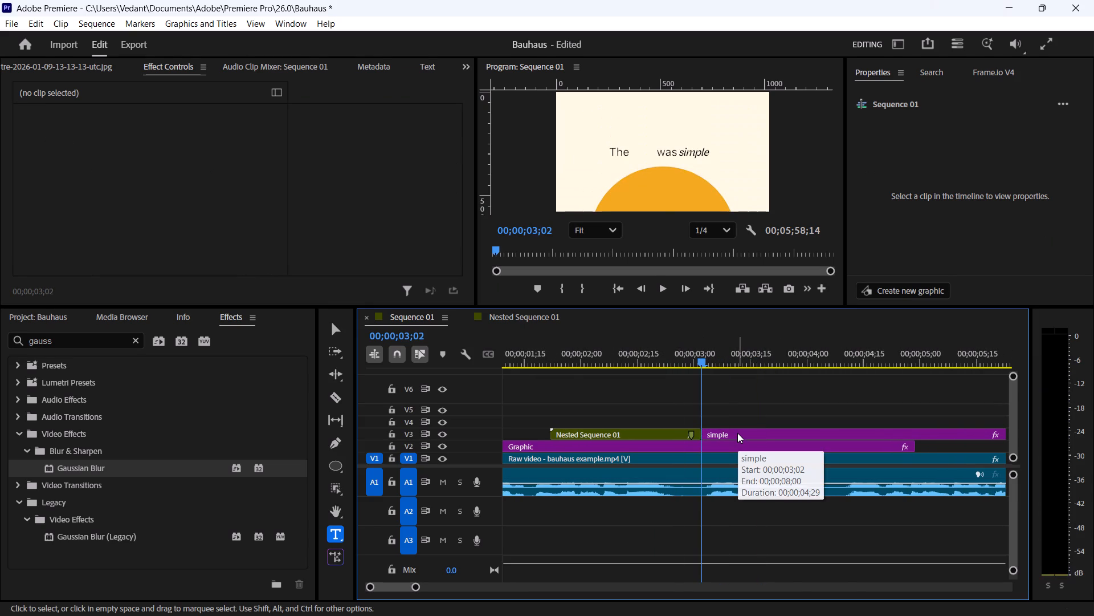
click(737, 433)
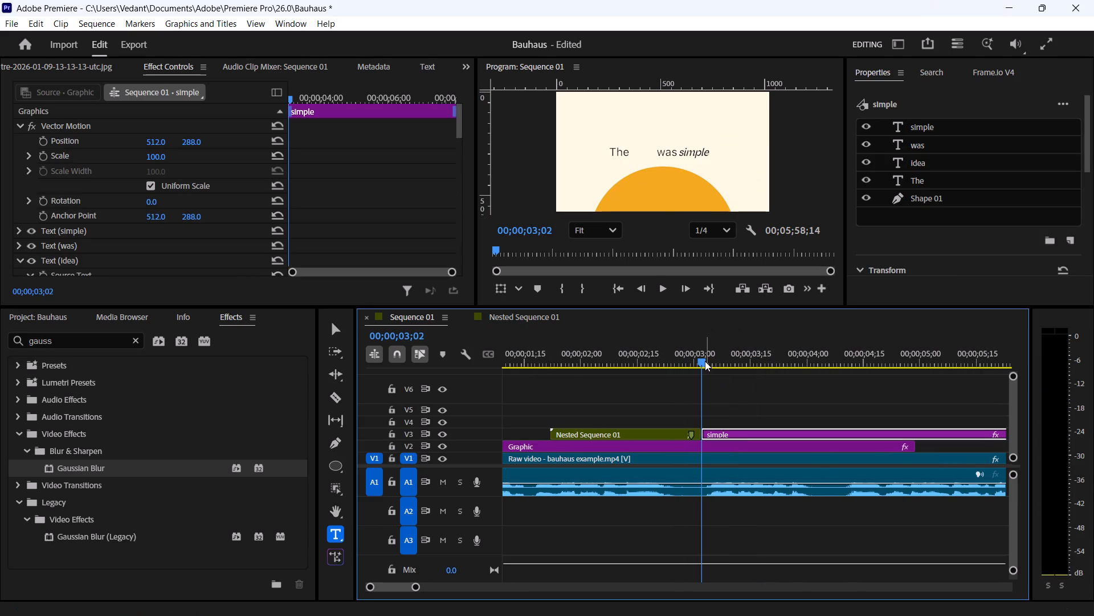
drag(705, 361, 718, 360)
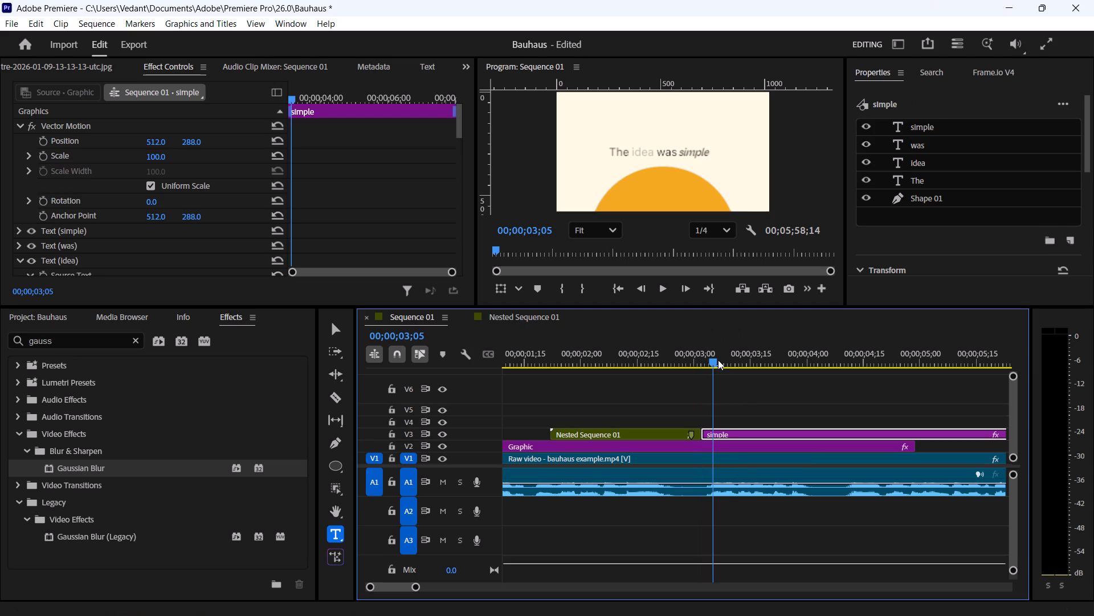
drag(718, 360, 718, 359)
Save the project.
click(745, 398)
key(ctrl+s)
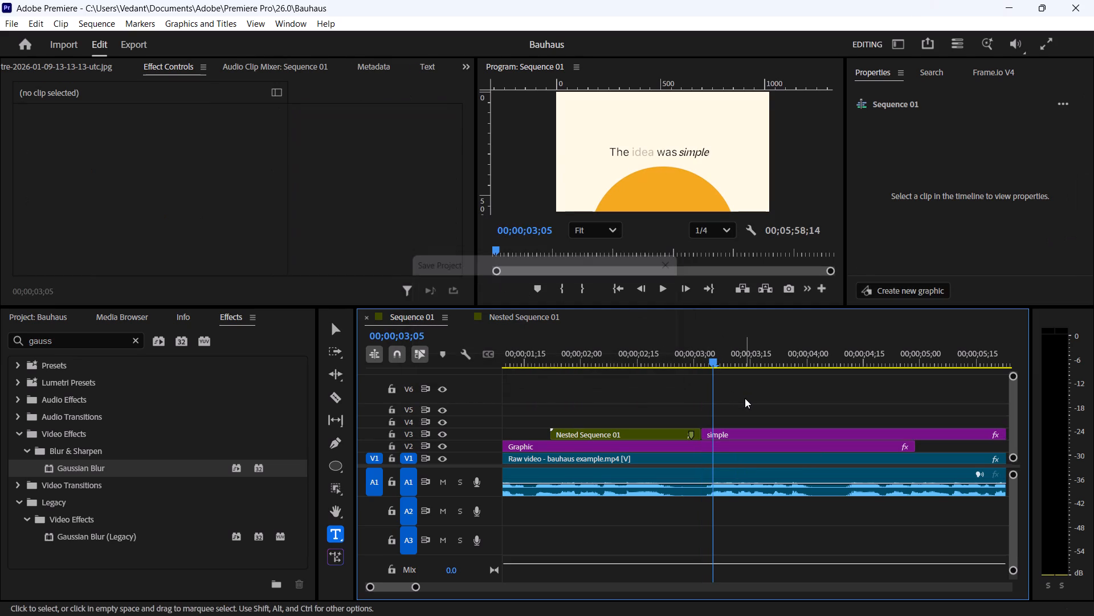
Keyframe the "was" text's opacity in the "simple" clip from 0% at 00;00;03;08 to 100% at 00;00;03;14.
key(space)
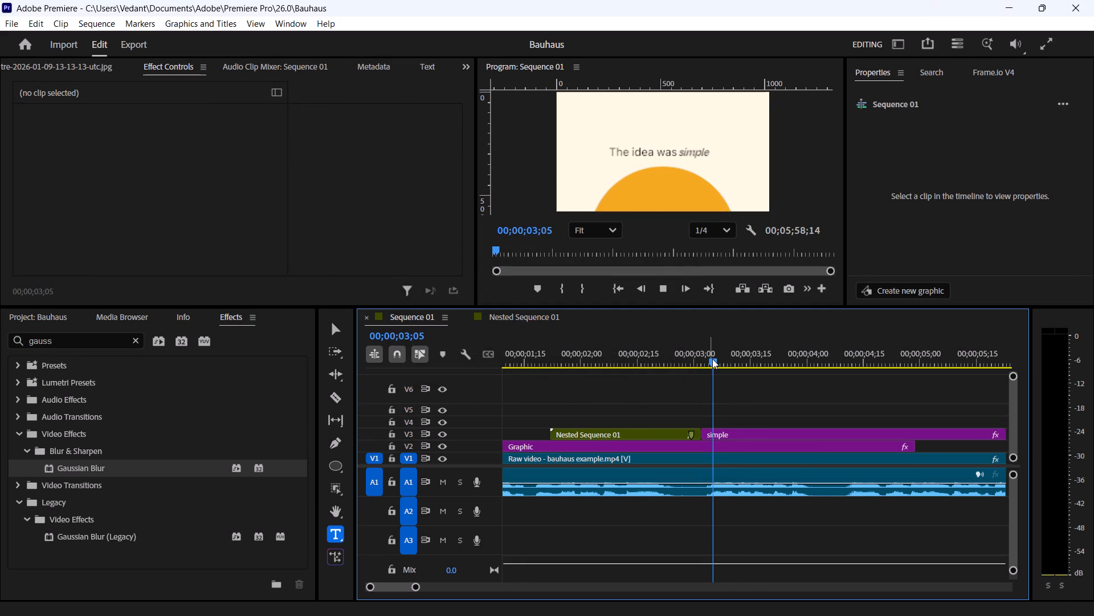
key(space)
drag(765, 353, 745, 355)
click(773, 428)
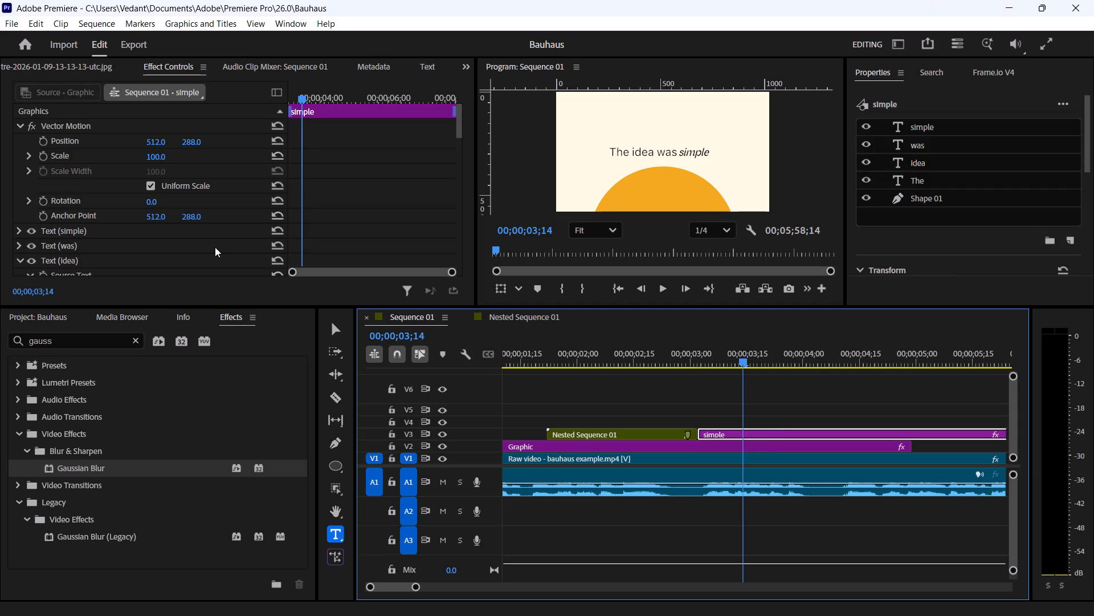
click(20, 250)
scroll(165, 230, down, 8)
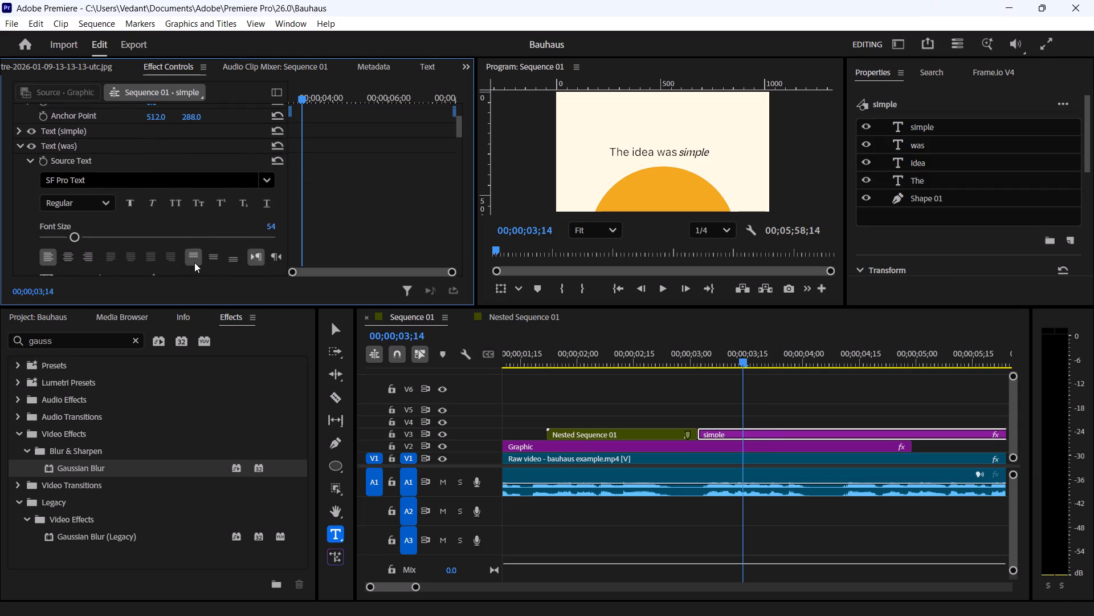
scroll(194, 262, down, 20)
scroll(194, 262, down, 9)
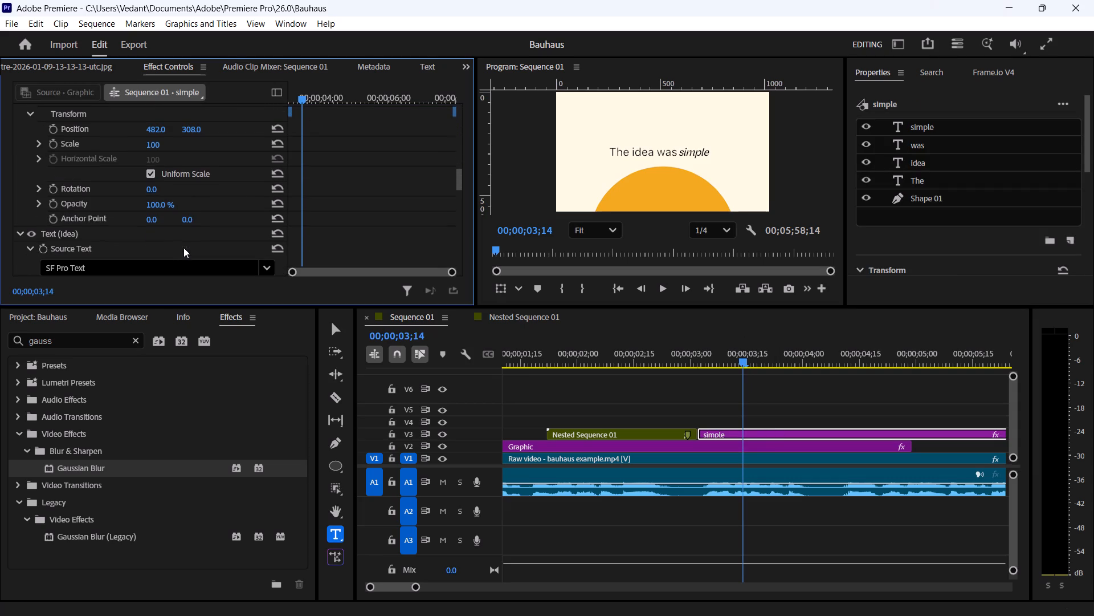
click(54, 206)
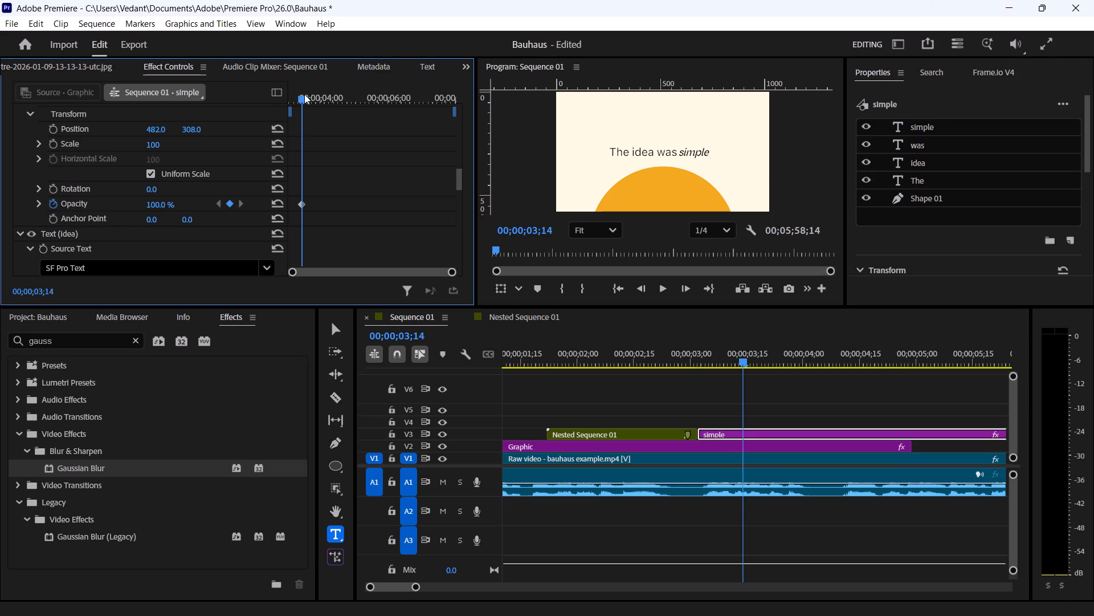
drag(304, 94, 297, 94)
click(230, 198)
drag(152, 208, 183, 205)
drag(165, 201, 148, 225)
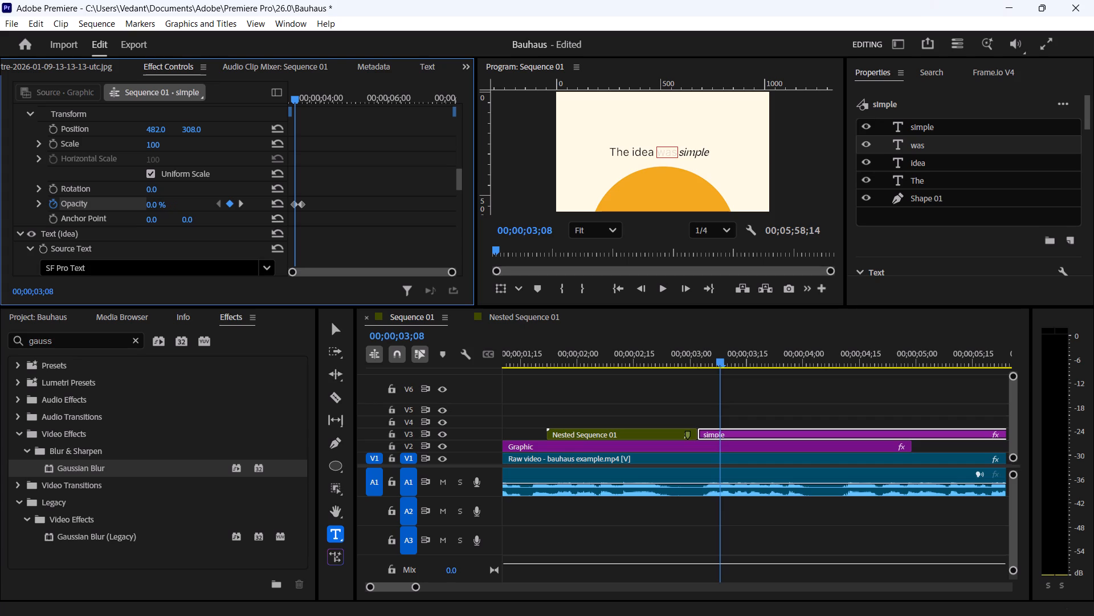
drag(148, 225, 56, 226)
Preview the fade-in of the word "was" by scrubbing and playing back the clip.
drag(291, 95, 296, 94)
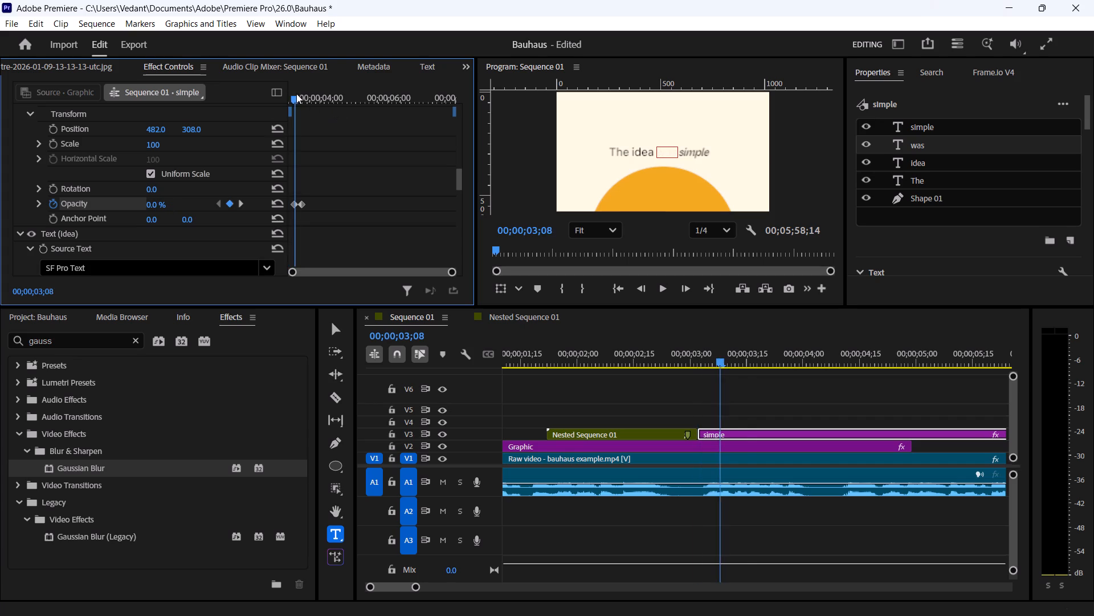
drag(296, 94, 308, 92)
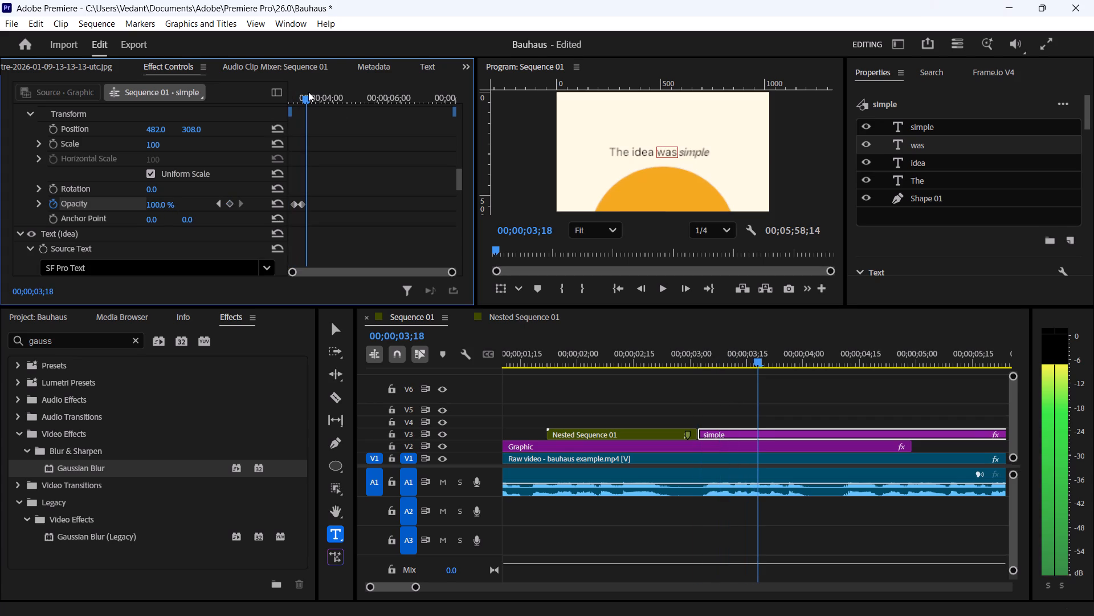
drag(308, 92, 316, 92)
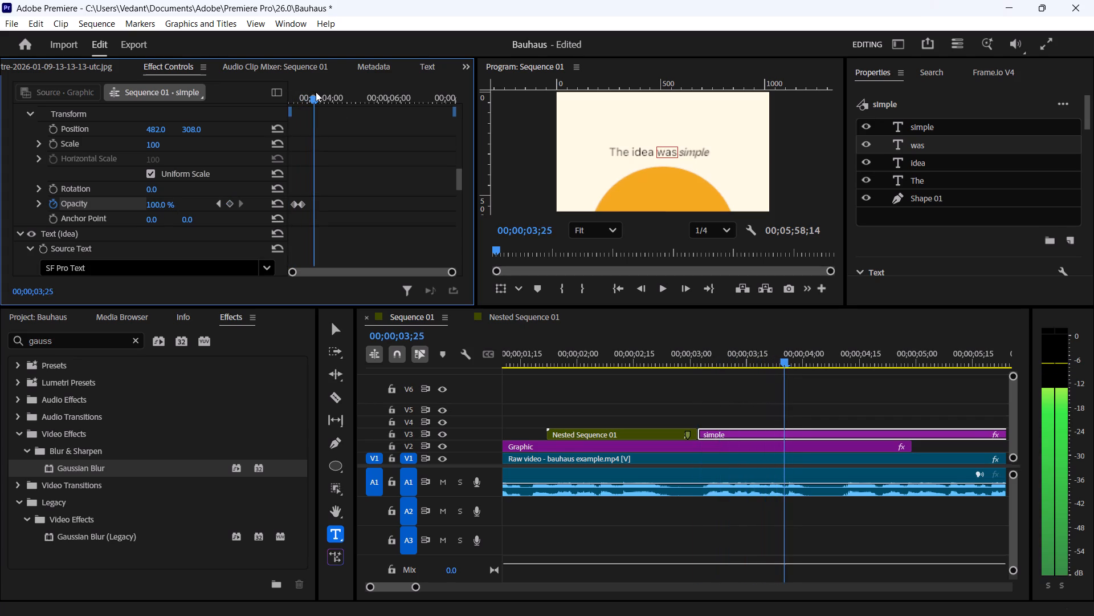
drag(316, 92, 304, 91)
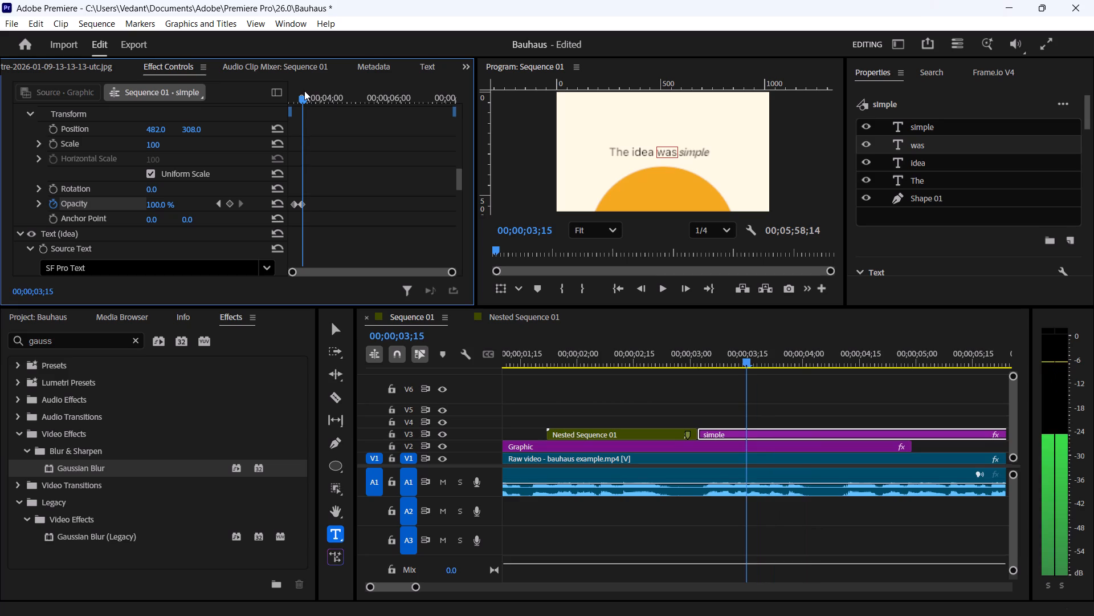
key(space)
key(space)
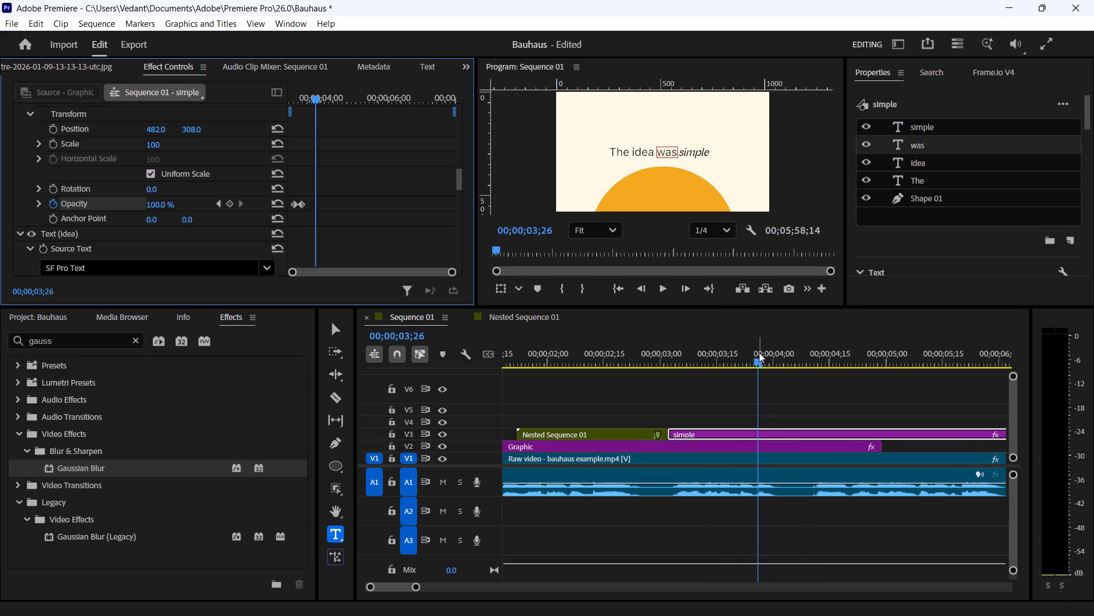
Add an opacity keyframe of 0% to the "simple" text layer at 00;00;03;21.
drag(759, 352, 737, 351)
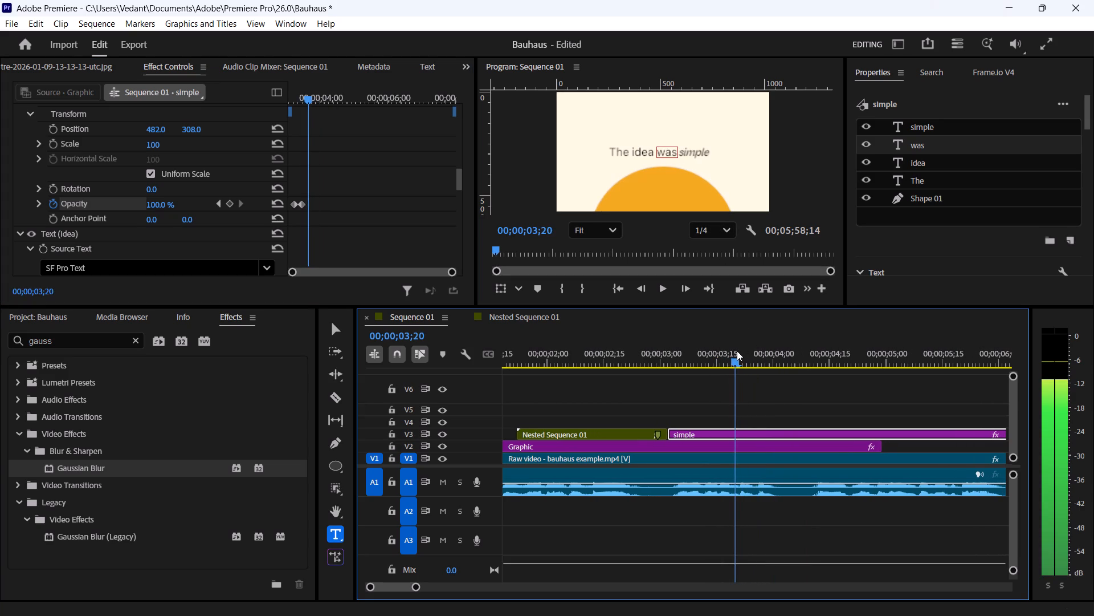
drag(737, 351, 741, 350)
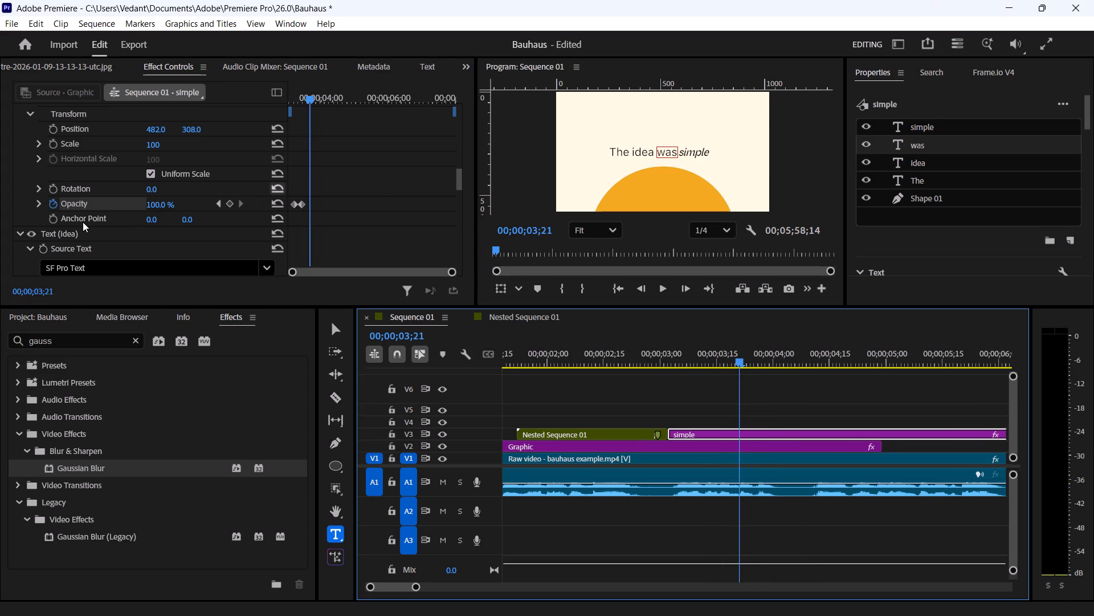
scroll(83, 222, up, 7)
click(35, 210)
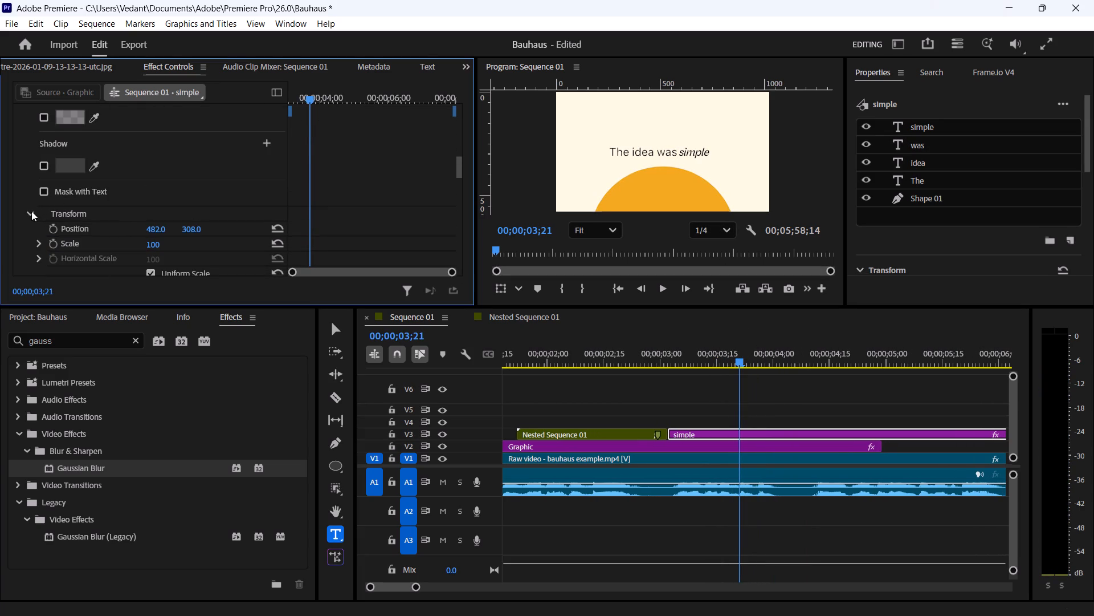
click(31, 211)
scroll(145, 173, up, 20)
scroll(145, 173, up, 7)
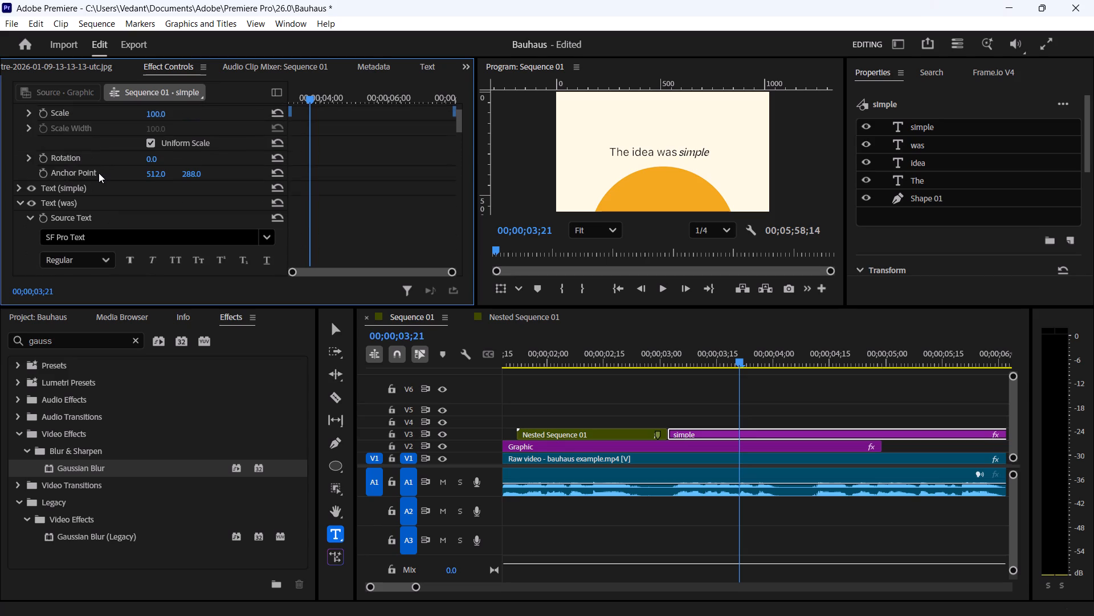
click(64, 192)
click(21, 186)
scroll(161, 187, down, 2)
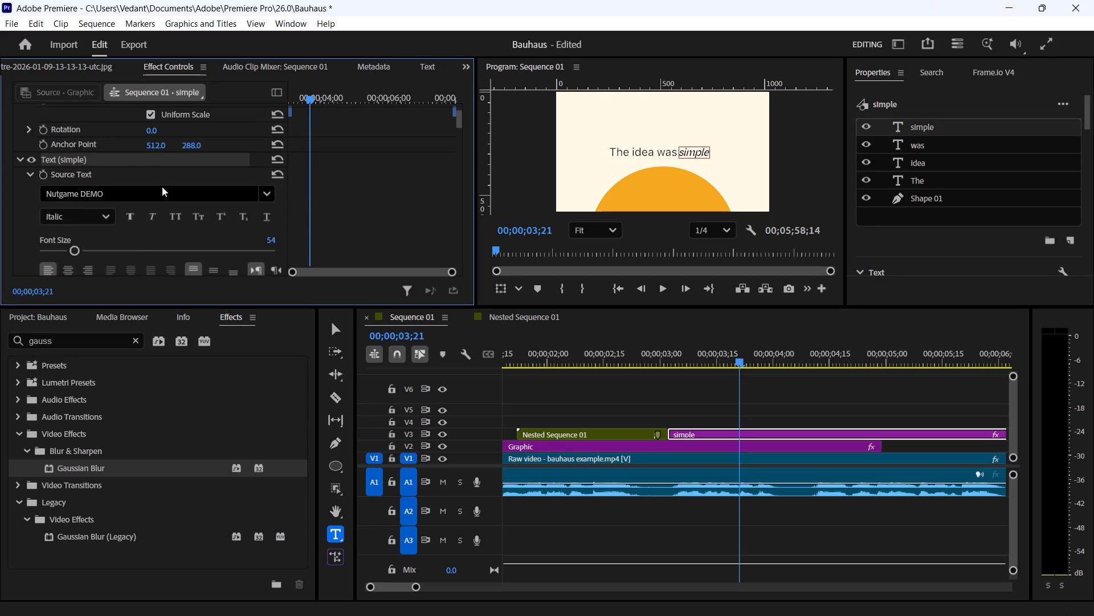
scroll(162, 187, down, 2)
scroll(337, 182, down, 10)
scroll(176, 209, down, 17)
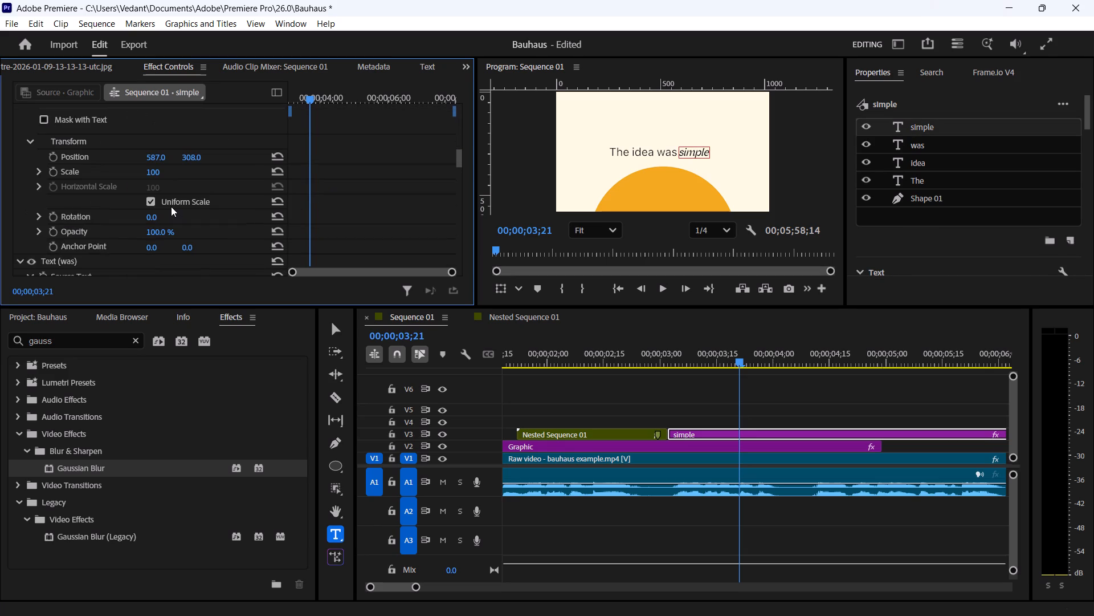
click(53, 231)
drag(165, 230, 60, 217)
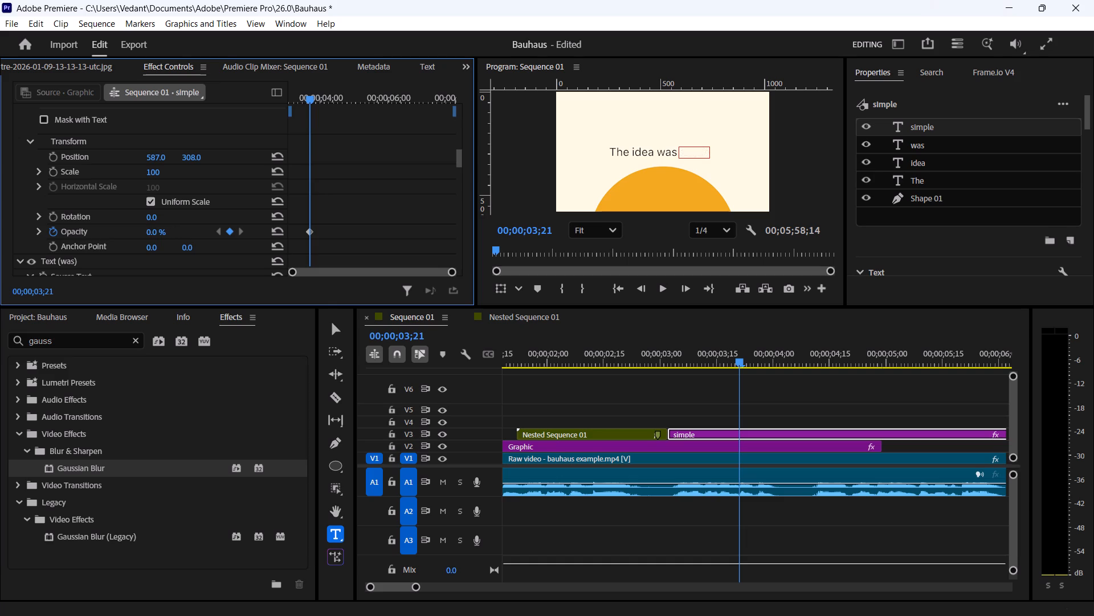
drag(60, 217, 56, 216)
Add a second opacity keyframe of 100% to the "simple" text at 00;00;03;25 and check the fade.
click(315, 97)
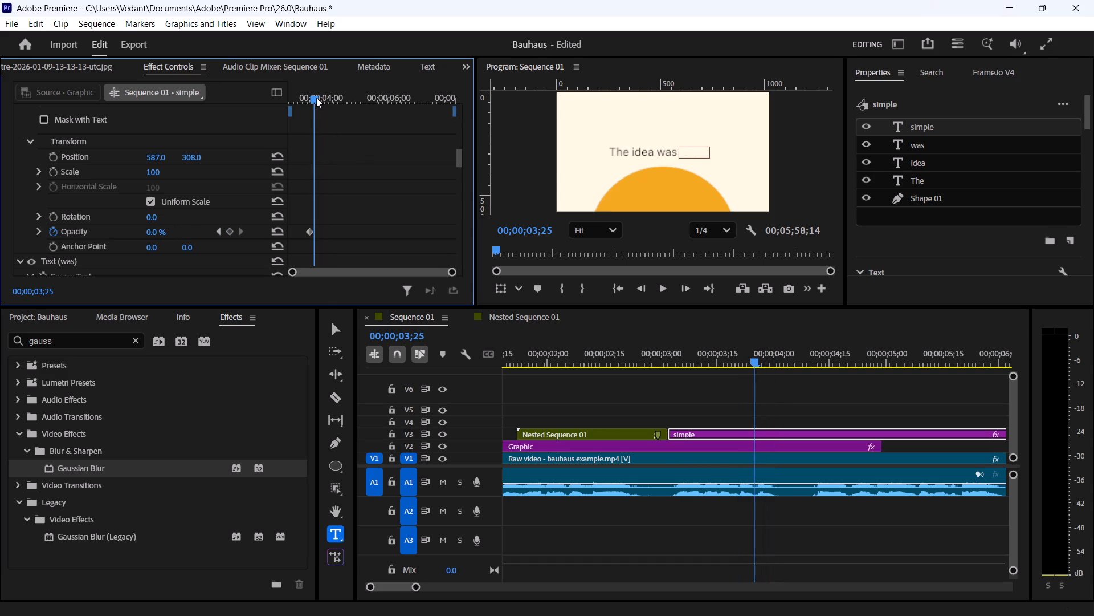
click(232, 230)
drag(155, 231, 168, 228)
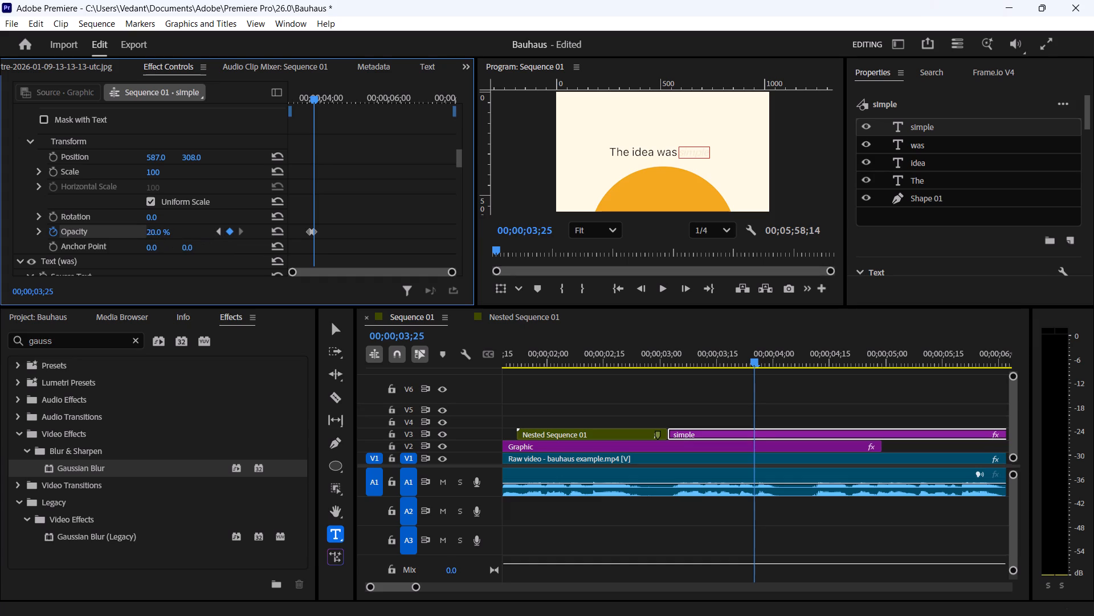
drag(168, 228, 273, 221)
drag(312, 99, 308, 98)
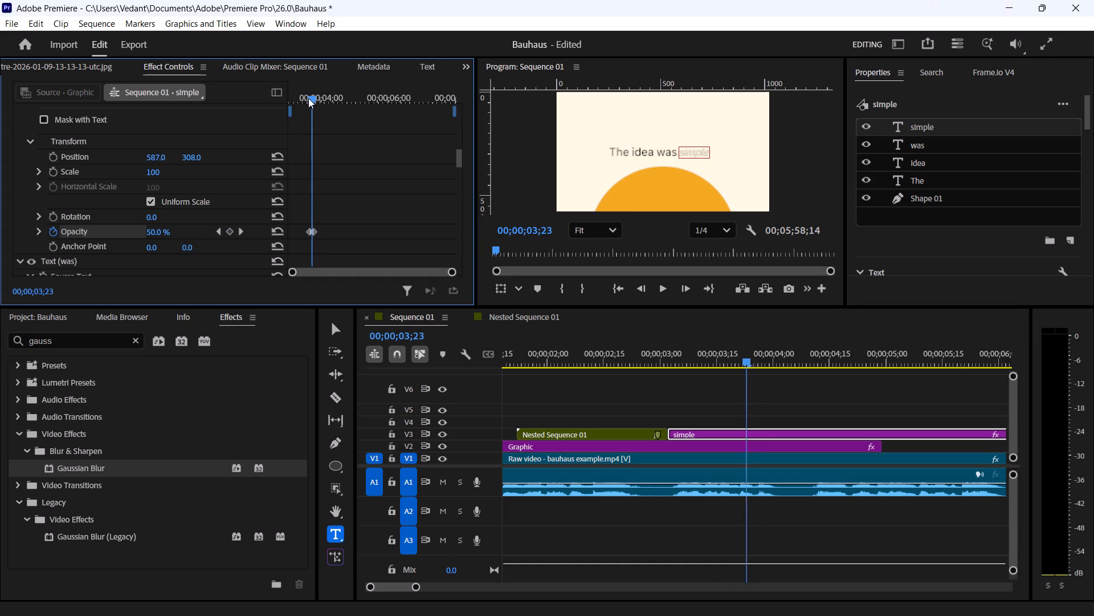
Preview the fade-ins of "idea", "was" and "simple" by moving through the "simple" clip from 00;00;03;02 to 00;00;04;03.
drag(308, 98, 297, 95)
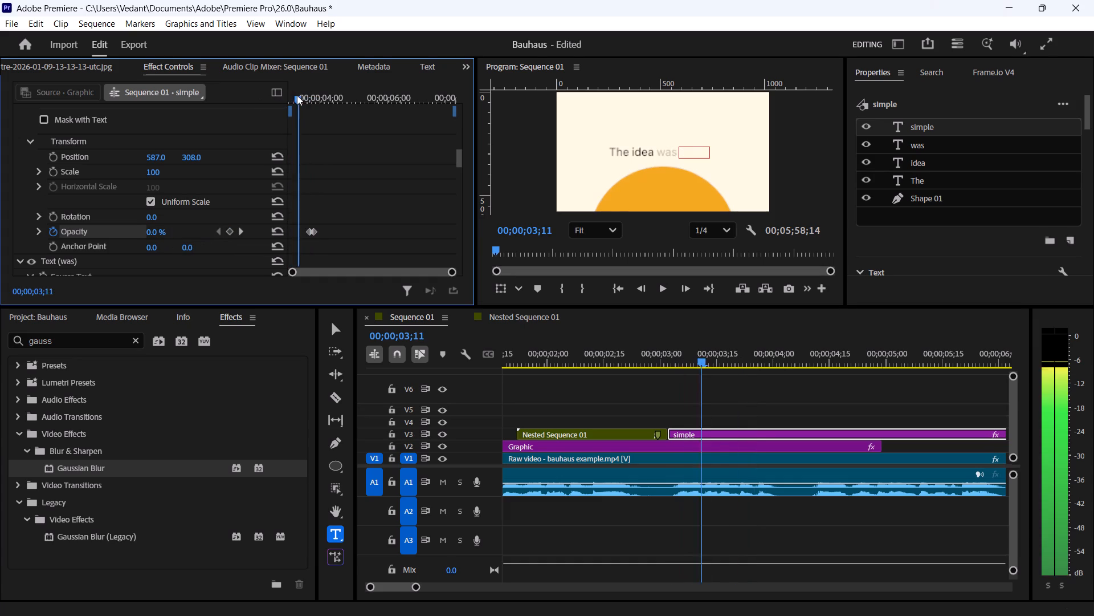
drag(297, 95, 322, 94)
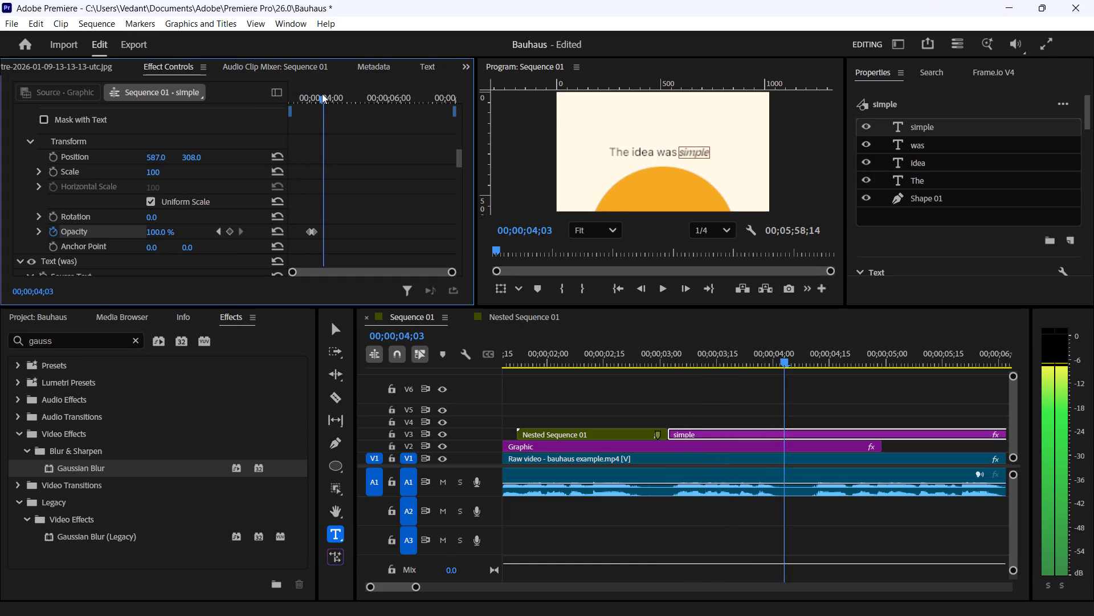
drag(322, 94, 187, 96)
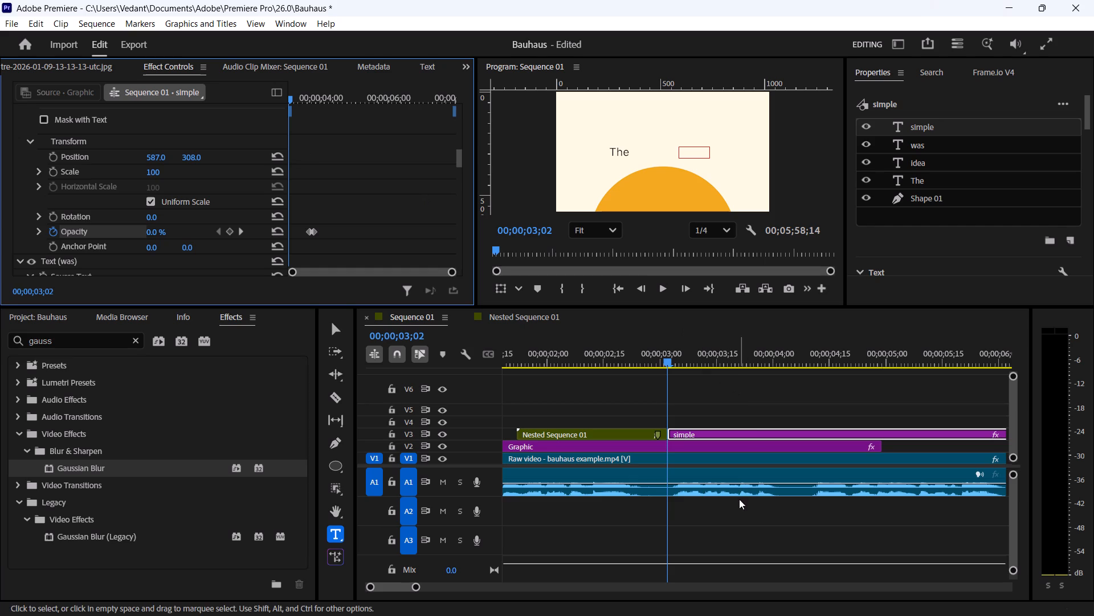
click(739, 502)
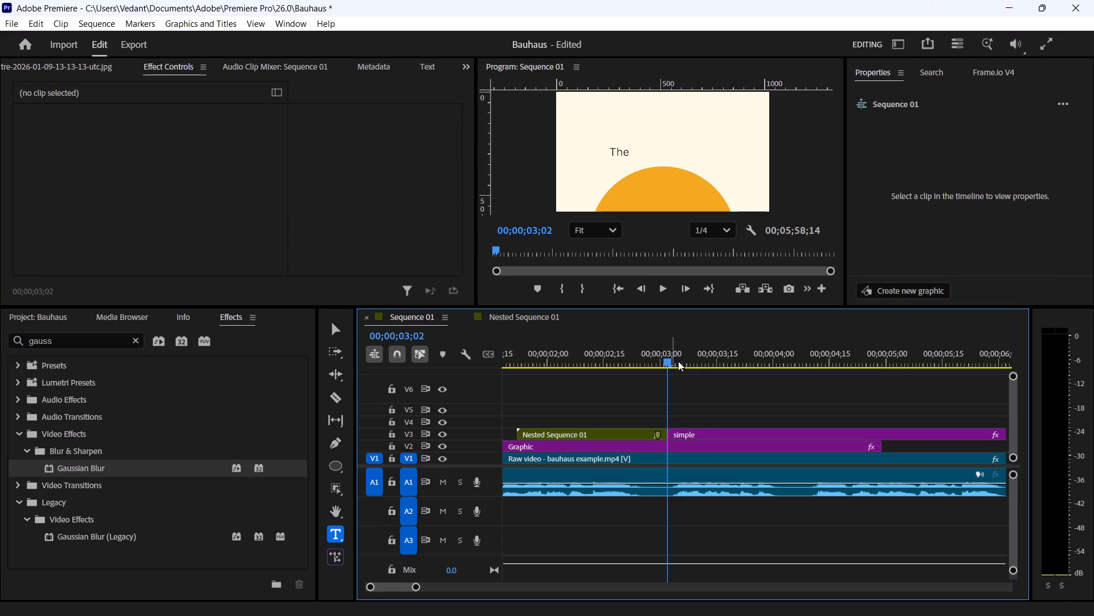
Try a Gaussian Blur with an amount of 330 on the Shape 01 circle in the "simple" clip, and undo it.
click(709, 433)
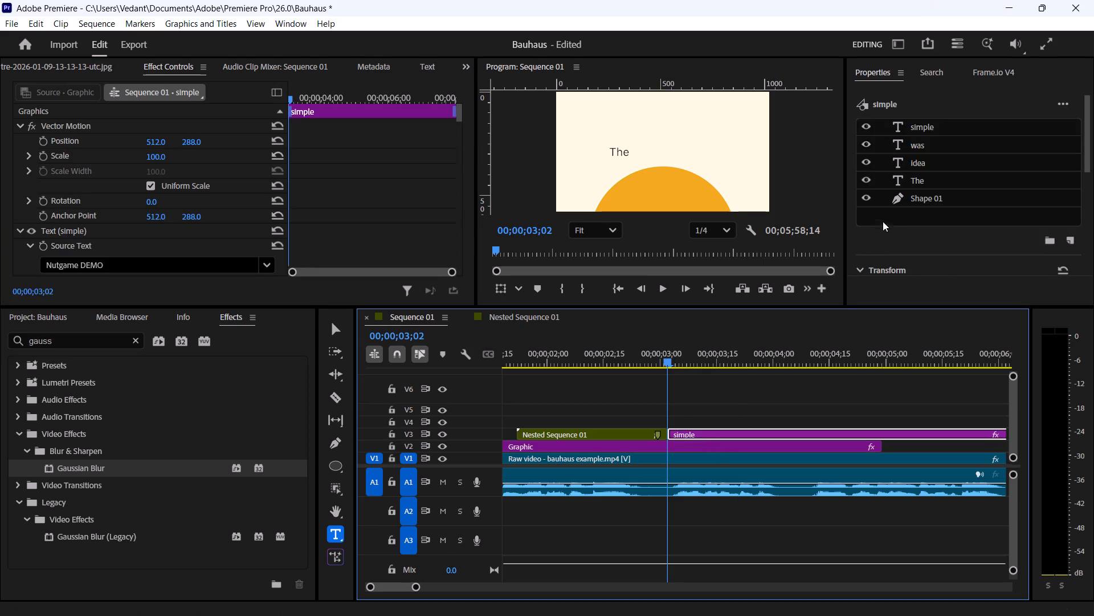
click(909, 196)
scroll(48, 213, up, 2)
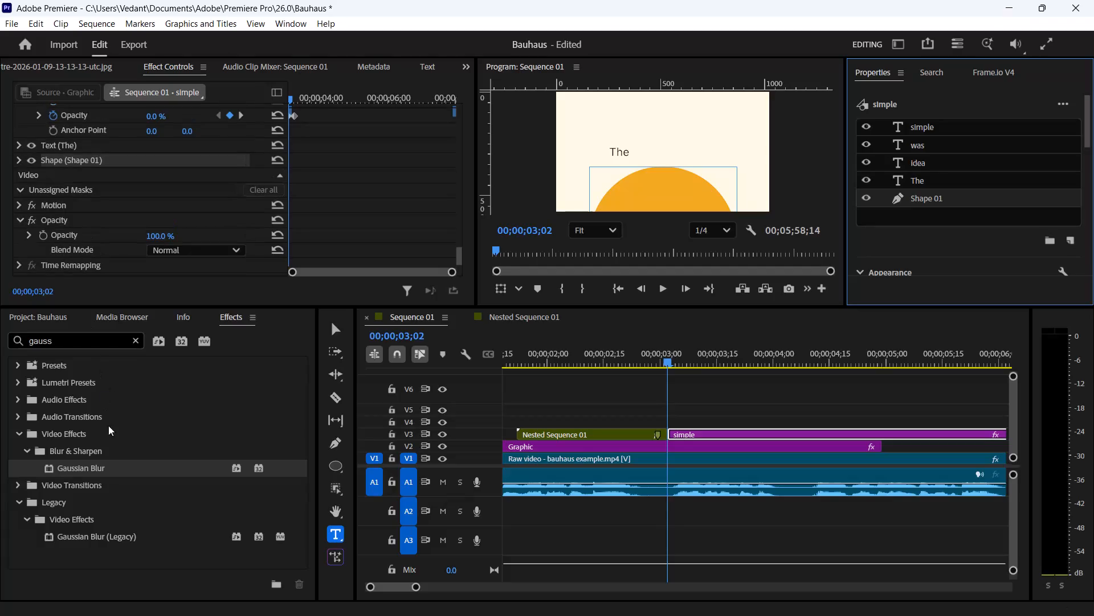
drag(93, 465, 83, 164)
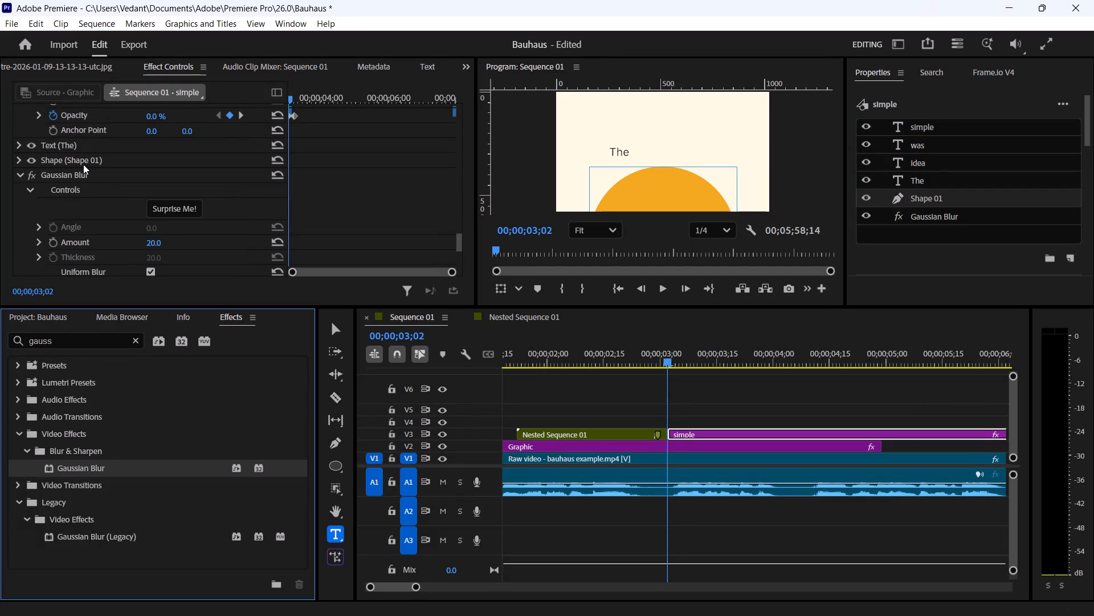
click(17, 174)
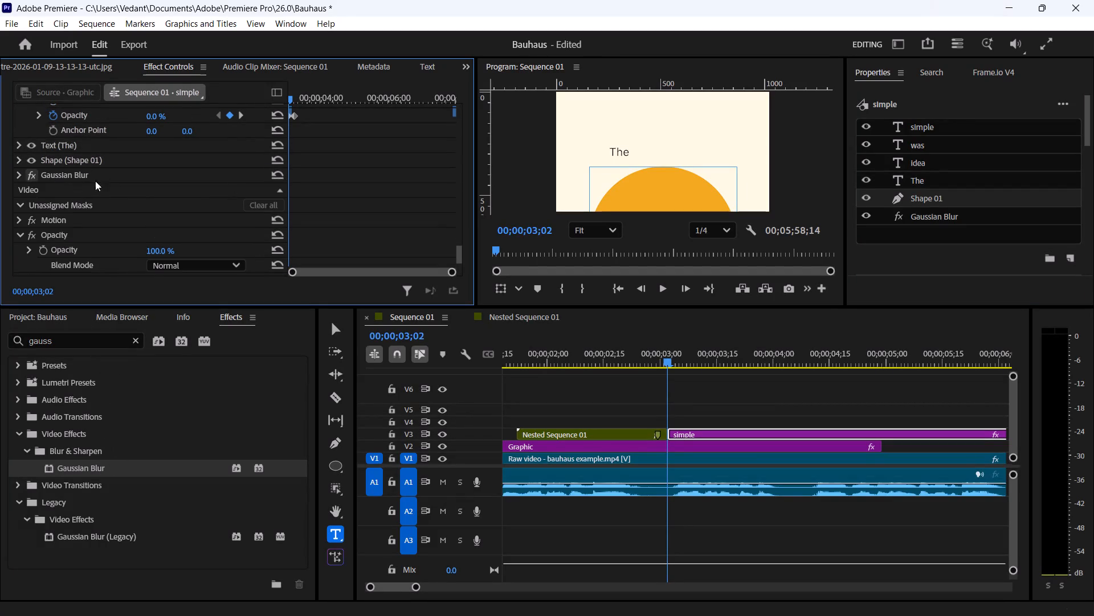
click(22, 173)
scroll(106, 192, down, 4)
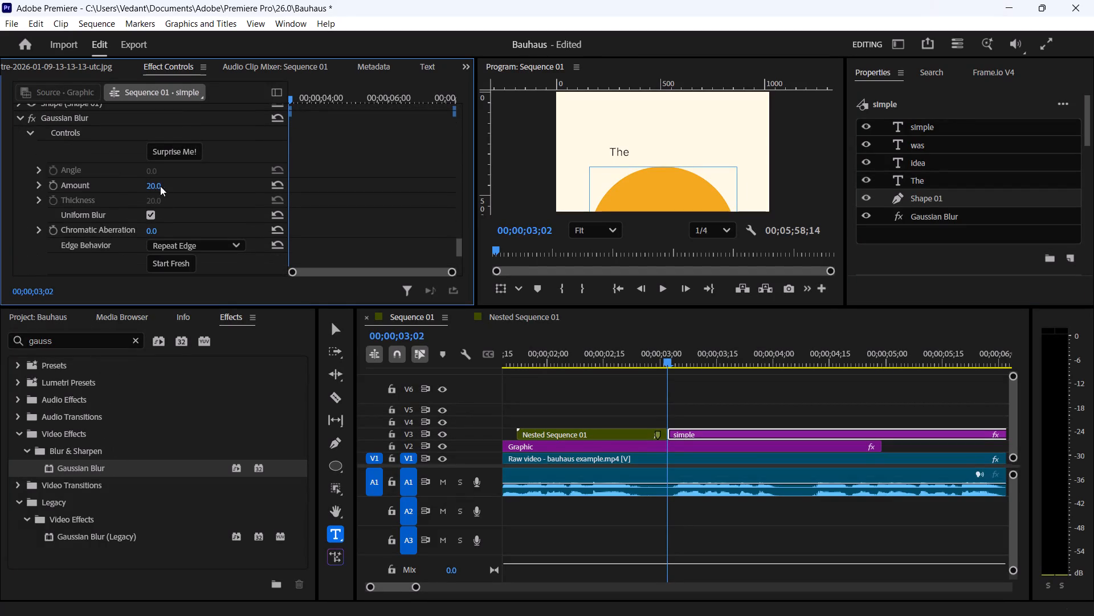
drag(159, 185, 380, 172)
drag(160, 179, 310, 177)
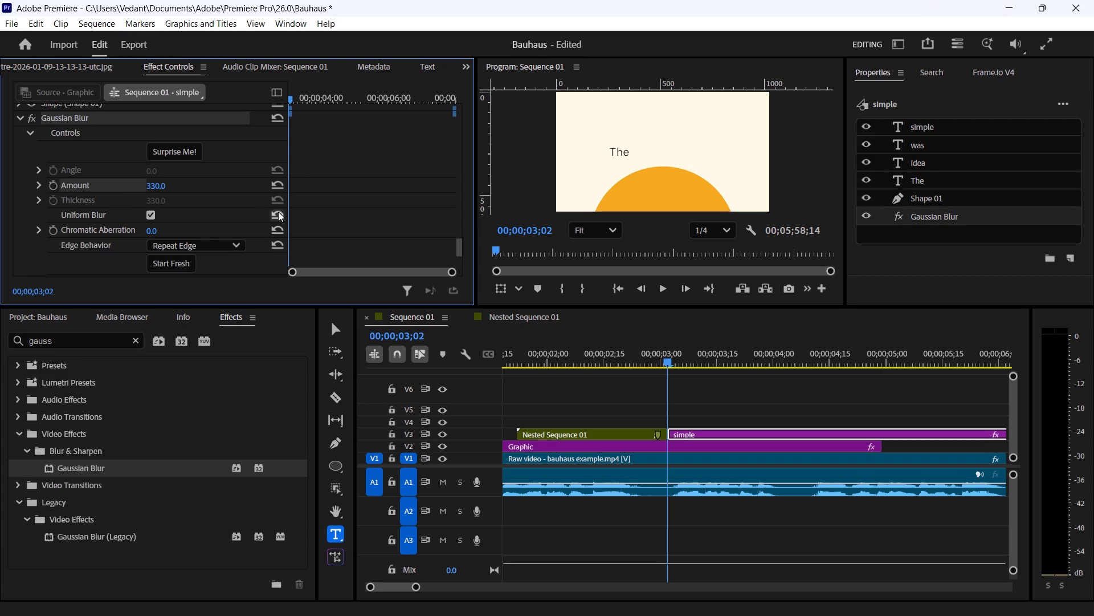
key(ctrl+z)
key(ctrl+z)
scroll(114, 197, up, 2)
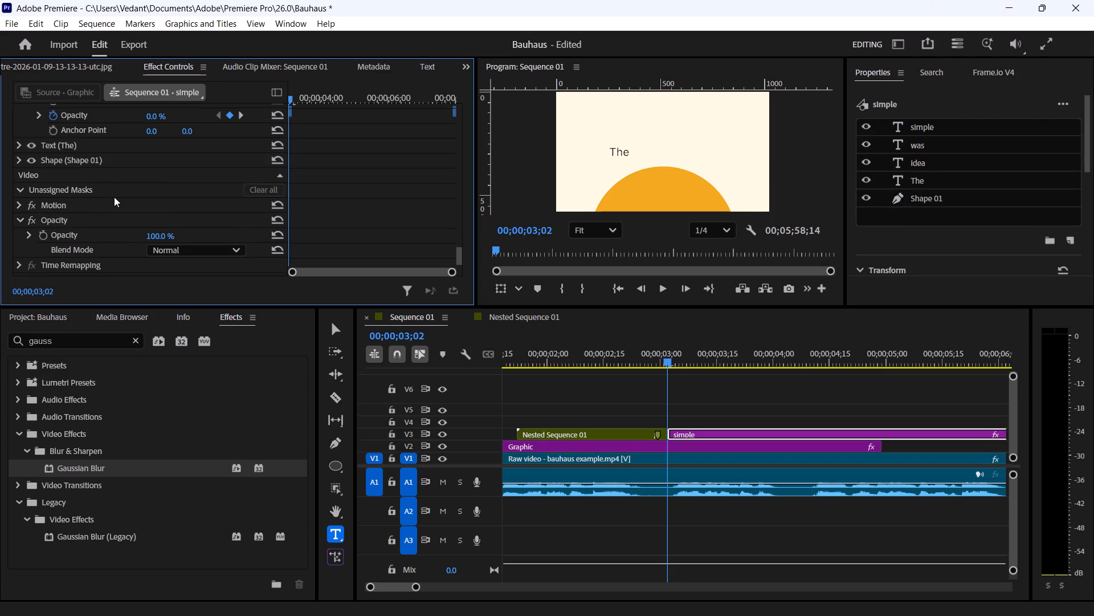
Play back the change from Nested Sequence 01 to the "simple" clip and check the word-by-word fade-in.
click(726, 517)
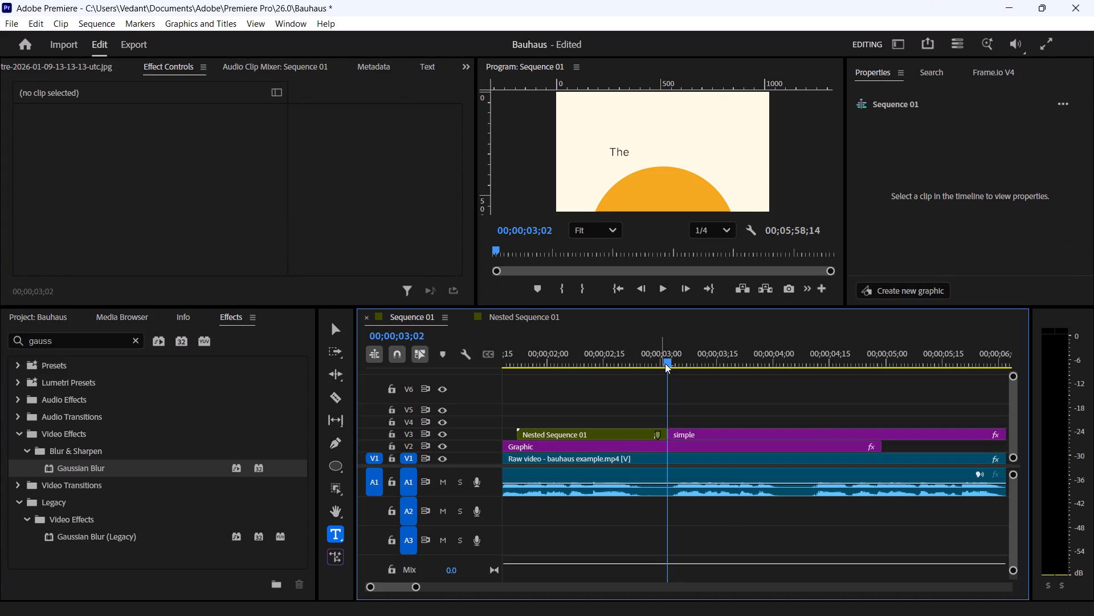
drag(665, 363, 609, 359)
click(677, 386)
key(space)
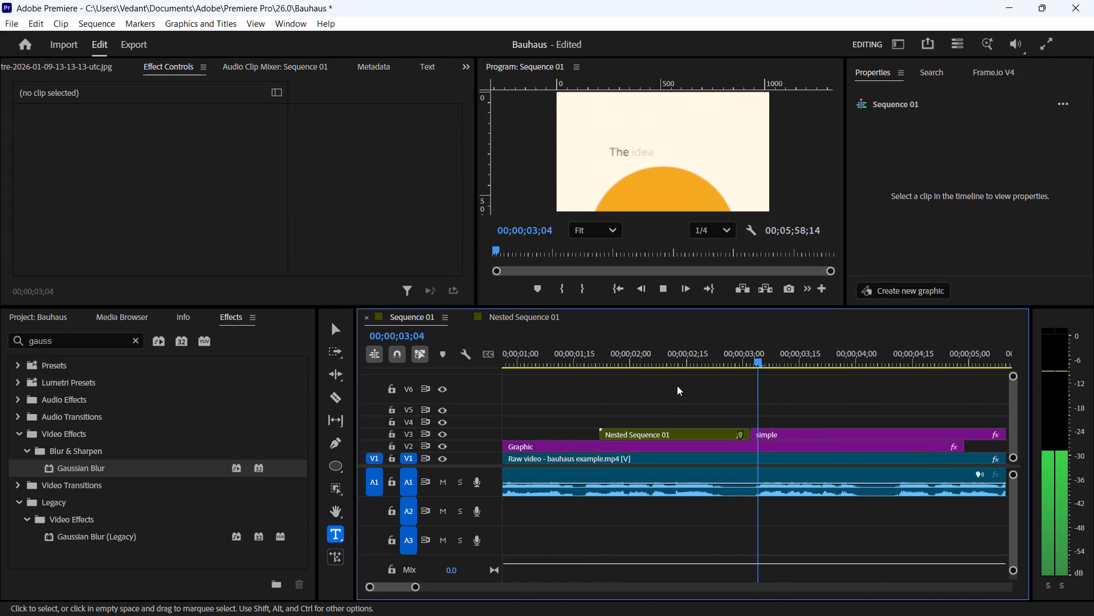
key(space)
key(space)
key(space)
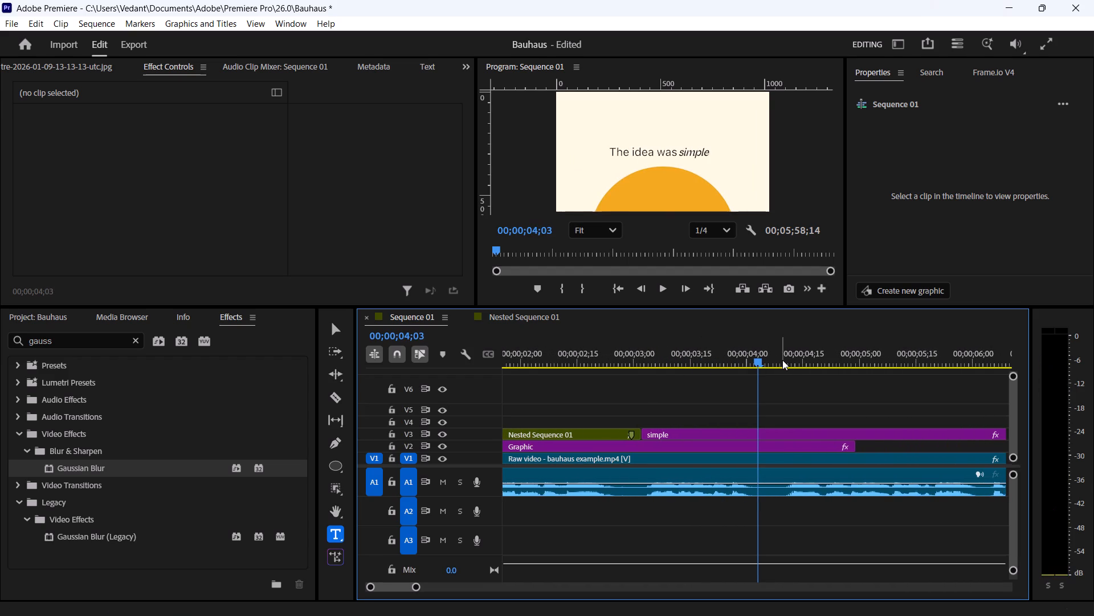
drag(752, 361, 485, 363)
key(space)
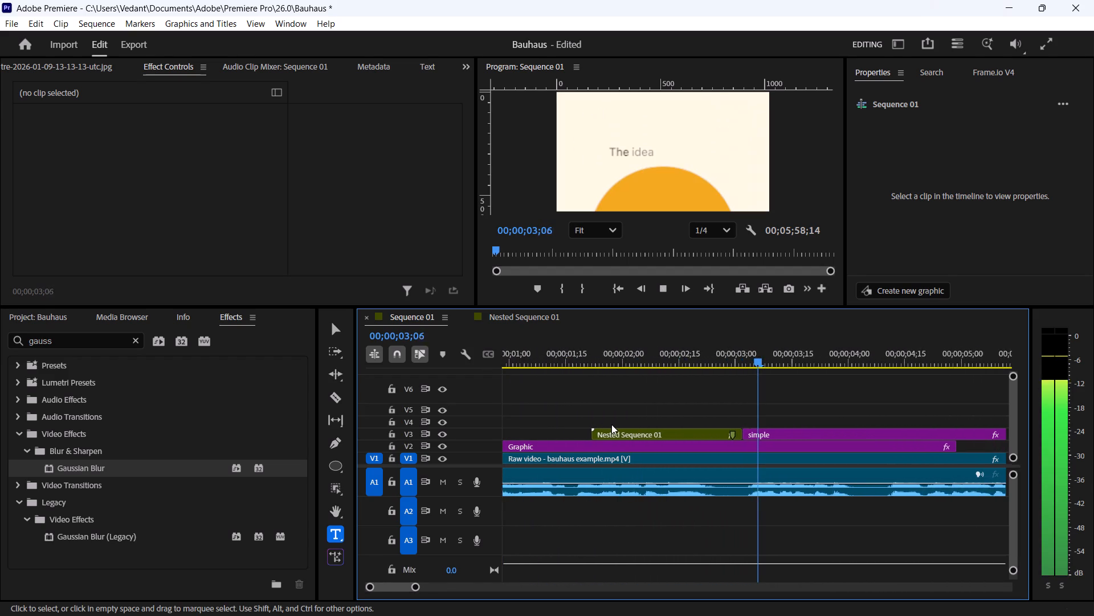
key(space)
Save the Bauhaus project.
key(ctrl+s)
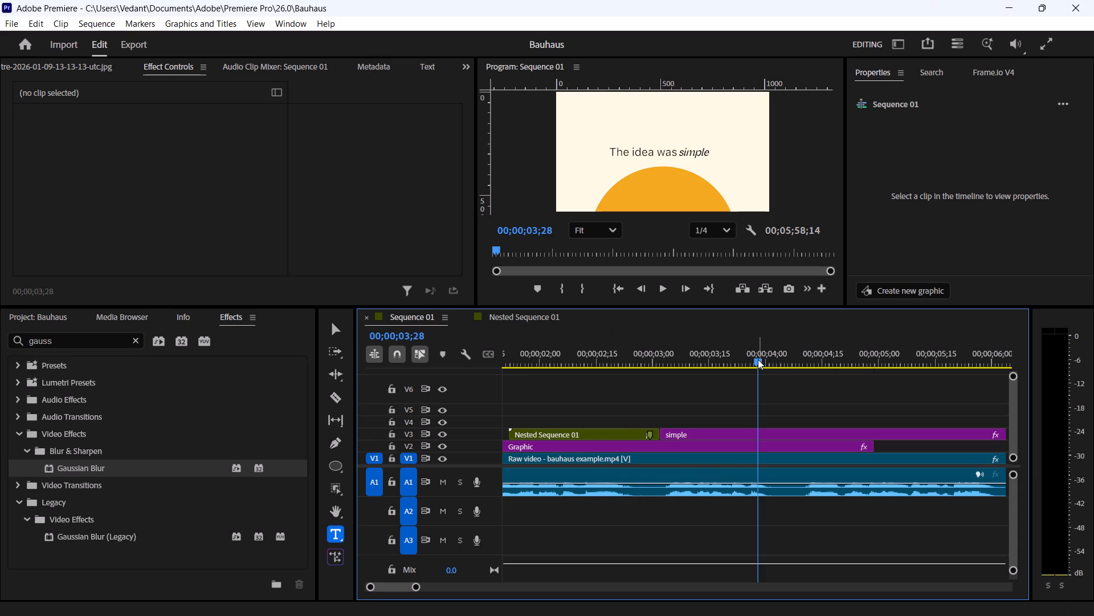
Review the end of Nested Sequence 01 around 00;00;02;21, just before the "simple" clip starts.
drag(758, 359, 623, 353)
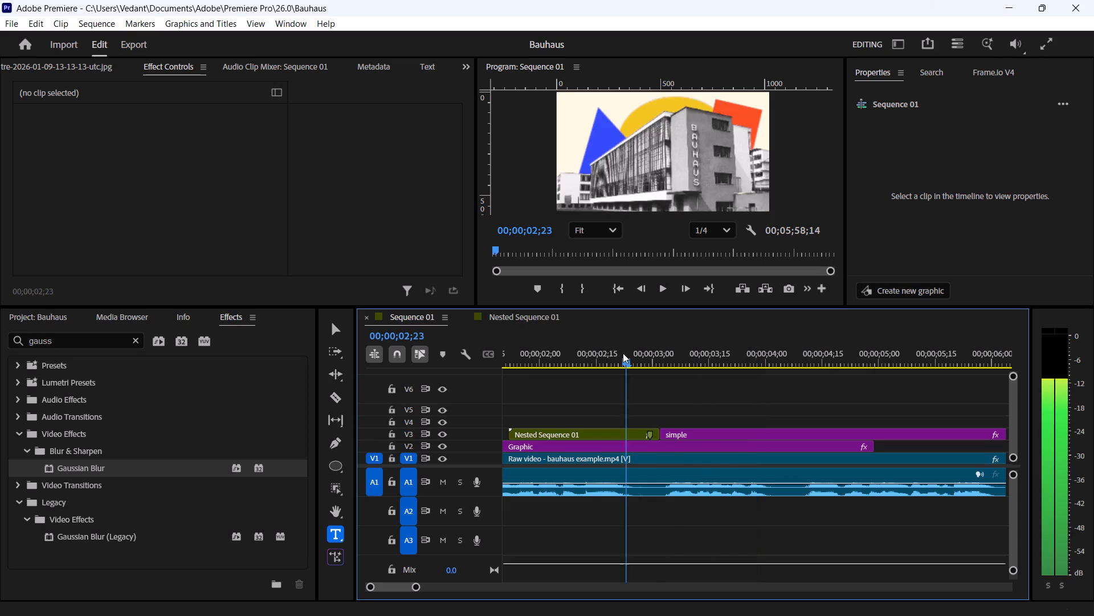
drag(623, 353, 620, 353)
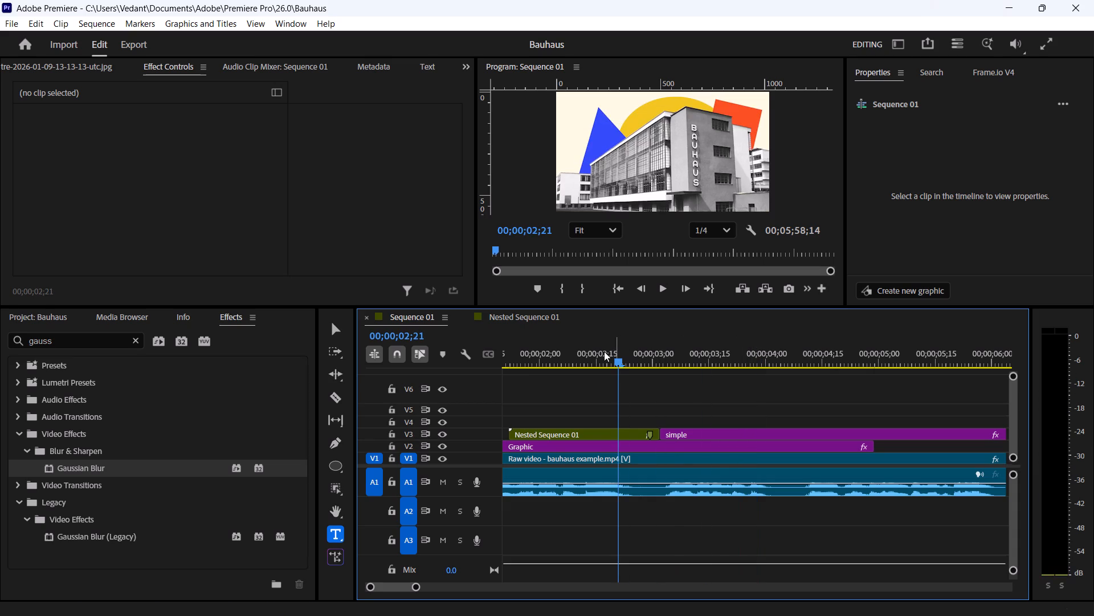
drag(598, 425, 613, 473)
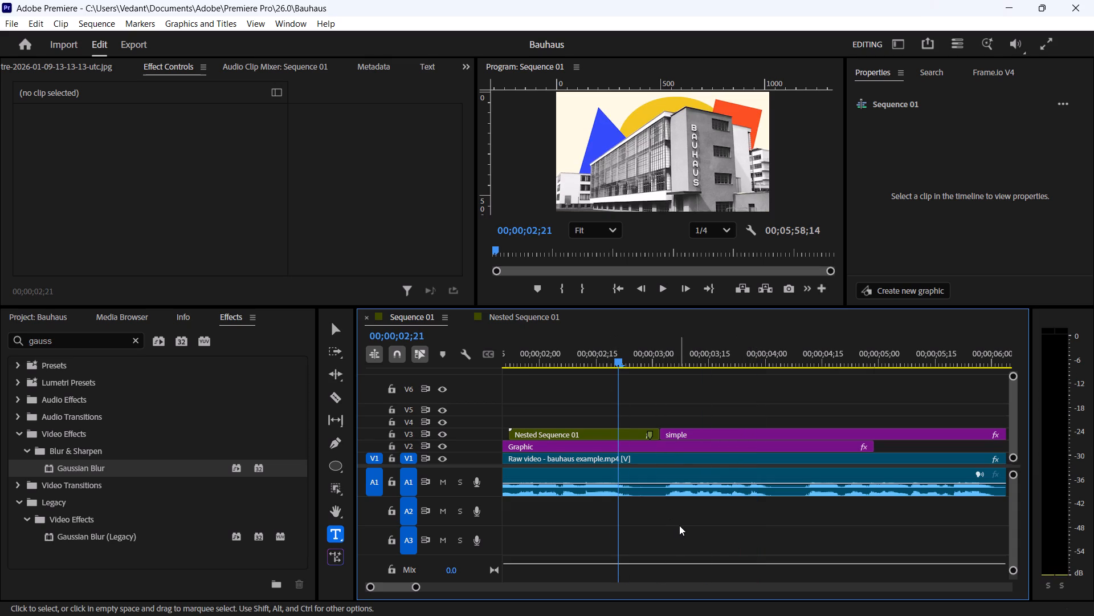
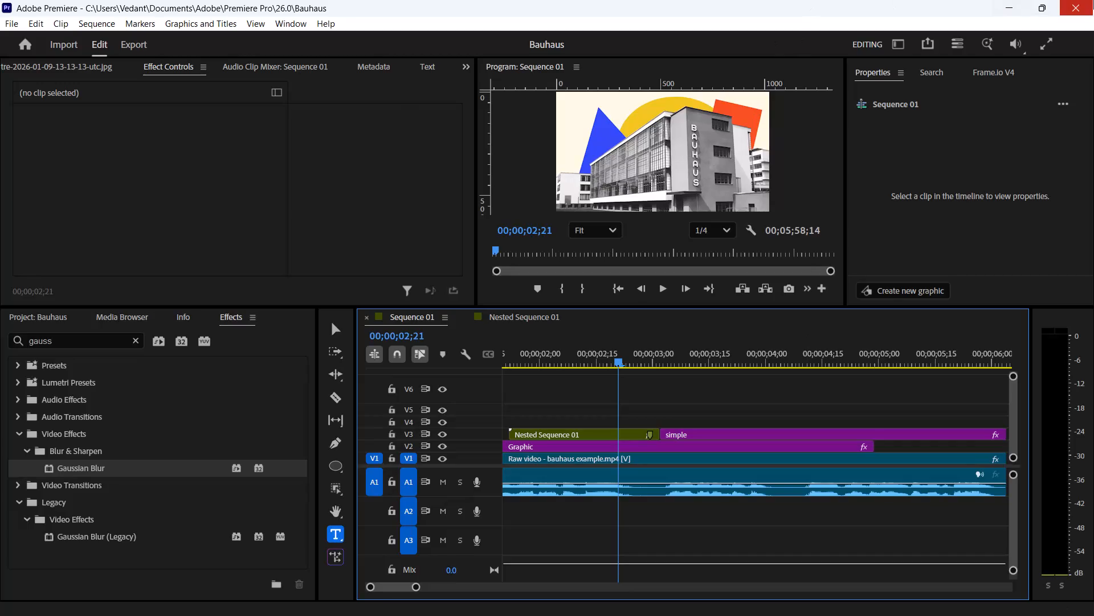
Save the Bauhaus project.
click(756, 384)
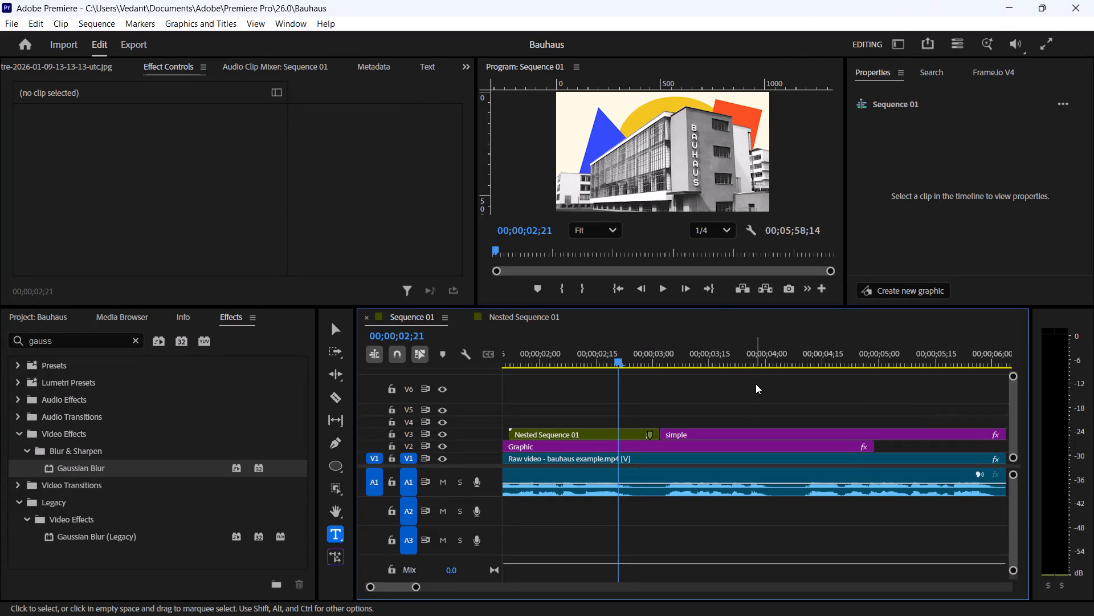
key(ctrl+s)
Play back the change into the "simple" clip, then return to its start at 00;00;03;02.
key(space)
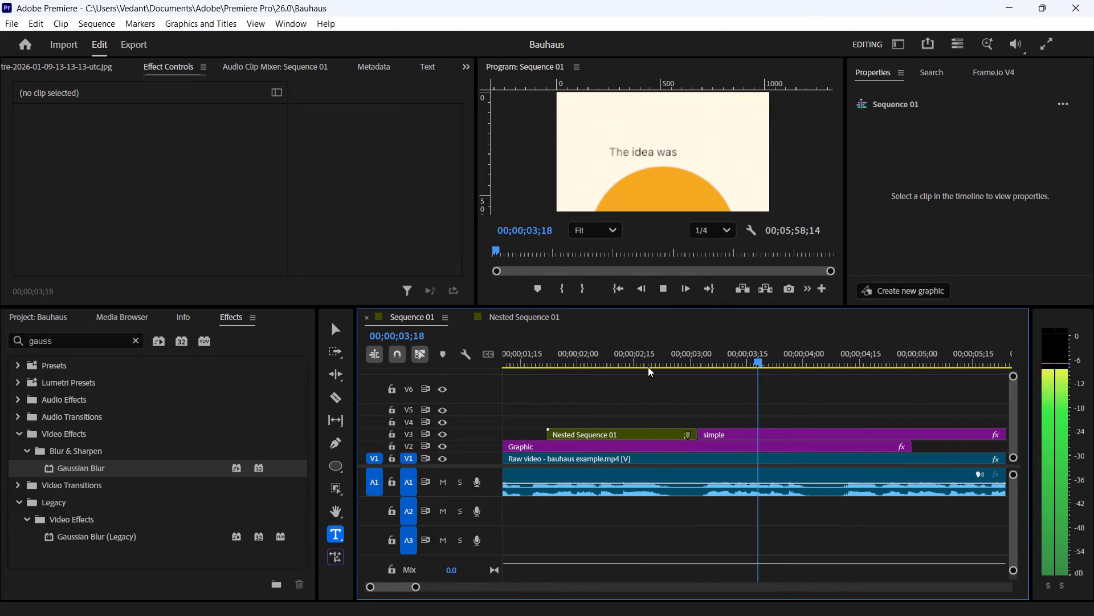
key(space)
drag(758, 357, 680, 347)
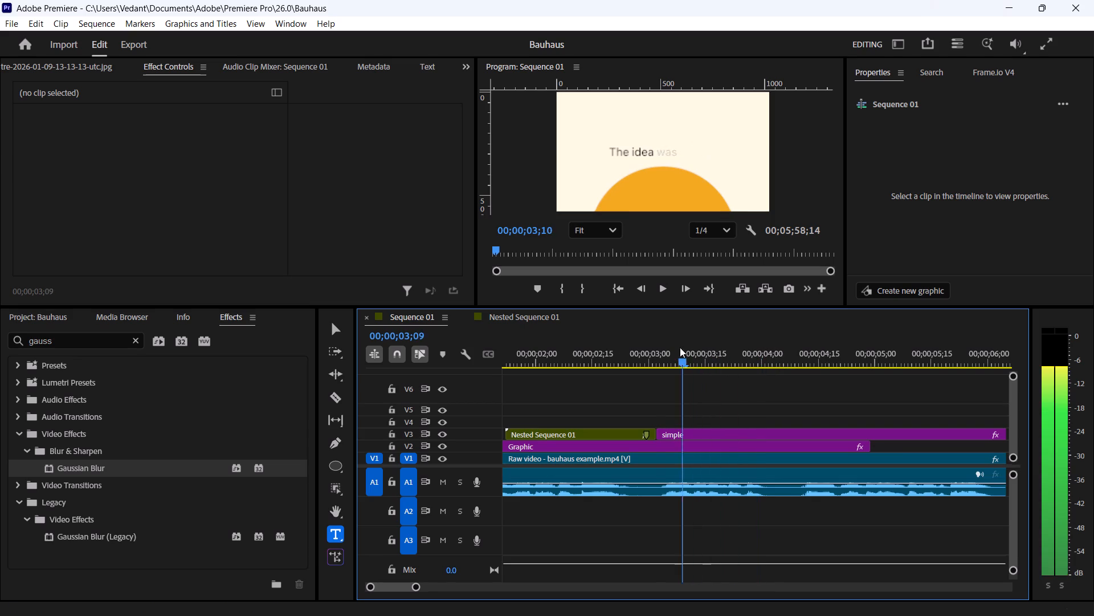
drag(680, 347, 657, 337)
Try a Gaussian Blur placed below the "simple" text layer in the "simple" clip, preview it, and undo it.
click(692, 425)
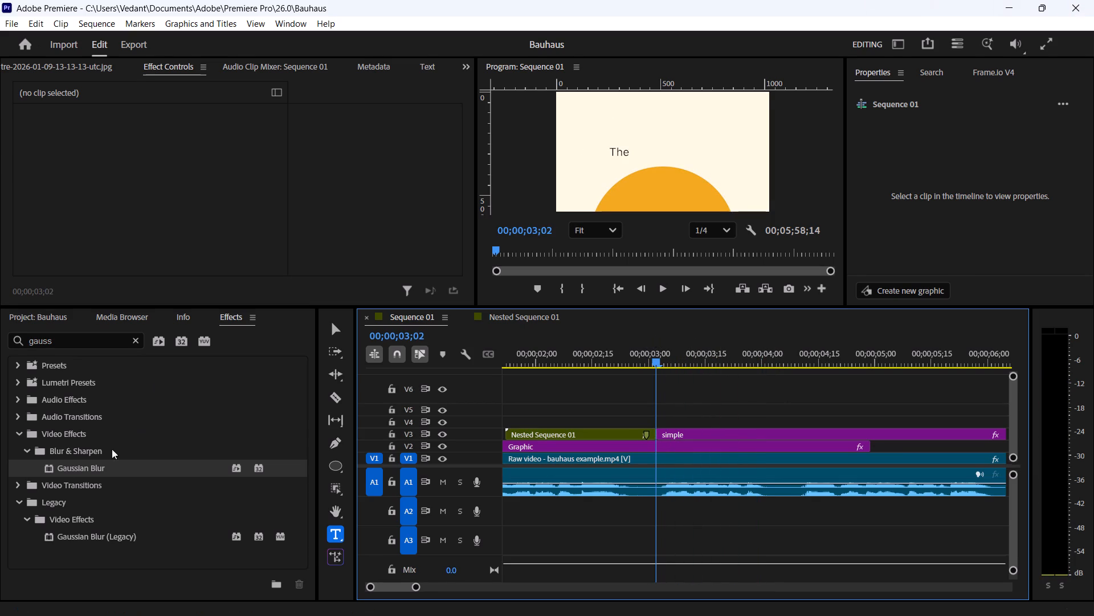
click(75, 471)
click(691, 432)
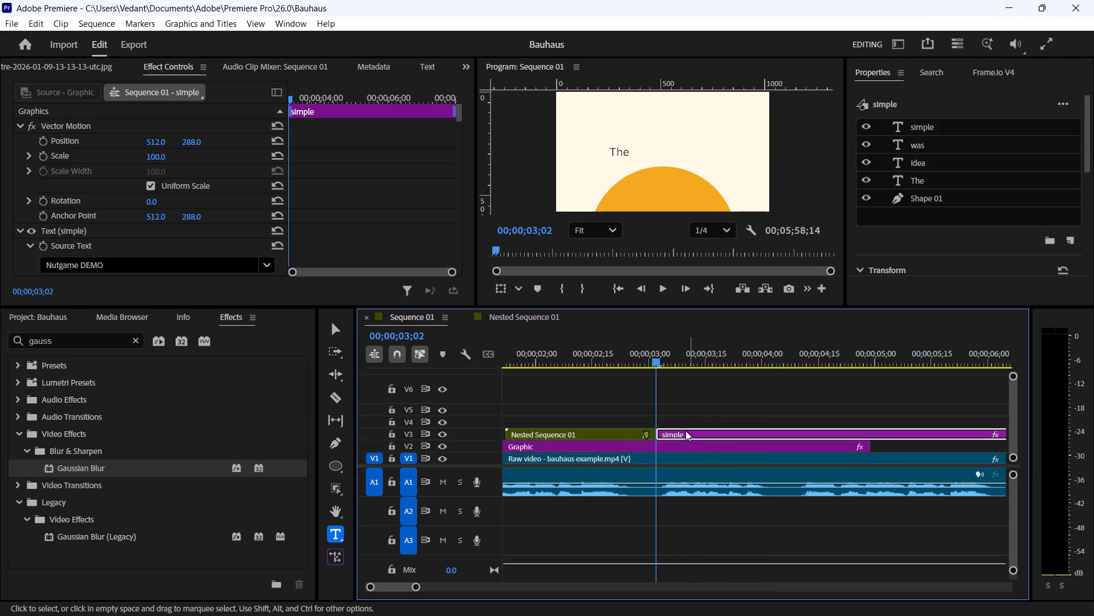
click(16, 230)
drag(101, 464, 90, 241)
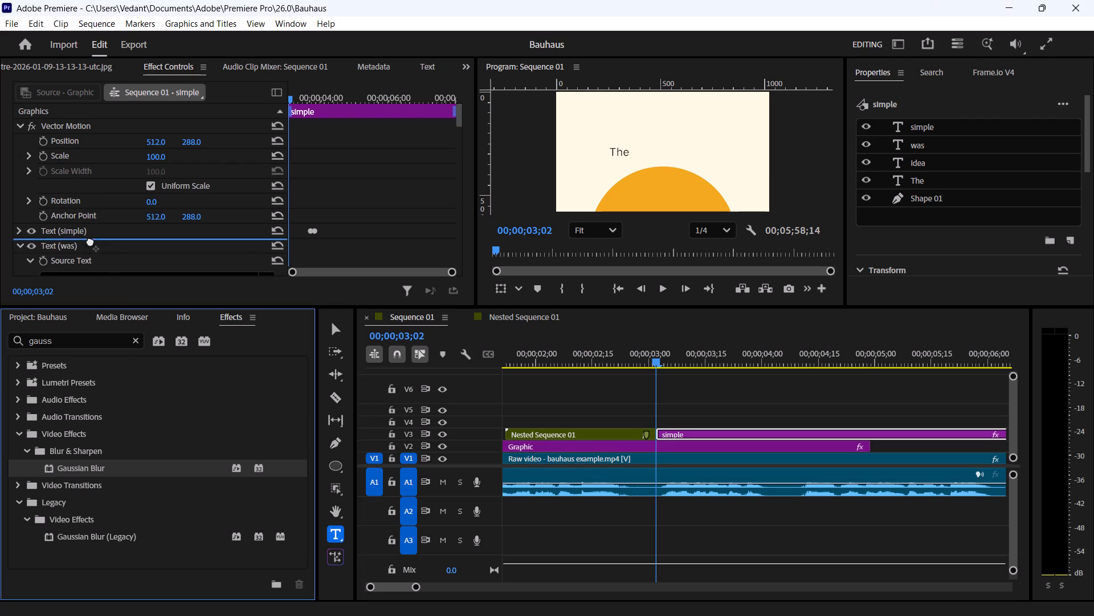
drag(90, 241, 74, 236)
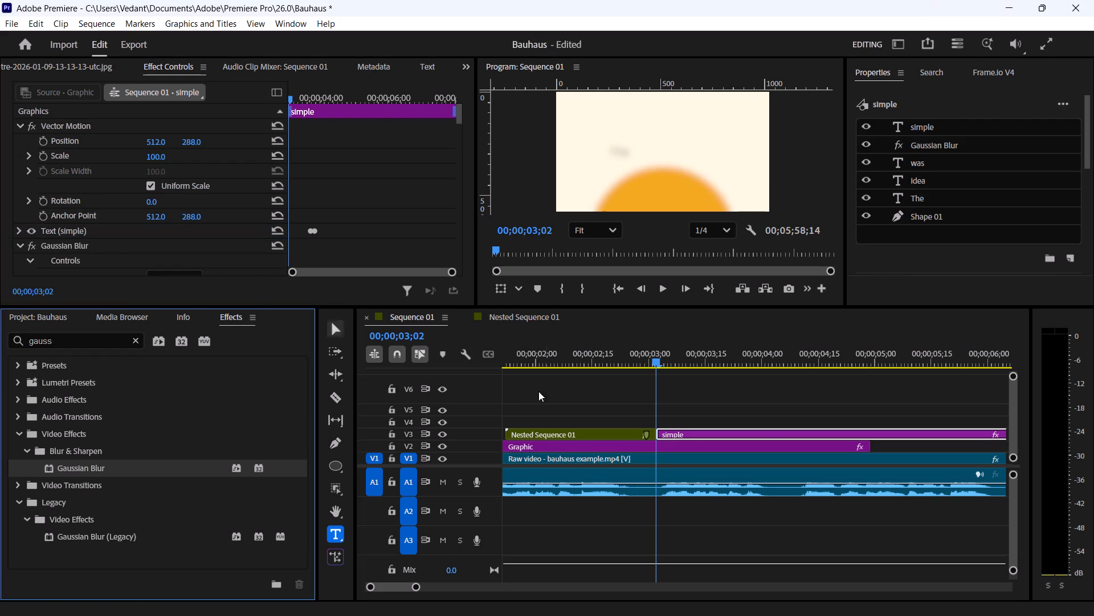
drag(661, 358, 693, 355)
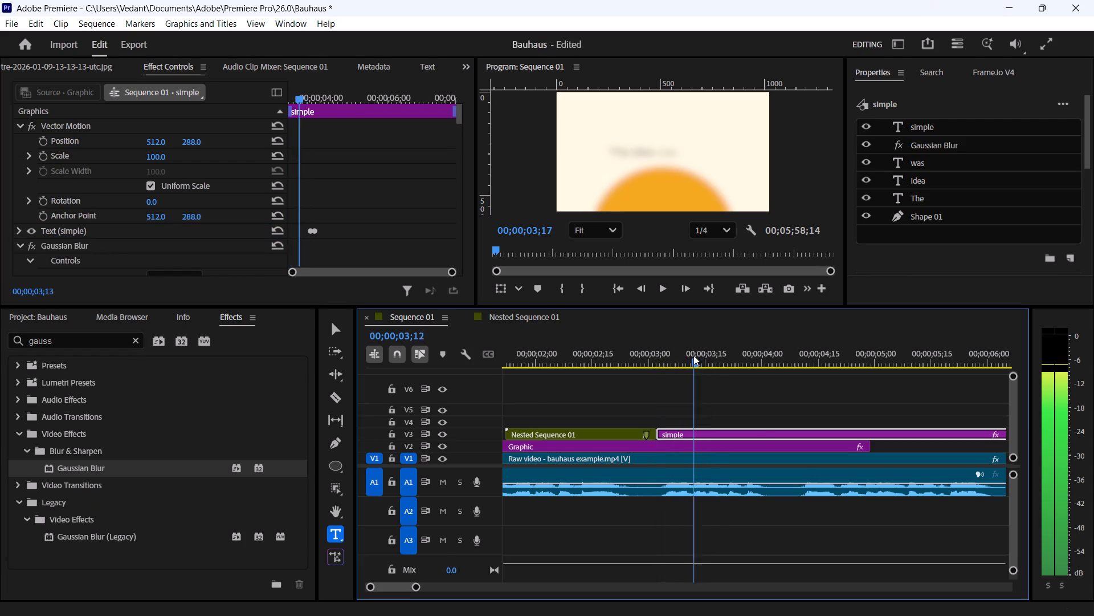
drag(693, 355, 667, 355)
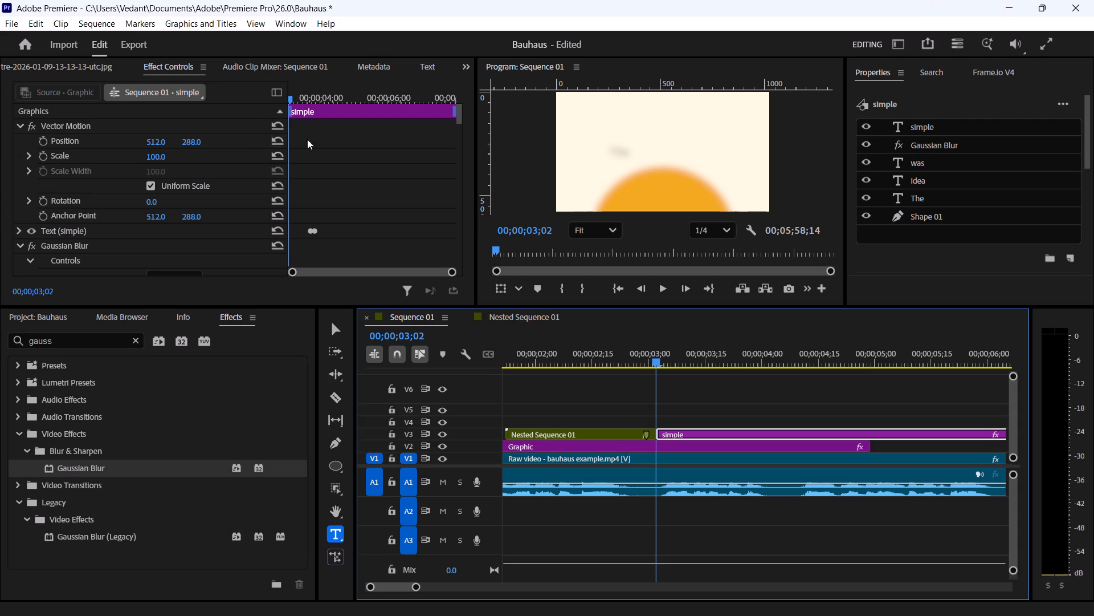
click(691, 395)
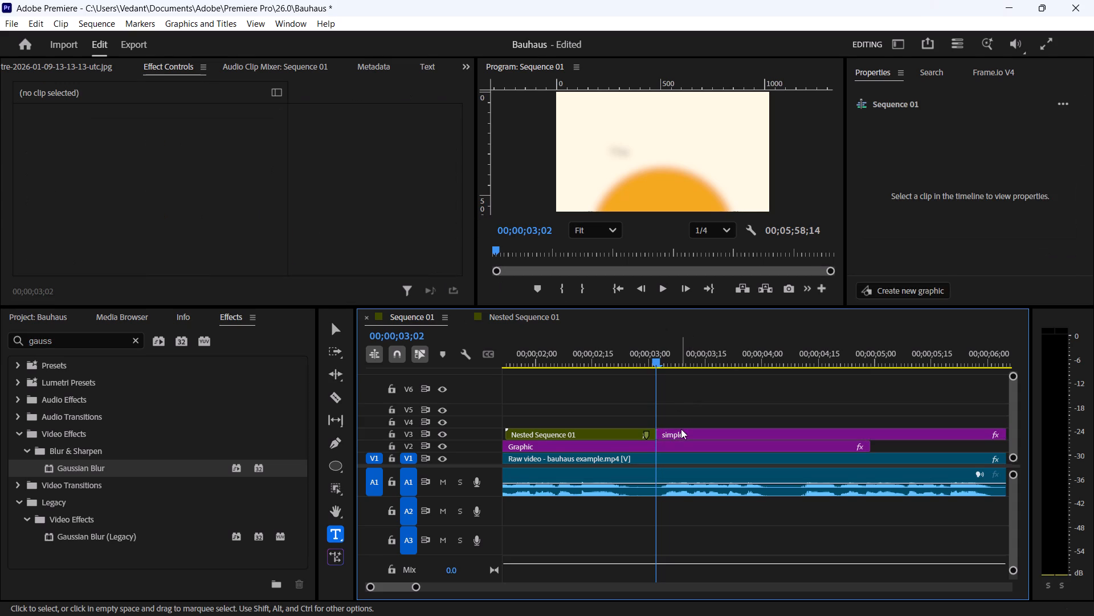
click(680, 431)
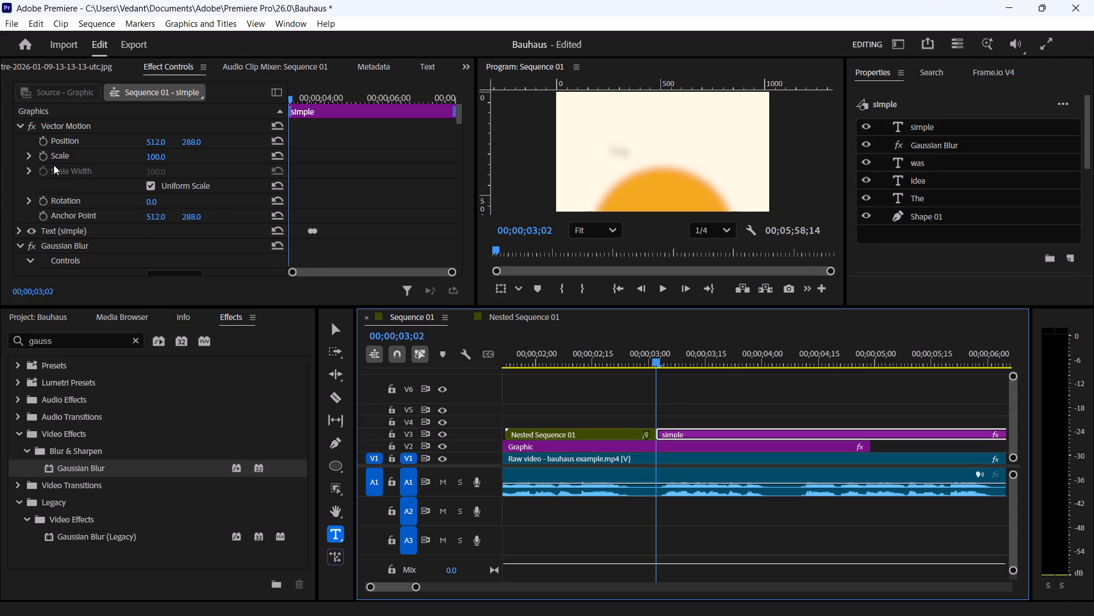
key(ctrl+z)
Play back the word-by-word fade-in of the "simple" clip and return to its start at 00;00;03;02.
key(space)
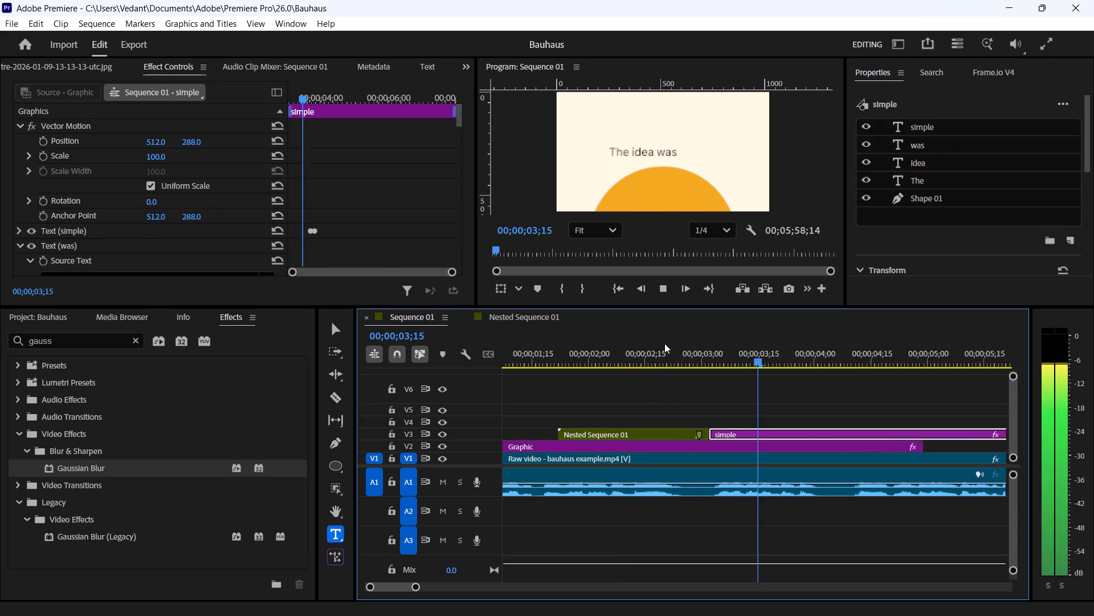
key(space)
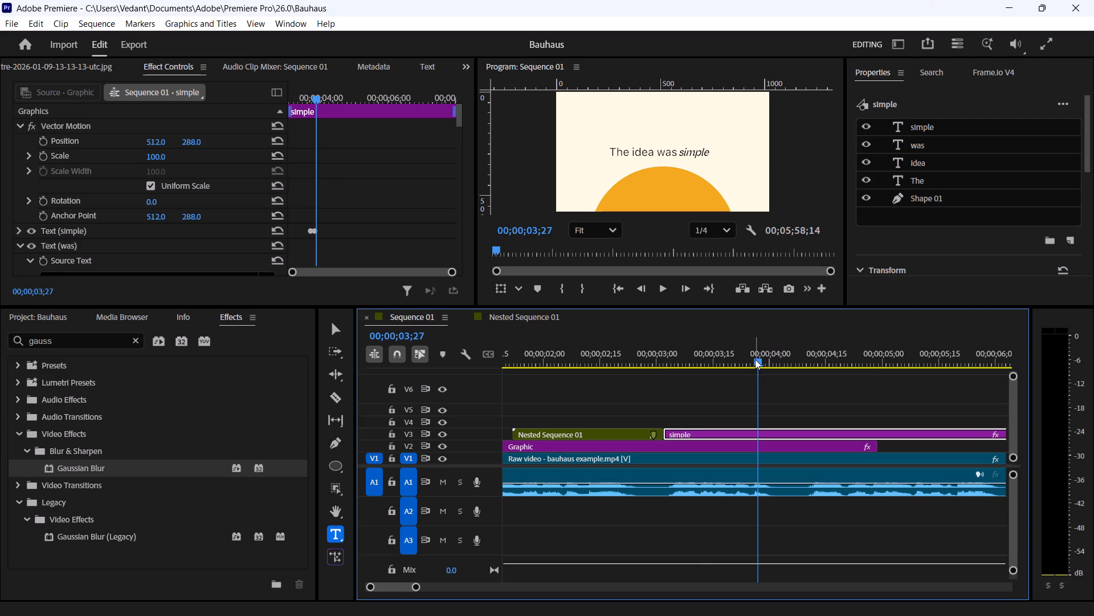
drag(755, 359, 669, 349)
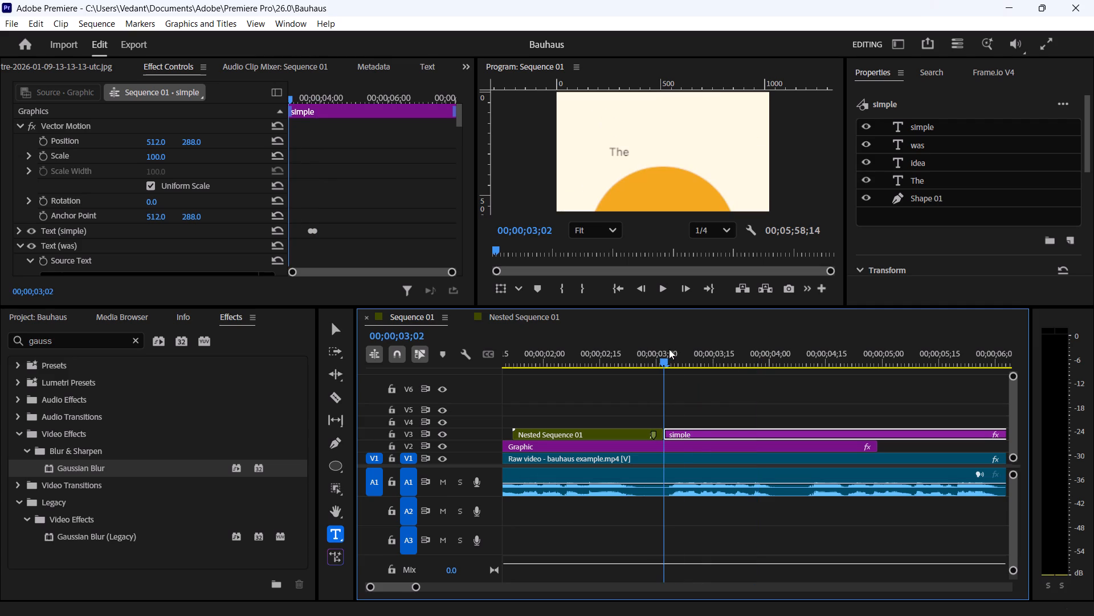
drag(669, 349, 668, 350)
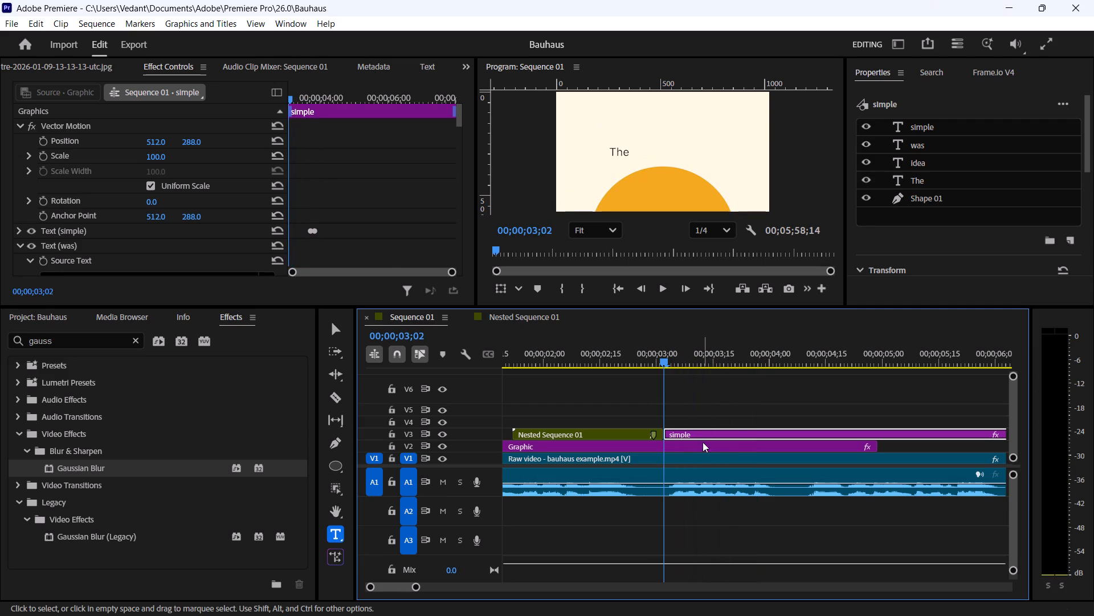
Nest the "simple" clip on track V3, keeping the default name.
click(703, 442)
click(701, 436)
right_click(700, 432)
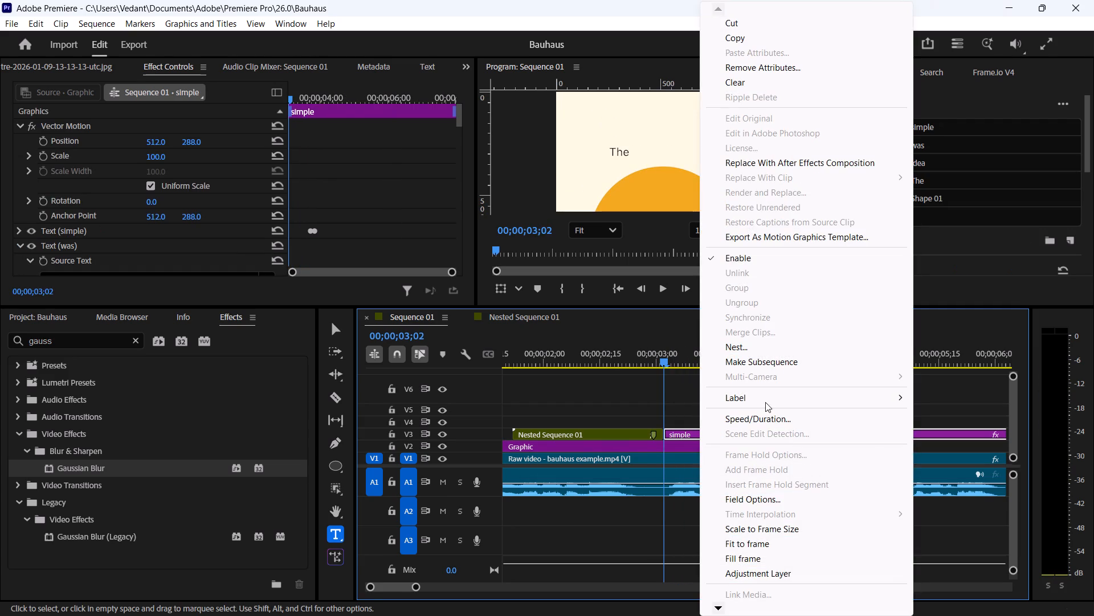
click(763, 348)
click(563, 328)
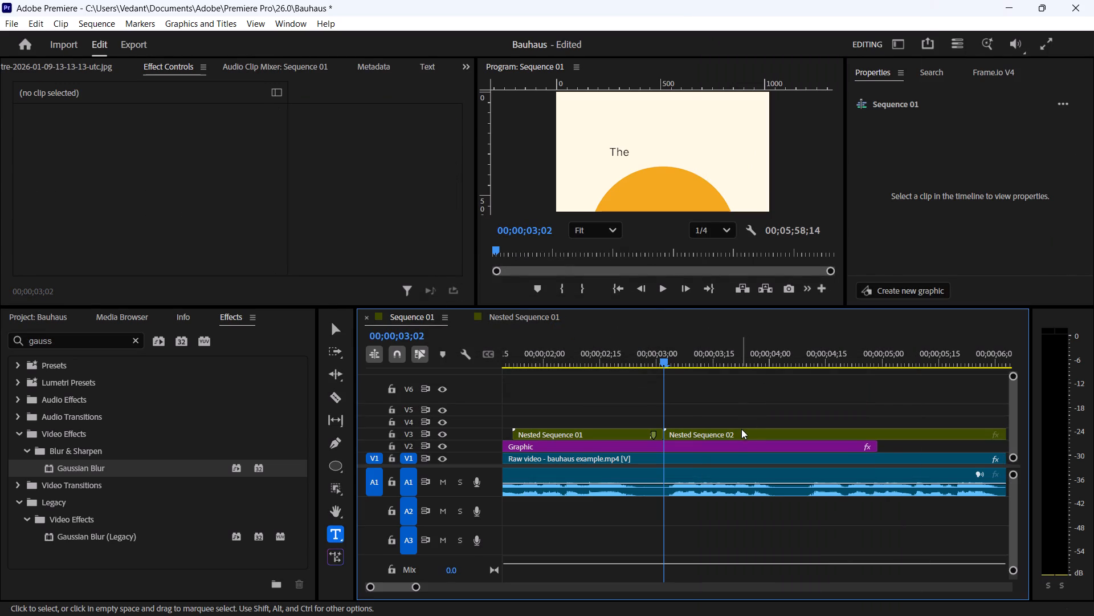
Apply the Gaussian Blur video effect to Nested Sequence 02 and bring up its blur controls.
click(738, 433)
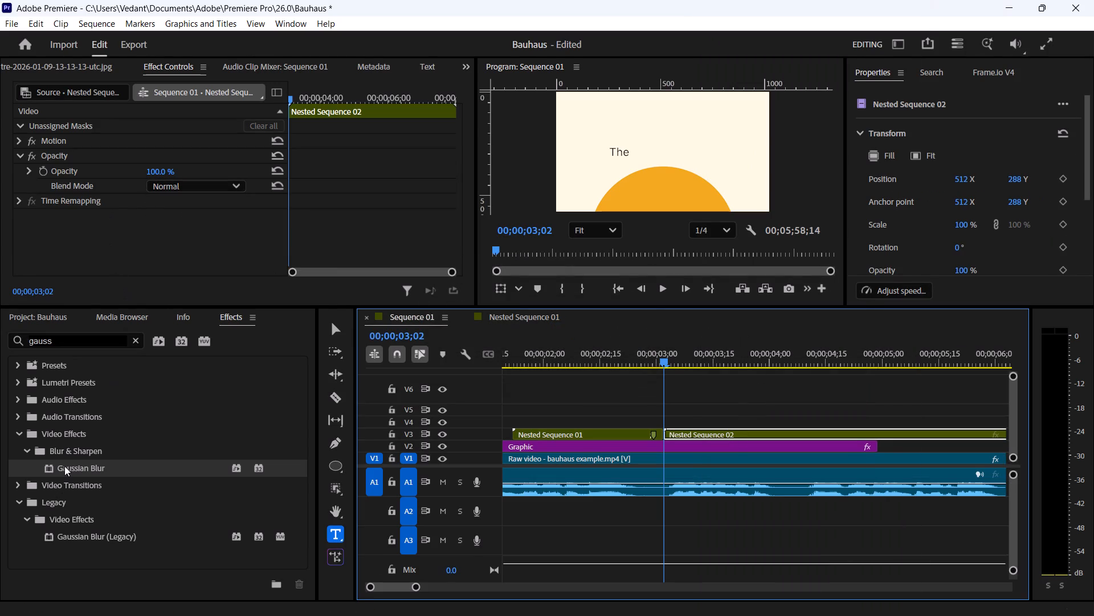
drag(65, 466, 226, 445)
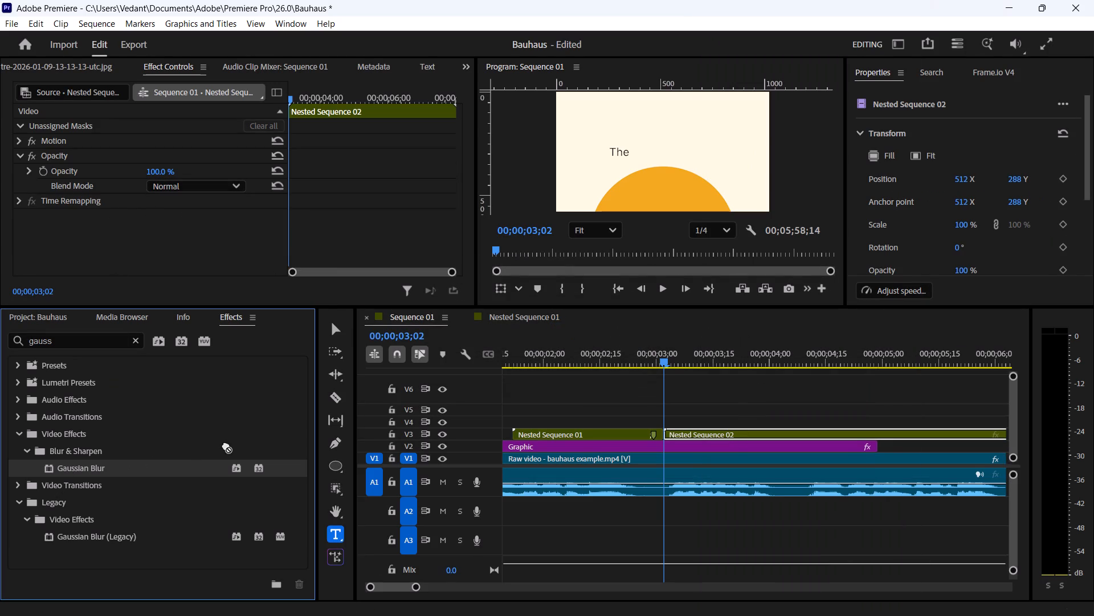
drag(226, 445, 83, 257)
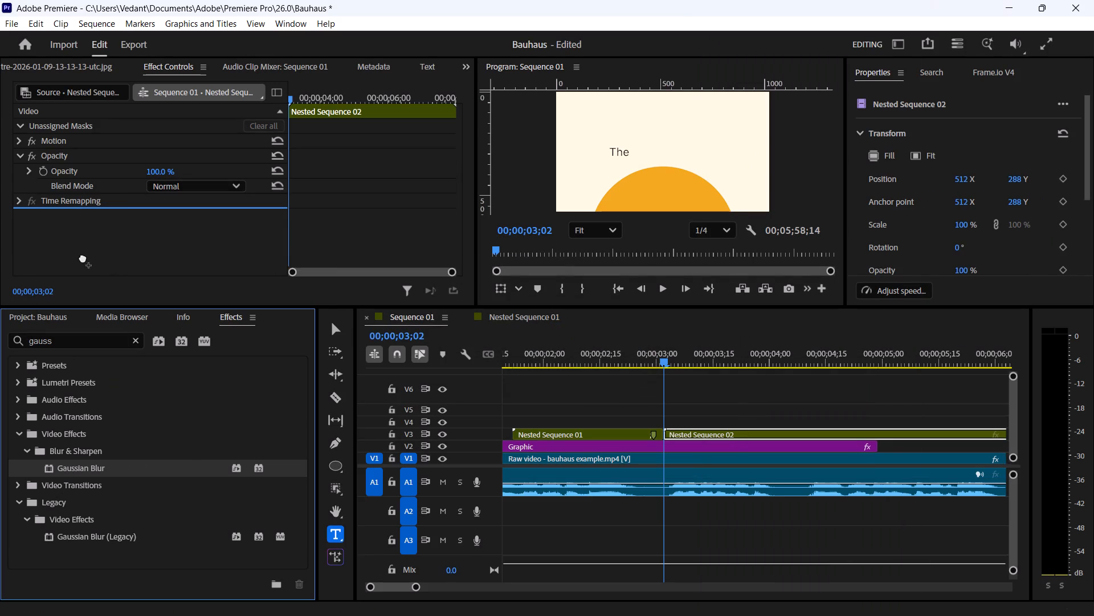
drag(83, 257, 77, 254)
scroll(106, 230, down, 9)
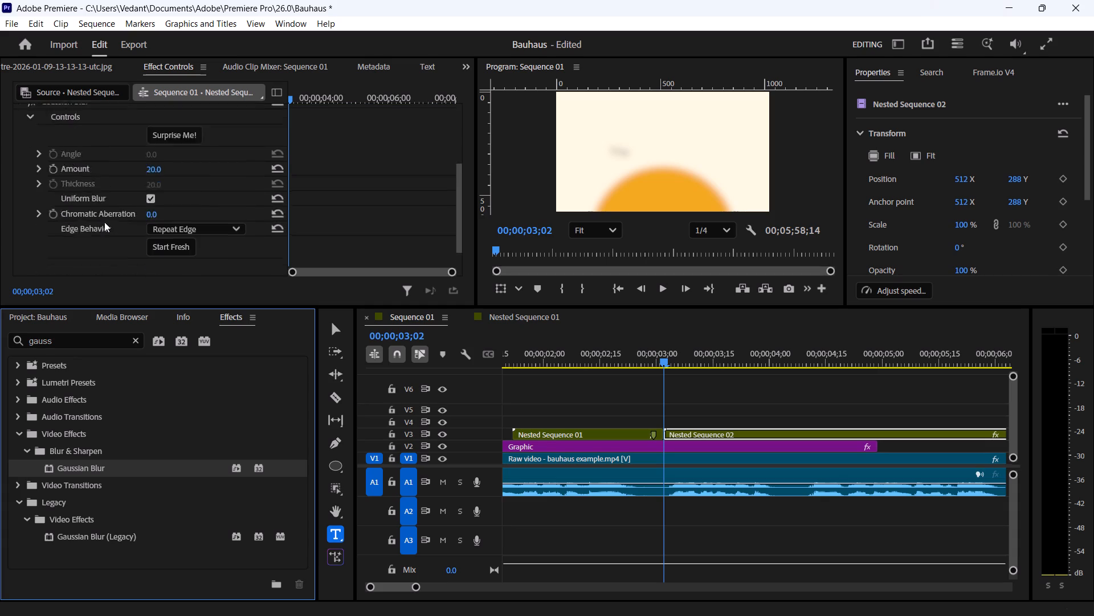
scroll(104, 222, down, 2)
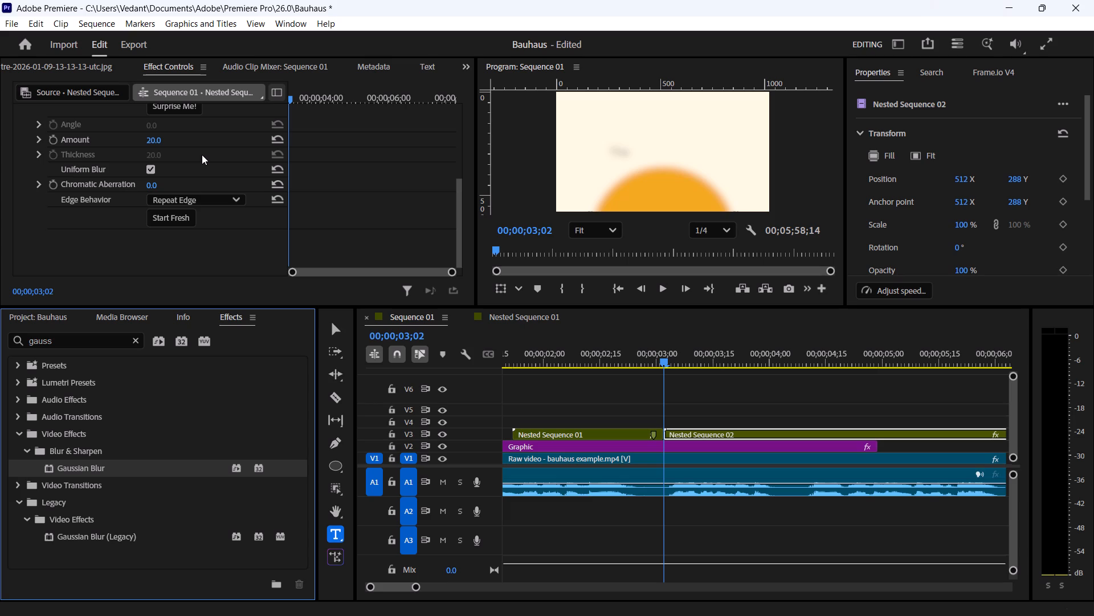
Keyframe the Gaussian Blur Amount of Nested Sequence 02 at 00;00;03;02 with a value of 3.
click(536, 522)
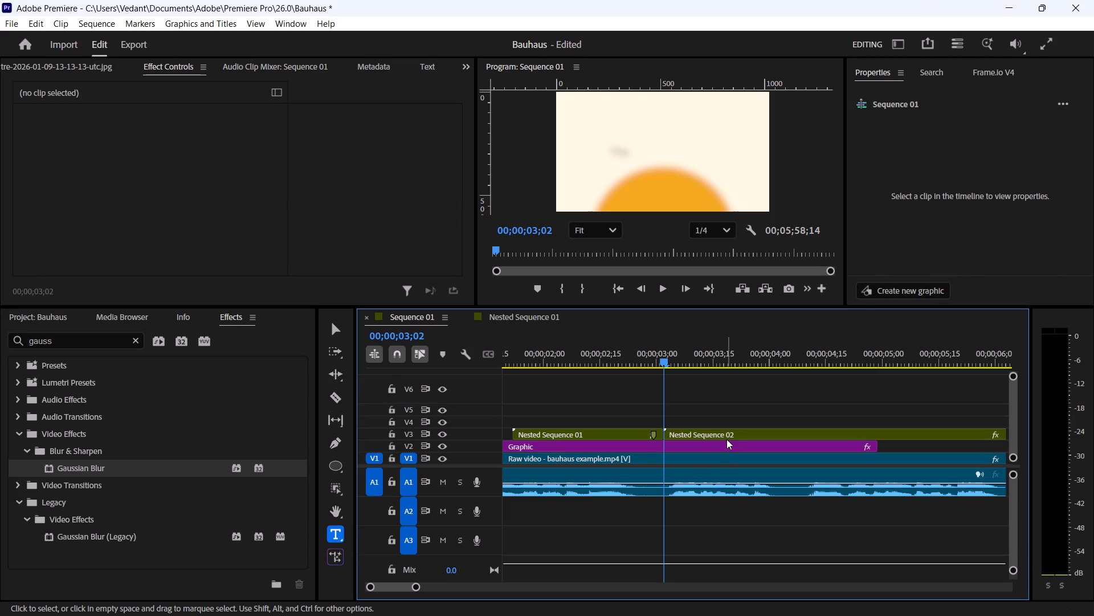
click(726, 439)
scroll(117, 209, down, 3)
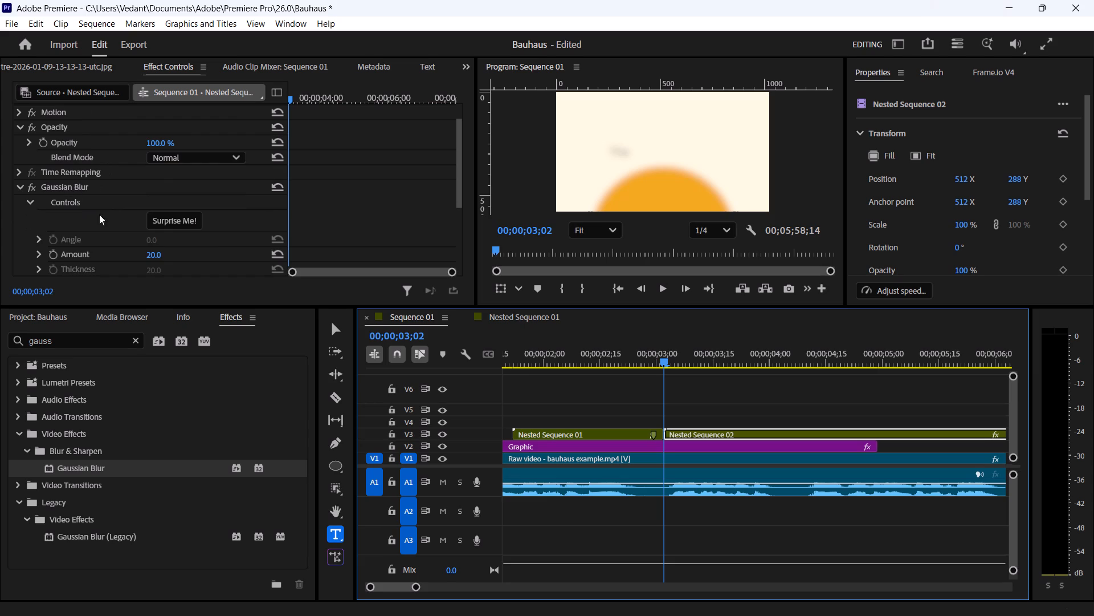
click(51, 237)
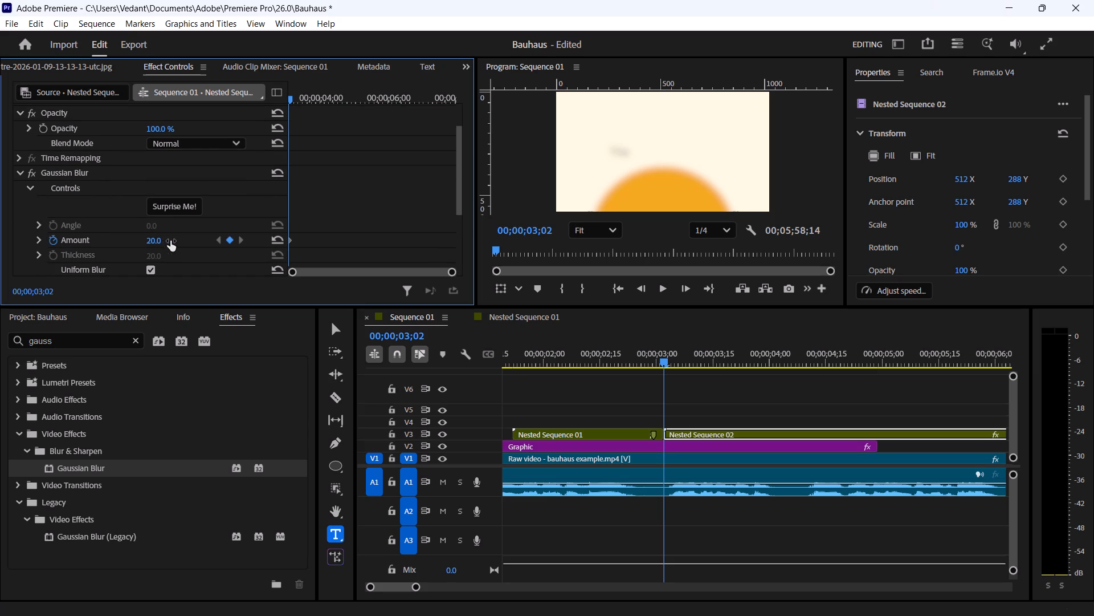
drag(156, 240, 108, 241)
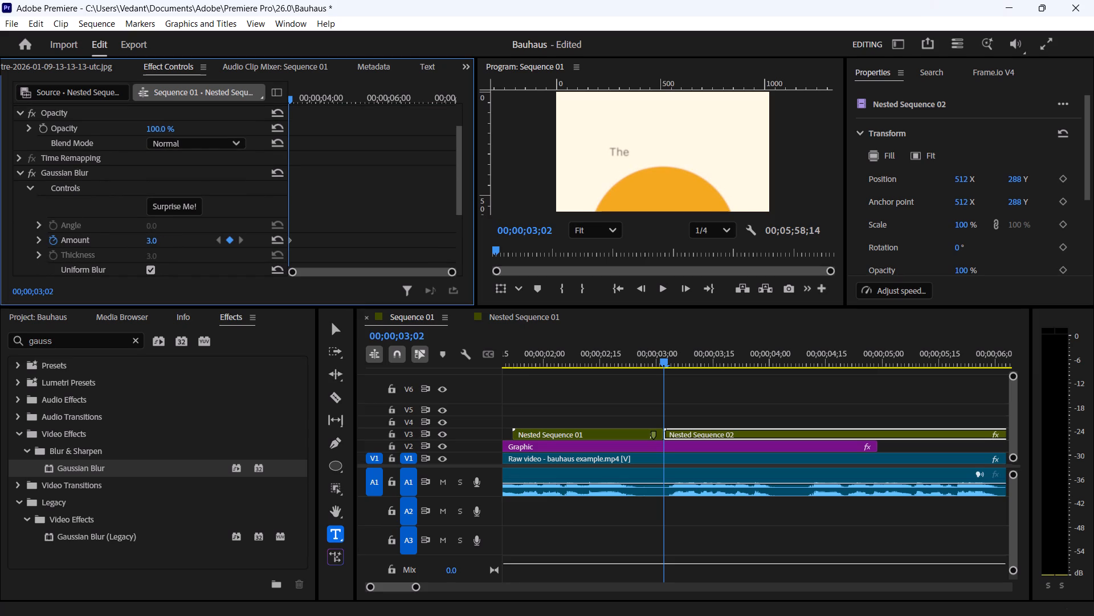
drag(108, 241, 108, 241)
Add a second Gaussian Blur Amount keyframe to Nested Sequence 02 at 00;00;03;12 with a value of 1.
drag(295, 97, 301, 98)
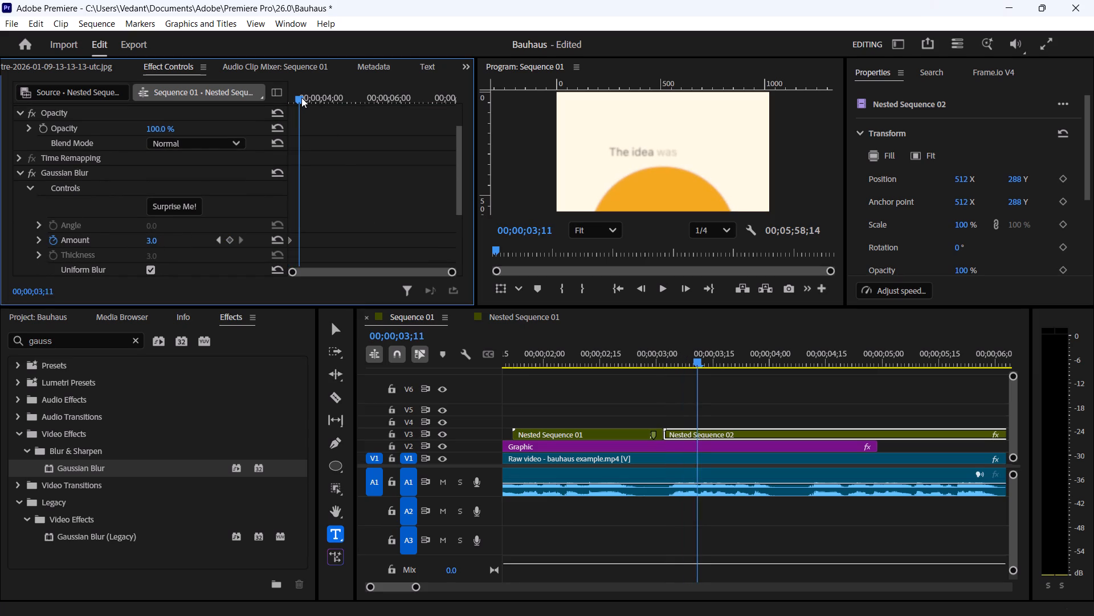
drag(301, 98, 301, 99)
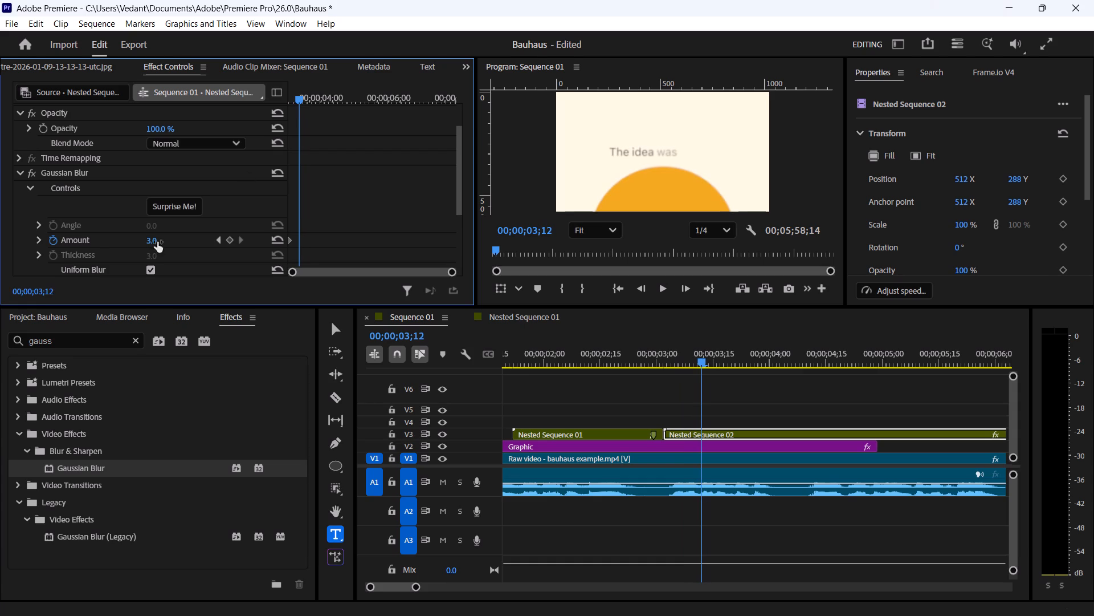
click(233, 240)
drag(159, 239, 191, 240)
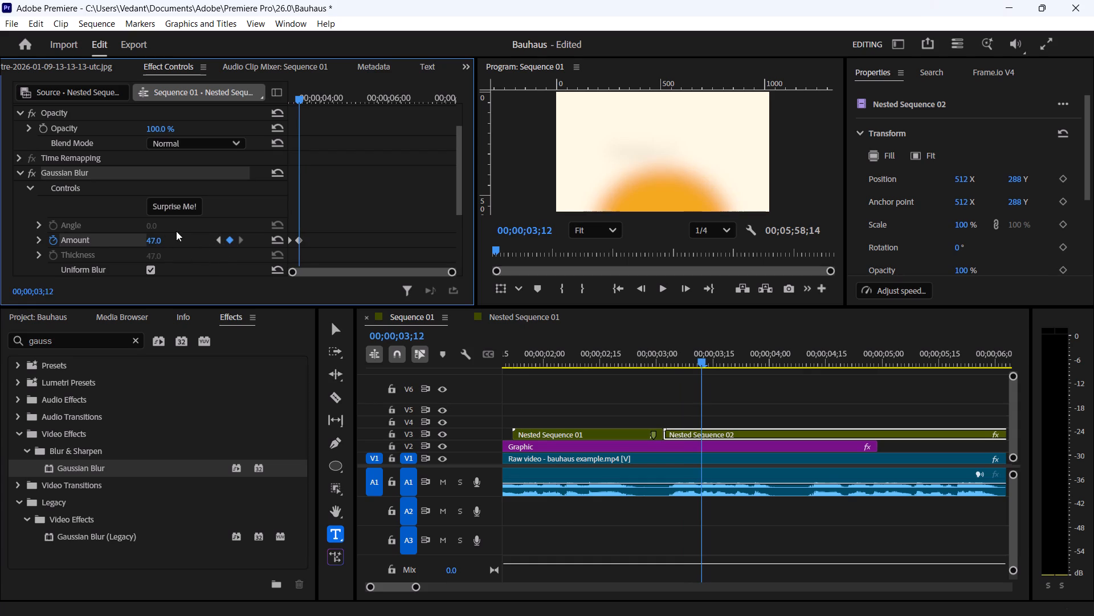
drag(150, 240, 74, 237)
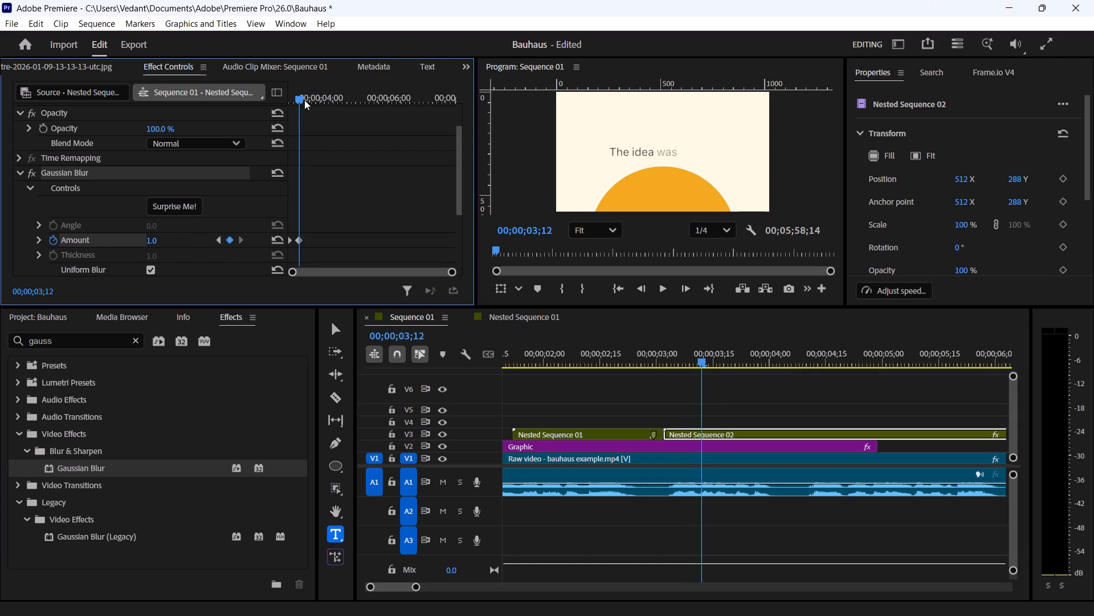
Set a Position keyframe in the Motion settings of Nested Sequence 02 at its start, 00;00;03;02.
drag(303, 100, 282, 100)
scroll(332, 172, up, 3)
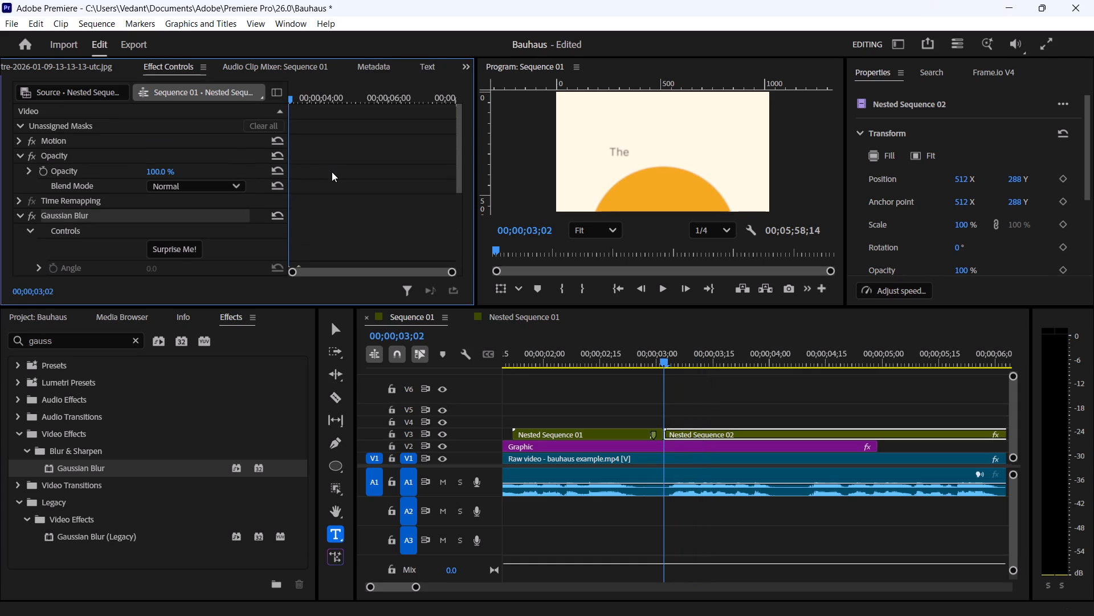
scroll(332, 172, up, 3)
click(23, 138)
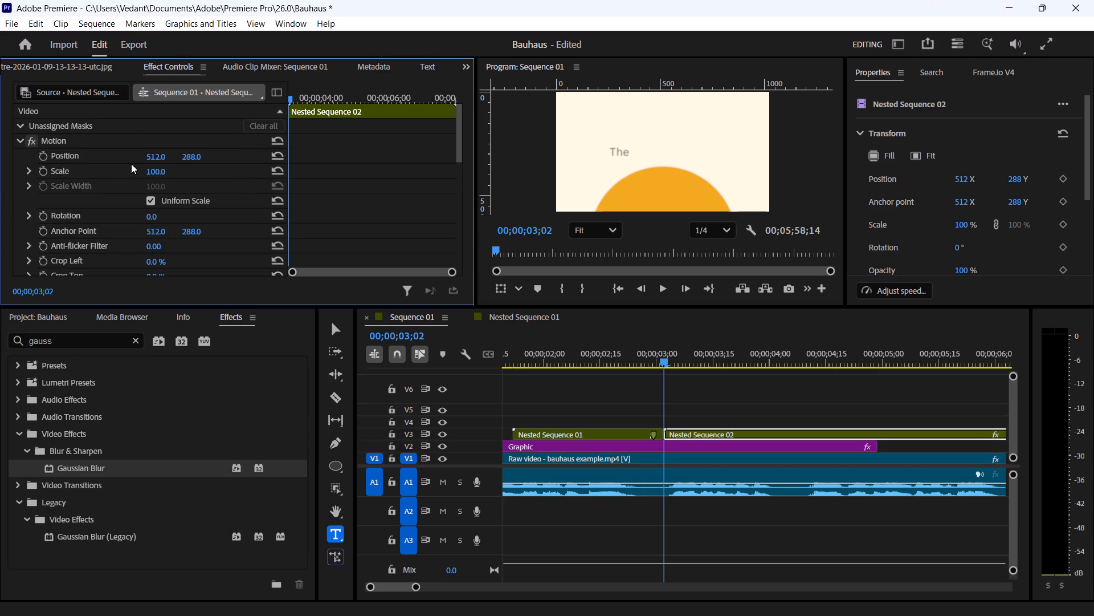
click(41, 155)
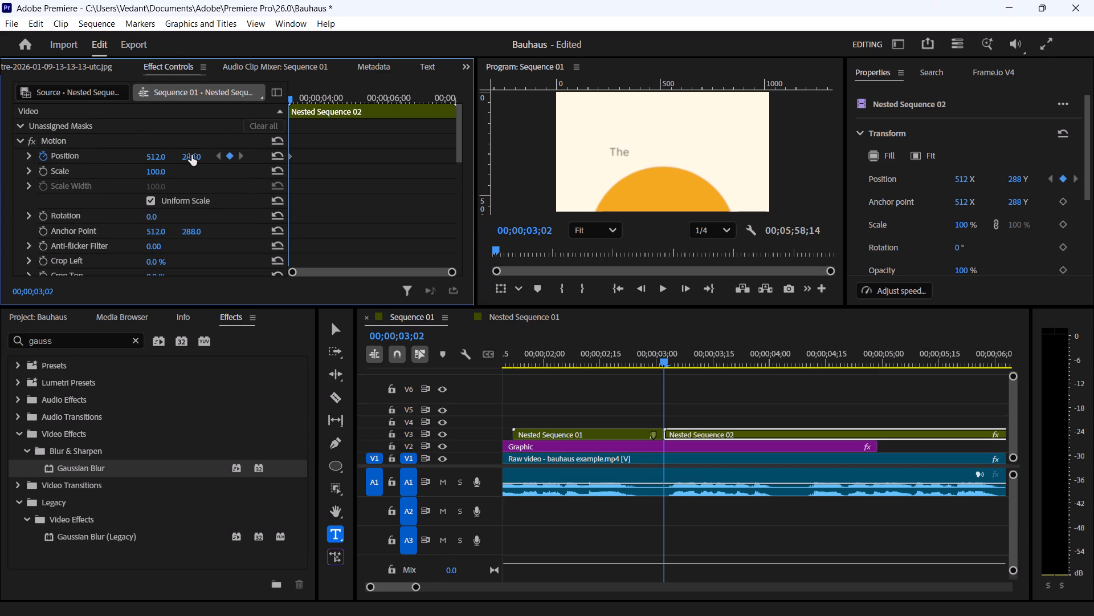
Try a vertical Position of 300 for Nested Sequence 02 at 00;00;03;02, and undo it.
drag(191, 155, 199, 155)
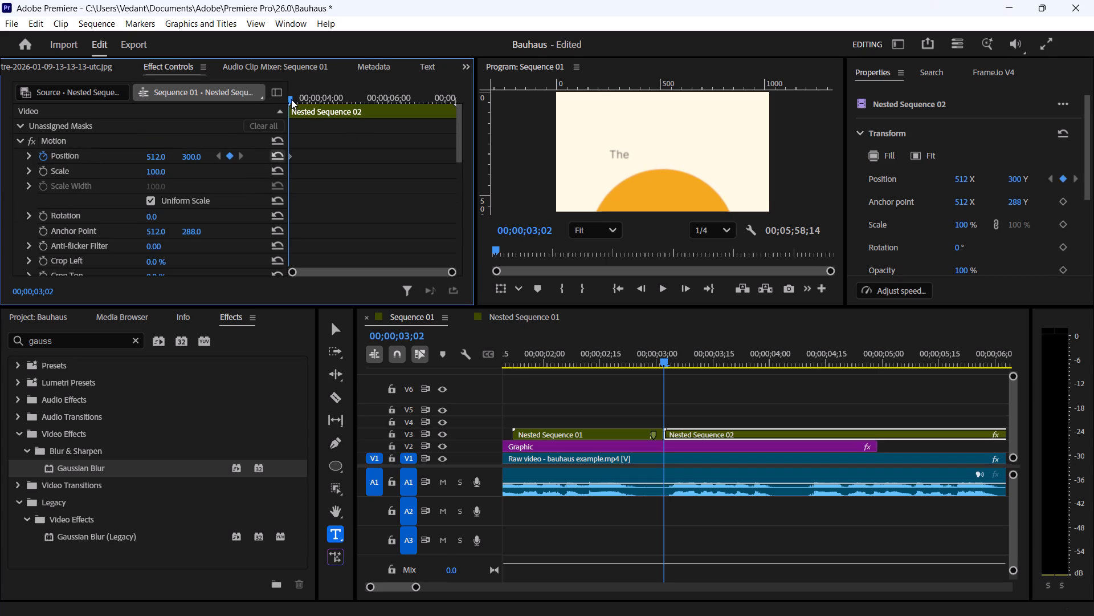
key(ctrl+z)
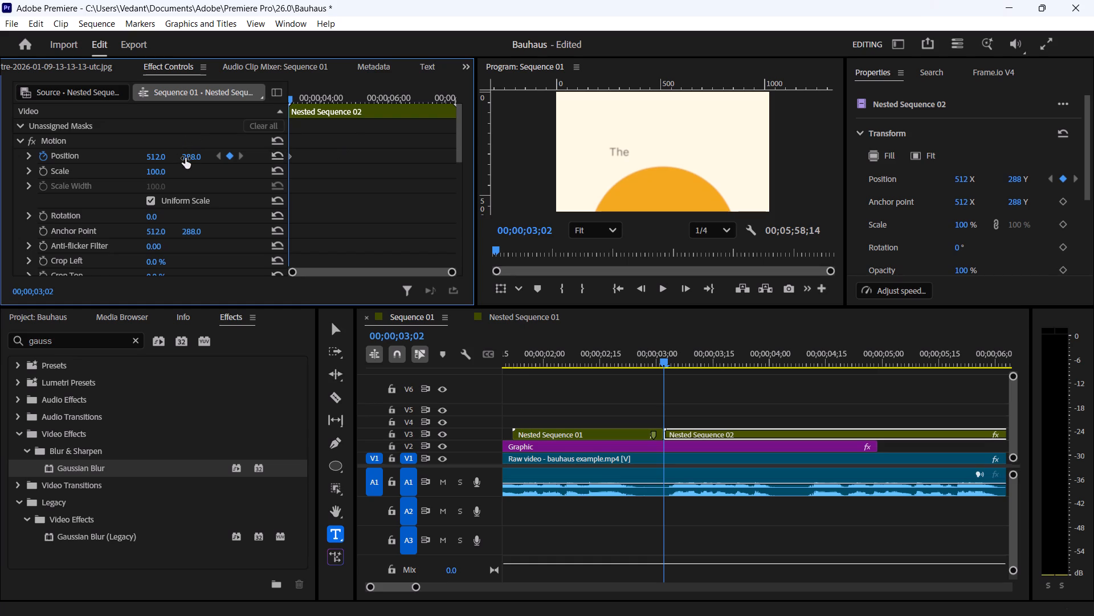
Set the vertical Position of Nested Sequence 02 to 310 at its starting keyframe, 00;00;03;02.
drag(188, 158, 179, 161)
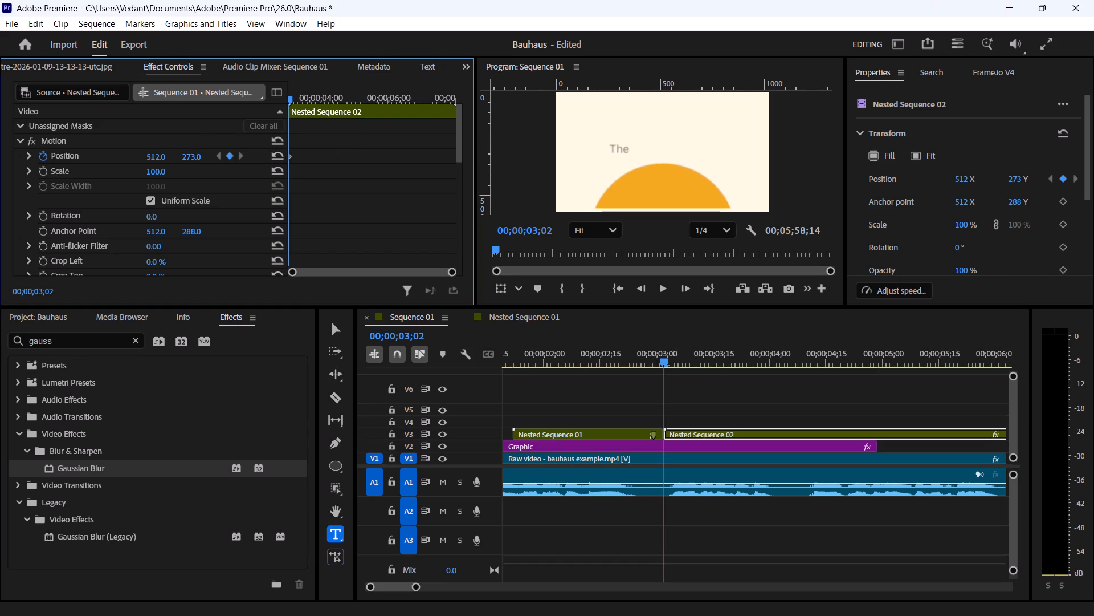
drag(179, 161, 205, 159)
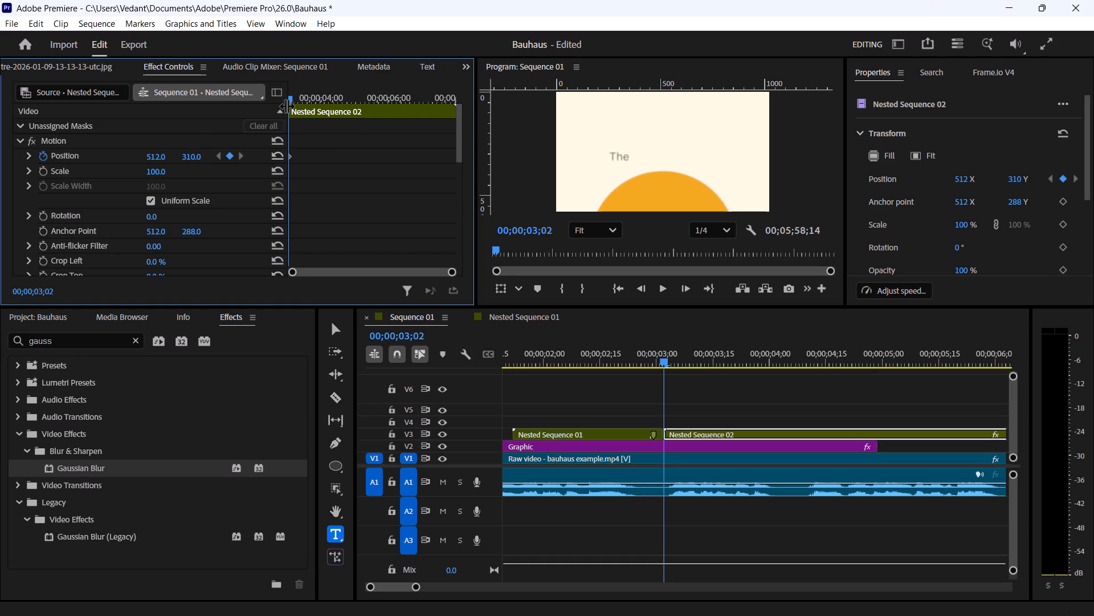
Add a second Position keyframe to Nested Sequence 02 at 00;00;03;12 with a vertical value of 298.
drag(292, 101, 300, 101)
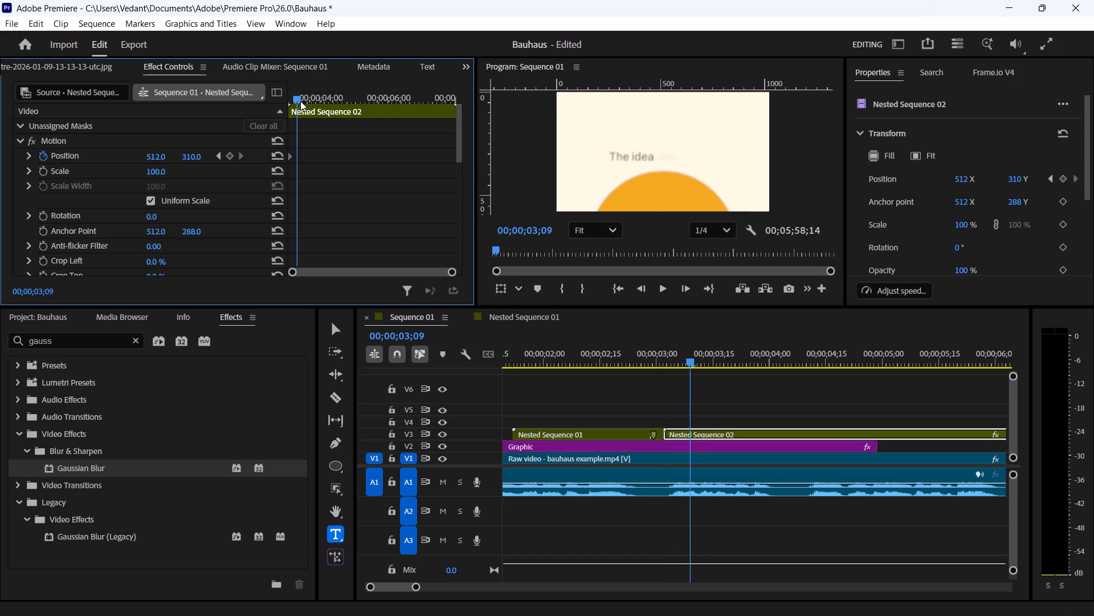
drag(300, 101, 300, 102)
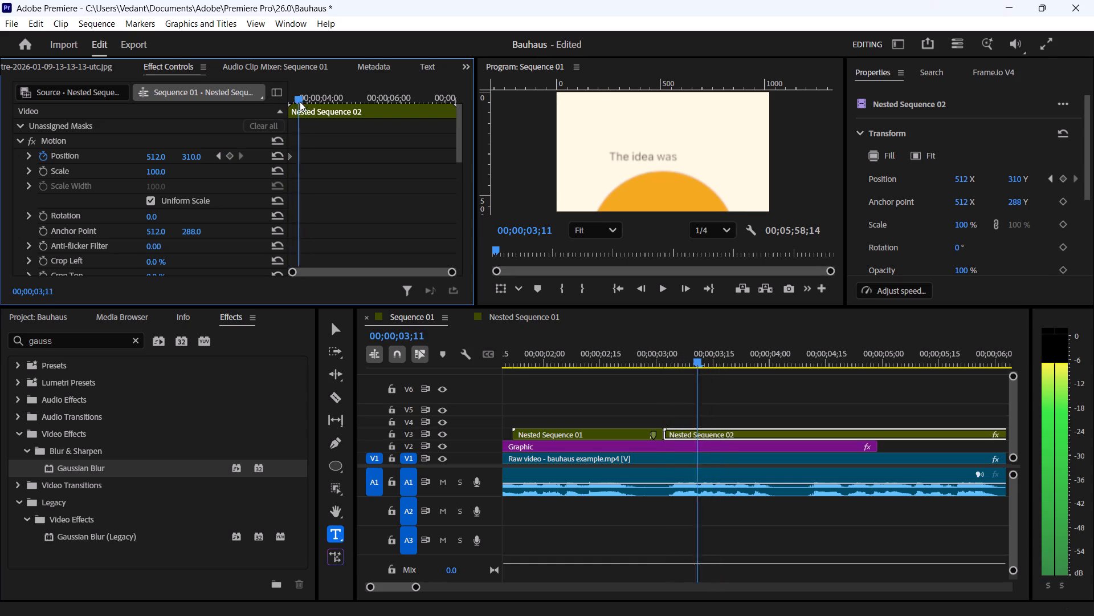
drag(300, 102, 304, 103)
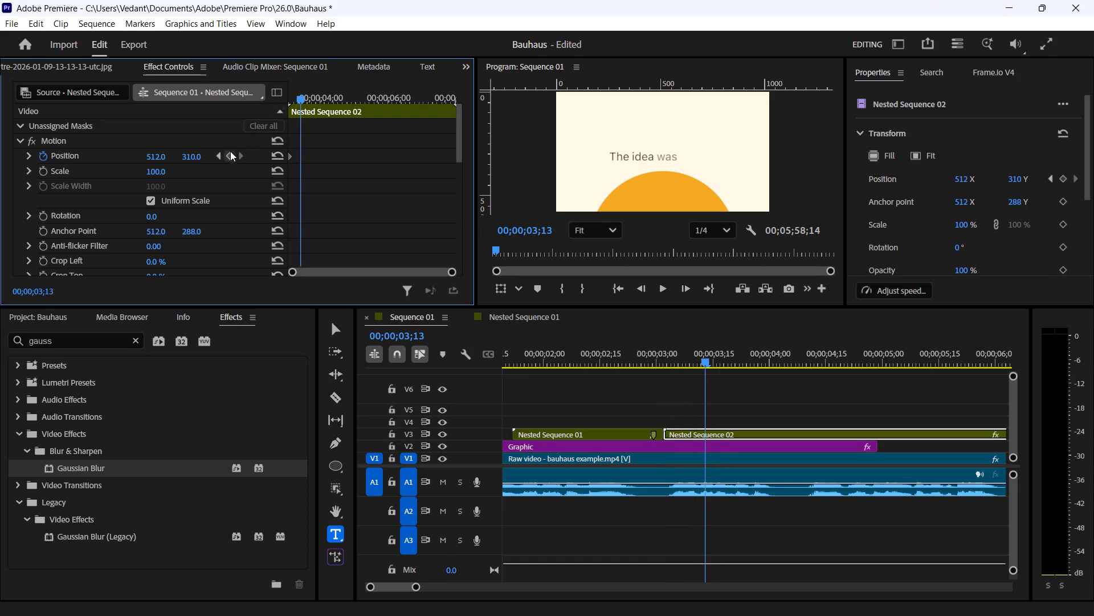
click(230, 151)
click(300, 154)
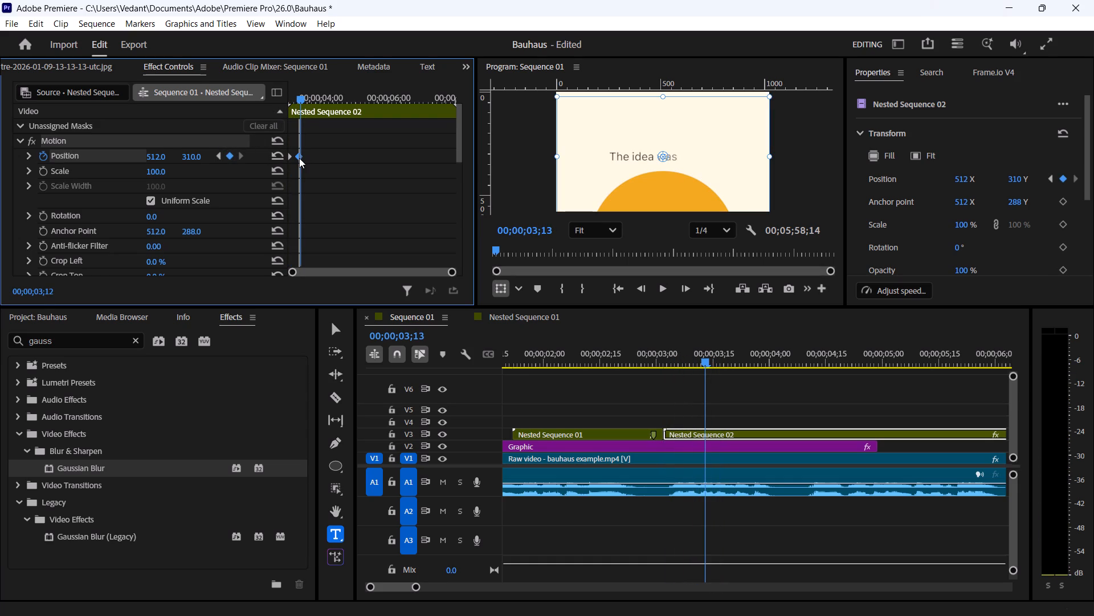
click(303, 106)
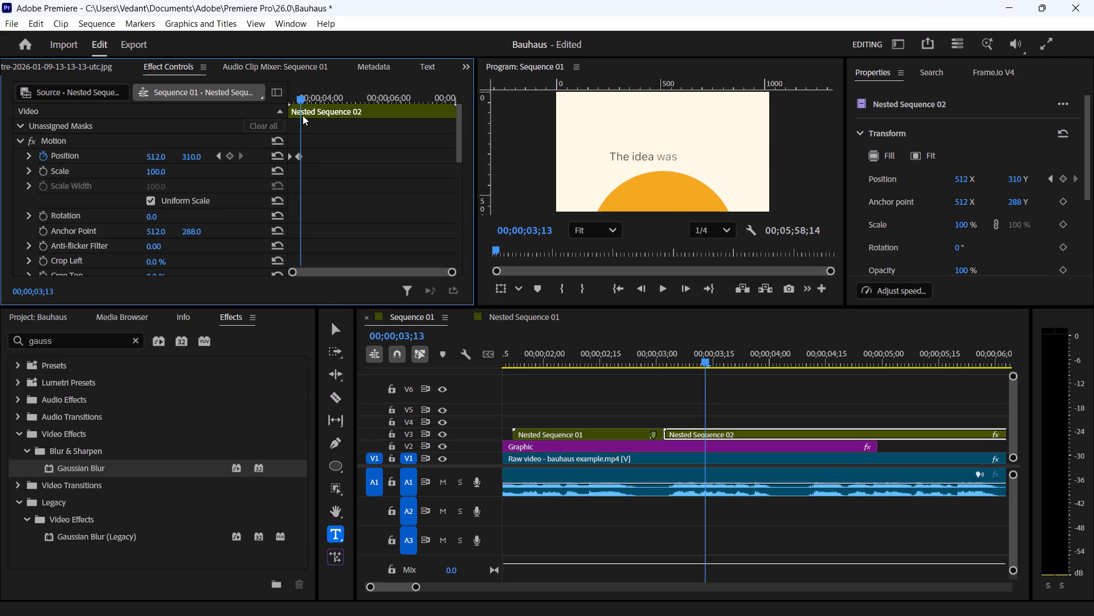
click(298, 159)
click(300, 98)
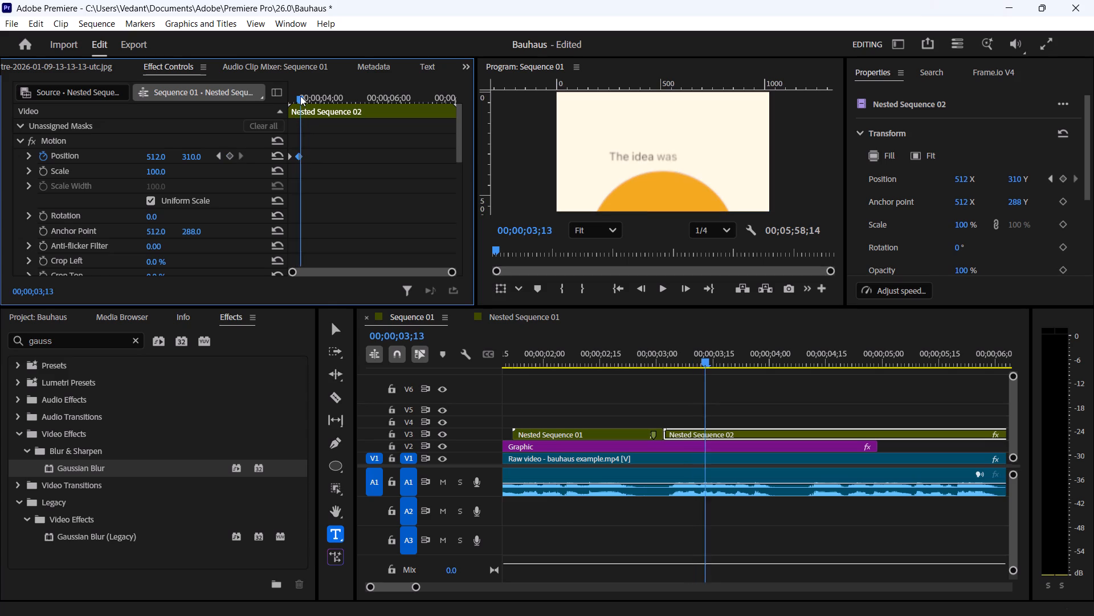
click(242, 152)
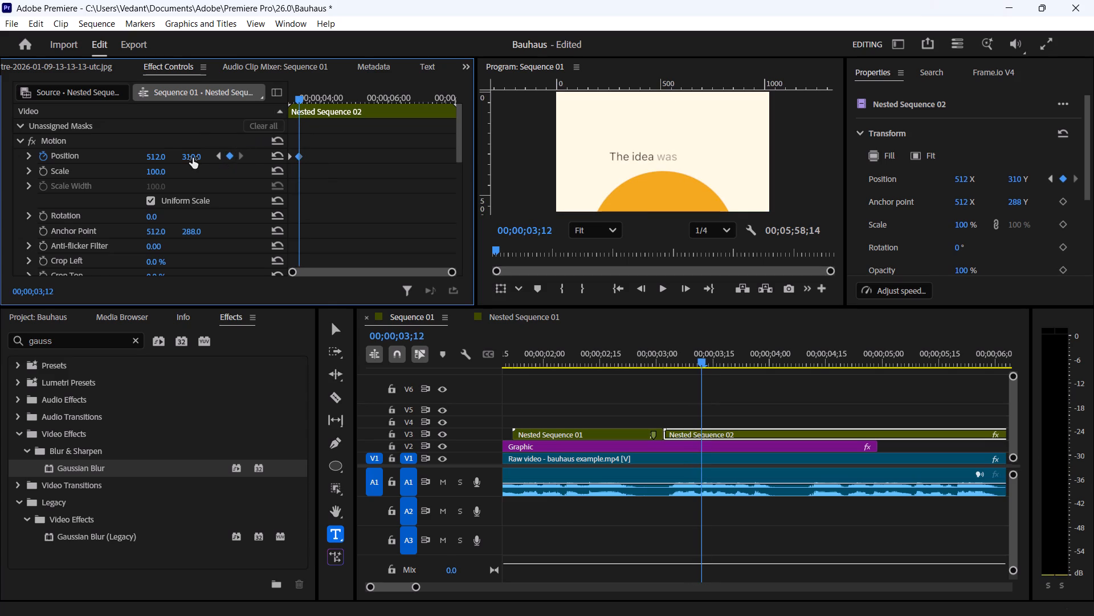
drag(193, 158, 179, 159)
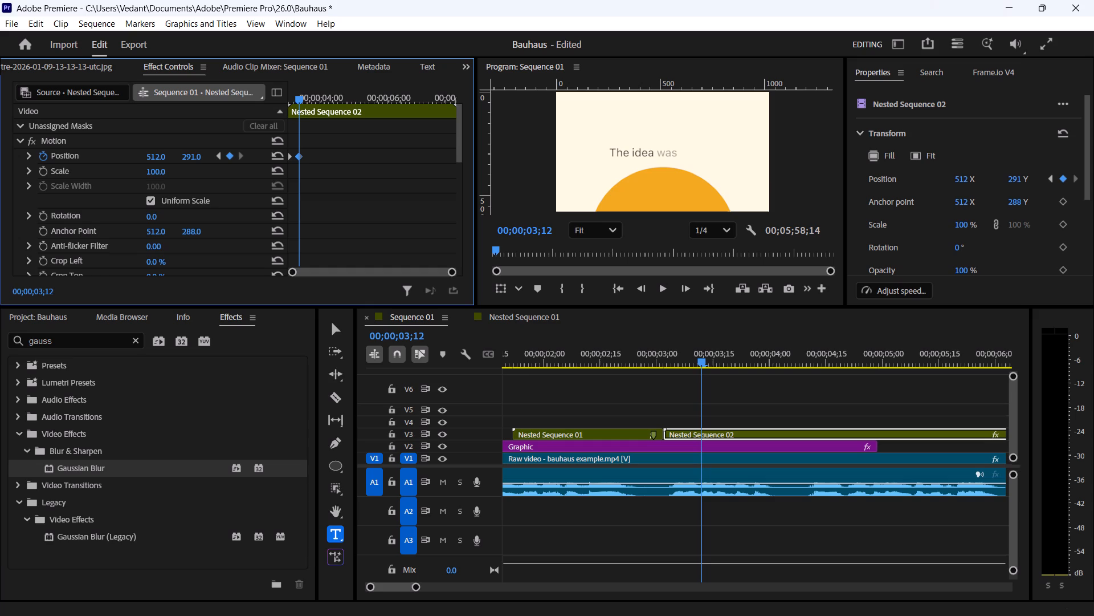
drag(179, 159, 183, 158)
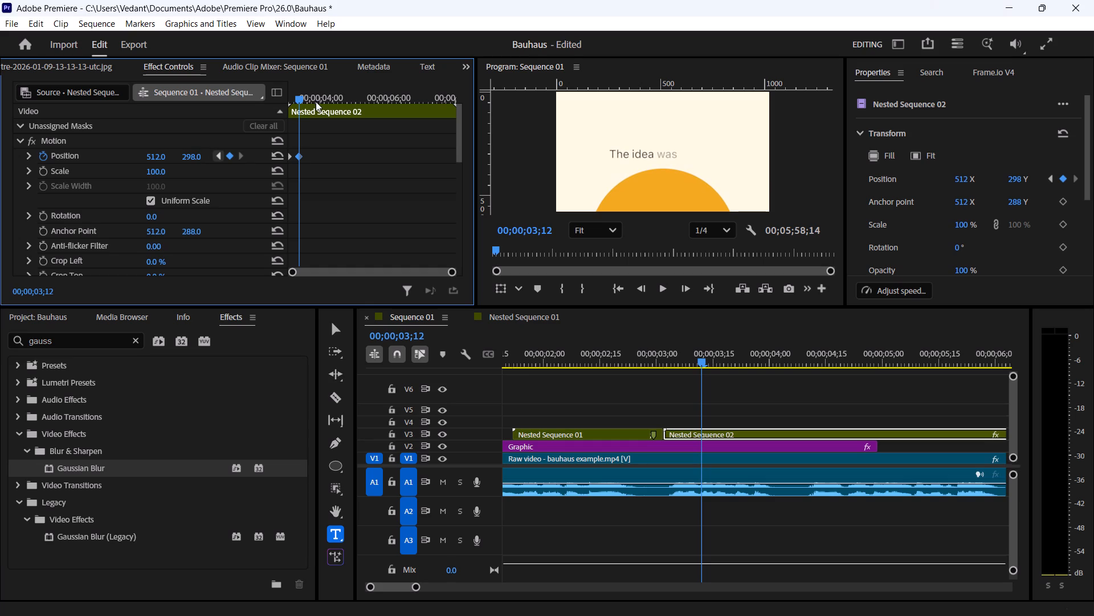
Apply temporal Ease Out to the first Position keyframe of Nested Sequence 02 and Ease In to the second.
drag(301, 103, 304, 96)
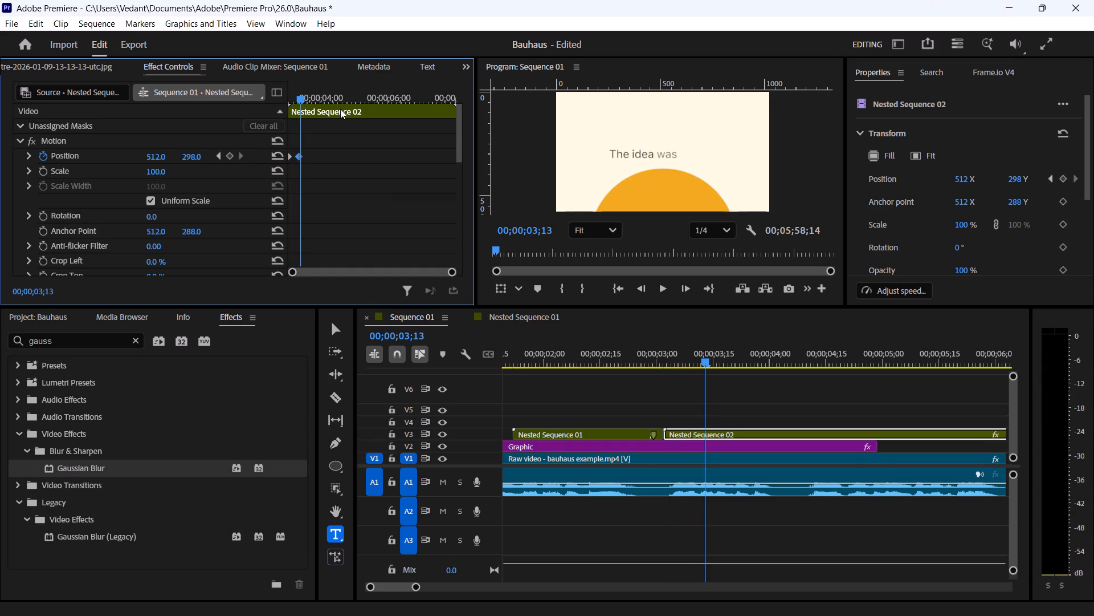
scroll(381, 159, down, 20)
scroll(381, 159, down, 1)
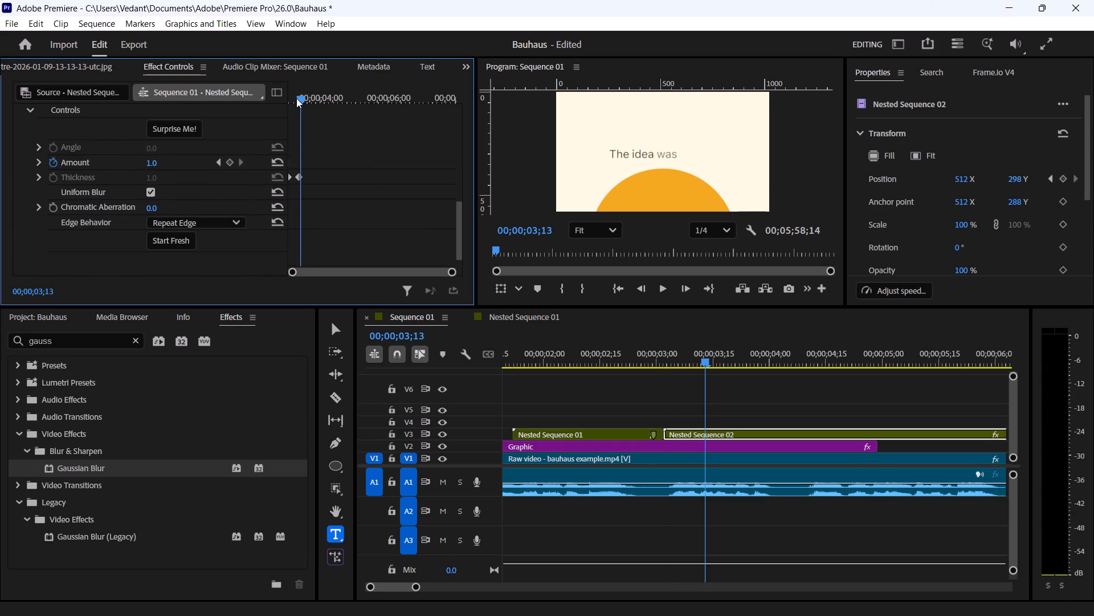
drag(296, 98, 296, 90)
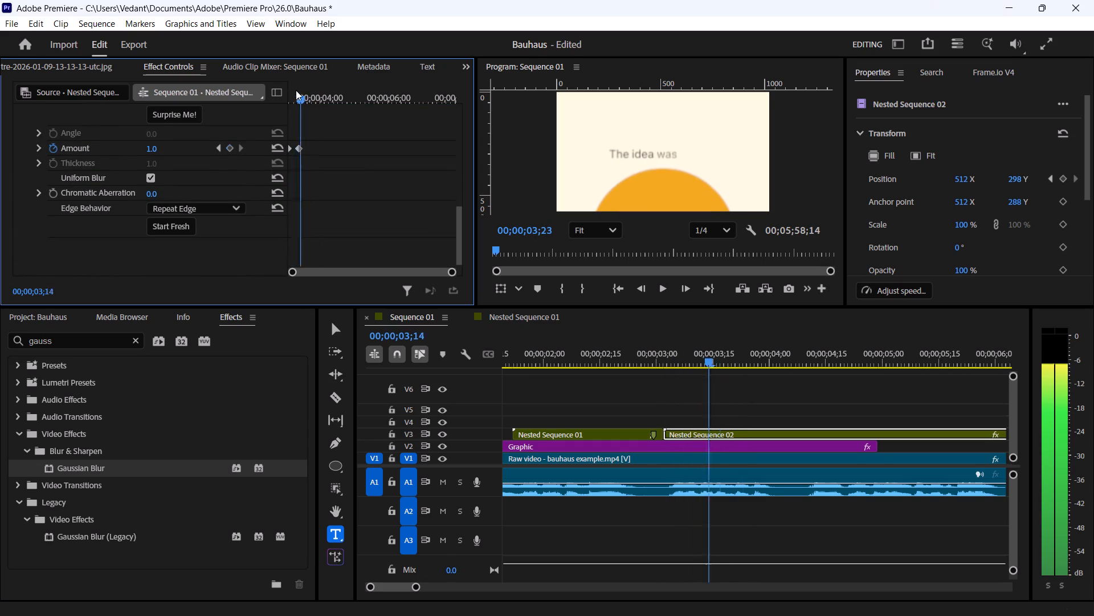
drag(296, 90, 299, 90)
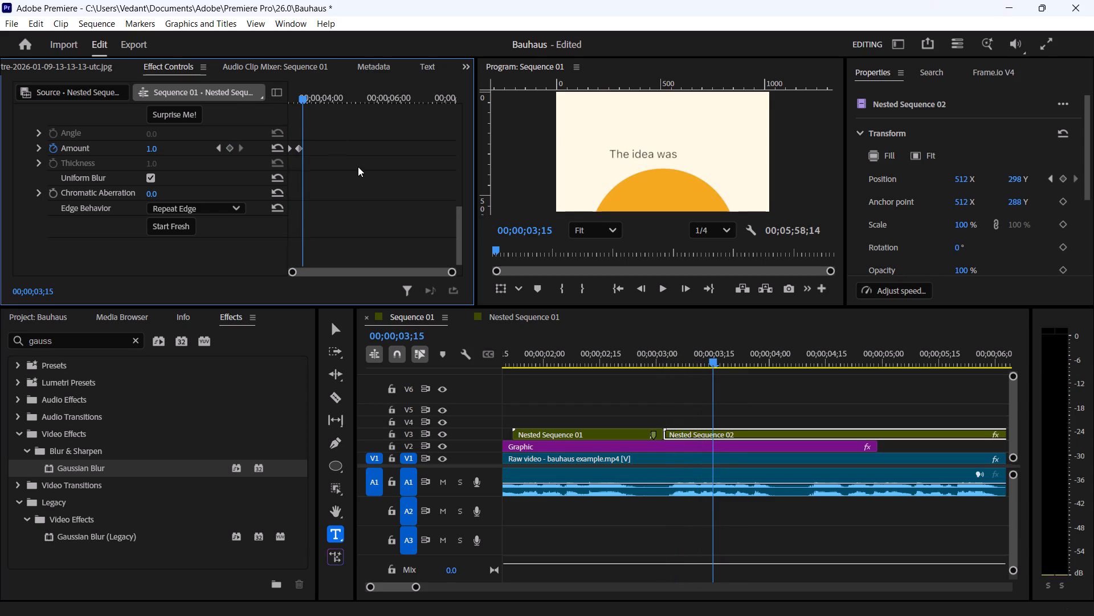
scroll(358, 167, up, 20)
scroll(358, 167, up, 3)
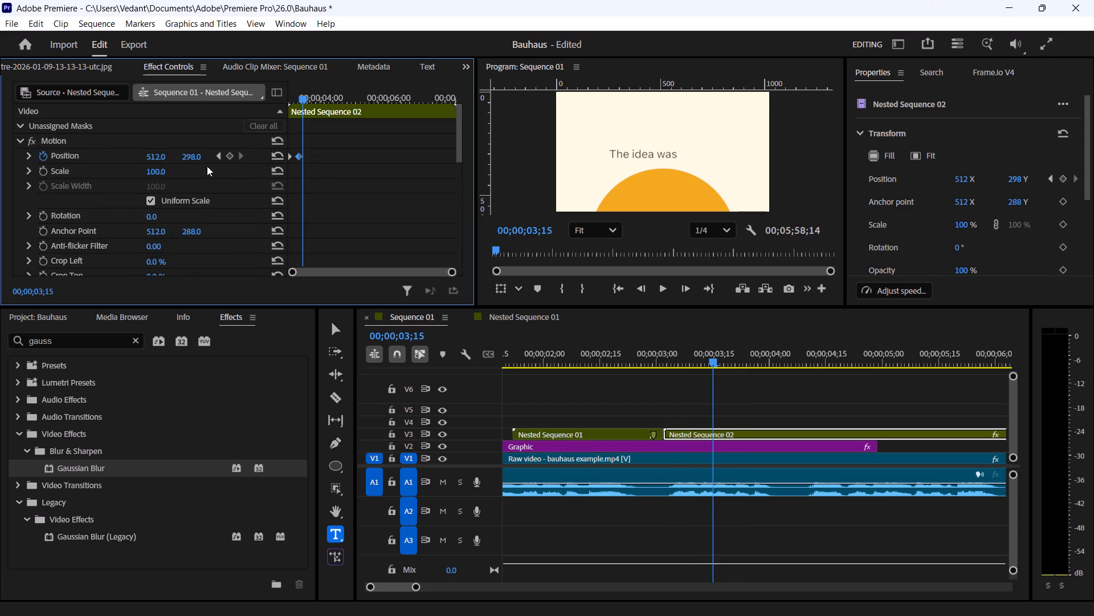
click(291, 157)
right_click(291, 157)
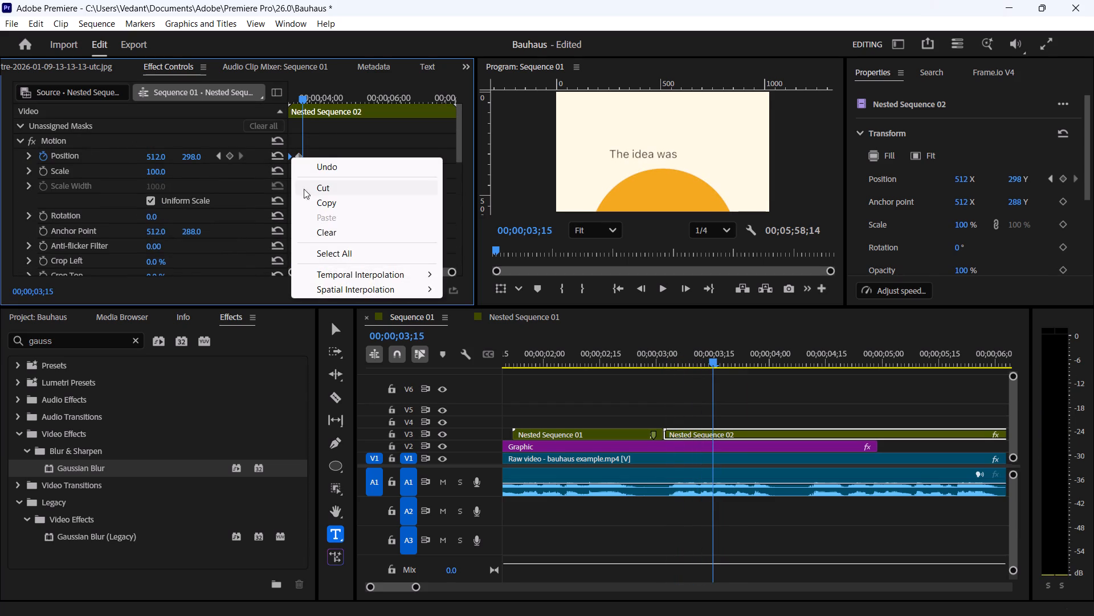
click(334, 270)
click(510, 364)
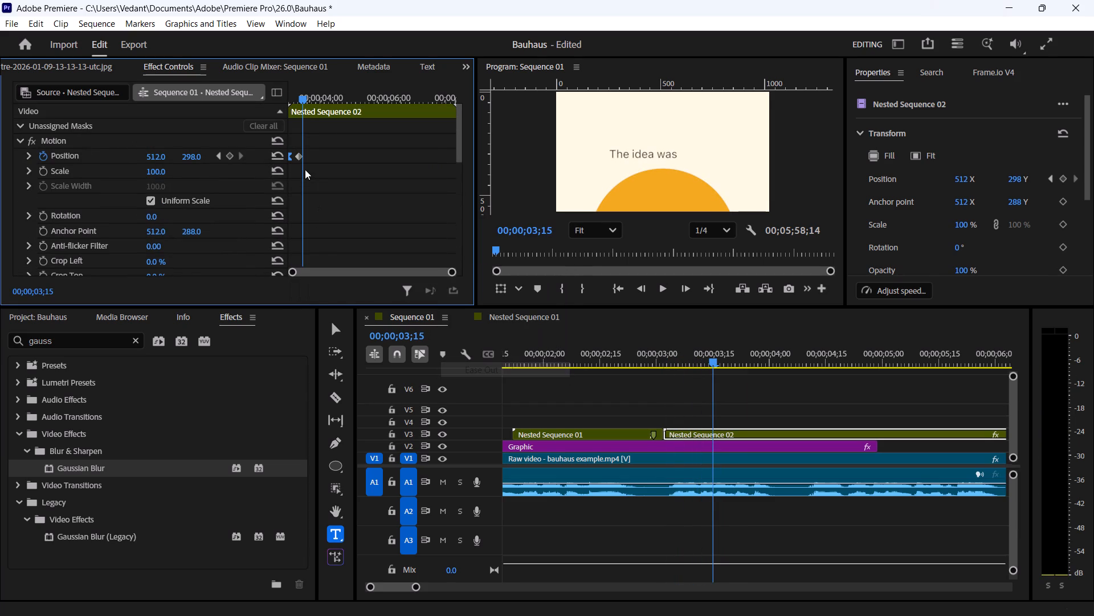
click(301, 159)
right_click(301, 159)
click(382, 274)
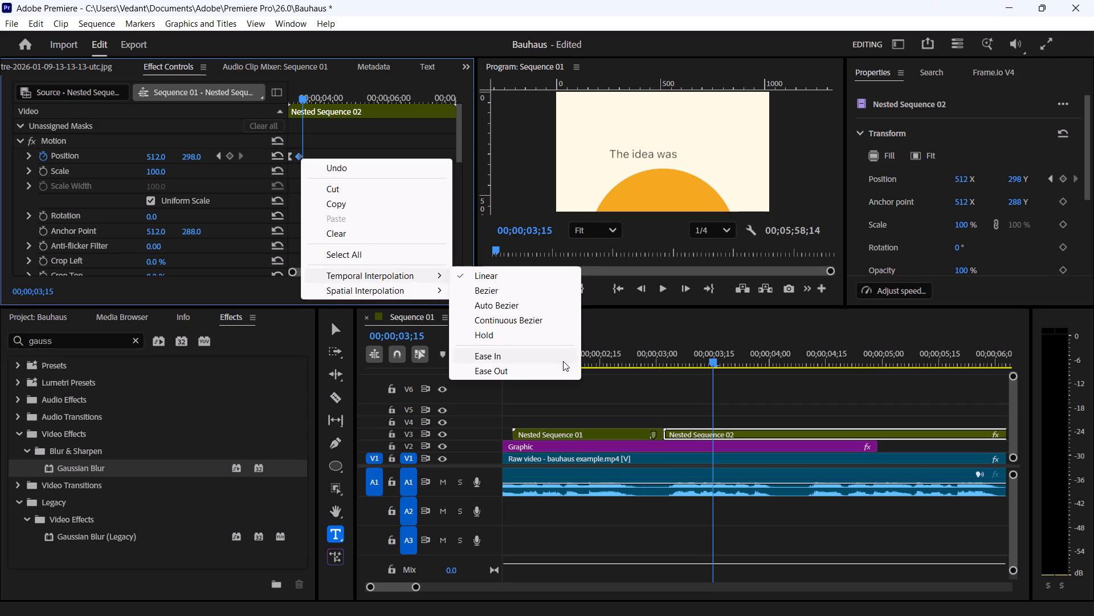
click(560, 360)
Apply Ease In to the second Gaussian Blur Amount keyframe of Nested Sequence 02 and Ease Out to the first.
scroll(401, 209, down, 18)
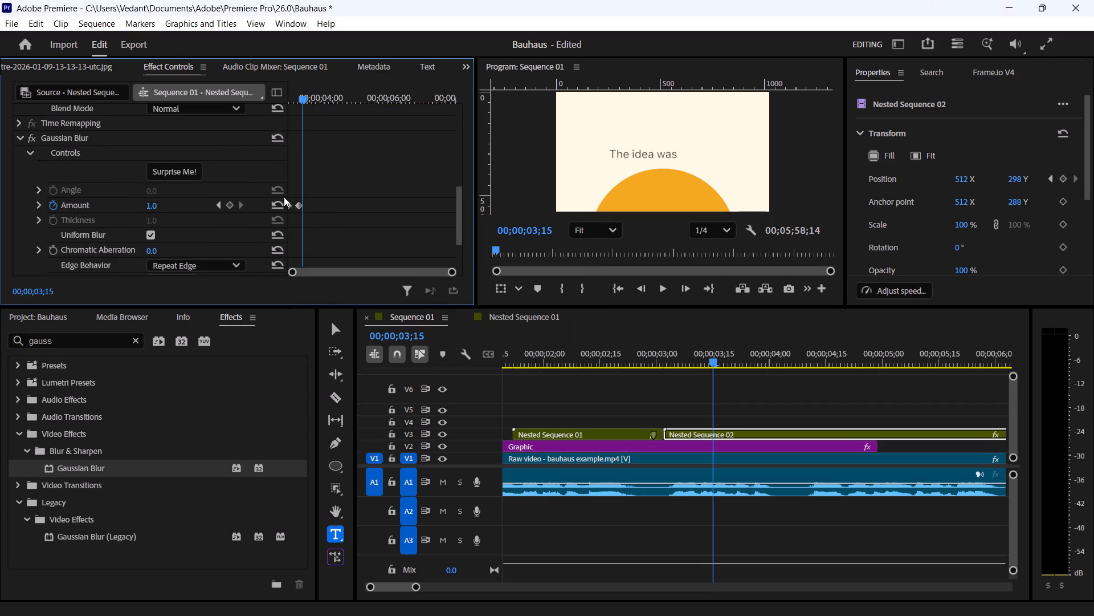
click(298, 191)
right_click(298, 191)
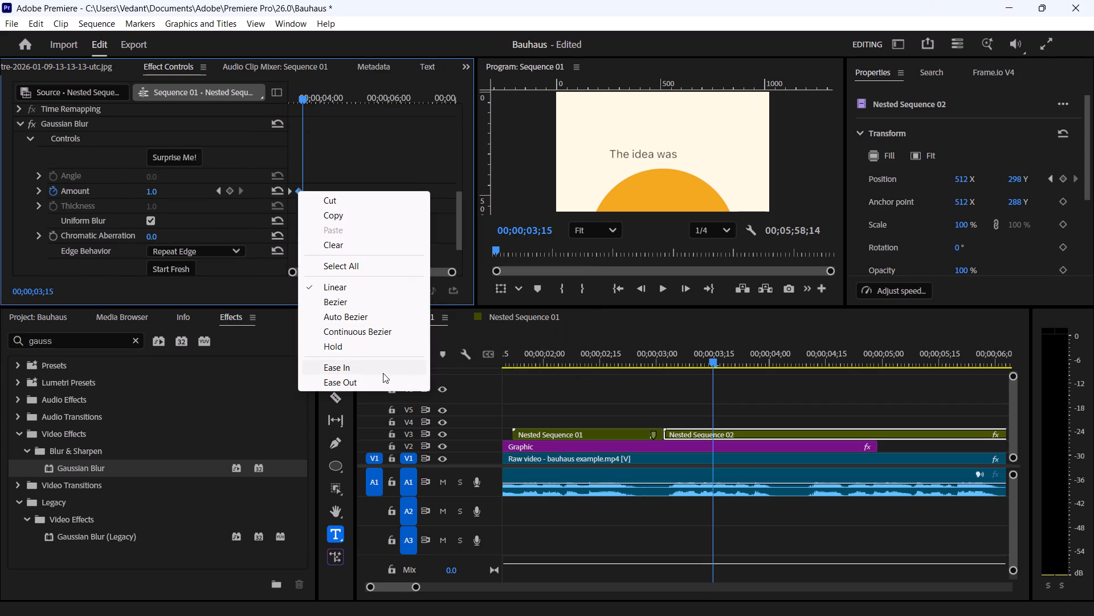
click(353, 373)
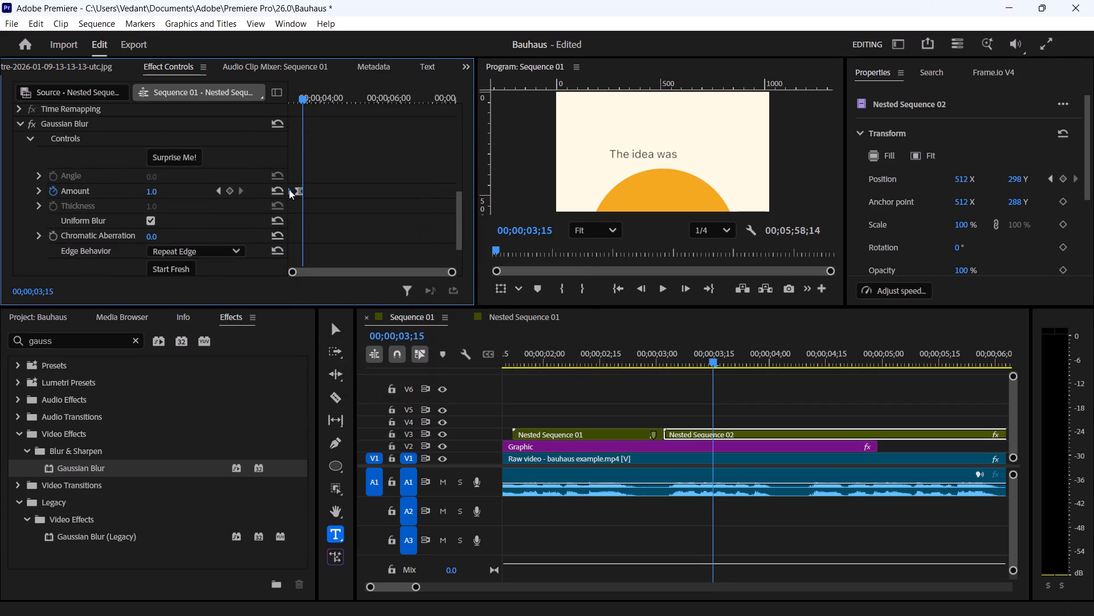
click(289, 189)
right_click(289, 189)
click(338, 376)
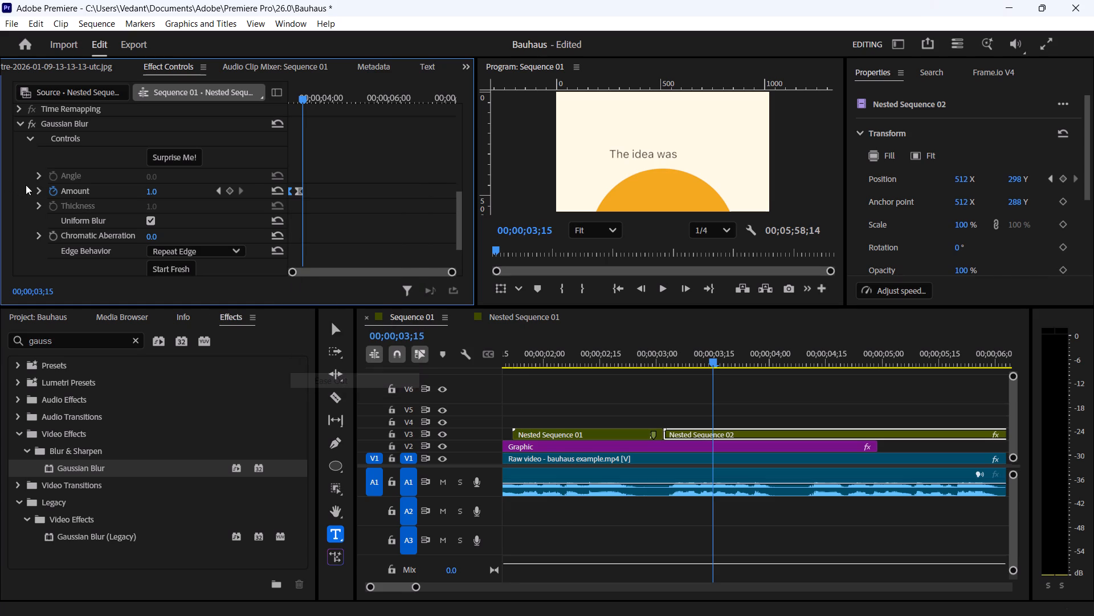
Lengthen the second Amount keyframe's incoming handle in the Gaussian Blur velocity graph so the blur change peaks early and slows gradually.
click(38, 189)
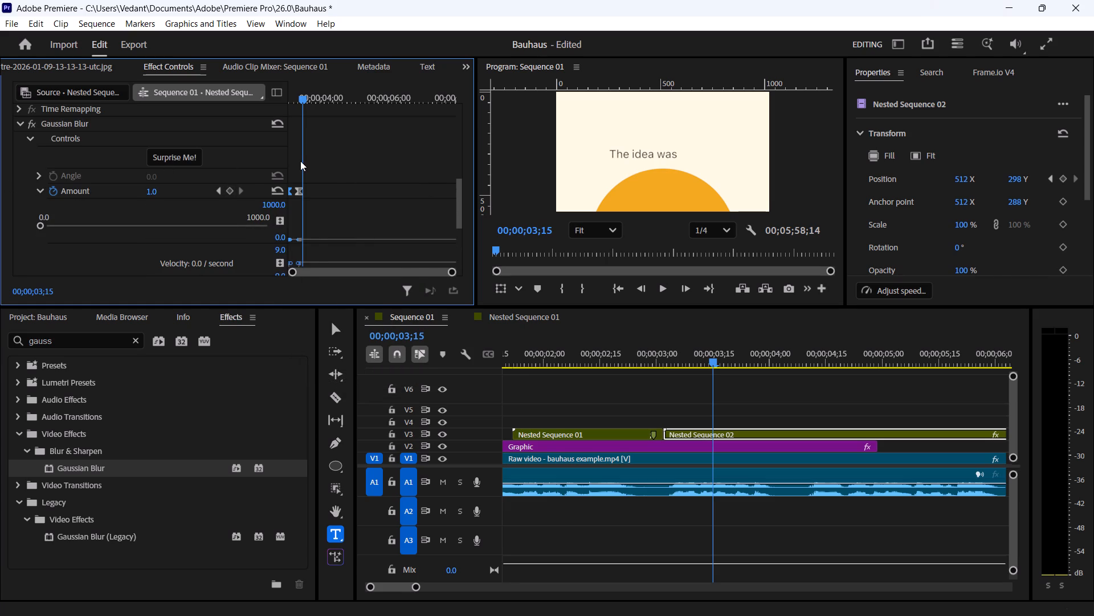
click(385, 153)
key(equal)
key(equal)
scroll(370, 208, down, 4)
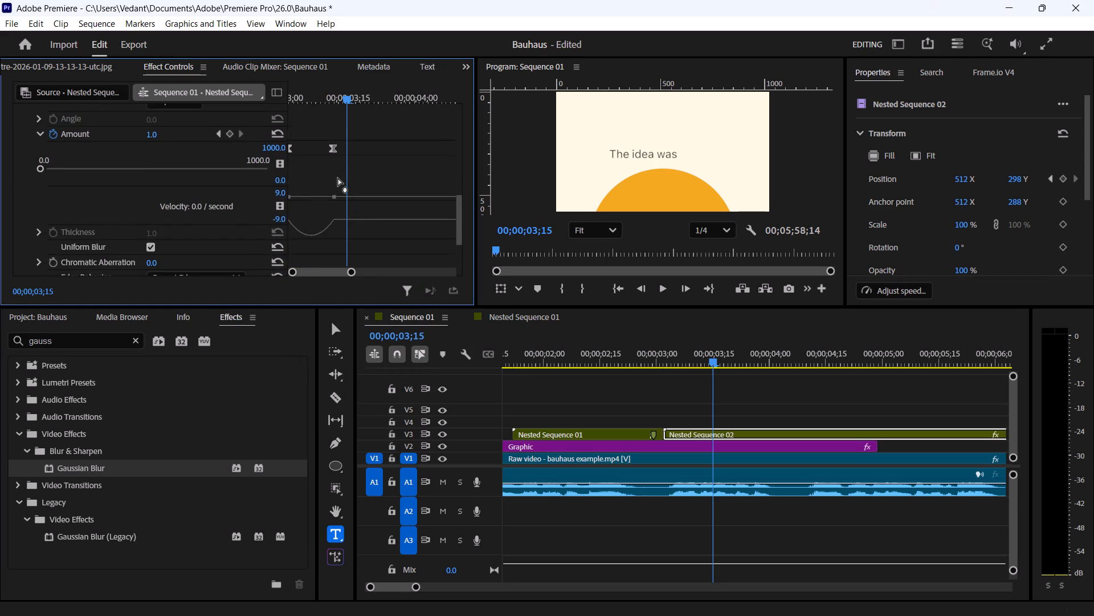
click(338, 178)
drag(328, 206, 324, 206)
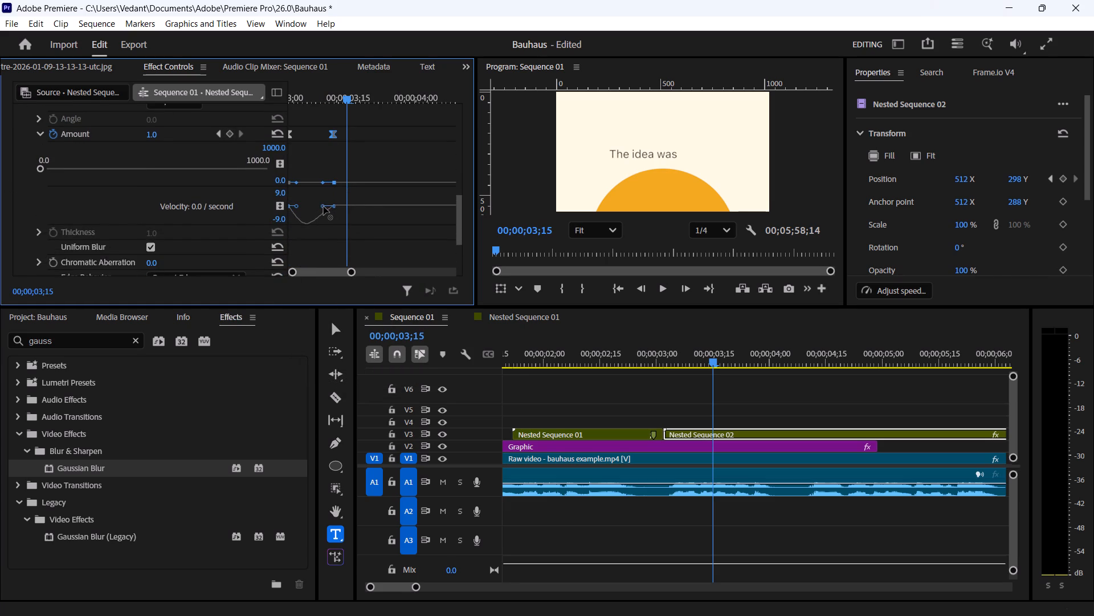
drag(324, 206, 314, 206)
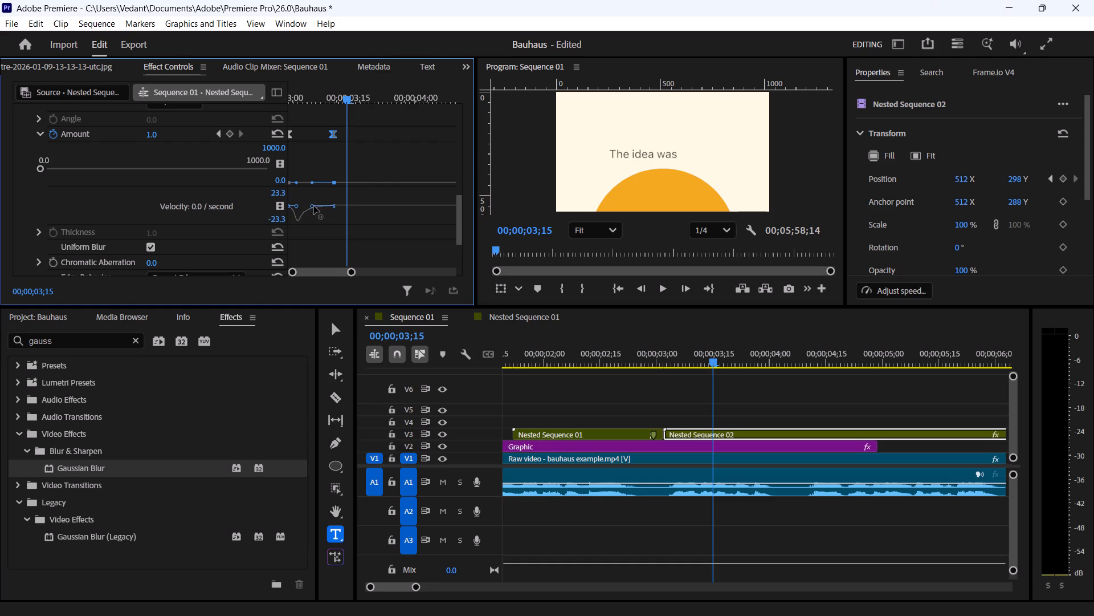
Lengthen the second Position keyframe's incoming handle in the velocity graph so the movement peaks early and slows gradually.
scroll(387, 180, up, 20)
scroll(387, 180, up, 8)
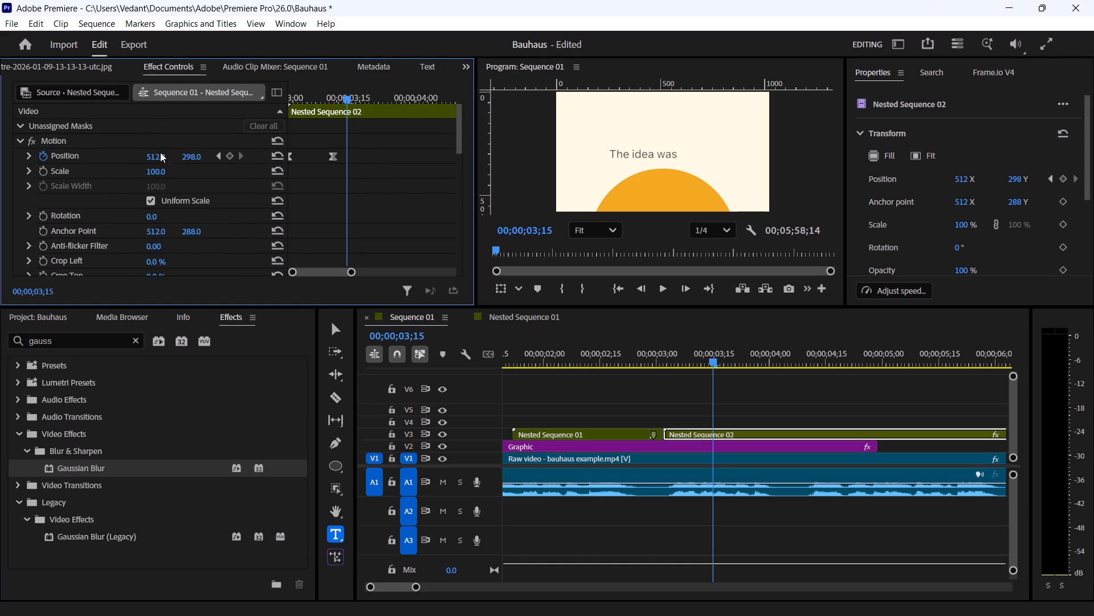
click(29, 156)
click(330, 155)
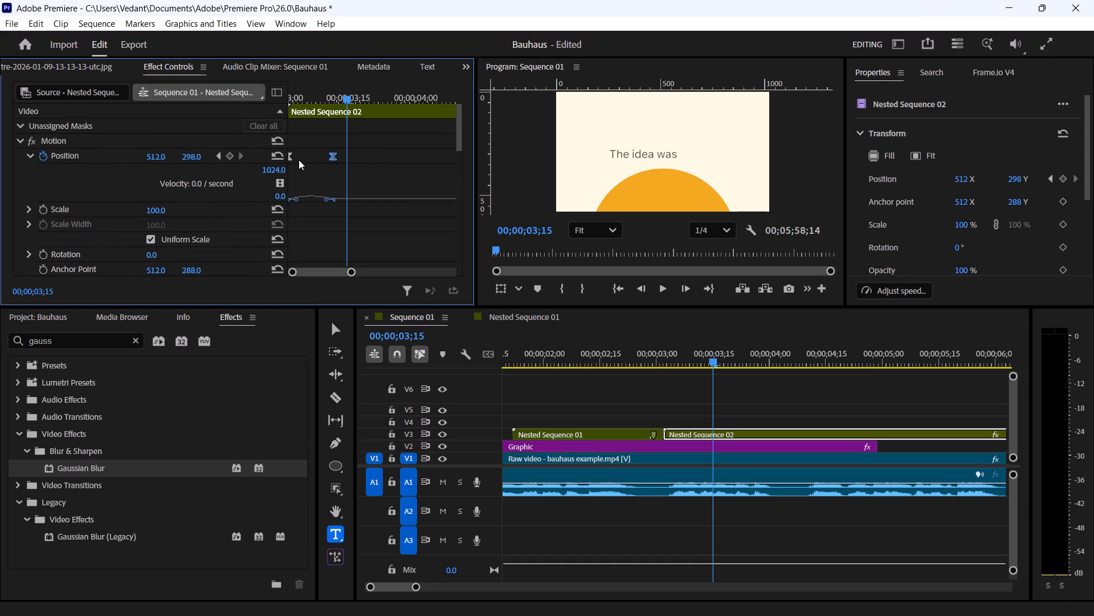
click(291, 157)
drag(325, 200, 312, 200)
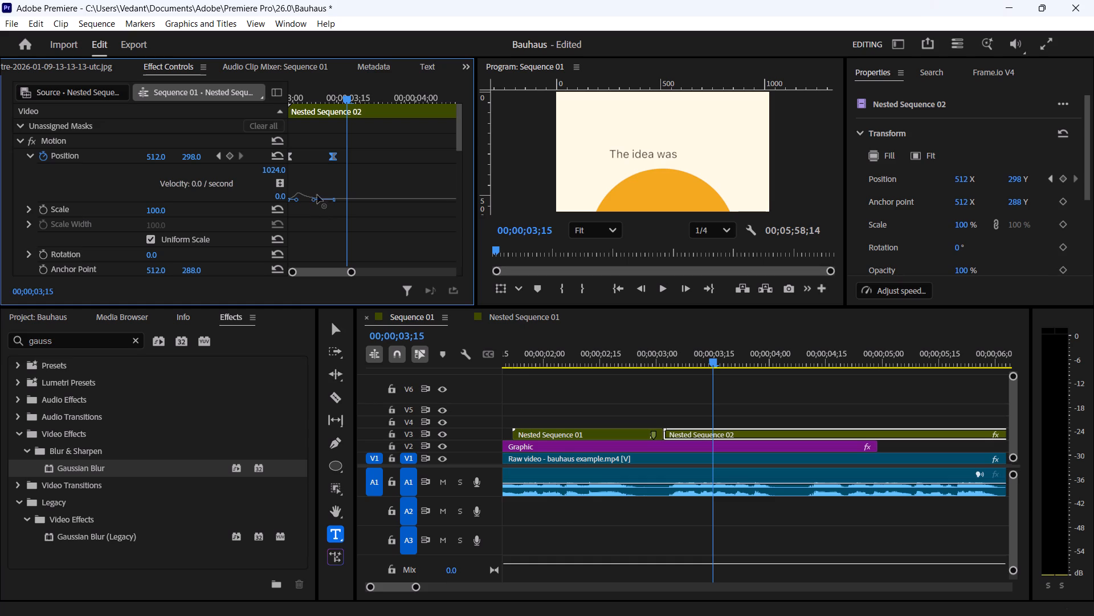
click(389, 168)
Return the playhead to the start of Nested Sequence 02 at 00;00;03;02, deselect the clip and save the project.
drag(340, 97, 233, 107)
click(559, 504)
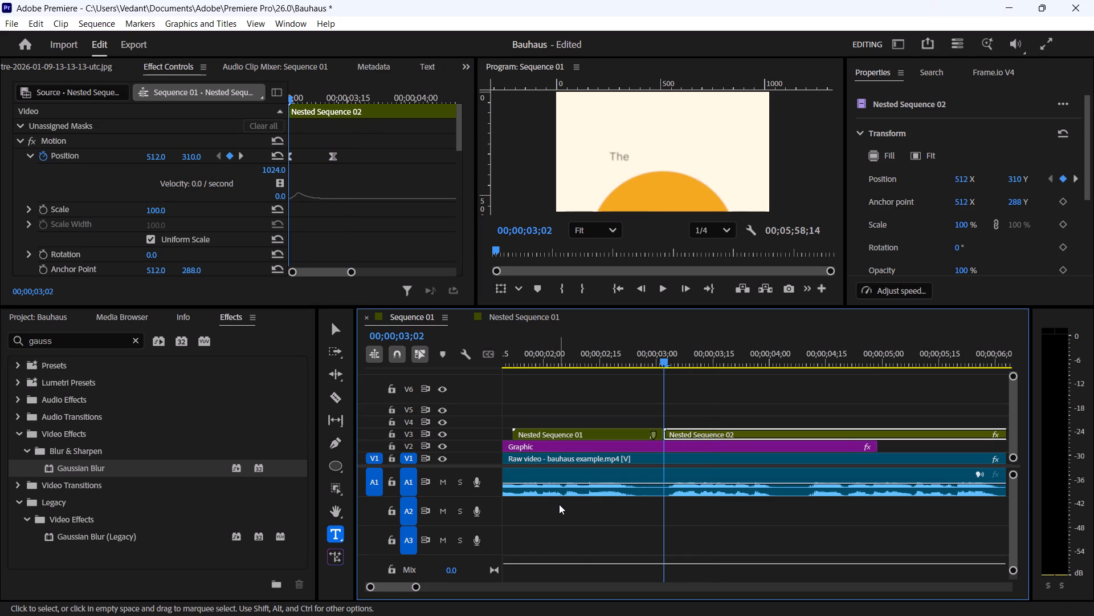
key(ctrl+s)
Play back the transition from Nested Sequence 01 into Nested Sequence 02 to review the eased blur and position animation.
key(space)
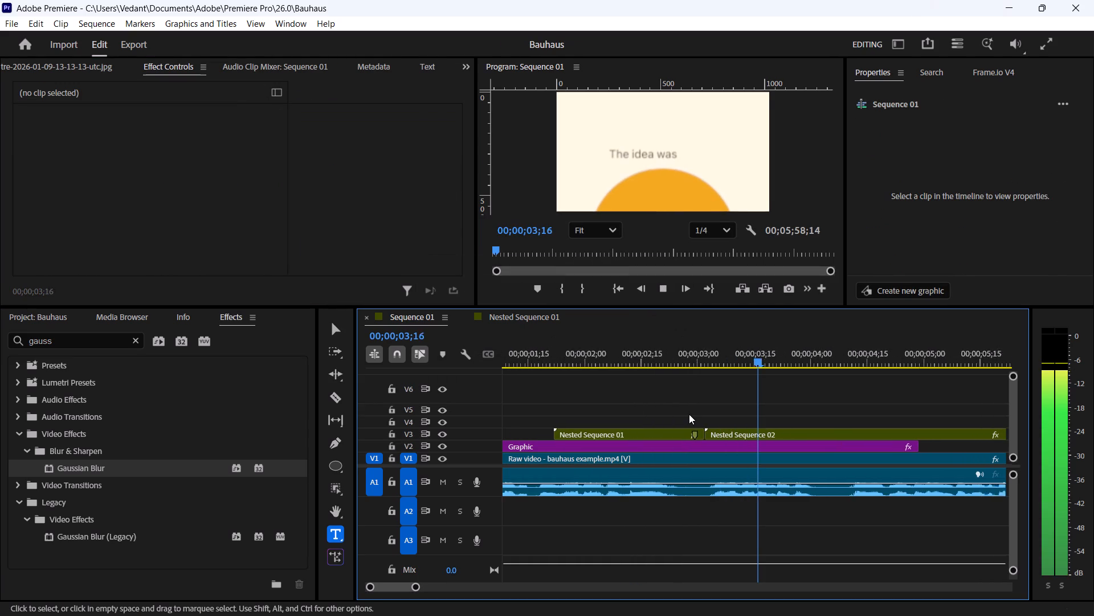
key(space)
drag(755, 361, 640, 358)
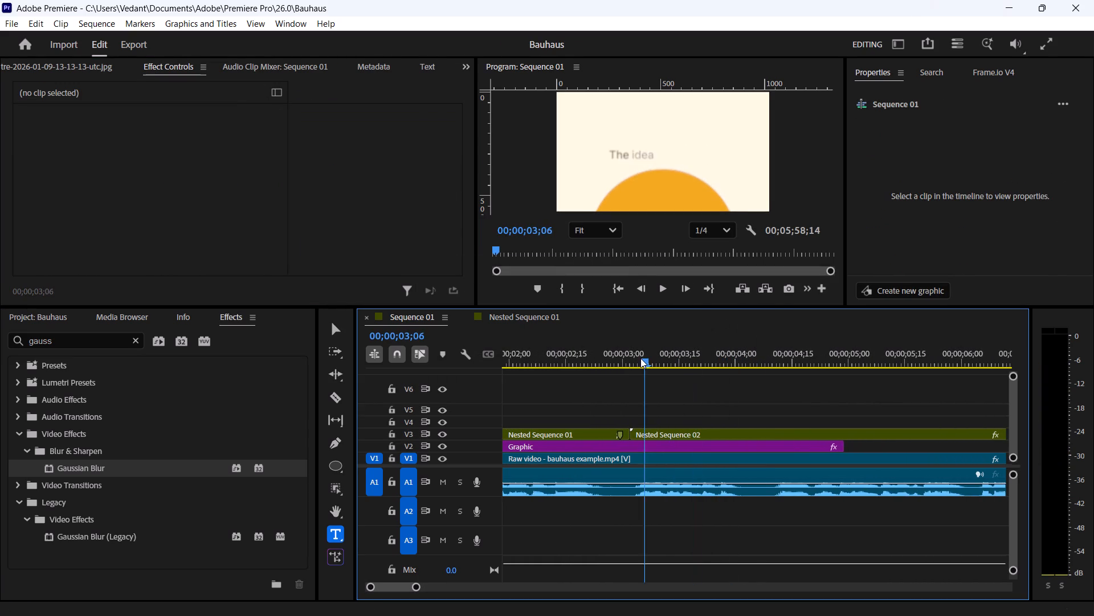
drag(640, 358, 629, 354)
key(space)
key(space)
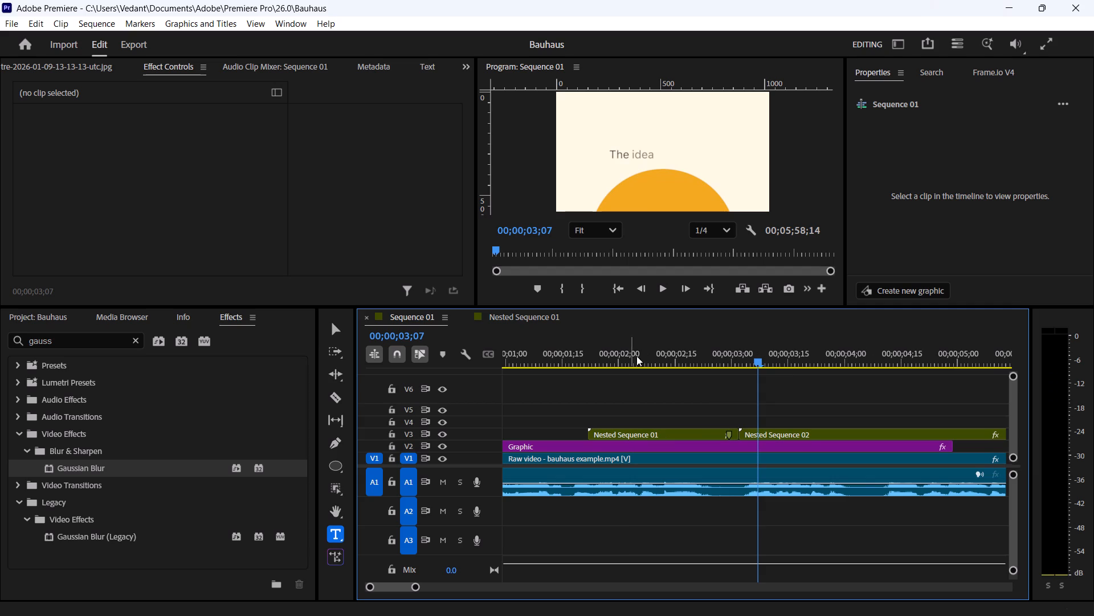
Replay and scrub Sequence 01 between about 00;00;03;07 and 00;00;03;20 to check the word-by-word timing of "The idea was simple" against the voiceover.
key(space)
key(space)
key(space)
key(space)
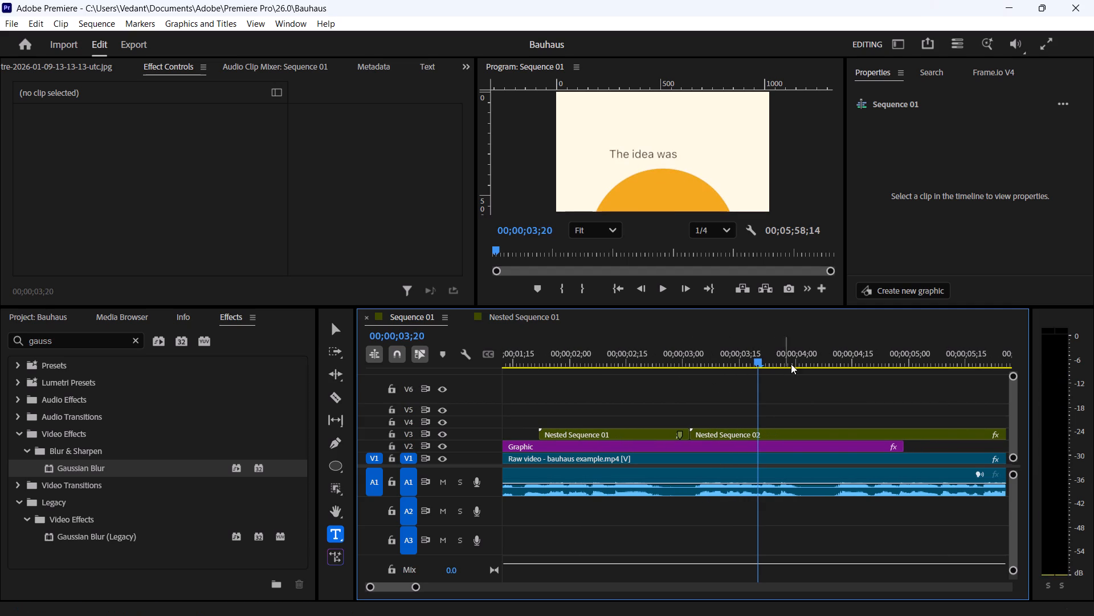
drag(761, 359, 756, 359)
key(space)
key(space)
drag(757, 359, 715, 356)
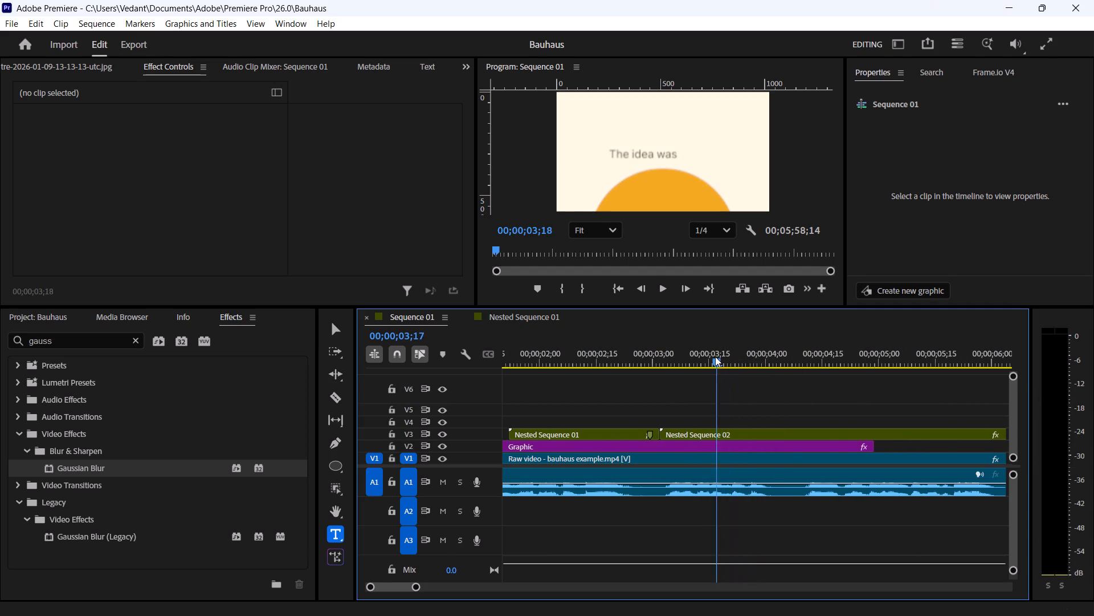
drag(715, 356, 710, 355)
key(space)
key(space)
drag(754, 356, 737, 355)
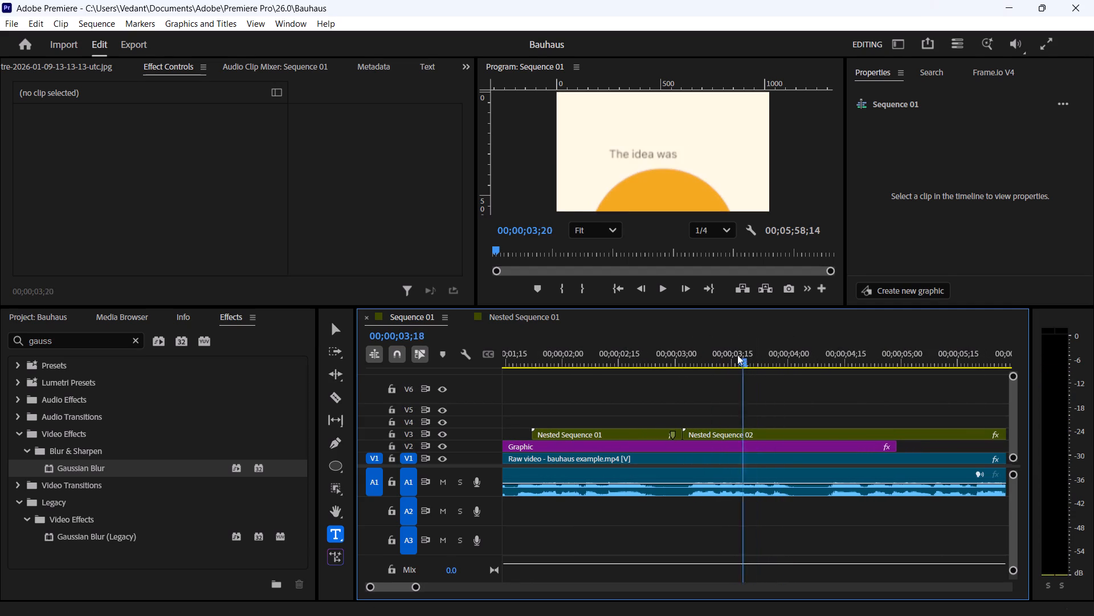
drag(737, 355, 718, 351)
key(space)
key(space)
key(space)
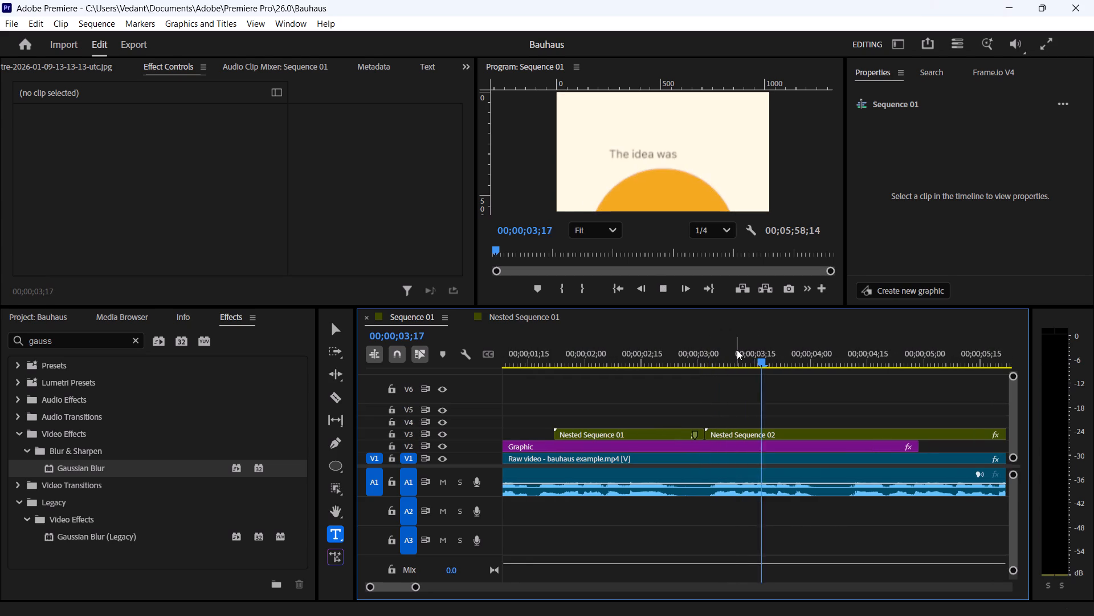
key(space)
In Nested Sequence 02, shift both Opacity keyframes of the "simple" text layer earlier so the first sits at 00;00;00;17, and save the project.
click(770, 481)
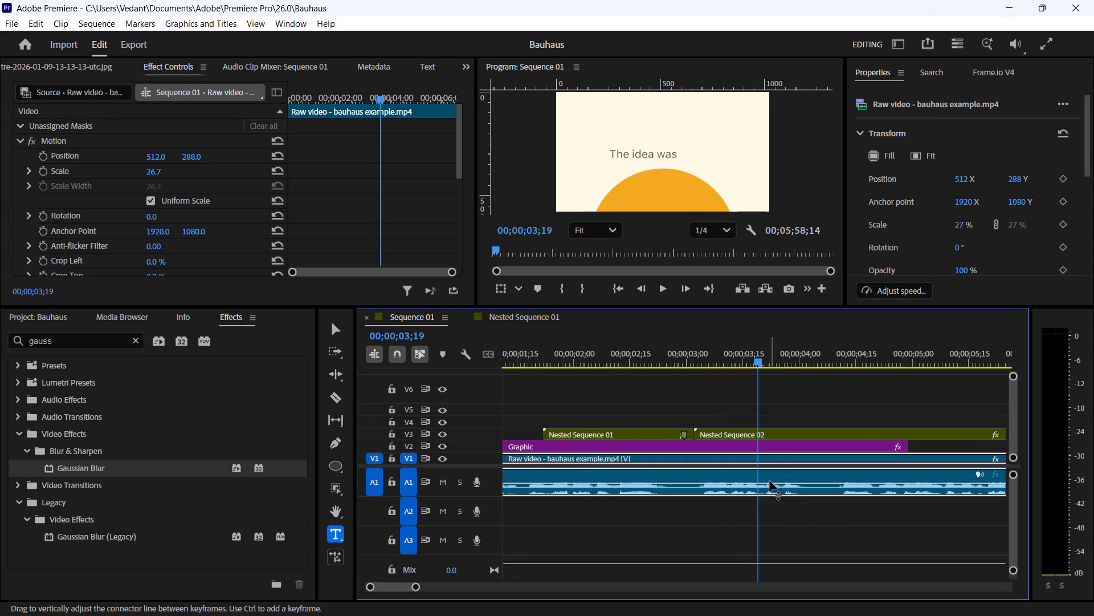
click(775, 439)
double_click(775, 434)
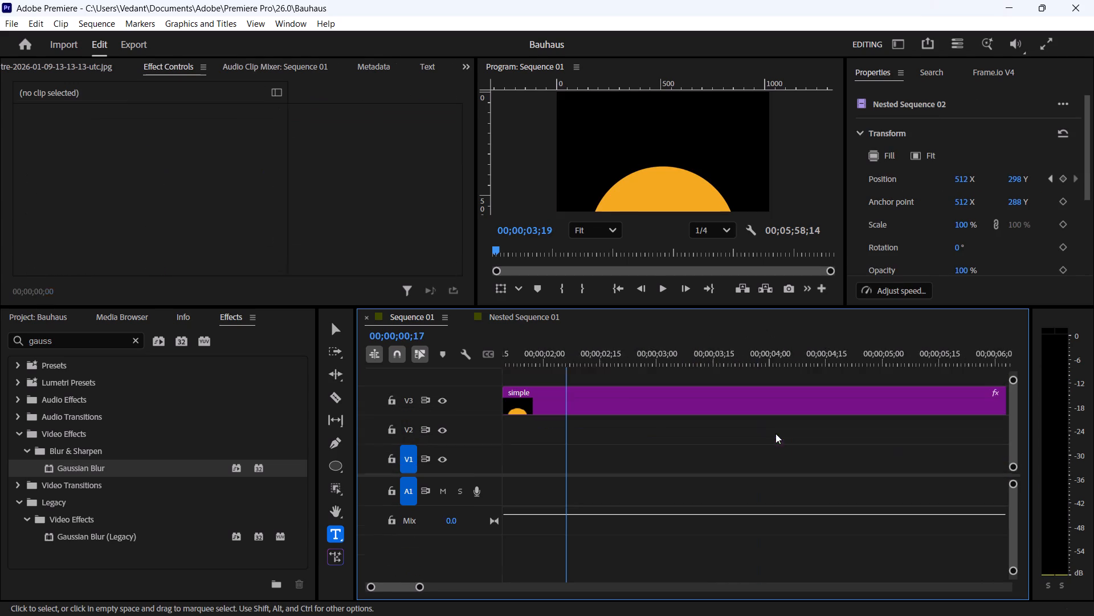
click(611, 397)
click(944, 127)
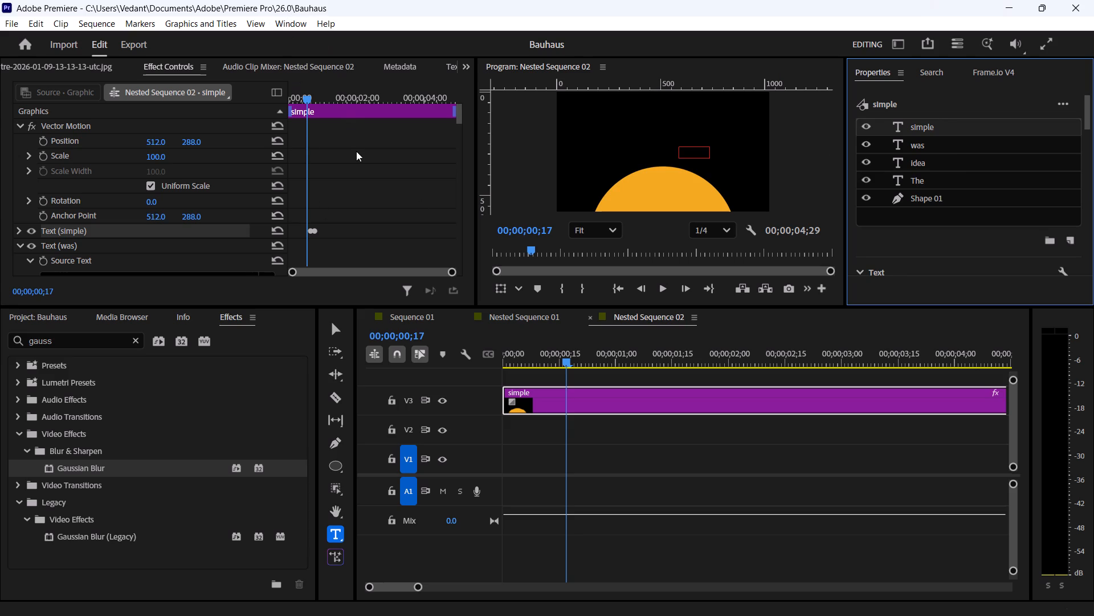
scroll(323, 191, down, 3)
drag(340, 193, 307, 185)
click(315, 192)
click(19, 190)
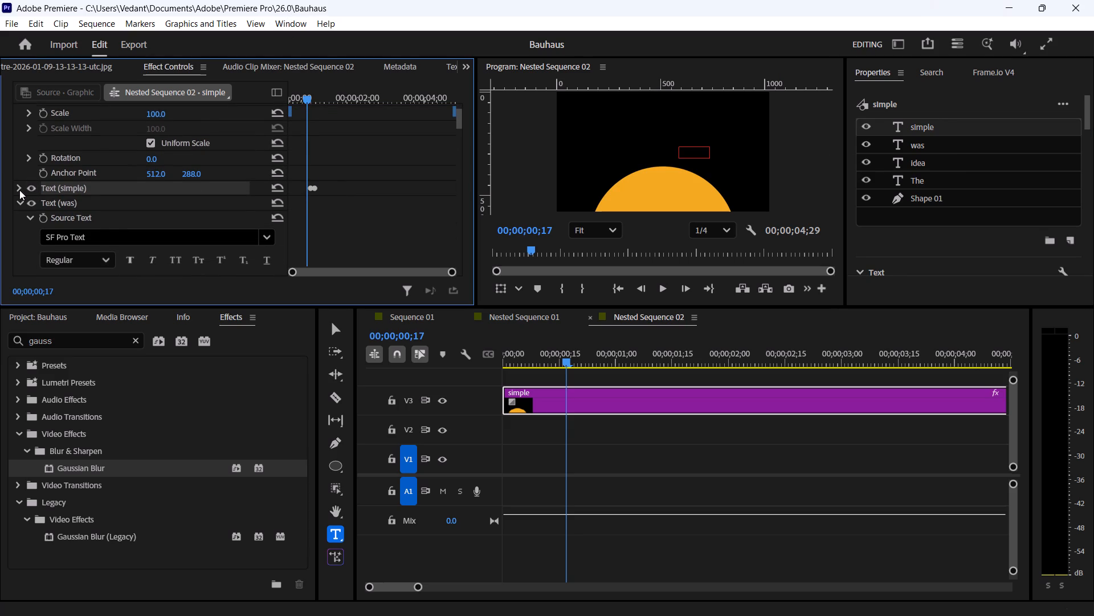
scroll(261, 197, down, 2)
scroll(354, 190, down, 10)
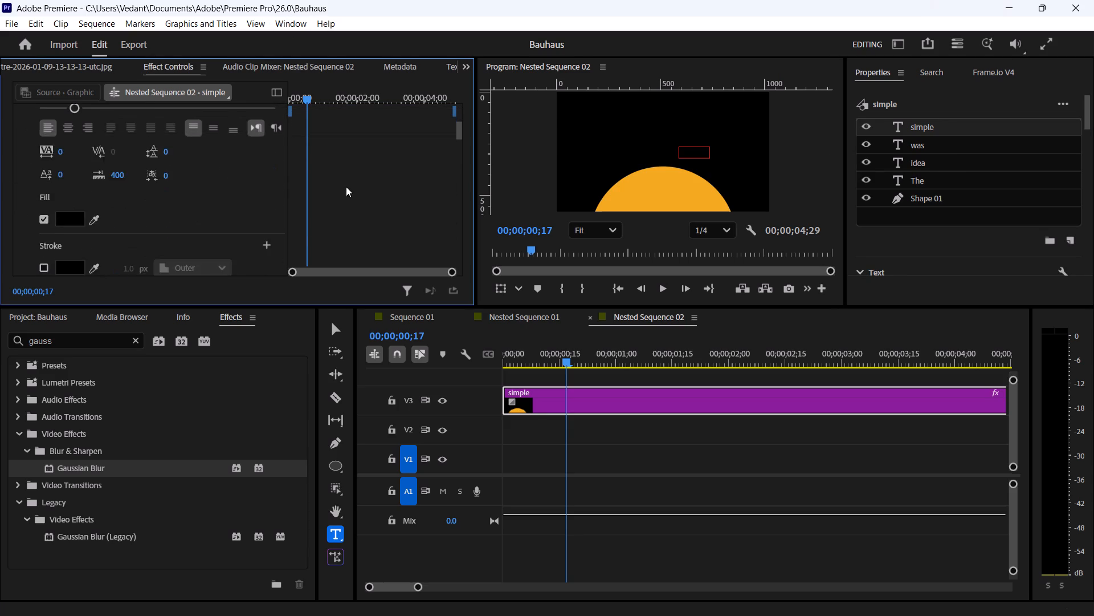
scroll(346, 187, down, 20)
scroll(346, 187, down, 3)
drag(319, 185, 295, 162)
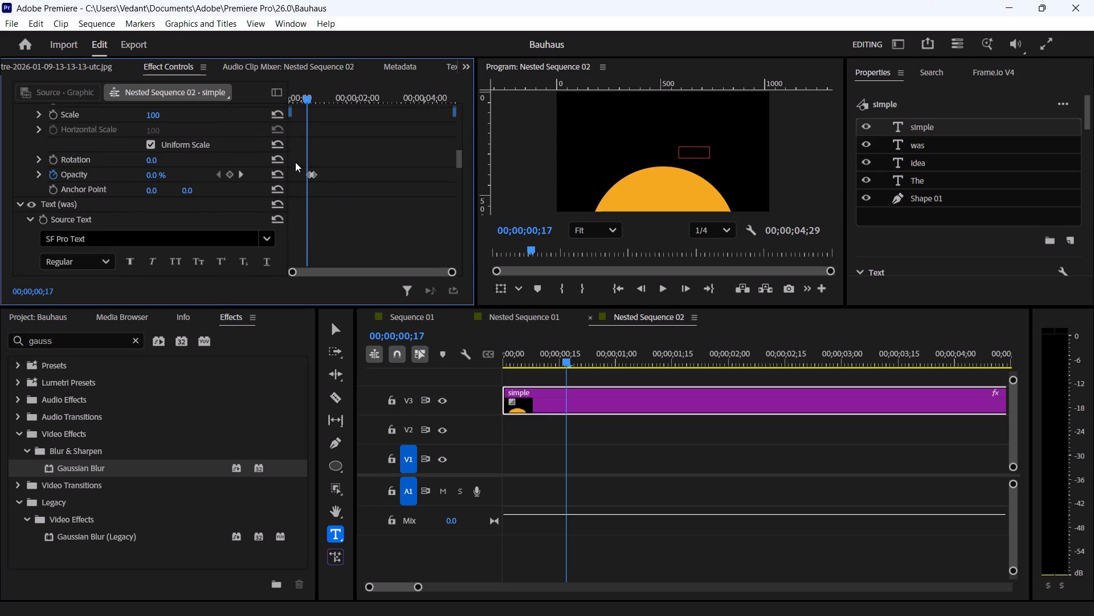
drag(319, 180, 297, 171)
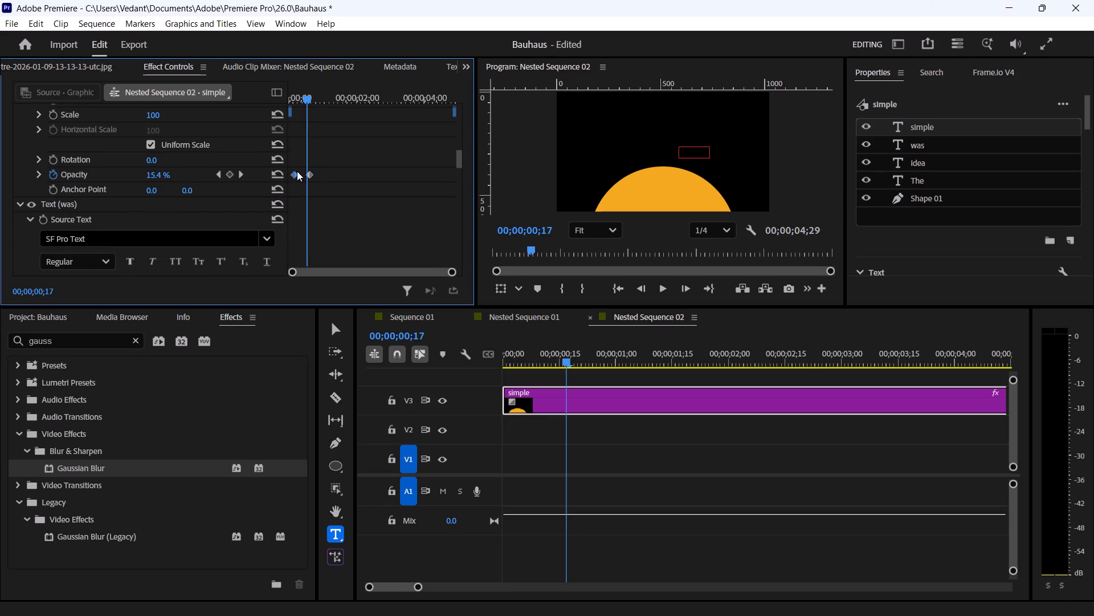
key(ctrl+z)
drag(342, 180, 299, 169)
click(311, 177)
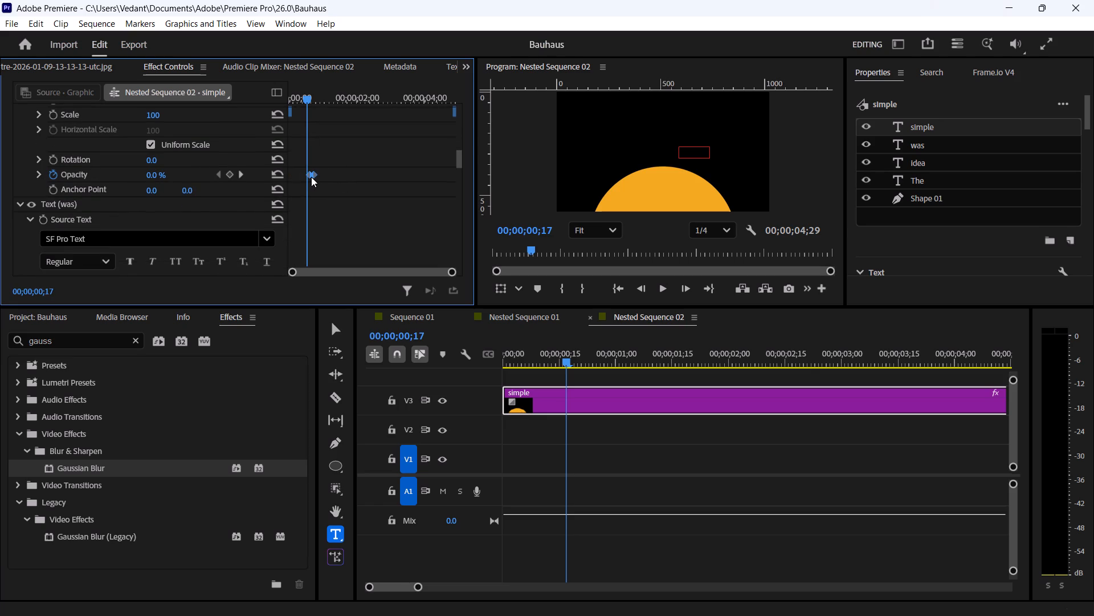
click(358, 168)
key(ctrl+s)
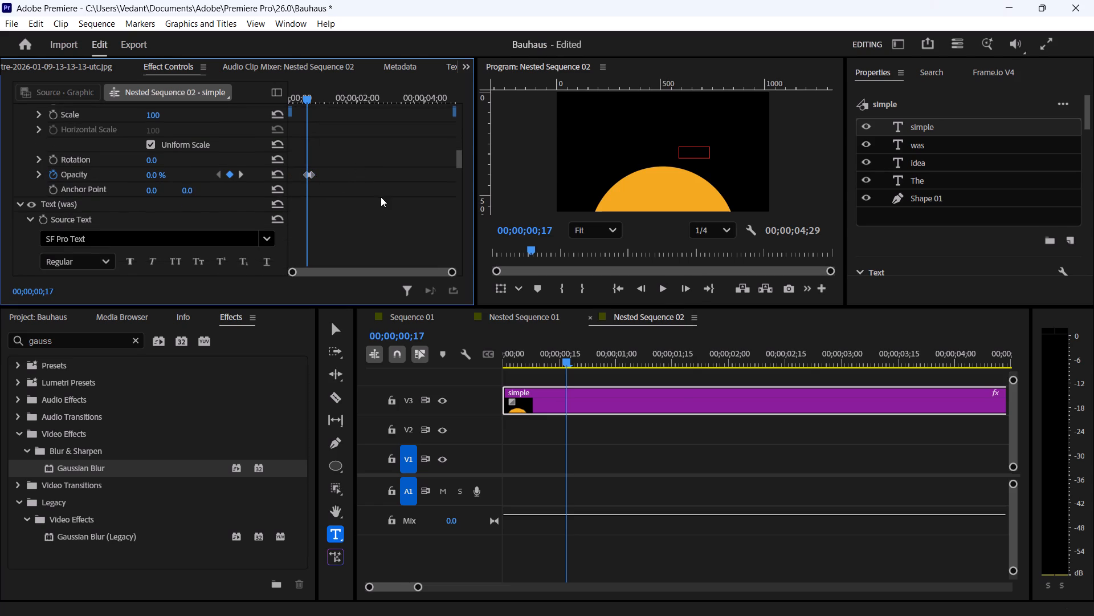
Return to Sequence 01 and play back the reveal of the word "simple" to check its timing.
click(687, 459)
click(507, 317)
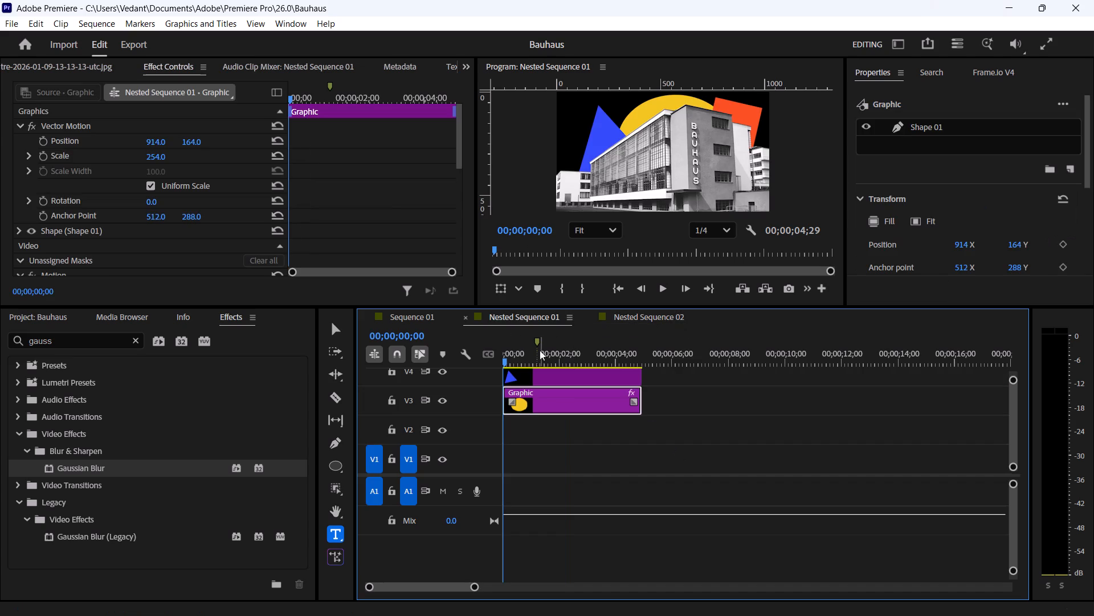
click(416, 315)
key(space)
key(space)
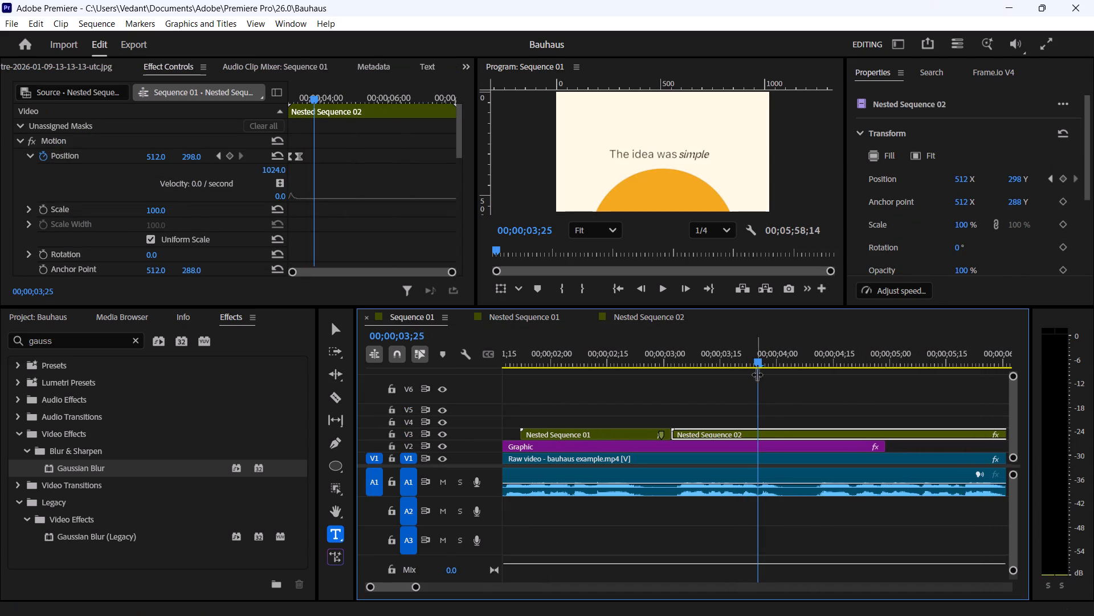
key(space)
key(space)
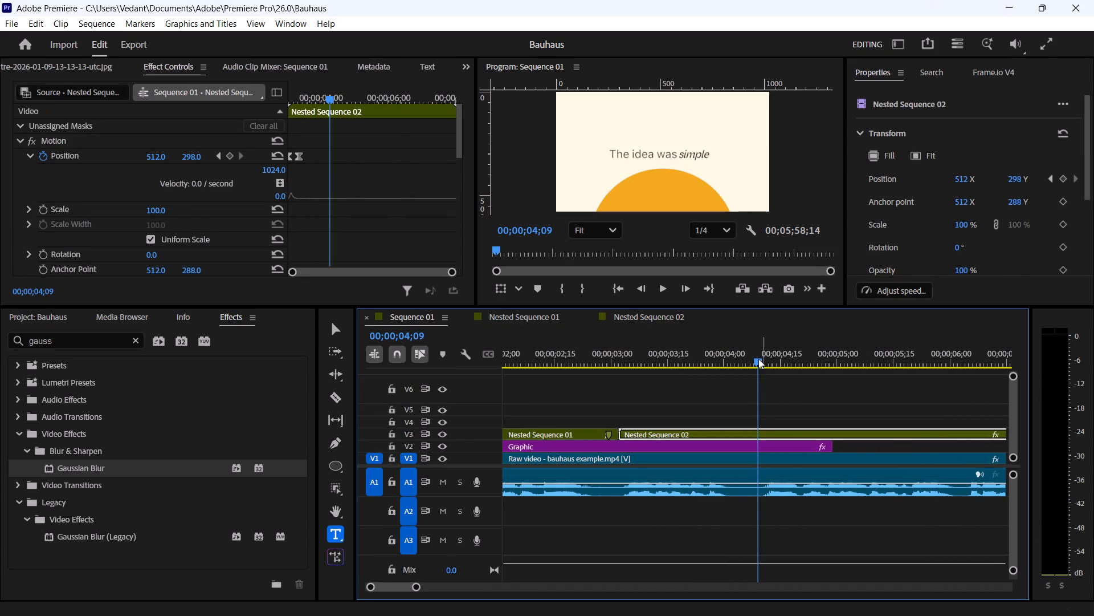
Save the project and play Sequence 01 from 00;00;00;00 through the "The idea was simple" scene.
drag(758, 359, 295, 379)
click(856, 537)
key(ctrl+s)
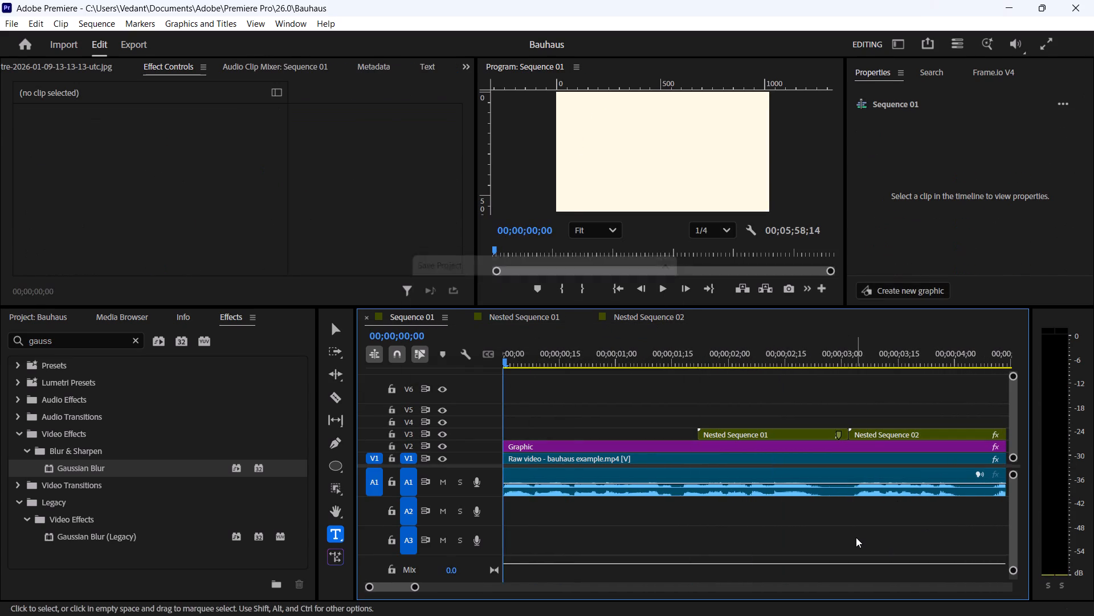
key(space)
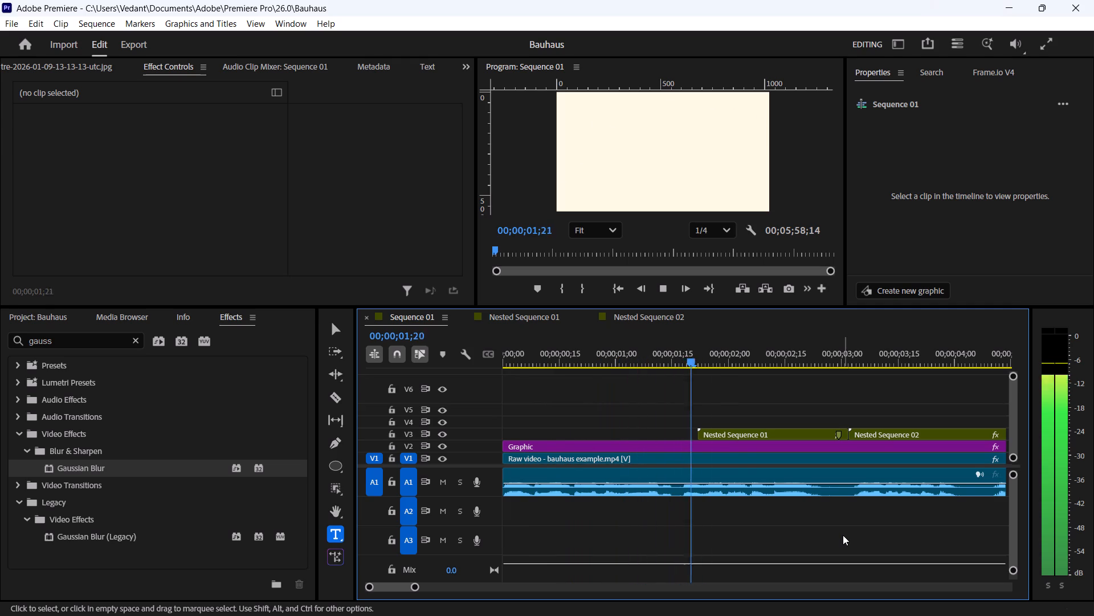
key(space)
key(space)
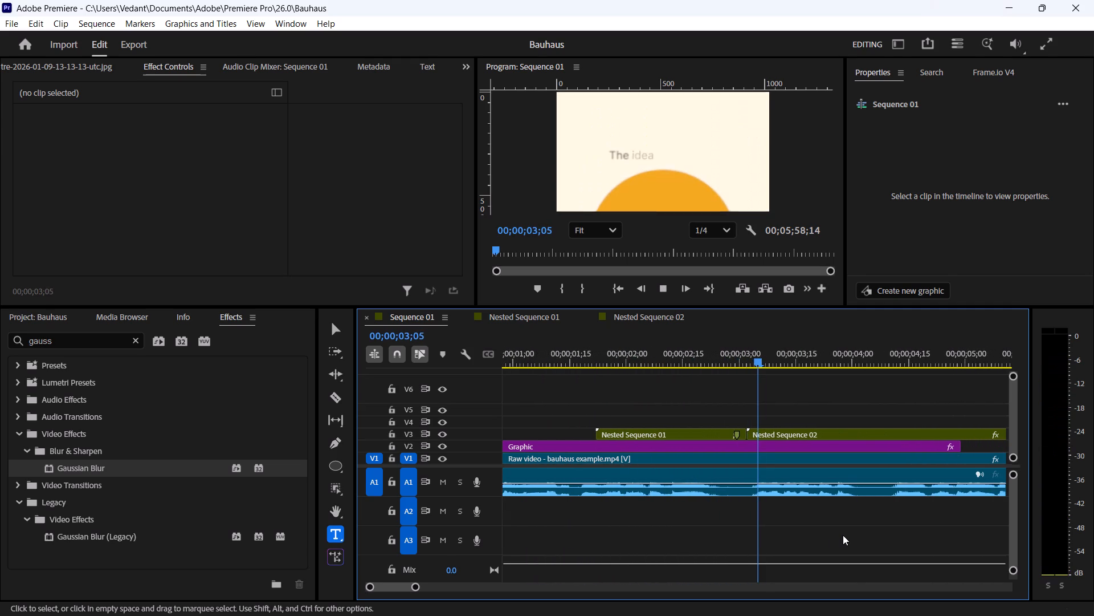
key(space)
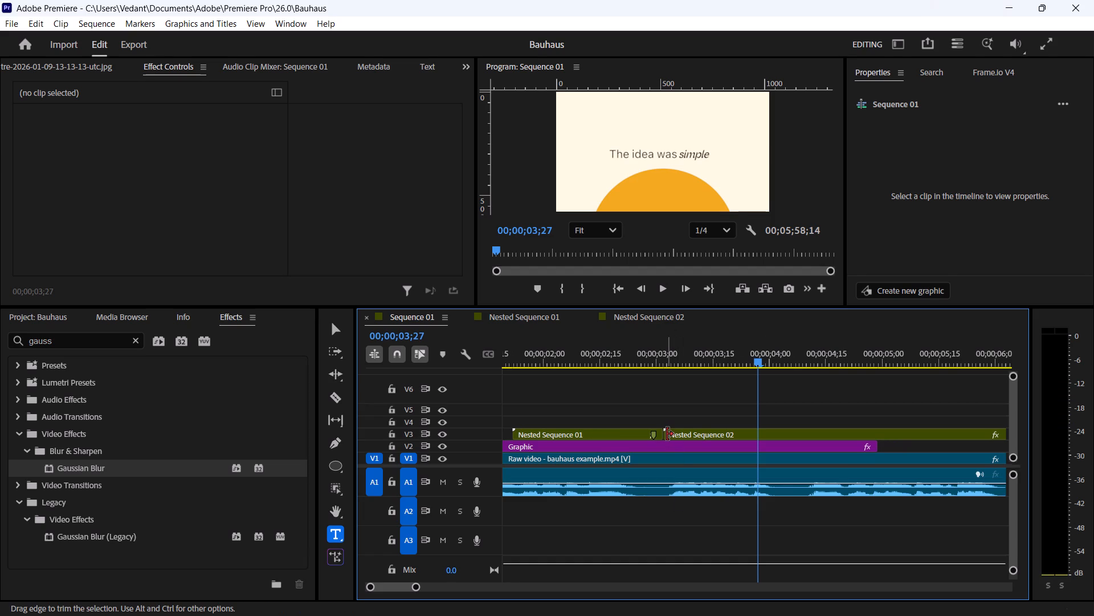
In Nested Sequence 02, set the "simple" text layer's horizontal position to 590, save the project and return to Sequence 01.
click(709, 436)
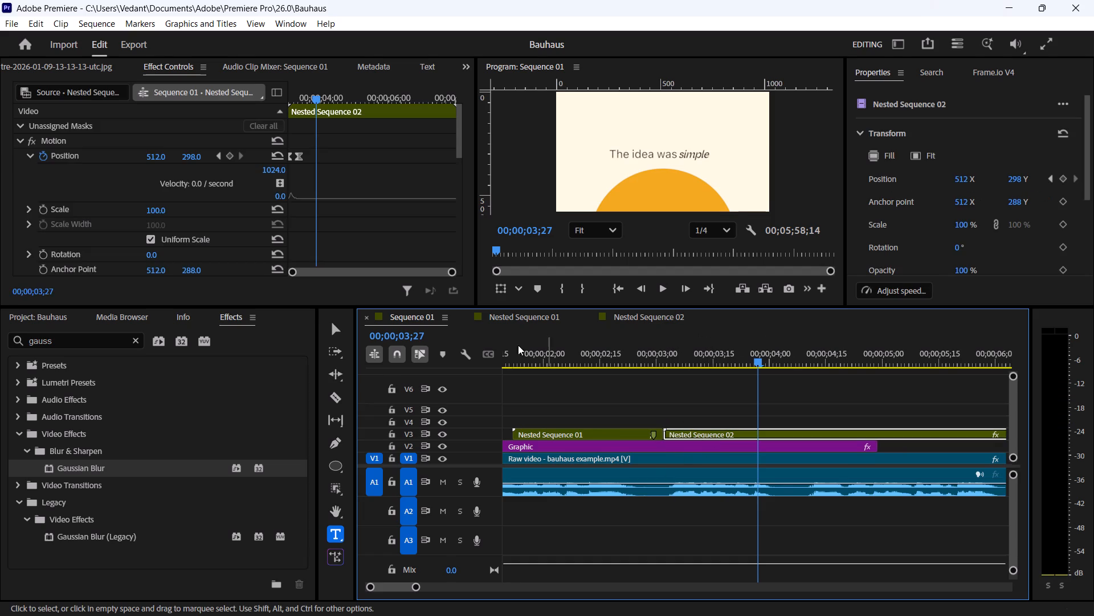
click(510, 320)
scroll(577, 403, up, 3)
click(646, 318)
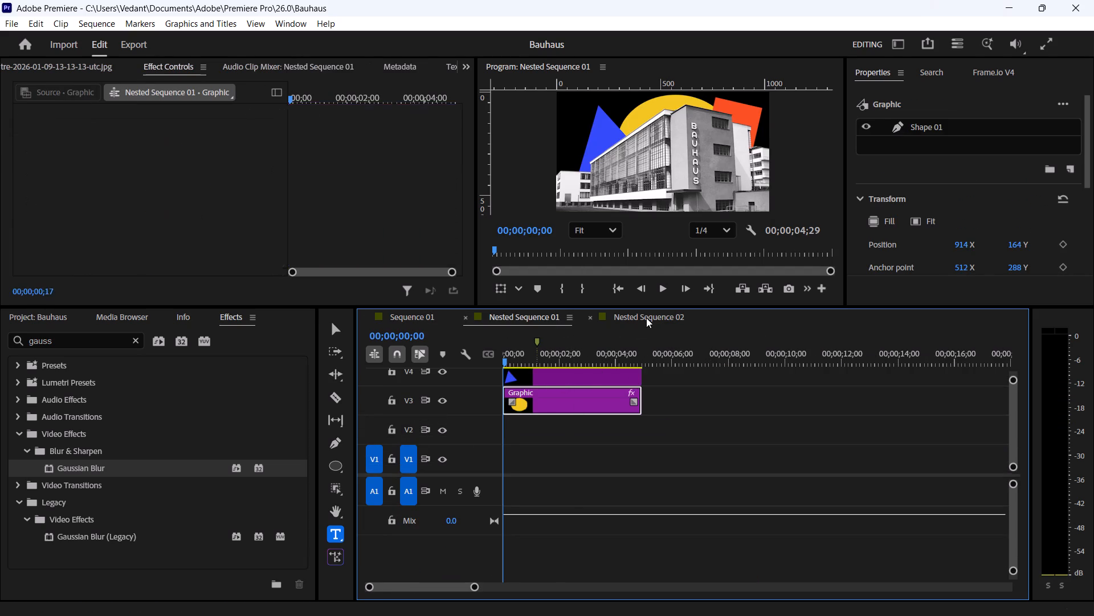
click(607, 402)
click(954, 125)
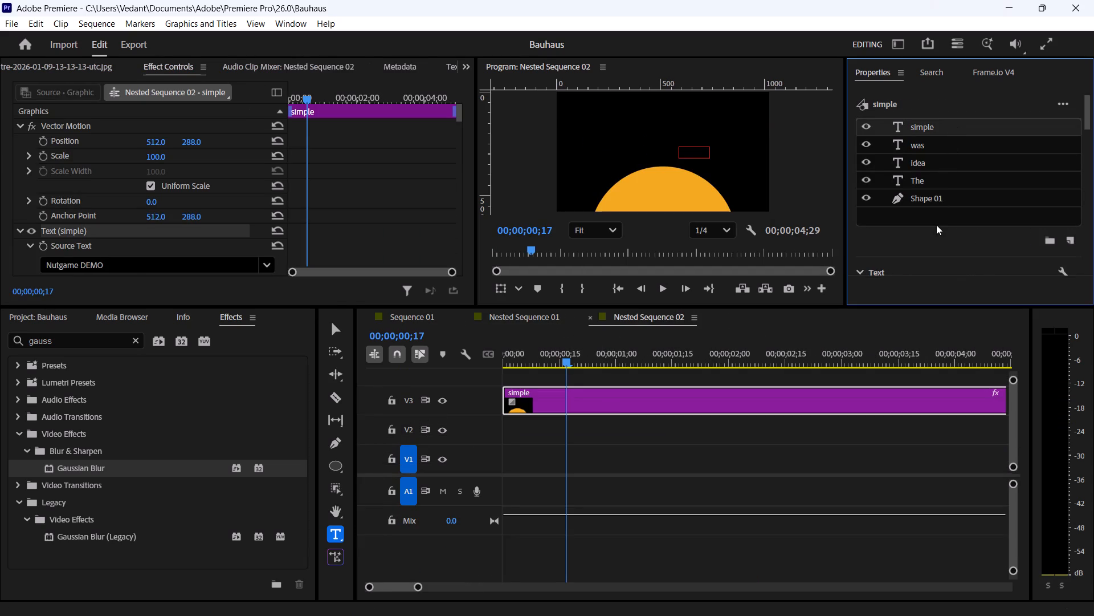
scroll(936, 225, down, 10)
scroll(998, 248, down, 11)
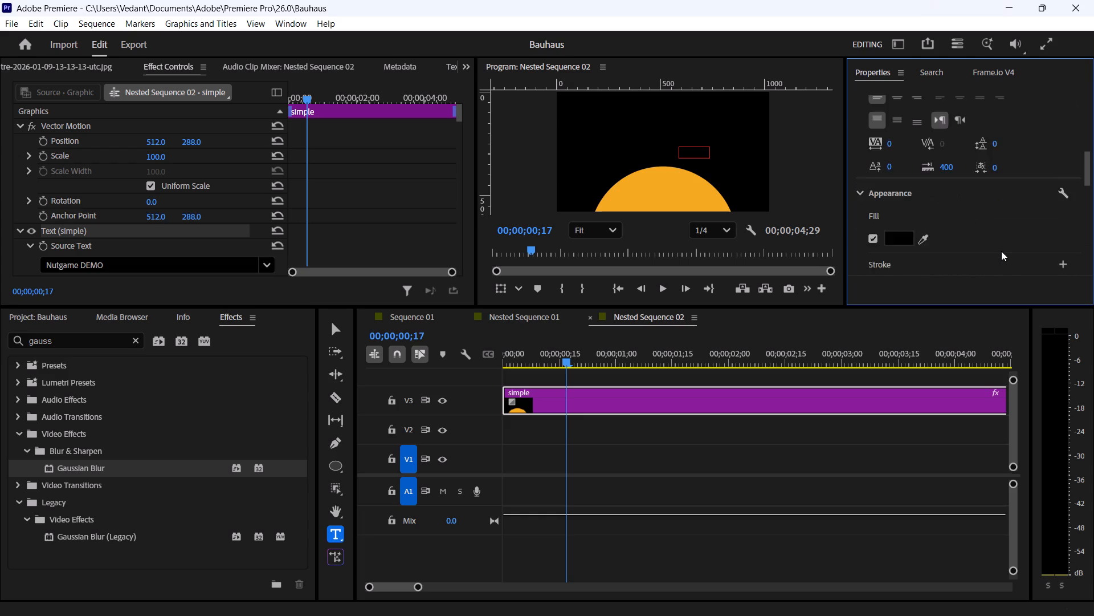
scroll(1001, 251, down, 20)
scroll(1001, 251, down, 2)
click(964, 178)
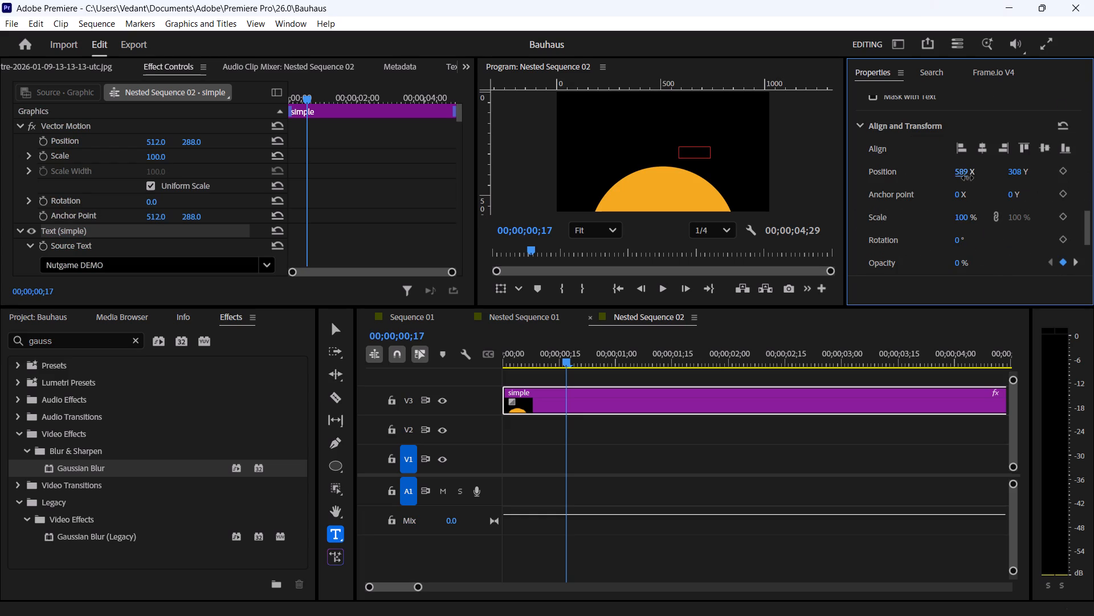
click(901, 443)
key(ctrl+s)
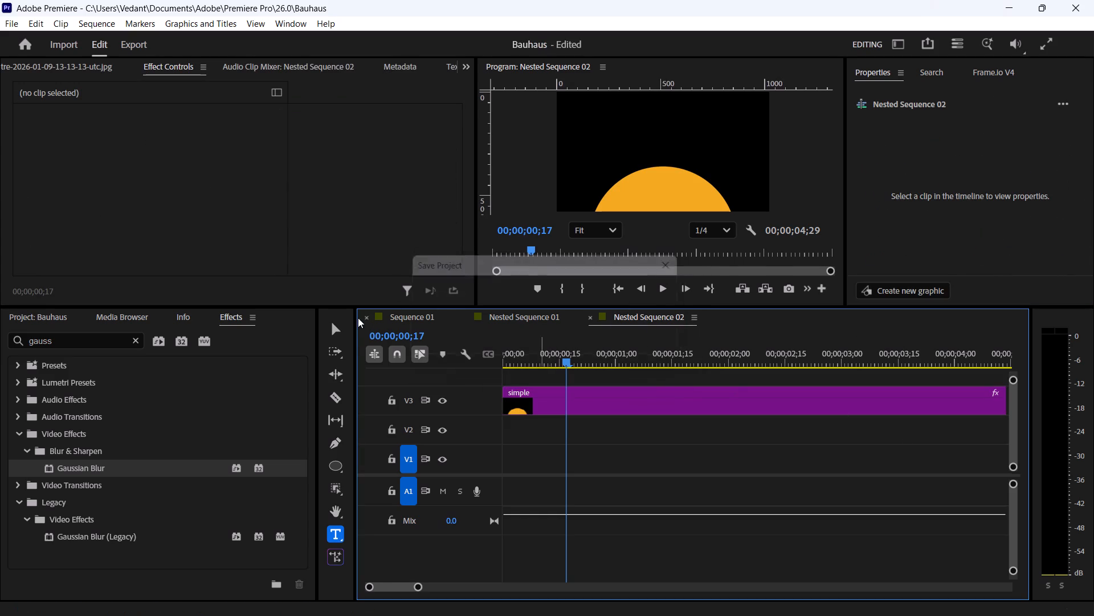
click(419, 321)
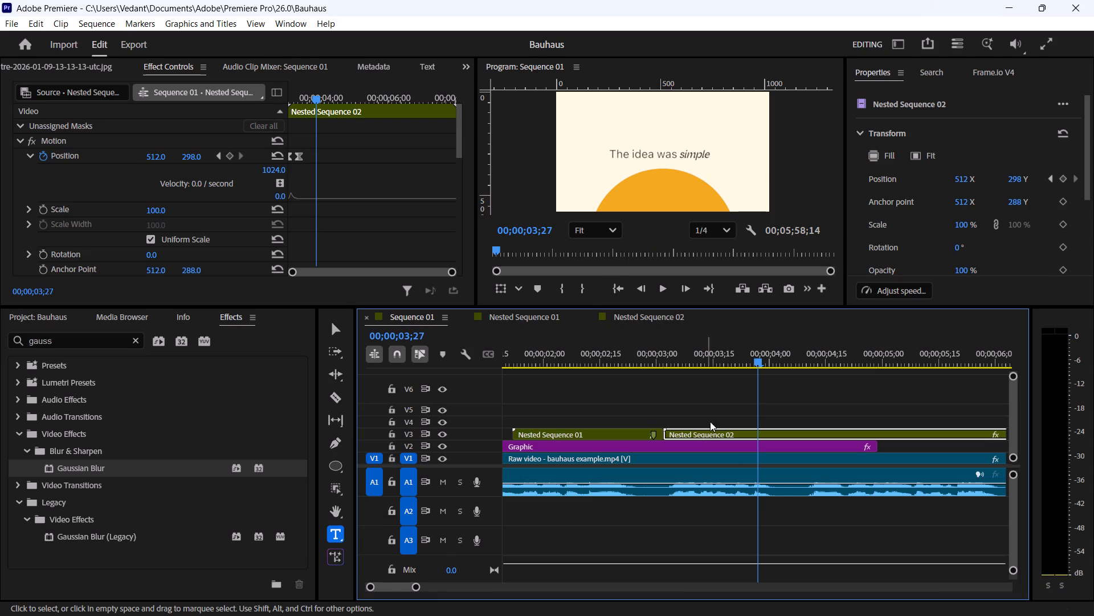
In Nested Sequence 02, nudge the "simple" text layer's horizontal position to about 591 and return to Sequence 01.
click(617, 318)
click(674, 408)
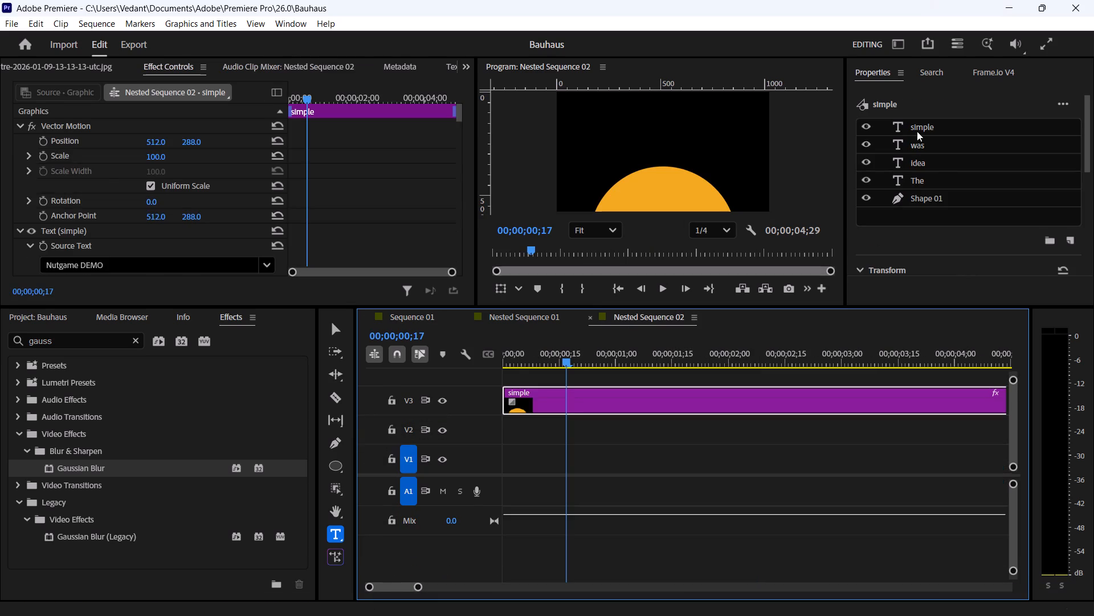
click(941, 153)
scroll(933, 230, down, 6)
scroll(983, 244, down, 4)
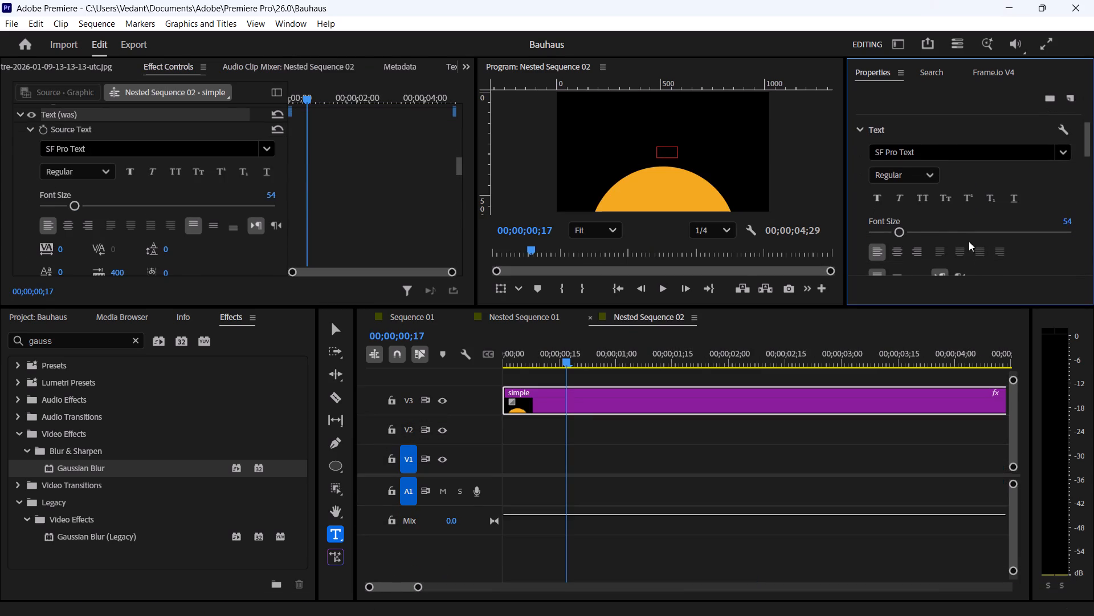
scroll(1007, 265, down, 7)
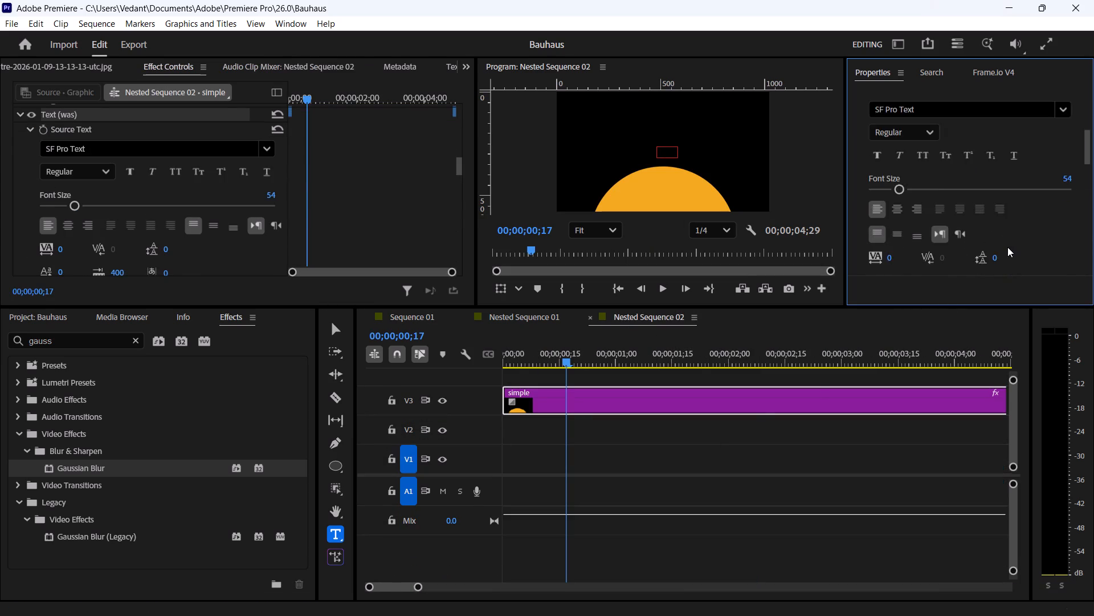
scroll(1007, 247, down, 10)
scroll(1013, 254, down, 12)
scroll(976, 132, up, 4)
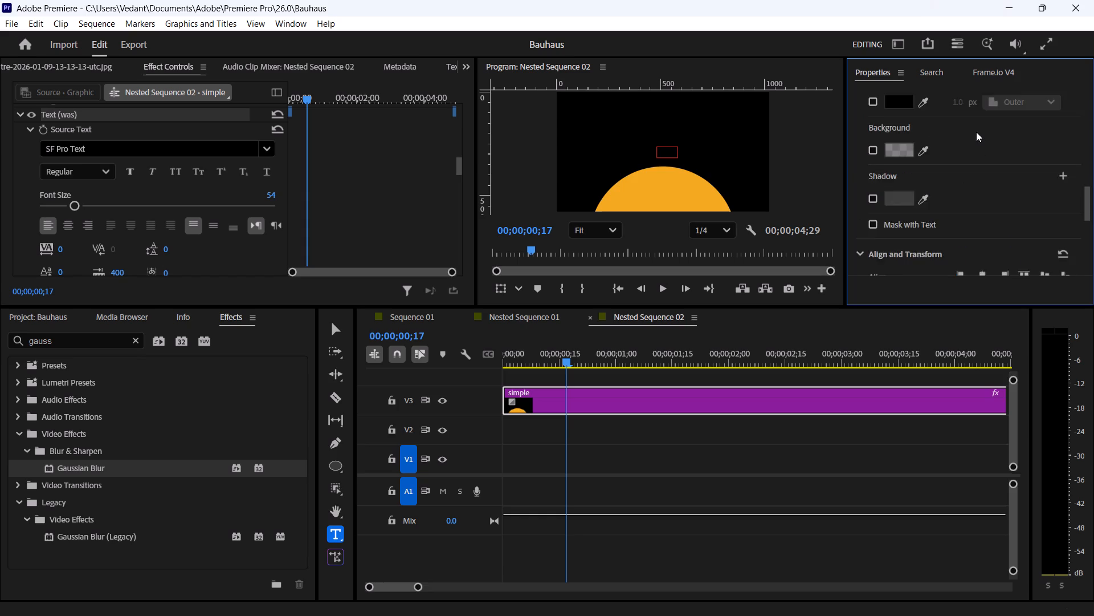
scroll(976, 132, up, 20)
scroll(976, 132, up, 17)
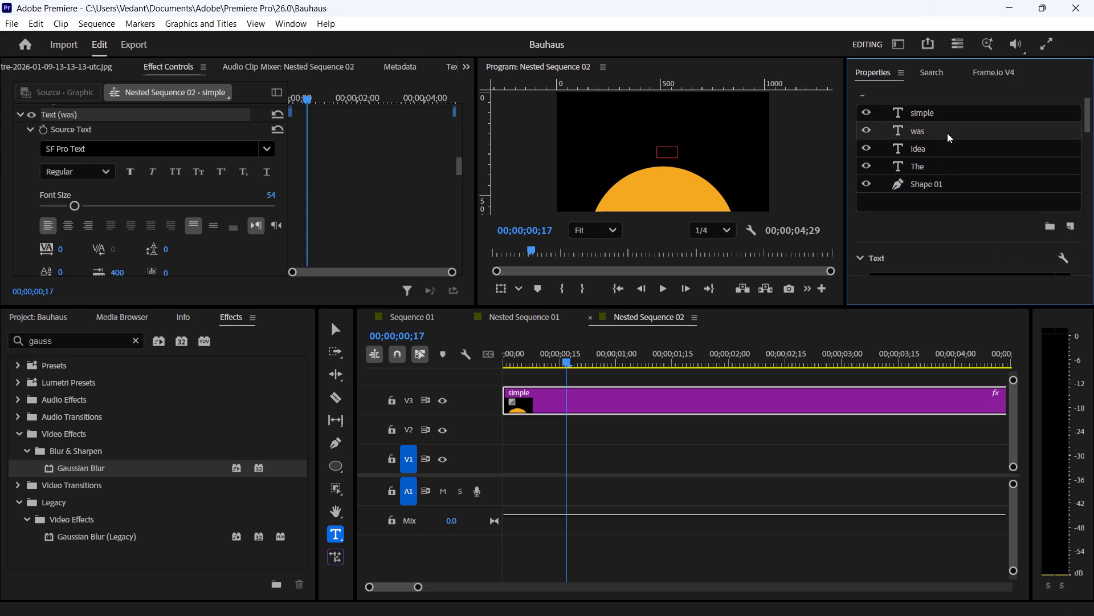
click(934, 123)
click(936, 126)
scroll(999, 258, down, 12)
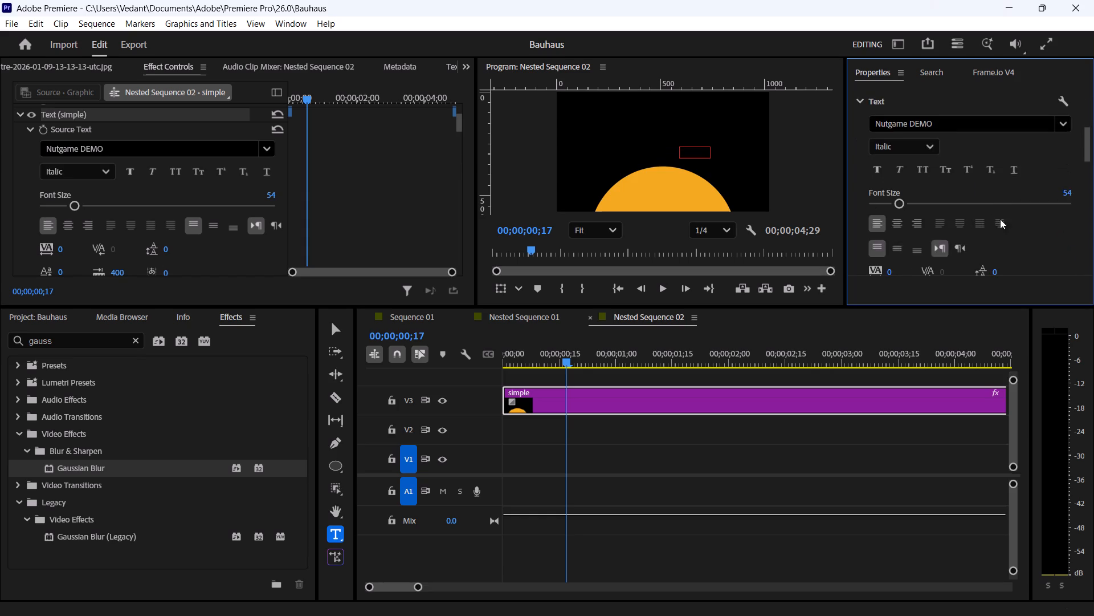
scroll(1027, 250, down, 20)
scroll(1027, 250, down, 6)
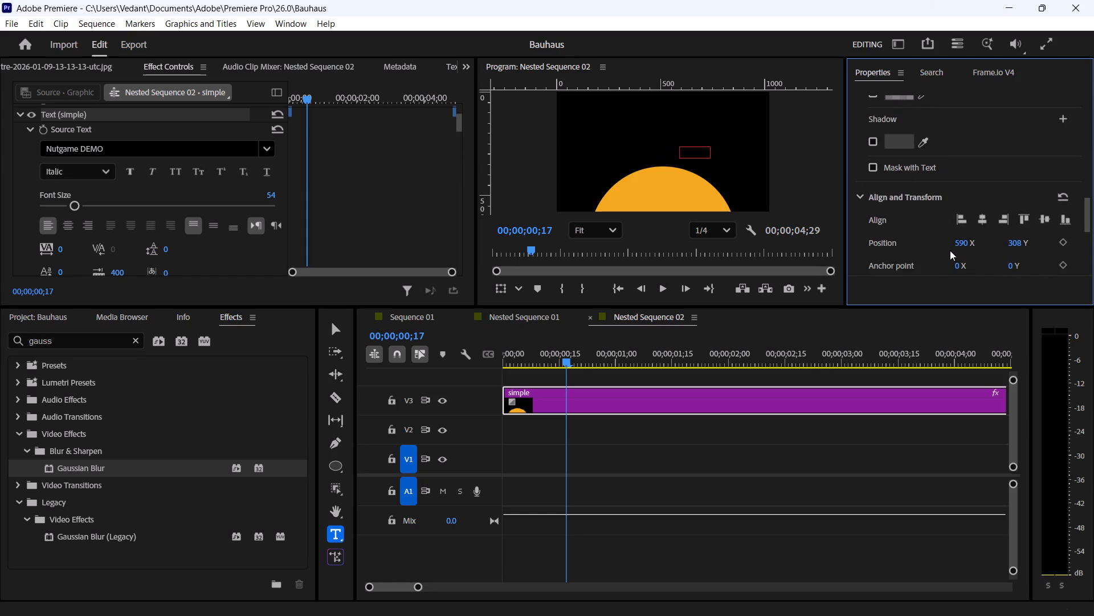
click(963, 242)
click(993, 250)
drag(969, 244, 972, 244)
drag(972, 244, 974, 244)
click(821, 449)
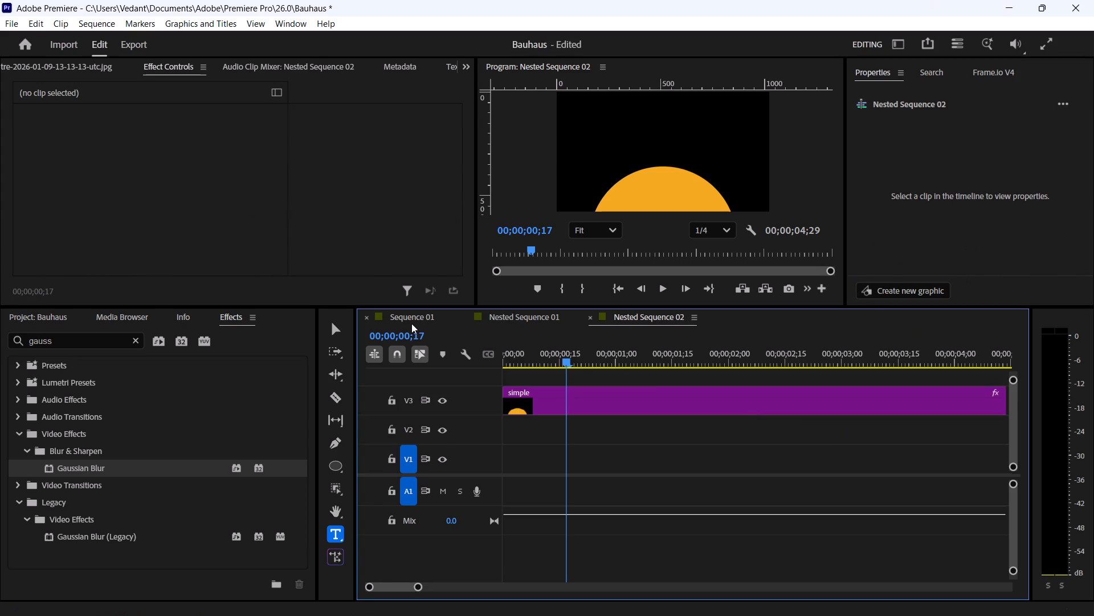
click(411, 323)
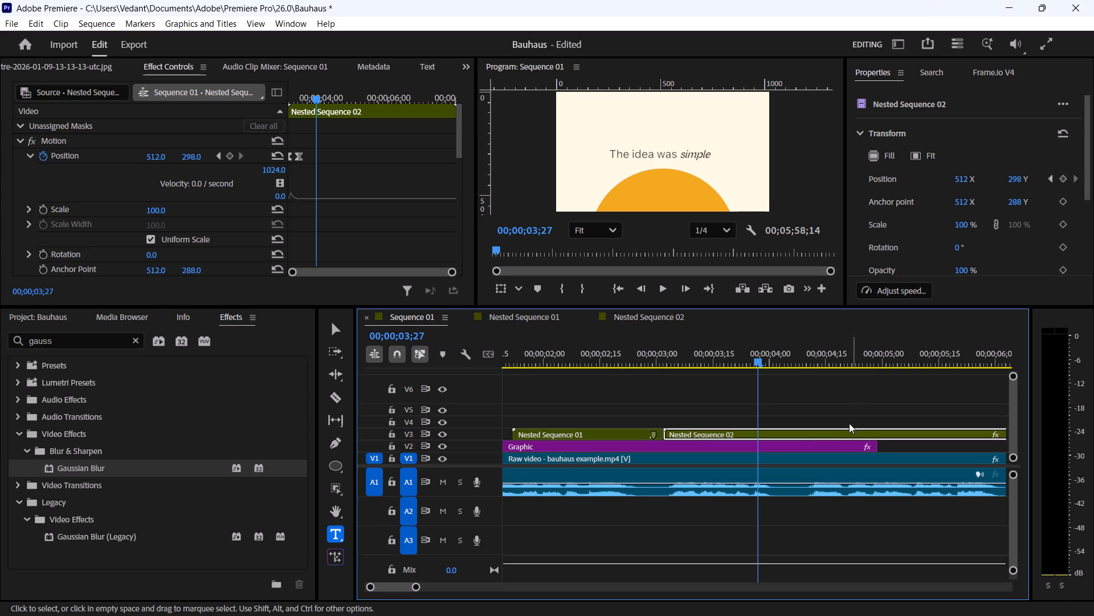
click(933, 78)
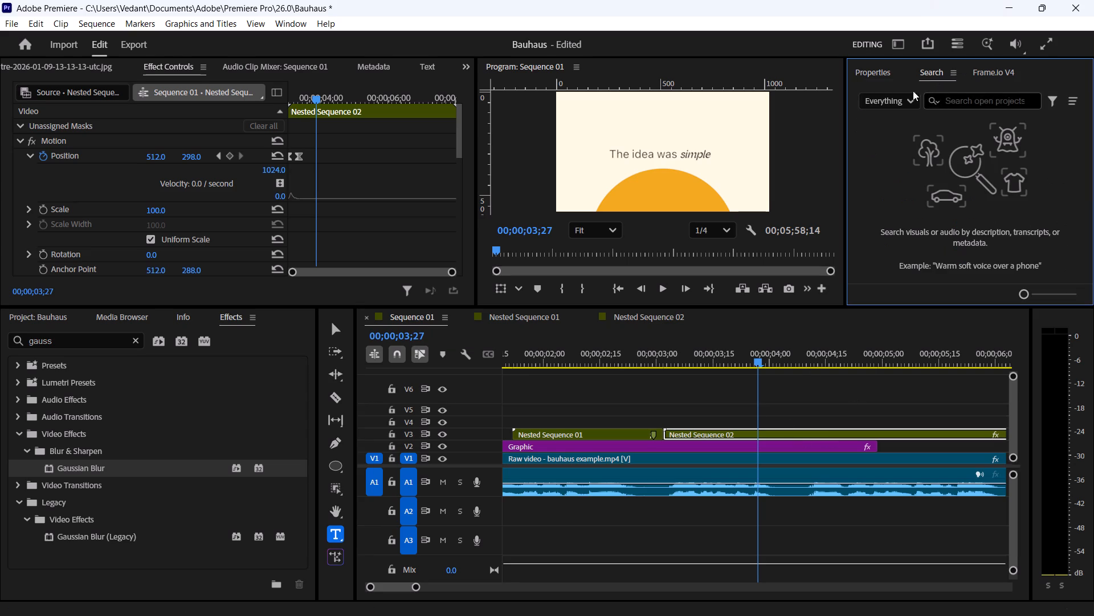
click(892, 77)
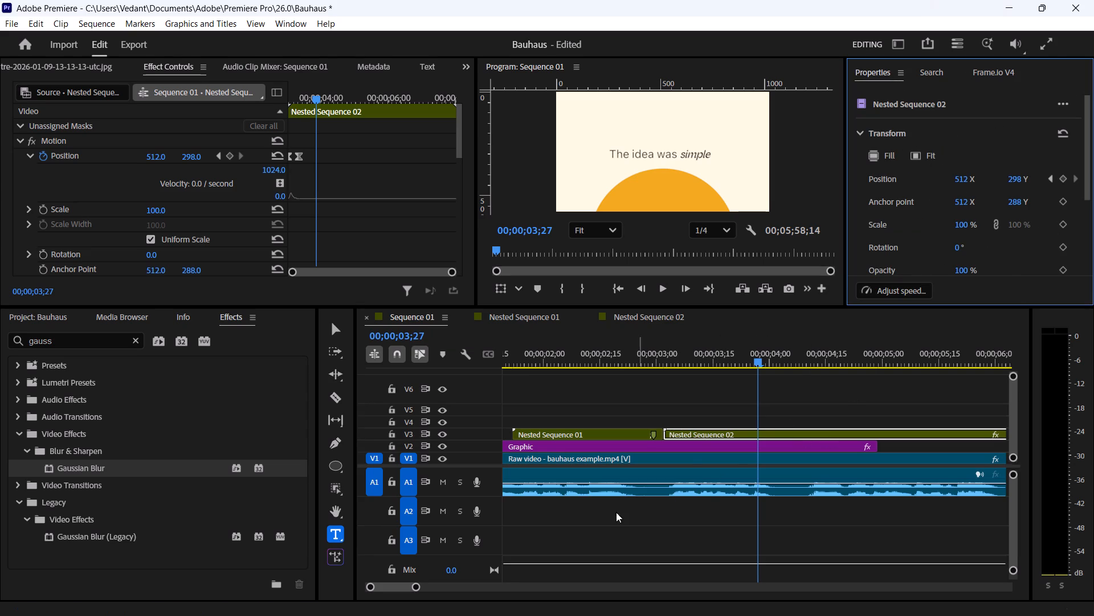
In Nested Sequence 02, examine the position values of the "idea" text layer.
click(676, 312)
click(677, 422)
click(665, 400)
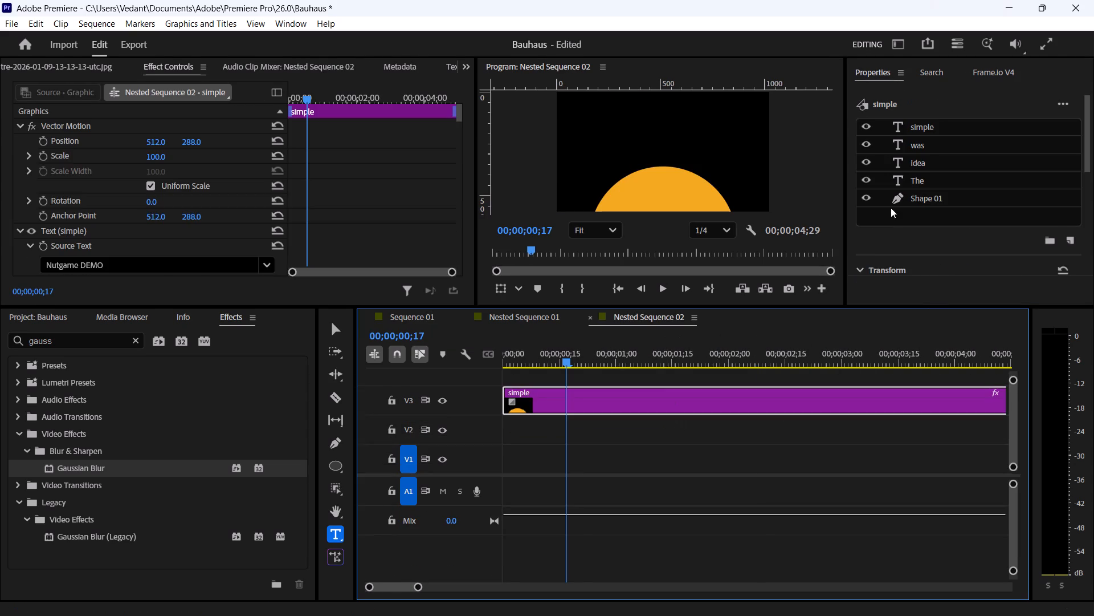
click(936, 157)
scroll(959, 238, down, 6)
scroll(975, 164, down, 6)
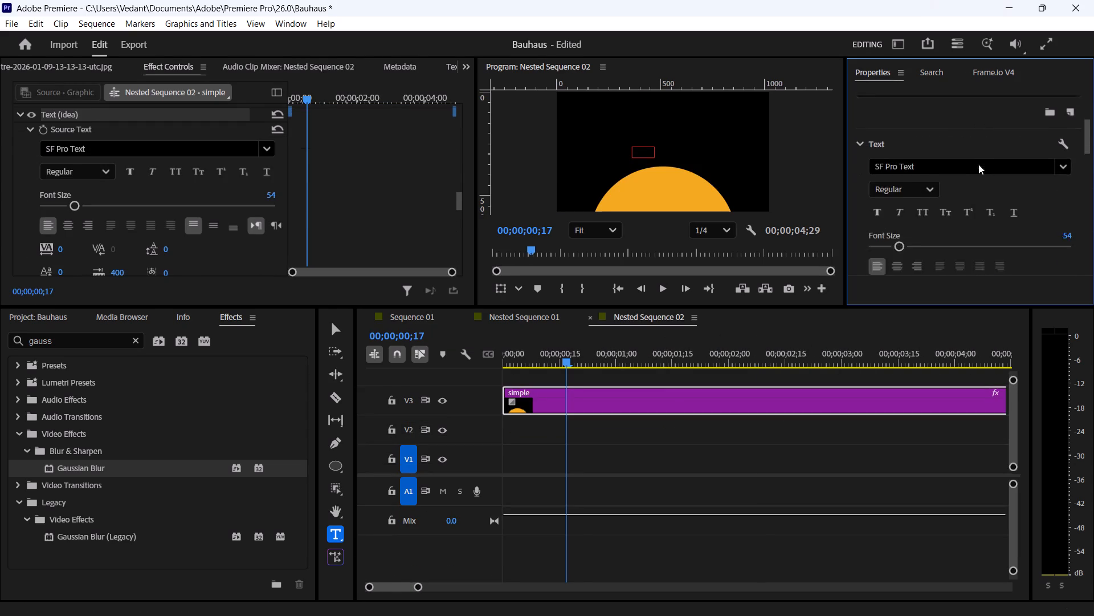
scroll(978, 164, down, 2)
scroll(1018, 250, down, 20)
scroll(1018, 250, down, 4)
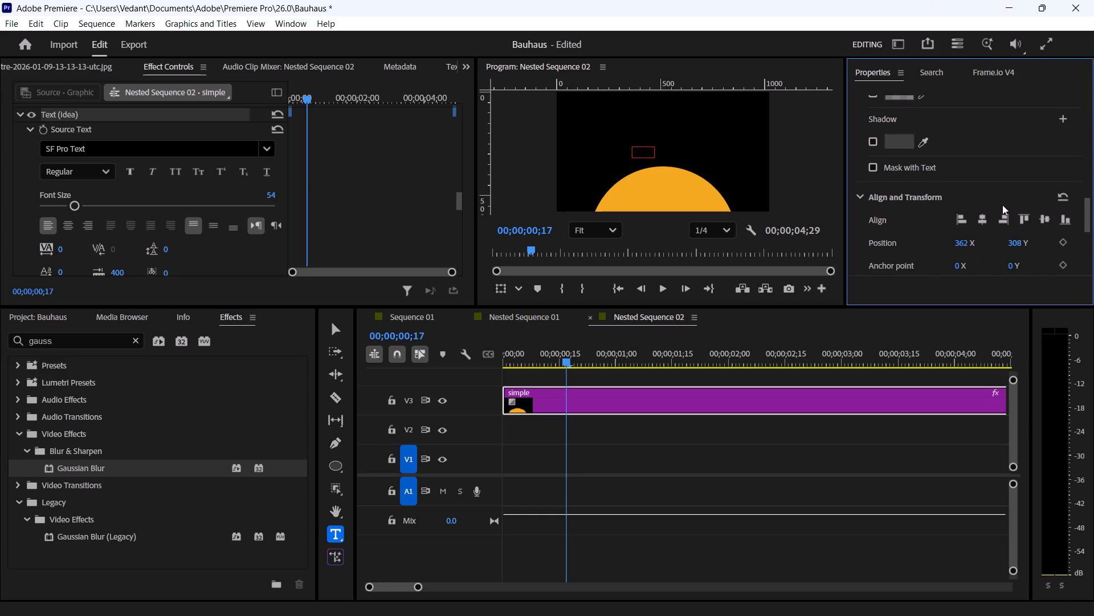
scroll(997, 171, up, 20)
scroll(997, 171, up, 10)
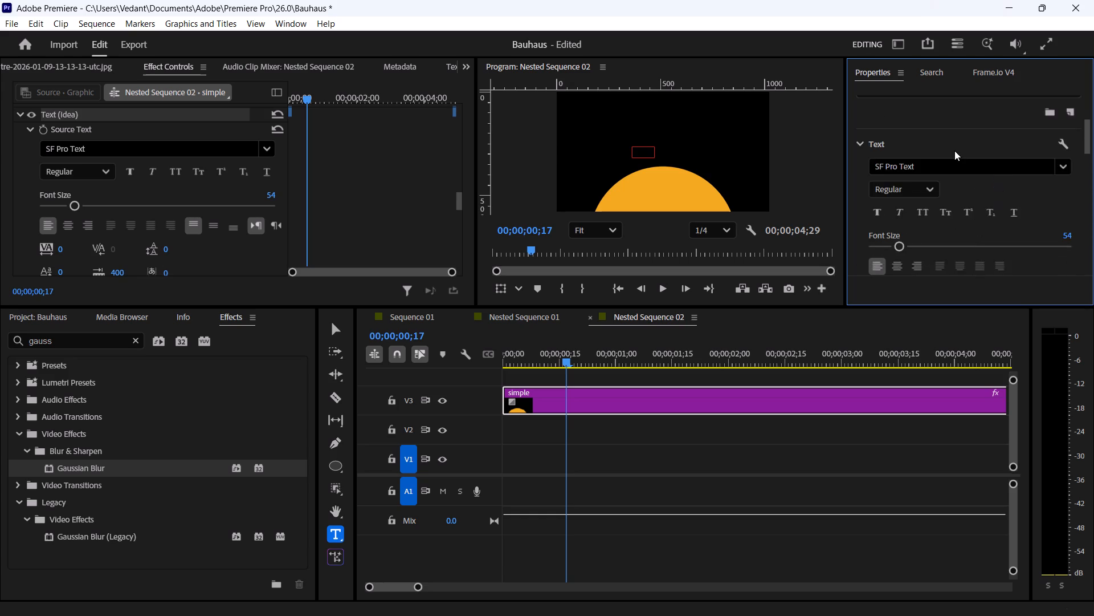
scroll(954, 151, up, 8)
Select the "was" text layer of the graphic in Nested Sequence 02.
click(944, 144)
click(940, 143)
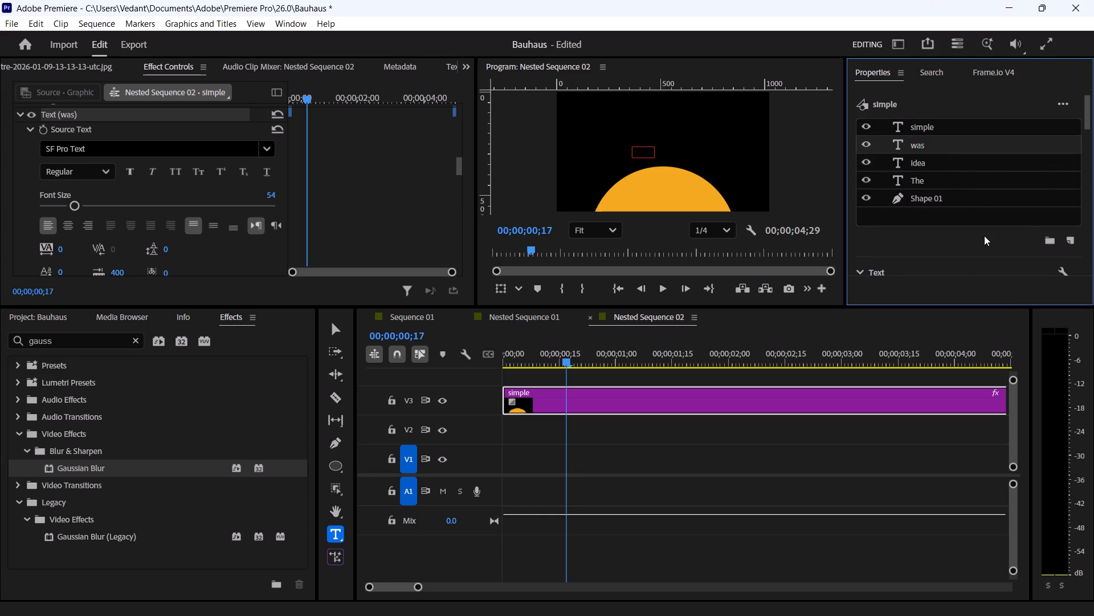
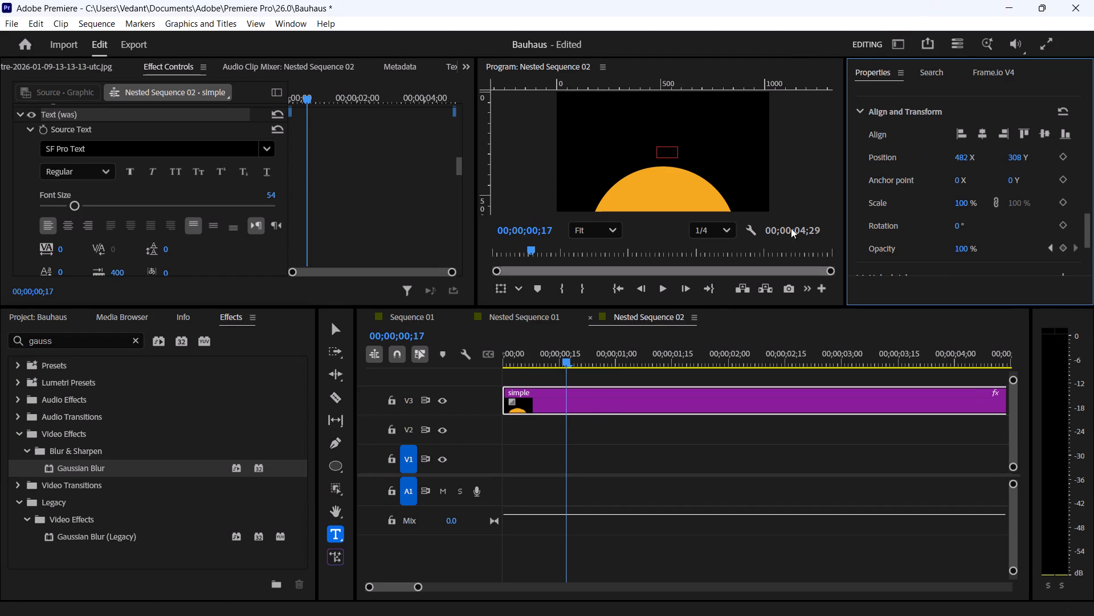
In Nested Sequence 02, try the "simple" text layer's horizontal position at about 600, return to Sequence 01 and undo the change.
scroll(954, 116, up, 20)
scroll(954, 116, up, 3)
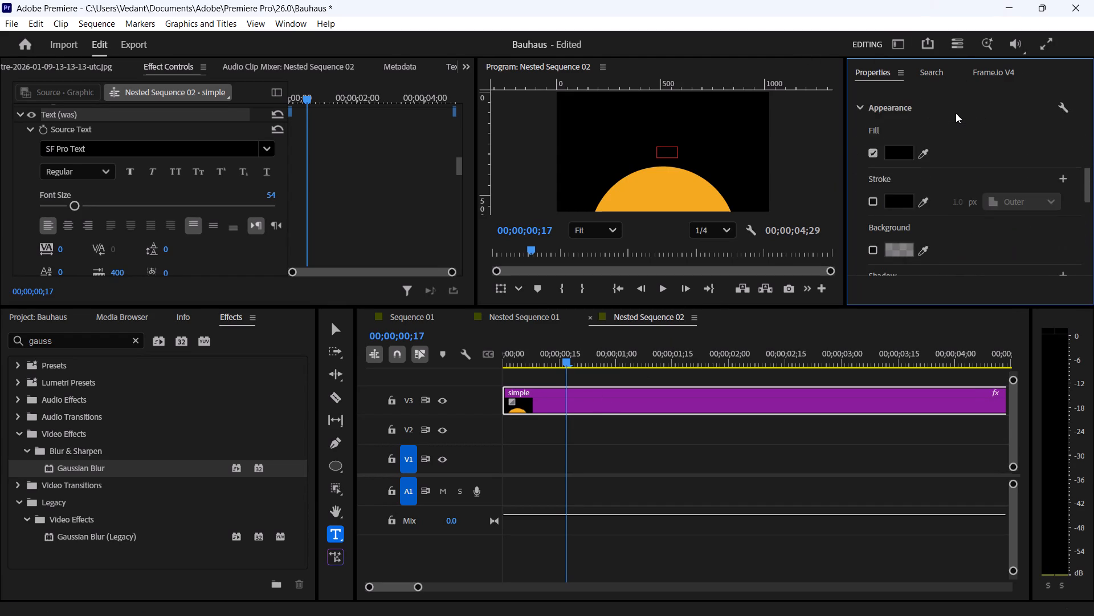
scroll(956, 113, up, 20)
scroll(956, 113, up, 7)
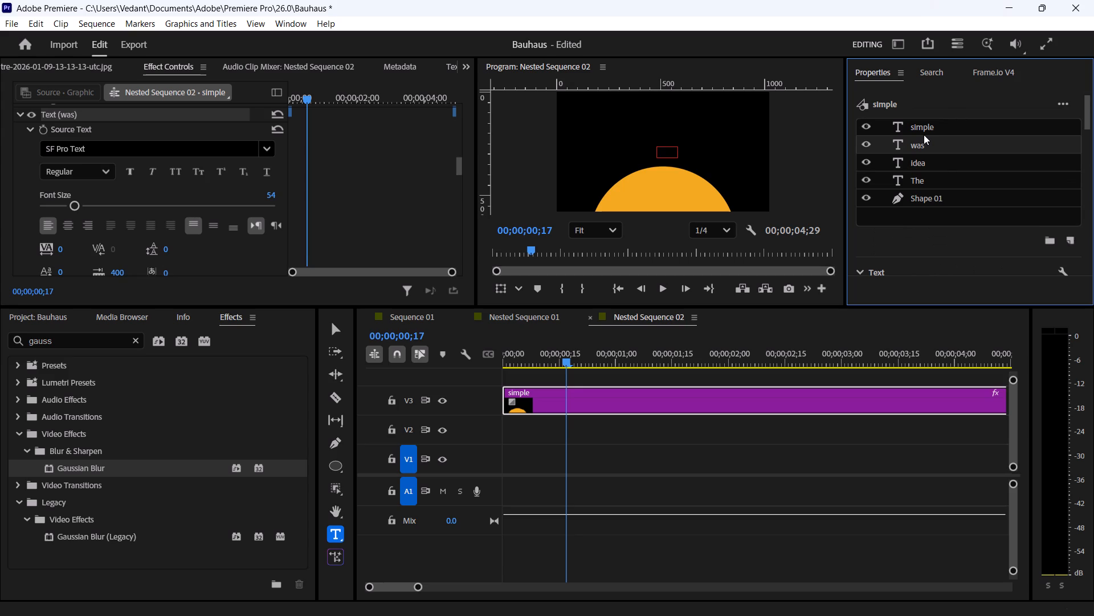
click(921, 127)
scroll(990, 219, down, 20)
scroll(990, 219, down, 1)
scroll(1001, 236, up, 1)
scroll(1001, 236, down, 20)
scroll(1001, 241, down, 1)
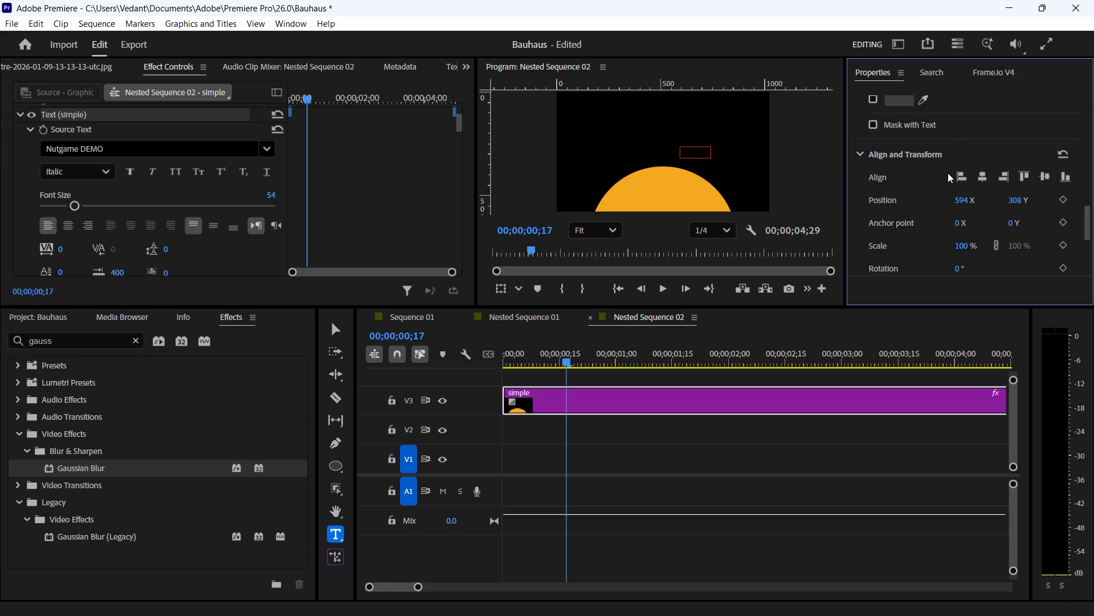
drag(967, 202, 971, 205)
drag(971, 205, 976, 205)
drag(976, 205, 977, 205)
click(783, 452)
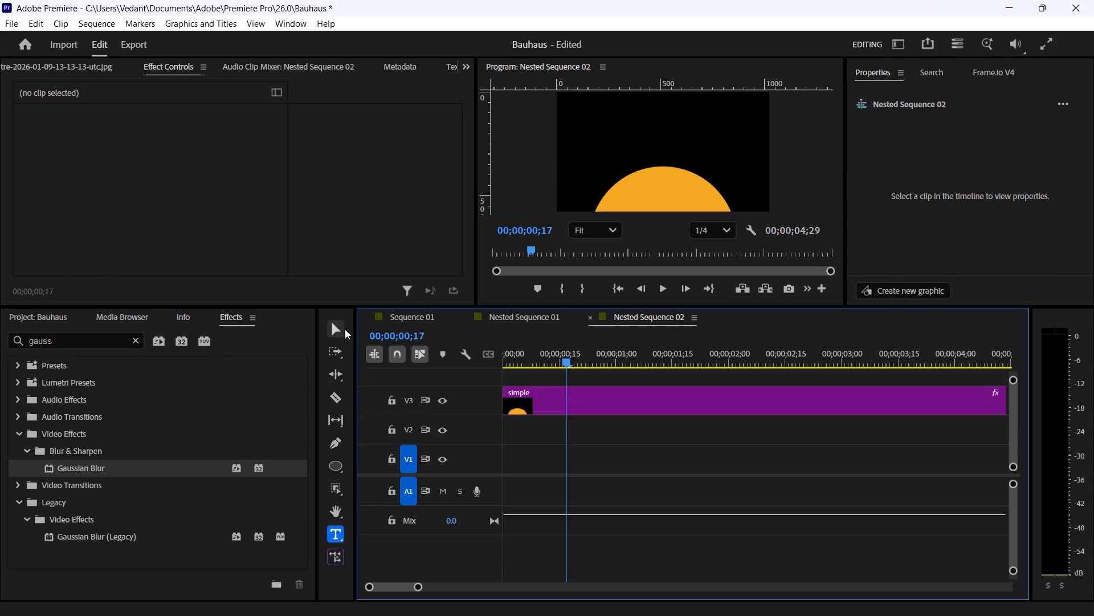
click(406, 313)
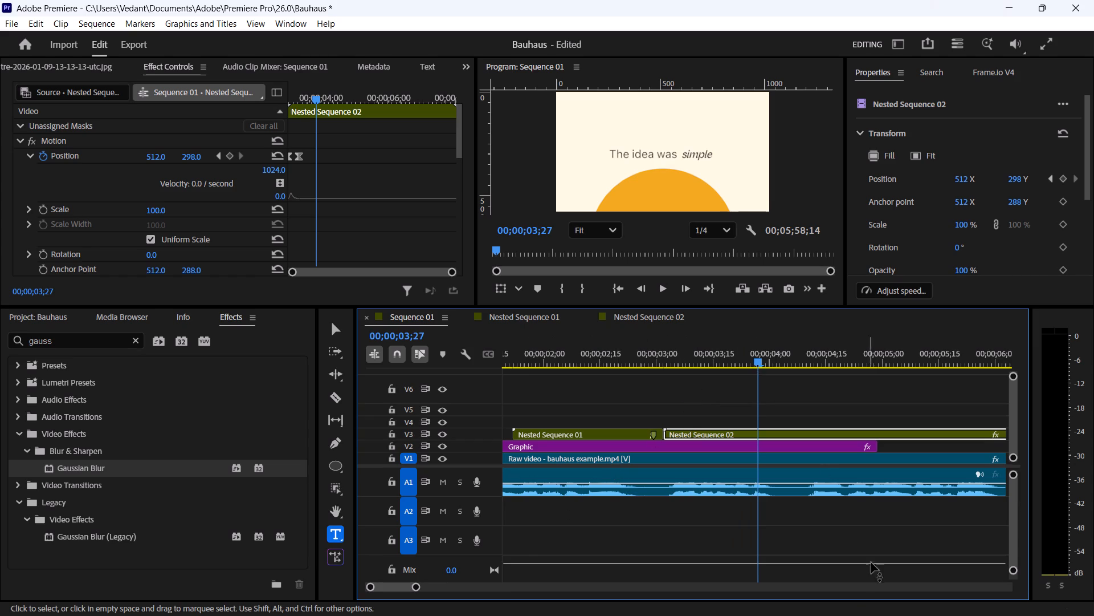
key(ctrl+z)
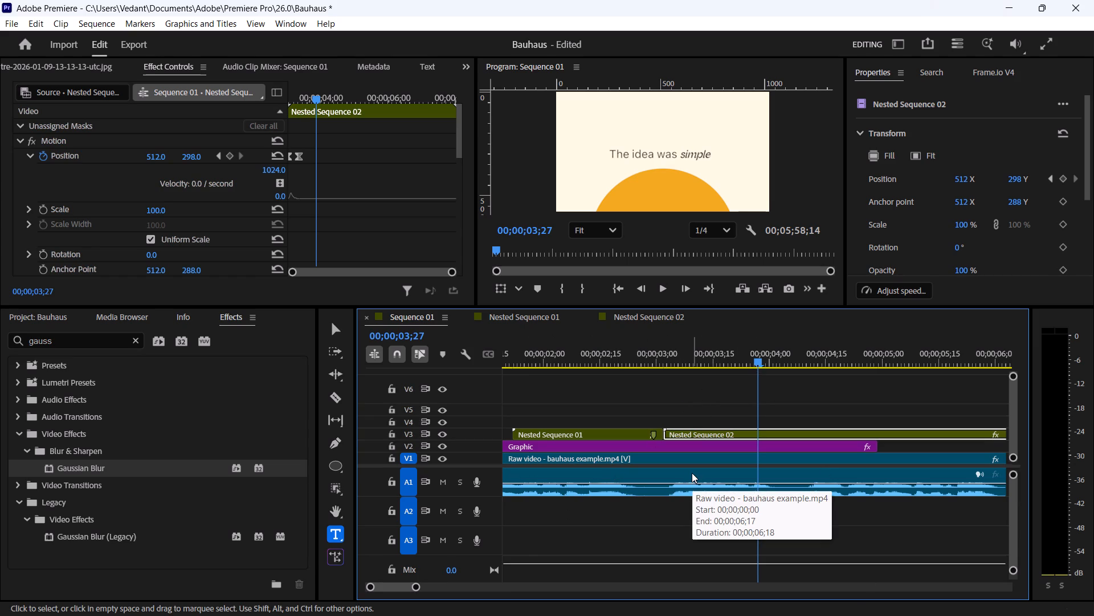
Deselect the clips in Sequence 01 and save the project.
click(795, 509)
key(ctrl+s)
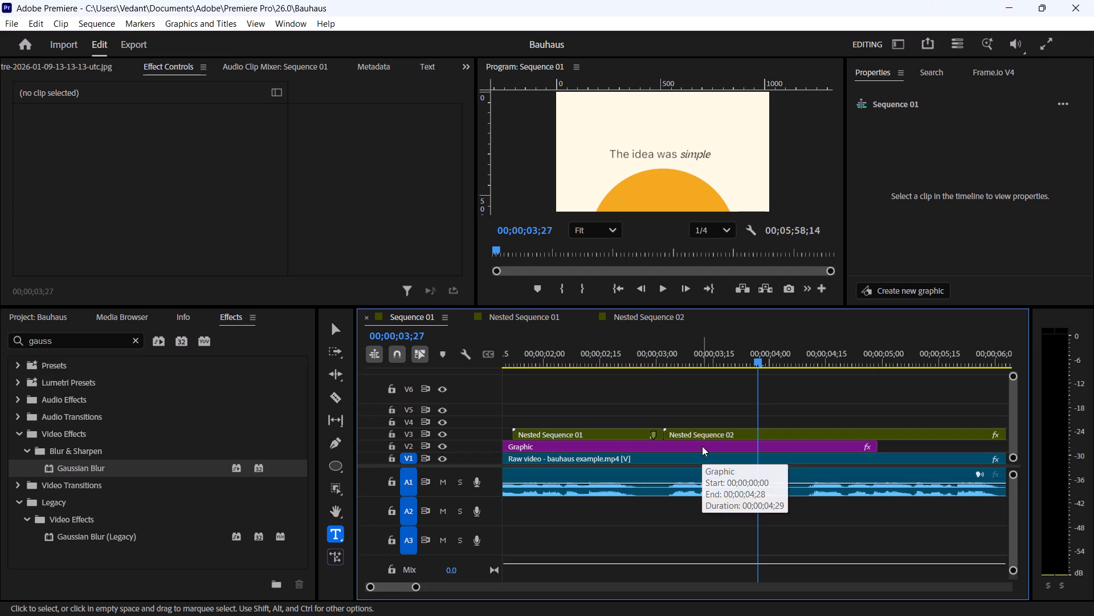
Trim the end of the Nested Sequence 02 clip on V3 to line up with the end of the Graphic clip on V2.
click(636, 529)
key(space)
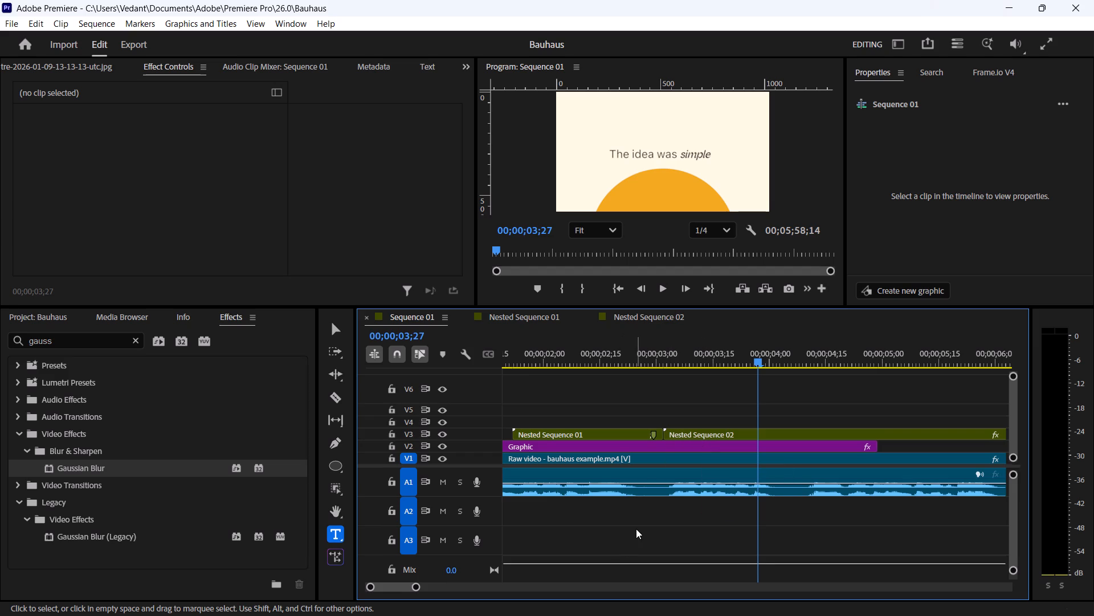
key(space)
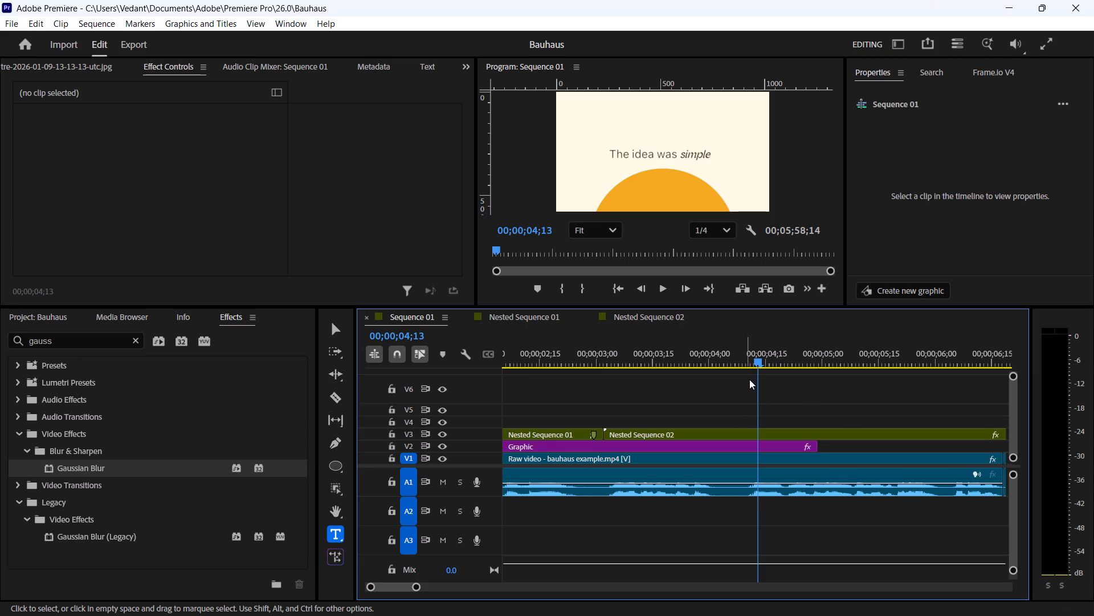
drag(754, 349, 644, 351)
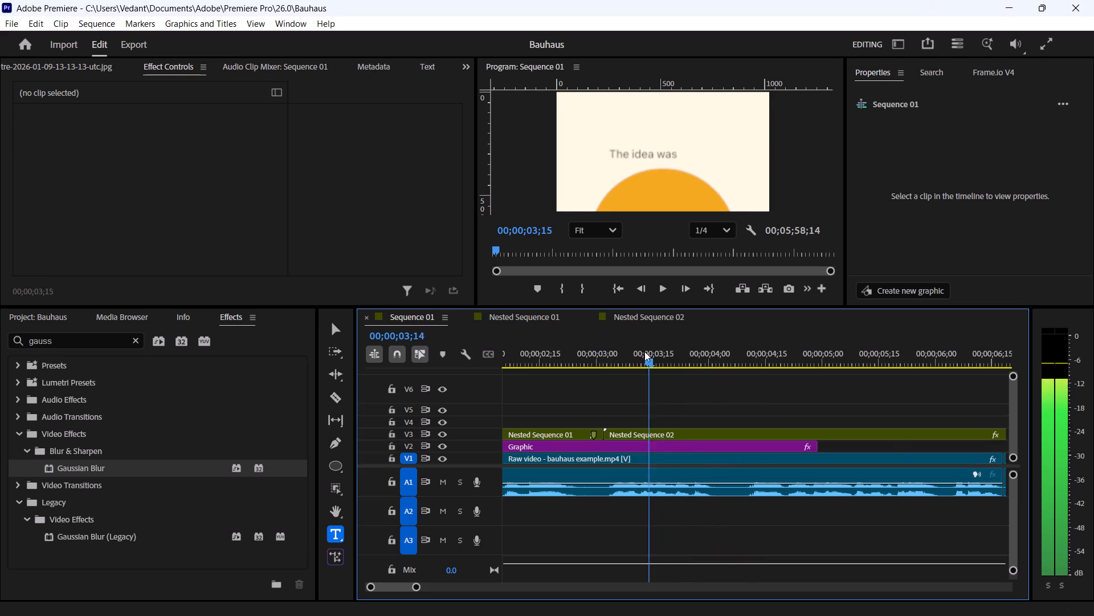
drag(644, 351, 644, 351)
key(space)
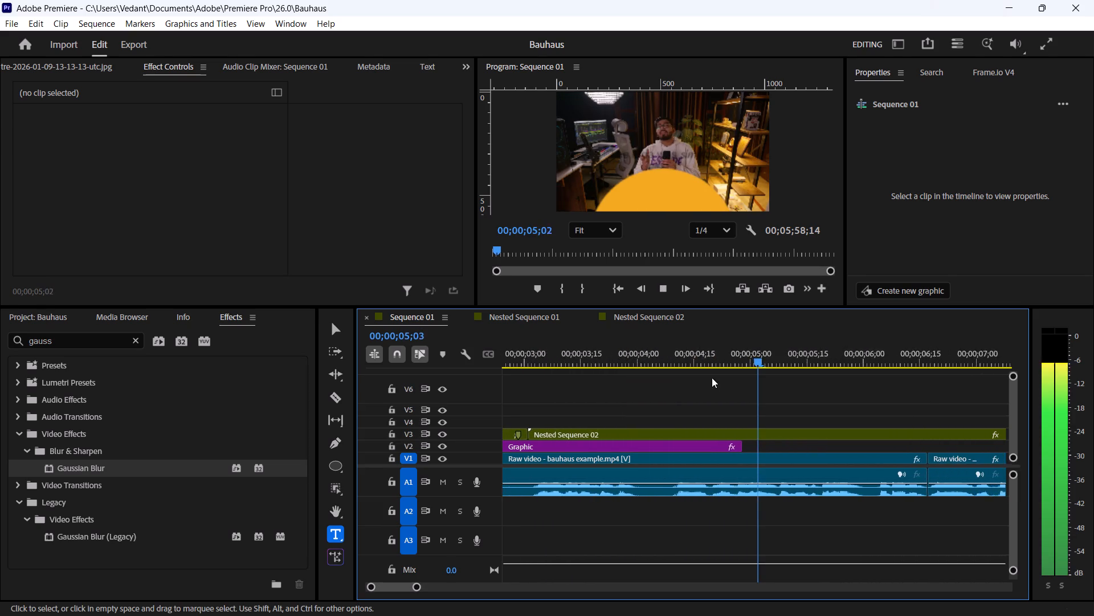
key(space)
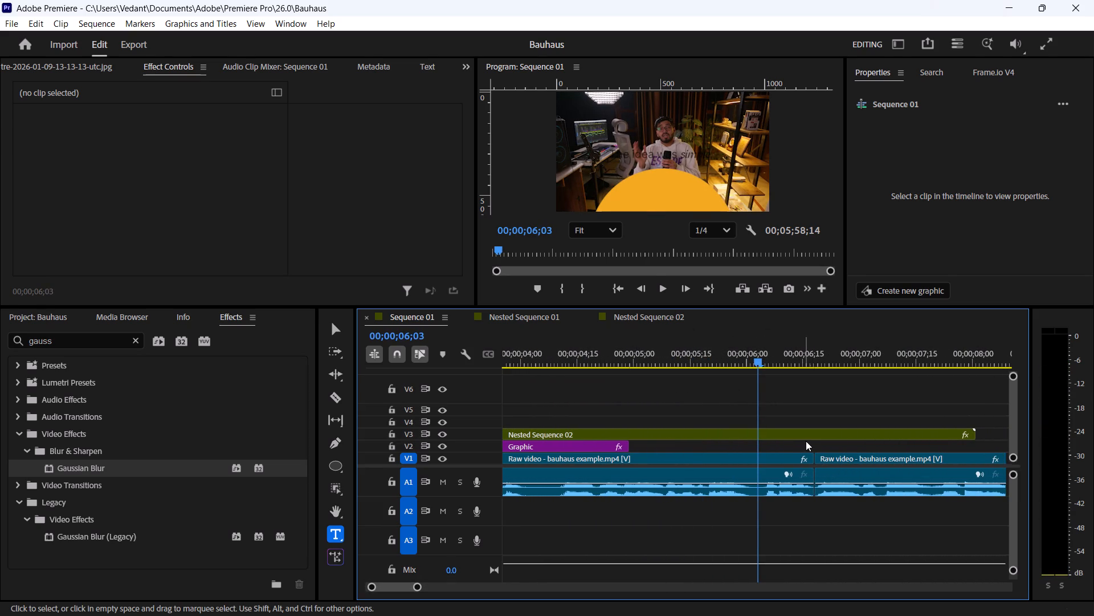
click(808, 438)
drag(976, 432, 642, 460)
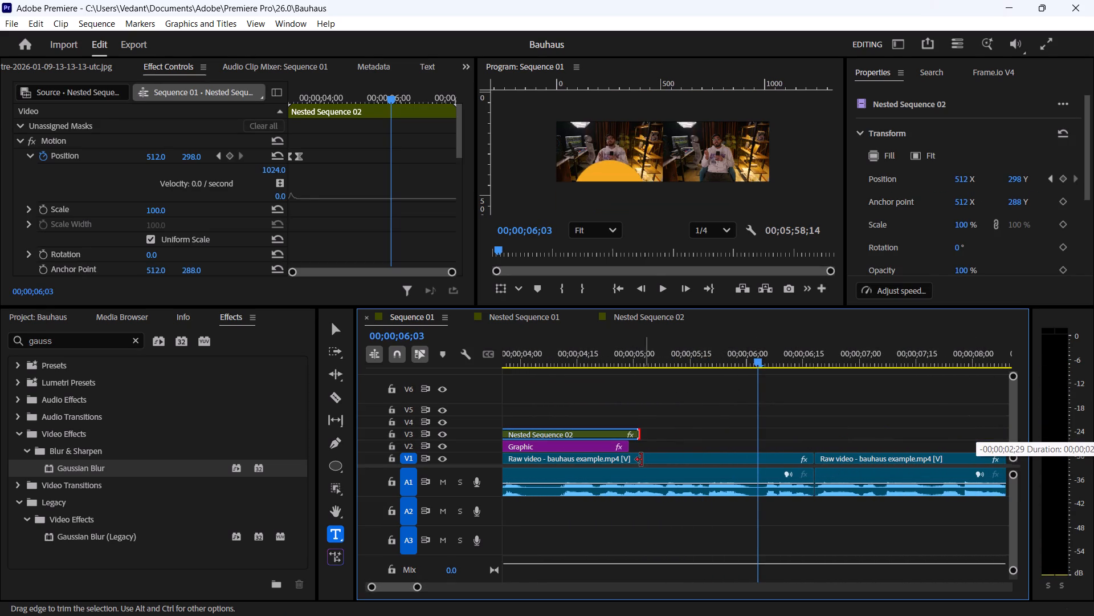
drag(642, 460, 631, 460)
Play back the "The idea was simple" scene repeatedly to examine its ending against the voice-over.
drag(747, 358, 622, 370)
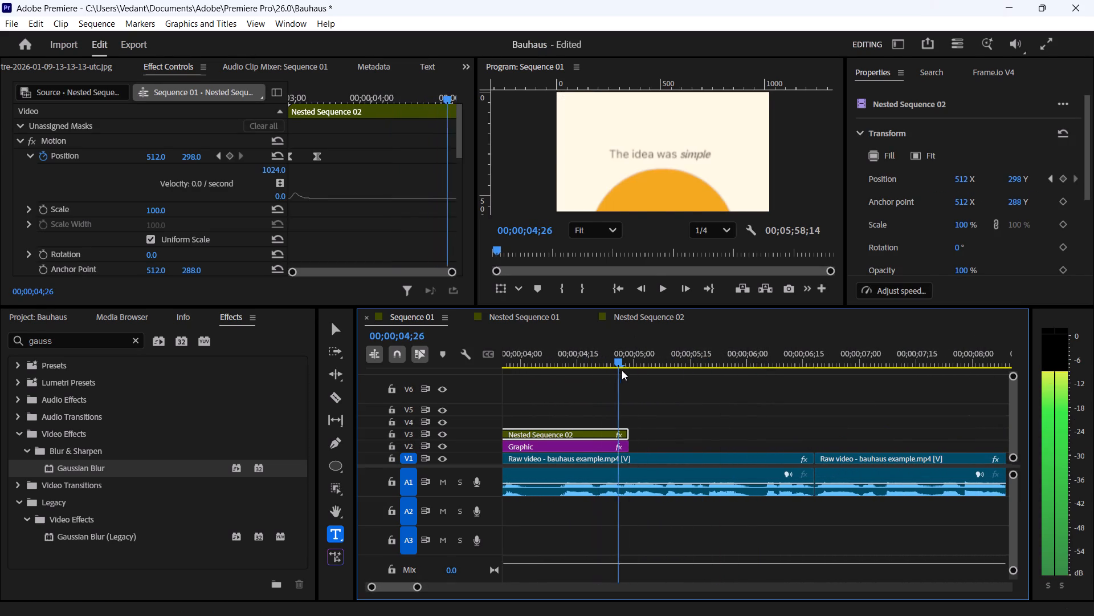
drag(622, 370, 581, 375)
key(space)
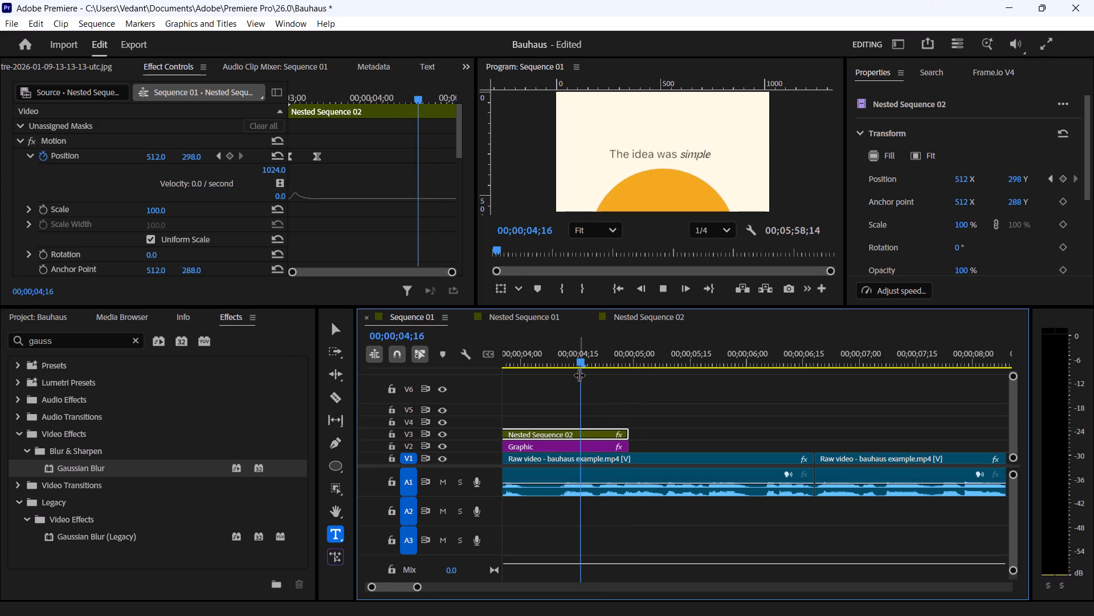
key(space)
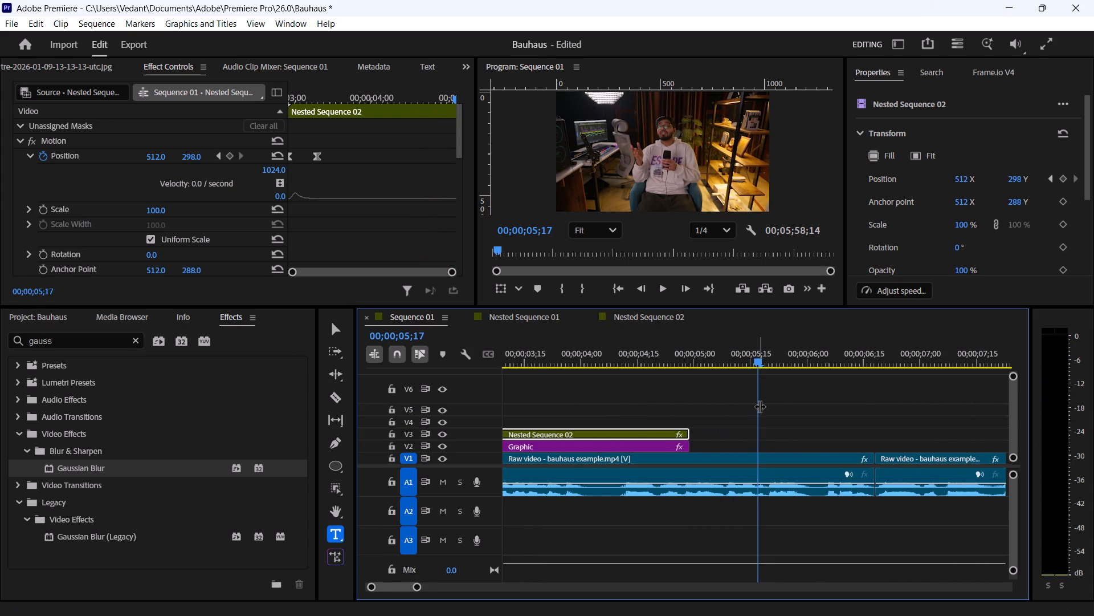
drag(754, 356, 548, 373)
key(space)
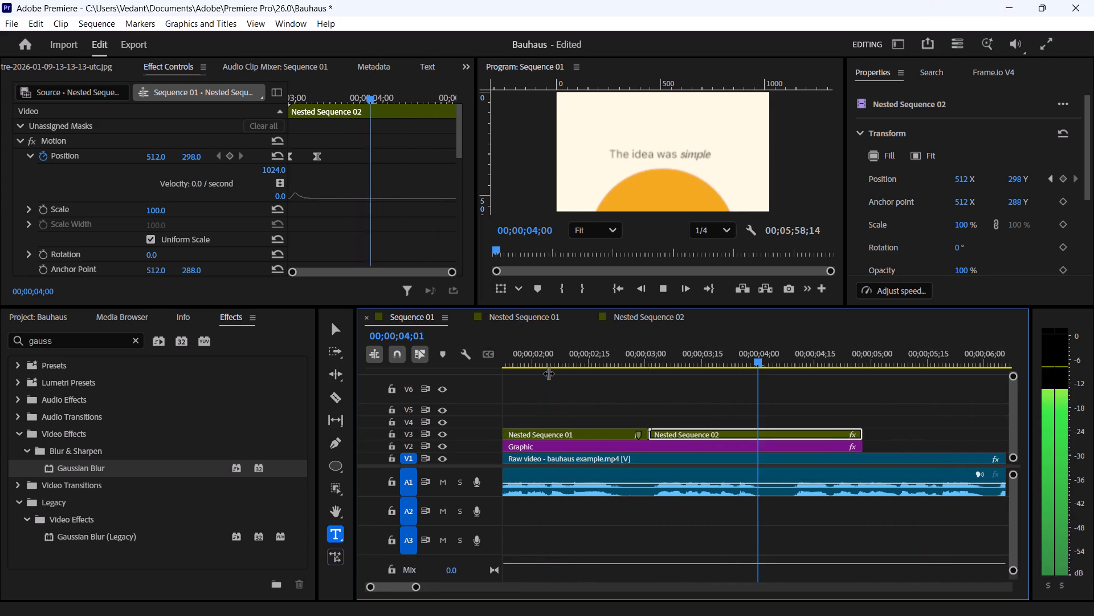
key(space)
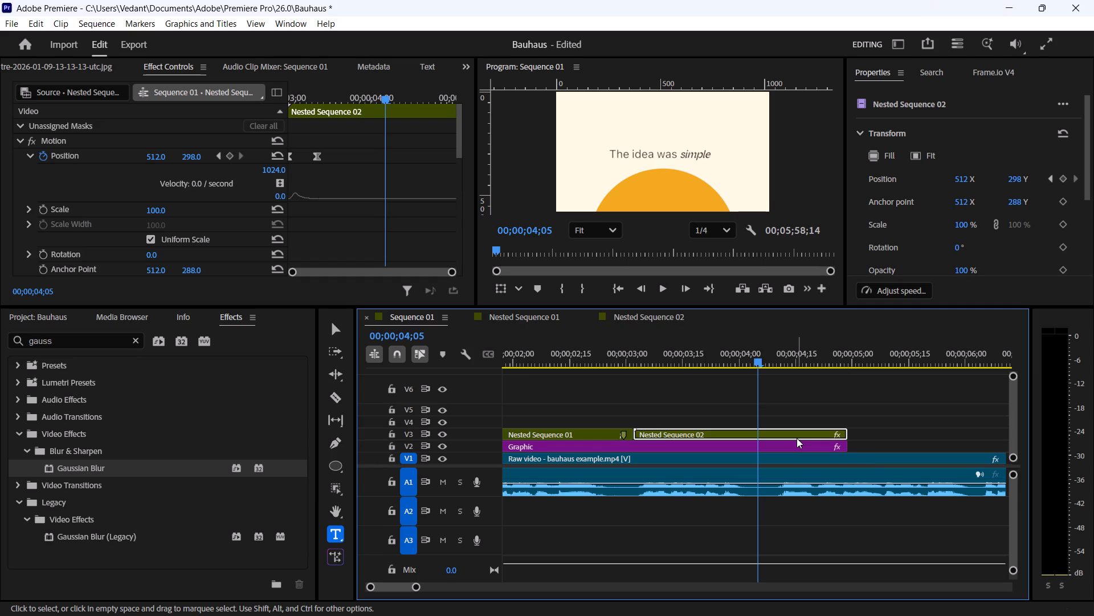
drag(756, 362, 724, 362)
key(space)
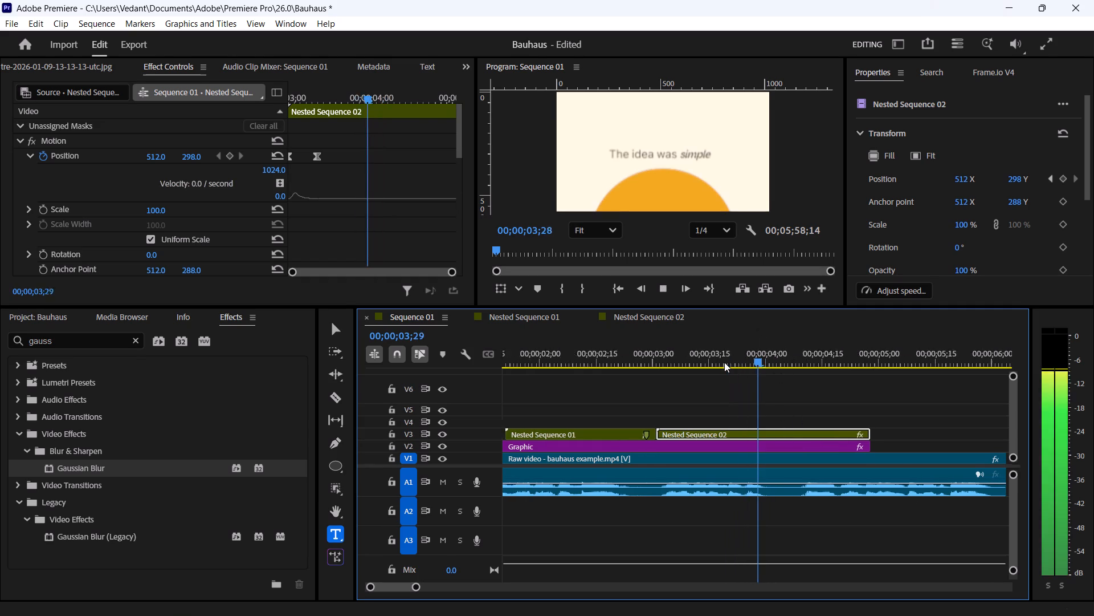
key(space)
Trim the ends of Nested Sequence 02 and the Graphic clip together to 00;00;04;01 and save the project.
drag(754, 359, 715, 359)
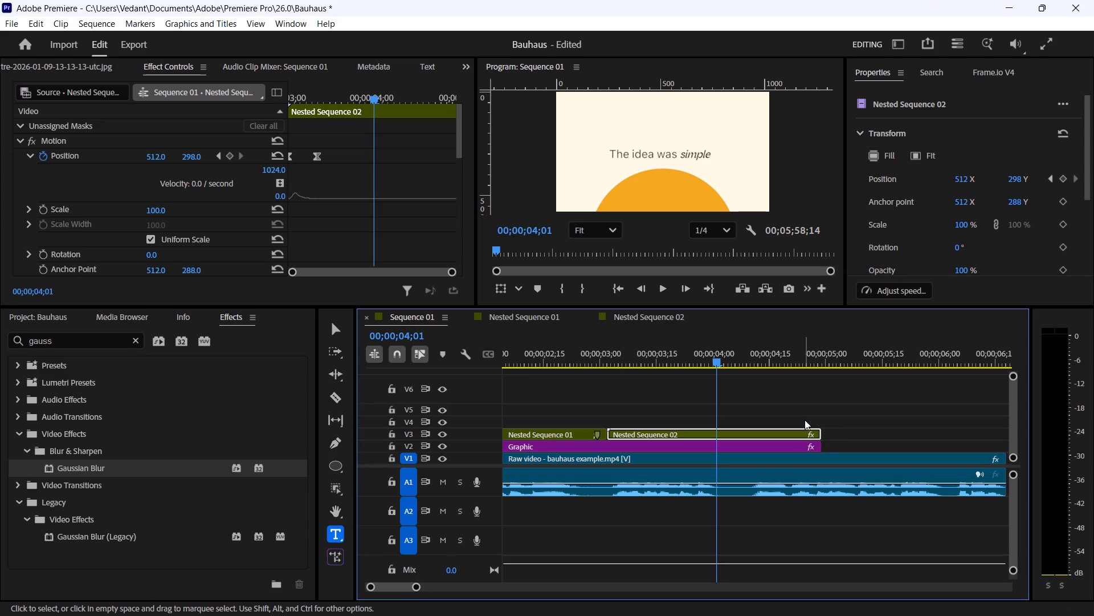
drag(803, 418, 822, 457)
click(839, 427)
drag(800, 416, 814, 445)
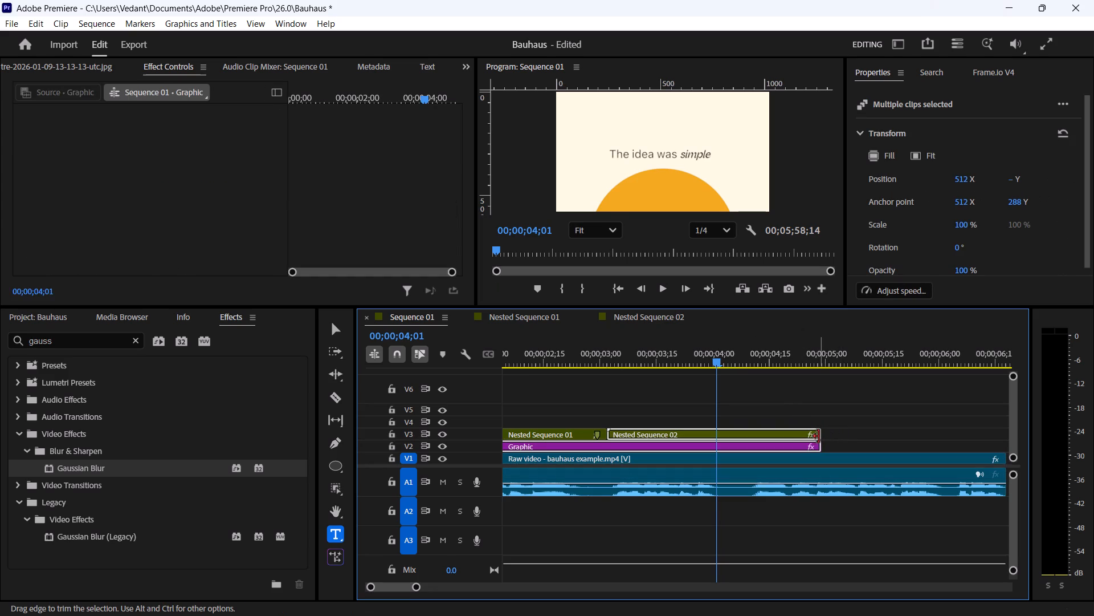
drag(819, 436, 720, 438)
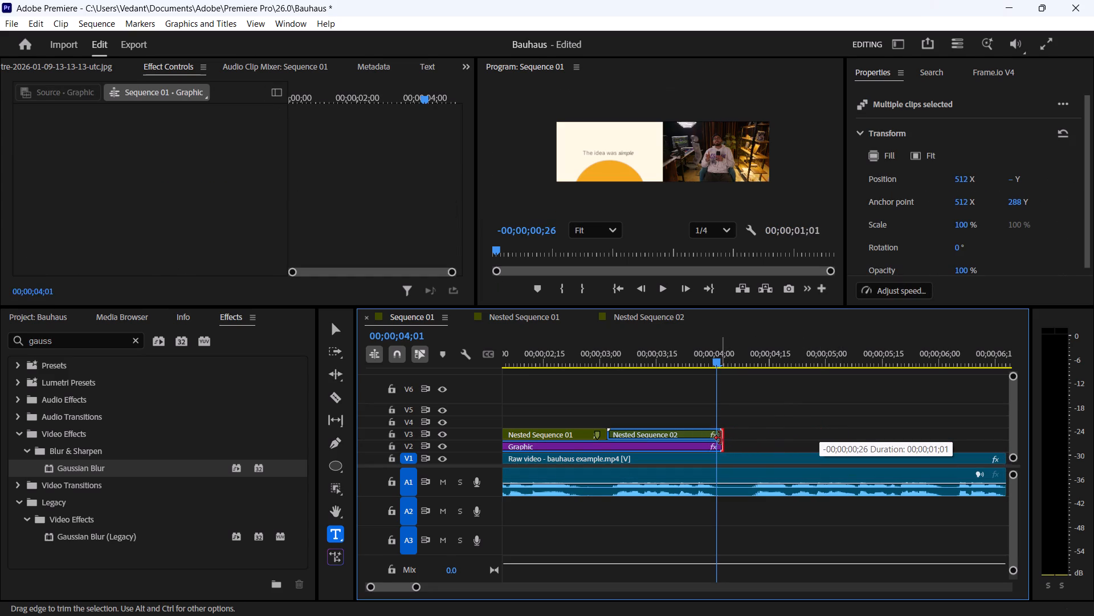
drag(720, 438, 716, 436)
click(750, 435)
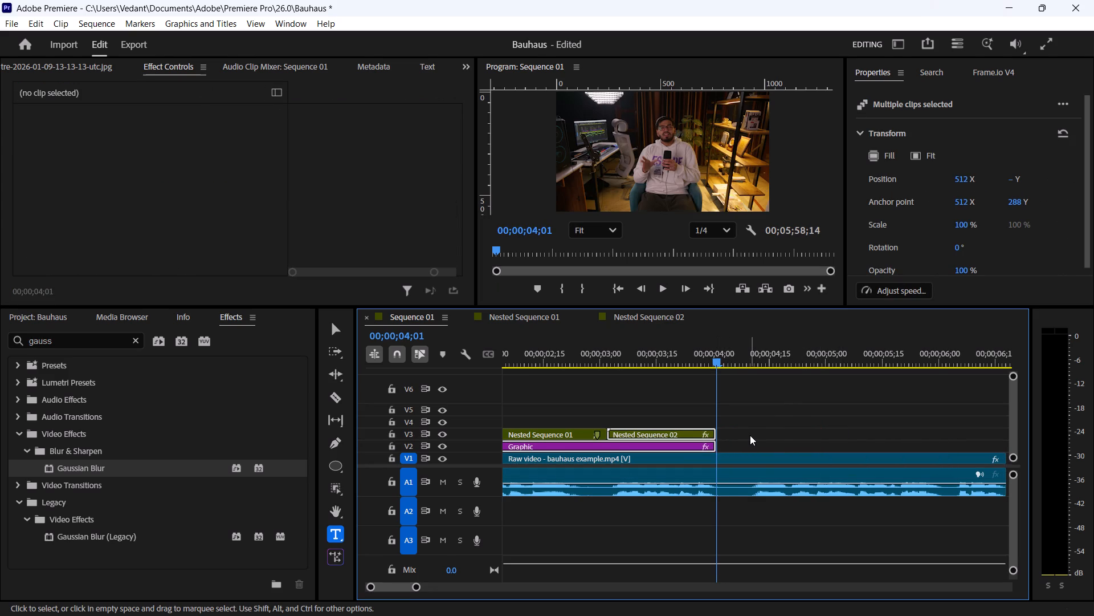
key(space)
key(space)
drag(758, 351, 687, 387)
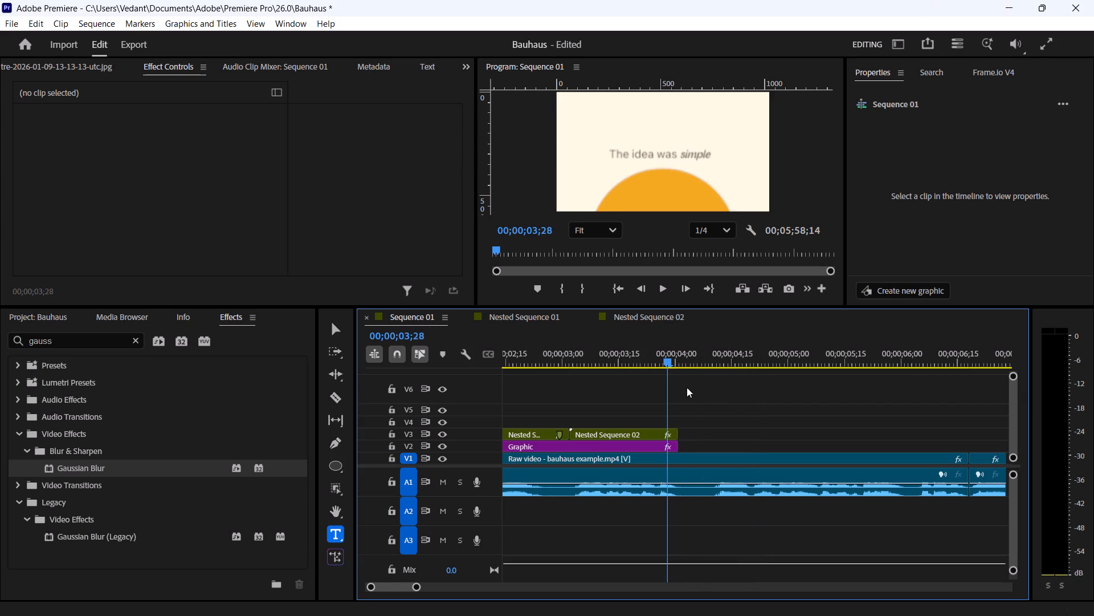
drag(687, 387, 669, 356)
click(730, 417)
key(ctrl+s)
Extend the ends of Nested Sequence 02 and the Graphic clip together to 00;00;04;05.
drag(667, 354, 685, 358)
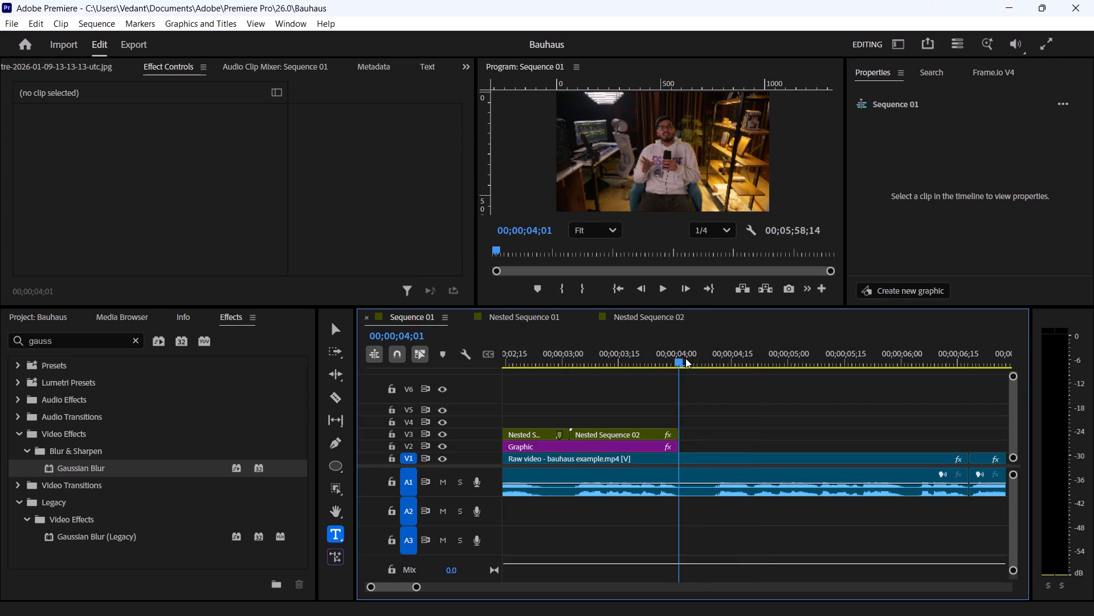
drag(685, 358, 681, 360)
key(space)
key(space)
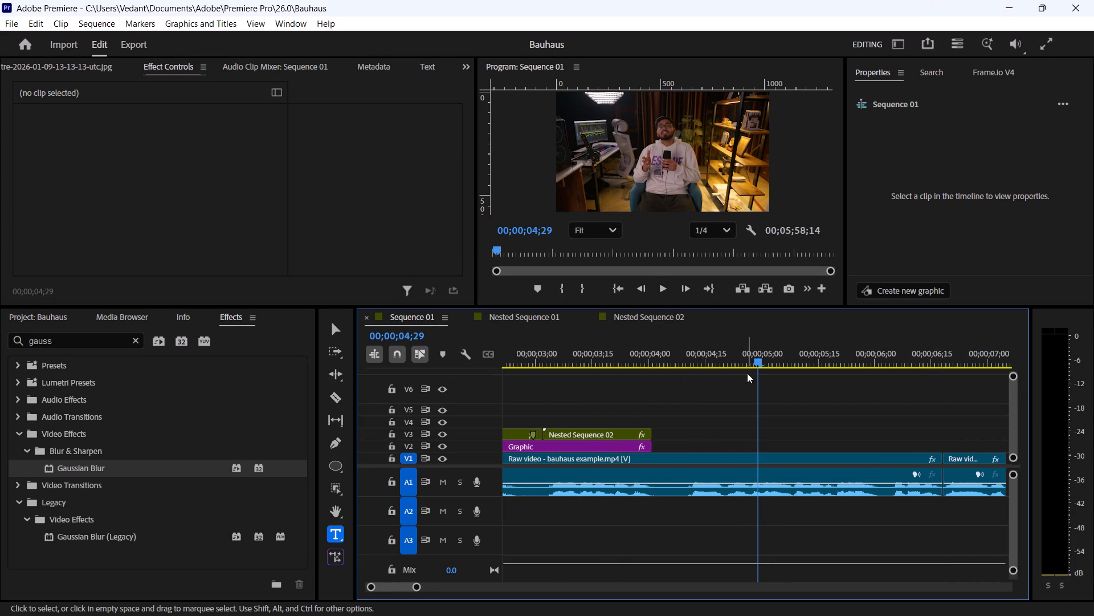
drag(755, 353, 668, 369)
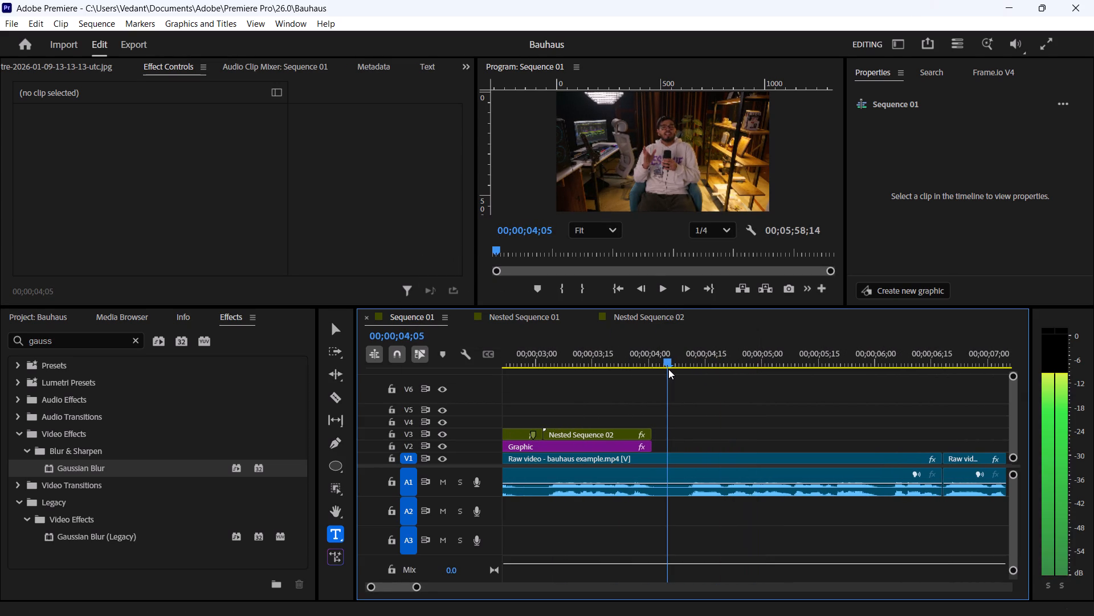
drag(668, 369, 668, 369)
drag(640, 418, 650, 443)
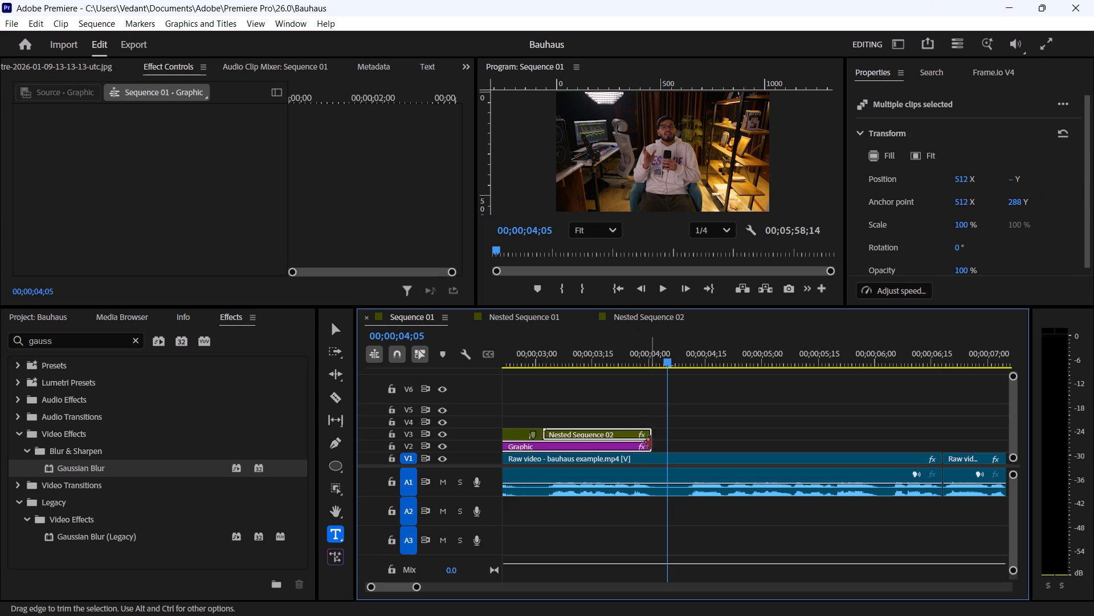
drag(651, 441, 671, 441)
Play back Sequence 01 from 00;00;03;22 to examine the scene's ending and the talking footage up to about 00;00;06;01.
drag(665, 357, 618, 354)
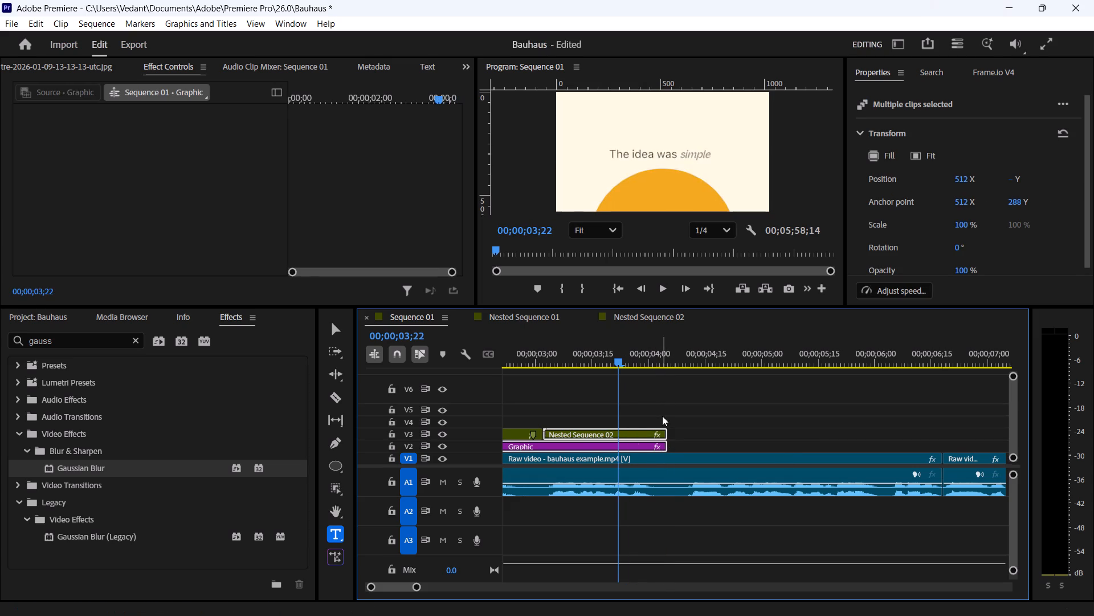
click(659, 403)
key(space)
key(space)
key(space)
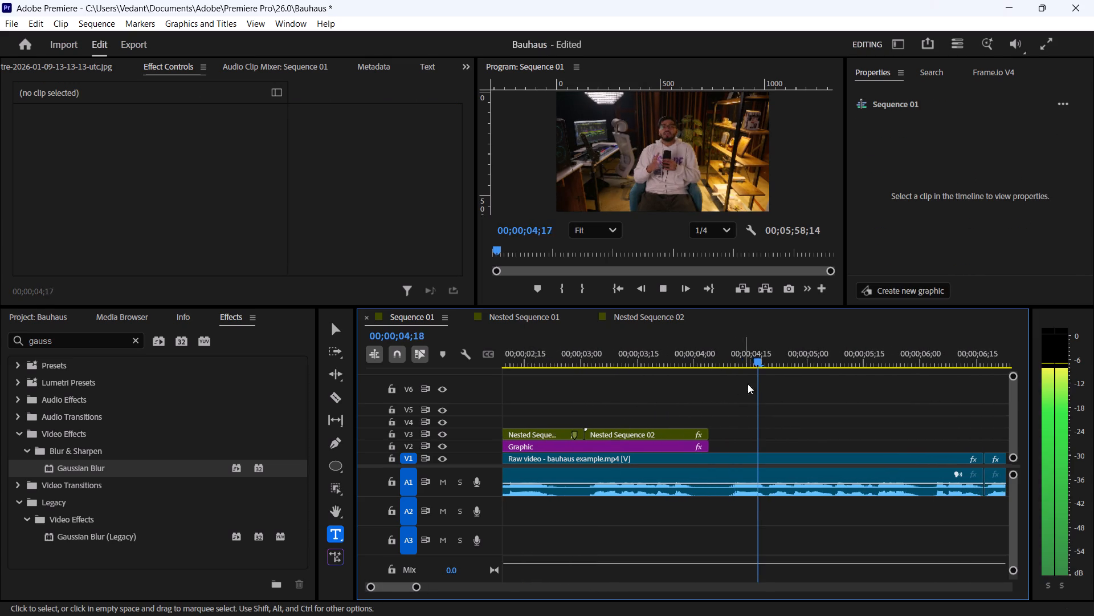
key(space)
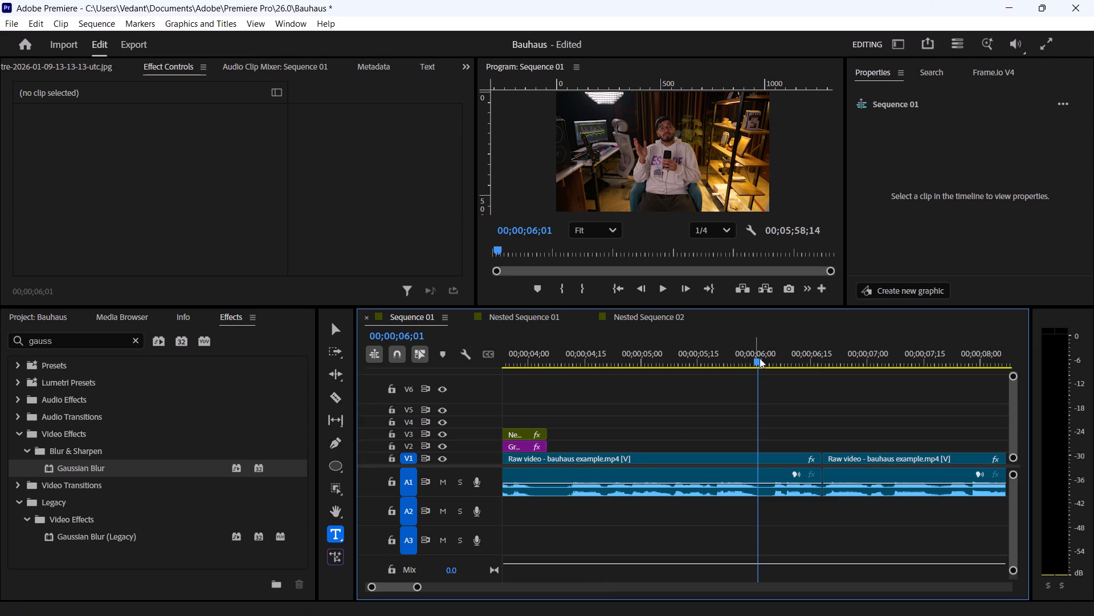
drag(760, 358, 705, 358)
key(space)
key(space)
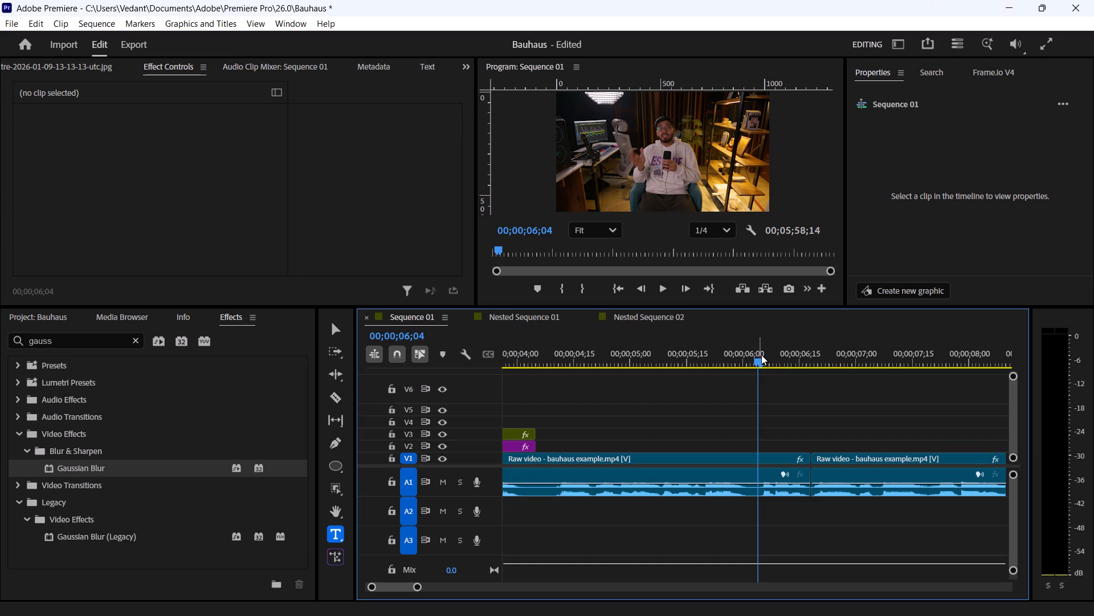
drag(761, 355, 749, 355)
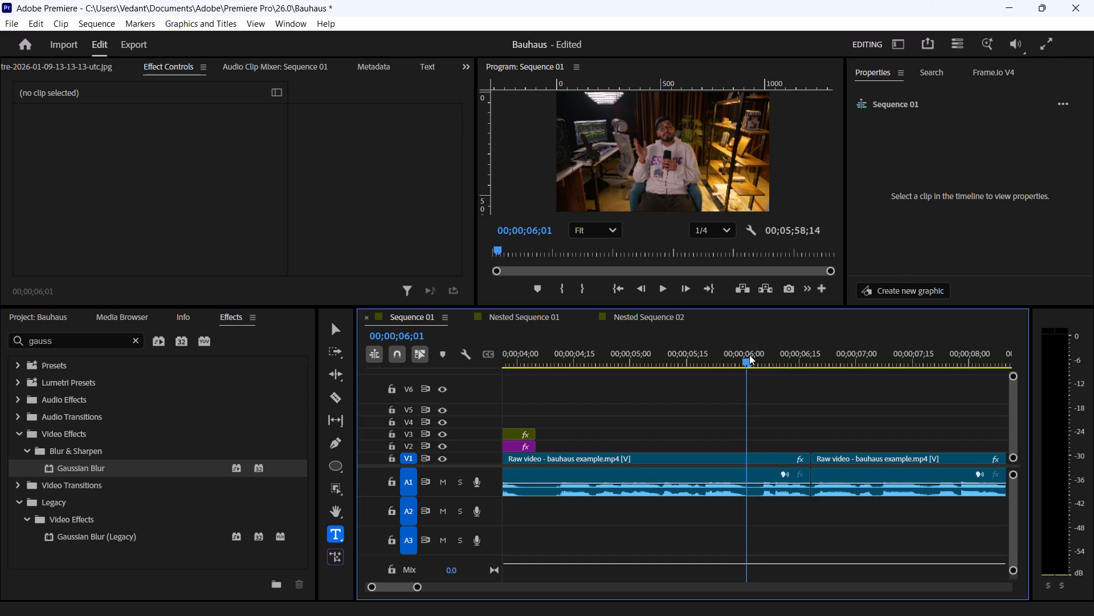
Save the project and place the 4_Bauhaus_Dessau building photo on track V2 at 00;00;06;01, above the talking footage.
click(756, 453)
click(713, 411)
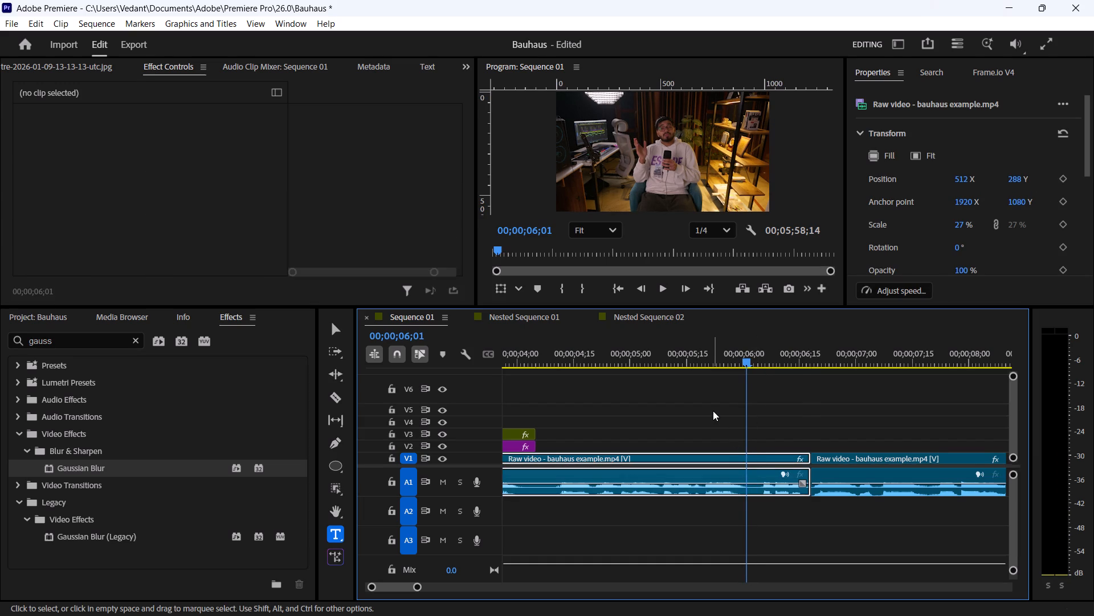
click(128, 318)
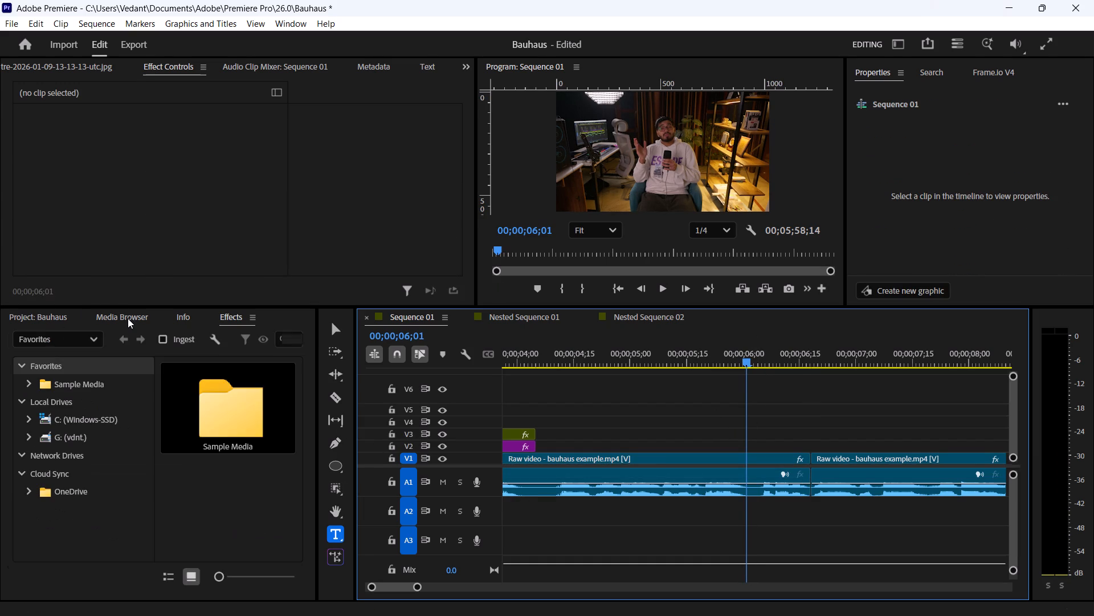
click(39, 318)
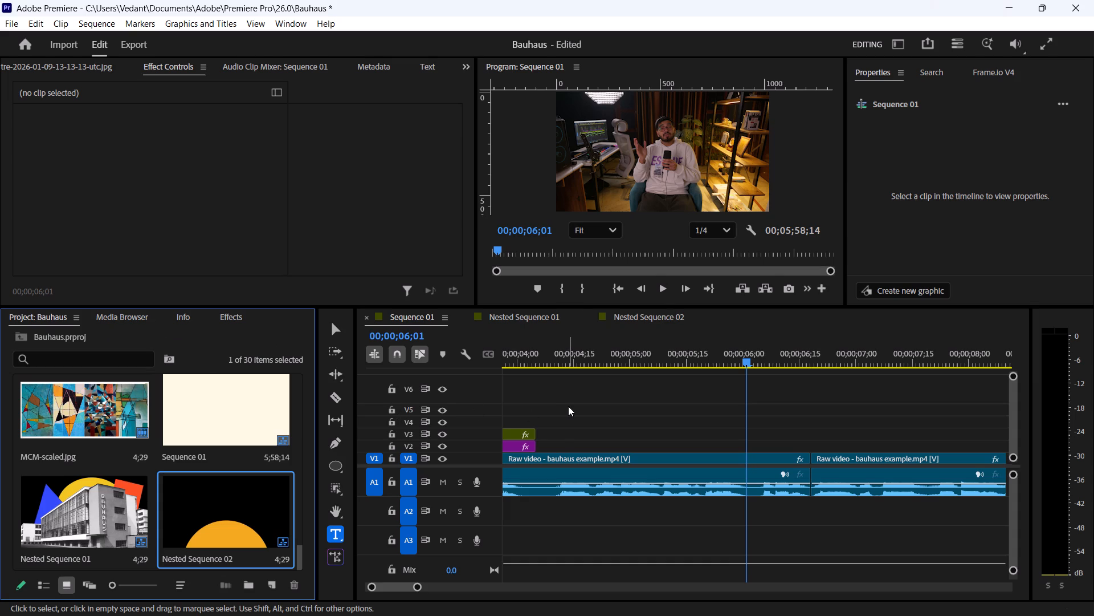
key(ctrl+s)
scroll(137, 457, down, 6)
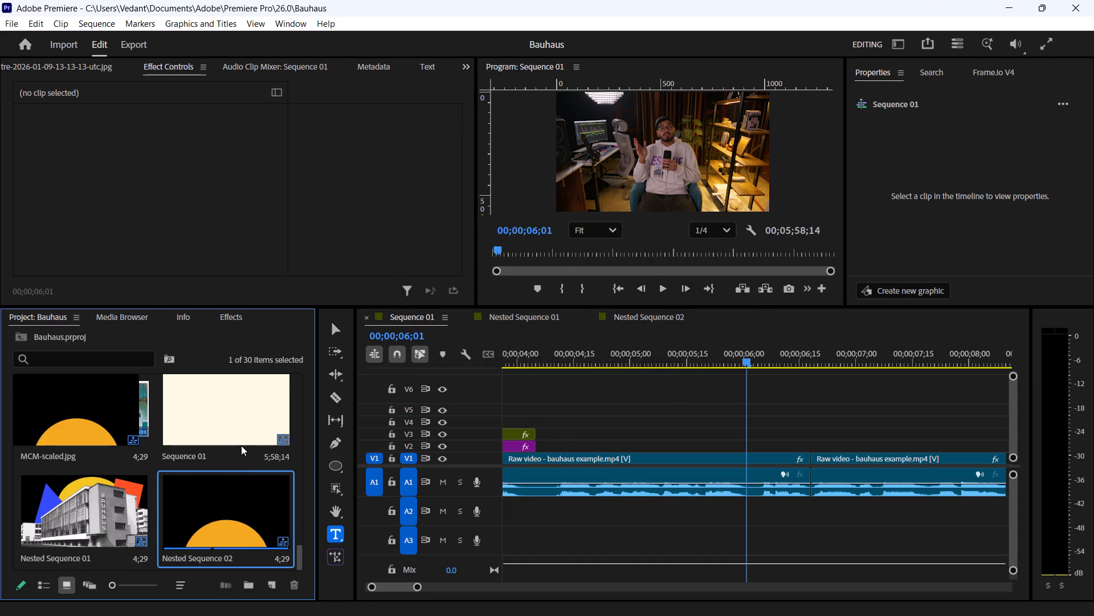
scroll(235, 439, up, 3)
scroll(228, 441, down, 7)
scroll(125, 431, up, 1)
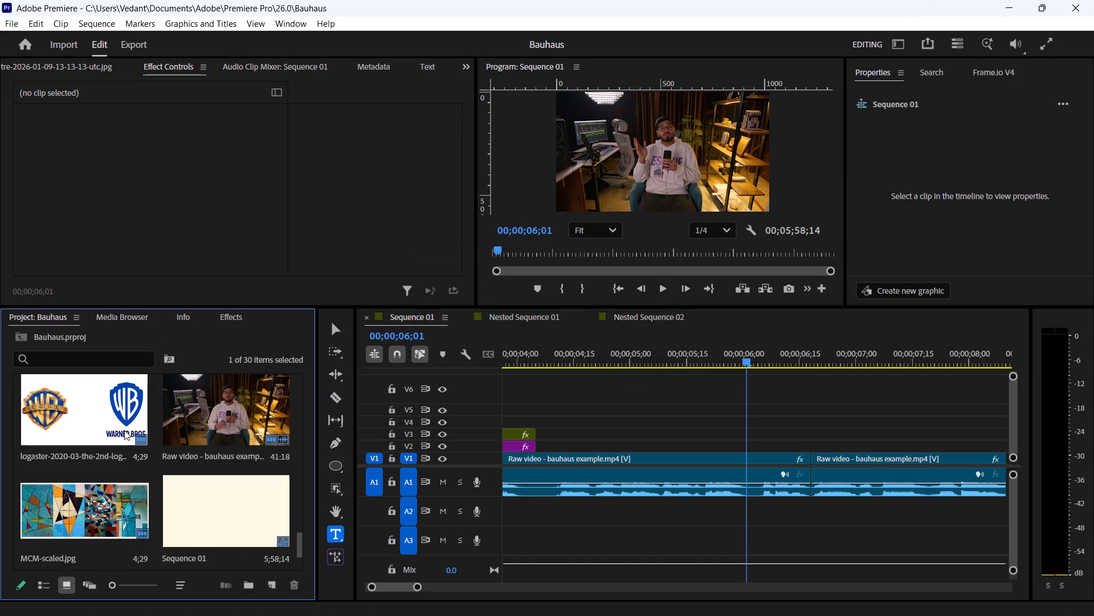
scroll(124, 425, up, 1)
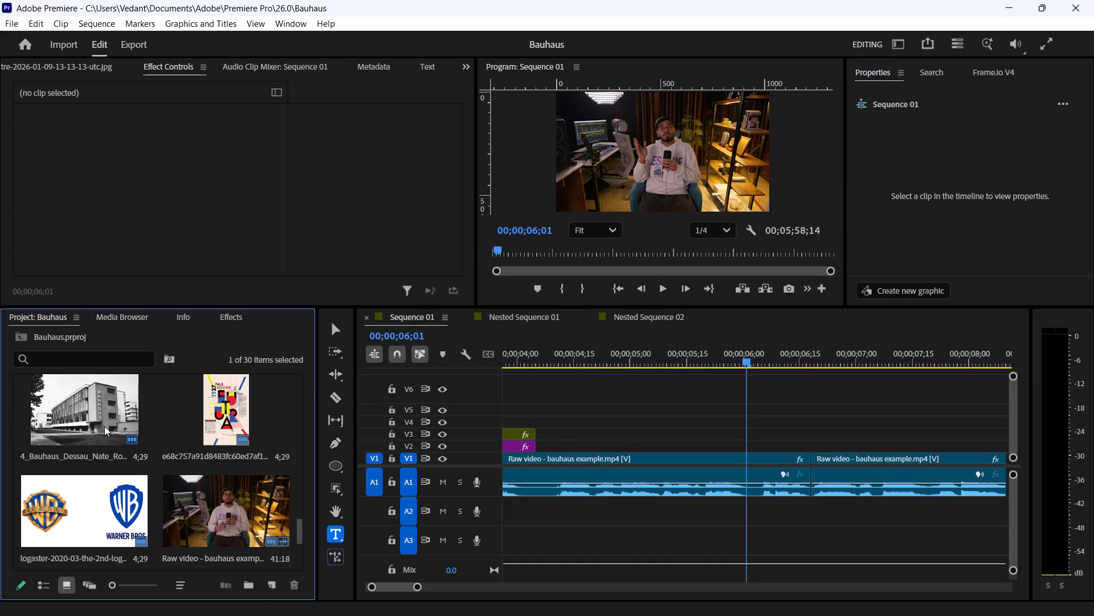
drag(79, 416, 746, 445)
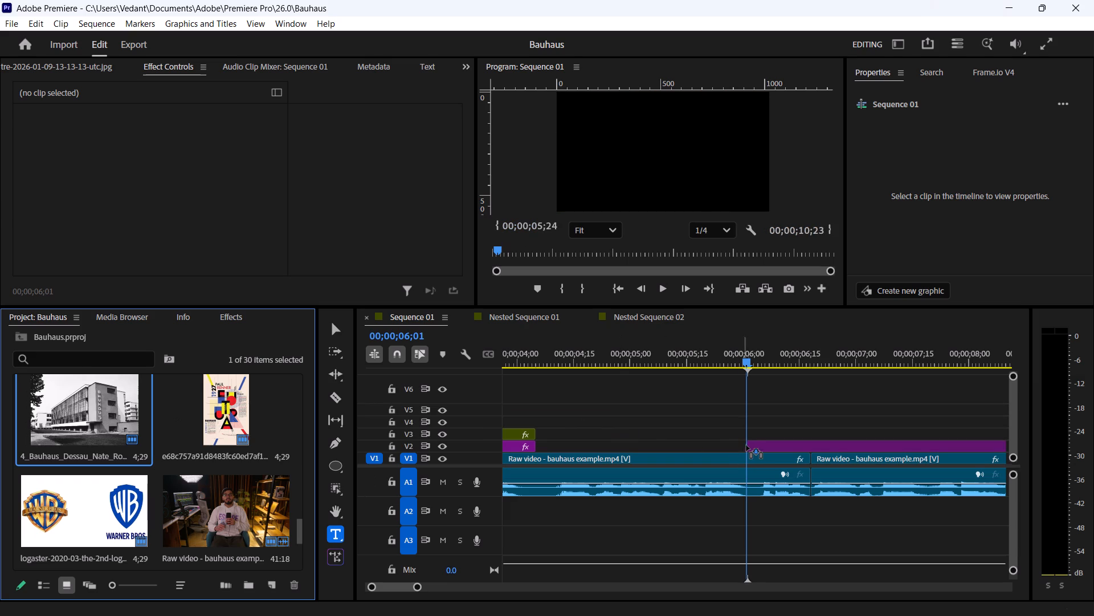
drag(746, 445, 752, 447)
Scale the Bauhaus building photo to fill the frame.
click(802, 444)
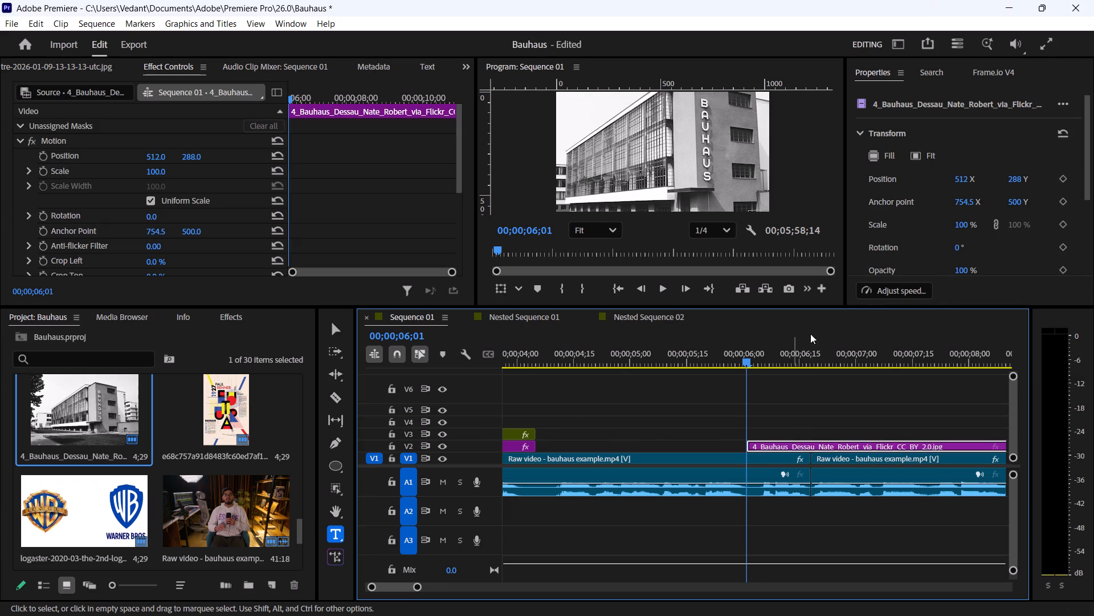
click(881, 157)
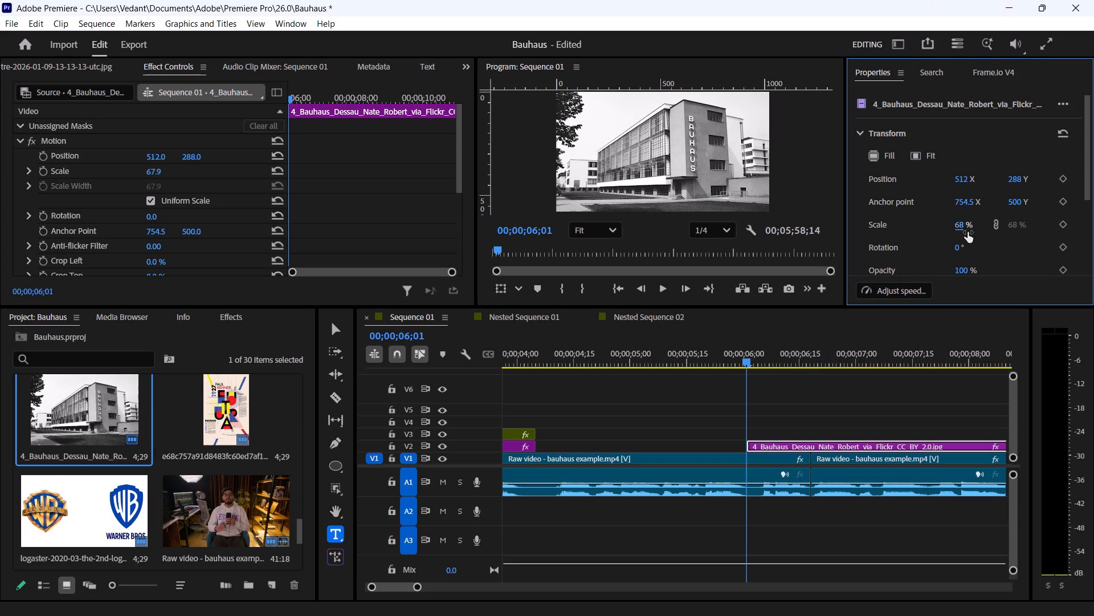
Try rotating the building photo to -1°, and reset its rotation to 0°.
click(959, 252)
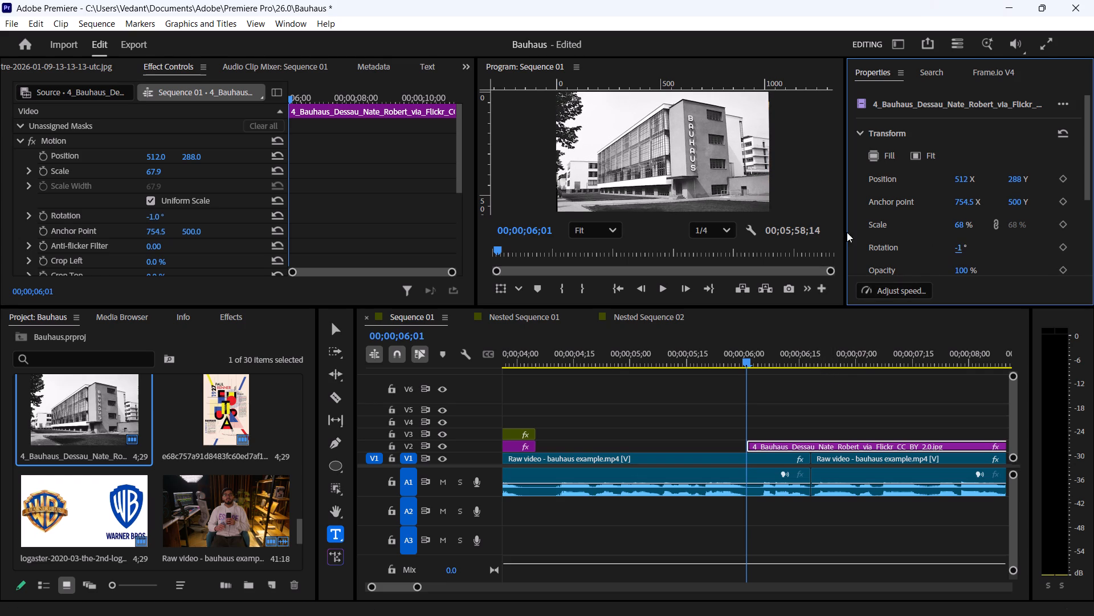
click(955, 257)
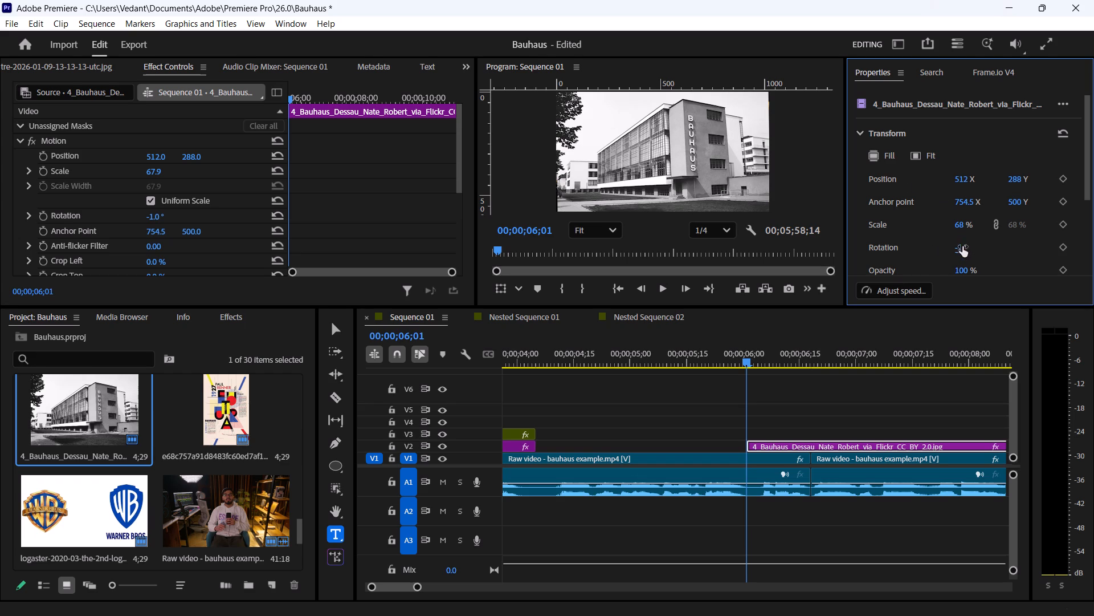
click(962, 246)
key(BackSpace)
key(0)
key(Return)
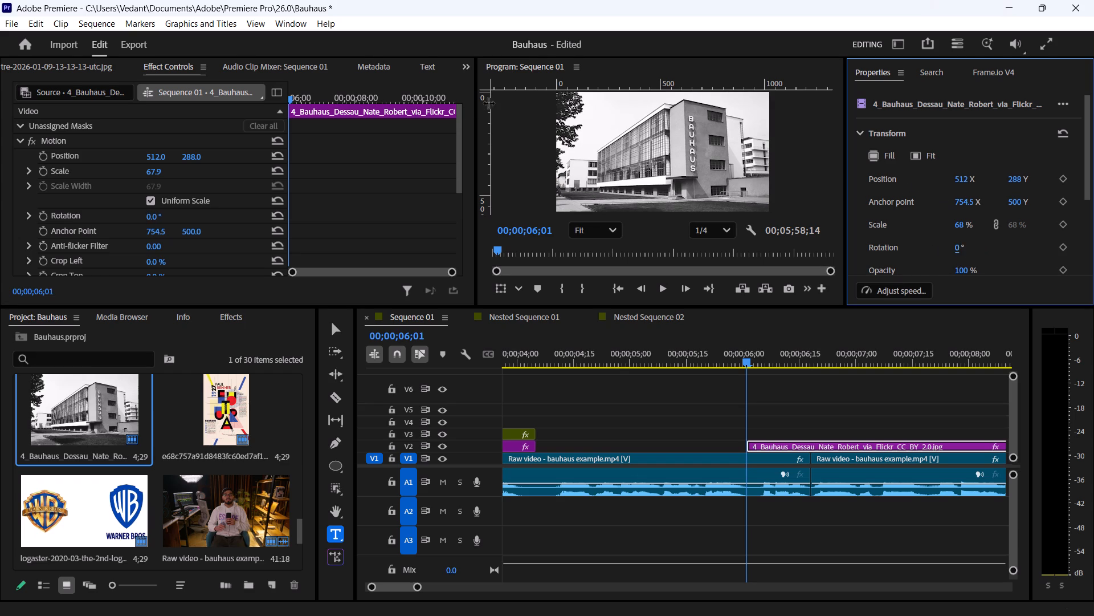
Add a vertical ruler guide at about 644 px, running through the BAUHAUS lettering on the building.
click(492, 109)
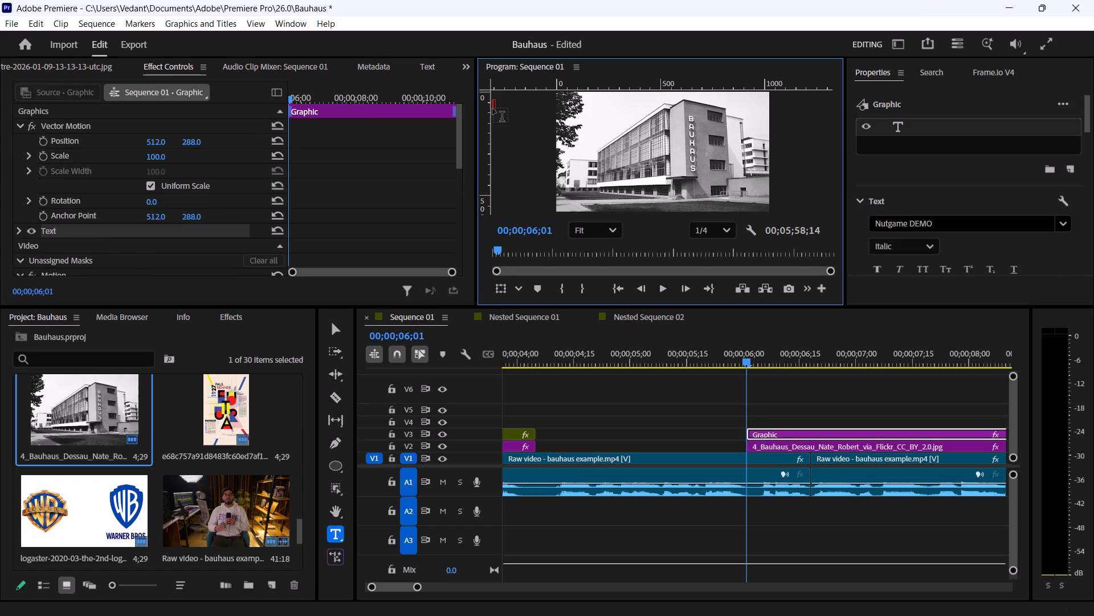
key(ctrl+z)
click(333, 330)
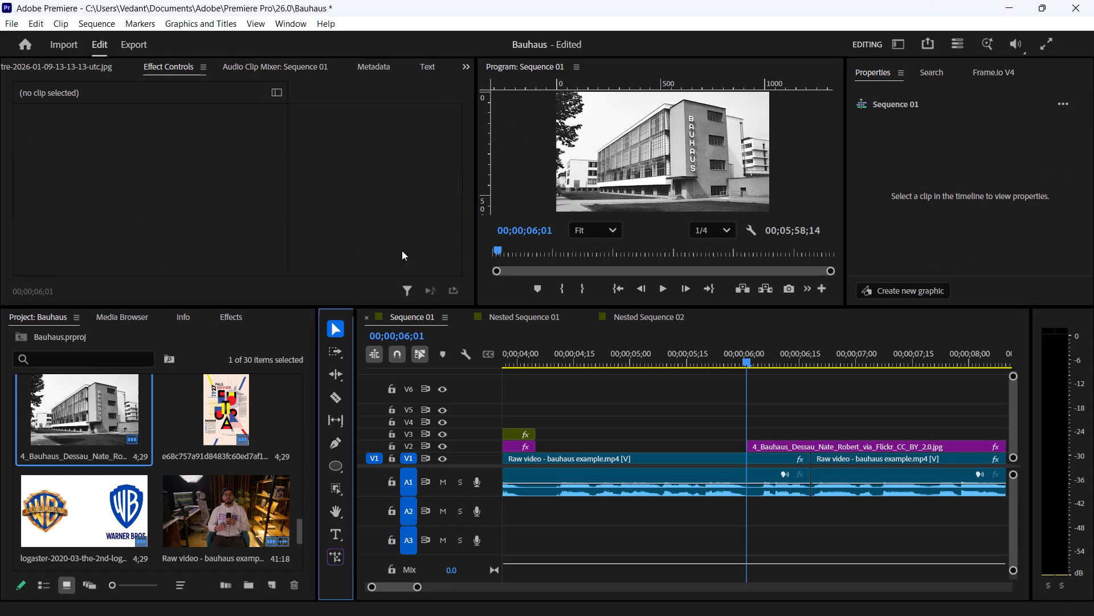
drag(487, 114, 688, 131)
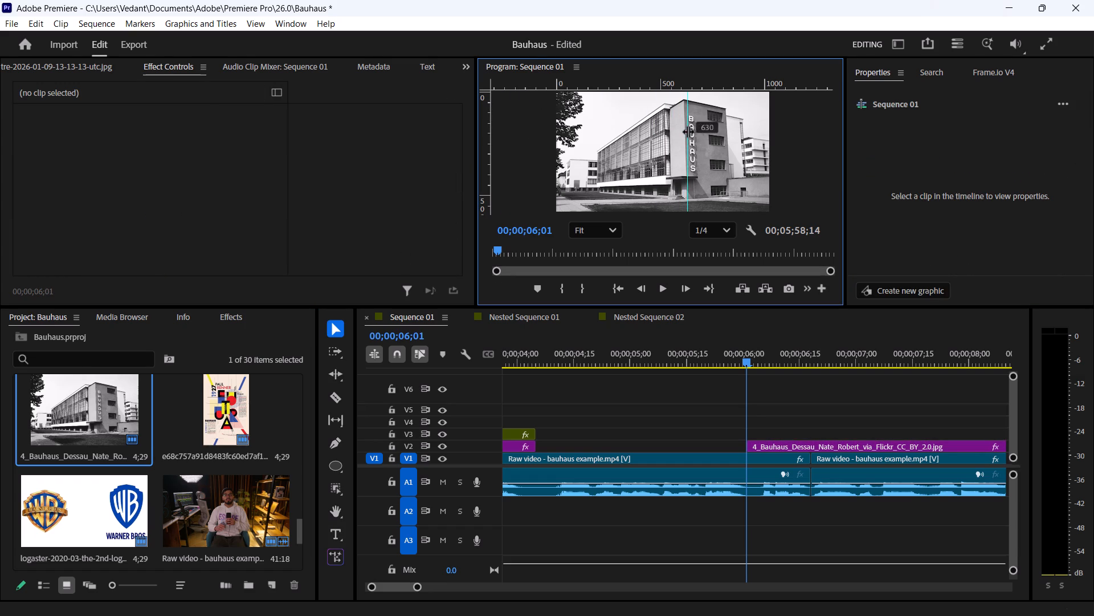
drag(688, 131, 691, 132)
drag(691, 132, 691, 132)
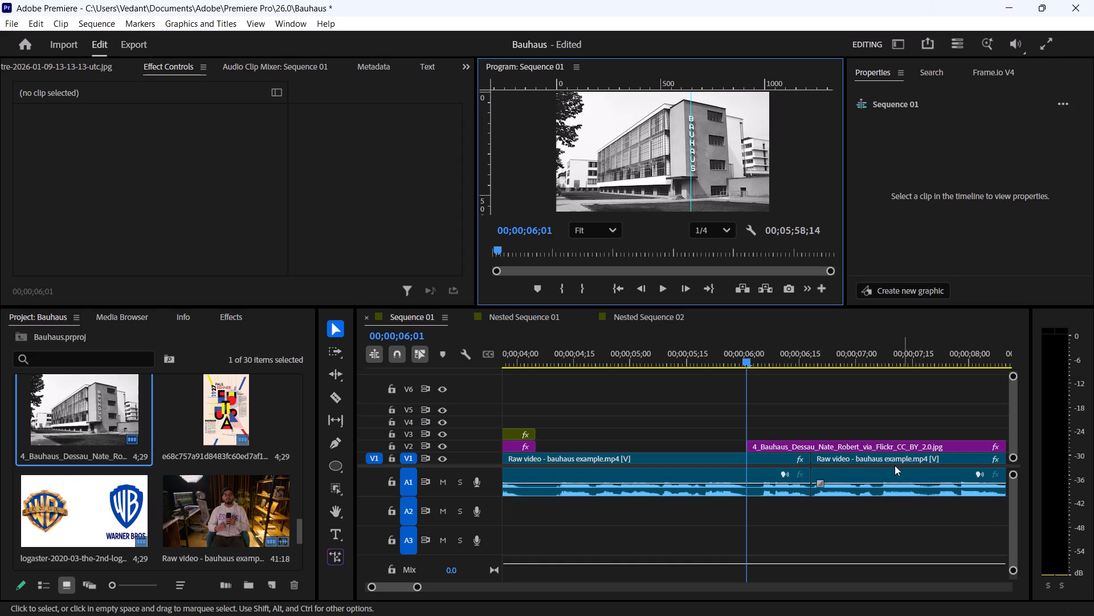
Set the building photo's rotation to 3° to straighten the BAUHAUS lettering against the vertical guide.
click(847, 447)
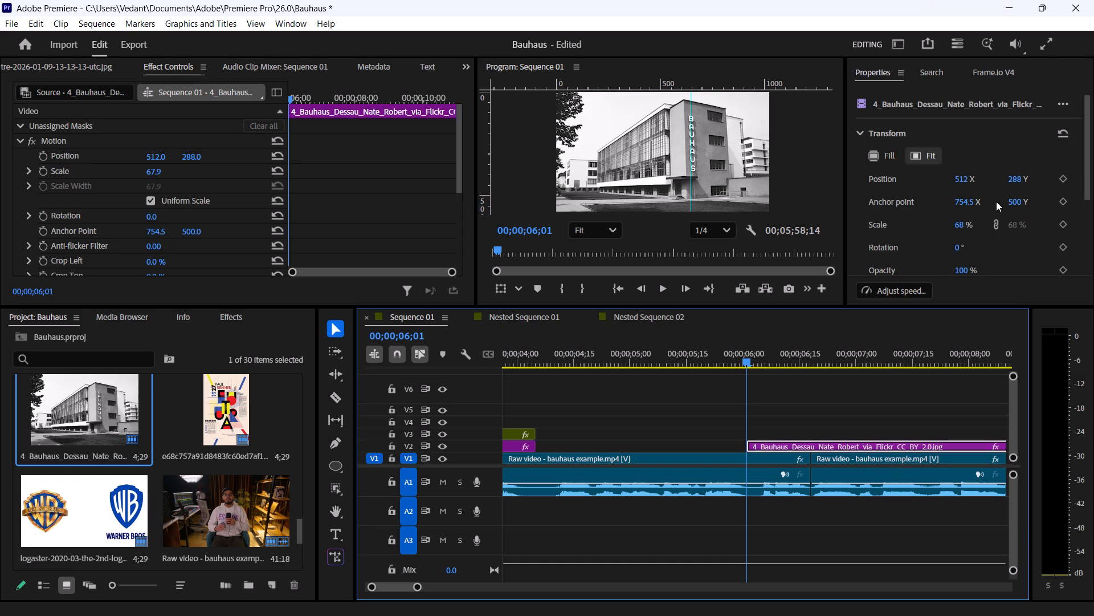
click(962, 245)
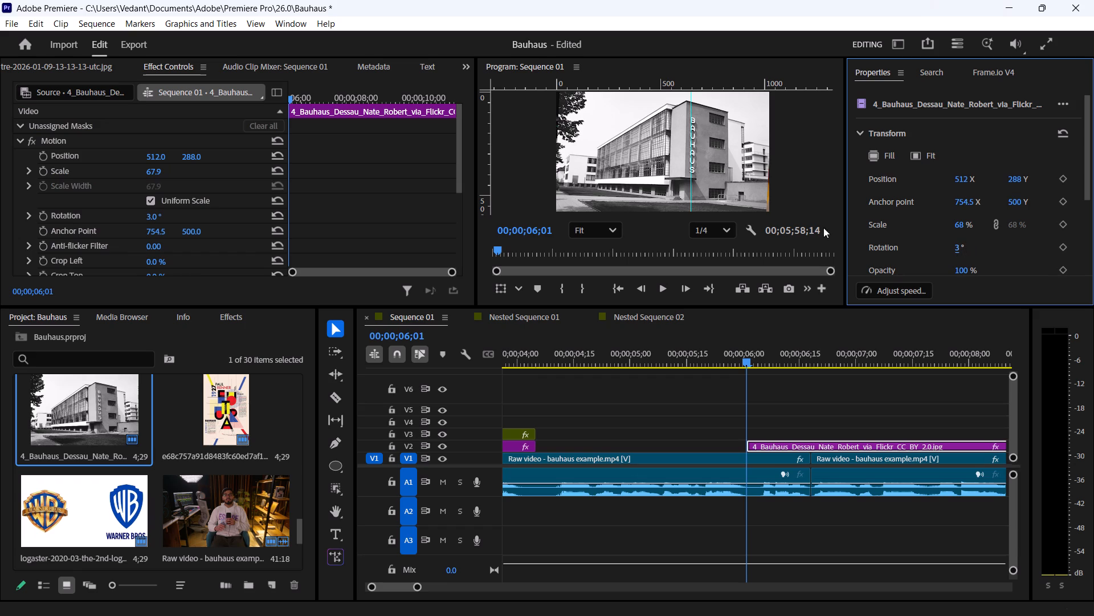
Nudge the vertical guide onto the centre of the BAUHAUS lettering and save the project.
click(691, 171)
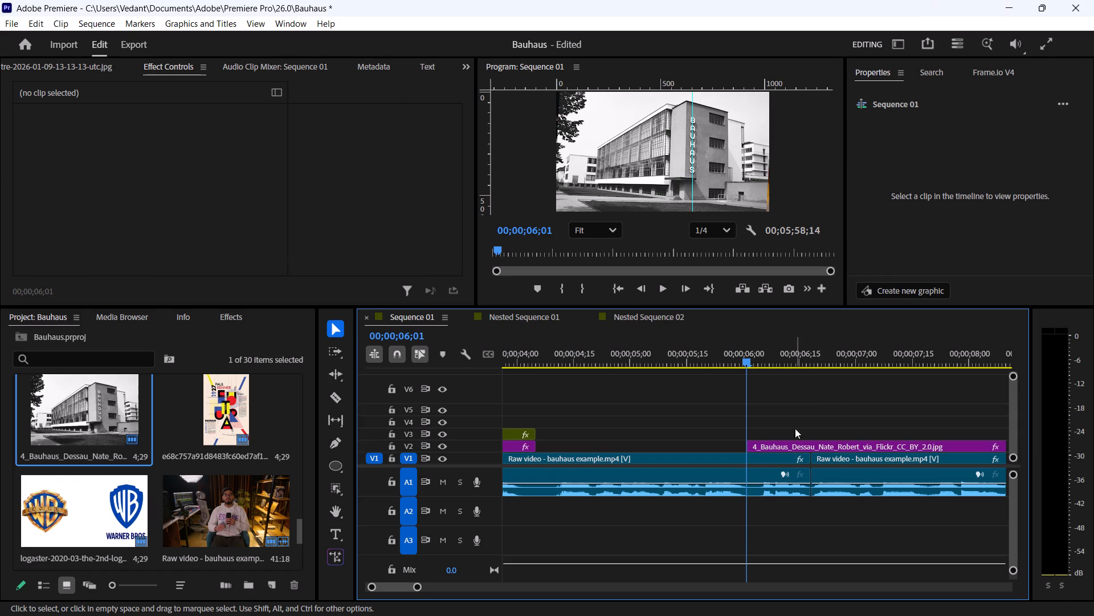
click(798, 405)
key(ctrl+s)
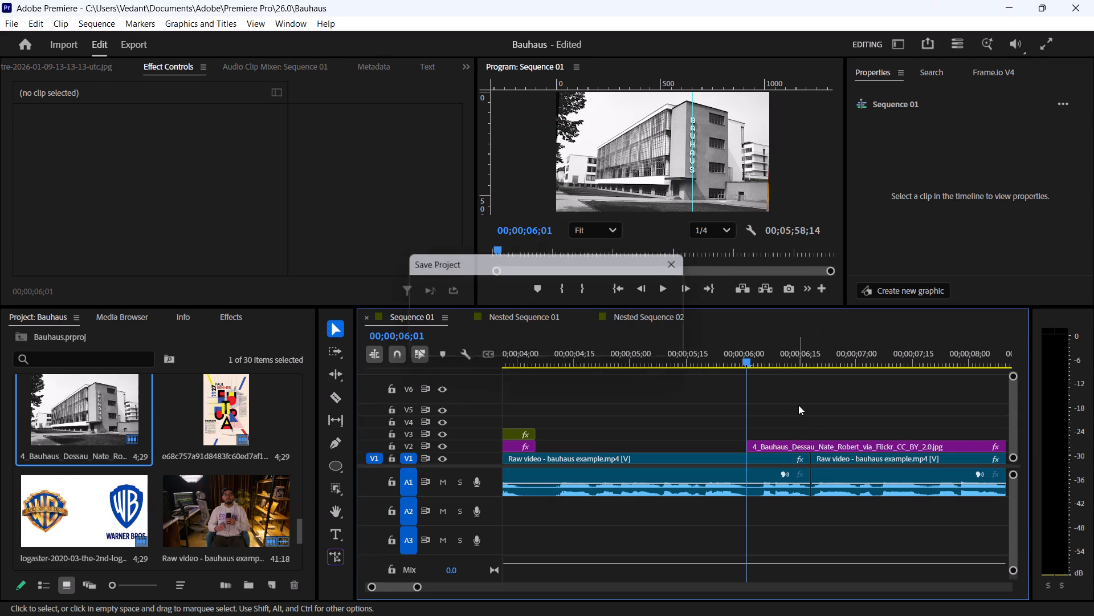
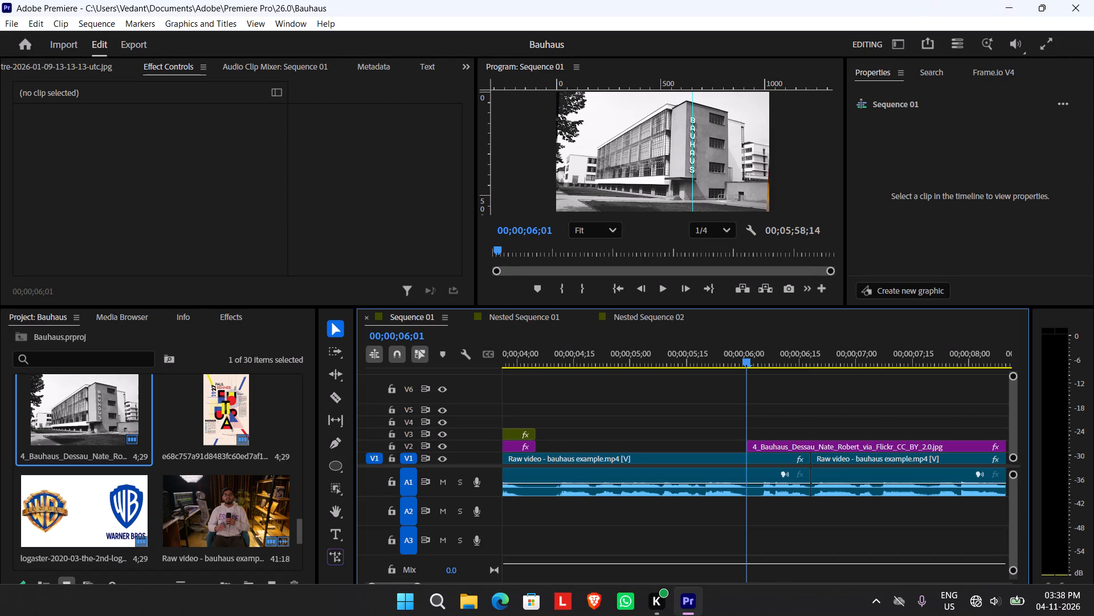
Remove the vertical ruler guide that runs through the BAUHAUS lettering.
click(0, 285)
drag(71, 281, 508, 350)
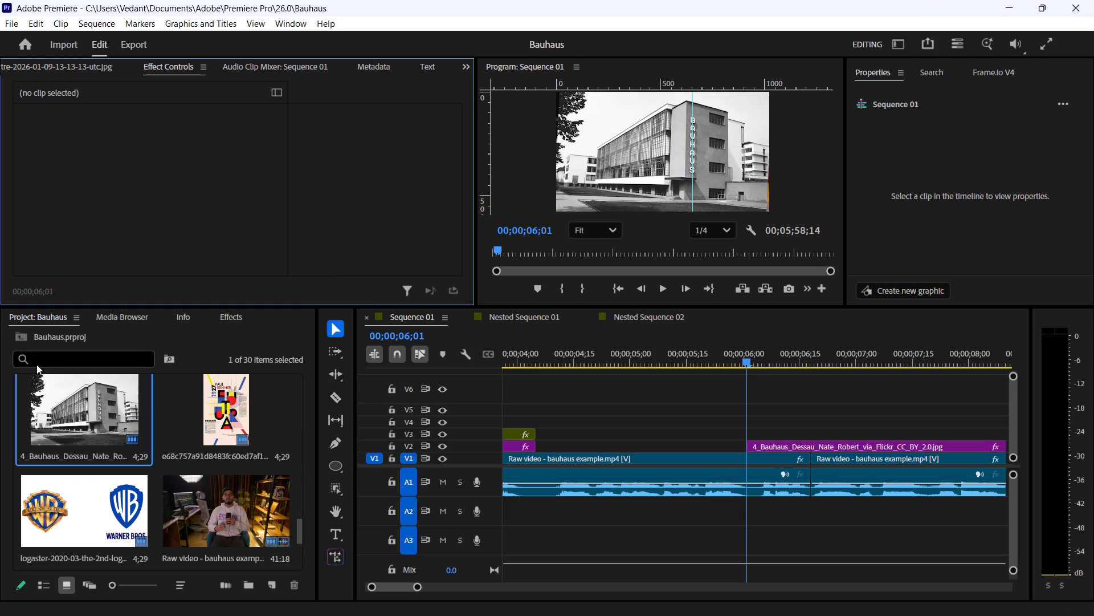
click(810, 387)
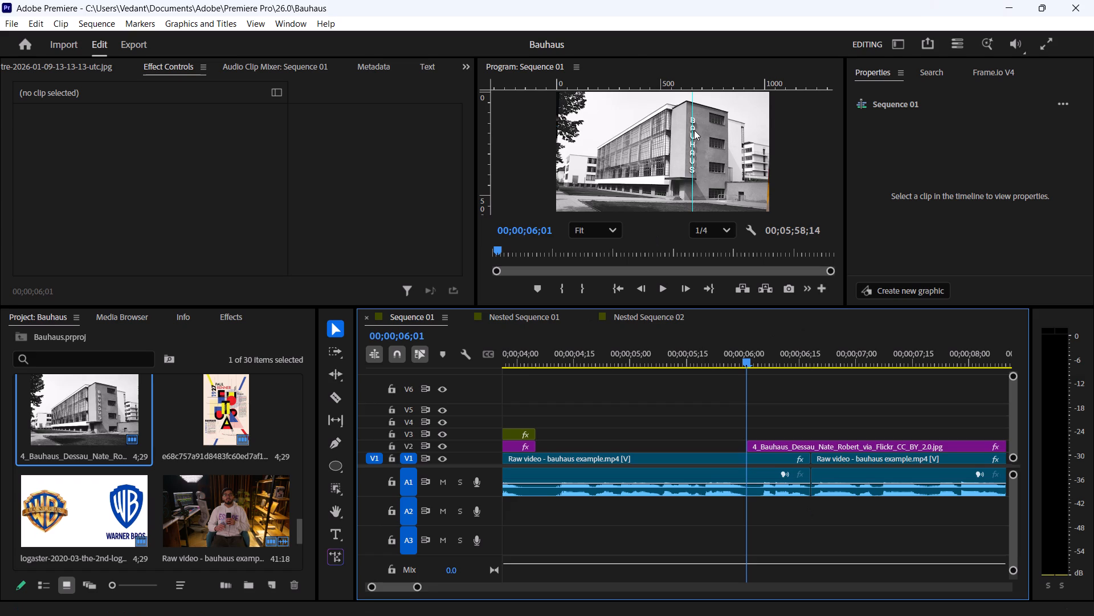
drag(692, 140, 495, 150)
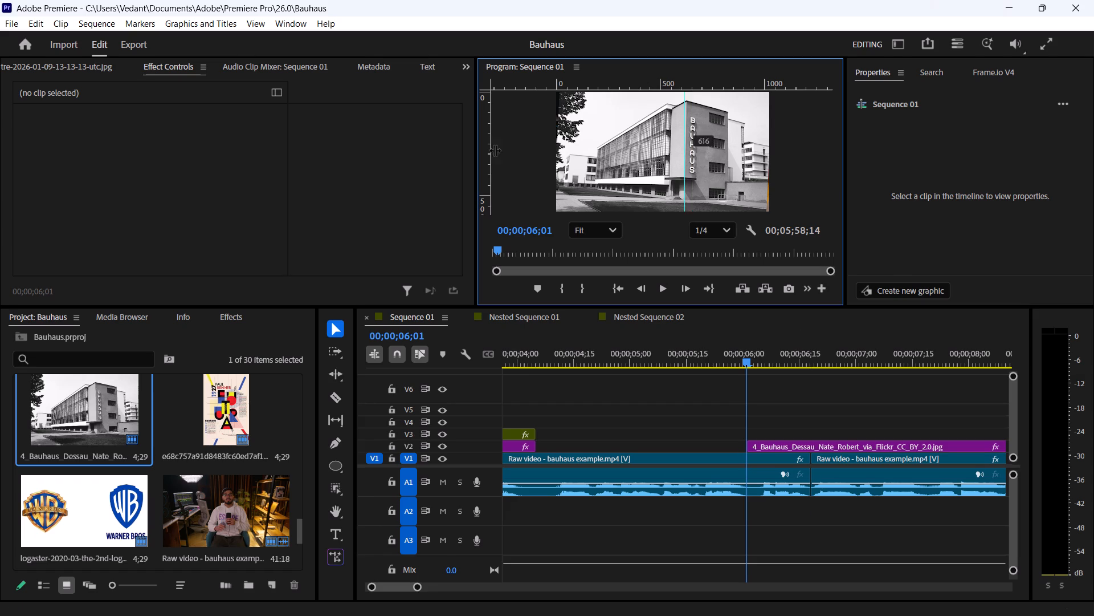
drag(495, 150, 370, 154)
click(813, 388)
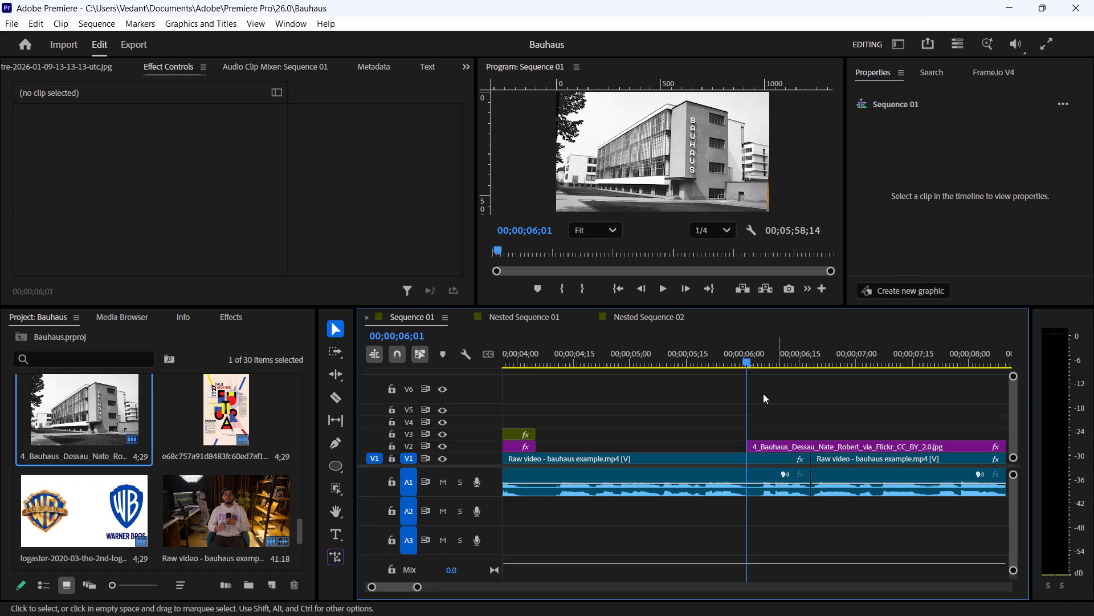
Scale the building photo to 69.9 and set its vertical position to 320 to reframe it.
drag(747, 362, 744, 368)
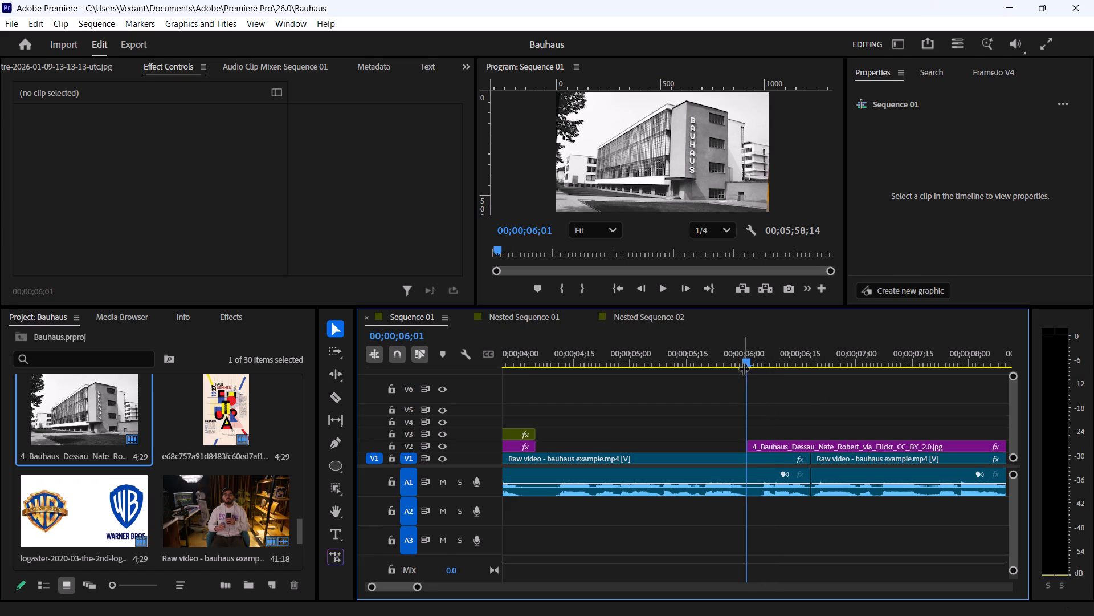
click(805, 440)
click(798, 443)
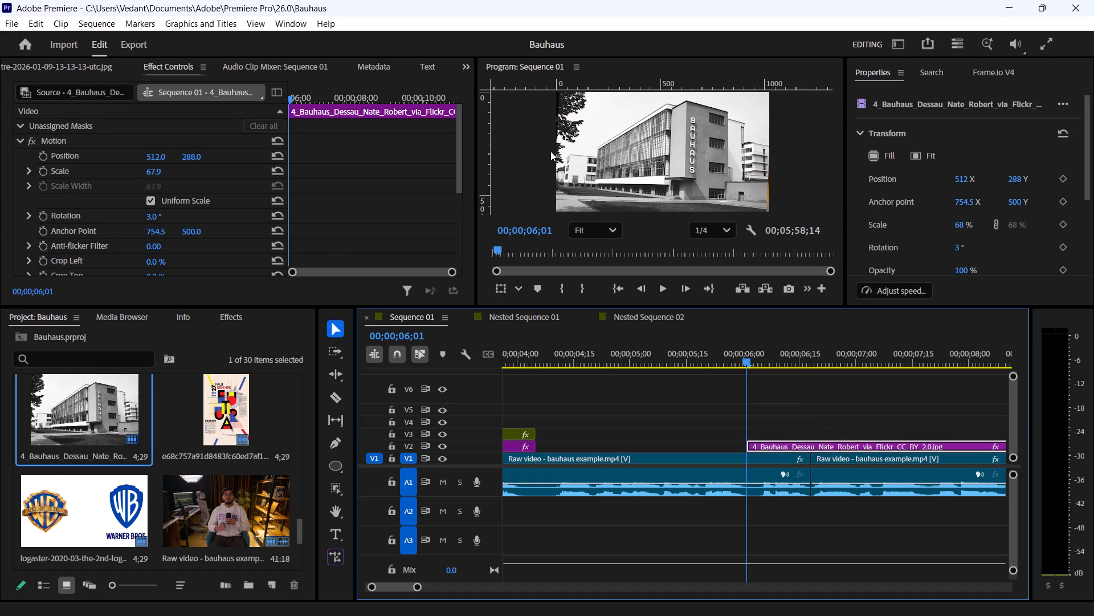
click(154, 171)
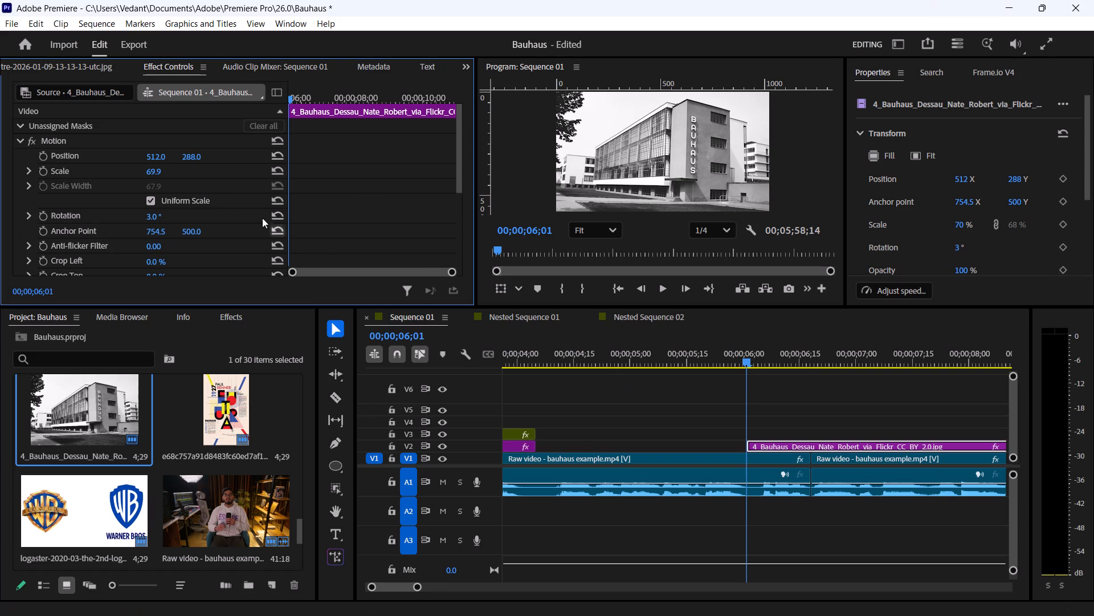
drag(193, 155, 247, 157)
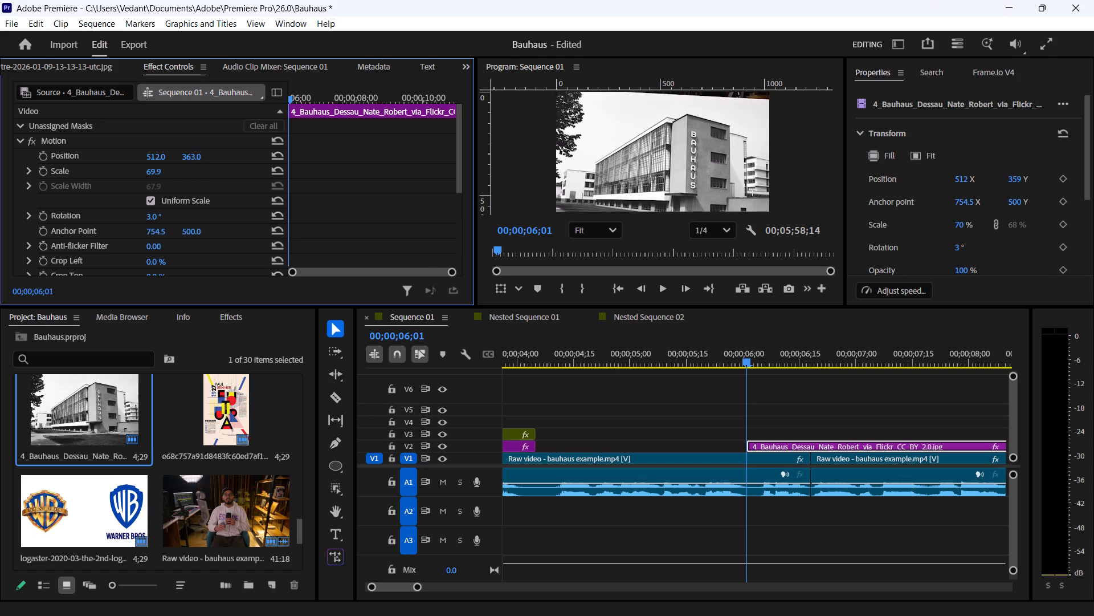
drag(247, 157, 218, 165)
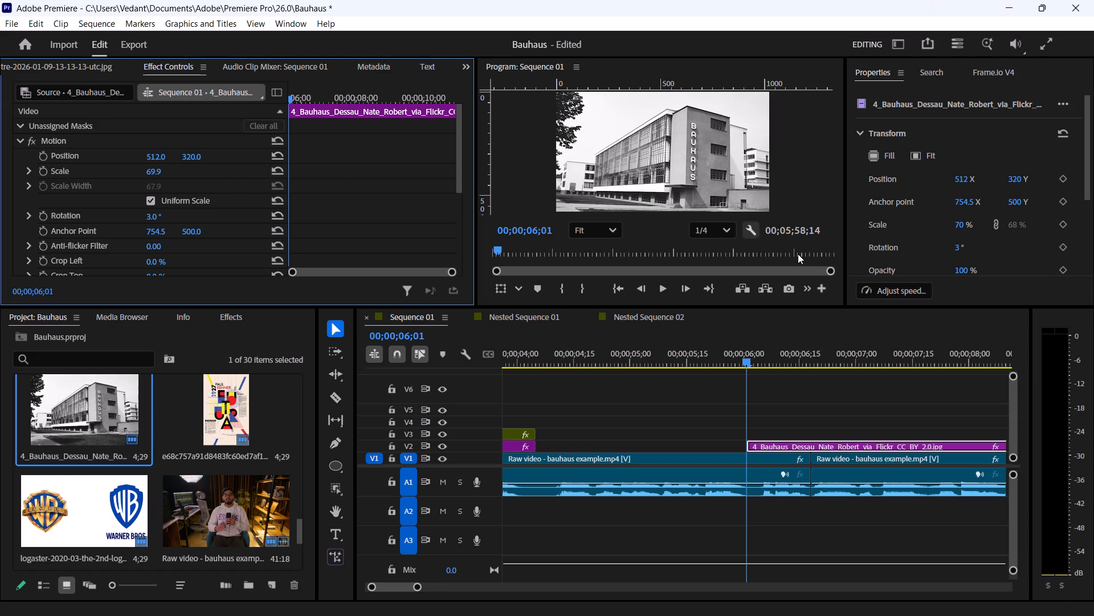
Set the building photo's rotation to 1°.
click(957, 248)
key(BackSpace)
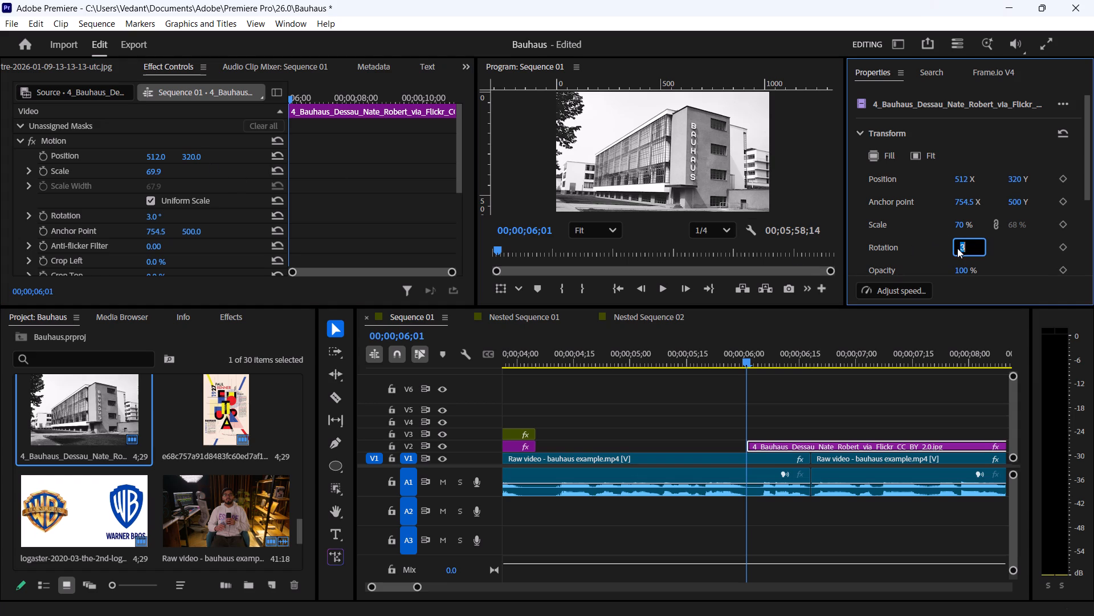
key(0)
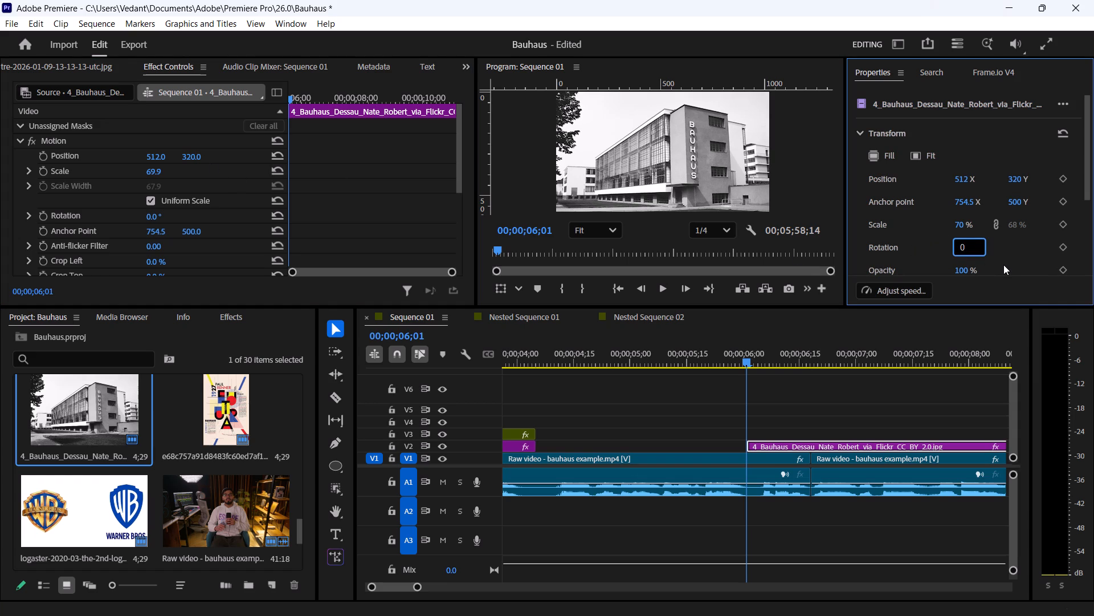
key(BackSpace)
key(1)
key(Return)
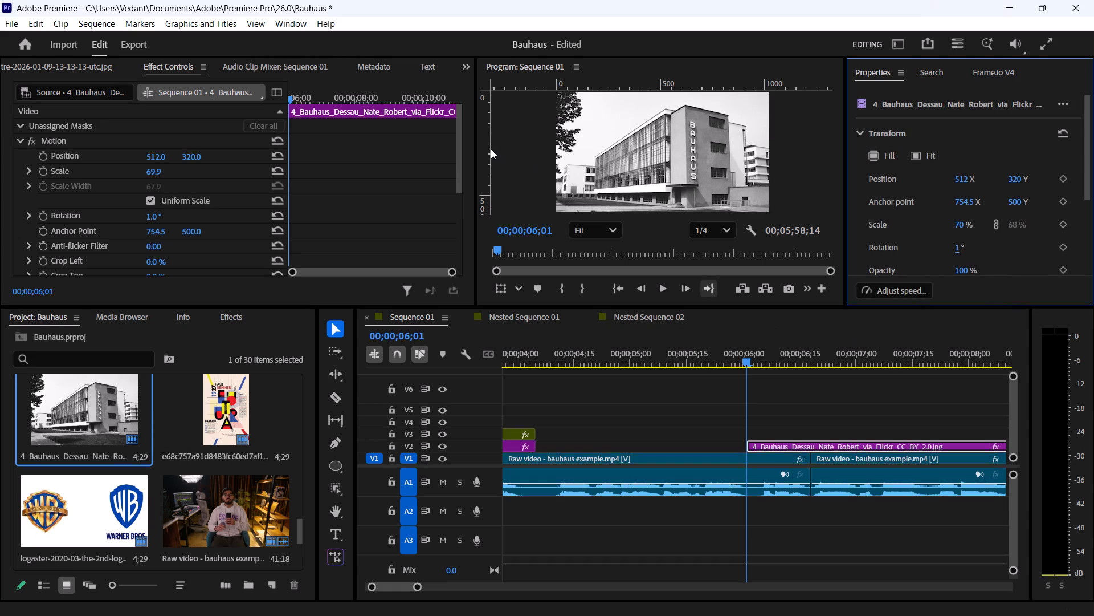
Check the BAUHAUS lettering against a temporary vertical guide, remove the guide, and save the project.
drag(488, 141, 691, 163)
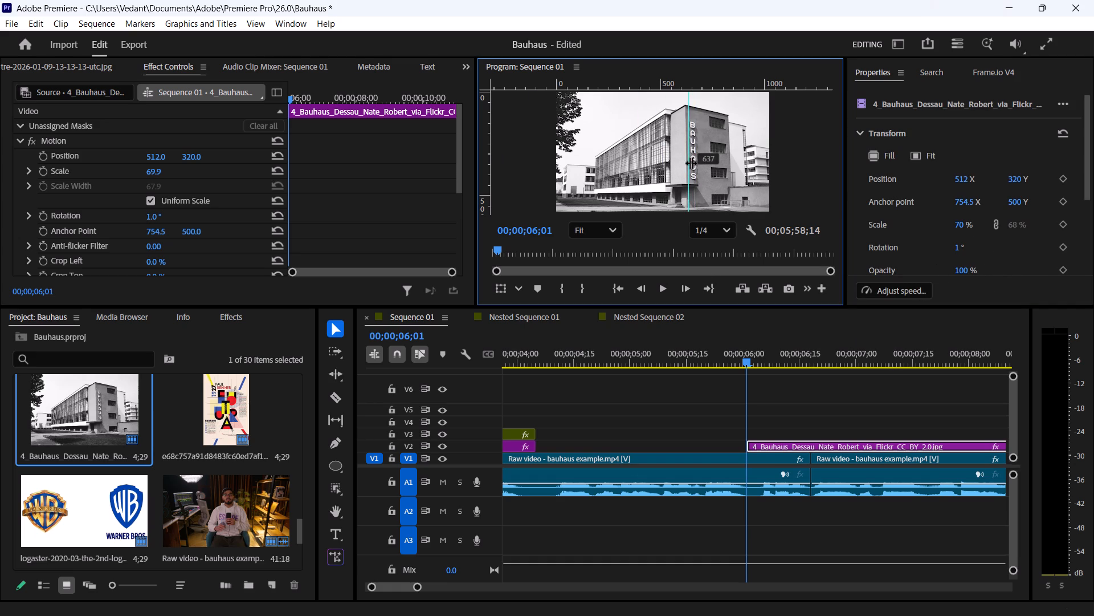
drag(691, 163, 682, 164)
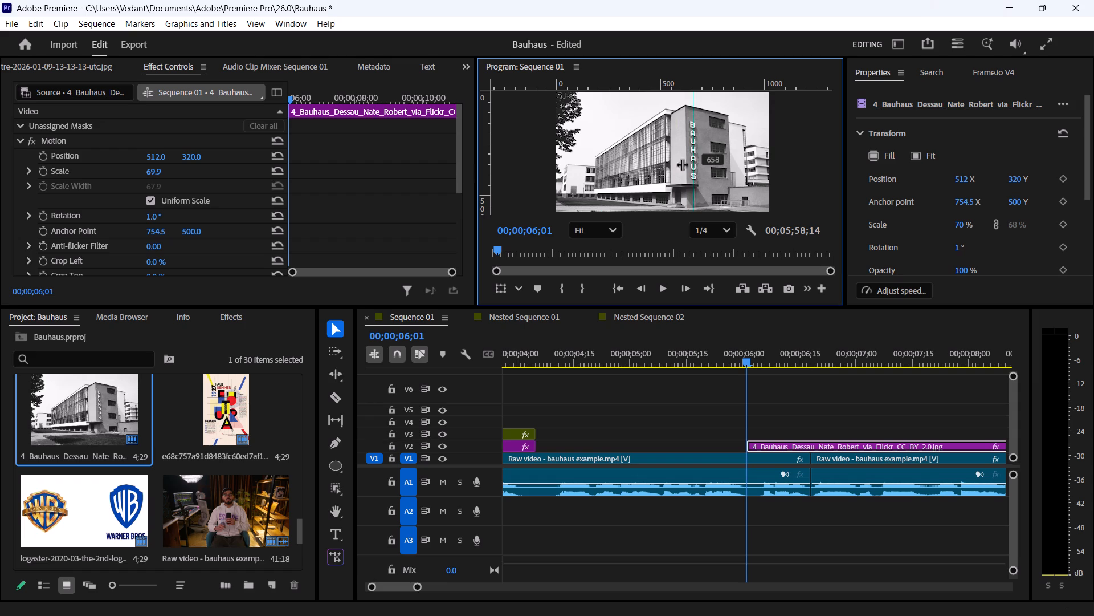
drag(682, 164, 415, 183)
click(871, 397)
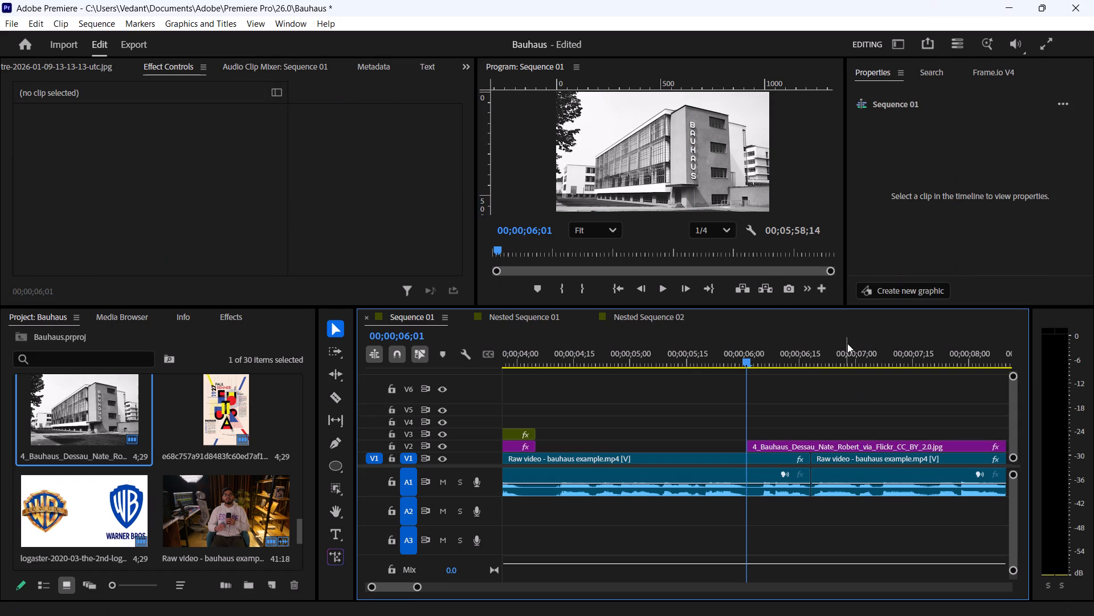
key(ctrl+s)
Select the building photo clip on V2 and open its Lumetri Color Basic Correction settings.
click(815, 439)
click(799, 440)
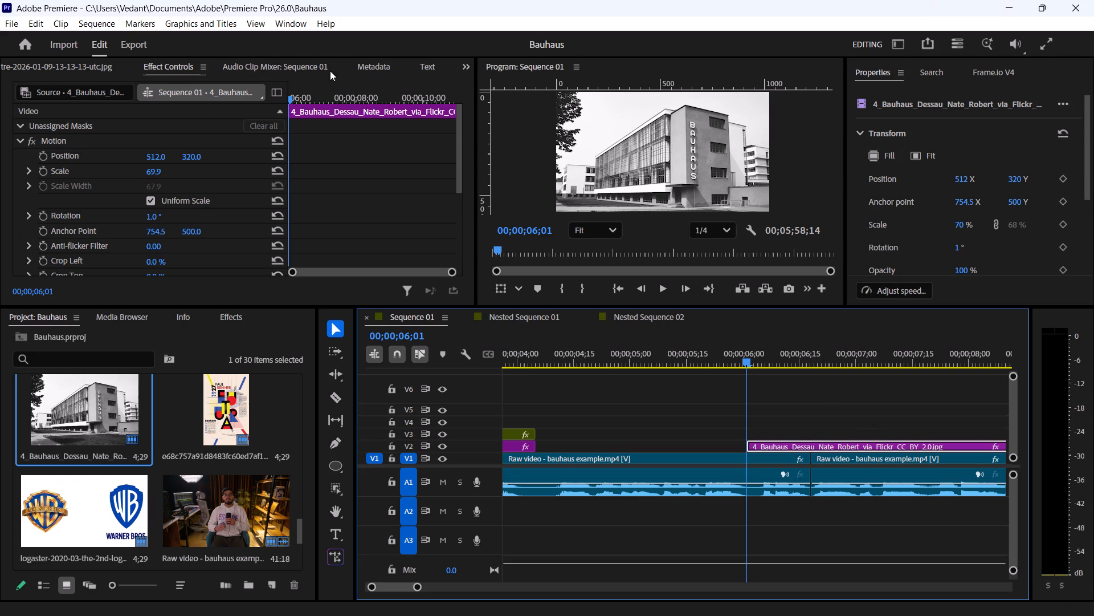
click(268, 23)
click(305, 34)
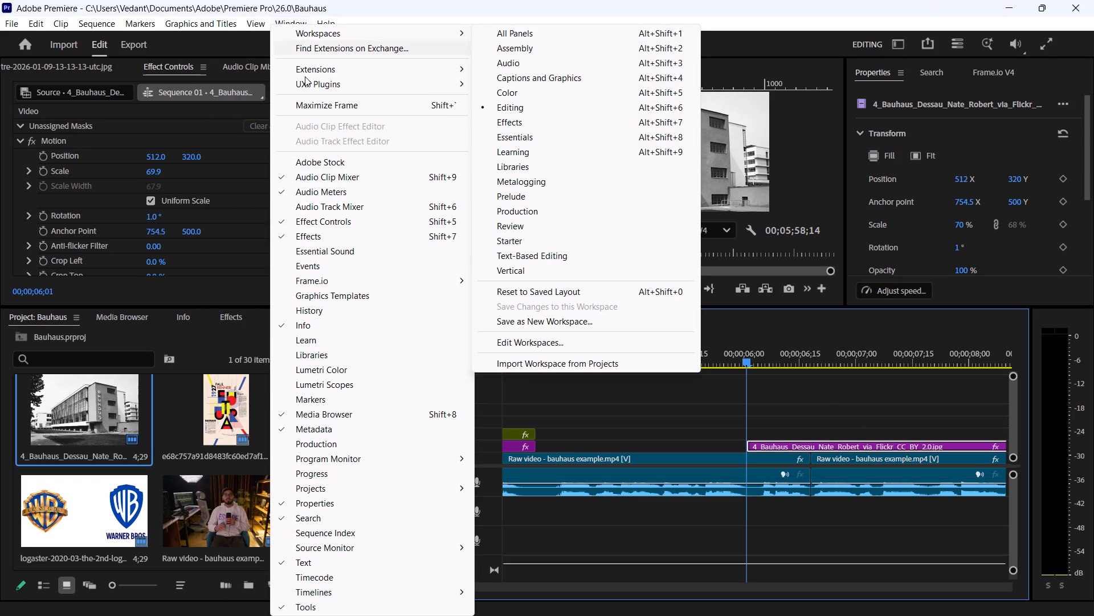
click(333, 367)
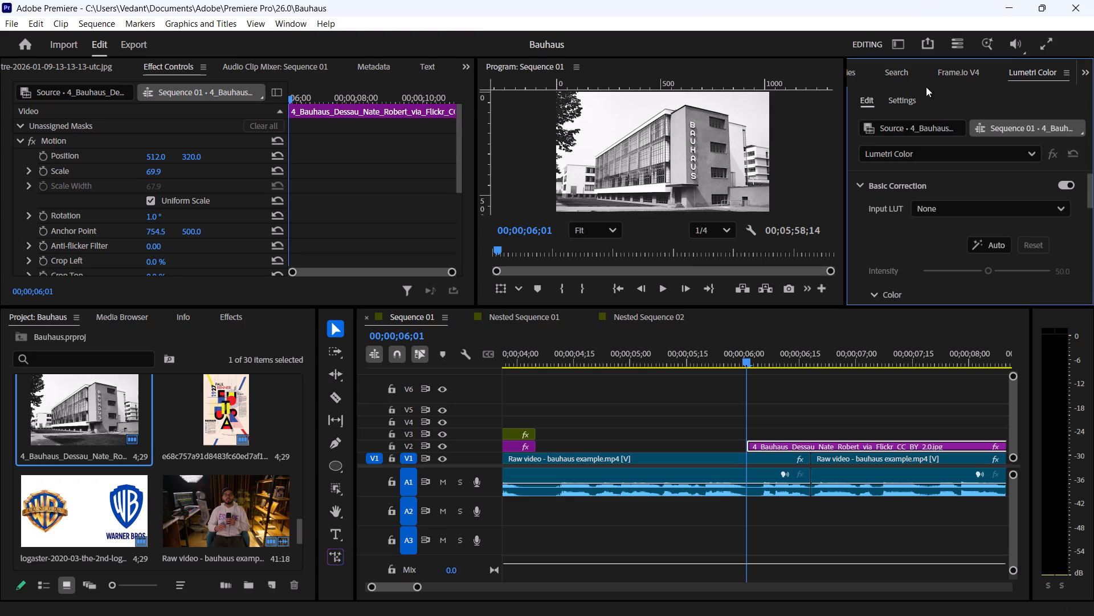
scroll(994, 186, down, 5)
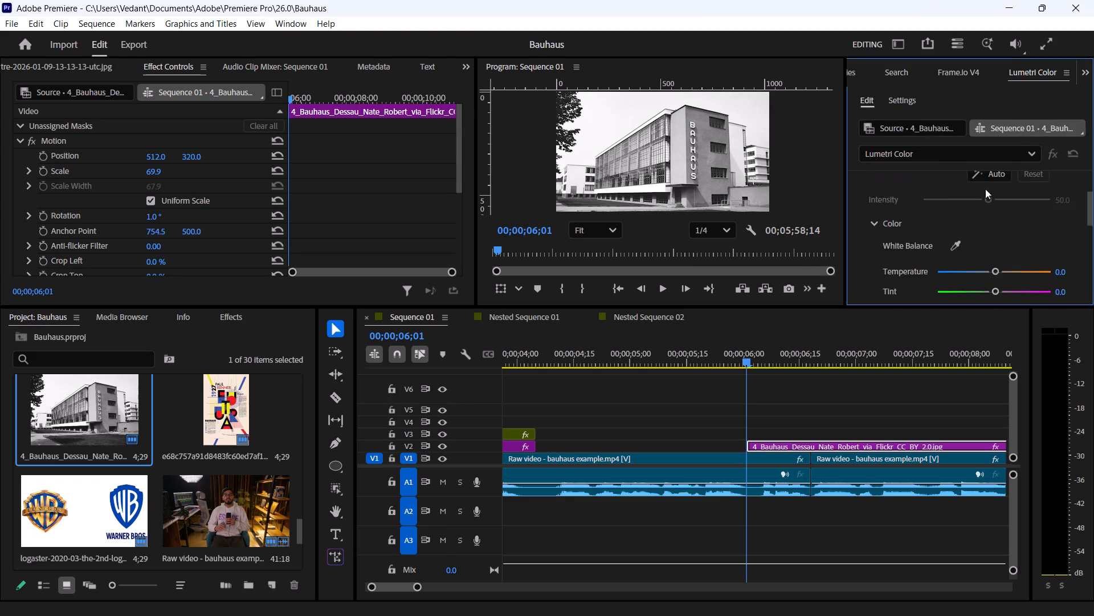
scroll(944, 203, up, 4)
scroll(938, 195, down, 2)
scroll(938, 194, up, 4)
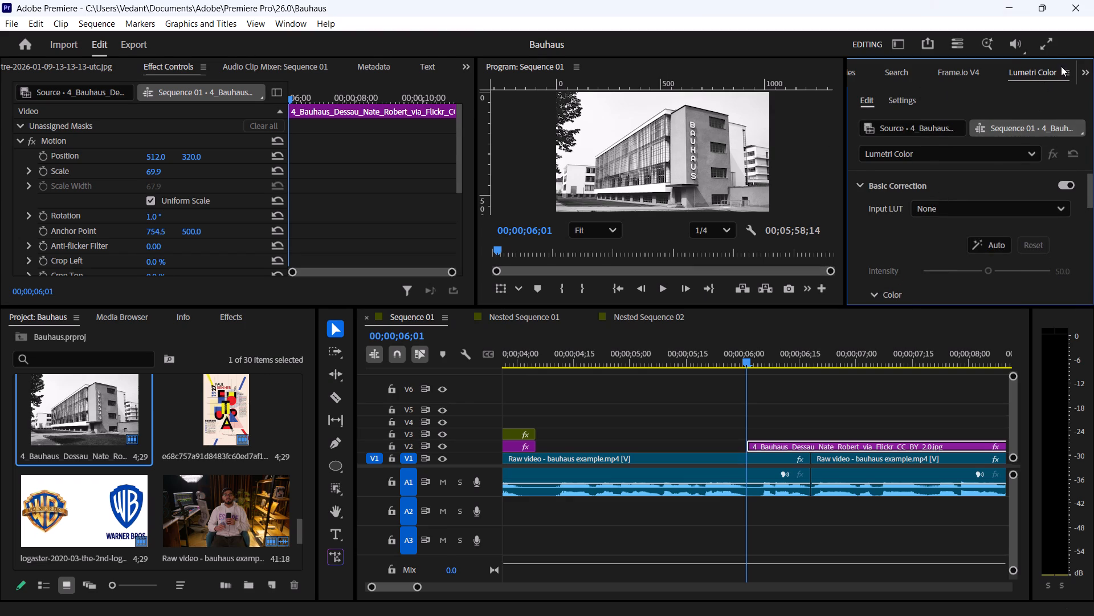
scroll(944, 246, down, 8)
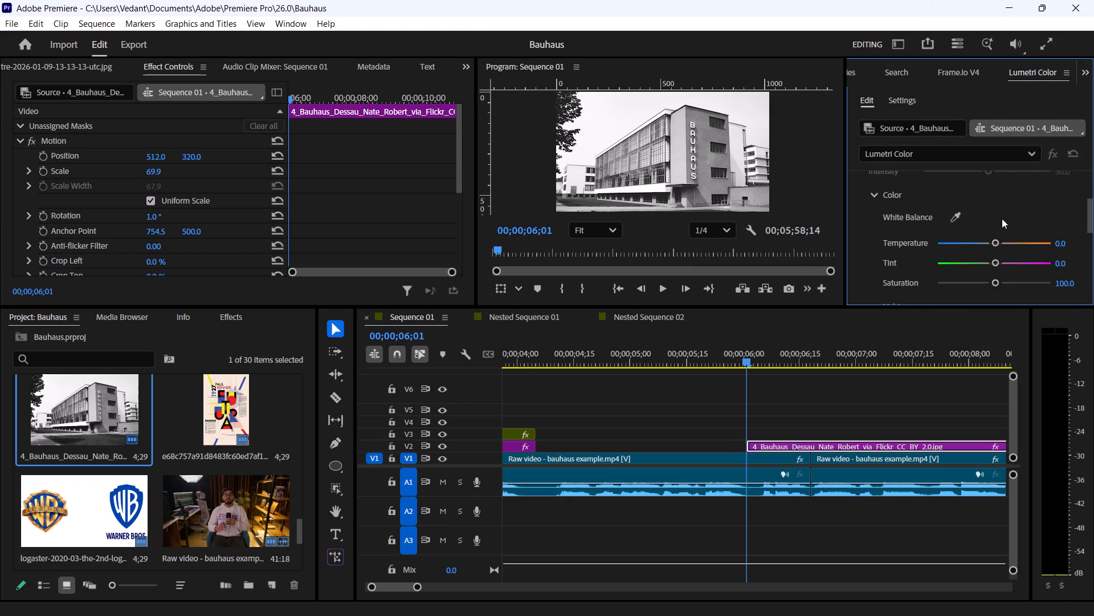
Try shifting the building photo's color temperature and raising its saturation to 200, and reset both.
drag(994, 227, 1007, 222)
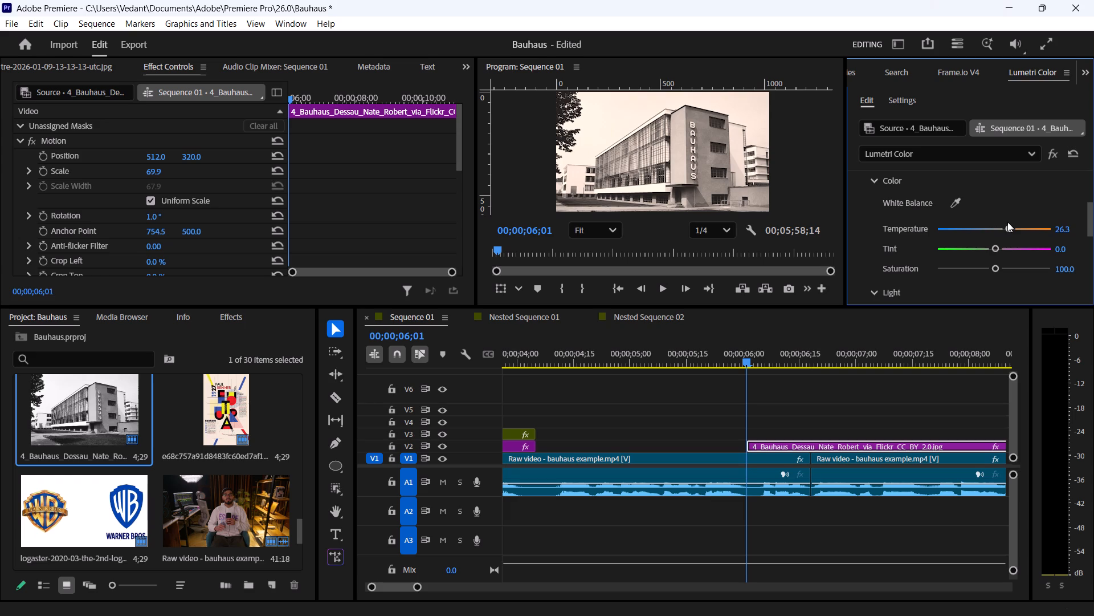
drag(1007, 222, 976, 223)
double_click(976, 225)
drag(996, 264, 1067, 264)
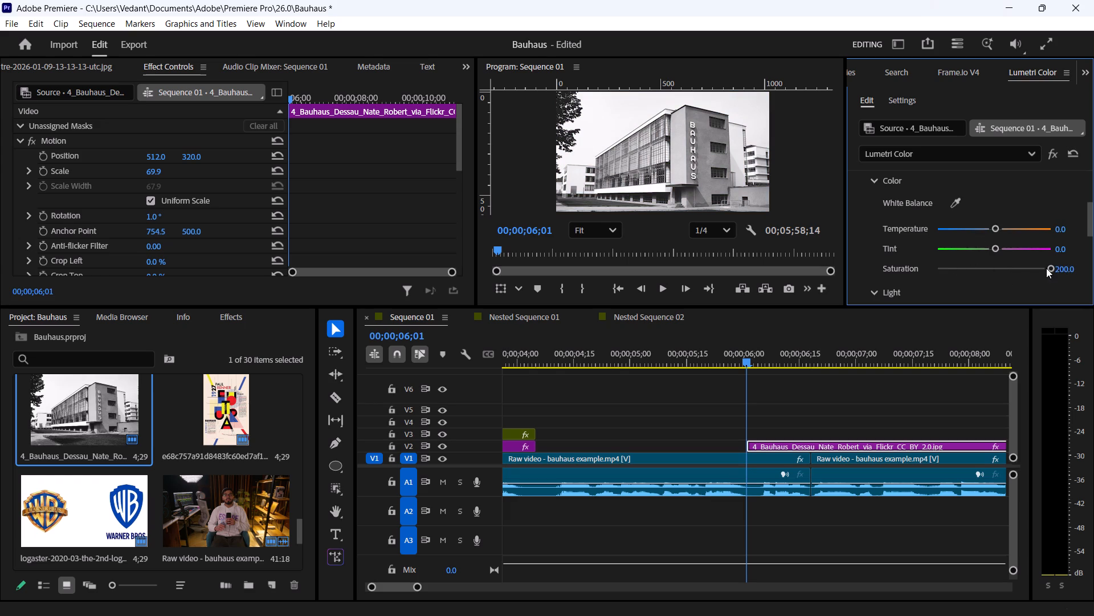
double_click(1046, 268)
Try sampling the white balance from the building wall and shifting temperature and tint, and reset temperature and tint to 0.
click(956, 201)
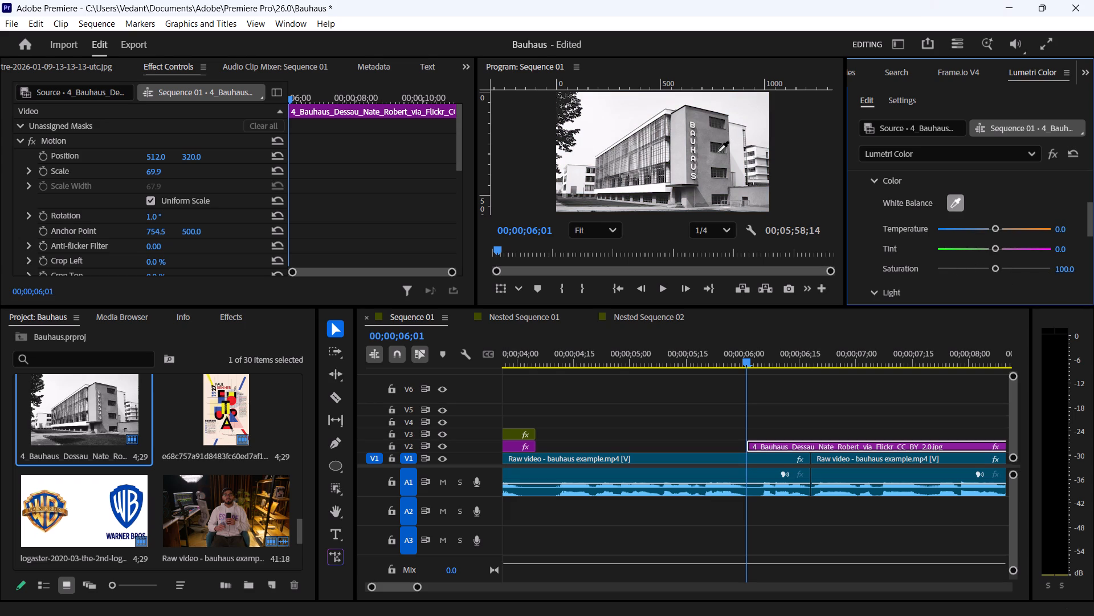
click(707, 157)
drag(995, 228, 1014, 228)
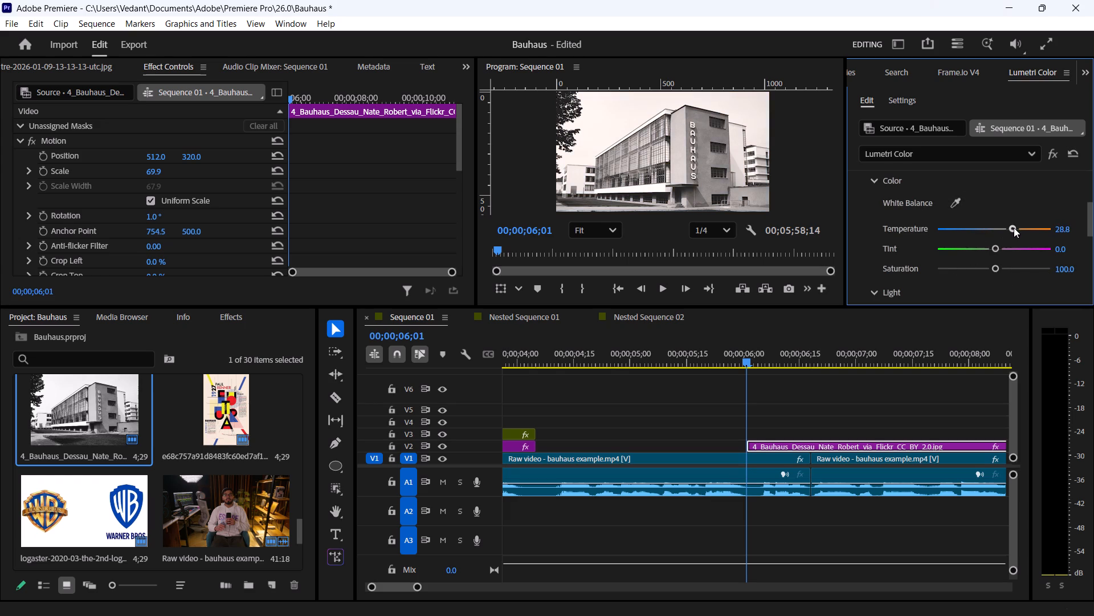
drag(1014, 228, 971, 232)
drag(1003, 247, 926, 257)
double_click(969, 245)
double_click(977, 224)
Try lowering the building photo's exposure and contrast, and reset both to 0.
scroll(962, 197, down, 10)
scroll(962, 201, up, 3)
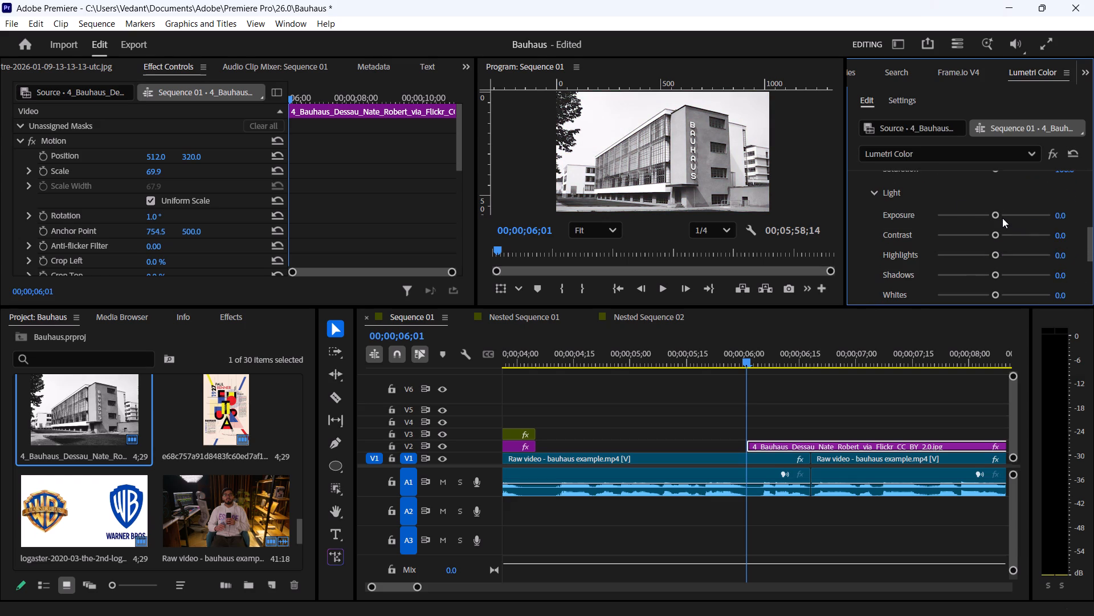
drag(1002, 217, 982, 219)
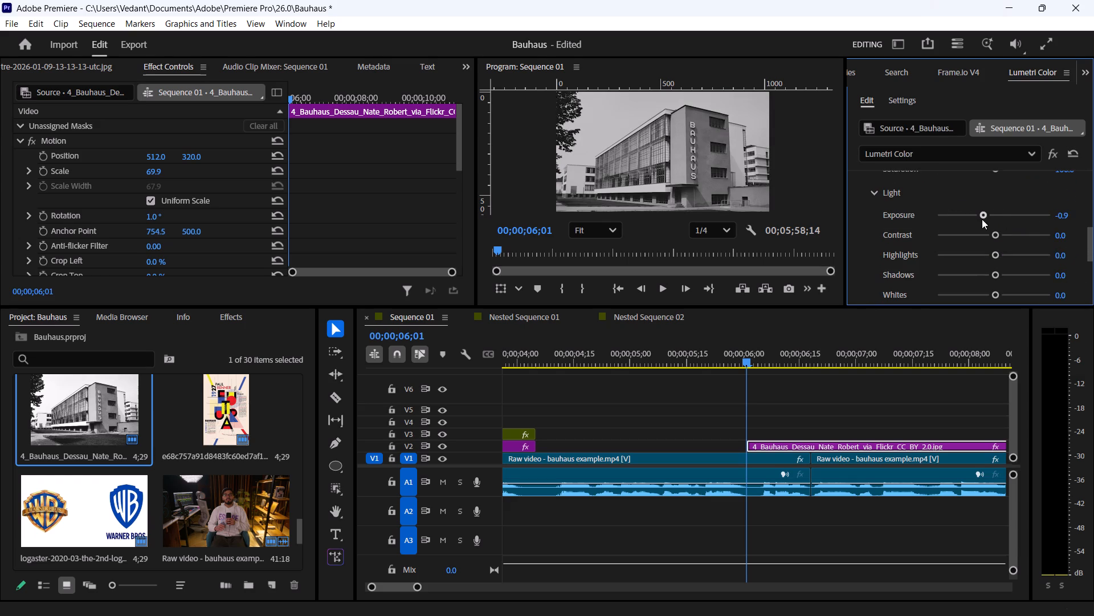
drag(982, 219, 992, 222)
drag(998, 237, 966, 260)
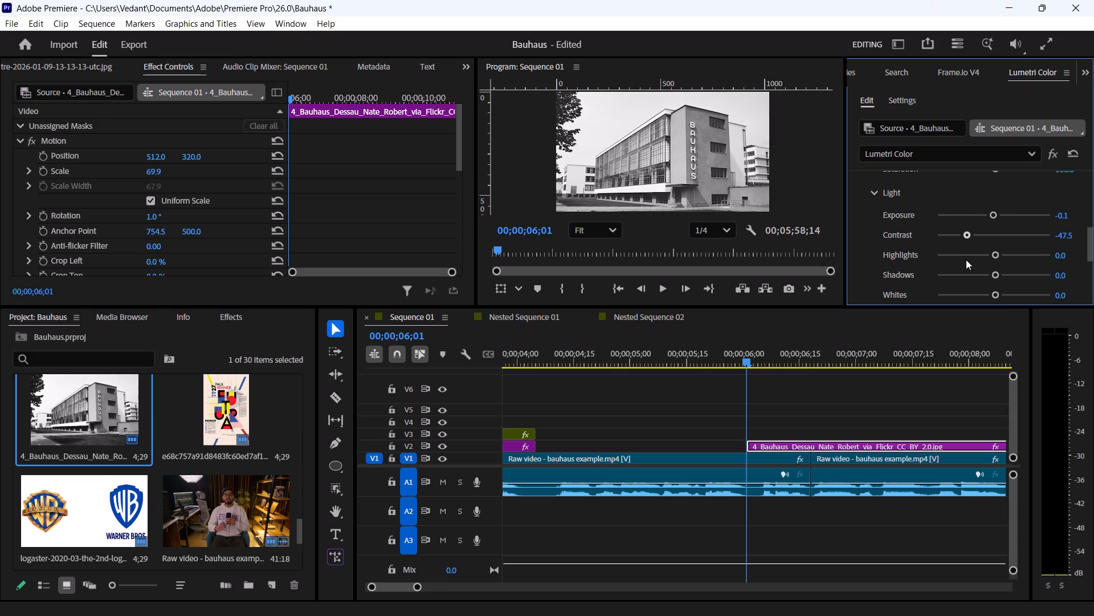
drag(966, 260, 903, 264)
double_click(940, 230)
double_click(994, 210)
Set the building photo's Light values to highlights -25, shadows 12.5, whites -8.8 and blacks -12.5.
drag(999, 256, 978, 254)
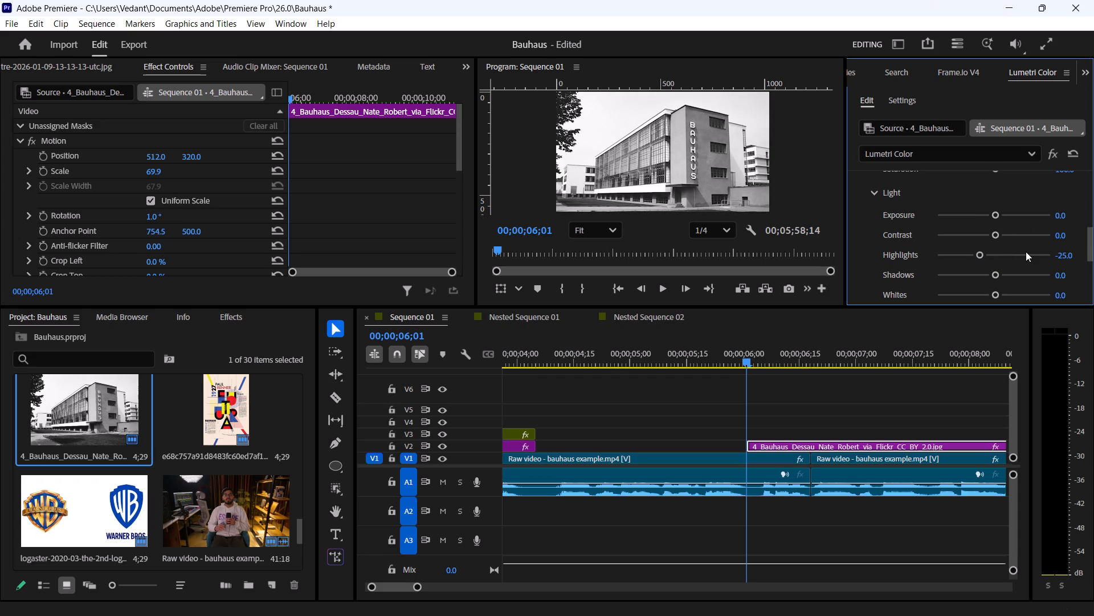
scroll(1026, 252, down, 2)
drag(999, 245, 971, 260)
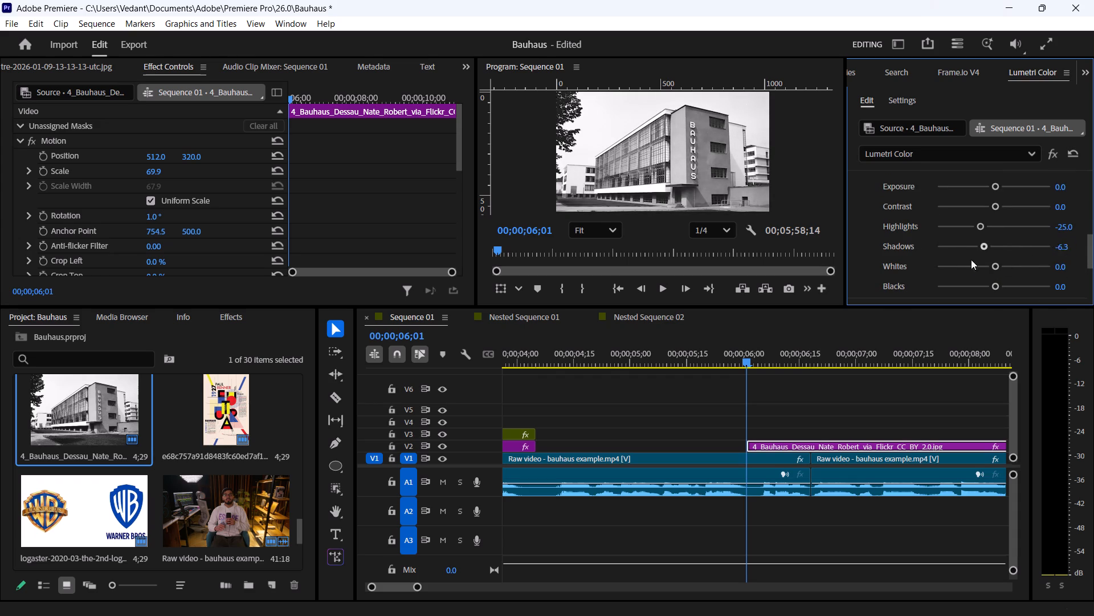
drag(971, 260, 1005, 256)
drag(1005, 256, 1000, 256)
scroll(1023, 248, down, 2)
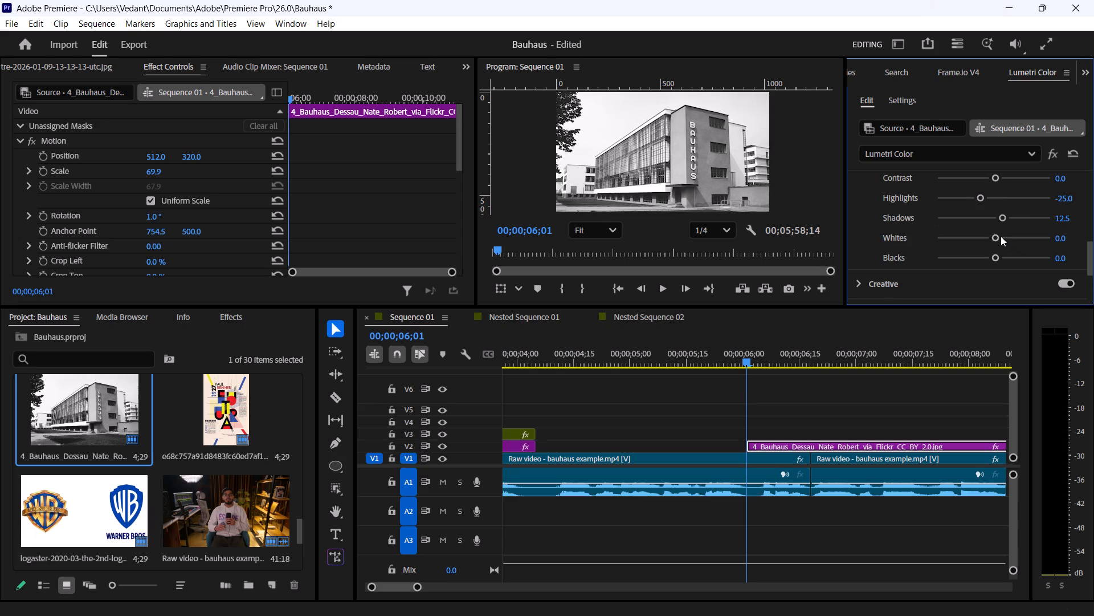
drag(997, 232, 987, 246)
drag(998, 258, 985, 265)
In the Creative settings, tint the building photo's shadows slightly orange and highlights slightly green, and shift the tint balance to a positive value.
scroll(1040, 236, down, 4)
click(866, 224)
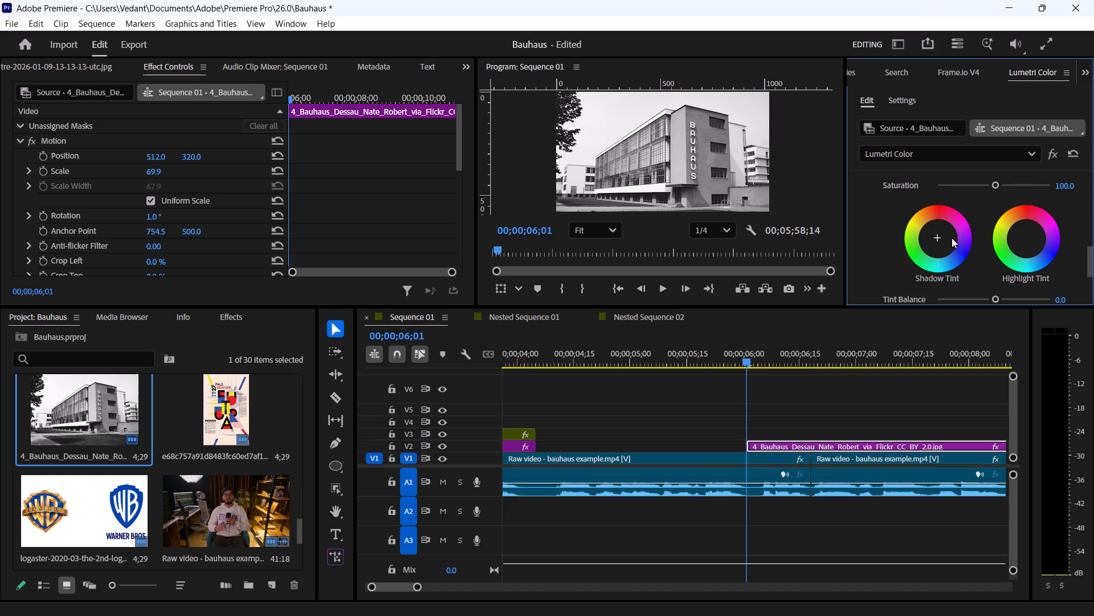
drag(1005, 180, 937, 206)
double_click(971, 184)
drag(937, 235, 934, 238)
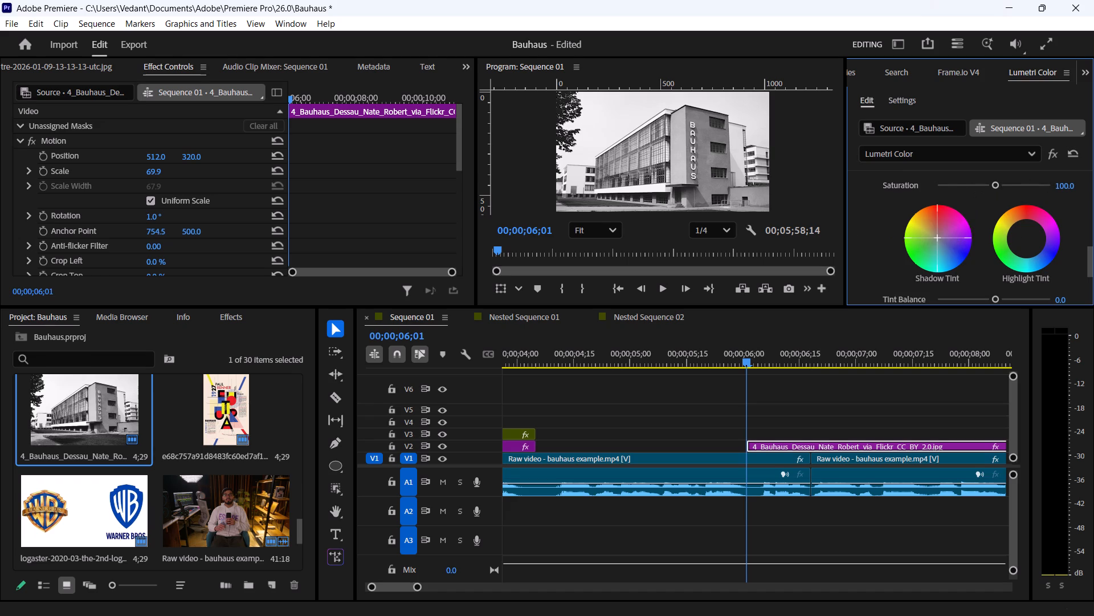
drag(934, 238, 981, 156)
drag(981, 156, 860, 118)
drag(1028, 237, 1023, 261)
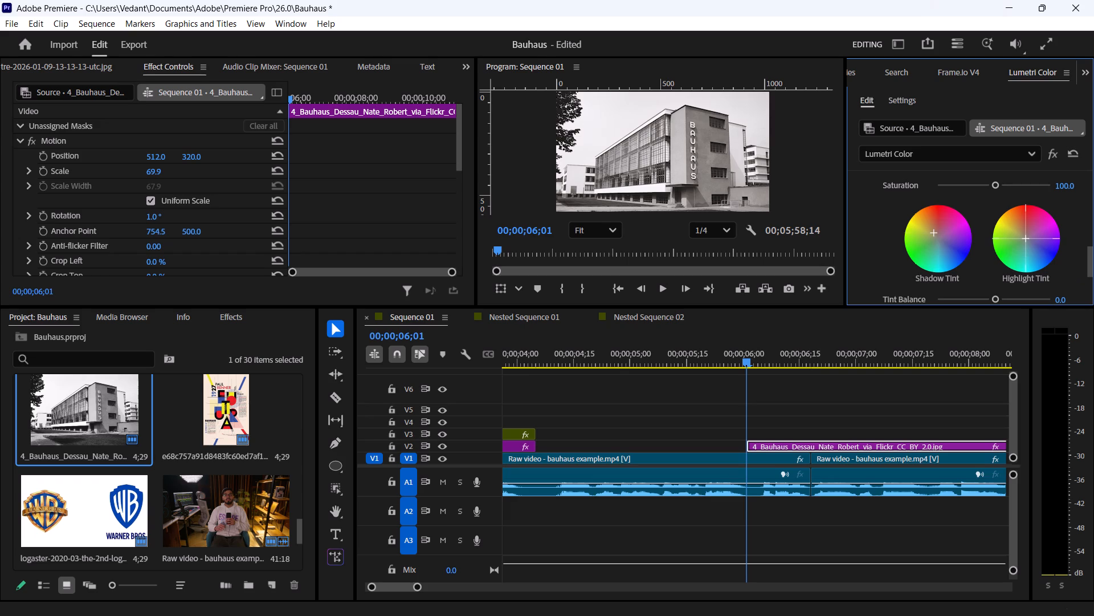
drag(1023, 261, 932, 262)
drag(932, 262, 922, 257)
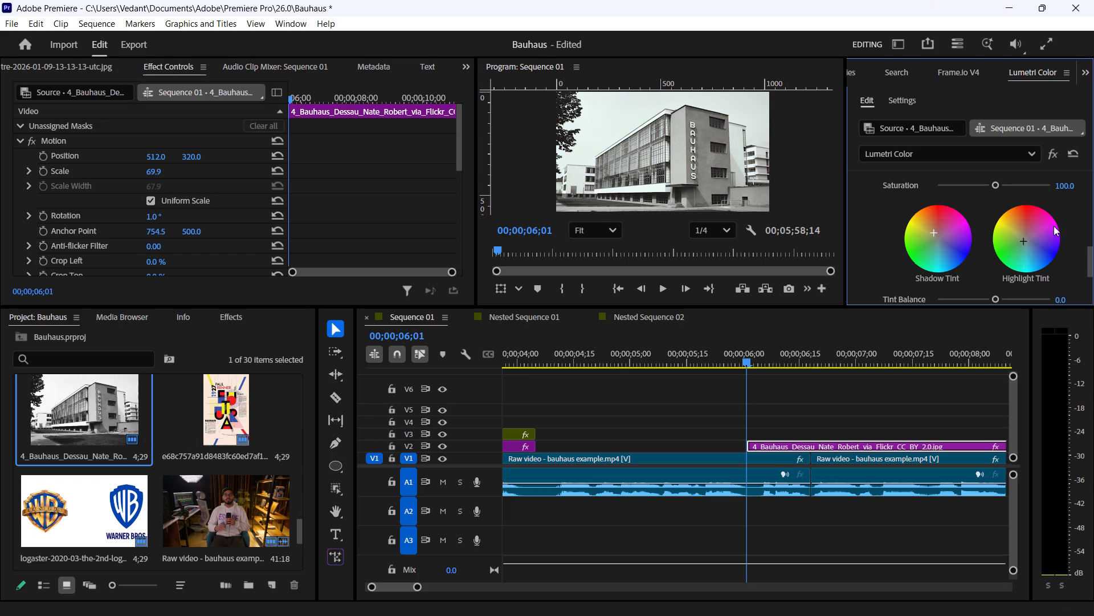
scroll(1054, 226, down, 5)
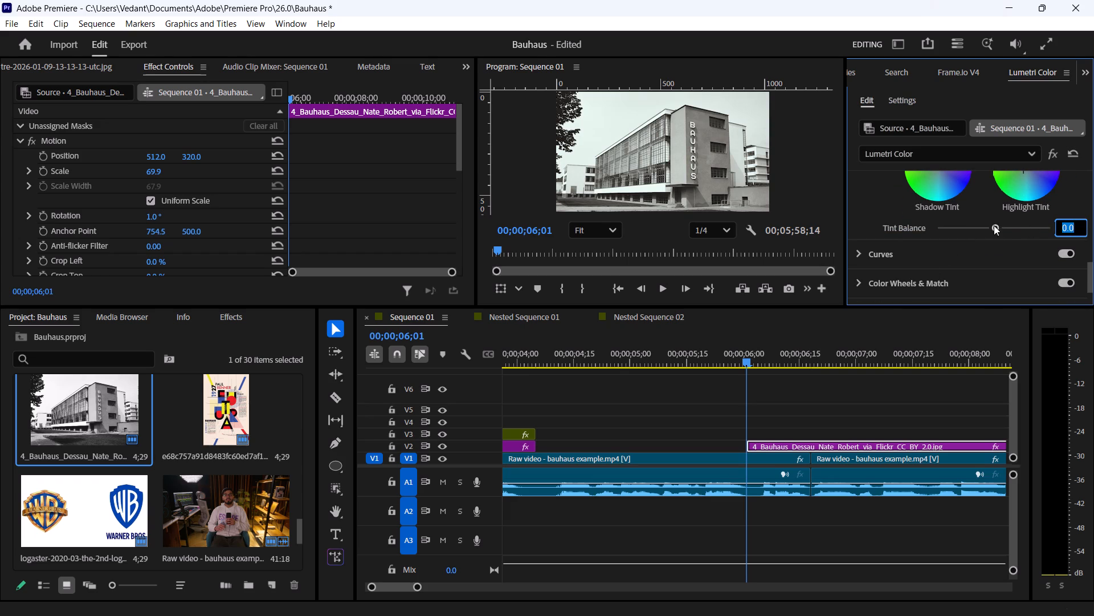
drag(1001, 225, 1019, 222)
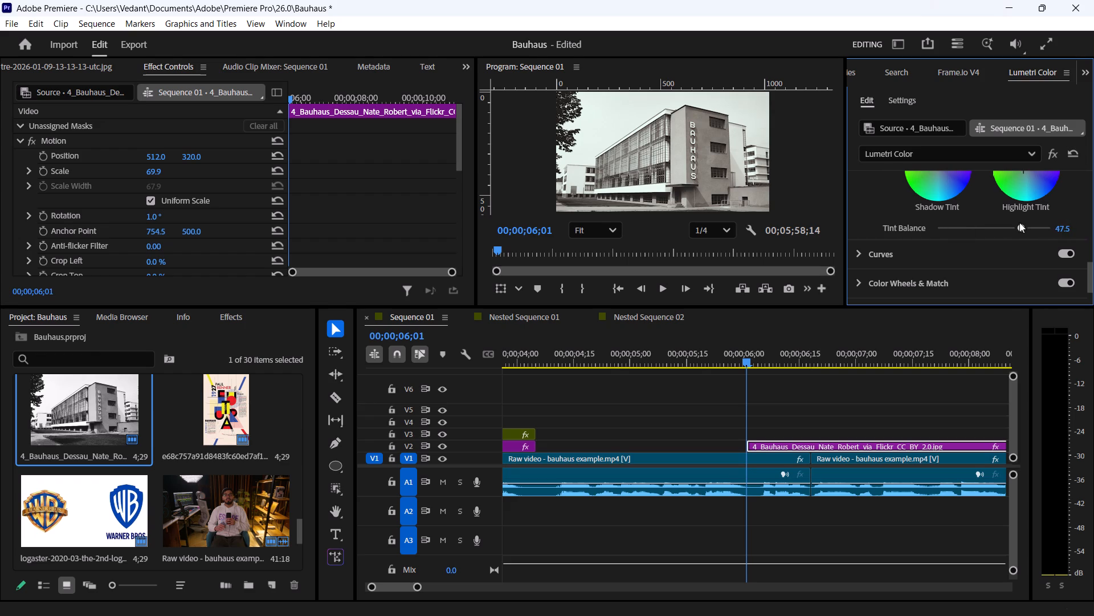
drag(1019, 222, 1013, 224)
Examine the Hue Saturation Curves available for the building photo, including Hue vs Luma, Luma vs Sat and Sat vs Sat.
scroll(945, 273, down, 2)
click(871, 221)
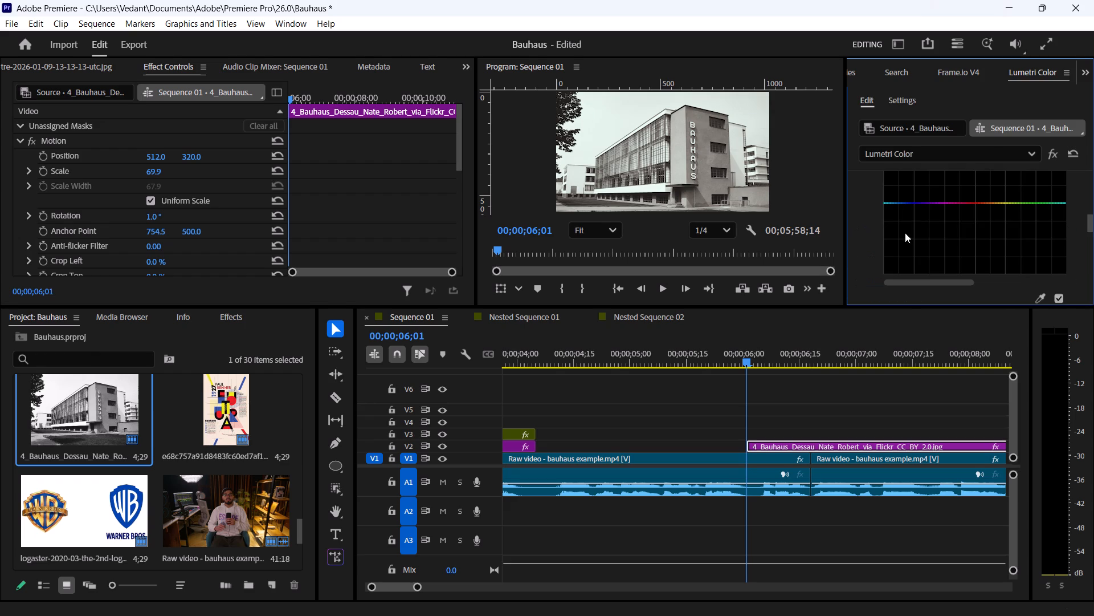
scroll(911, 224, up, 4)
scroll(911, 224, down, 20)
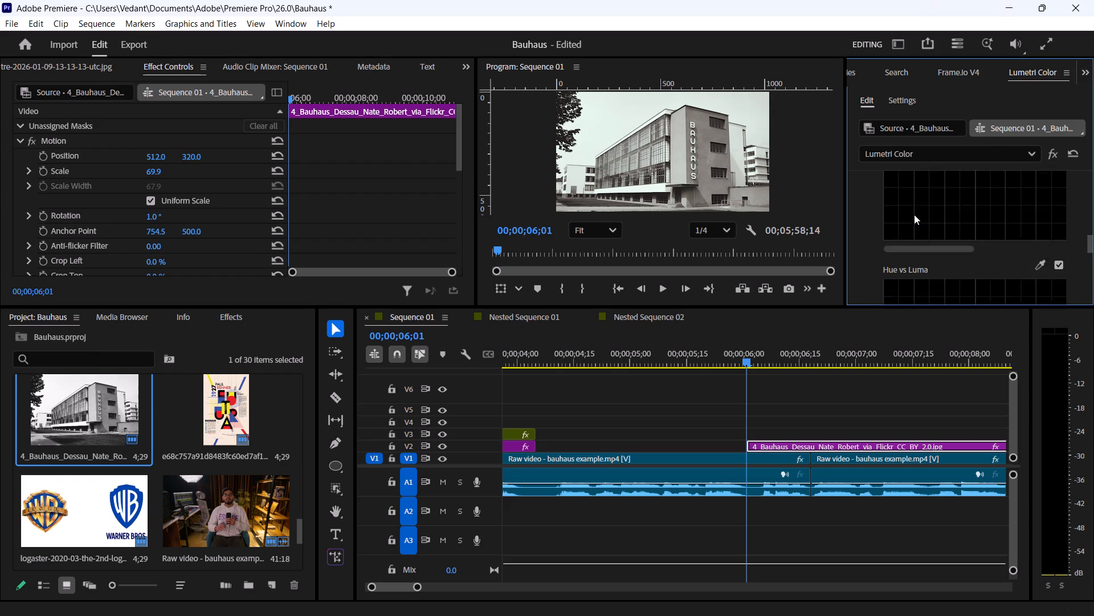
scroll(914, 214, down, 20)
scroll(914, 214, down, 1)
double_click(924, 217)
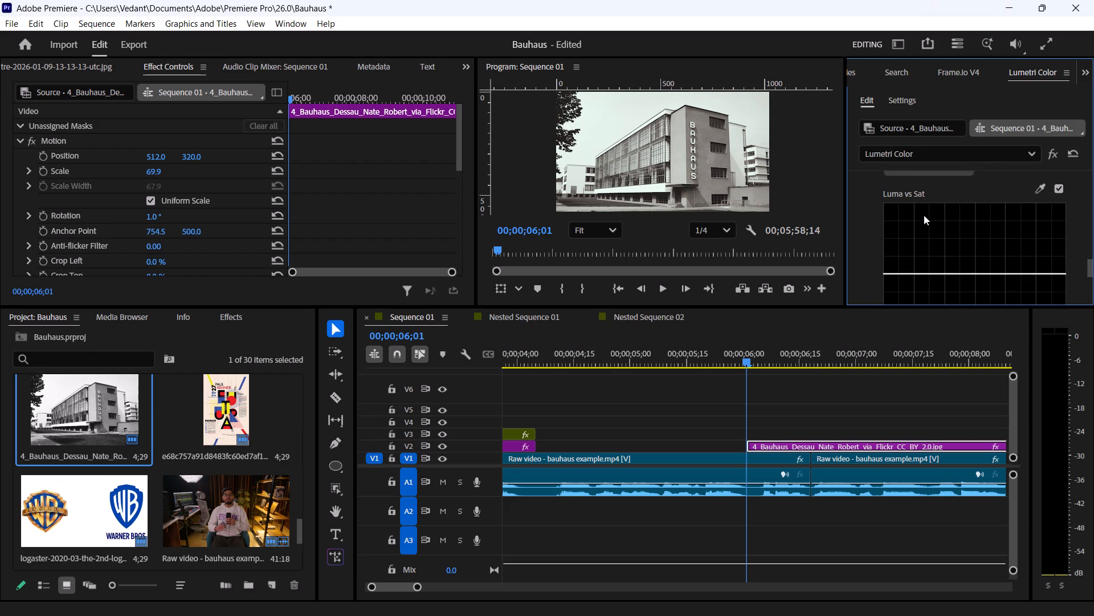
click(919, 214)
click(913, 214)
scroll(948, 225, down, 2)
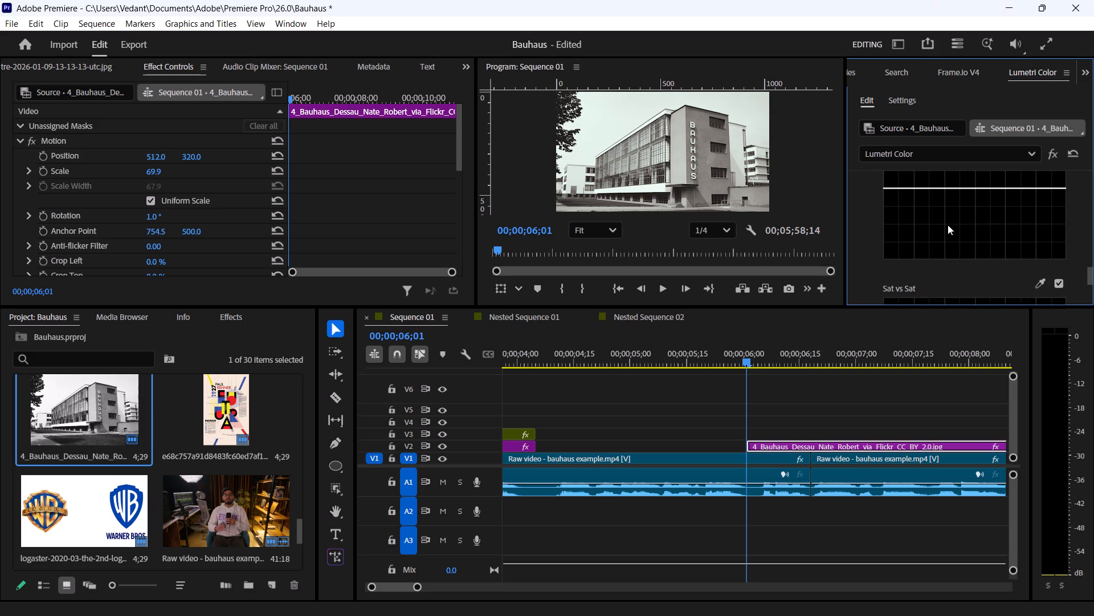
scroll(948, 225, down, 1)
scroll(948, 225, up, 4)
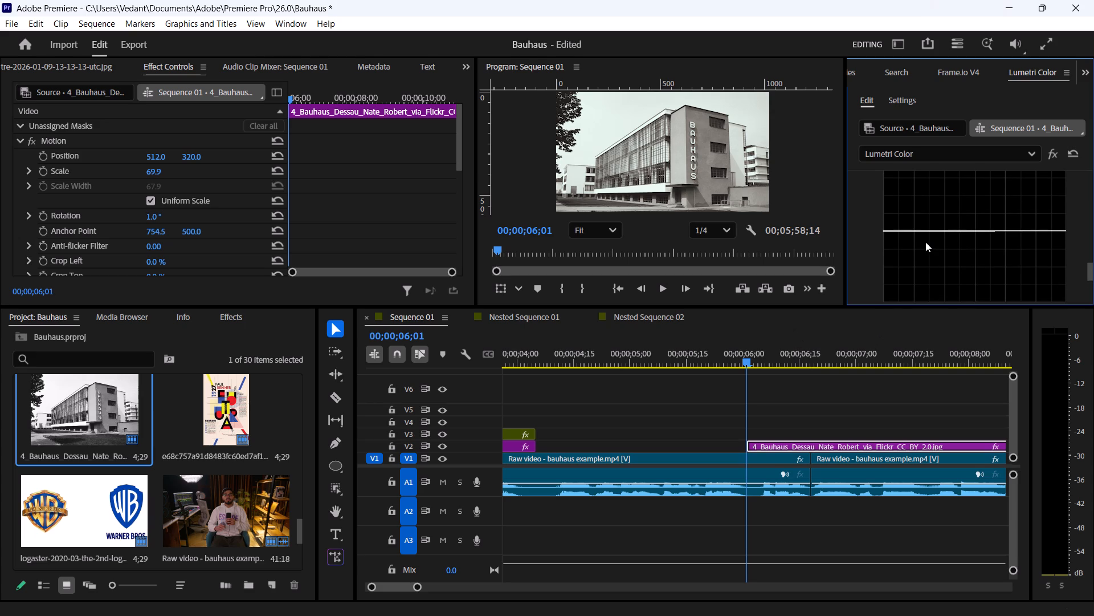
Deselect the building photo clip and save the project.
click(897, 418)
click(818, 443)
click(839, 385)
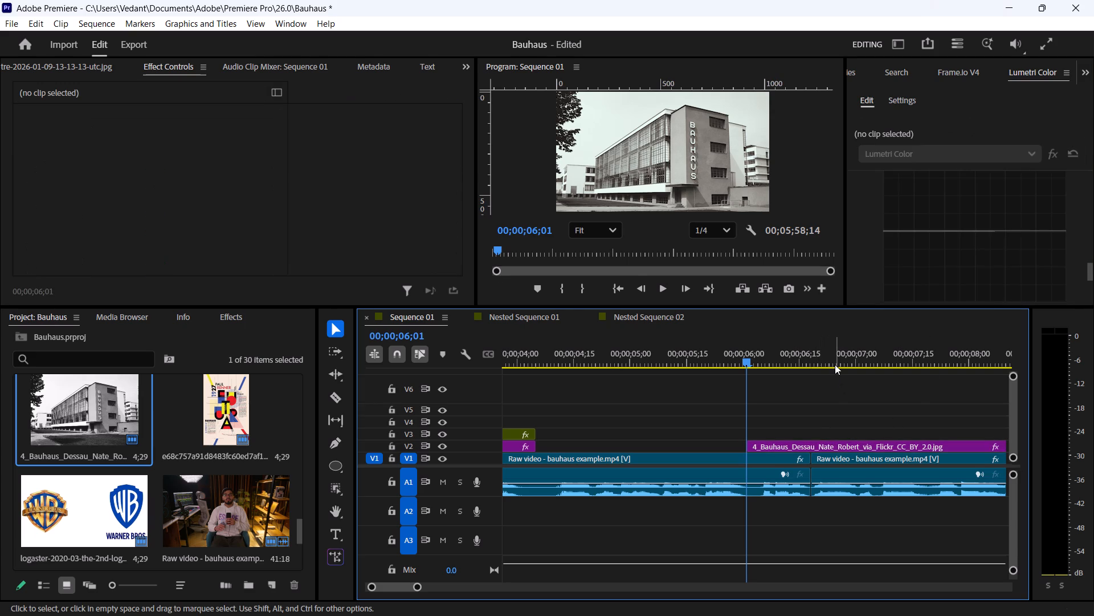
key(ctrl+s)
Reselect the photo clip on V2, sample the wall beside the BAUHAUS lettering for the Luma vs Sat curve, and raise the sampled tone's point.
click(827, 443)
scroll(938, 194, down, 4)
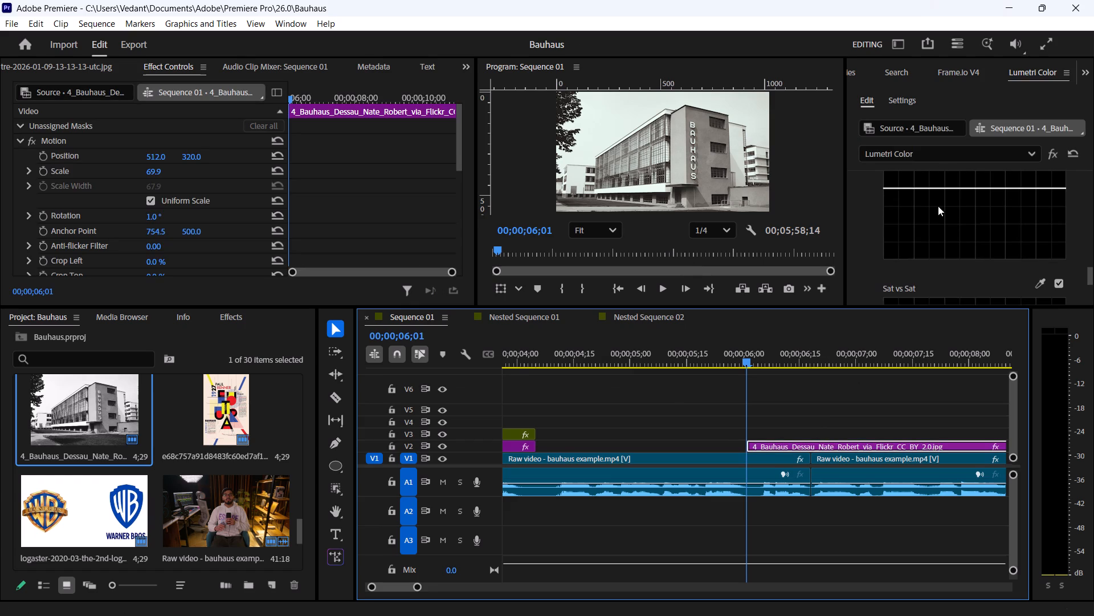
click(915, 175)
scroll(938, 204, up, 3)
click(924, 216)
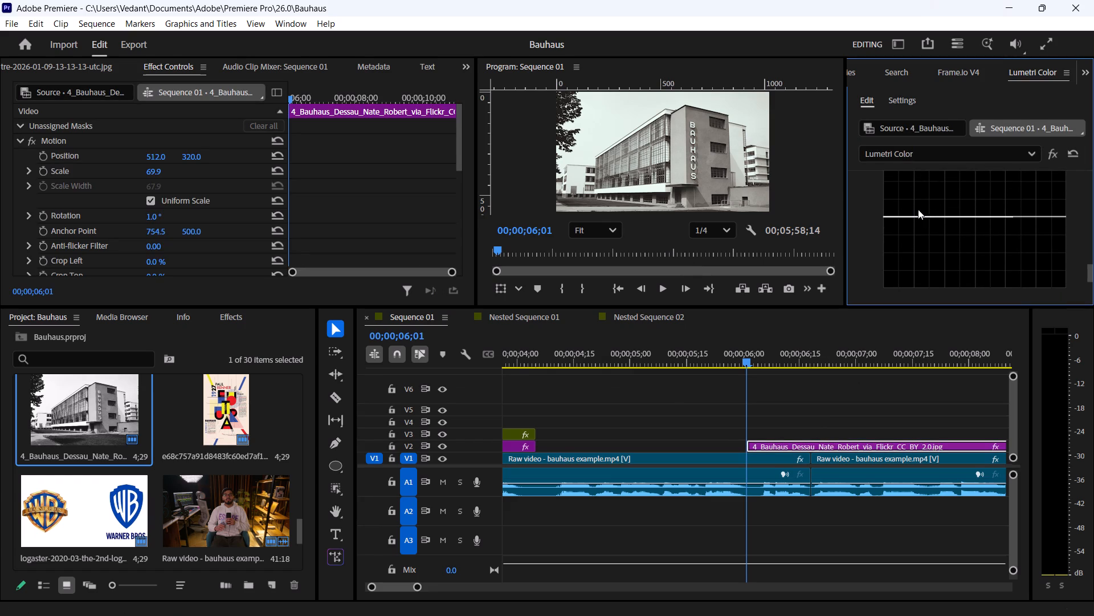
click(918, 209)
drag(917, 212, 930, 246)
scroll(953, 236, up, 3)
scroll(953, 236, down, 1)
scroll(950, 229, up, 3)
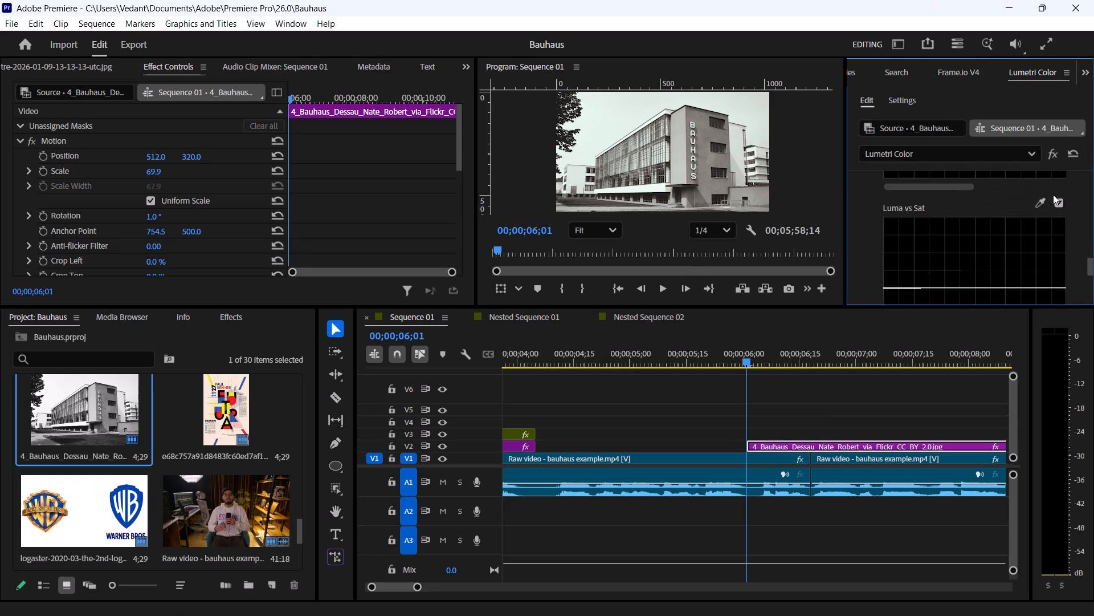
click(1044, 203)
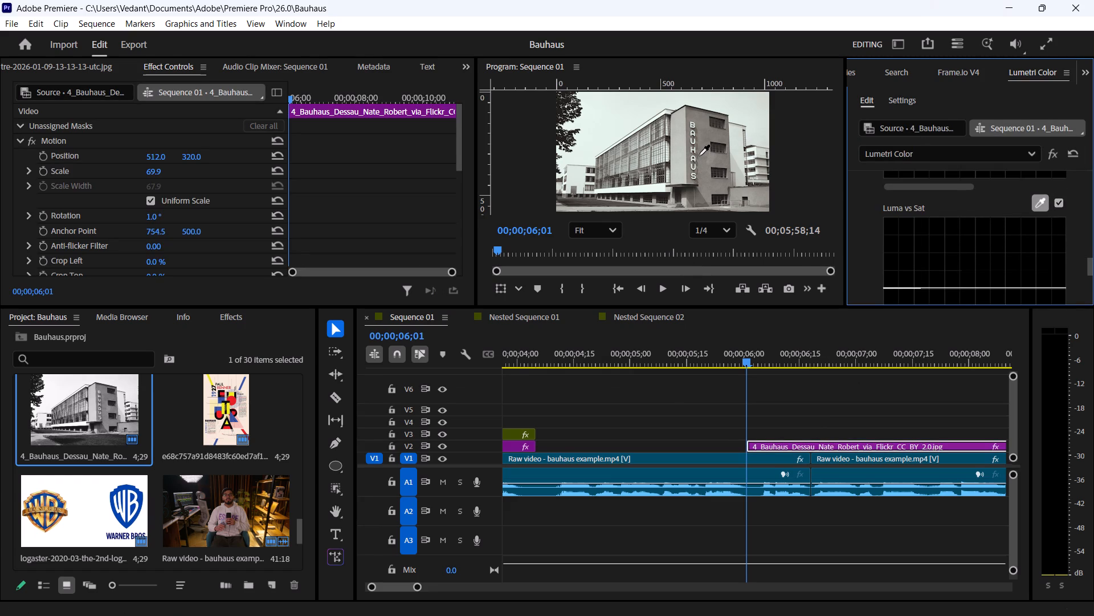
click(706, 161)
drag(973, 291, 973, 294)
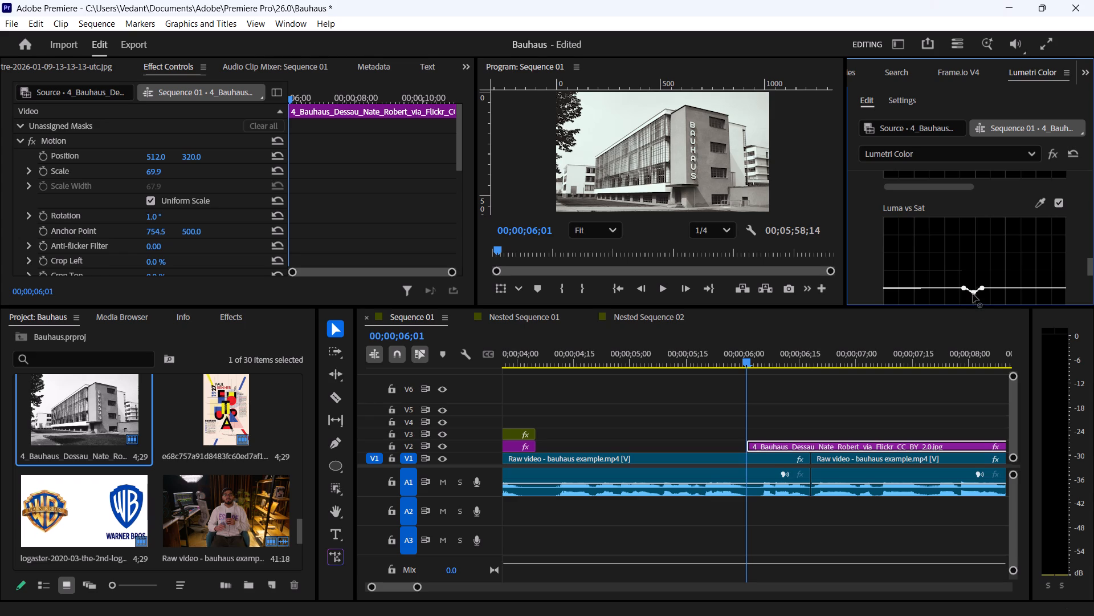
drag(973, 294, 975, 274)
double_click(975, 273)
Add a vignette to the building photo with amount -1.4, midpoint 25.6, roundness 55.6 and feather 100.
scroll(971, 264, down, 20)
scroll(971, 264, down, 5)
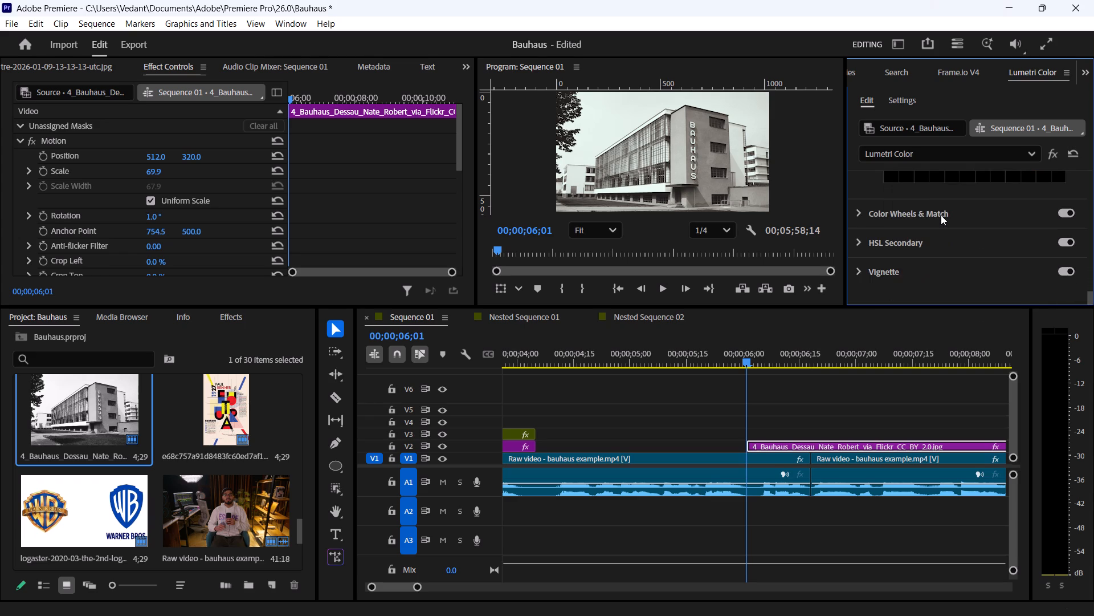
scroll(941, 214, down, 2)
click(867, 258)
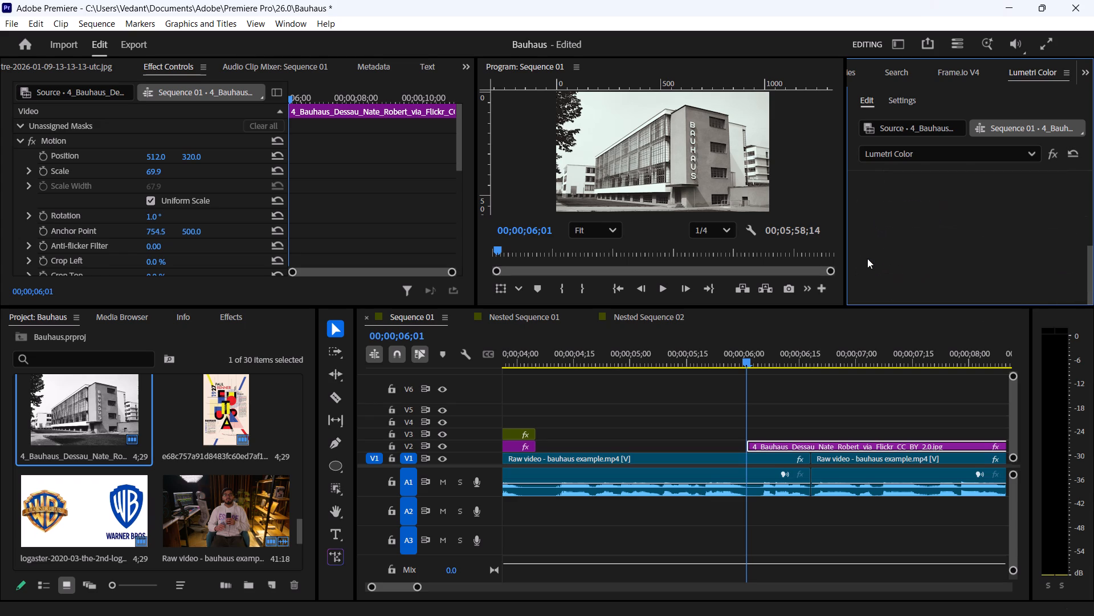
scroll(956, 206, up, 1)
drag(995, 213, 1029, 214)
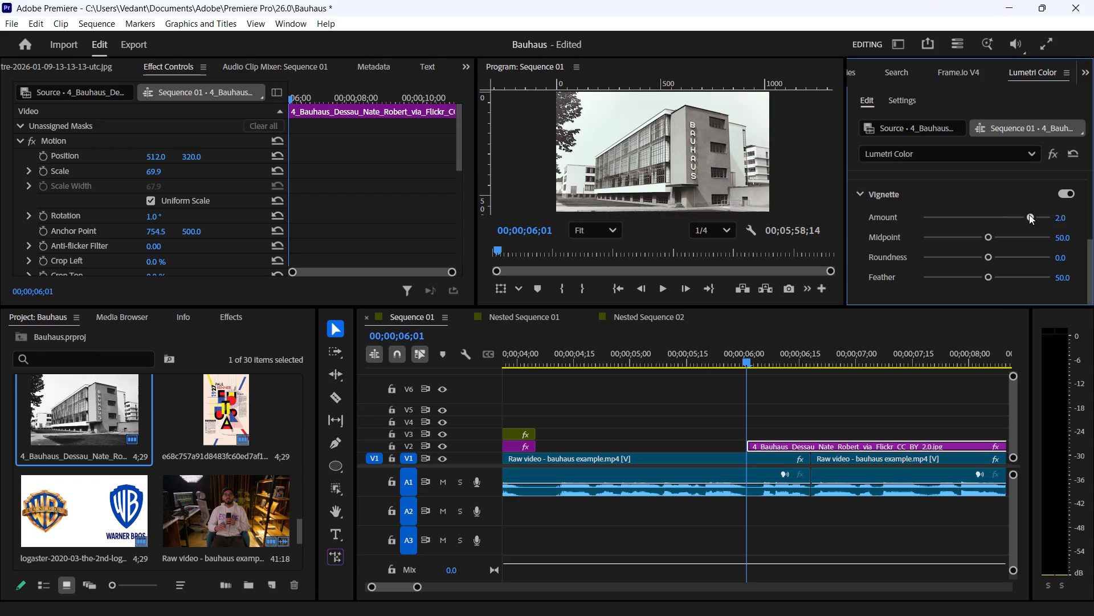
drag(1029, 214, 955, 220)
drag(994, 235, 1003, 233)
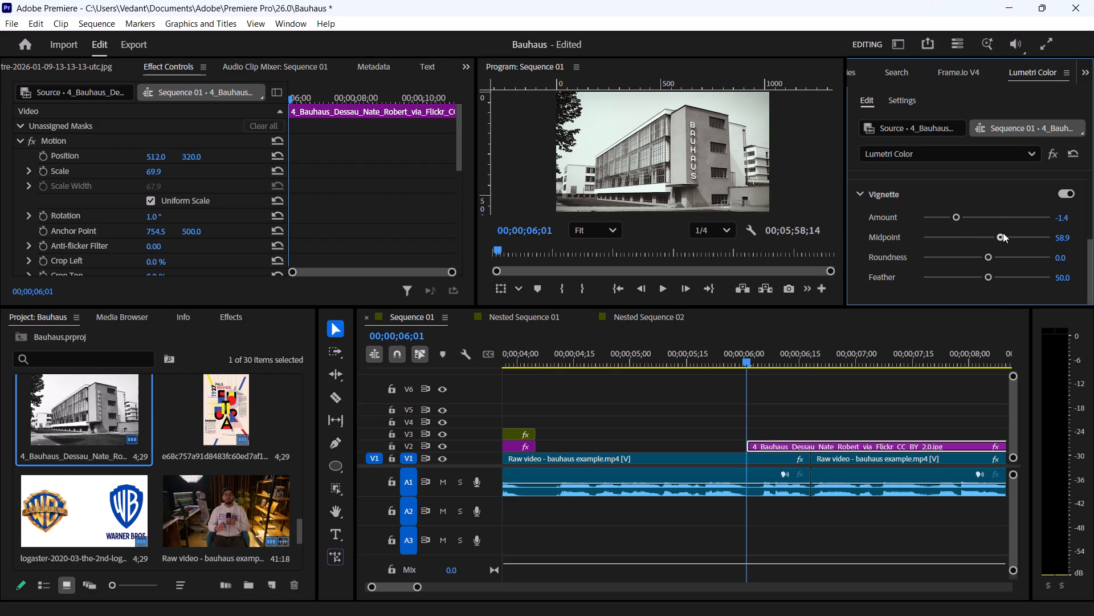
drag(1003, 233, 954, 240)
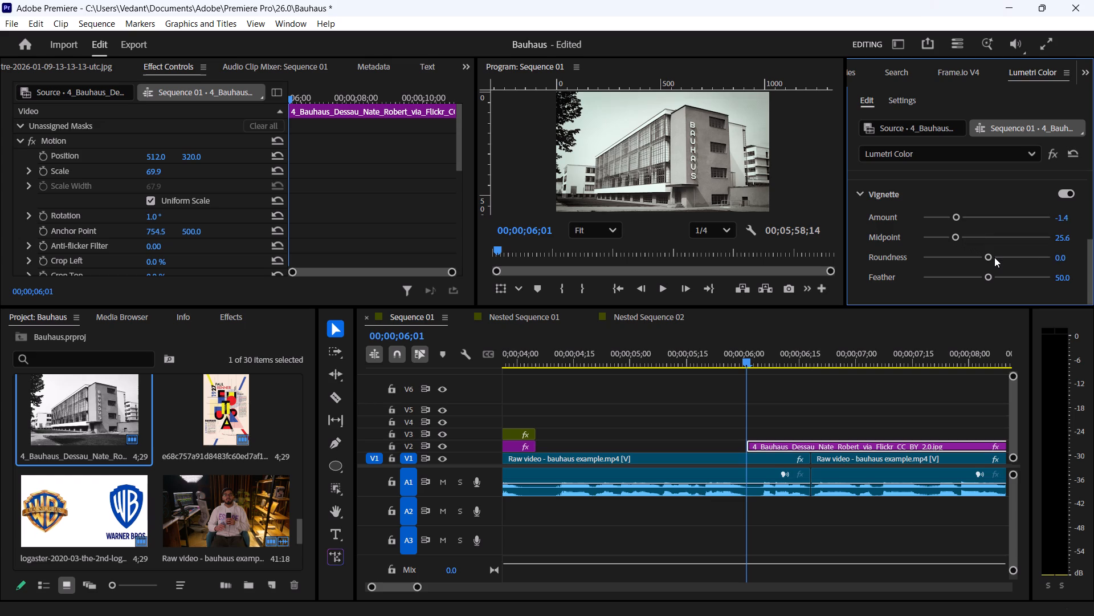
drag(994, 257, 1021, 248)
drag(987, 277, 1040, 267)
drag(1040, 267, 907, 261)
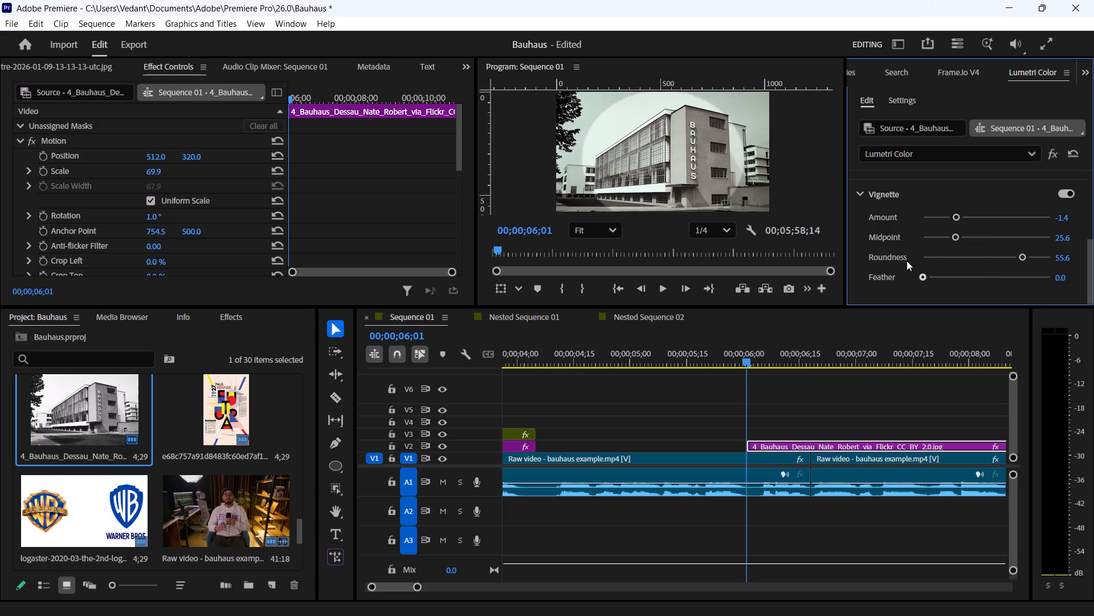
drag(907, 261, 1032, 256)
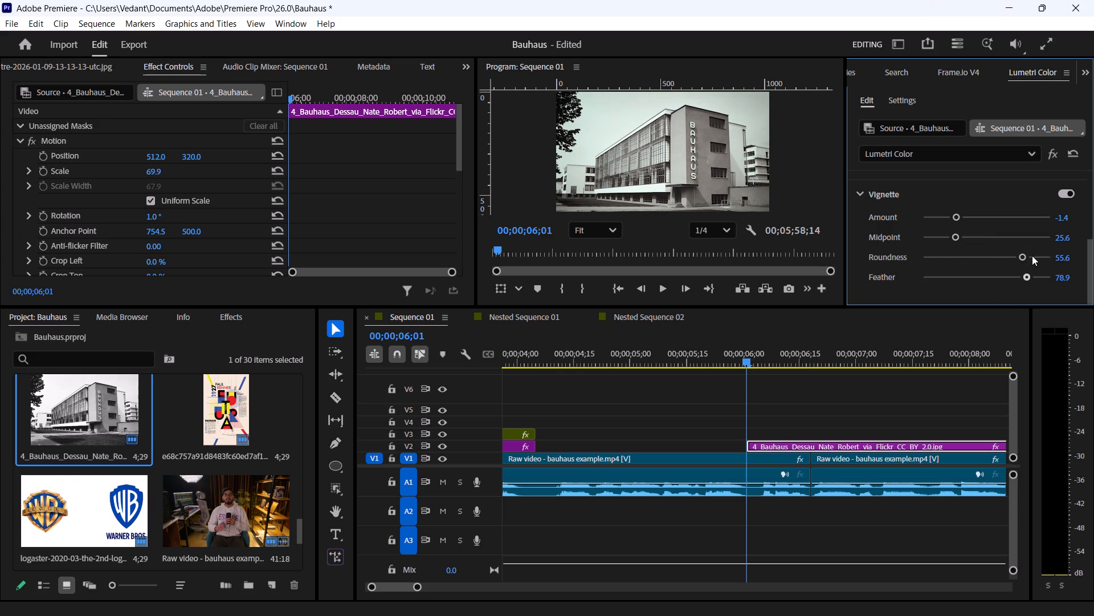
drag(1032, 256, 1055, 256)
click(871, 190)
Play back the graded building photo clip from its start at 00;00;06;01 and review it against the raw video's cut.
click(819, 418)
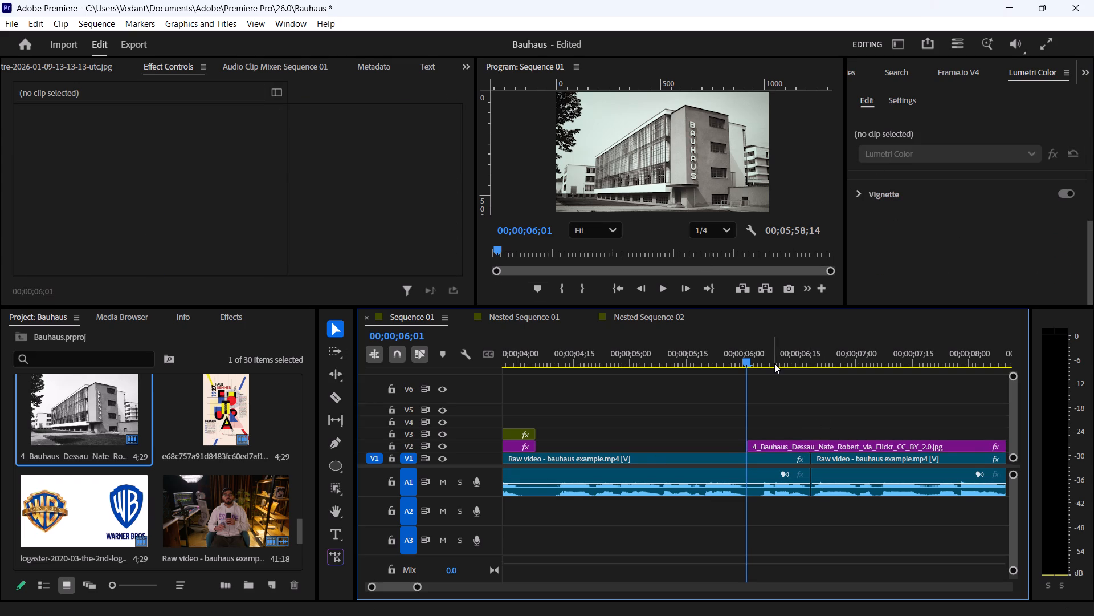
key(space)
key(space)
drag(763, 359, 699, 373)
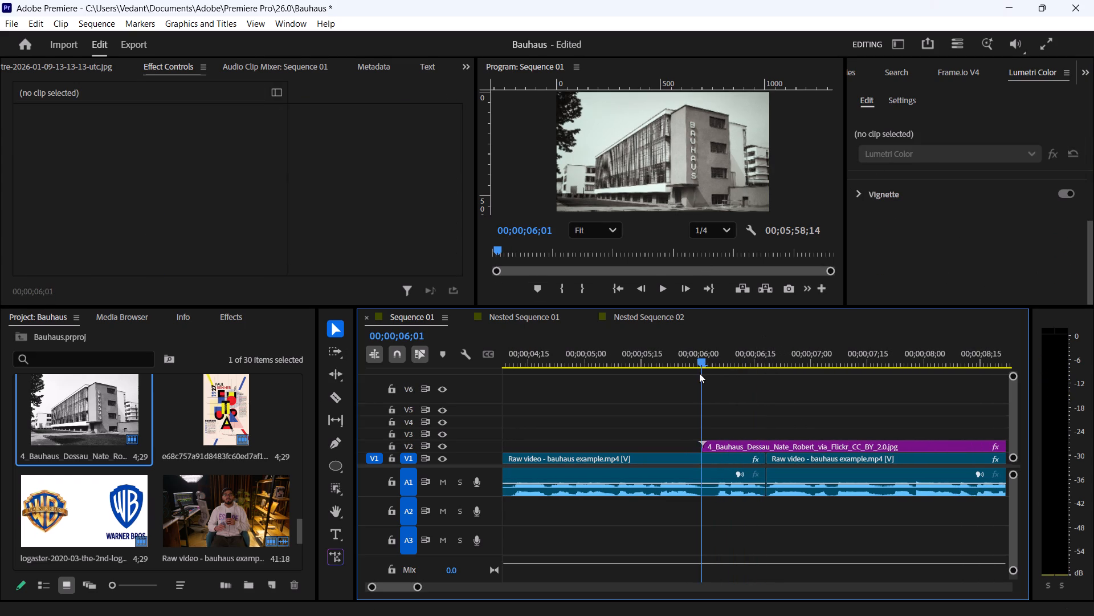
drag(699, 373, 662, 374)
key(space)
key(space)
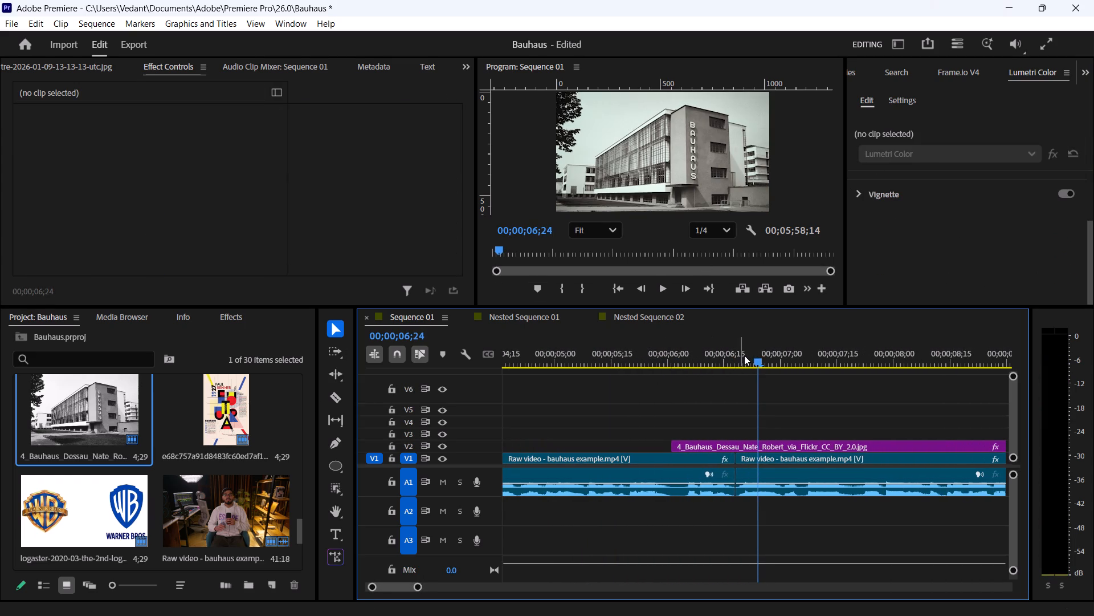
drag(753, 354, 706, 357)
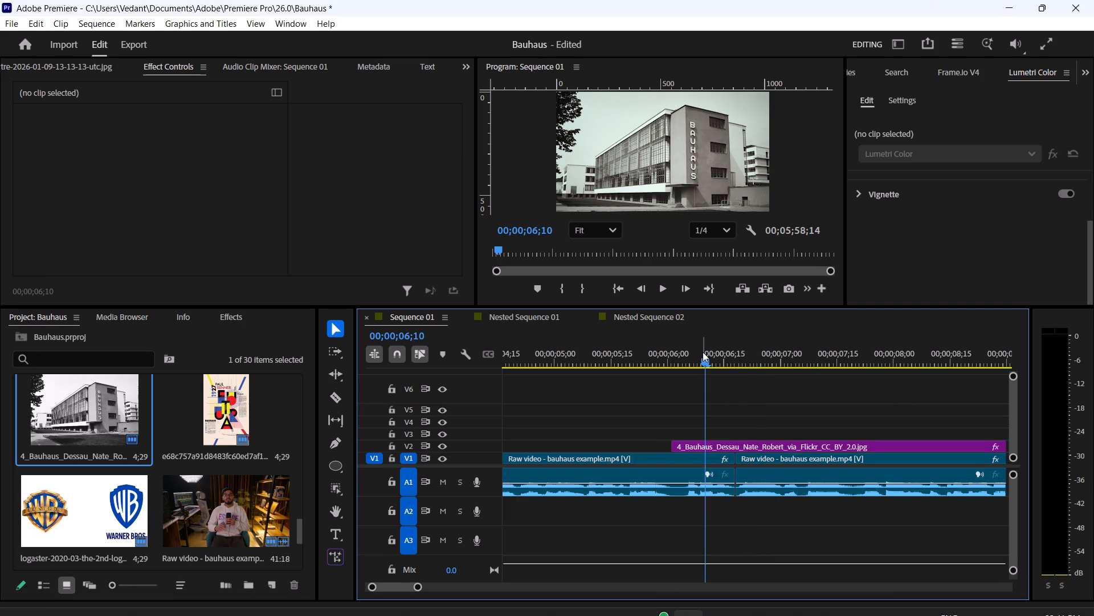
drag(703, 351, 658, 356)
key(space)
key(space)
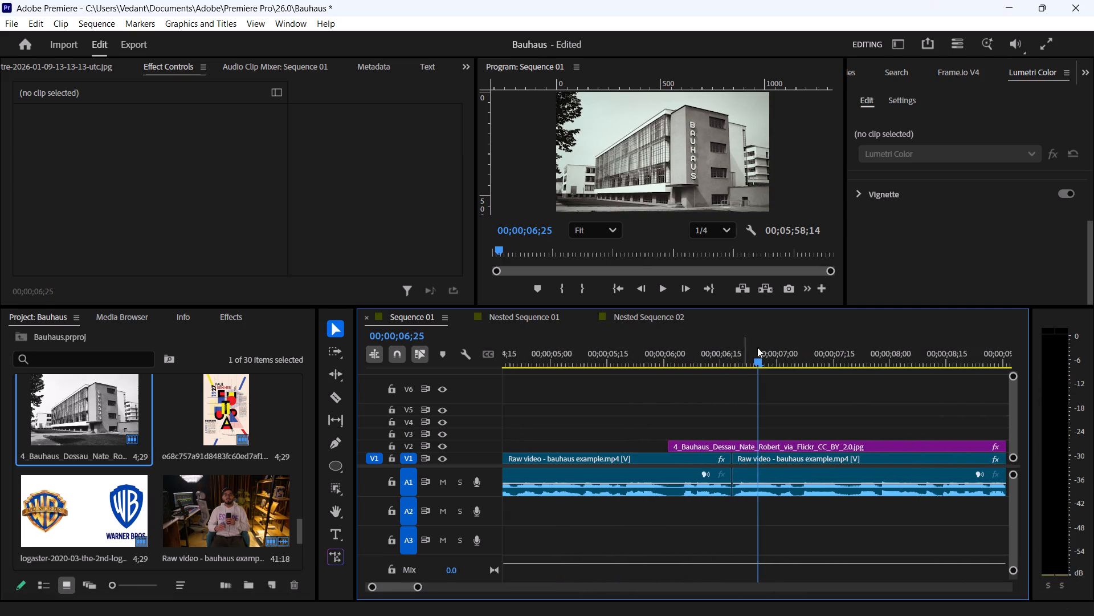
Trim the end of the building photo clip on V2 back to the raw video's cut at 00;00;06;18.
drag(753, 360, 734, 362)
click(795, 442)
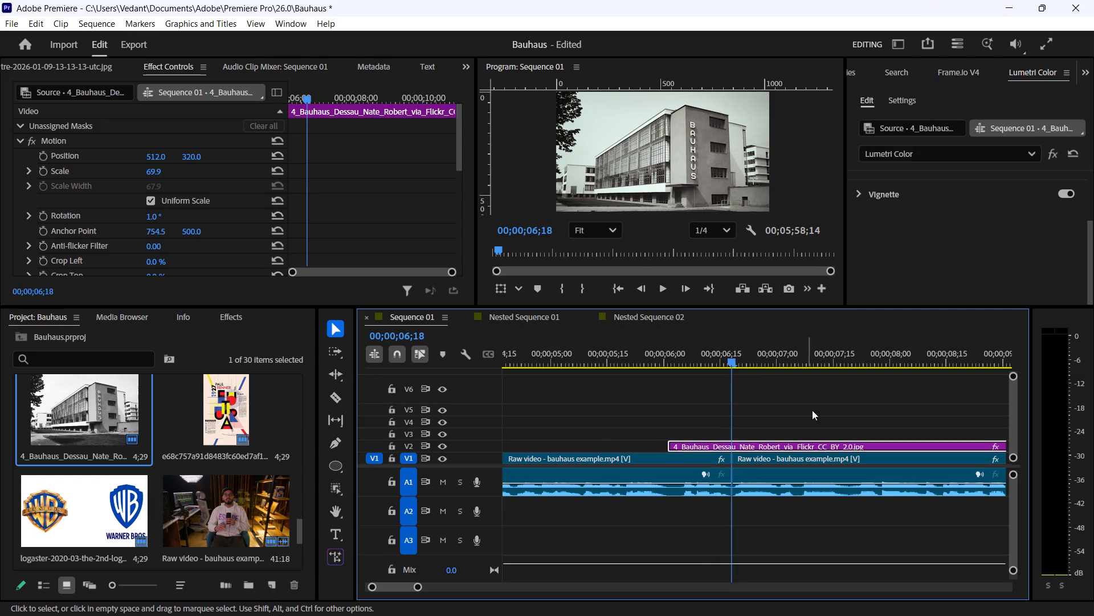
scroll(831, 396, down, 18)
key(minus)
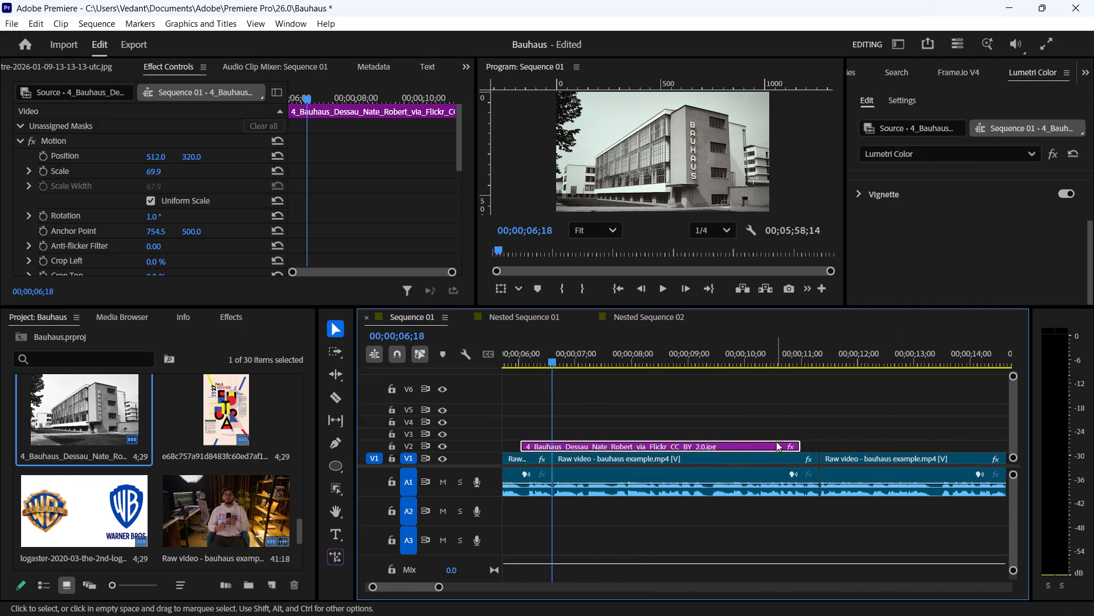
drag(799, 445, 557, 451)
Return the playhead to the photo clip's start at 00;00;06;01, deselect the clip and save the project.
drag(545, 351, 533, 349)
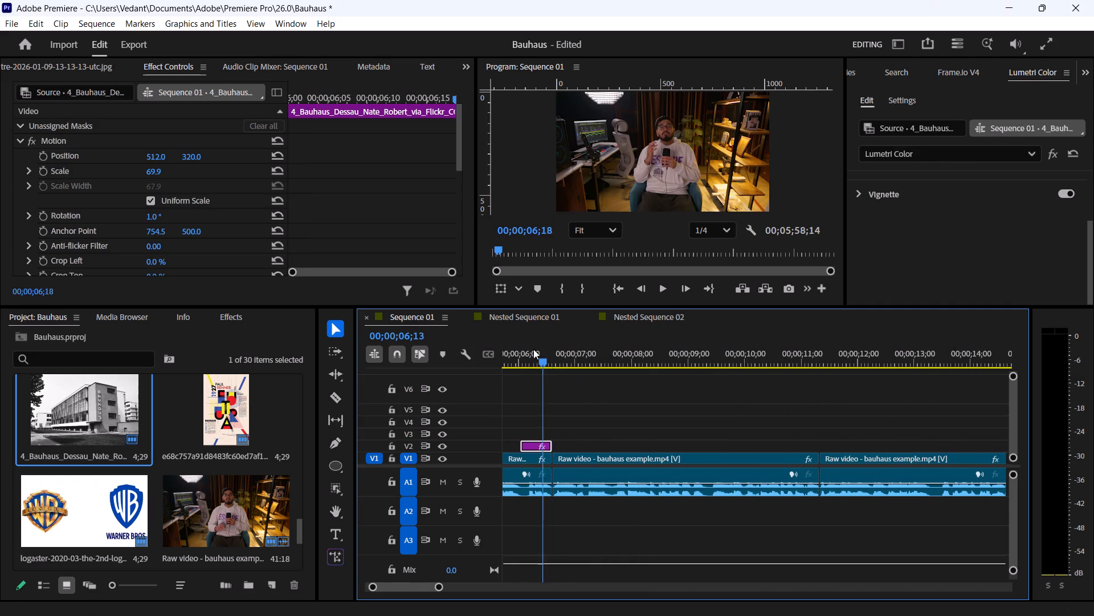
drag(533, 349, 522, 347)
click(591, 399)
key(equal)
key(equal)
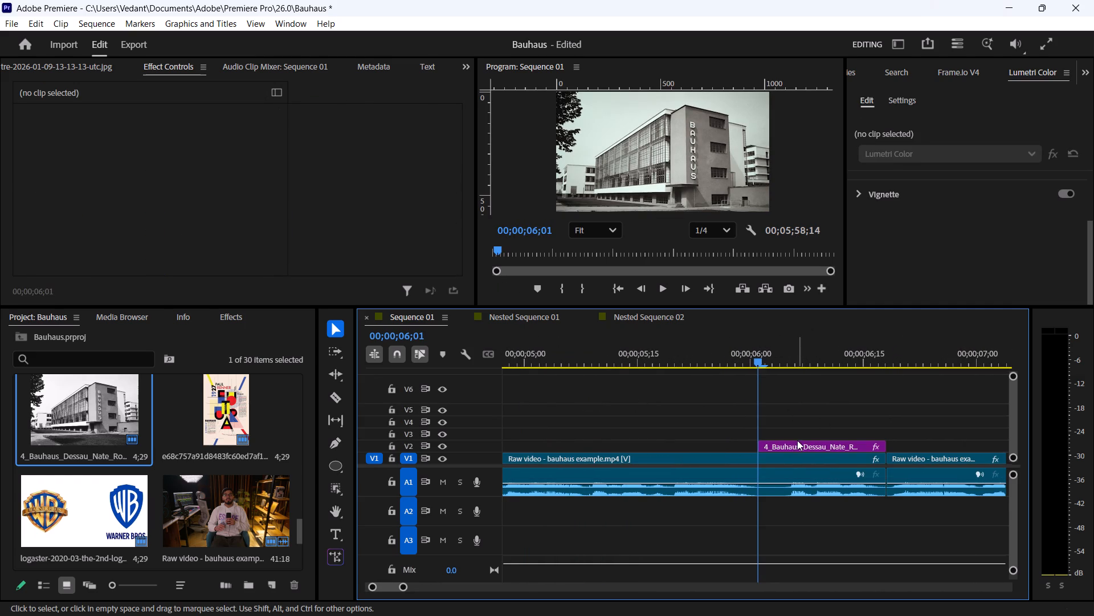
click(797, 440)
click(806, 377)
key(ctrl+s)
Add opacity keyframes of 100% to the building photo clip at 00;00;06;01 and 00;00;06;03.
click(808, 442)
drag(754, 360, 769, 362)
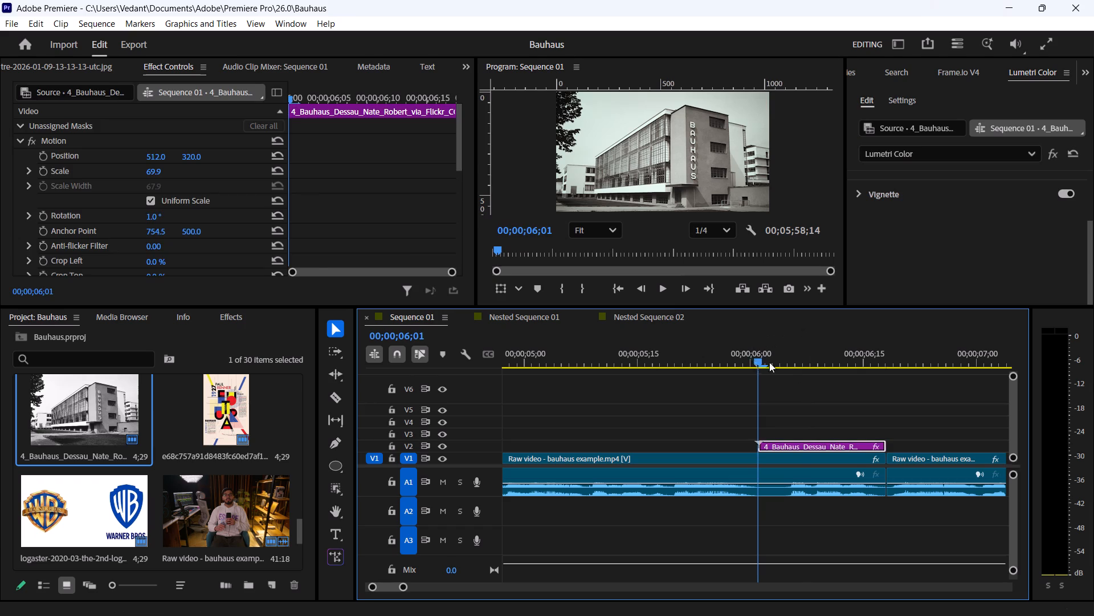
drag(769, 362, 759, 368)
click(777, 449)
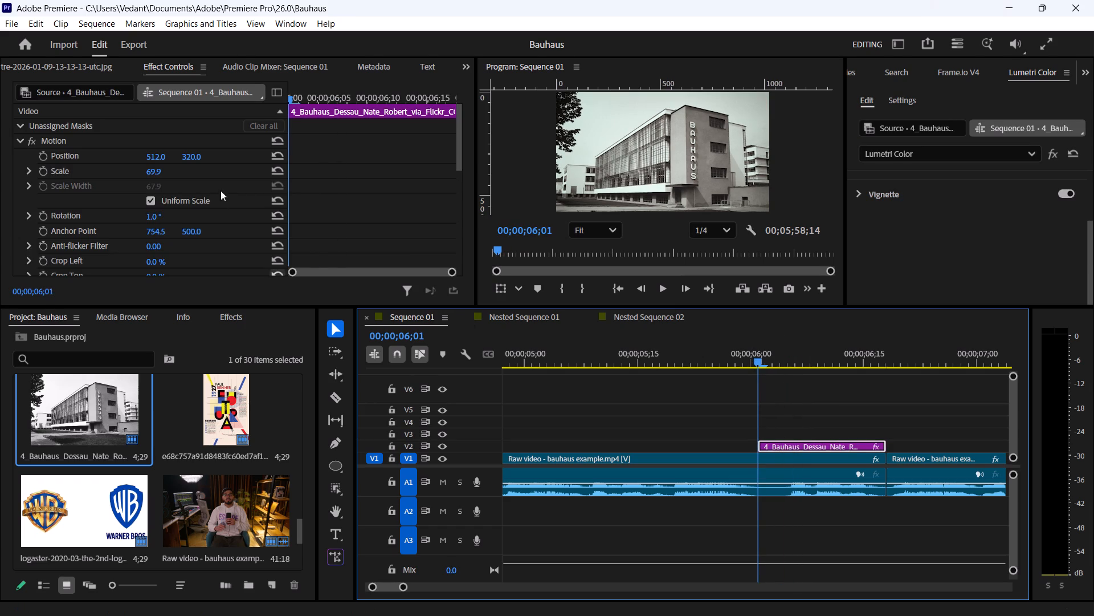
scroll(79, 199, down, 7)
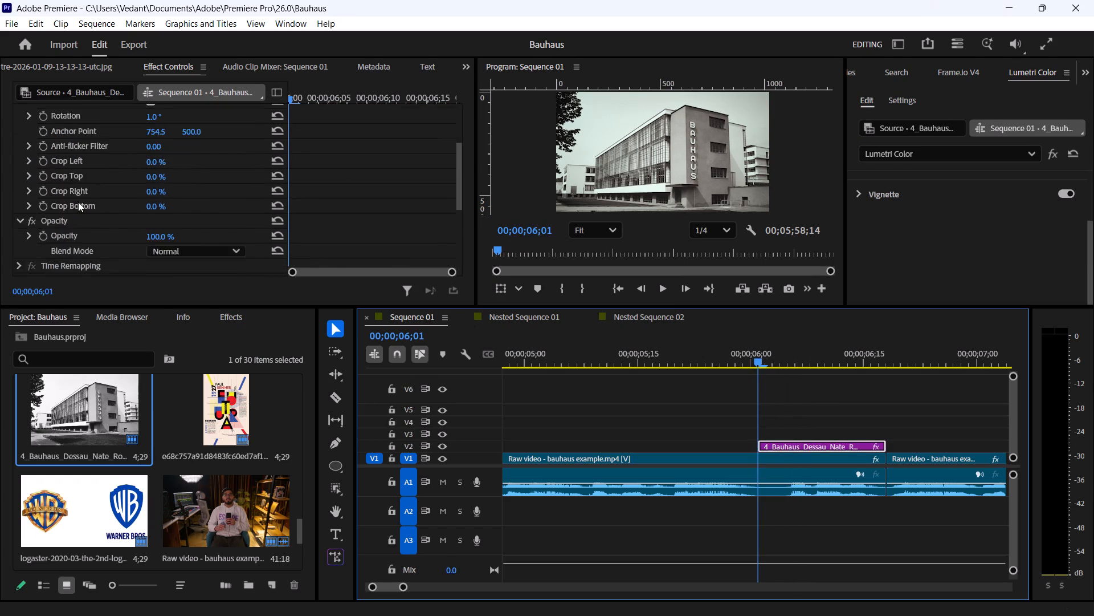
scroll(78, 202, down, 5)
click(41, 165)
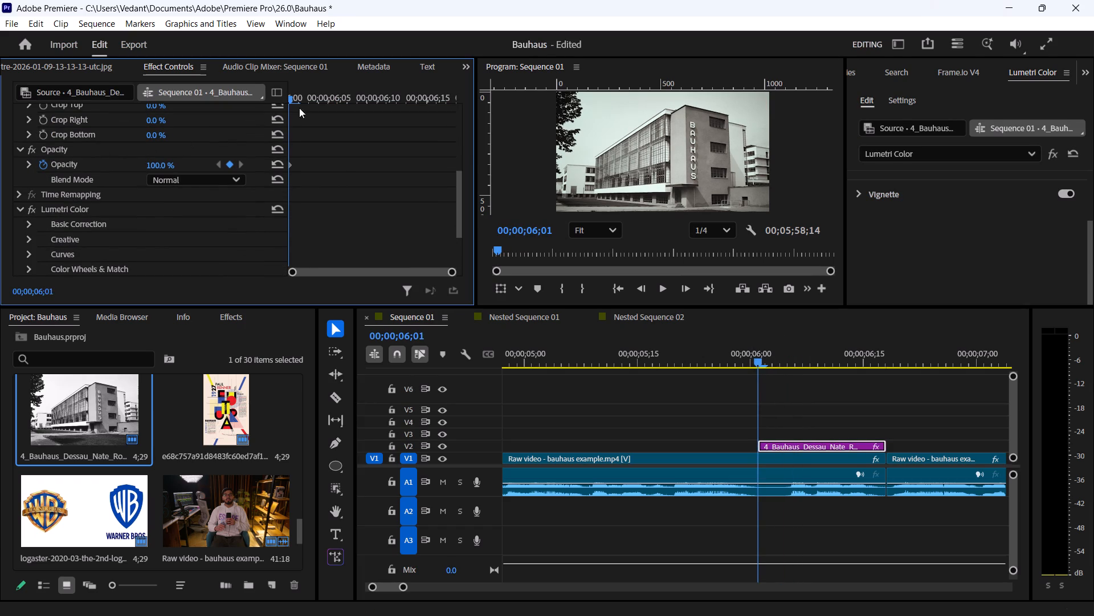
drag(292, 95, 312, 88)
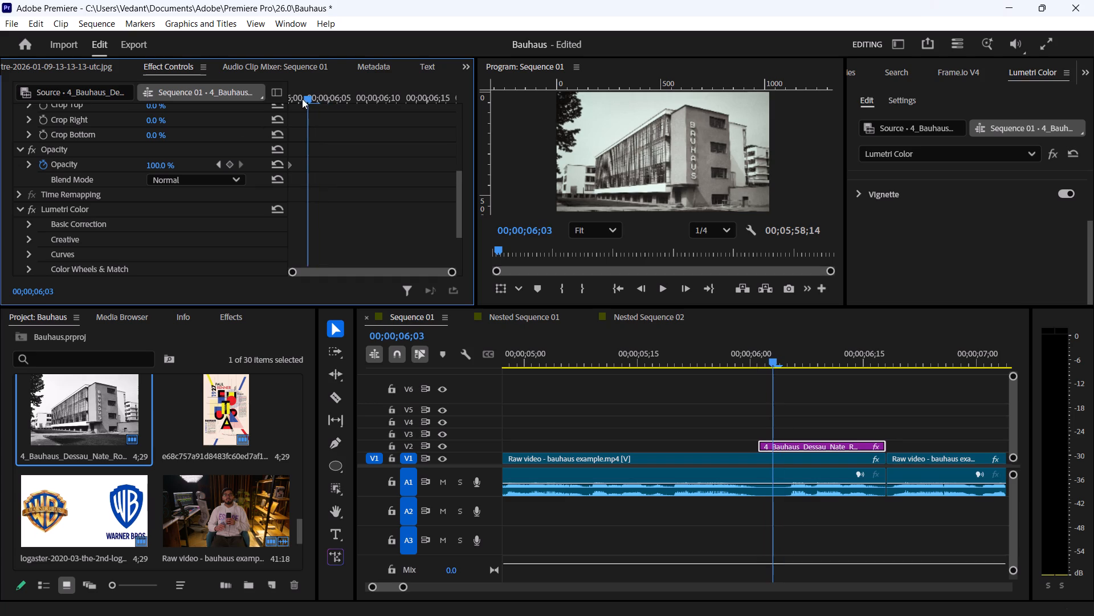
click(227, 167)
Set the building photo's opacity keyframe at 00;00;06;01 to 0%.
drag(306, 92, 291, 91)
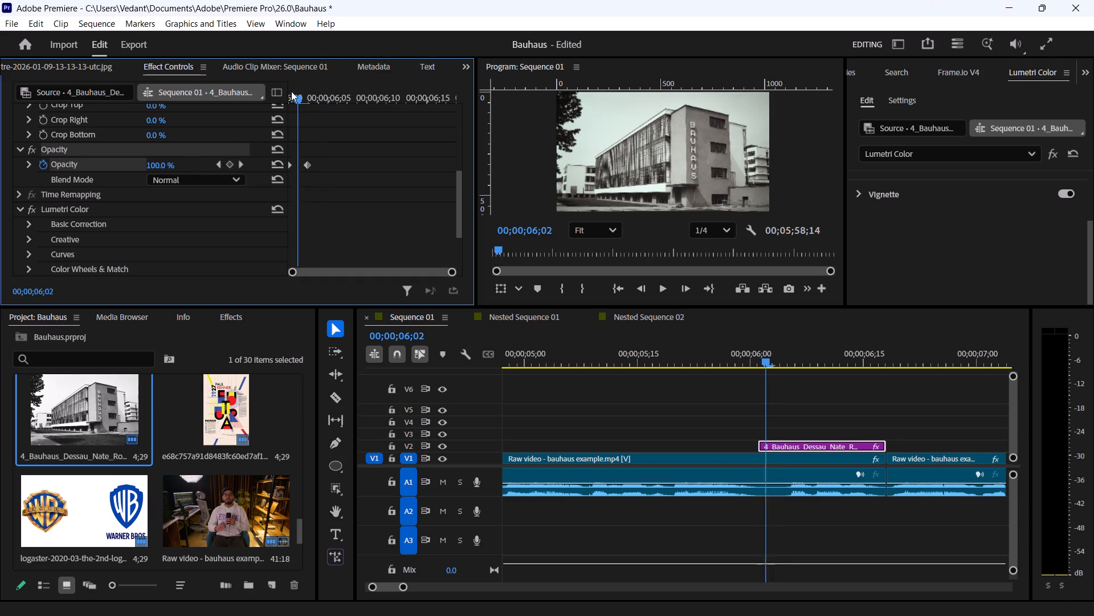
drag(291, 91, 284, 91)
drag(167, 162, 145, 163)
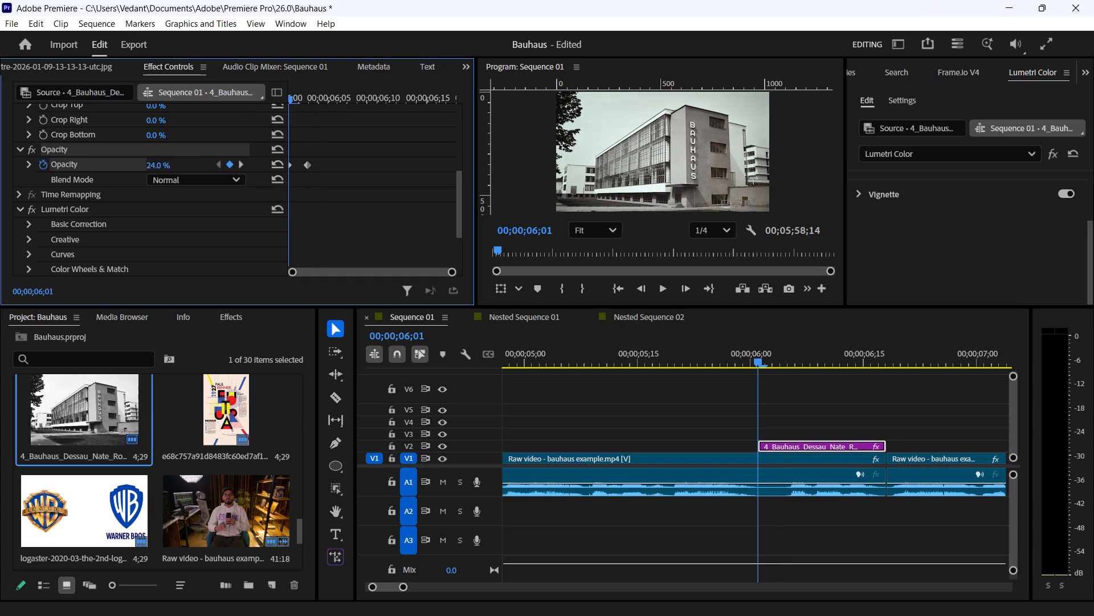
drag(145, 163, 109, 162)
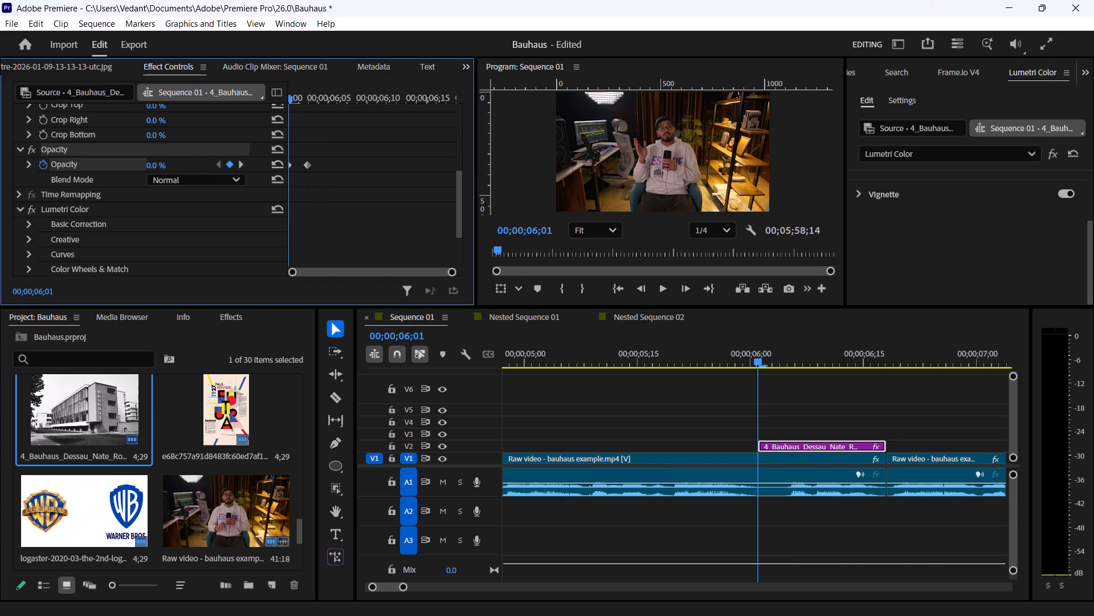
drag(109, 162, 157, 156)
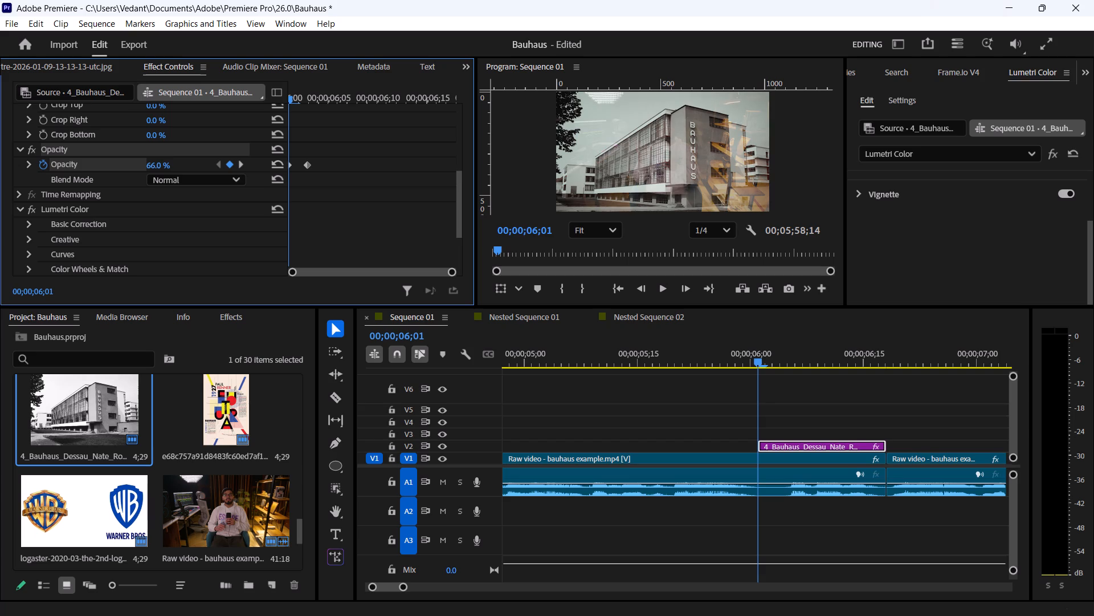
drag(157, 156, 42, 160)
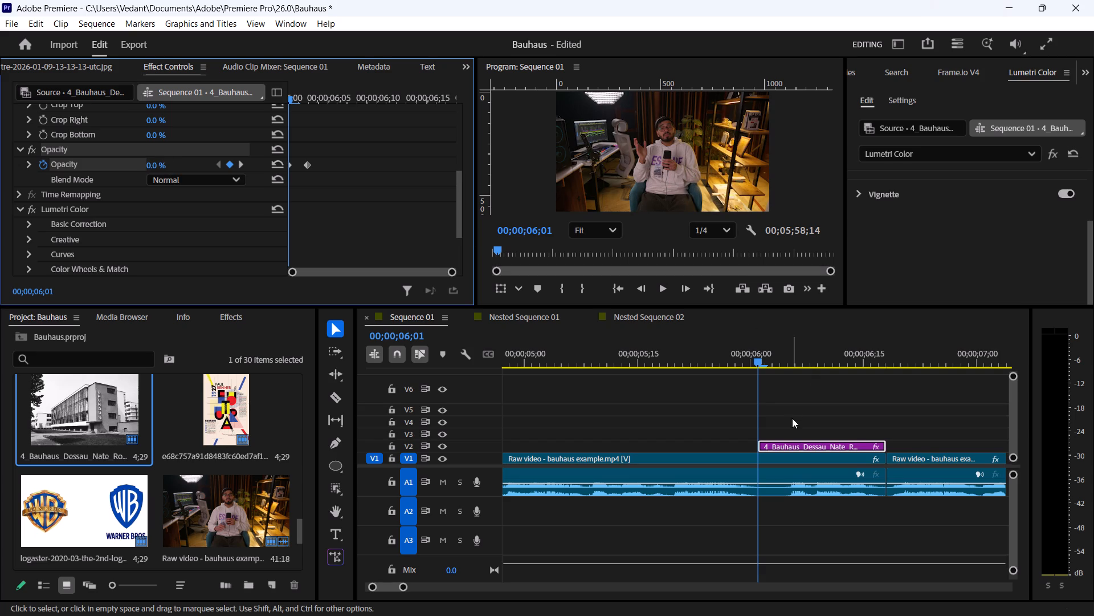
Move the building photo clip from V2 up to V3, keeping its start at 00;00;06;01, and deselect it.
drag(797, 443, 795, 429)
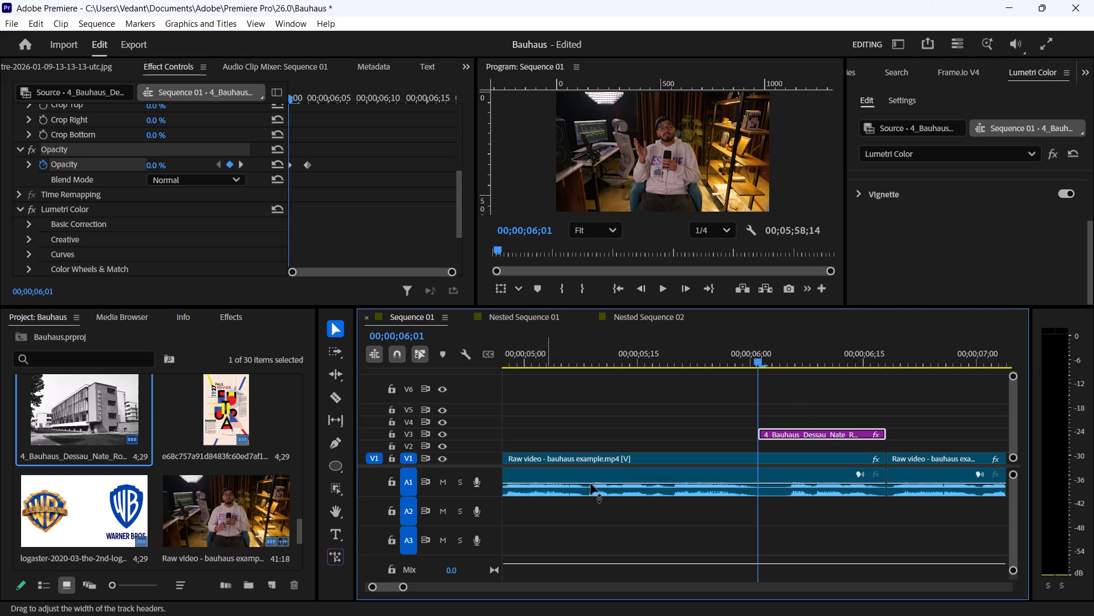
click(715, 431)
click(774, 445)
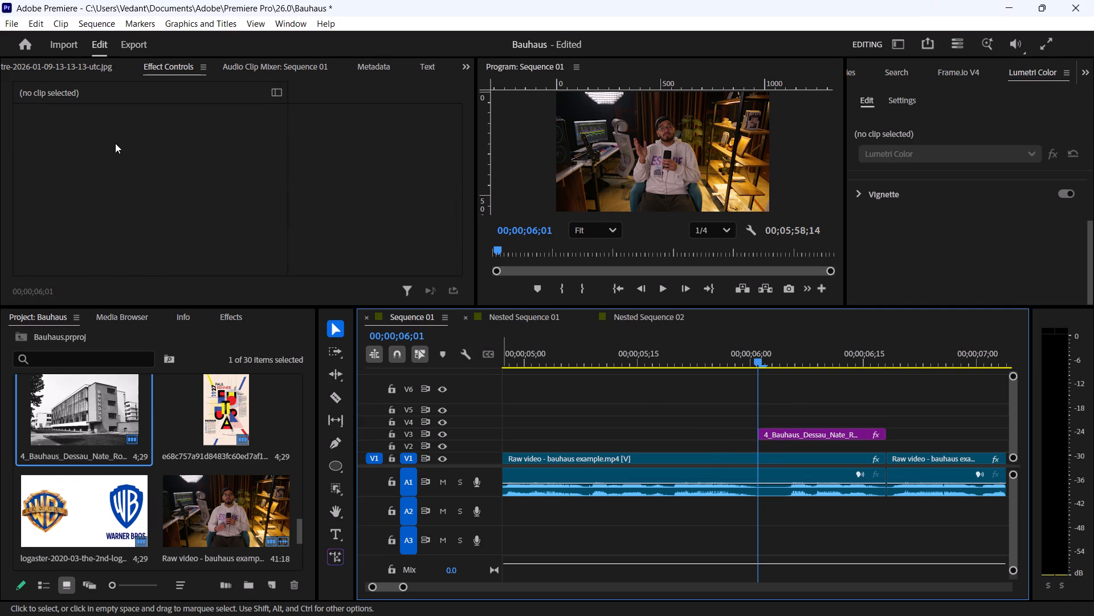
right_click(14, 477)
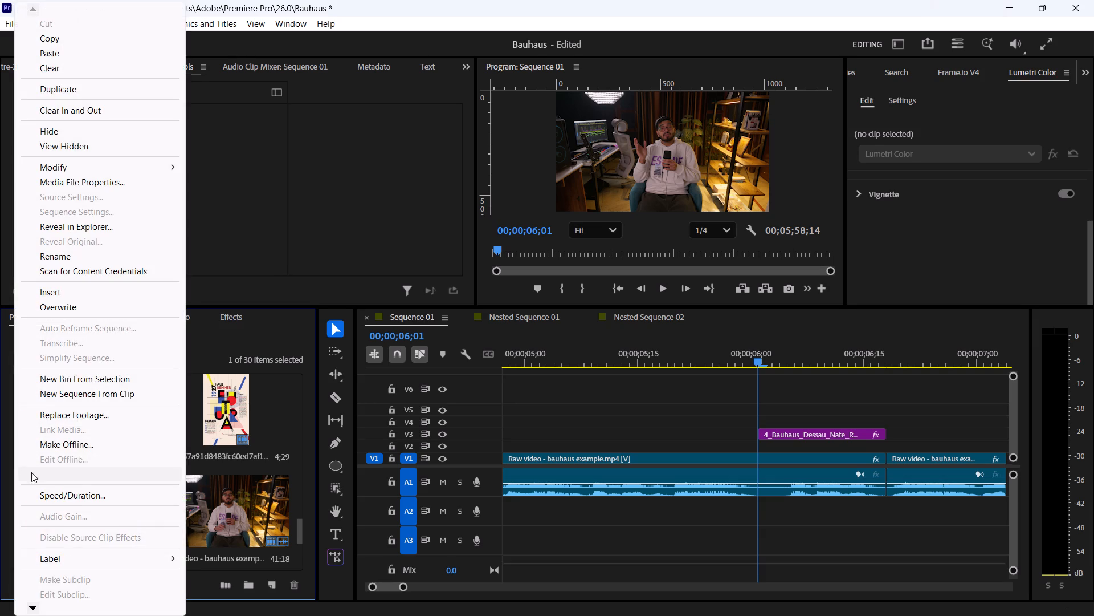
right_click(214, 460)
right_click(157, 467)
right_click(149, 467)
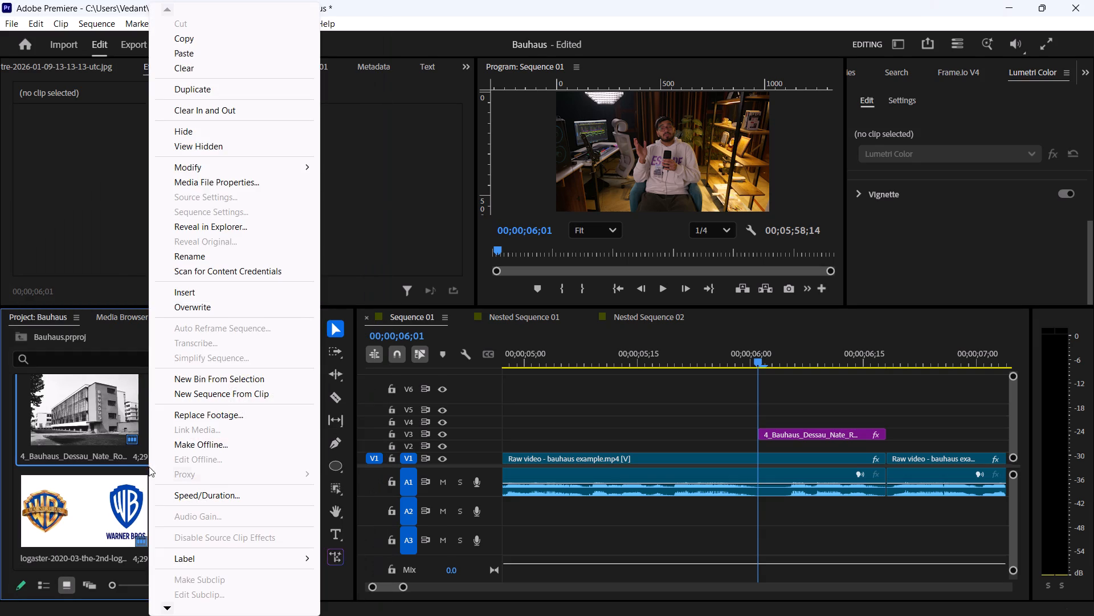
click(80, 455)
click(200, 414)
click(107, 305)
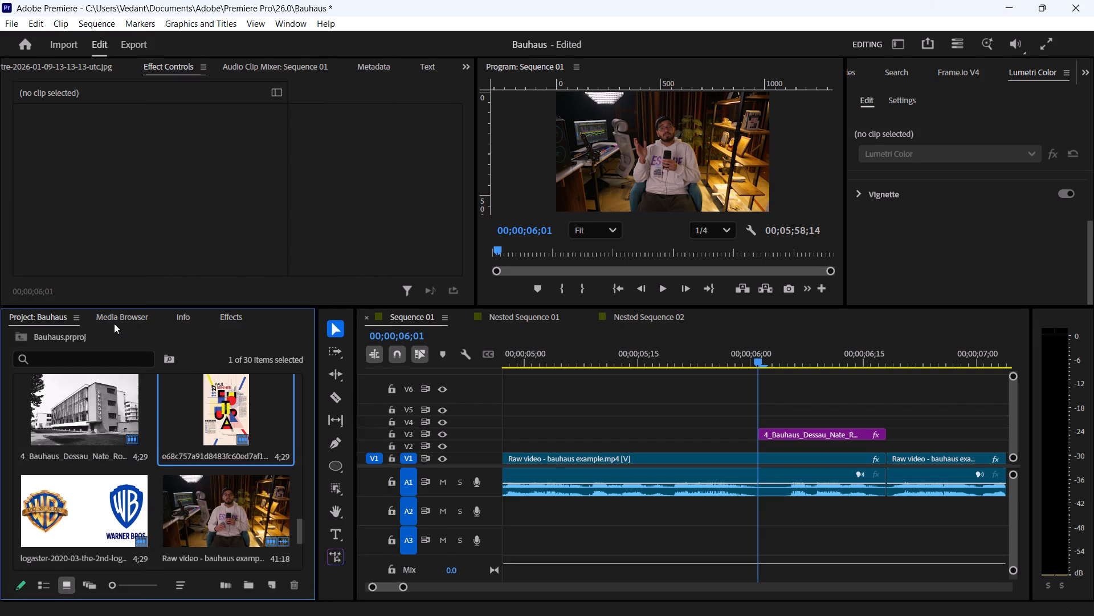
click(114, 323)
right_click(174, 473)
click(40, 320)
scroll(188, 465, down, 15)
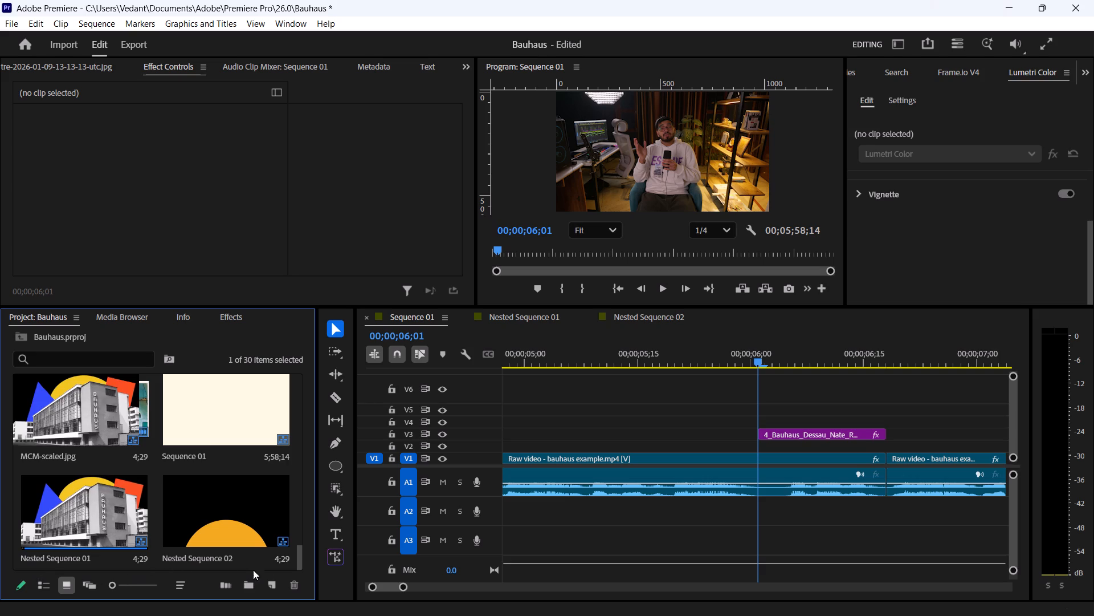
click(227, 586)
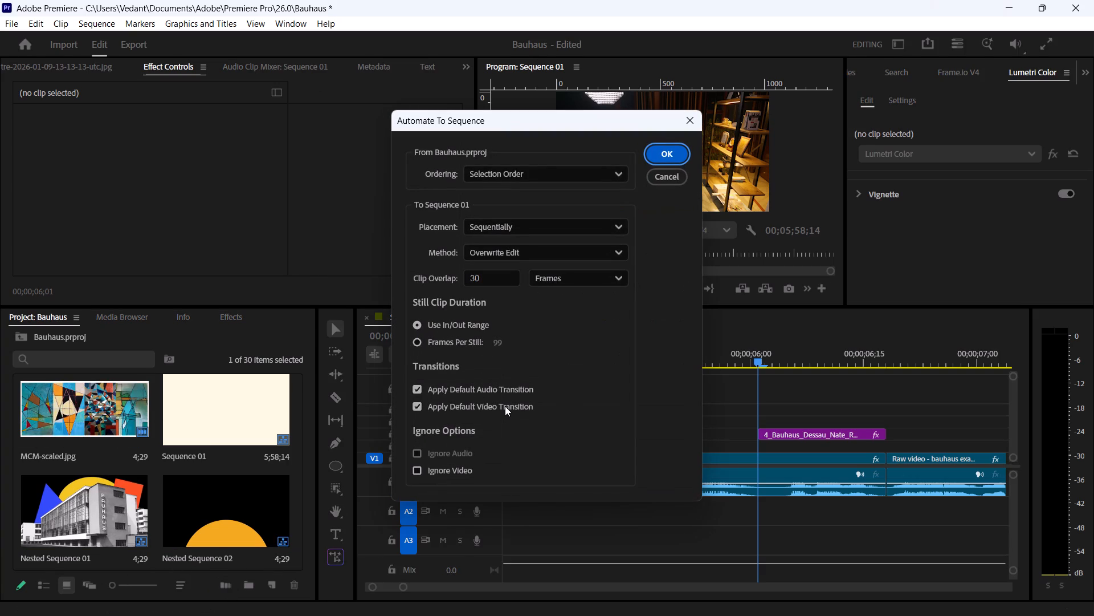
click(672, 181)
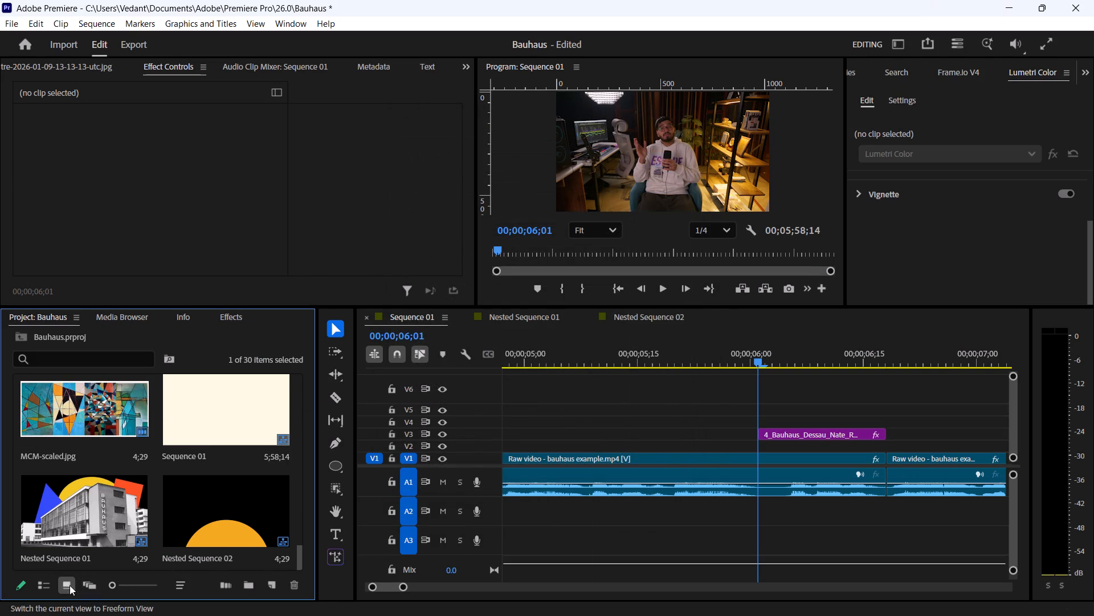
Show the project items in list view.
click(48, 582)
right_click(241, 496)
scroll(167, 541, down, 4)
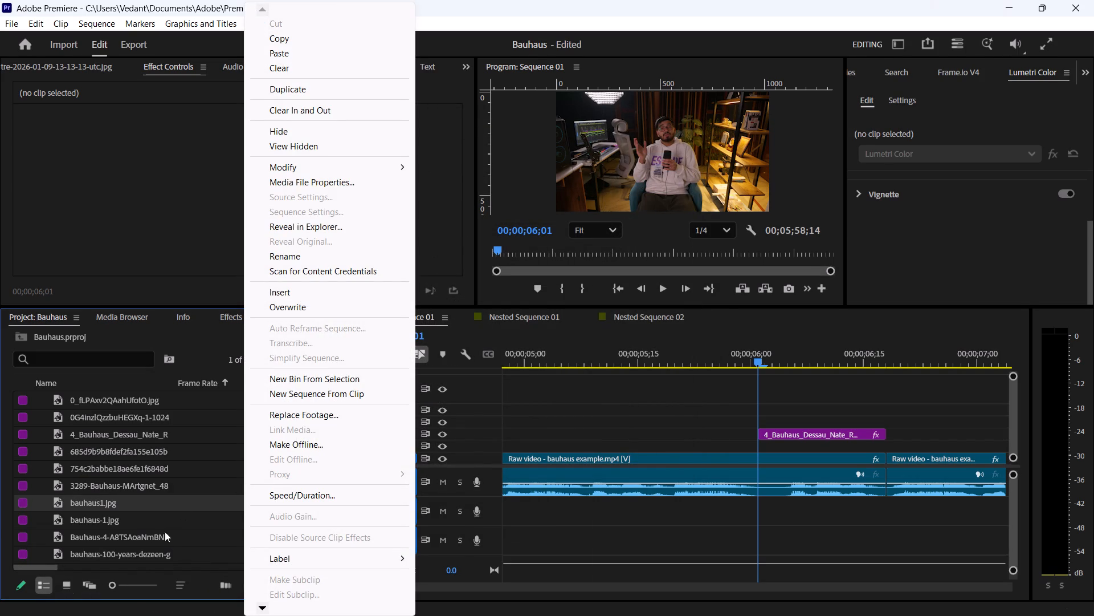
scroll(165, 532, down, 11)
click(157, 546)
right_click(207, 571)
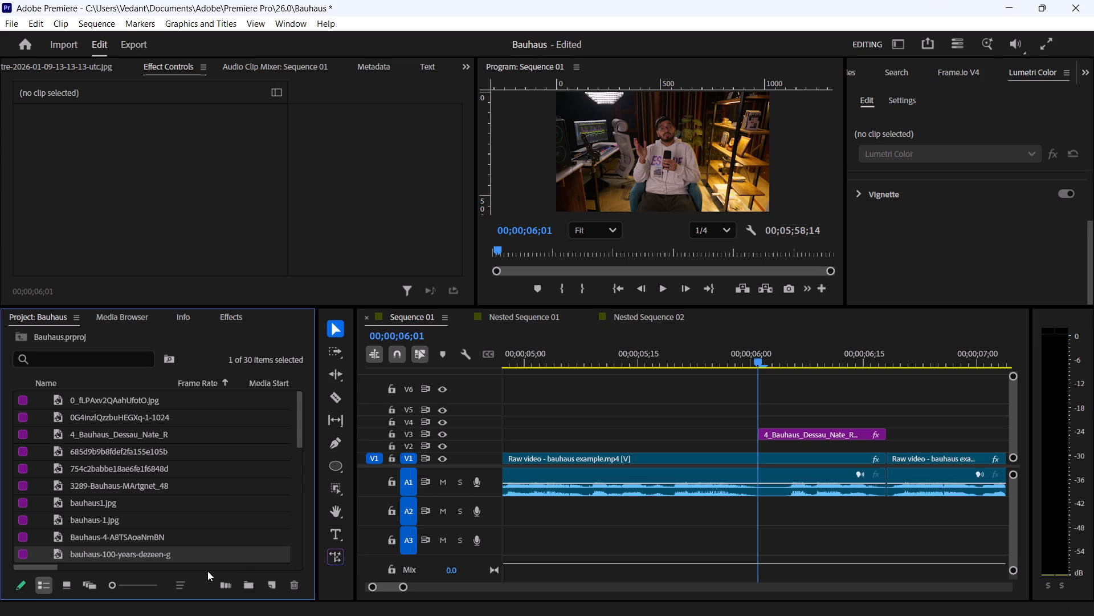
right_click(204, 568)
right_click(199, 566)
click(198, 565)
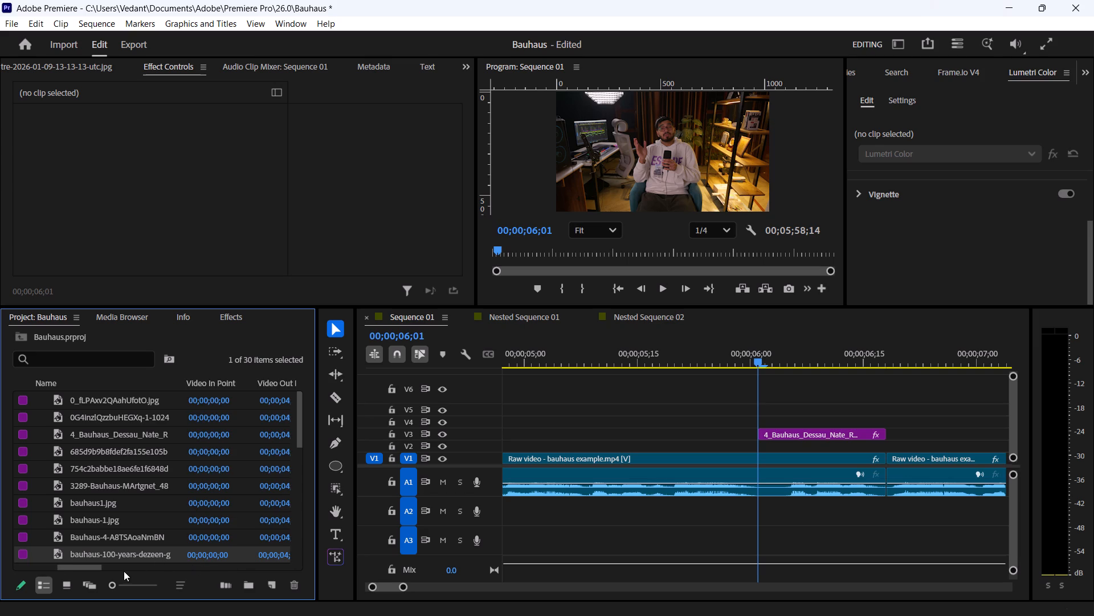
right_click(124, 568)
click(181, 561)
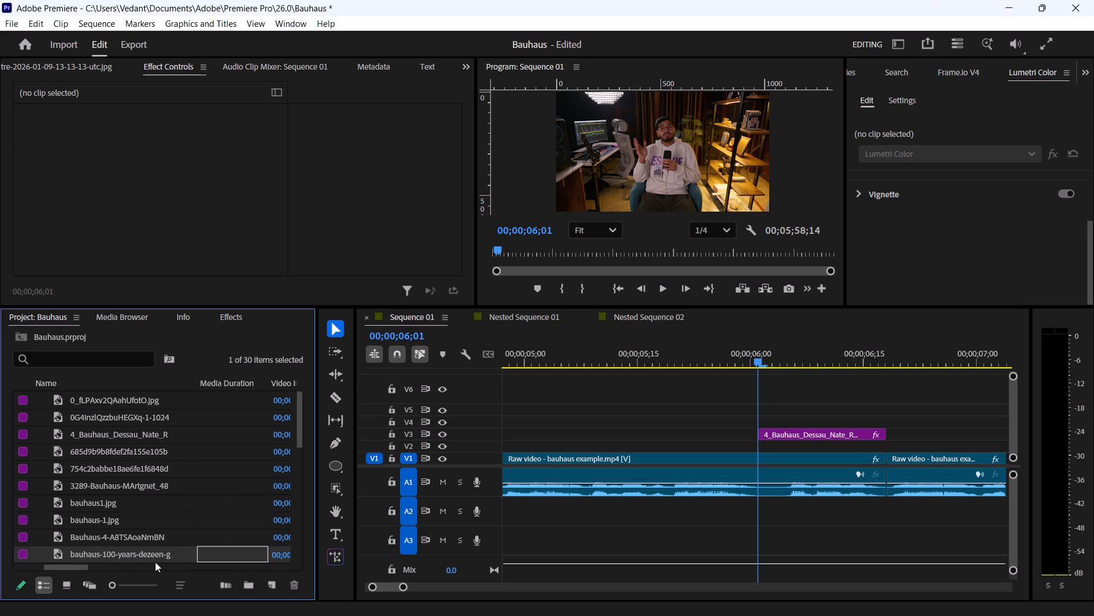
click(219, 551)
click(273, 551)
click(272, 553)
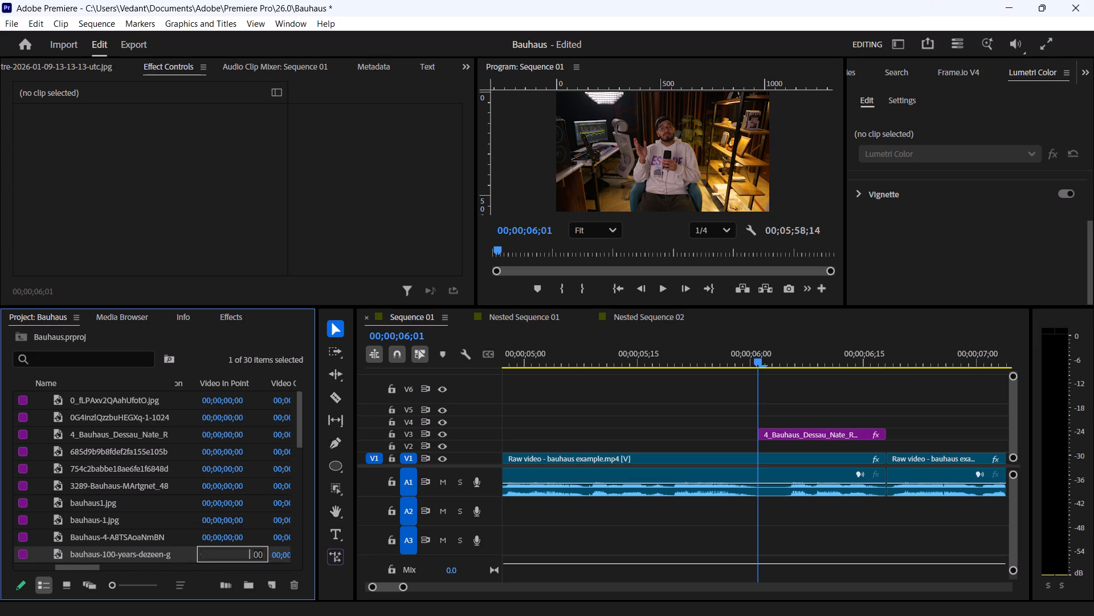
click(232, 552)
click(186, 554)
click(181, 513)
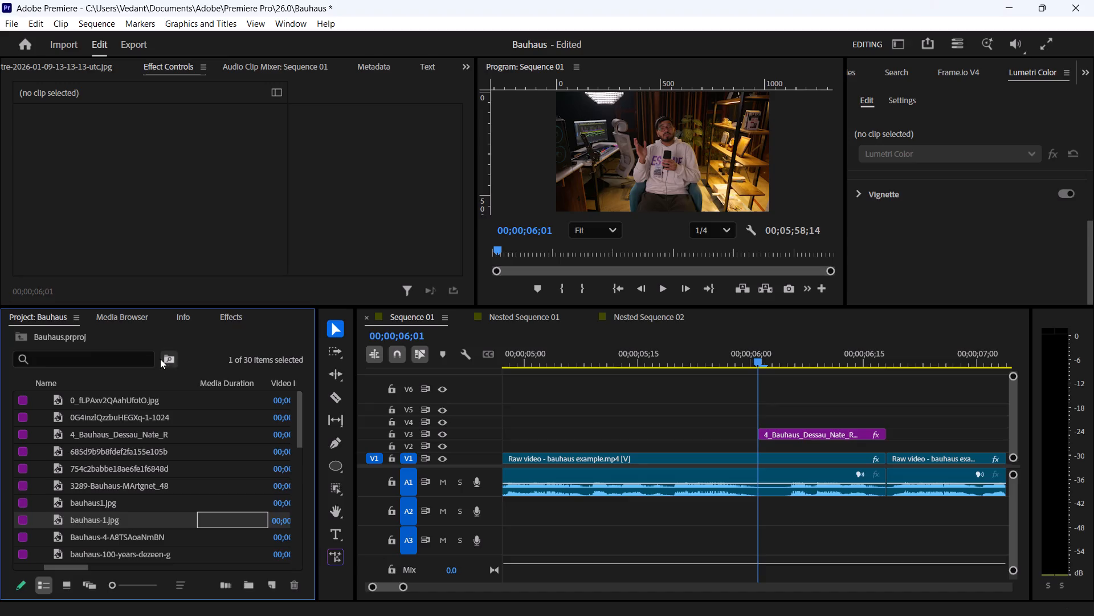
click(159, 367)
Create a new Black Video project item at 1024 × 576, 29.97 fps drop-frame and square pixels.
scroll(87, 396, down, 10)
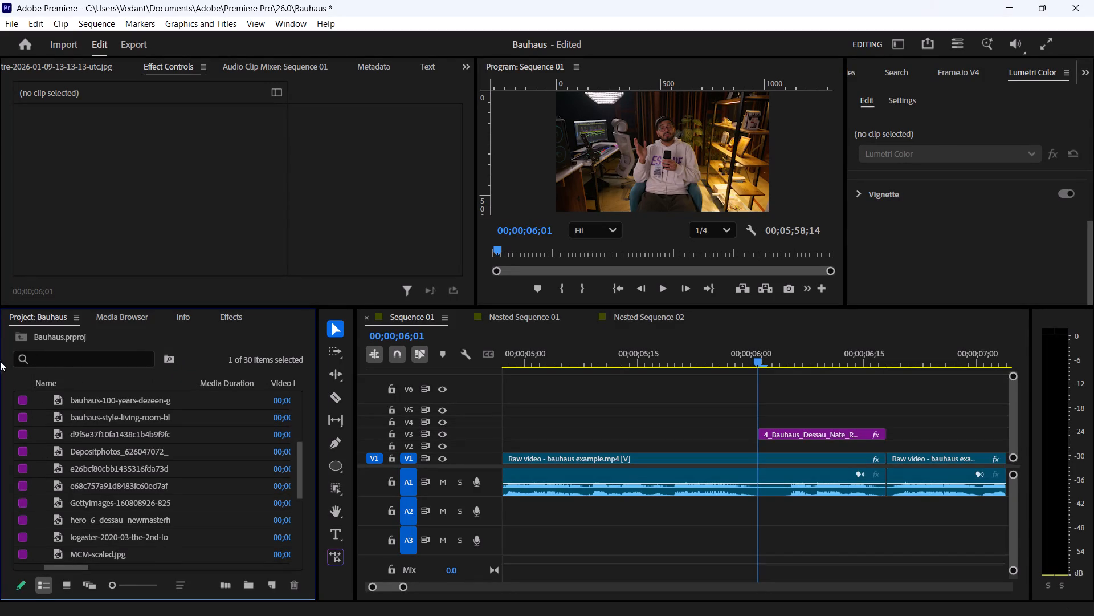
double_click(13, 338)
drag(27, 334, 25, 340)
double_click(21, 347)
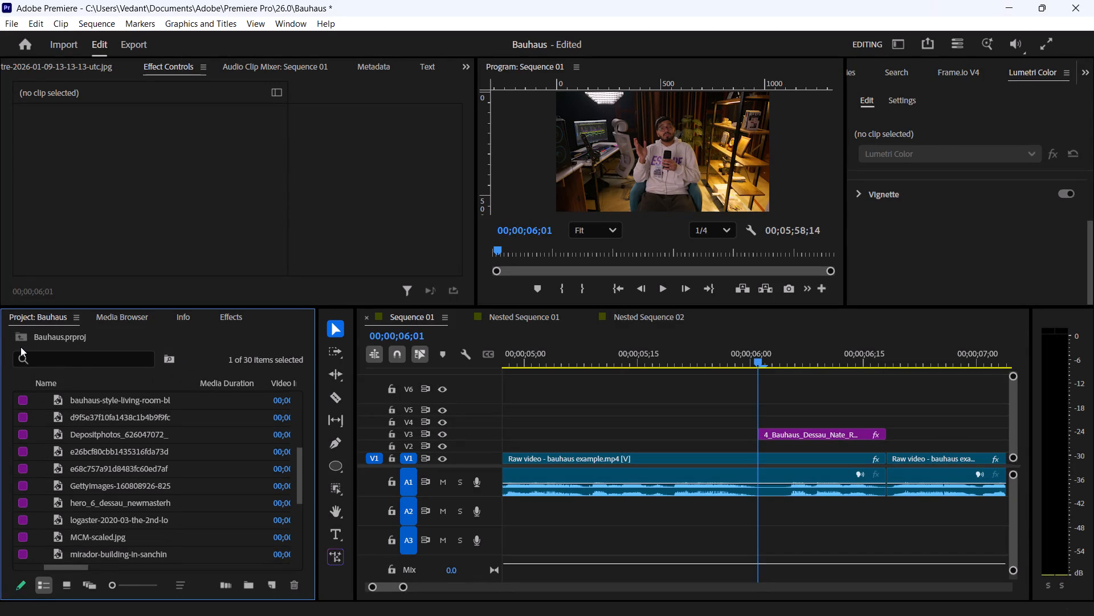
scroll(158, 521, down, 20)
scroll(158, 521, down, 2)
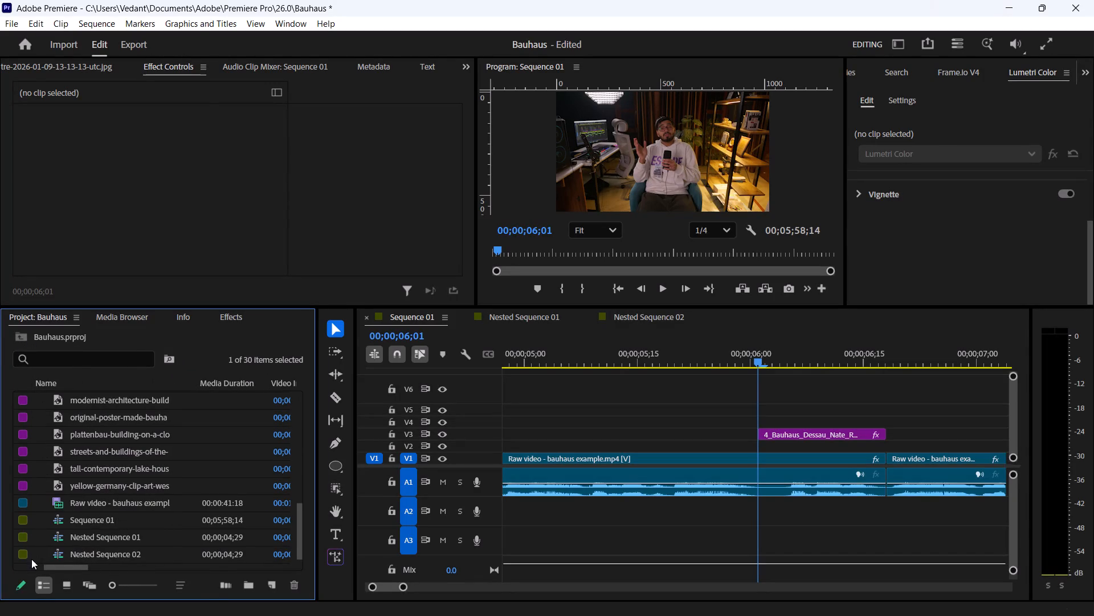
right_click(31, 559)
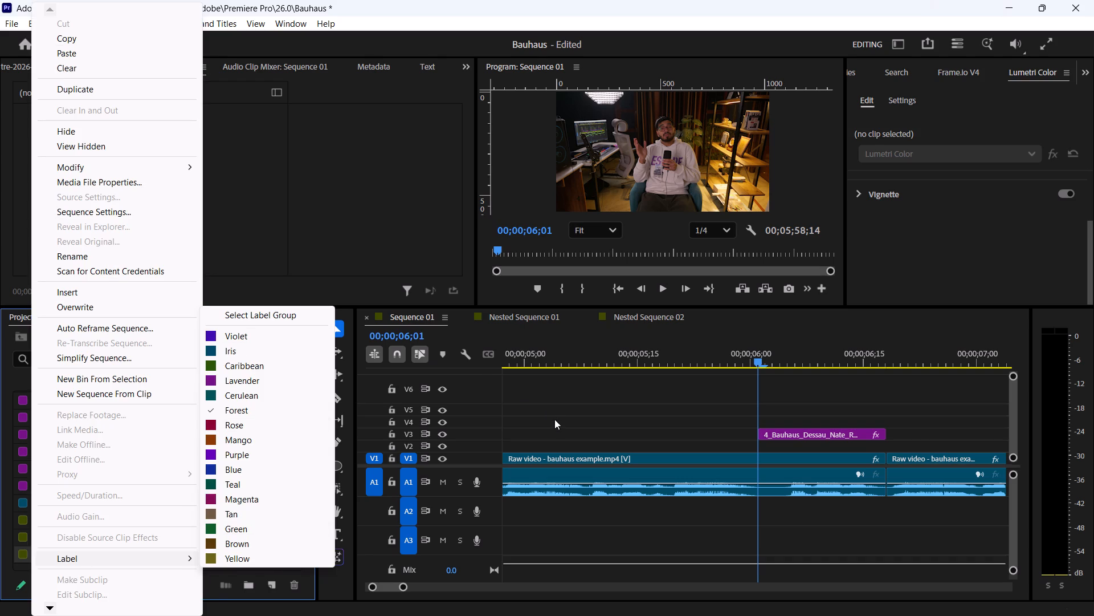
click(554, 419)
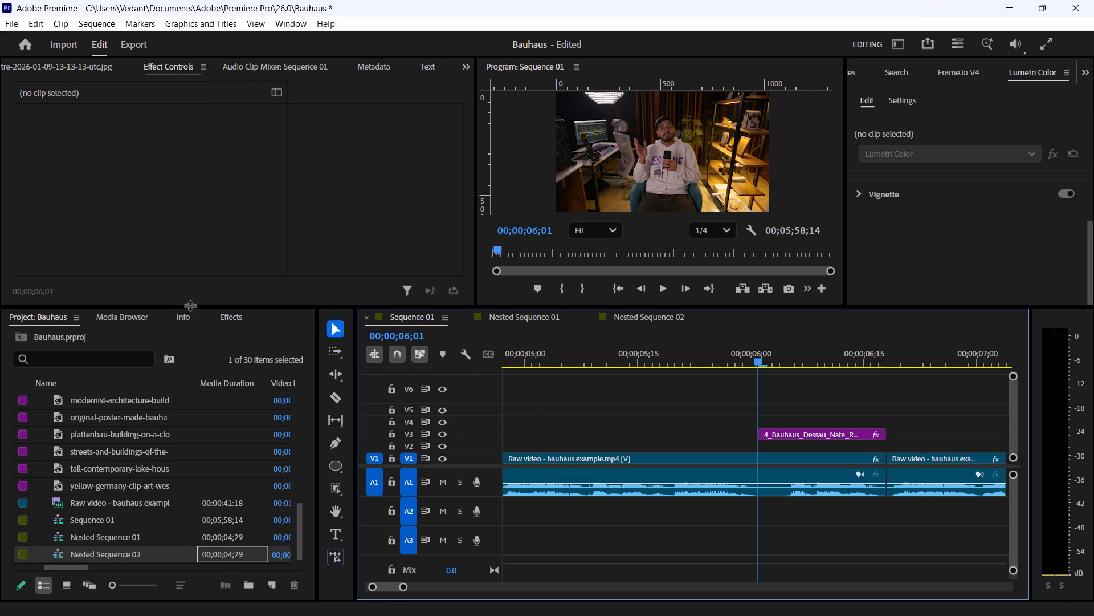
drag(190, 305, 168, 198)
right_click(164, 556)
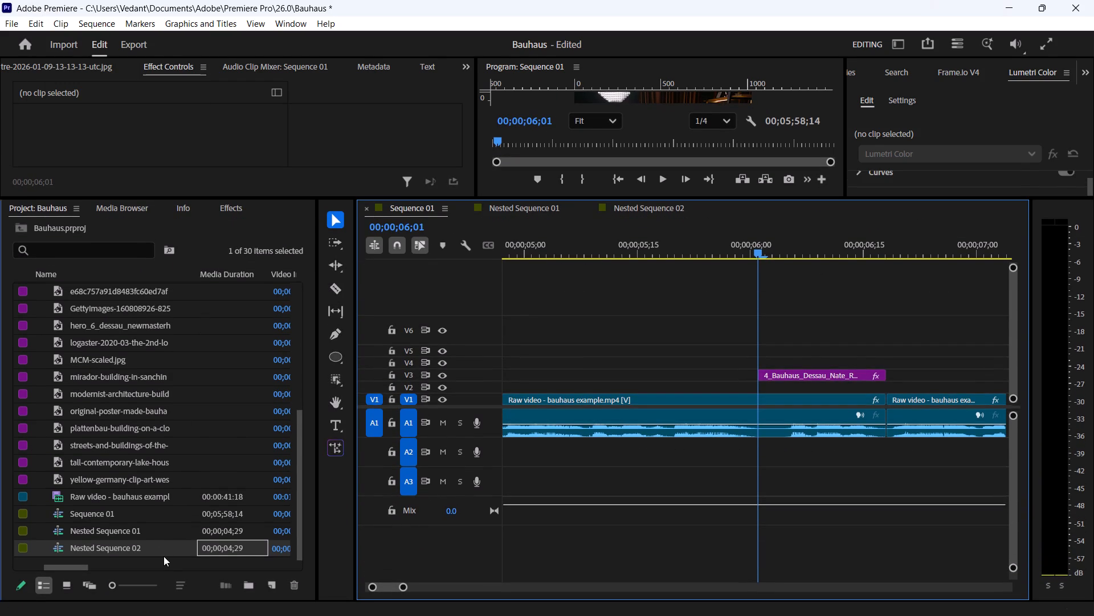
click(240, 350)
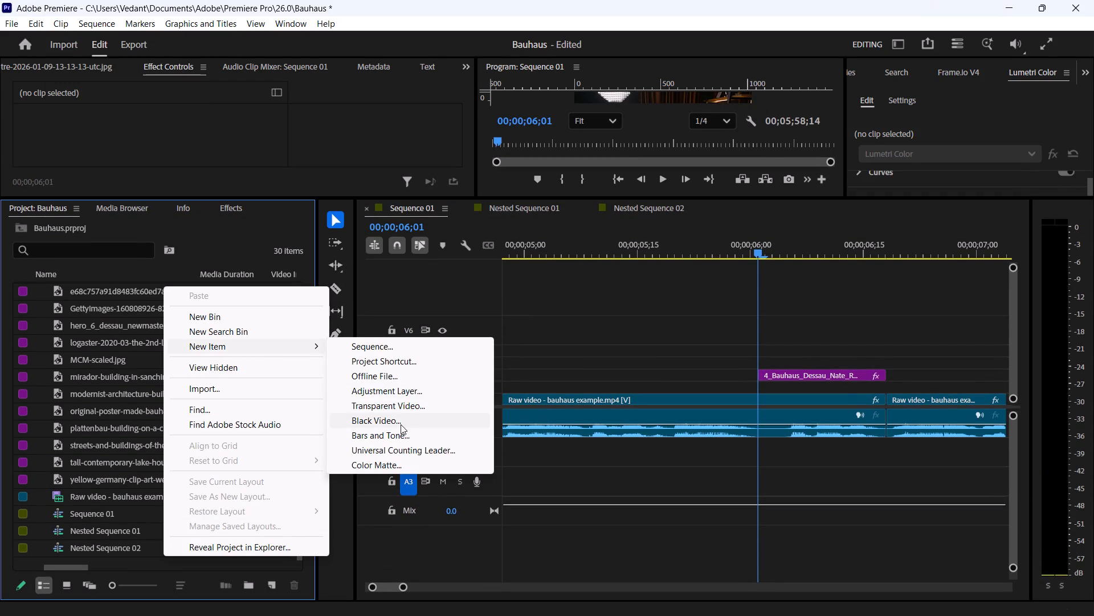
click(398, 421)
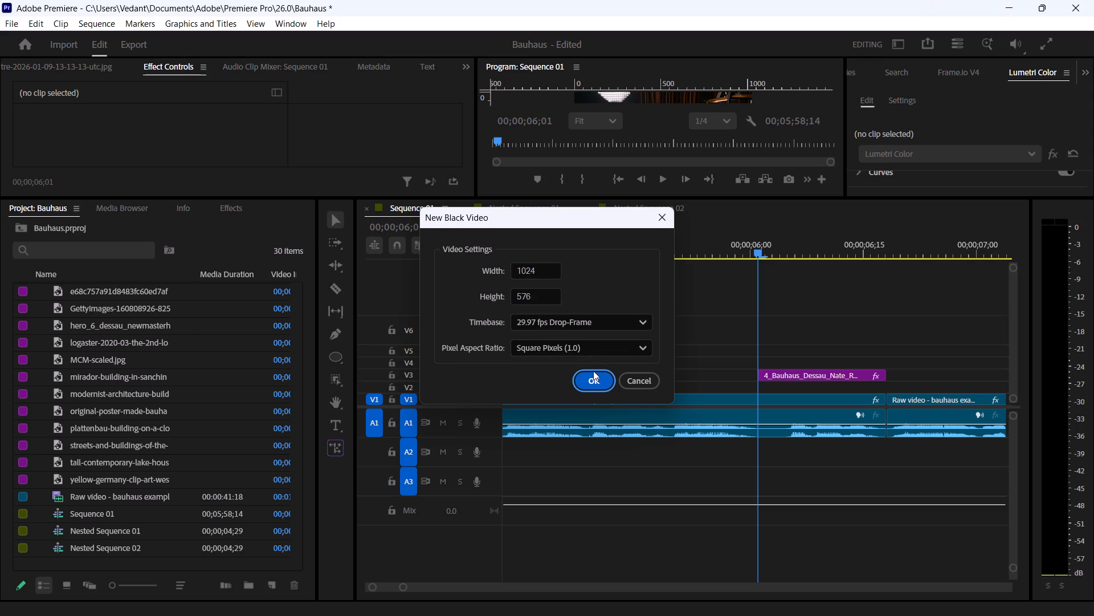
click(596, 380)
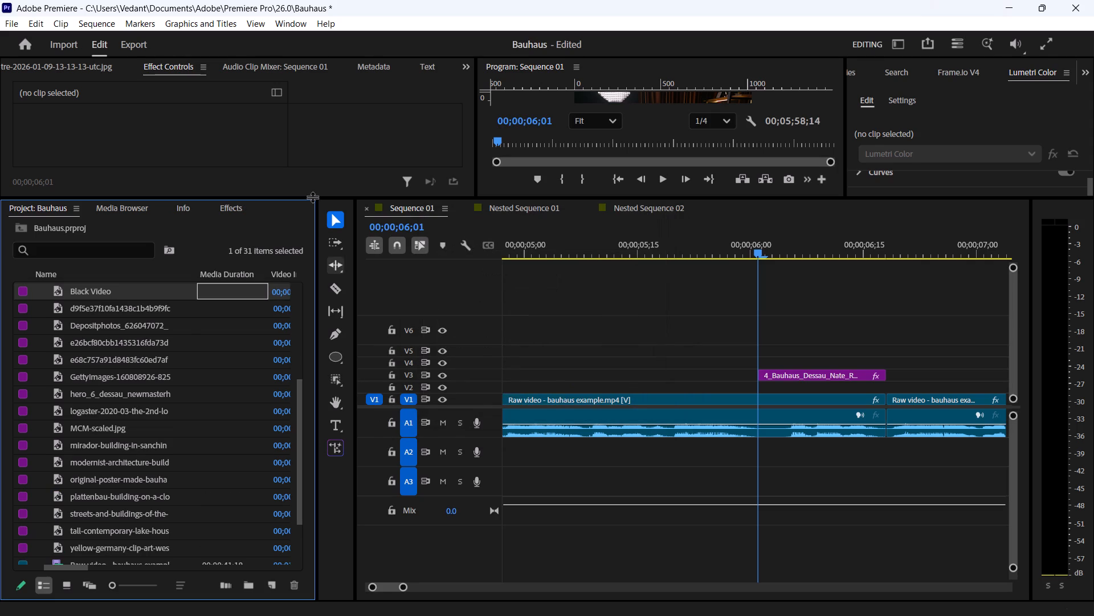
Place the Black Video on V2 starting at 00;00;06;01, directly beneath the building photo clip.
scroll(217, 434, down, 9)
scroll(165, 438, up, 4)
drag(99, 287, 761, 390)
drag(251, 198, 242, 342)
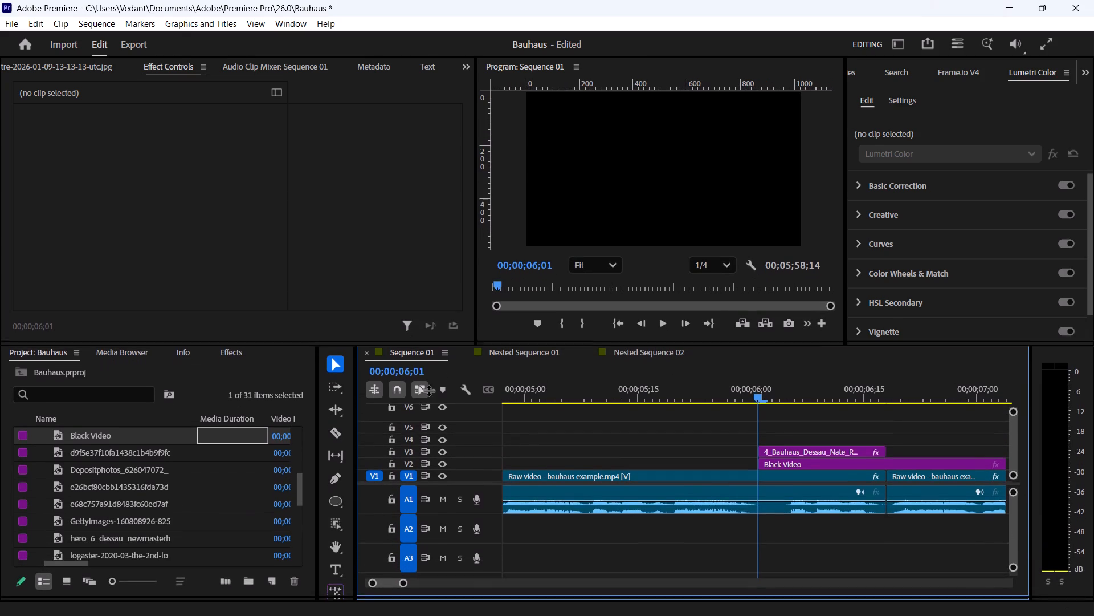
Play back the cut into the building photo and check its opacity keyframes over the black background.
drag(754, 395, 750, 388)
key(space)
key(space)
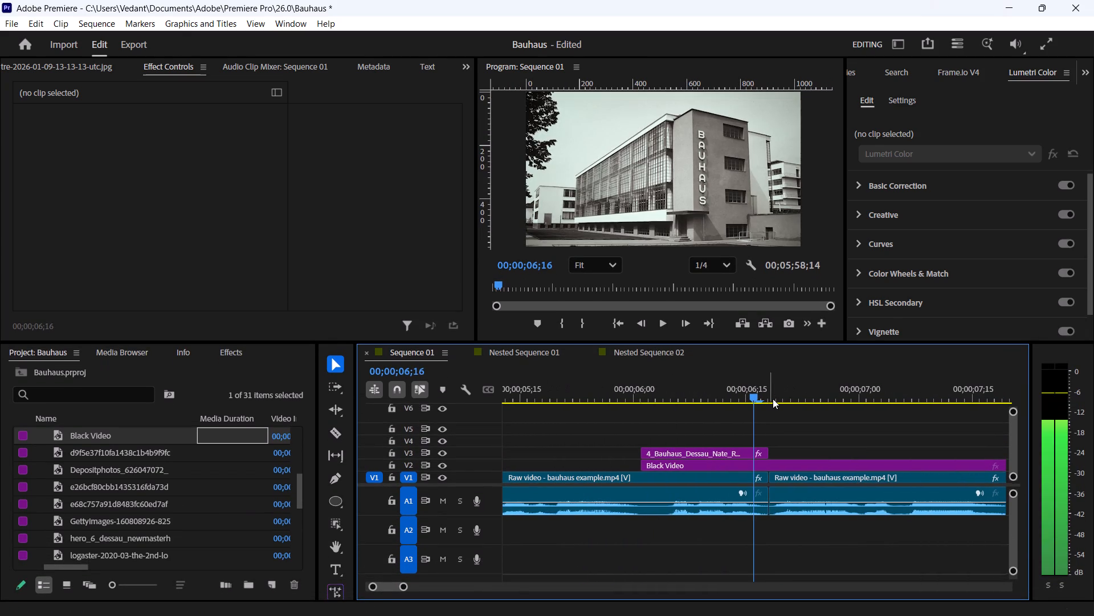
drag(753, 387, 643, 378)
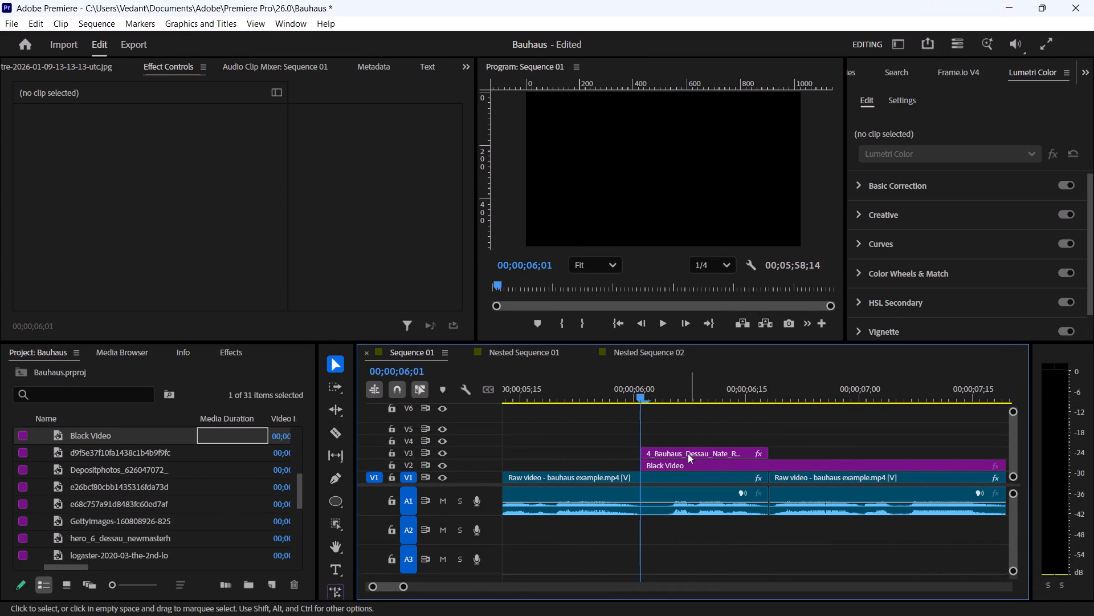
click(687, 452)
scroll(198, 275, down, 8)
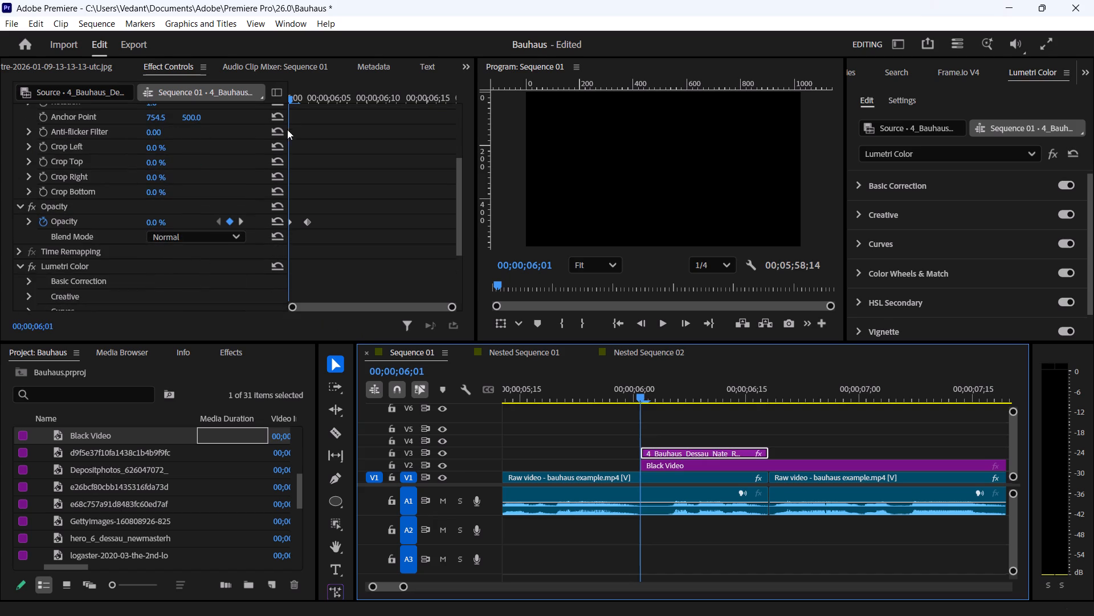
drag(292, 95, 292, 92)
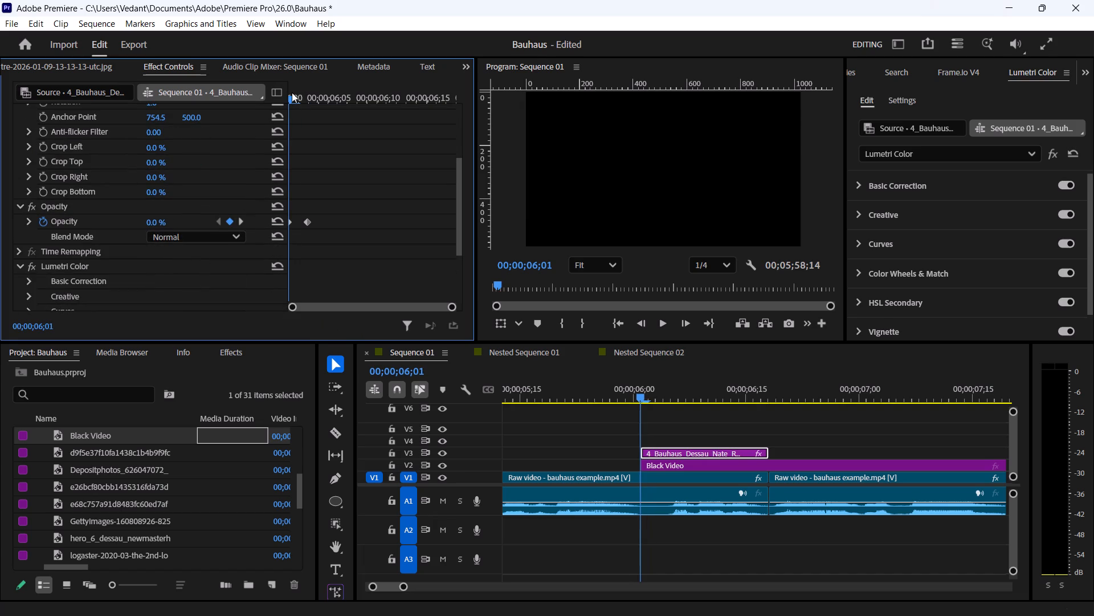
drag(292, 92, 306, 92)
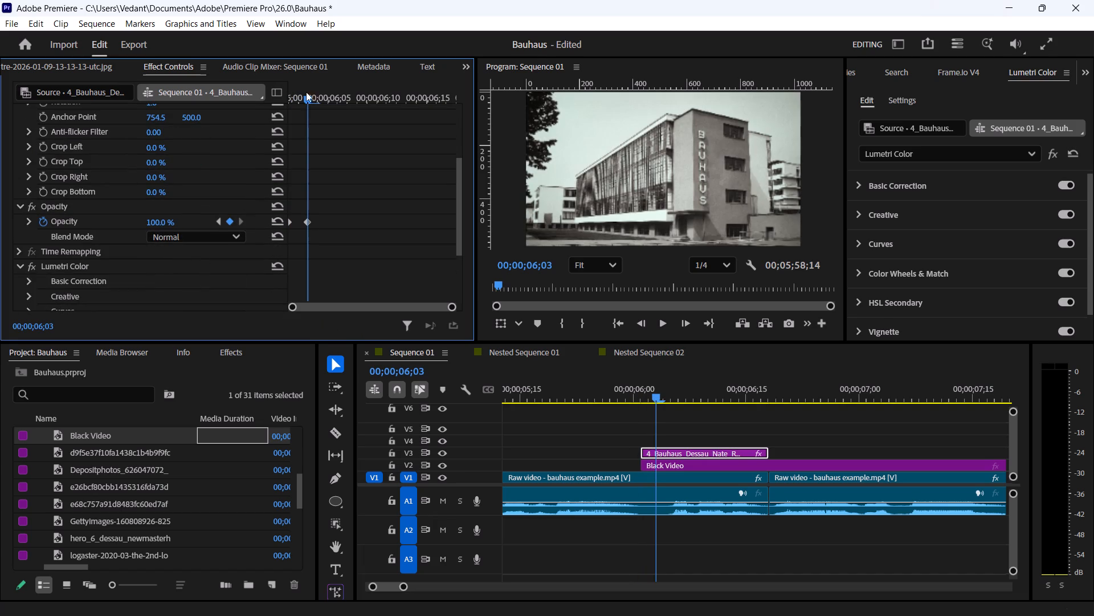
drag(306, 92, 268, 101)
key(space)
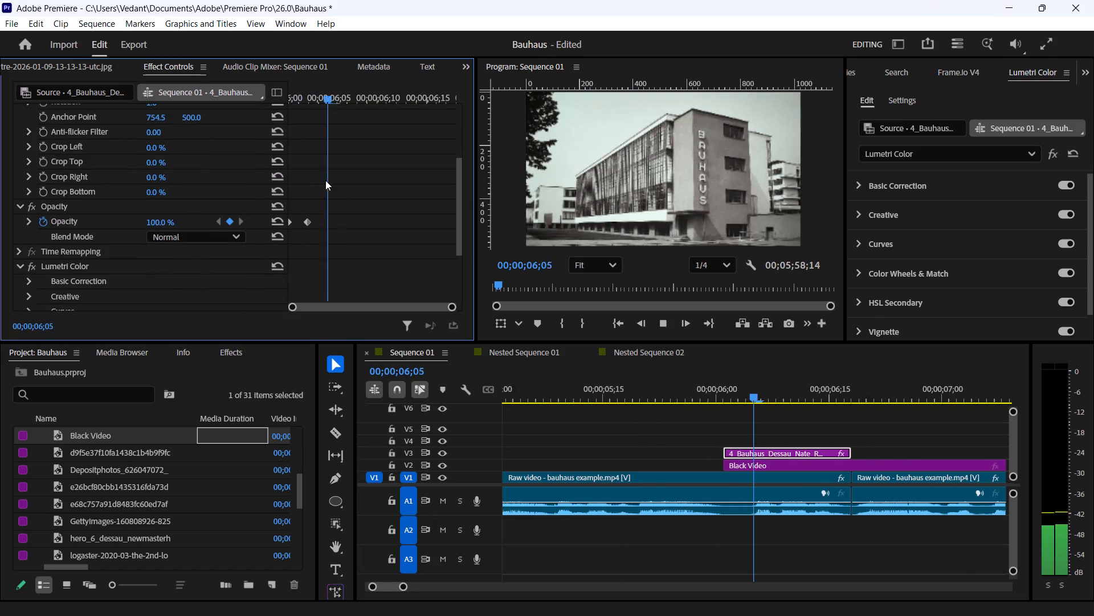
key(space)
drag(379, 92, 276, 94)
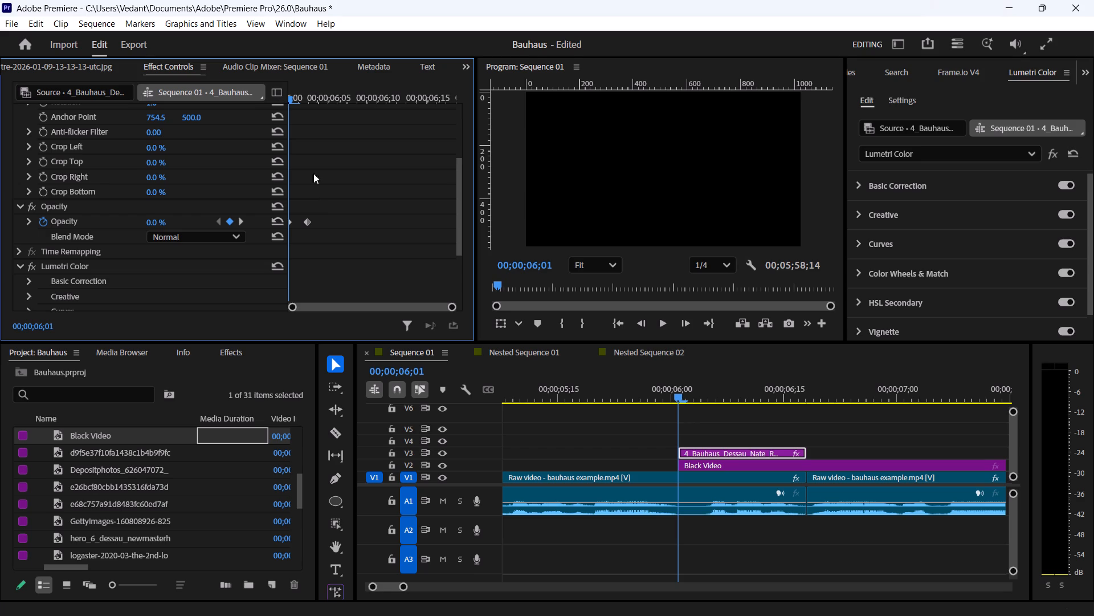
Move the building photo's 100% opacity keyframe to 00;00;06;11 for a slower fade-in, previewing the timing.
drag(315, 213, 340, 216)
drag(308, 220, 345, 216)
key(space)
key(space)
drag(427, 97, 365, 96)
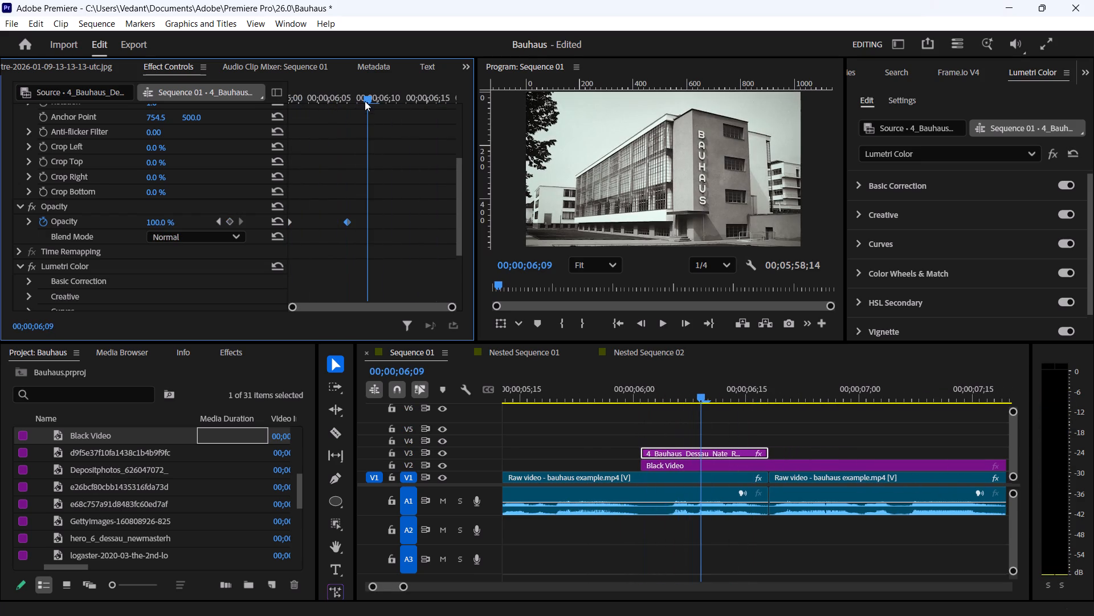
drag(349, 222, 371, 216)
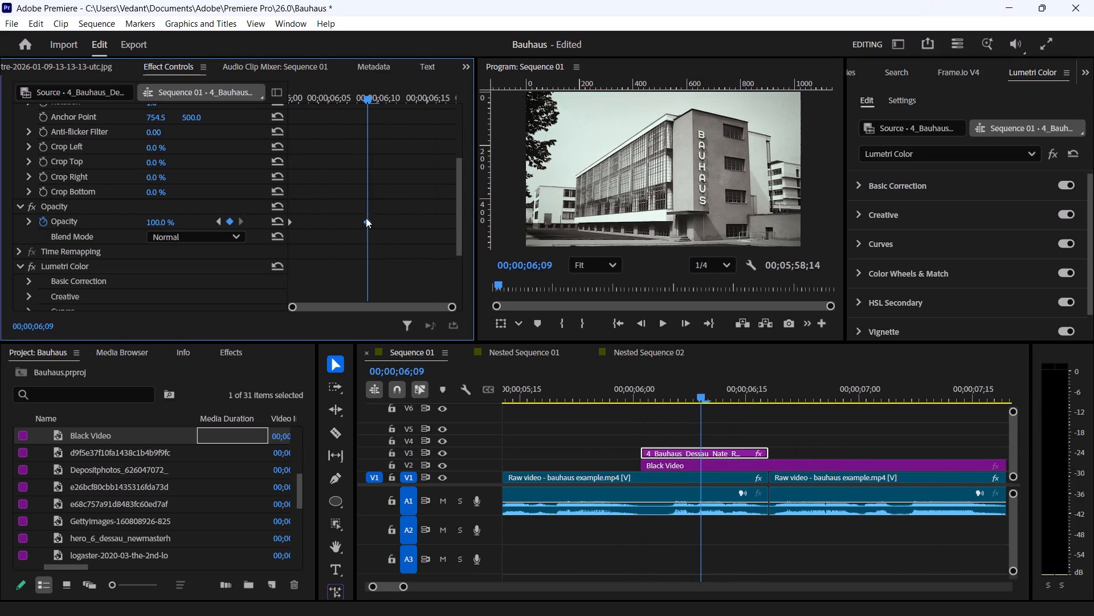
drag(368, 217, 387, 214)
key(space)
key(space)
drag(369, 96, 343, 101)
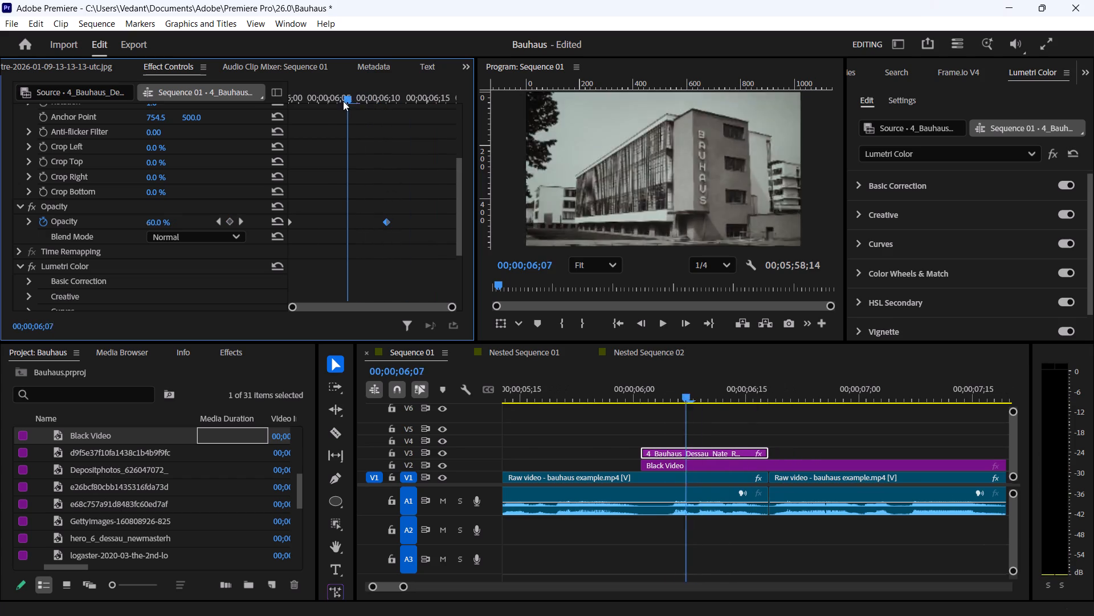
drag(343, 101, 258, 107)
key(space)
key(space)
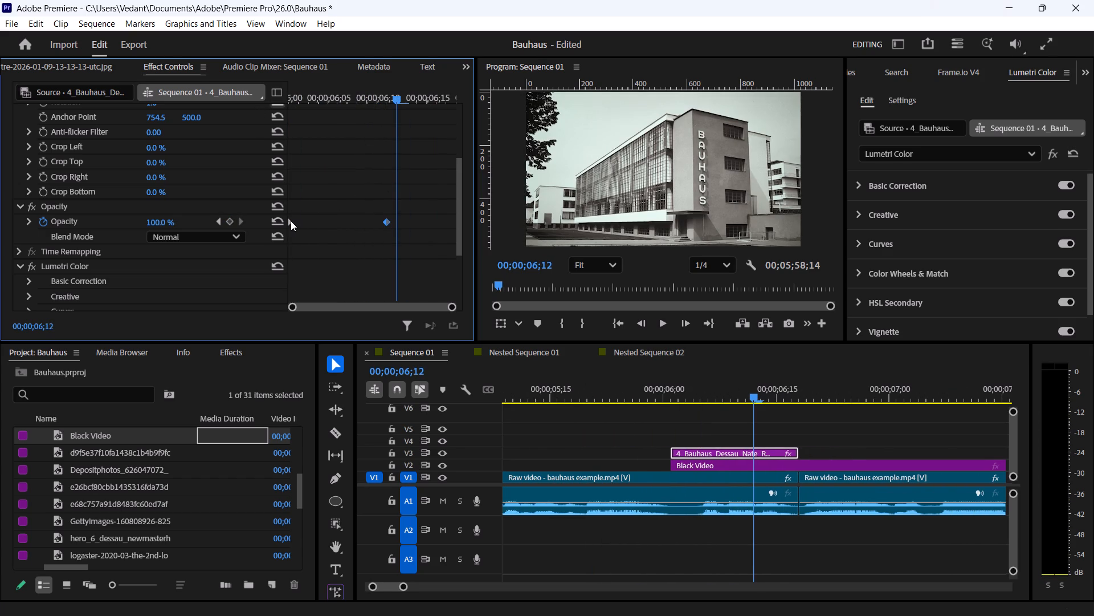
Apply Ease Out to the building photo's first opacity keyframe and Ease In to its second.
click(291, 221)
right_click(291, 221)
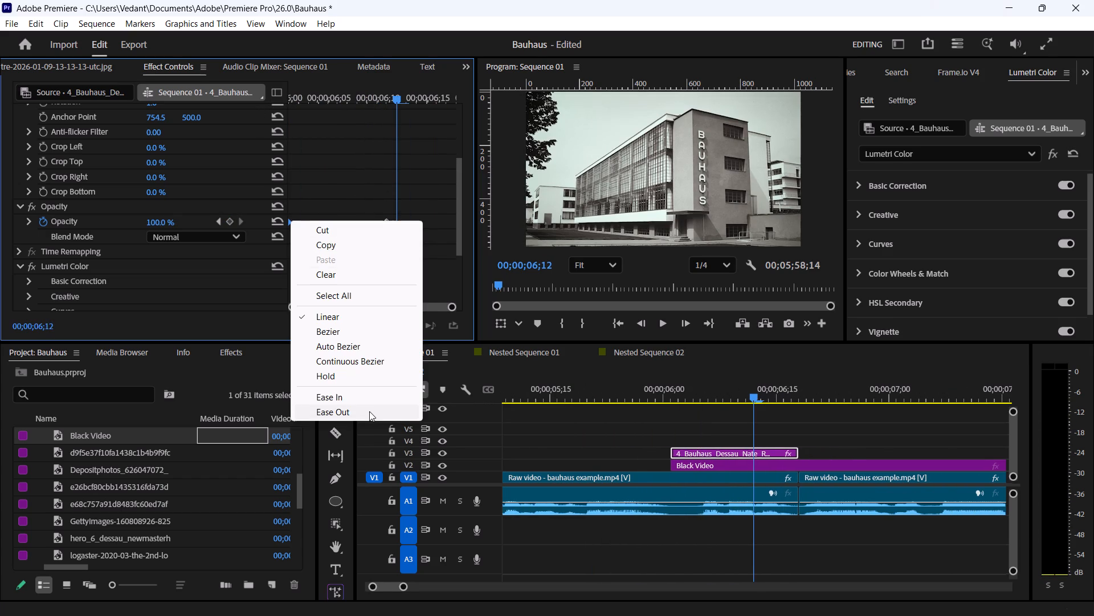
click(369, 411)
click(392, 222)
right_click(386, 222)
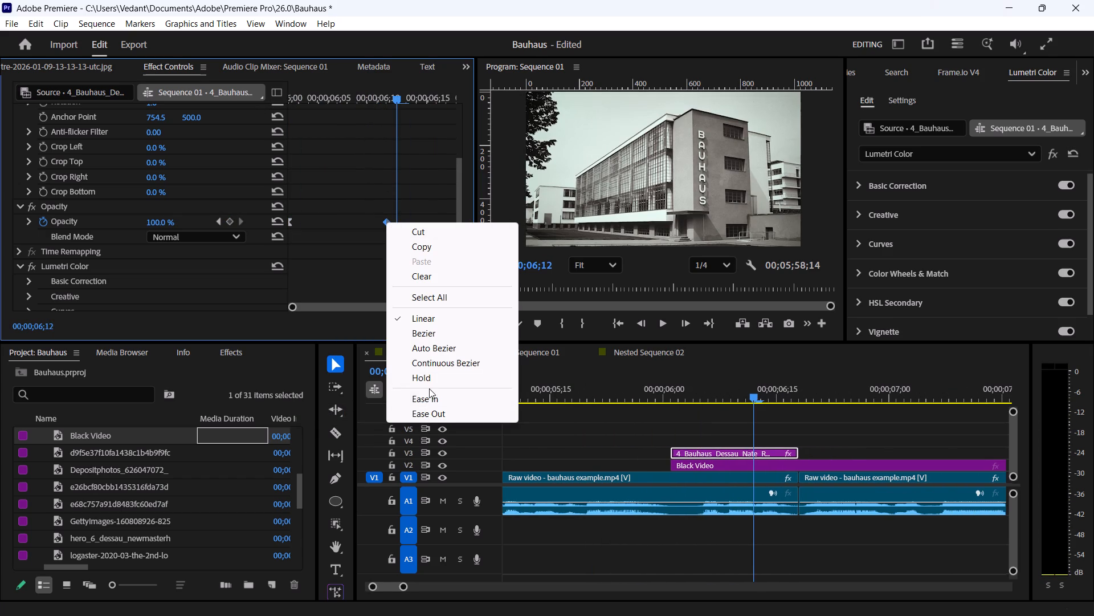
click(429, 388)
click(433, 395)
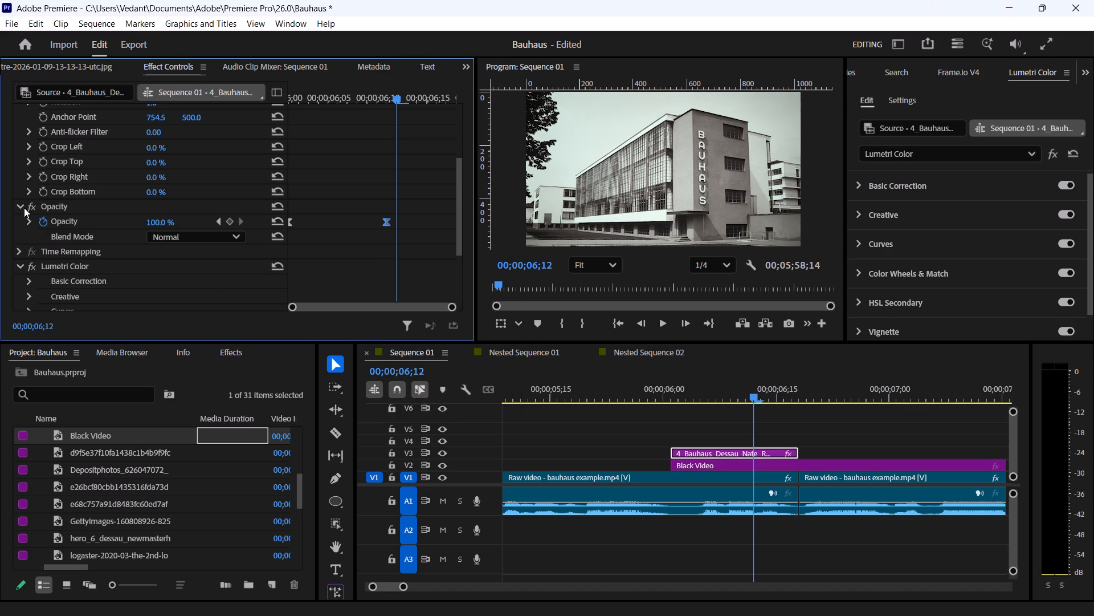
Expand the opacity graph and extend the first keyframe's velocity handle to about 00;00;06;06 for a slower start.
click(31, 222)
scroll(344, 253, down, 2)
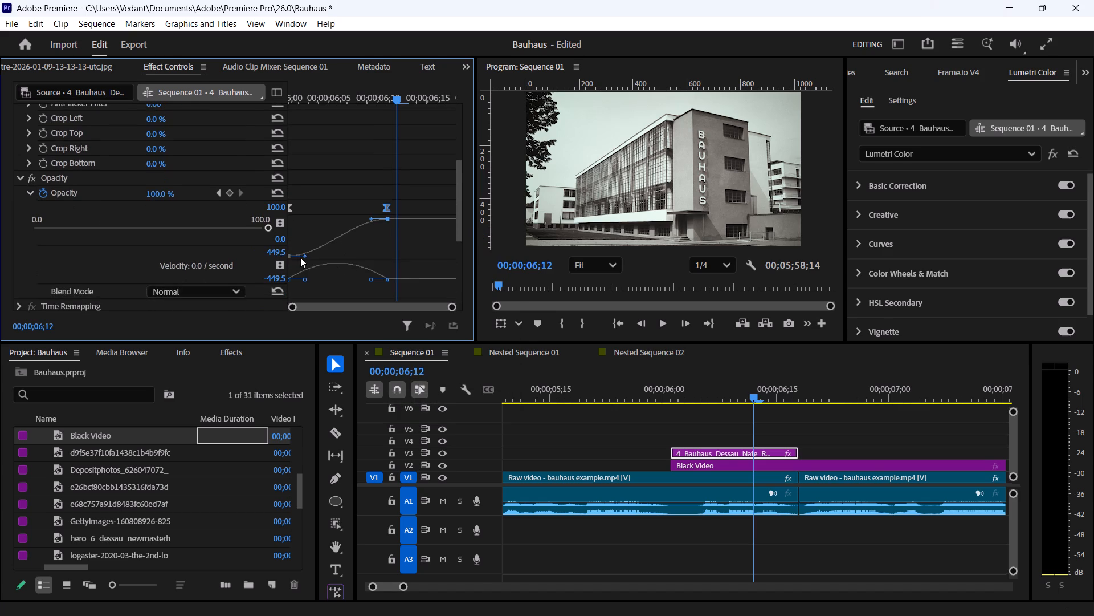
drag(305, 266, 343, 266)
Play back the transition into the building photo repeatedly to check the eased fade-in.
drag(389, 97, 211, 108)
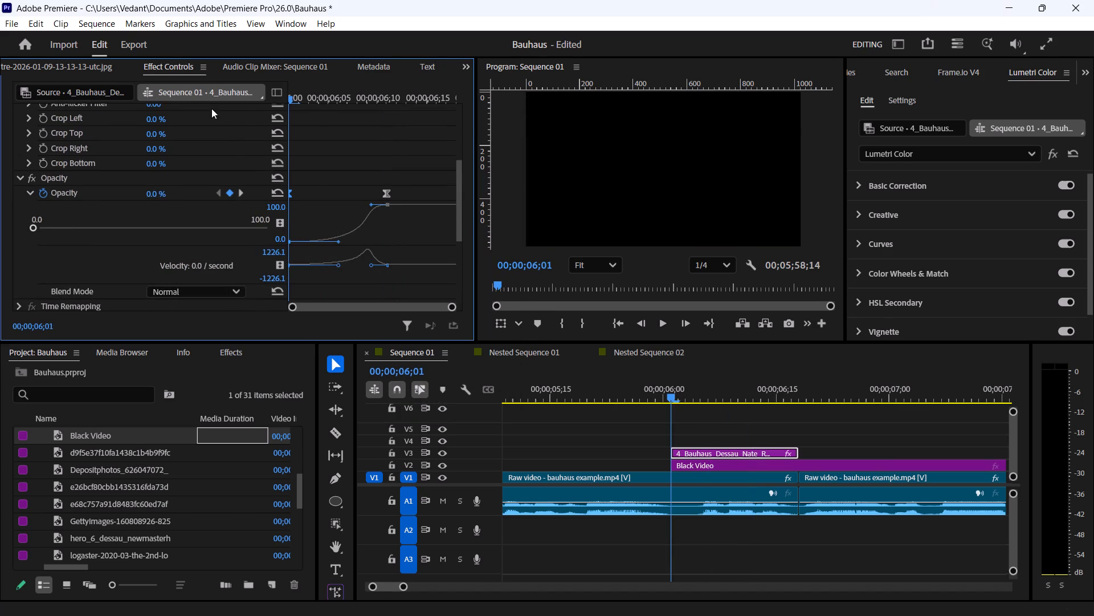
drag(211, 108, 211, 110)
key(space)
key(space)
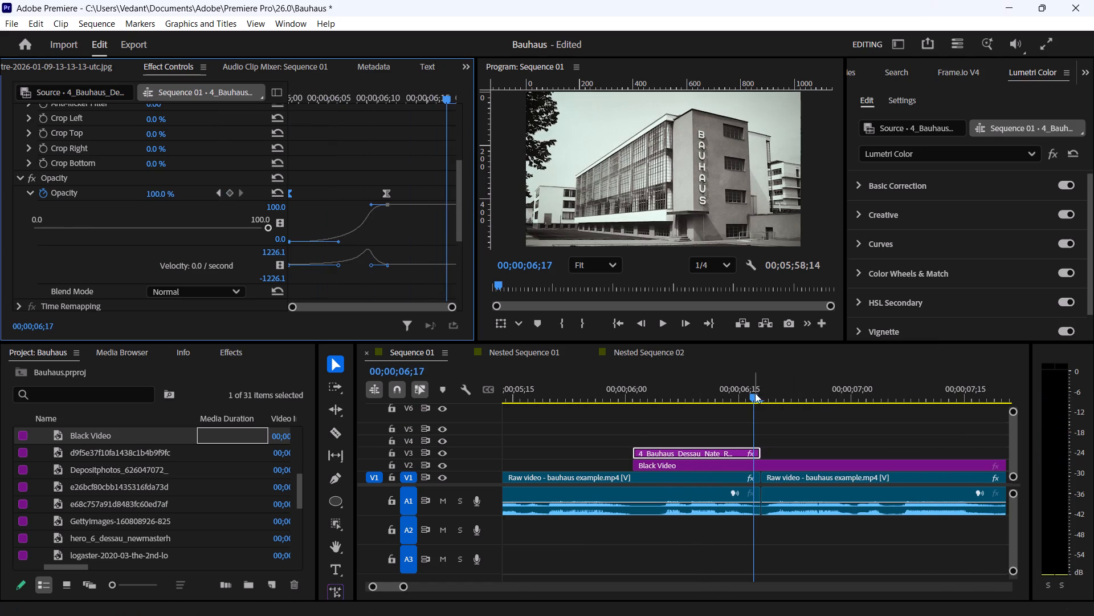
drag(752, 392, 599, 394)
key(space)
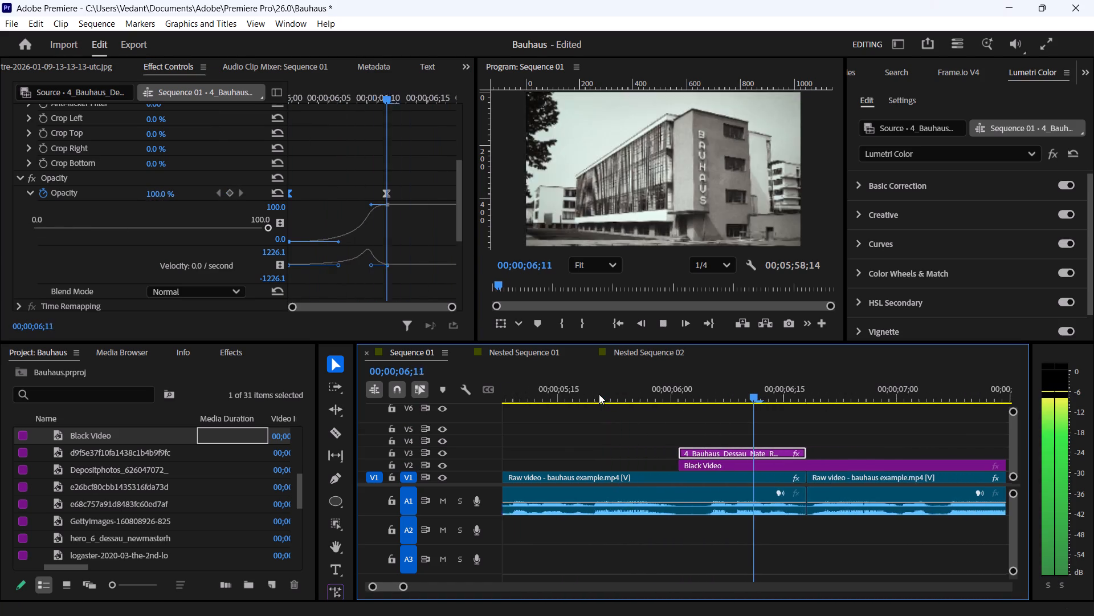
key(space)
drag(750, 394, 554, 404)
key(space)
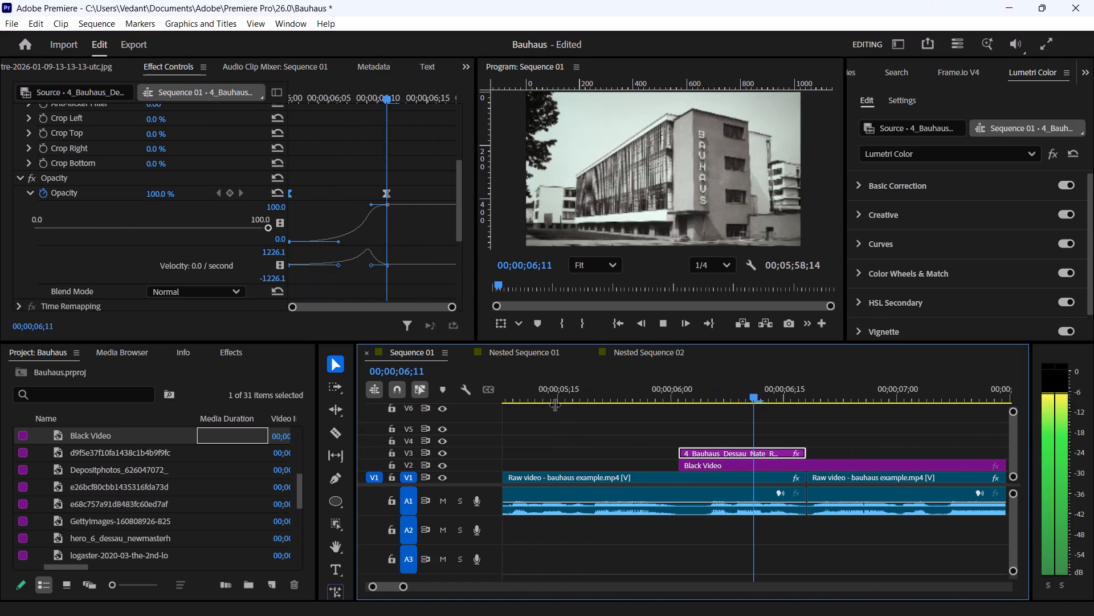
key(space)
Trim the start of the building photo clip on V3 to 00;00;06;05, leaving the Black Video in place, and check the fade.
drag(759, 390, 684, 390)
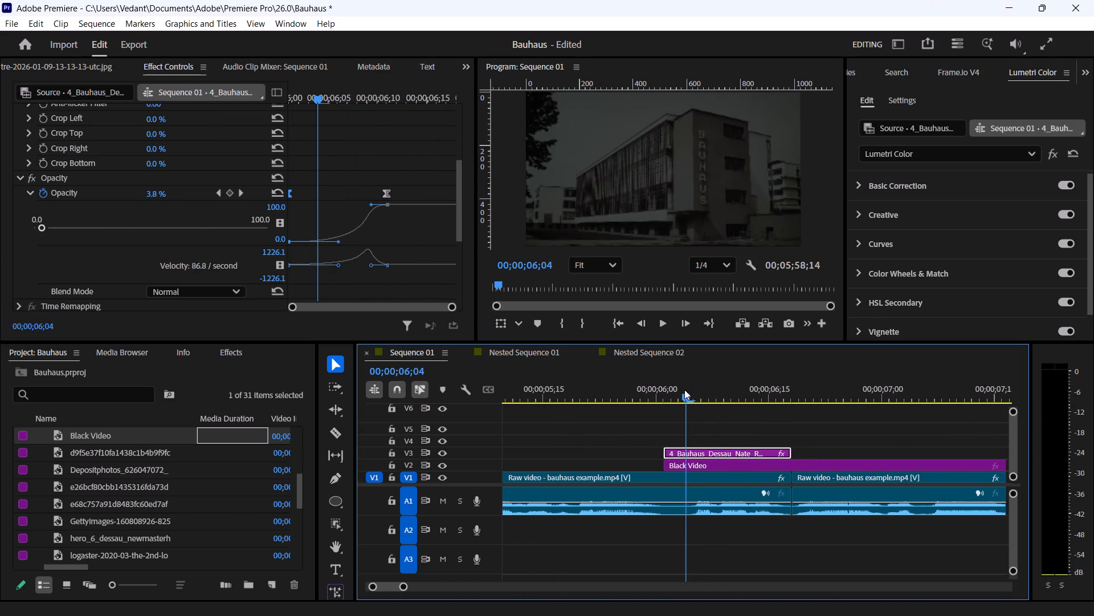
drag(684, 390, 689, 382)
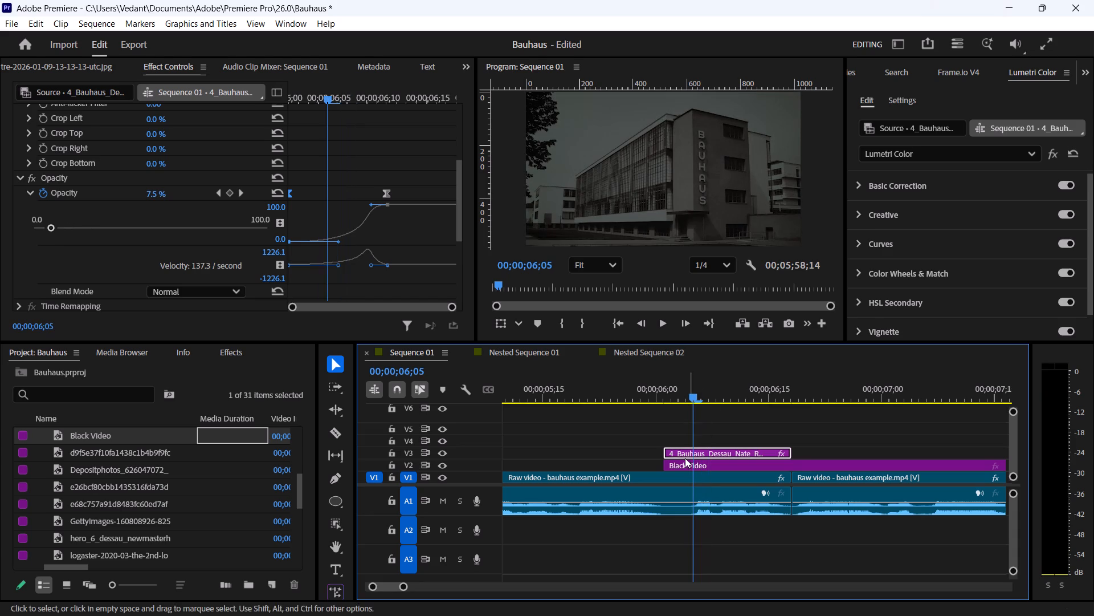
drag(665, 454, 692, 453)
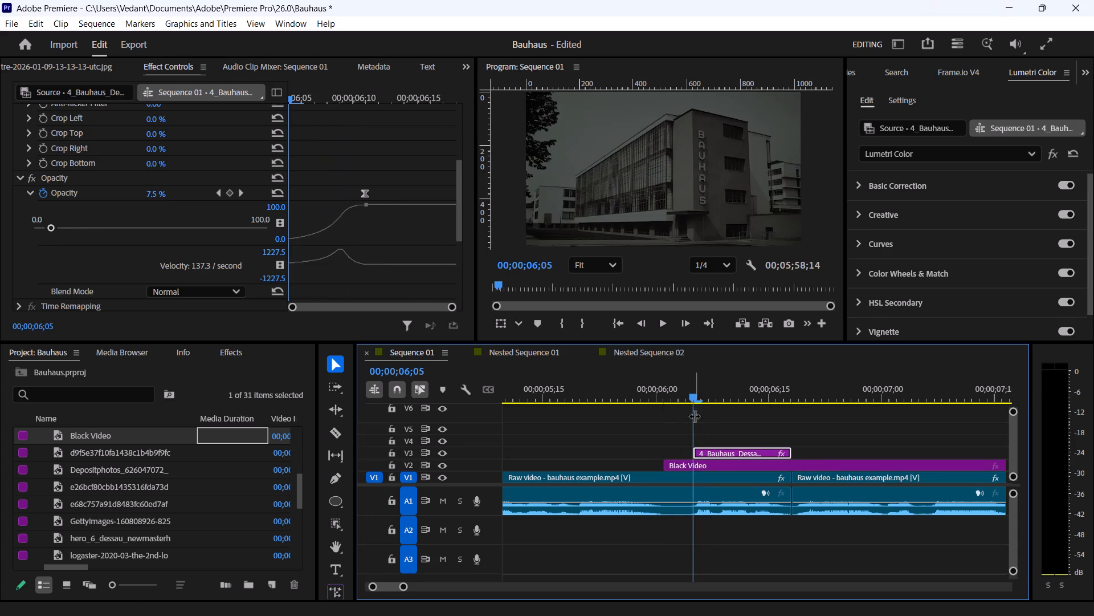
drag(690, 398, 703, 389)
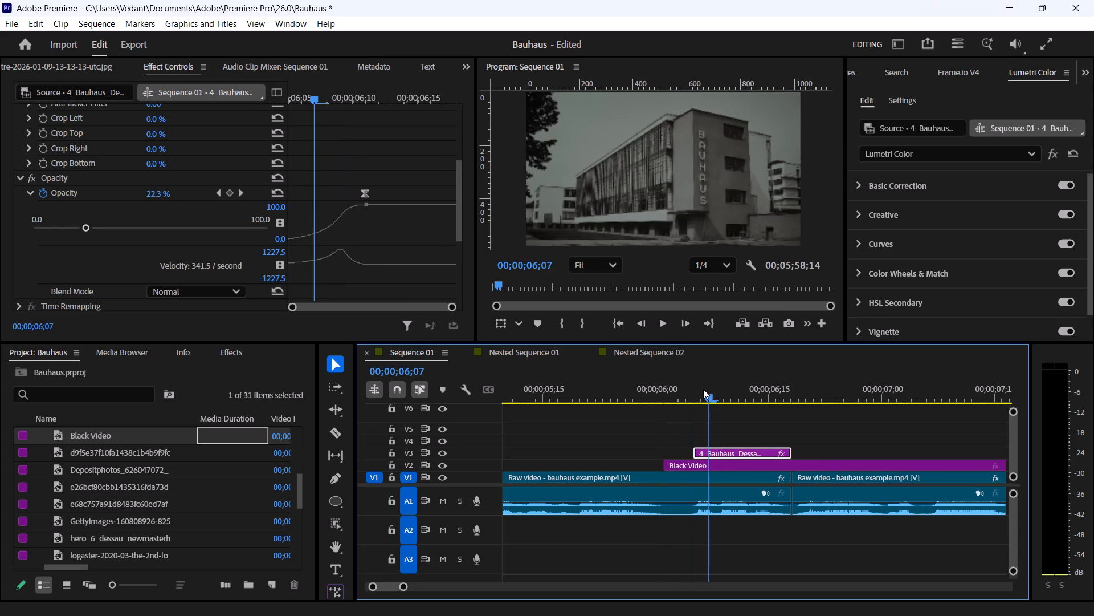
Play back the building photo's fade-in from the start of its clip to check the timing.
drag(703, 389, 673, 391)
key(space)
key(space)
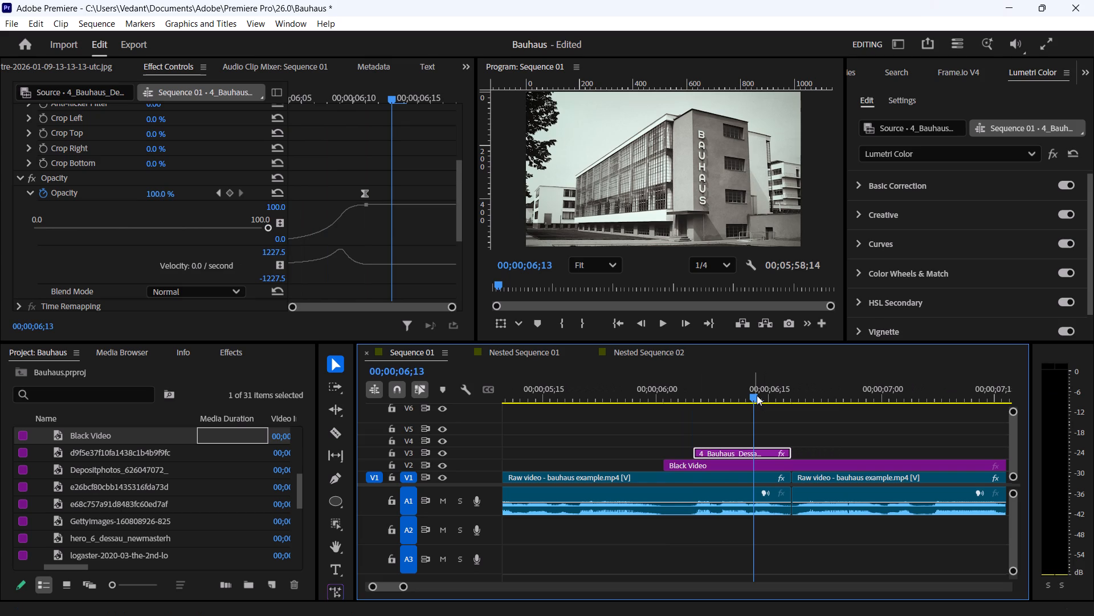
drag(757, 395, 692, 395)
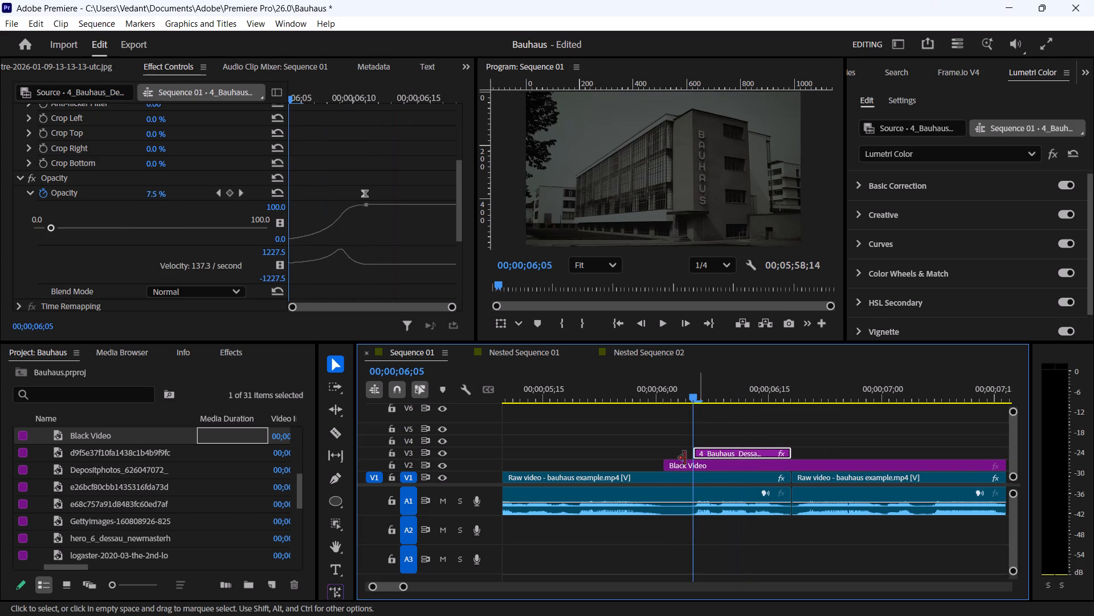
Shift the building photo's ending opacity keyframe about two frames further along the clip to lengthen the fade-in.
click(364, 190)
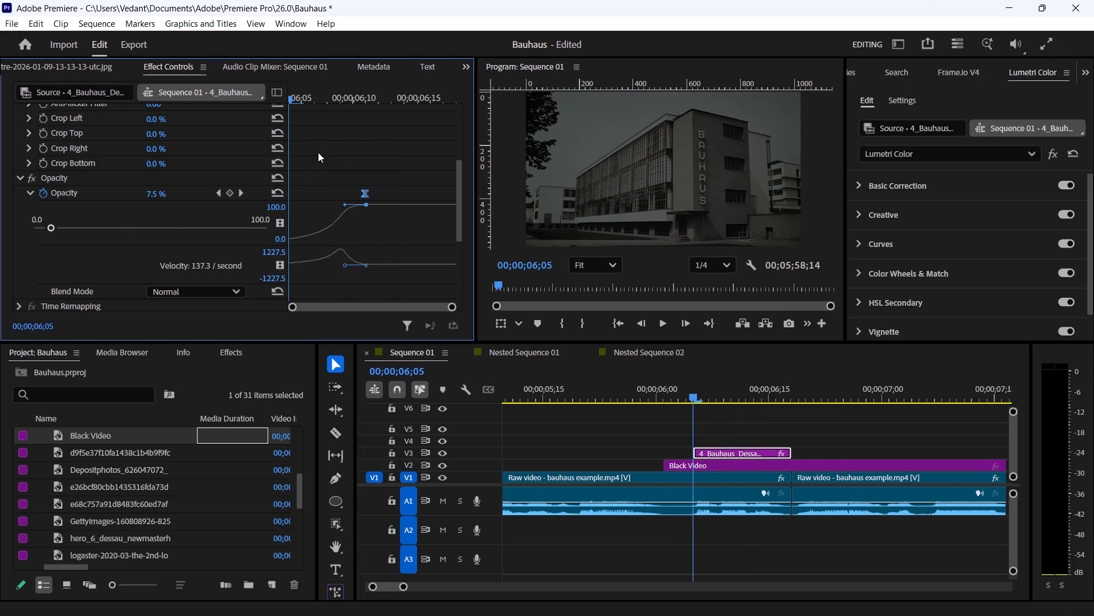
scroll(341, 147, down, 4)
scroll(342, 147, up, 4)
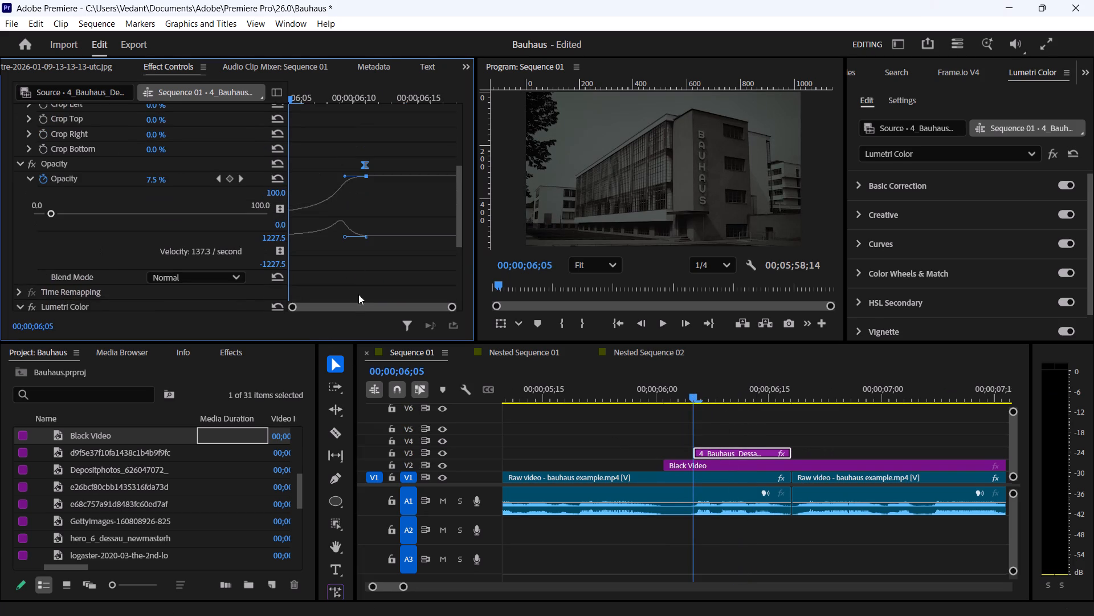
drag(357, 307, 330, 307)
click(344, 147)
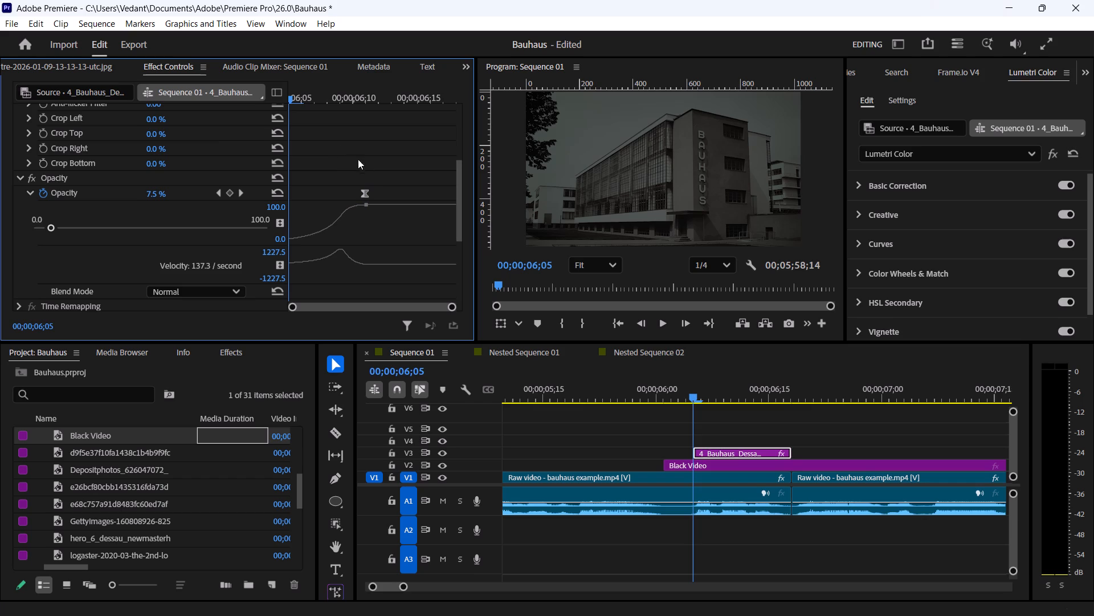
drag(303, 96, 383, 101)
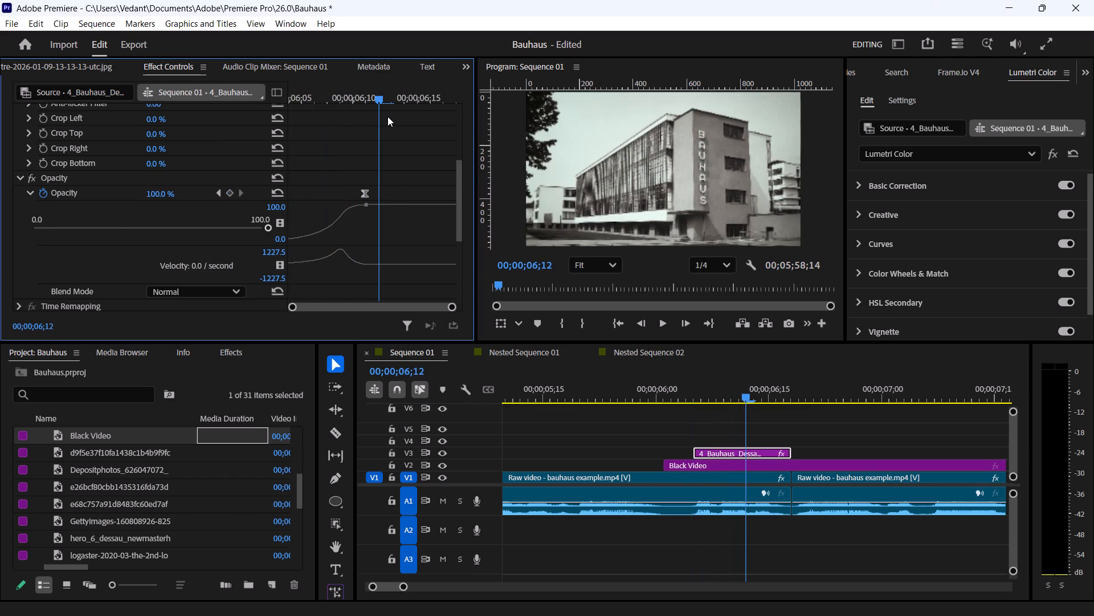
drag(369, 188, 395, 188)
drag(381, 95, 233, 92)
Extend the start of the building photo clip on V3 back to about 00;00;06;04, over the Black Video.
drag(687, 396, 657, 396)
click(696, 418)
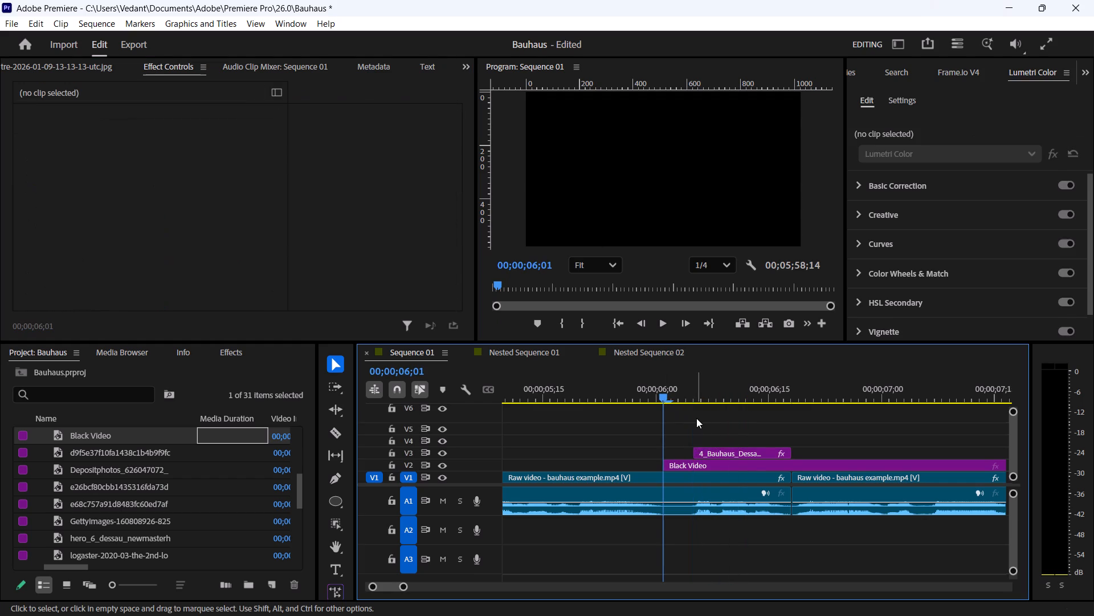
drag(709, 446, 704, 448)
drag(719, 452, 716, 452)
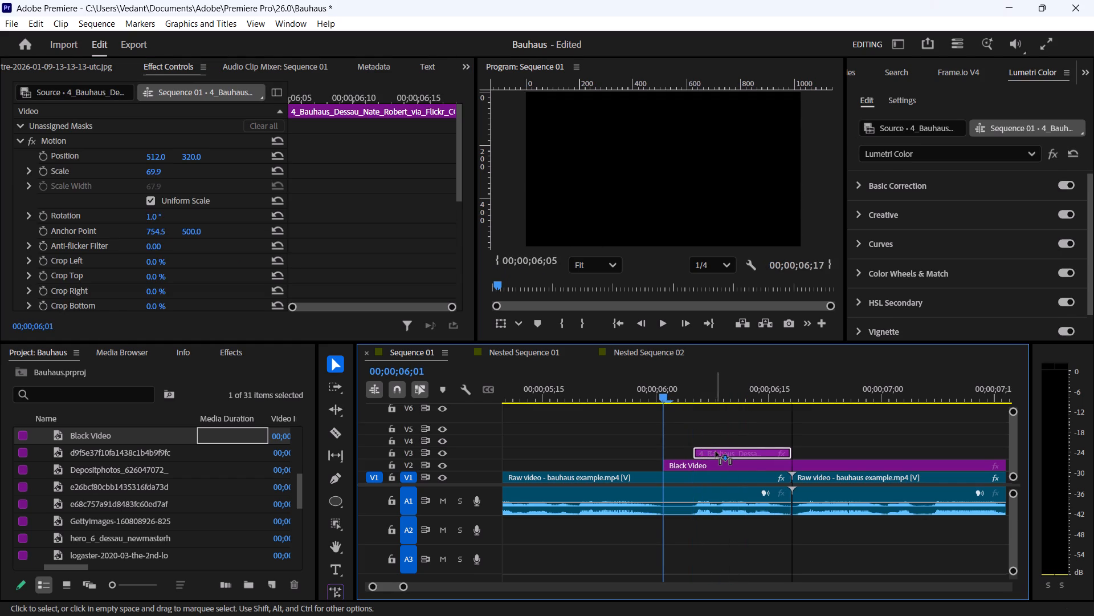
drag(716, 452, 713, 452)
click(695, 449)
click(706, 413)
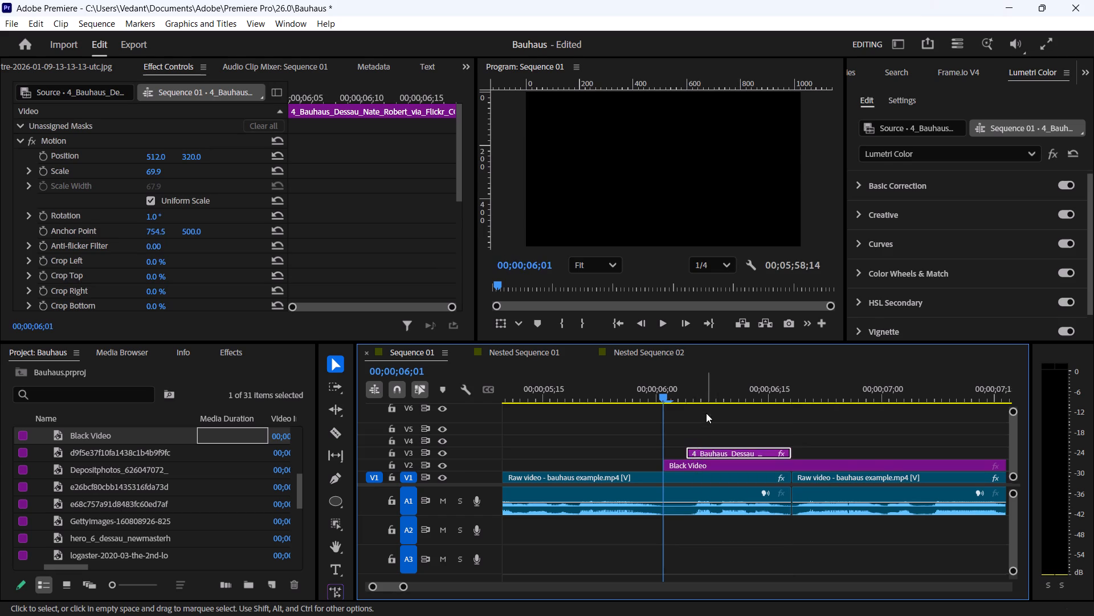
Play back the transition from the speaker footage through black into the building photo to check the fade.
key(space)
key(space)
drag(751, 395, 580, 388)
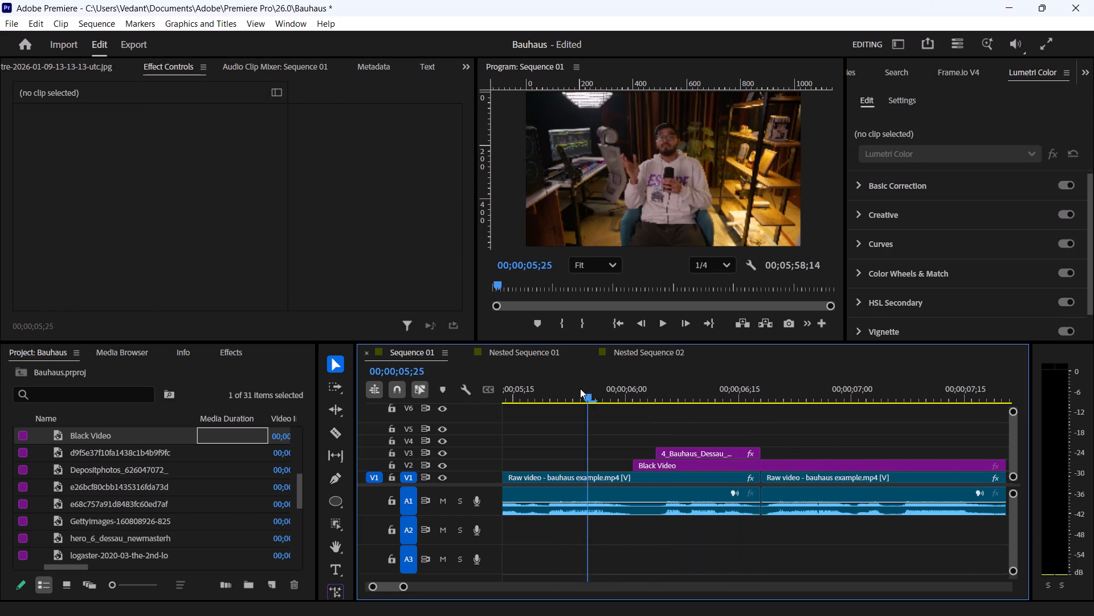
drag(580, 388, 564, 385)
key(space)
key(space)
drag(758, 386, 618, 390)
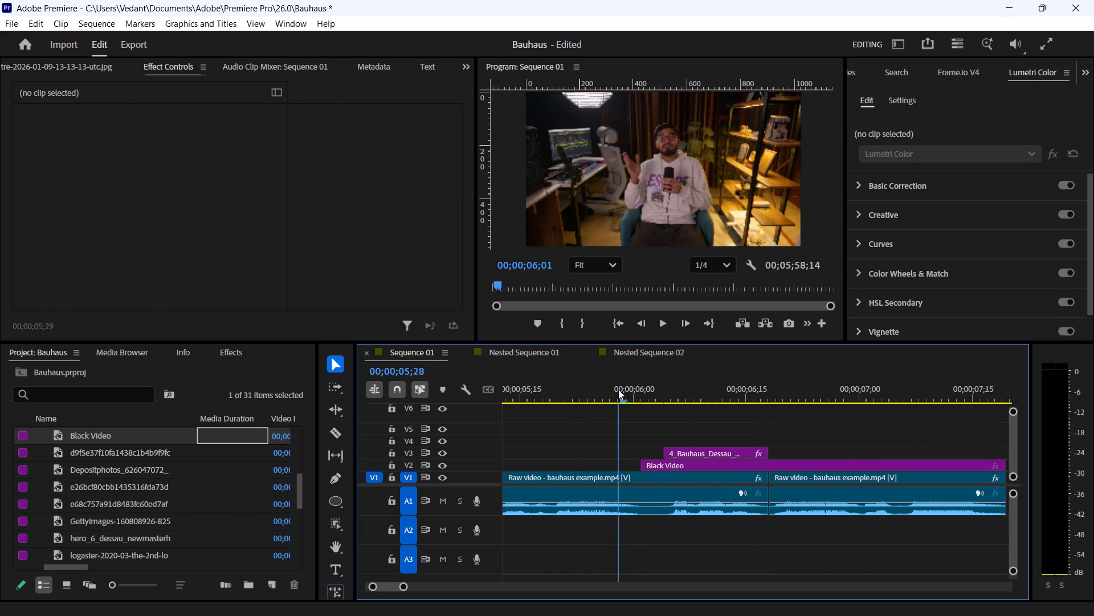
Trim the start of the building photo clip on V3 to 00;00;06;08 and play back the transition to check it.
drag(618, 390, 693, 382)
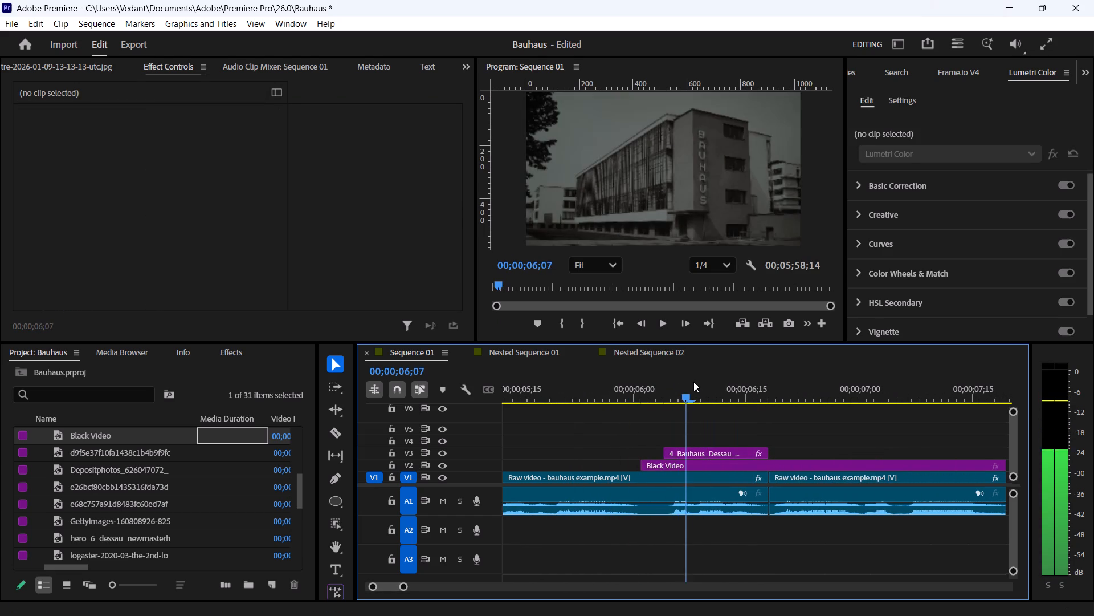
drag(693, 382, 695, 382)
drag(668, 455, 688, 454)
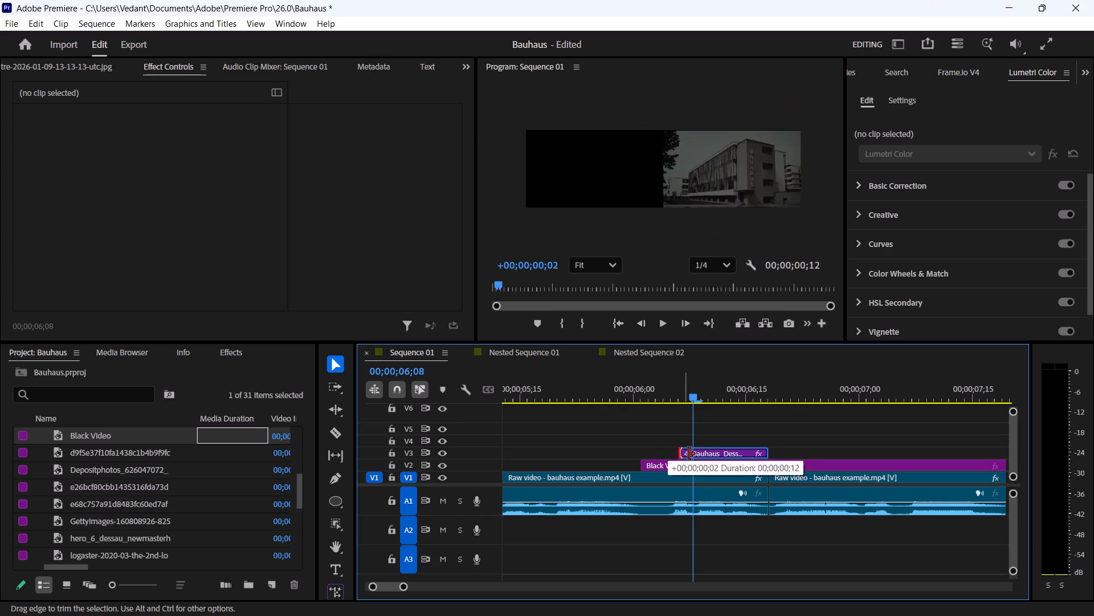
drag(688, 454, 699, 454)
key(space)
key(space)
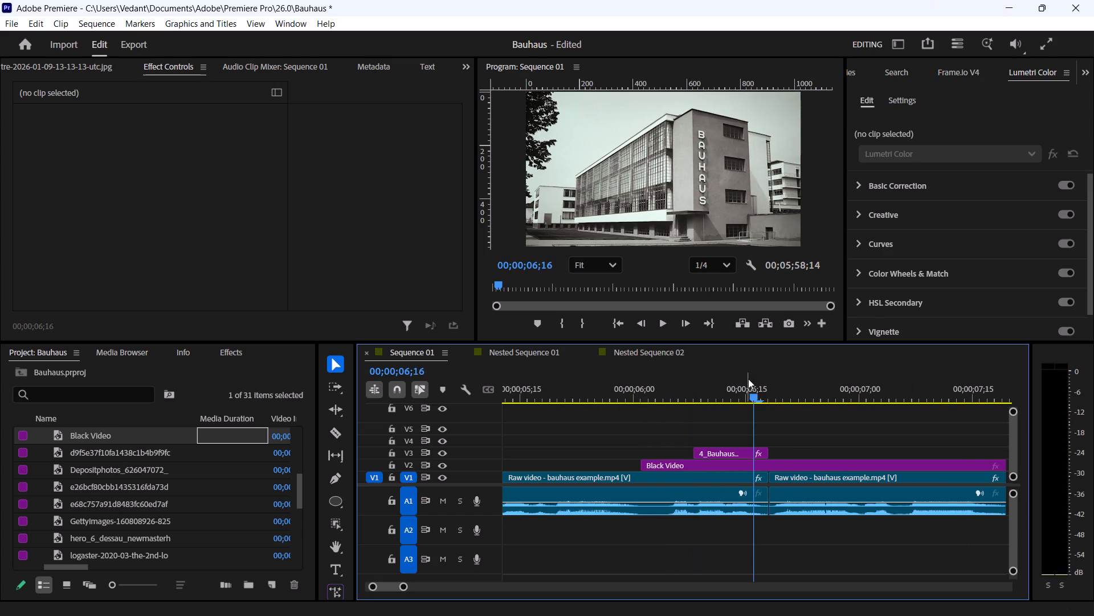
drag(754, 399, 575, 398)
key(space)
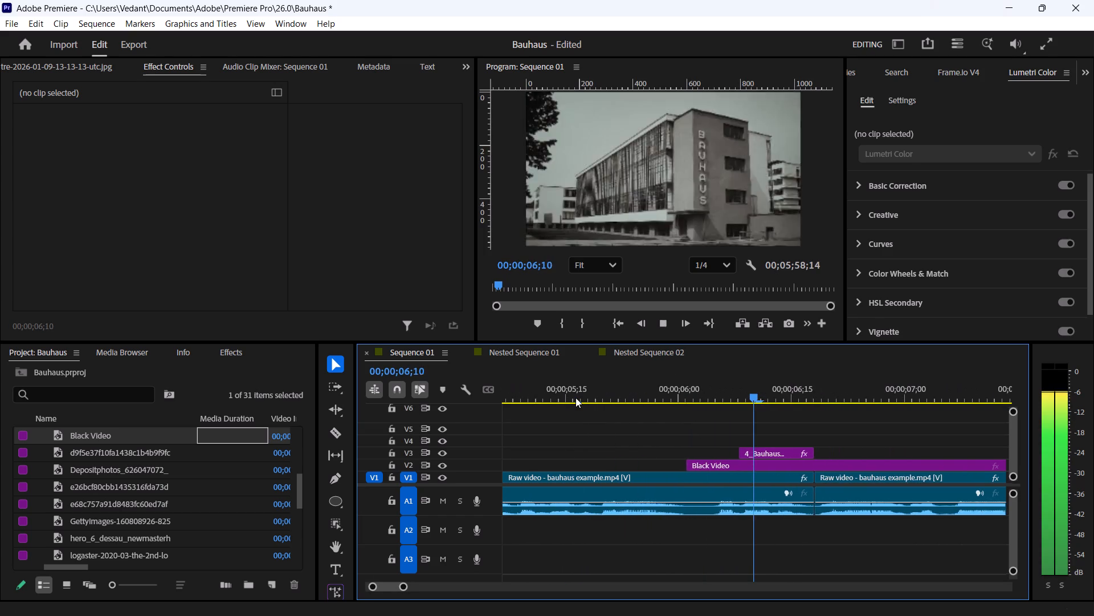
key(space)
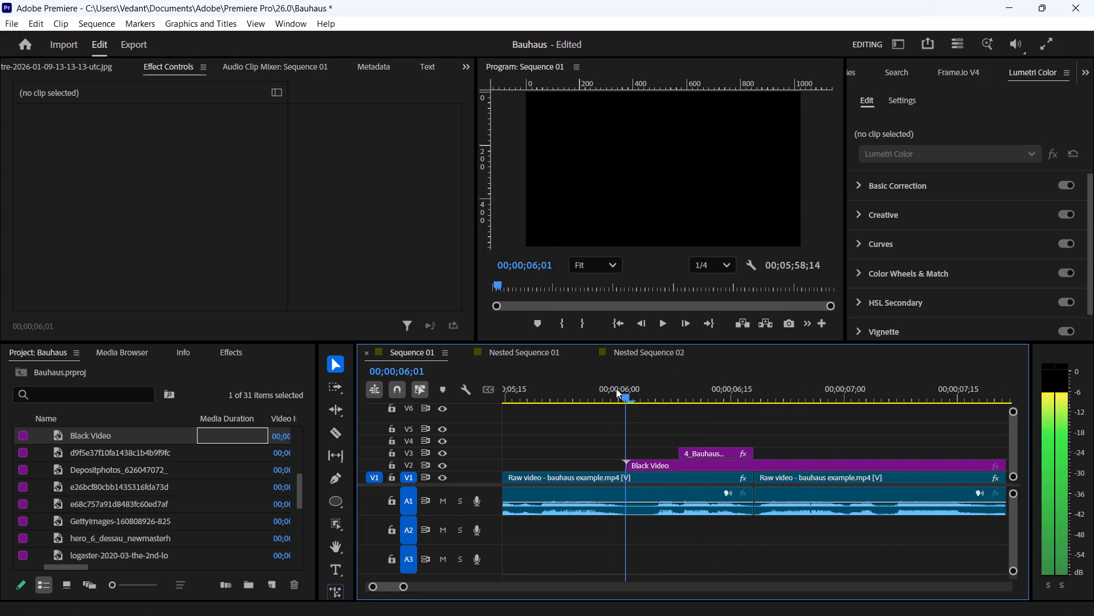
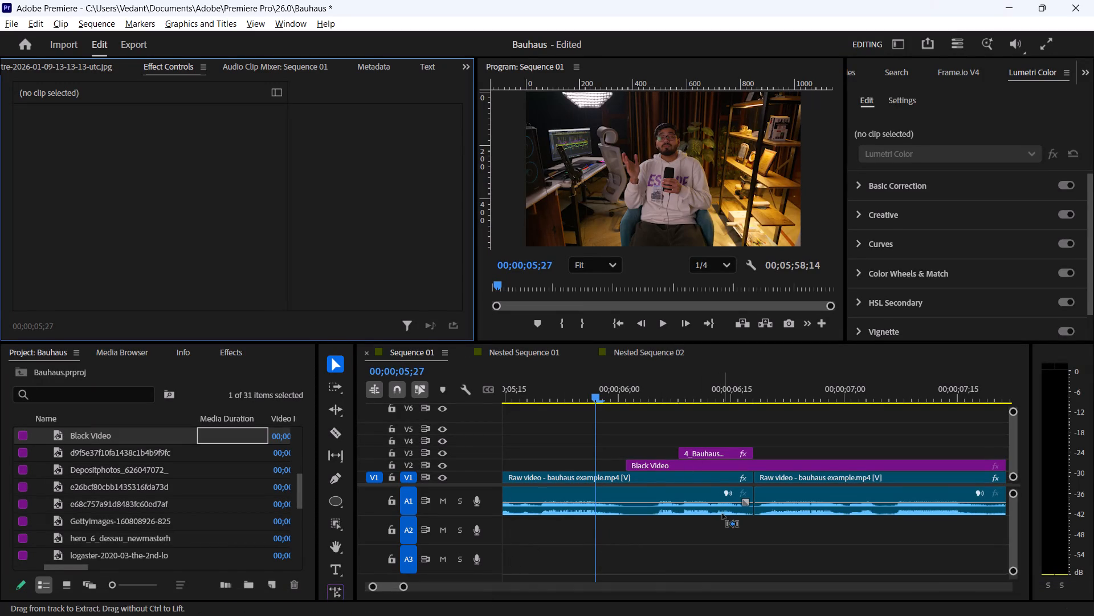
Save the project.
key(ctrl+s)
Play and scrub the sequence around the cut from the speaker footage through Black Video to the Bauhaus building image.
click(707, 529)
drag(596, 394, 585, 395)
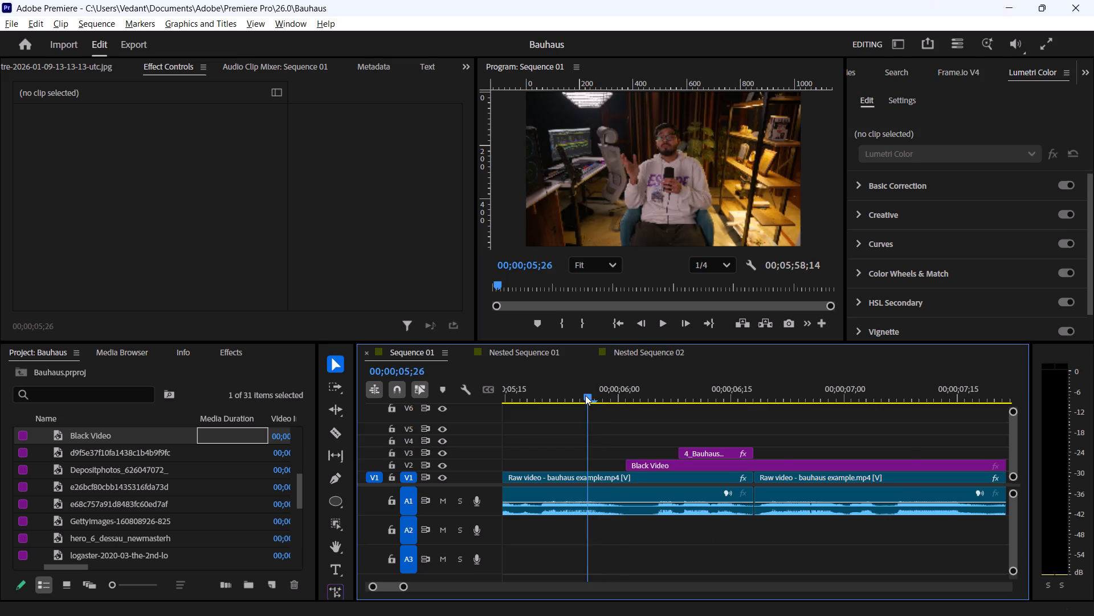
drag(585, 395, 583, 395)
key(space)
key(space)
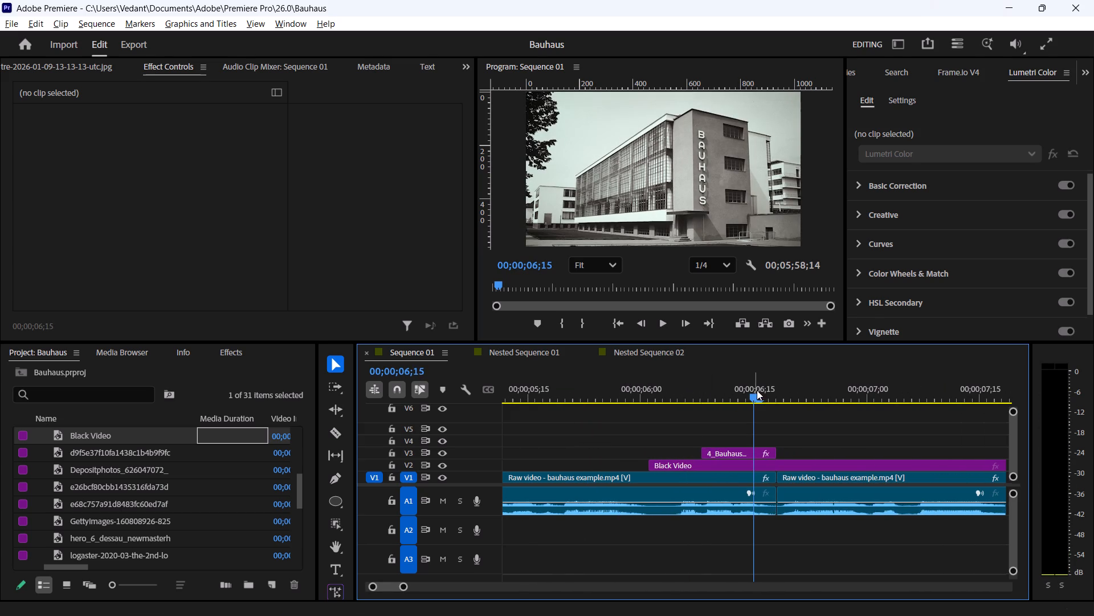
drag(754, 391, 668, 396)
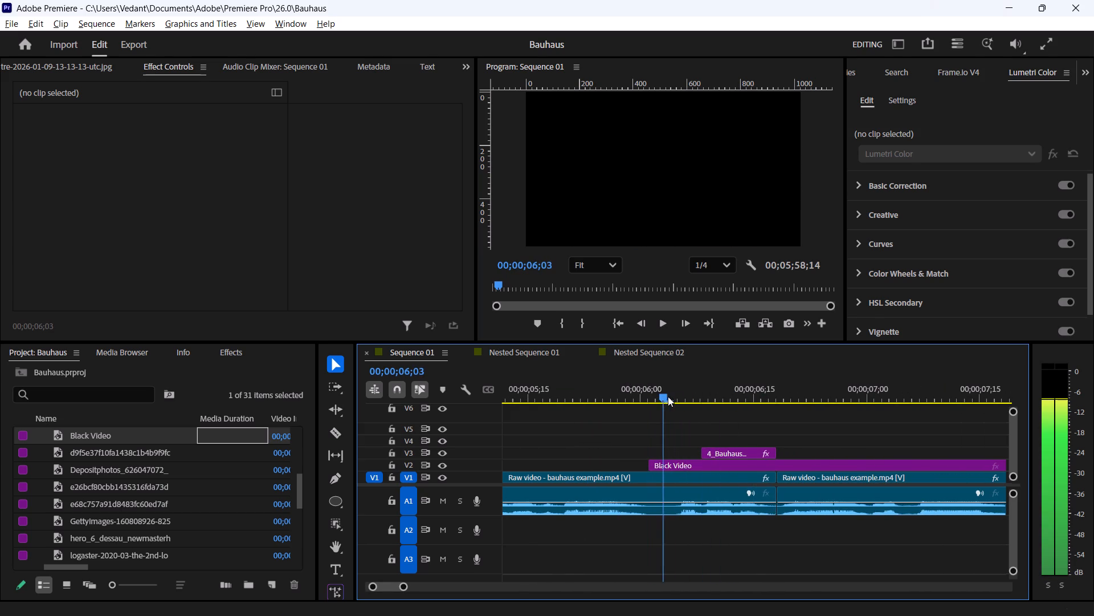
drag(668, 396, 683, 392)
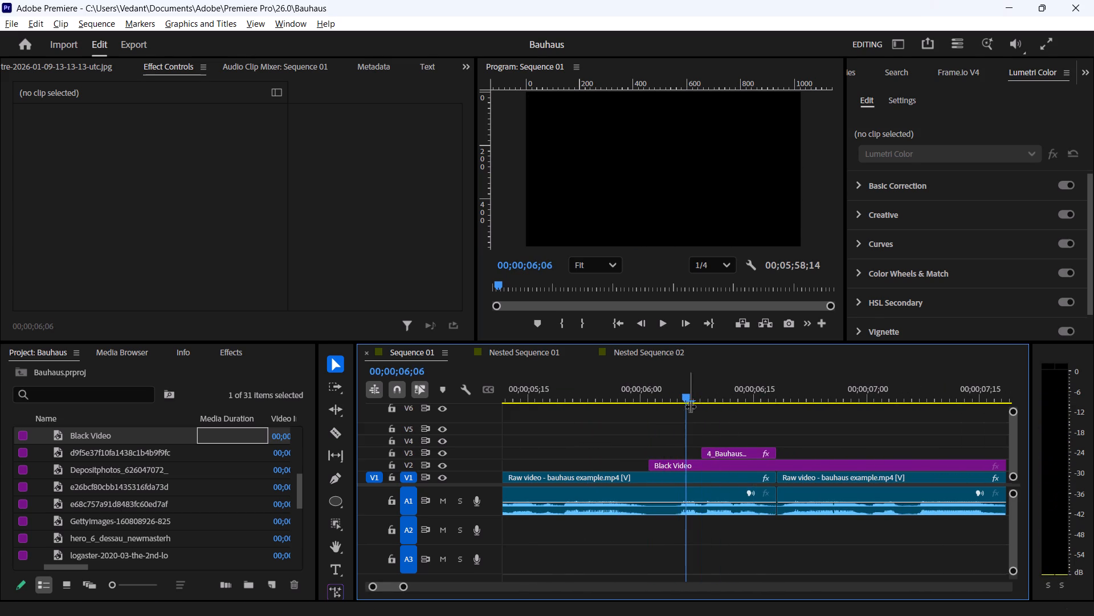
Select the 4_Bauhaus image clip on V3 and move between its Opacity keyframes to check the fade-in.
click(726, 451)
scroll(349, 204, down, 9)
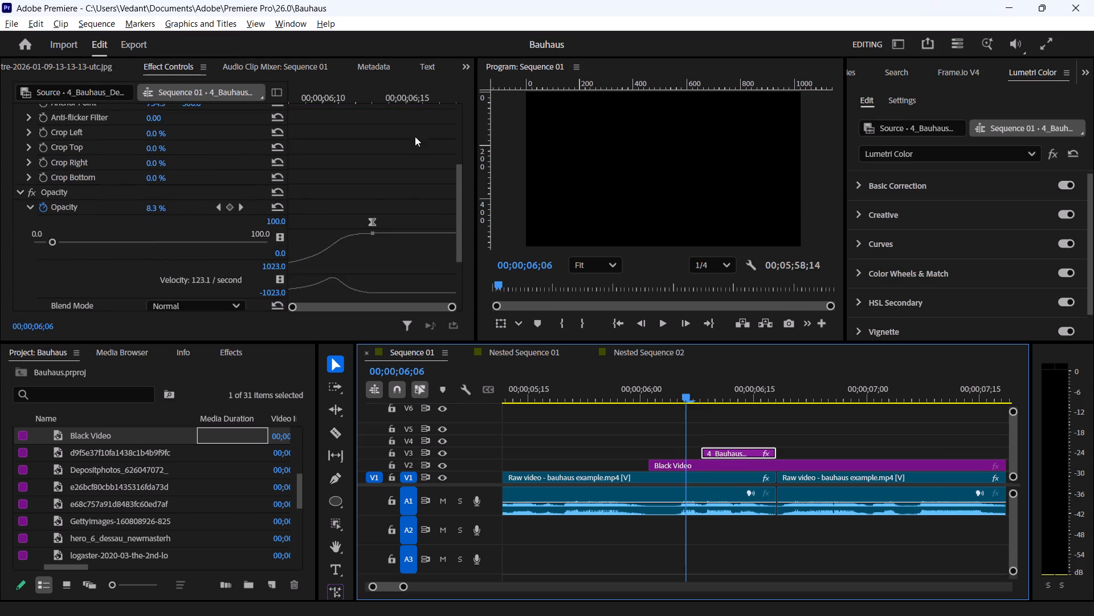
scroll(415, 173, down, 1)
click(220, 191)
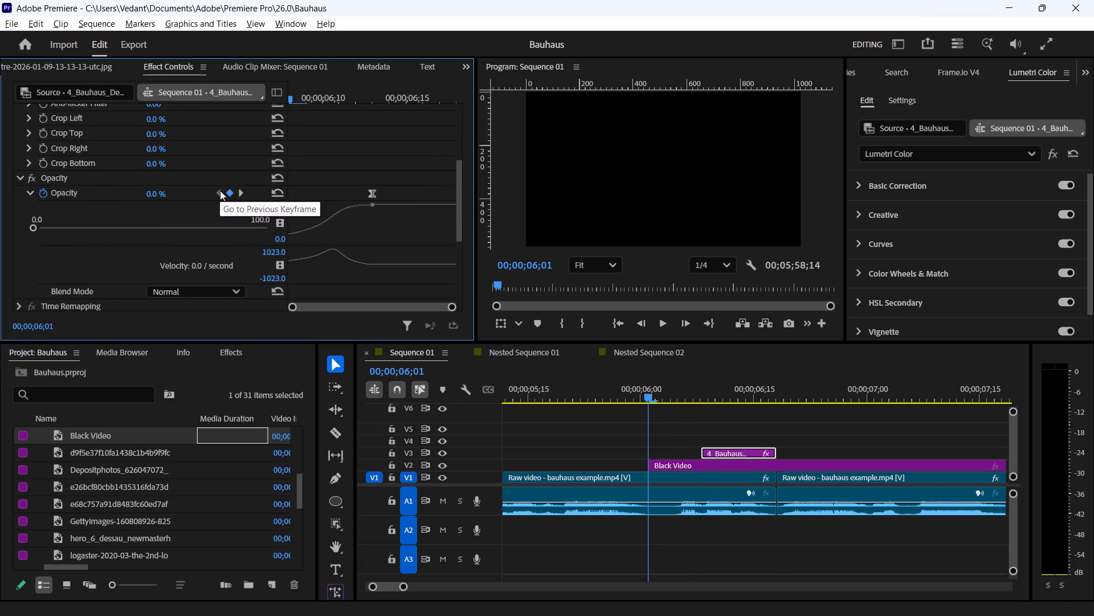
double_click(220, 191)
click(244, 193)
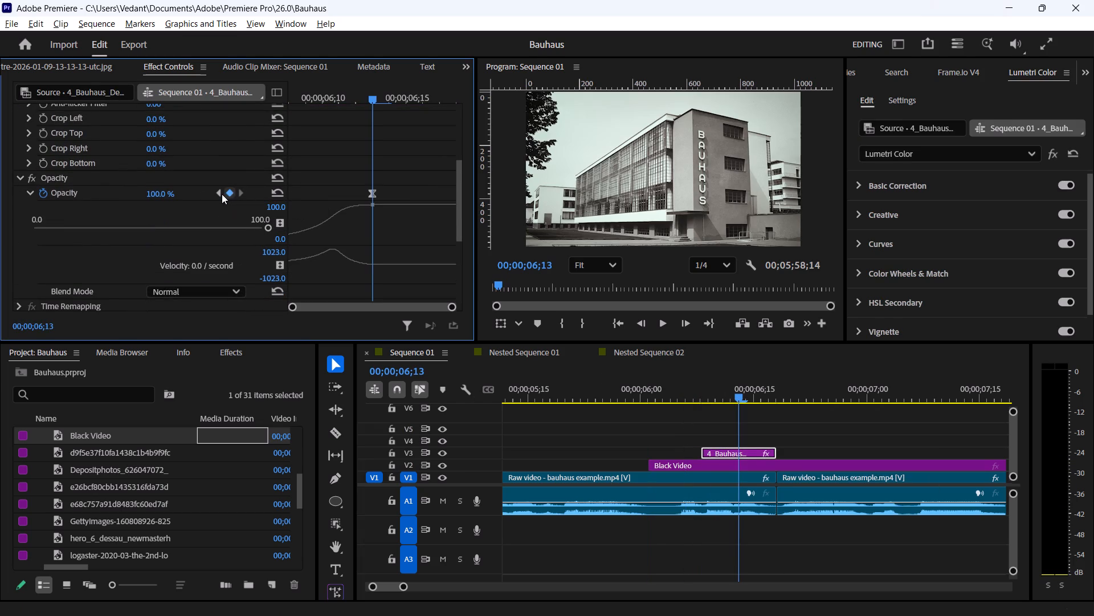
click(222, 194)
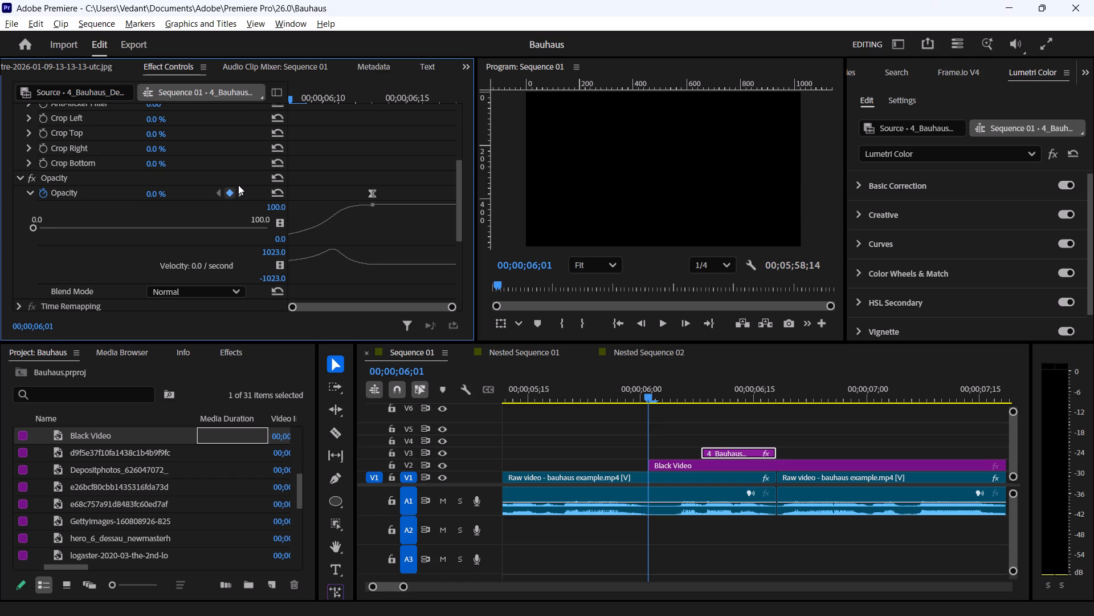
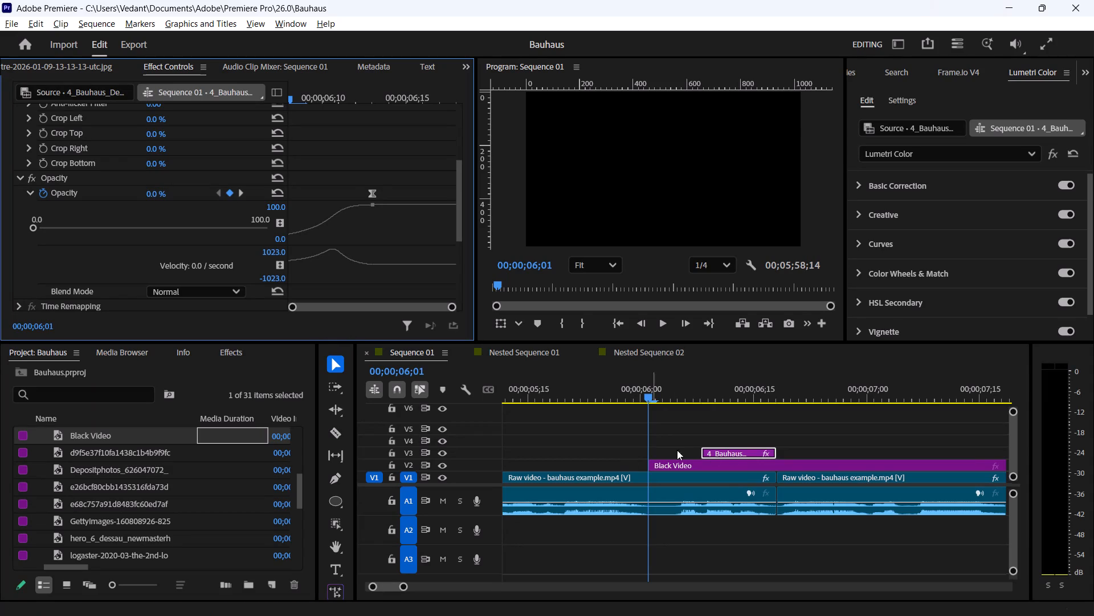
Move the 4_Bauhaus image clip on V3 earlier so it starts at about 00;00;06;03, and preview its fade-in.
drag(726, 451, 687, 450)
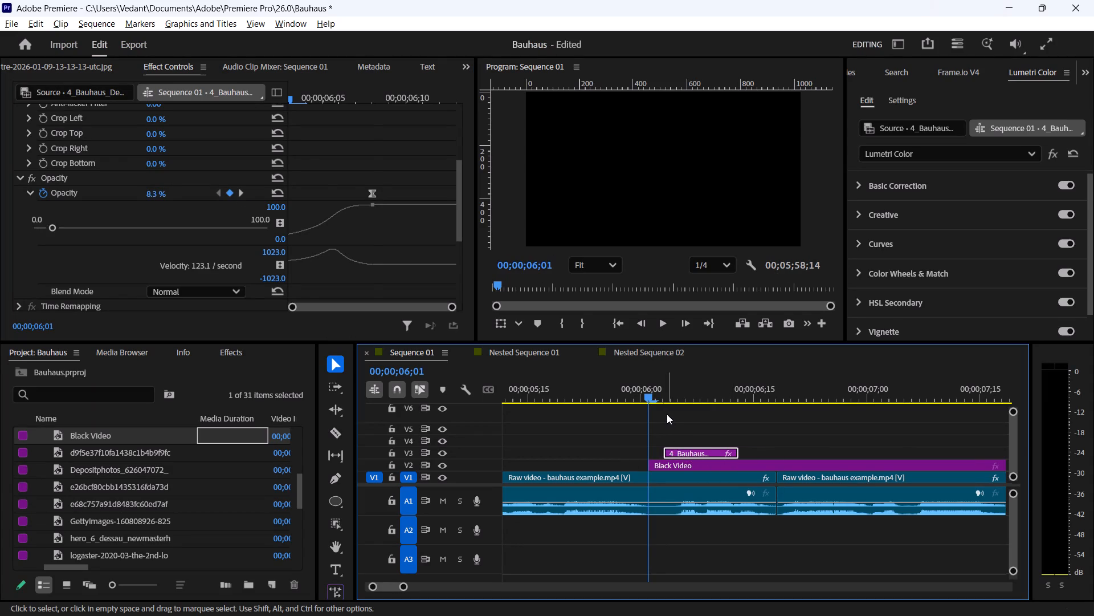
key(space)
key(space)
drag(746, 394, 692, 390)
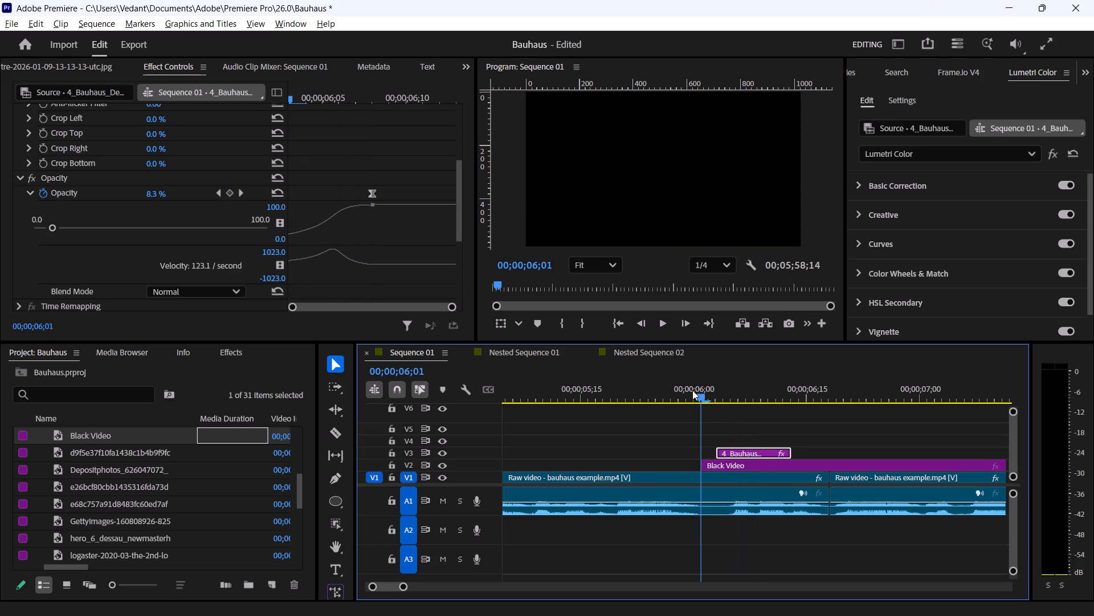
drag(692, 390, 724, 380)
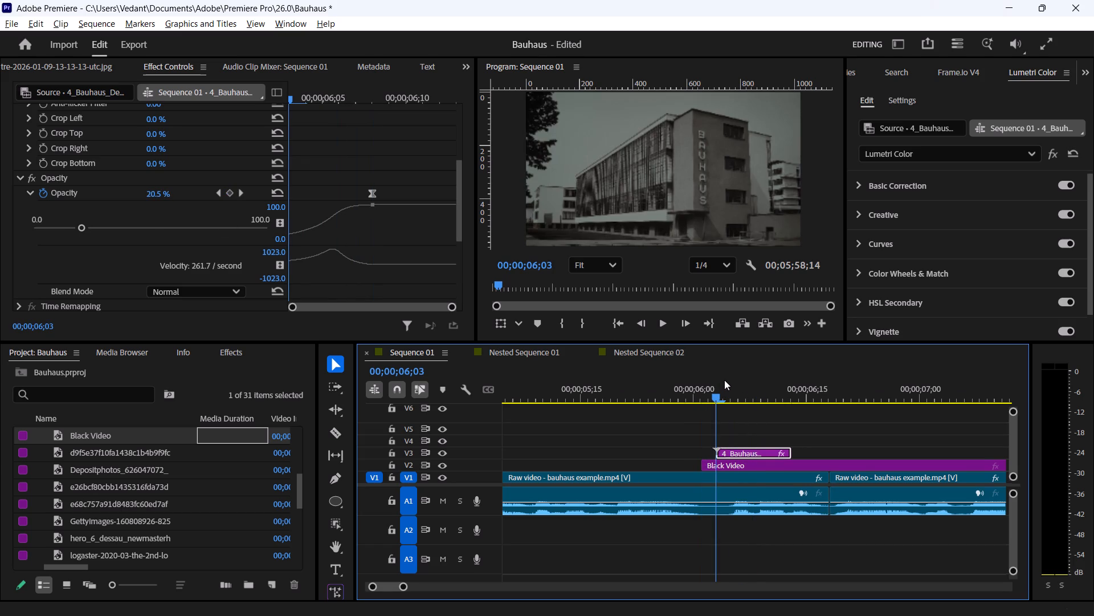
drag(724, 380, 722, 380)
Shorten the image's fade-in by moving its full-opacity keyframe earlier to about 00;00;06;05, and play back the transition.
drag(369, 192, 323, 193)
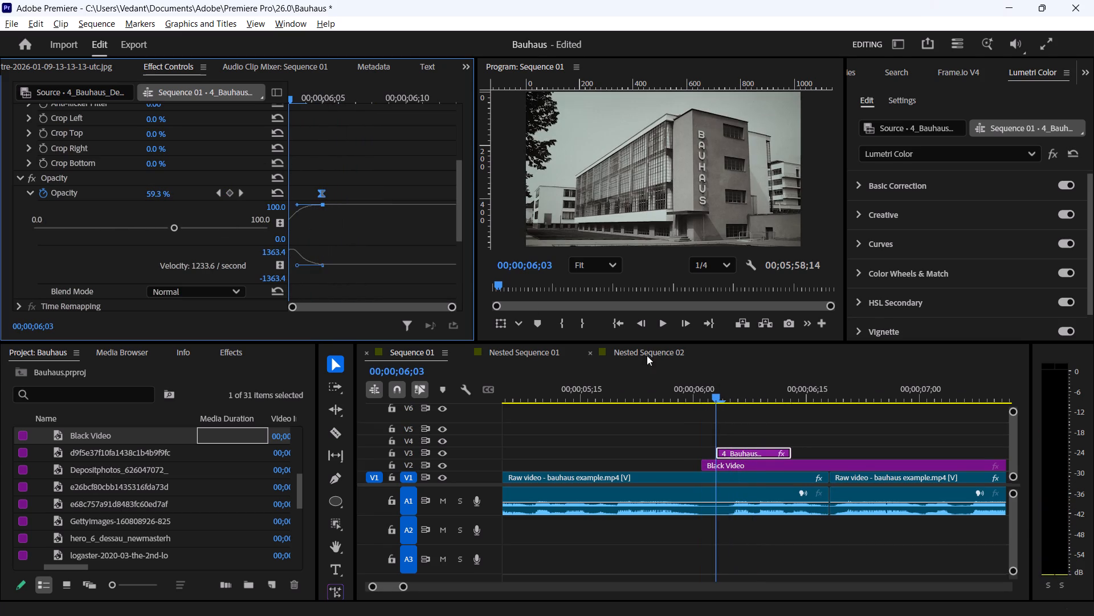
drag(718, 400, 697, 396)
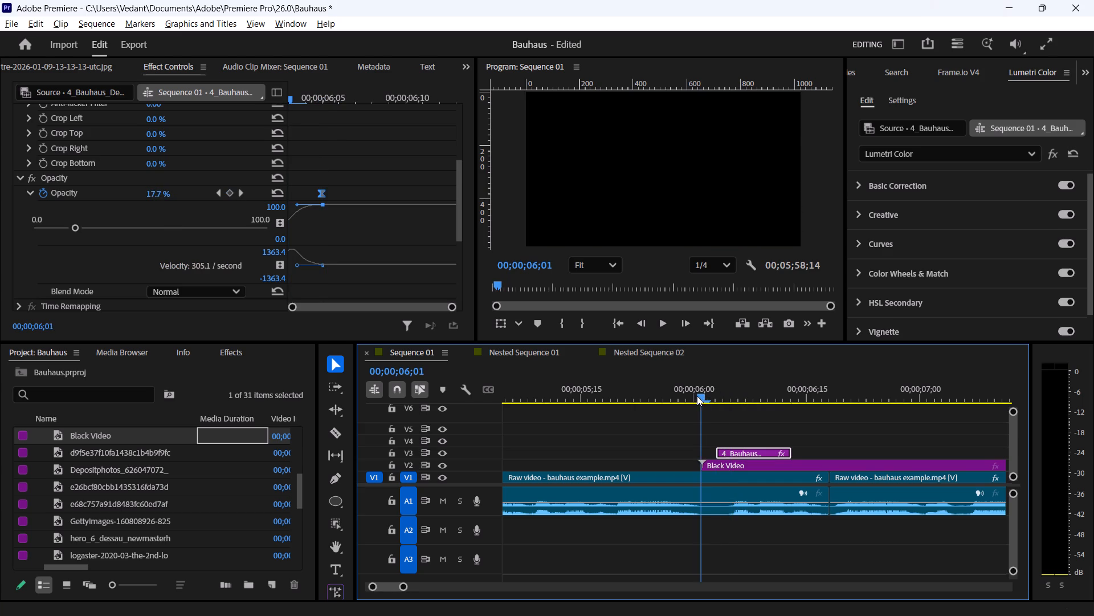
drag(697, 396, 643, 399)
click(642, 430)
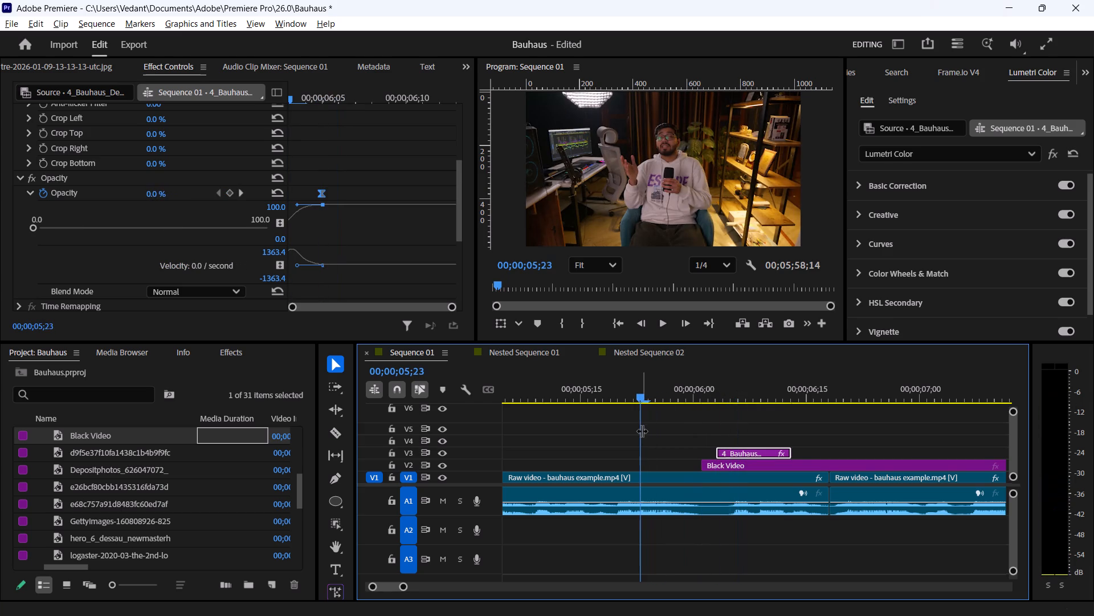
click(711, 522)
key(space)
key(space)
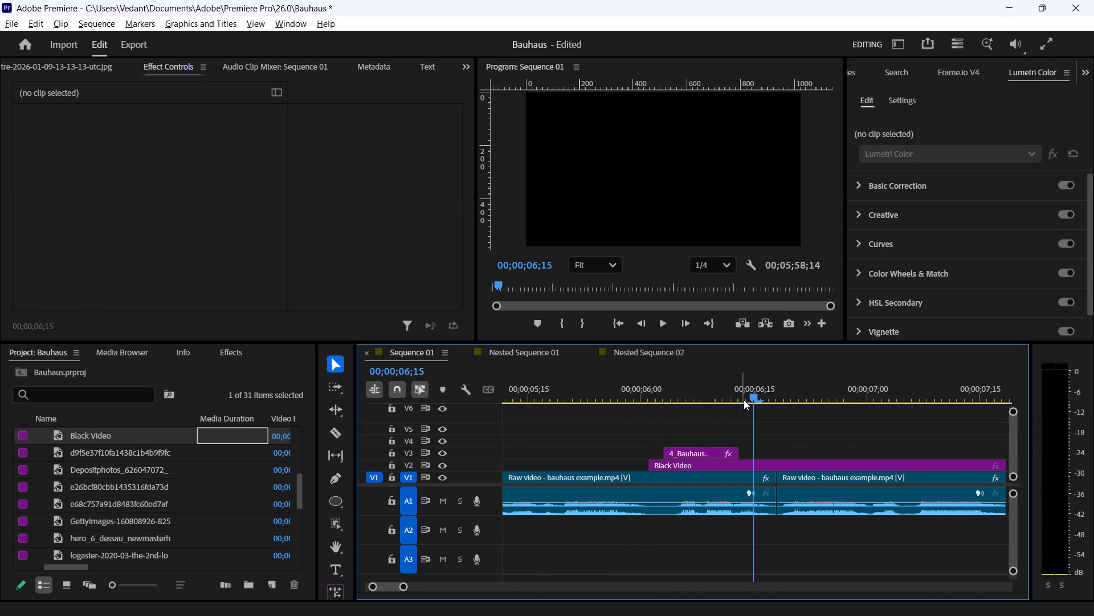
Extend the end of the 4_Bauhaus image clip on V3 to about 00;00;06;19, just past the raw video cut on V1.
drag(754, 388, 722, 405)
click(716, 455)
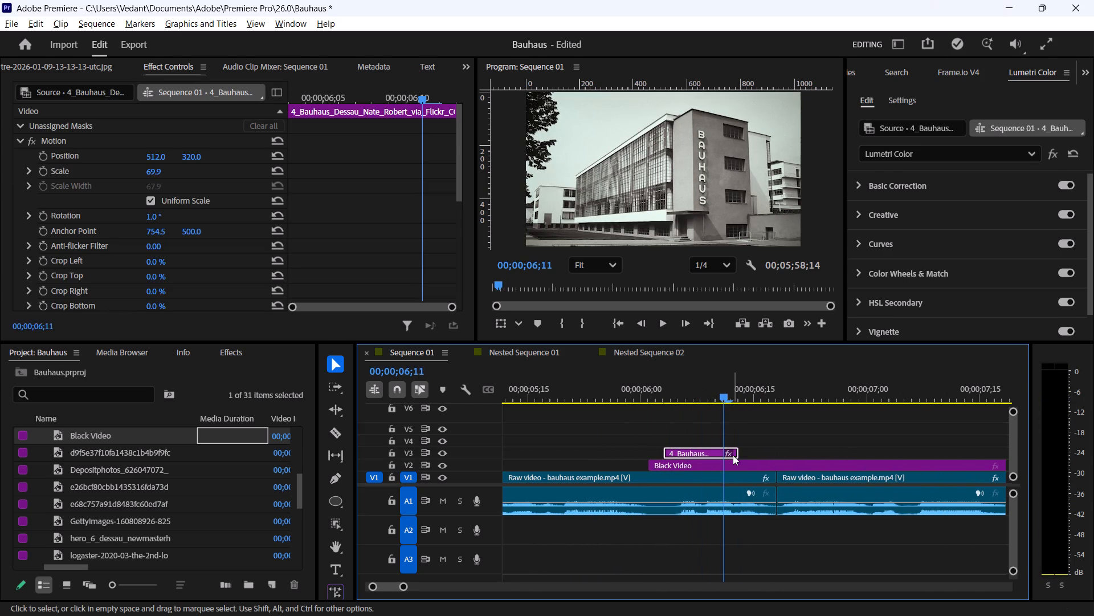
drag(741, 453, 774, 452)
drag(769, 451, 775, 449)
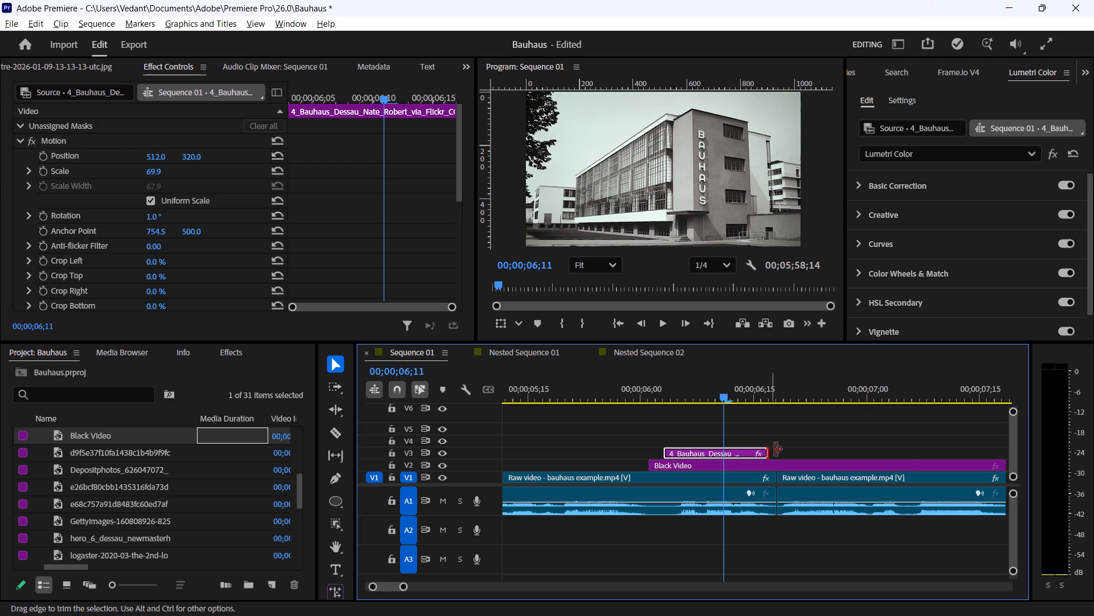
drag(775, 449, 780, 449)
Play and scrub the transition from the speaker footage through Black Video to the Bauhaus building image to check its timing.
key(space)
key(space)
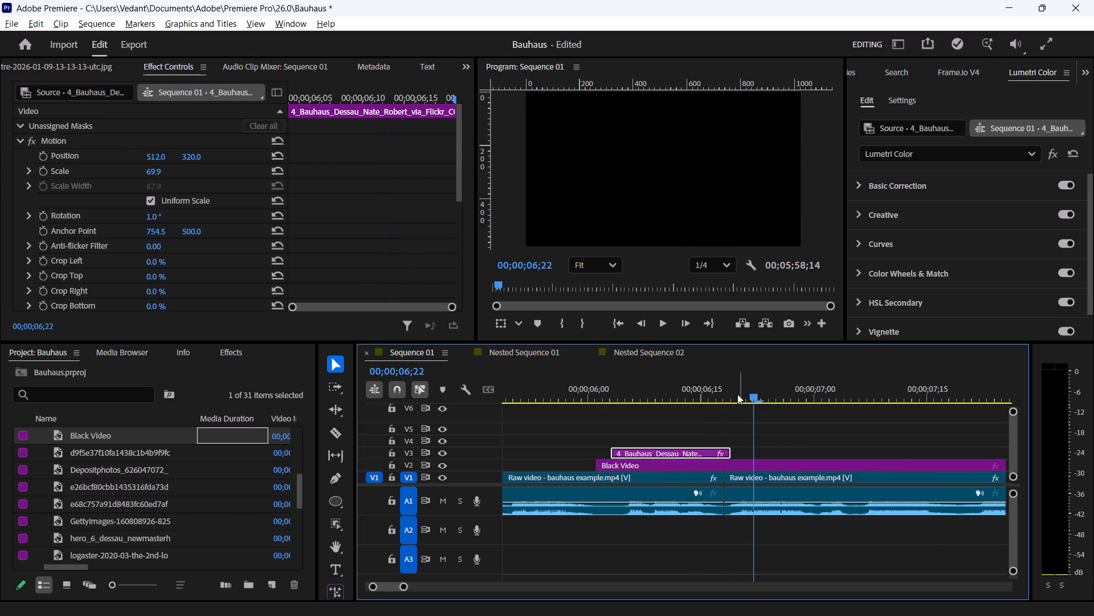
drag(740, 395, 547, 398)
click(675, 538)
key(space)
key(space)
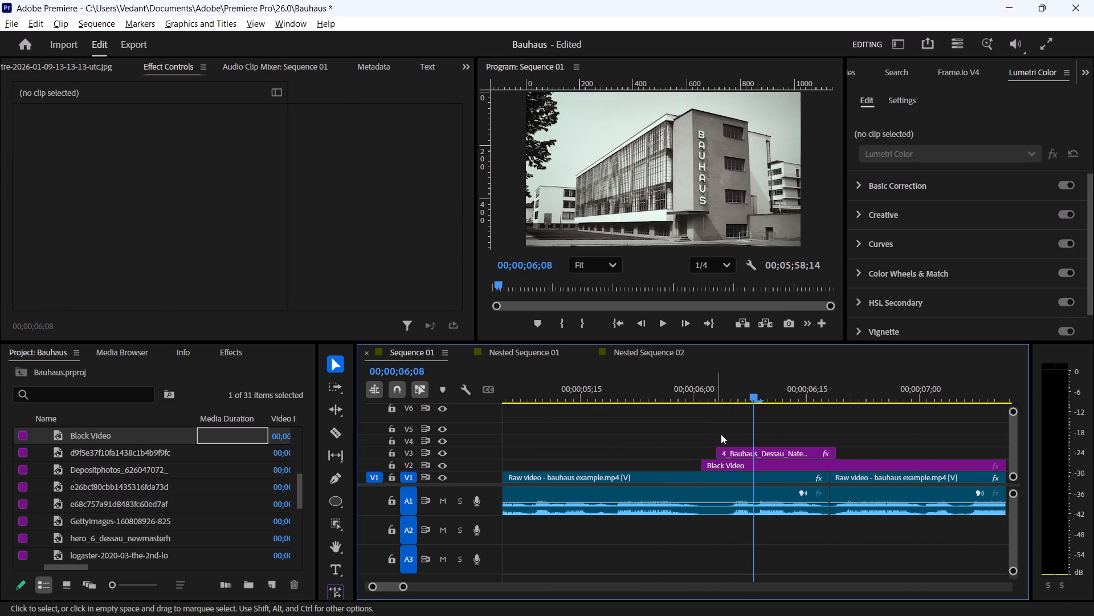
drag(738, 387, 693, 381)
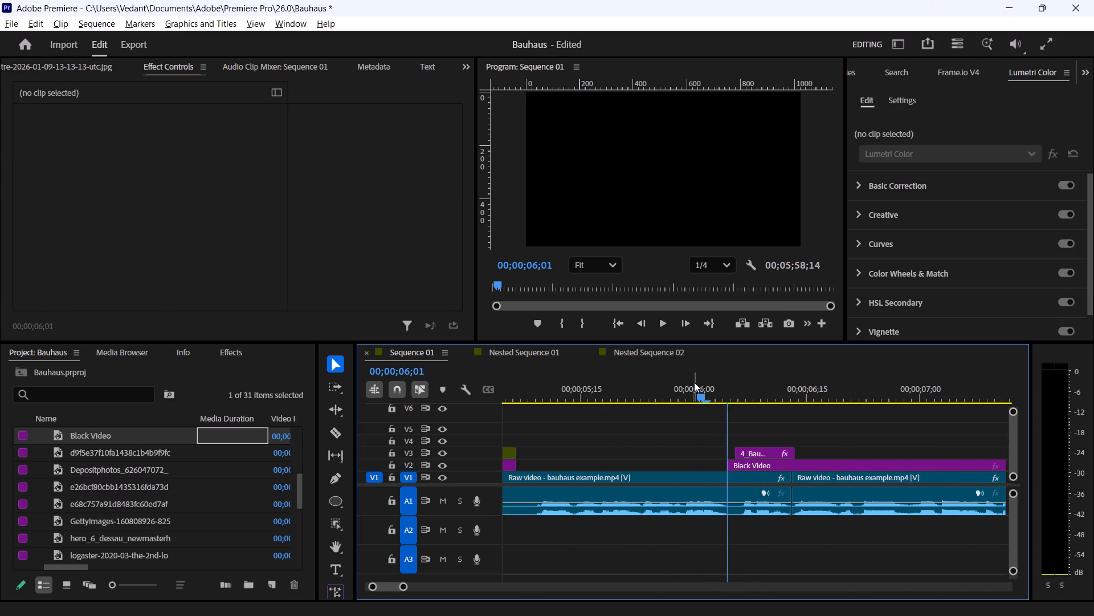
key(minus)
key(minus)
key(space)
key(space)
drag(733, 394, 718, 391)
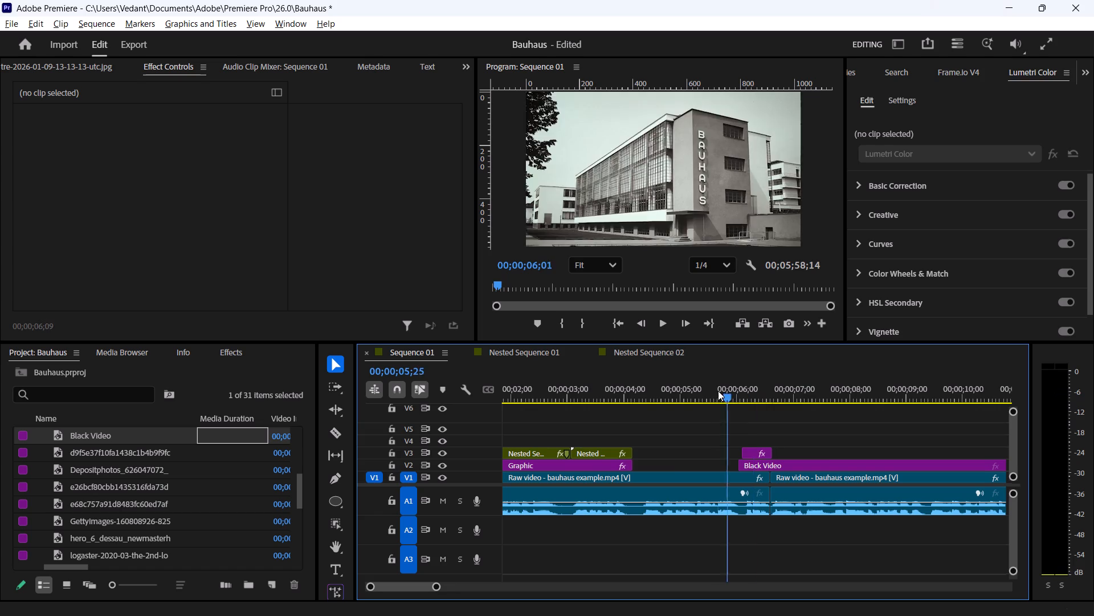
drag(718, 391, 701, 388)
key(space)
key(space)
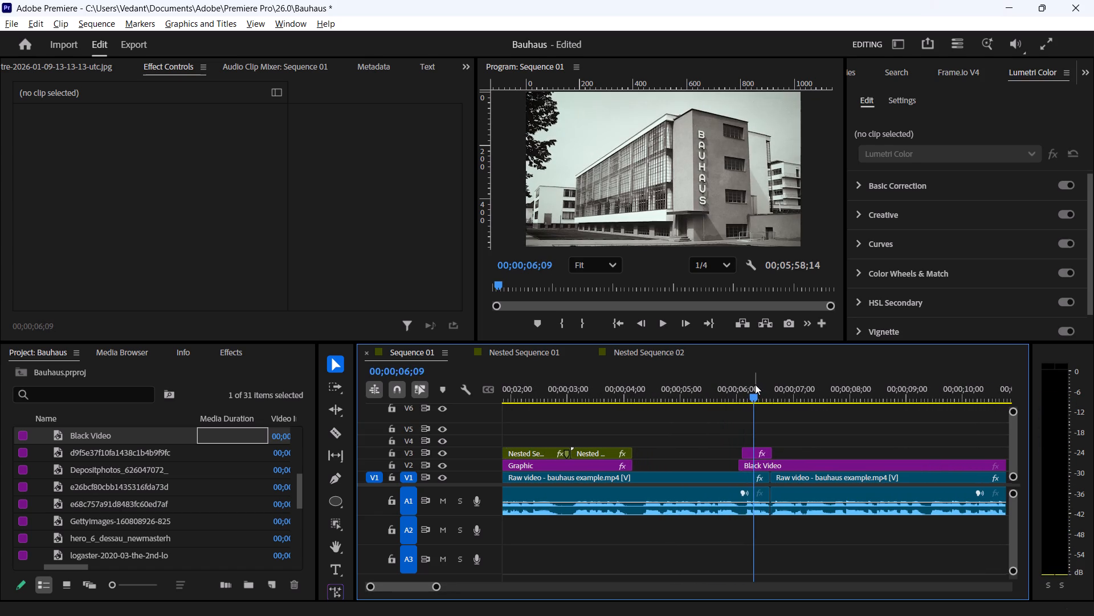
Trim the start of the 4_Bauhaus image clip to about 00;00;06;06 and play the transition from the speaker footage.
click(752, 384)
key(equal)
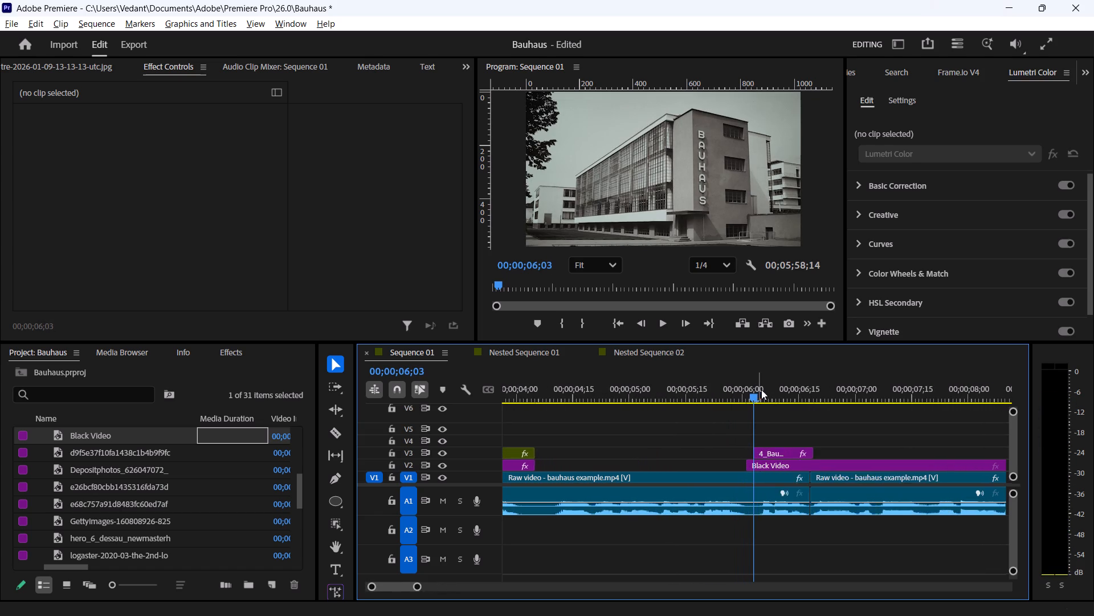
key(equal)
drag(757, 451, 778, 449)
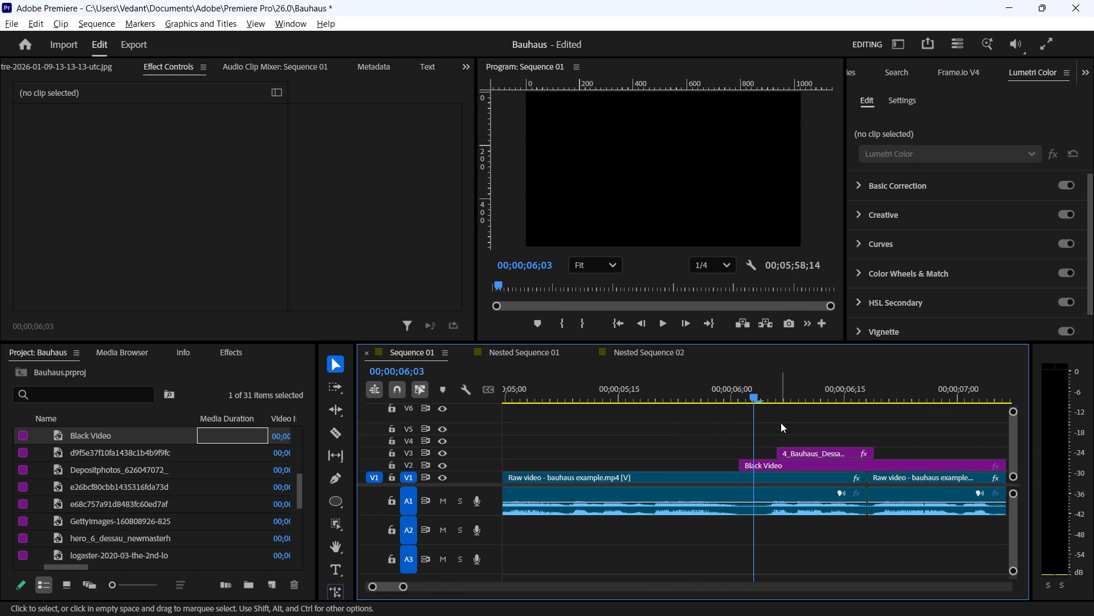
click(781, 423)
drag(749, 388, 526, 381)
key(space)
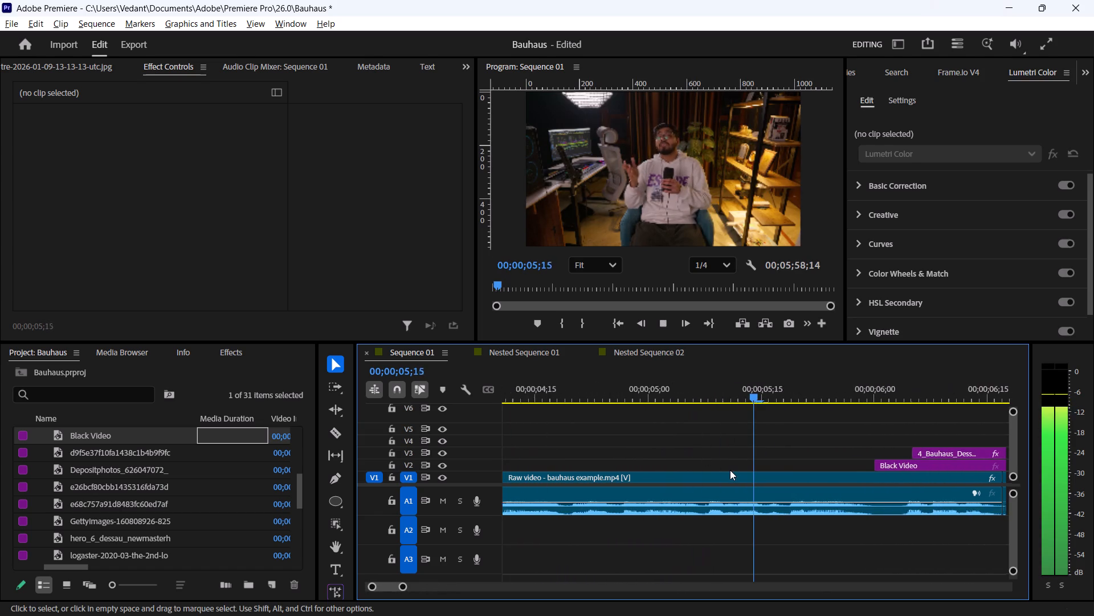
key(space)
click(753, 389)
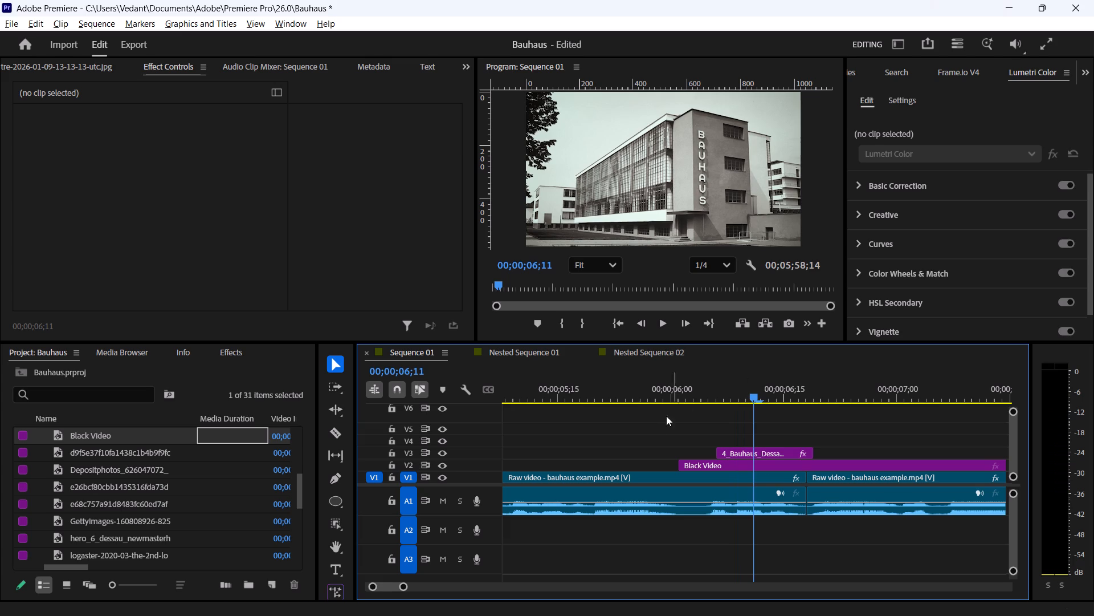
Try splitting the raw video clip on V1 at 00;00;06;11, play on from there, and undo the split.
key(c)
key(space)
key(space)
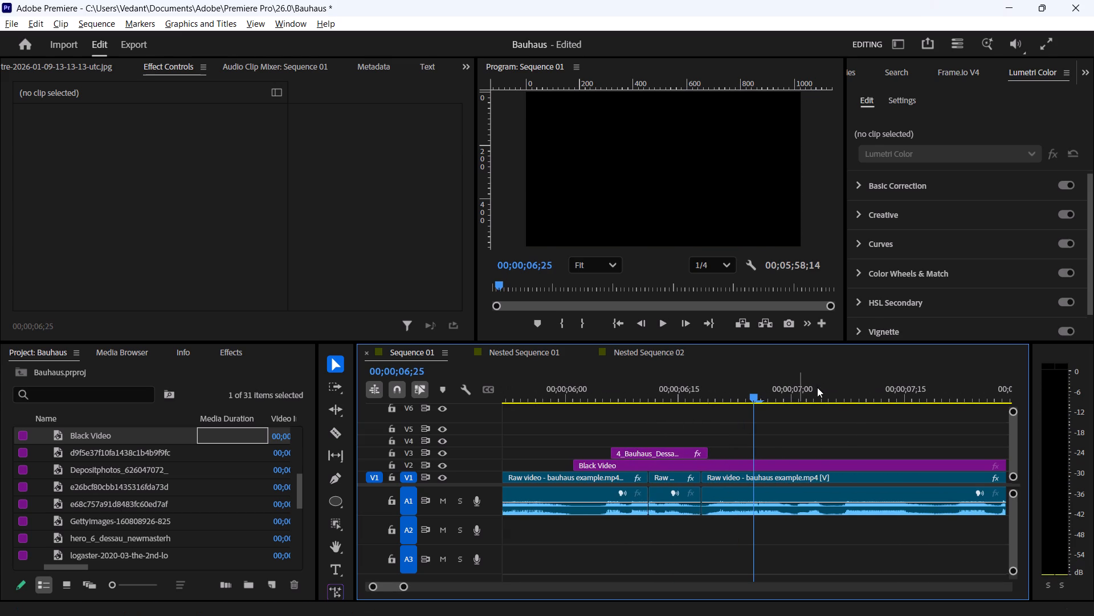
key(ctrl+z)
Play and scrub around the end of the 4_Bauhaus image clip and check its end point on V3.
drag(756, 394, 716, 391)
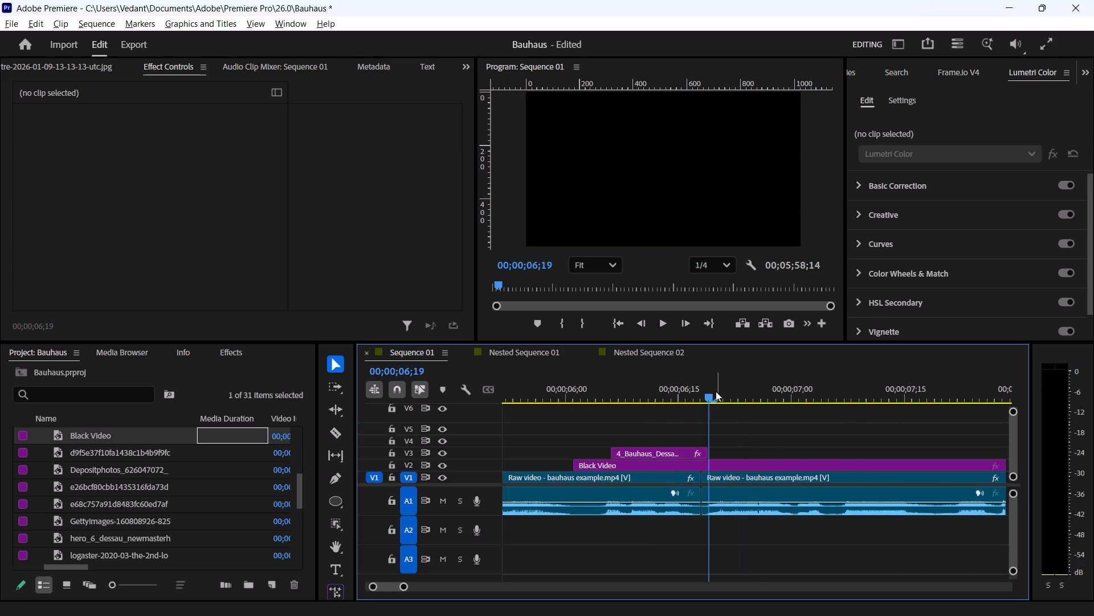
key(space)
key(space)
drag(750, 400, 687, 394)
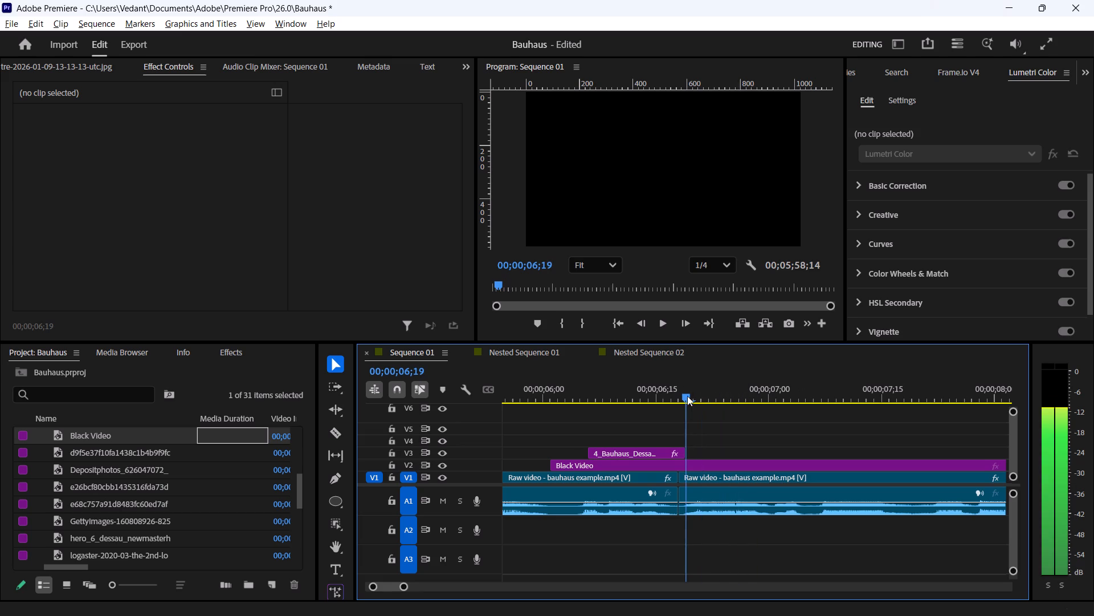
click(664, 449)
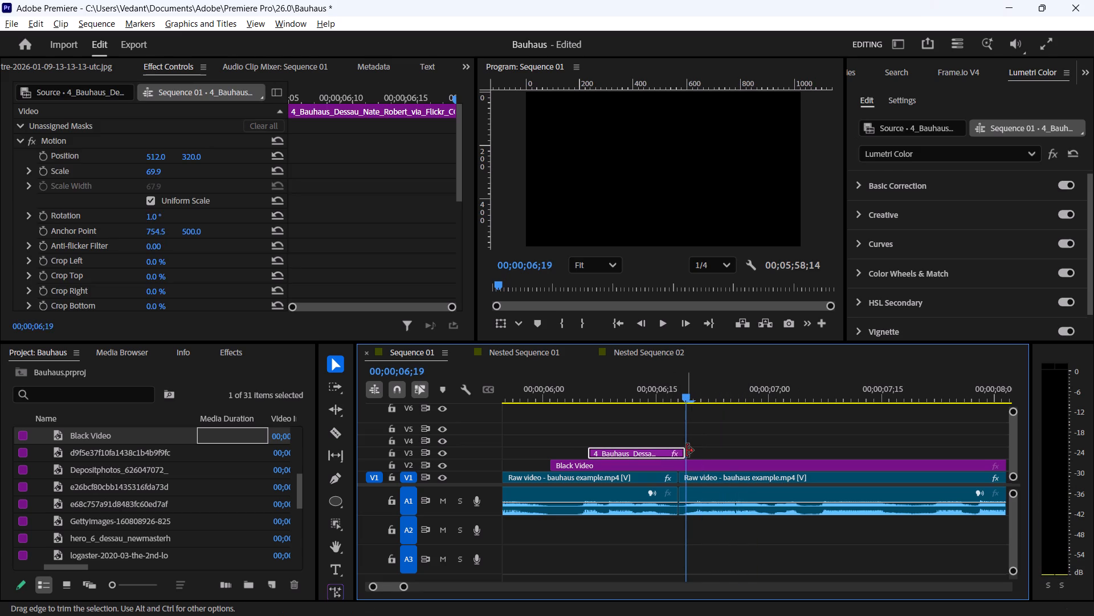
click(685, 452)
click(722, 435)
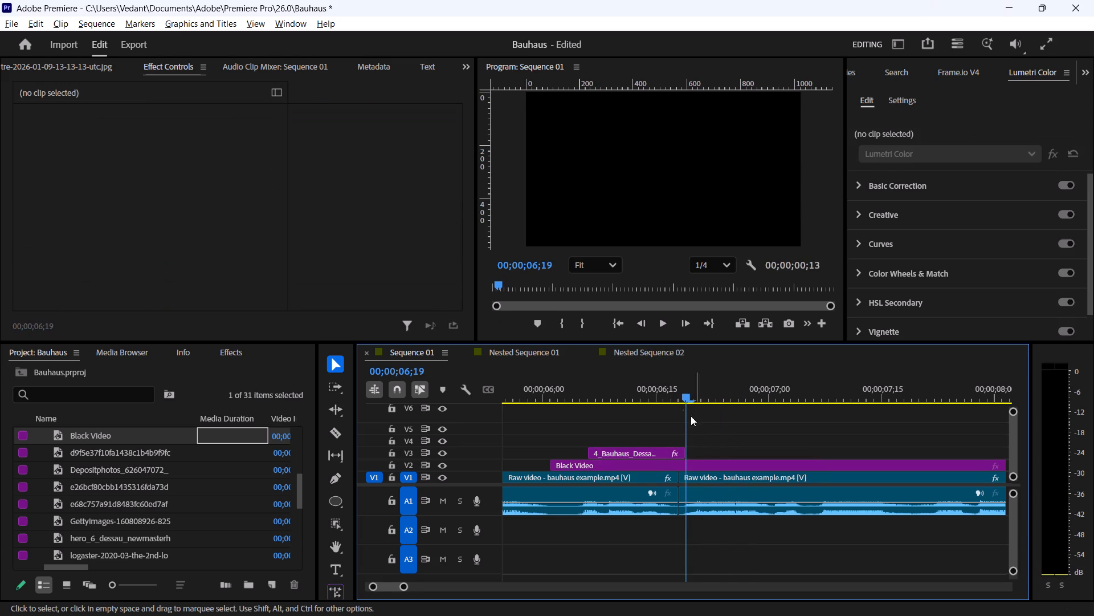
Scrub to the frame where the image should appear and trim the 4_Bauhaus clip's start to 00;00;06;12.
drag(684, 403, 570, 394)
drag(681, 393, 533, 401)
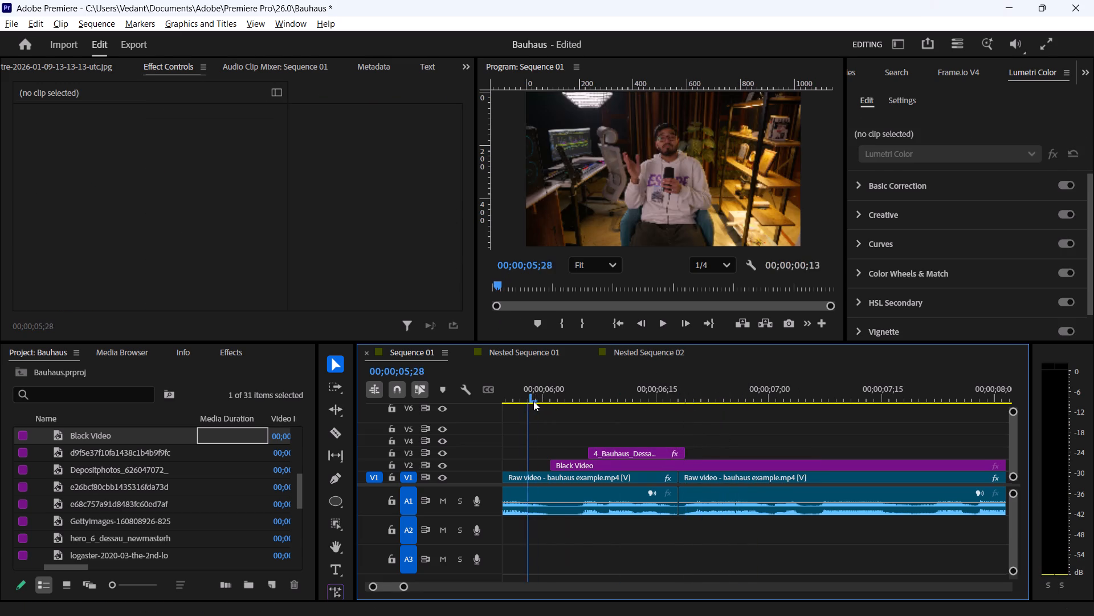
drag(533, 401, 621, 405)
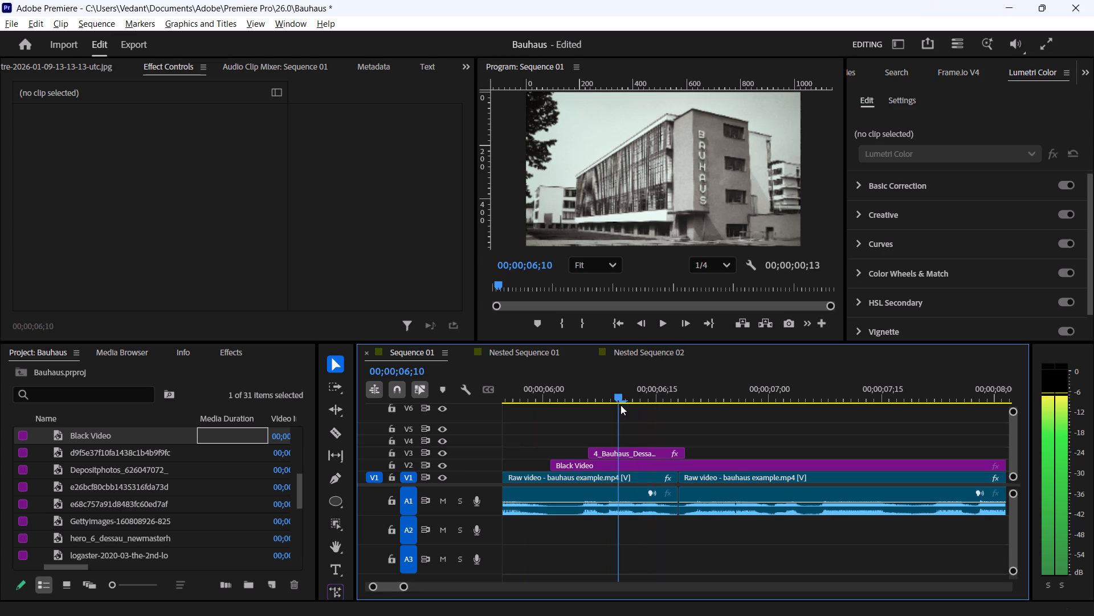
drag(621, 405, 633, 404)
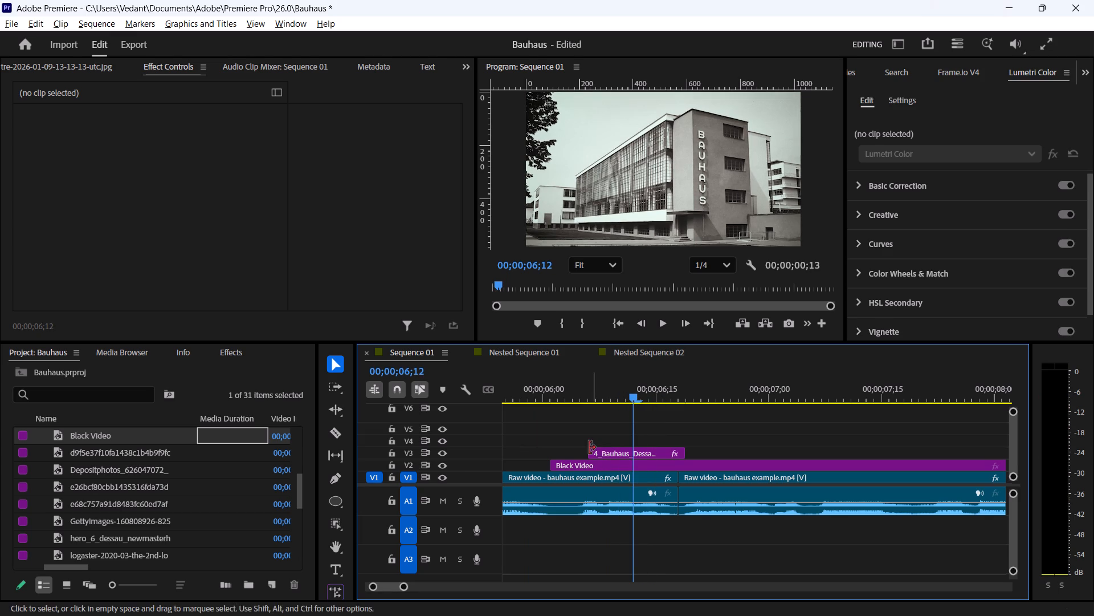
drag(589, 448, 633, 444)
click(658, 419)
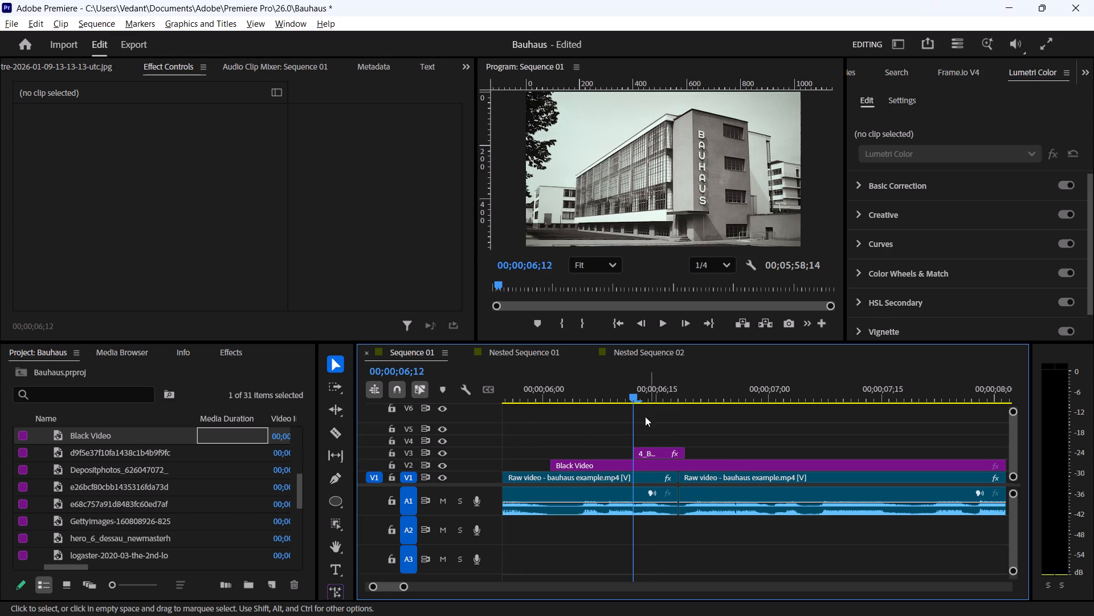
Save the project.
key(ctrl+s)
Play the sequence from about 00;00;04;22 through Black Video to check when the Bauhaus building image appears.
drag(630, 391, 496, 411)
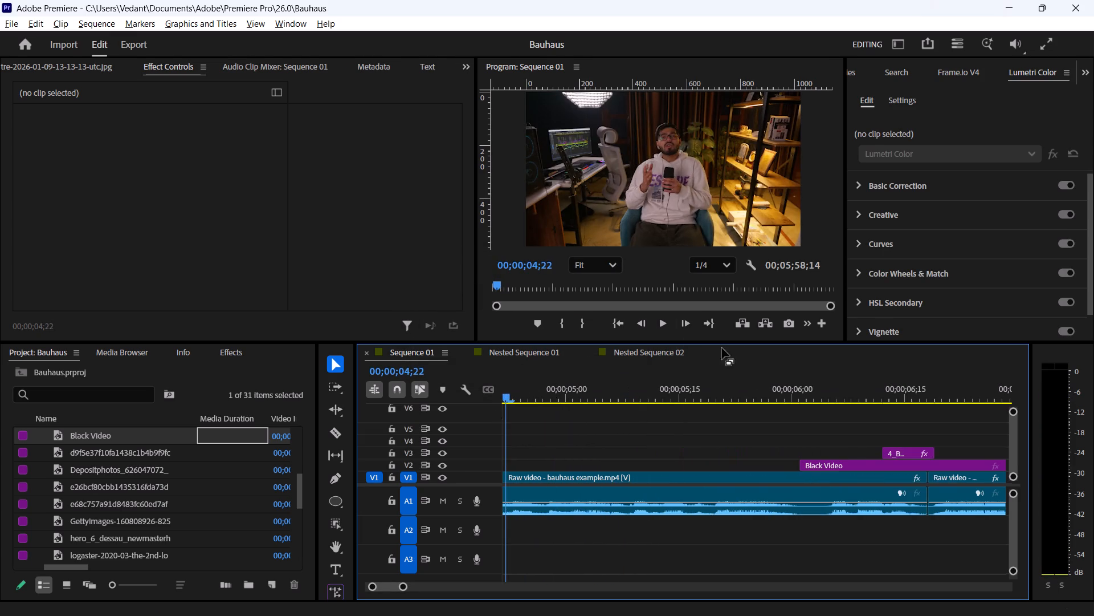
key(space)
key(space)
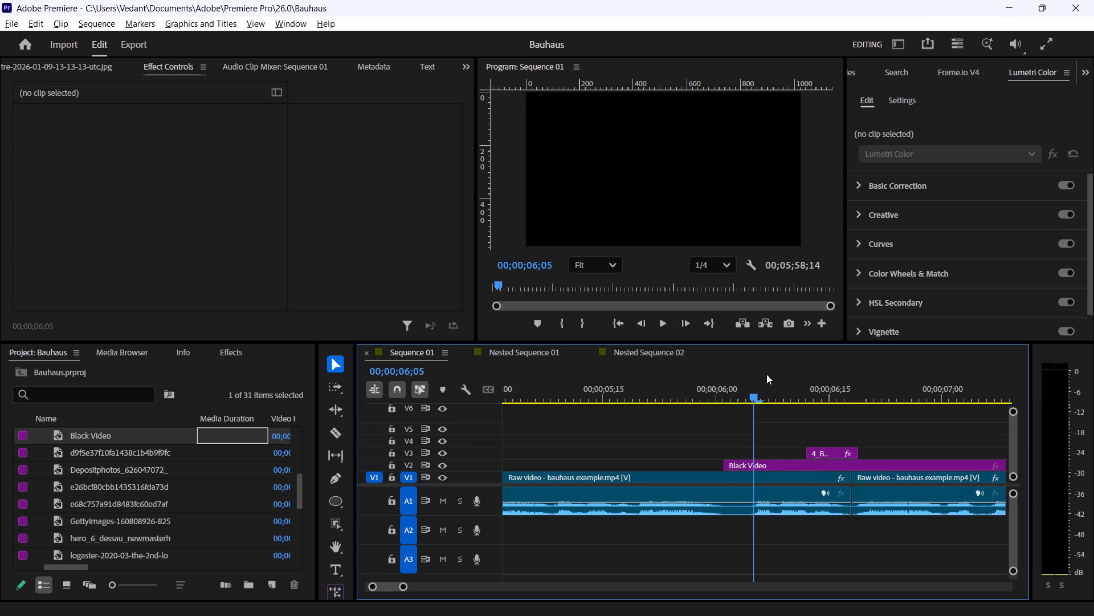
key(space)
key(space)
drag(750, 397, 742, 397)
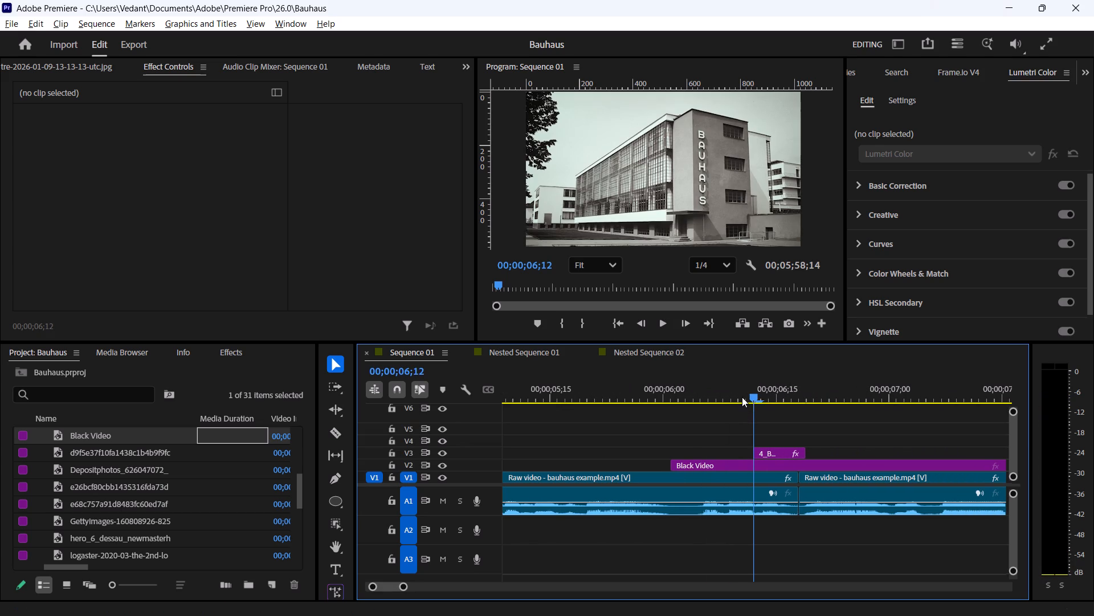
drag(742, 397, 738, 376)
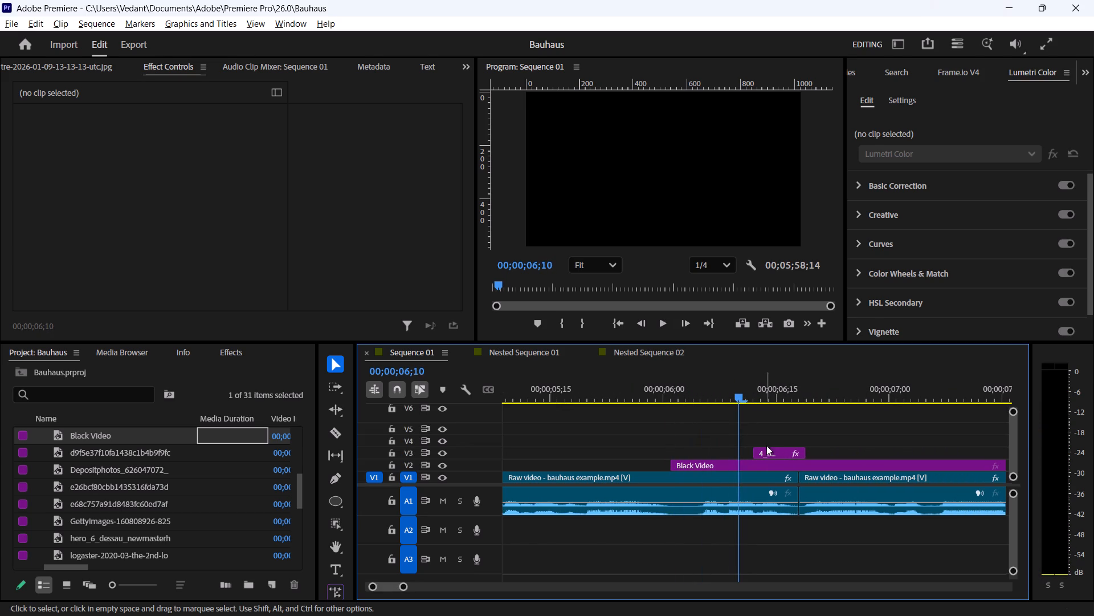
Turn off Opacity animation on the 4_Bauhaus image clip on V3, deleting all its existing opacity keyframes.
click(770, 449)
drag(740, 400, 762, 396)
scroll(337, 232, down, 20)
scroll(337, 232, down, 5)
scroll(366, 248, up, 2)
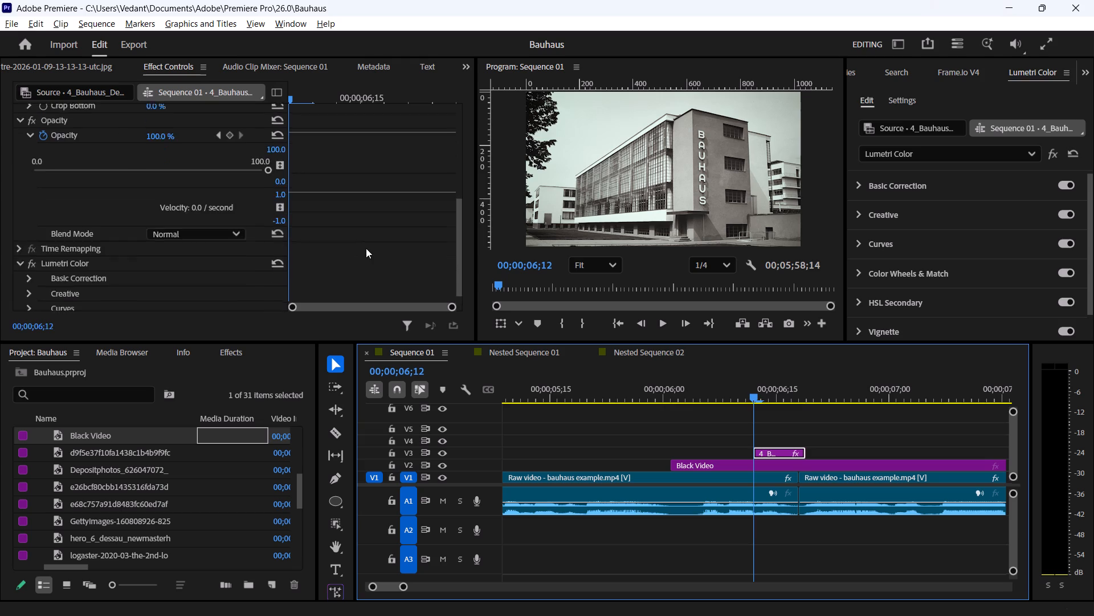
scroll(366, 248, up, 7)
drag(303, 101, 215, 125)
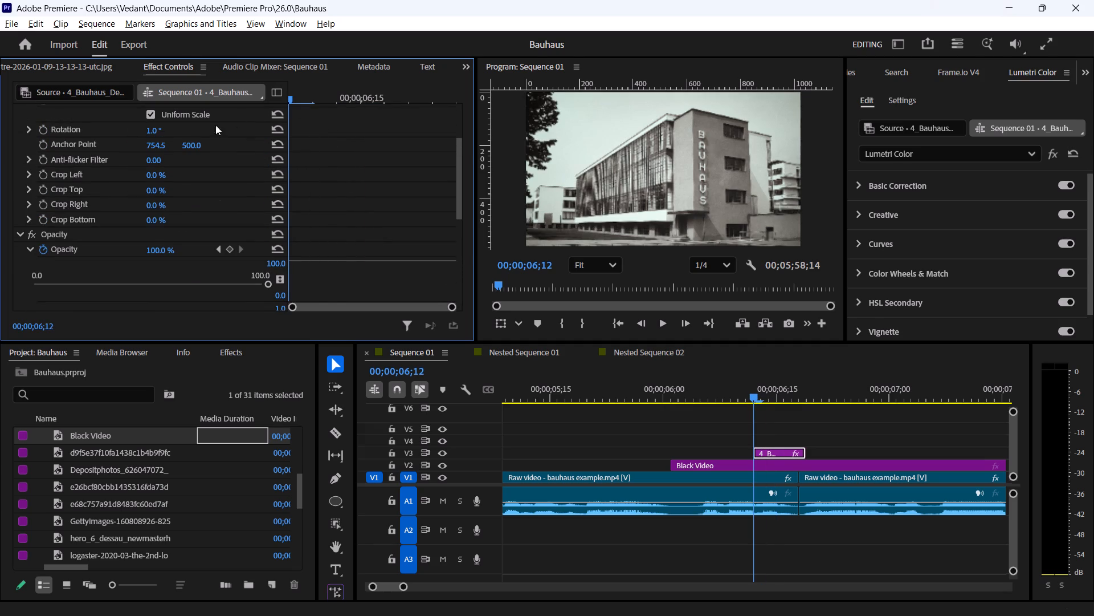
drag(215, 125, 204, 134)
click(44, 245)
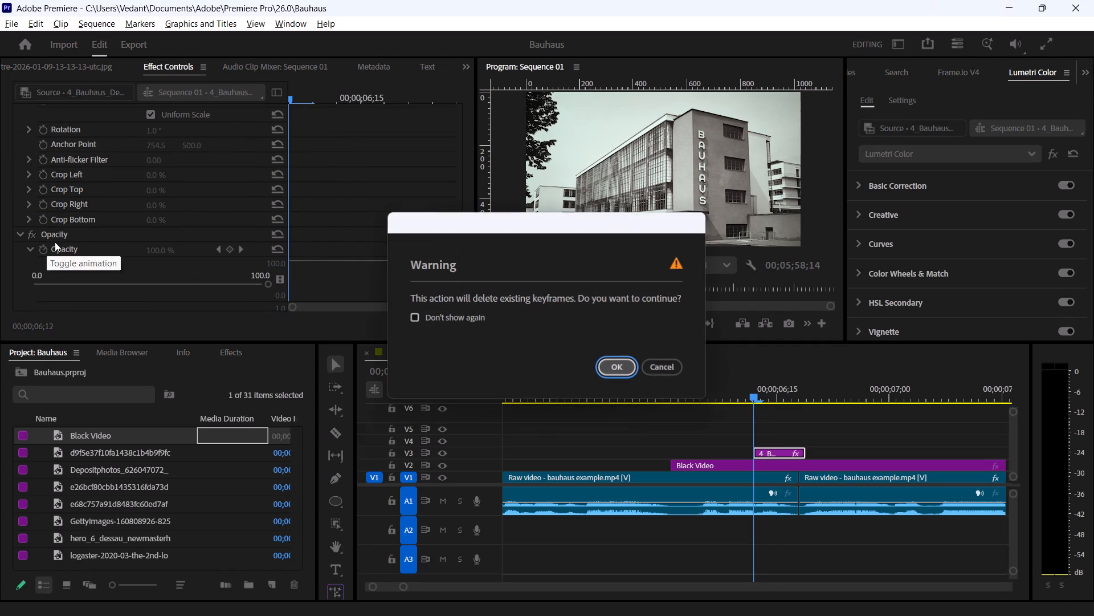
click(610, 362)
scroll(324, 187, down, 3)
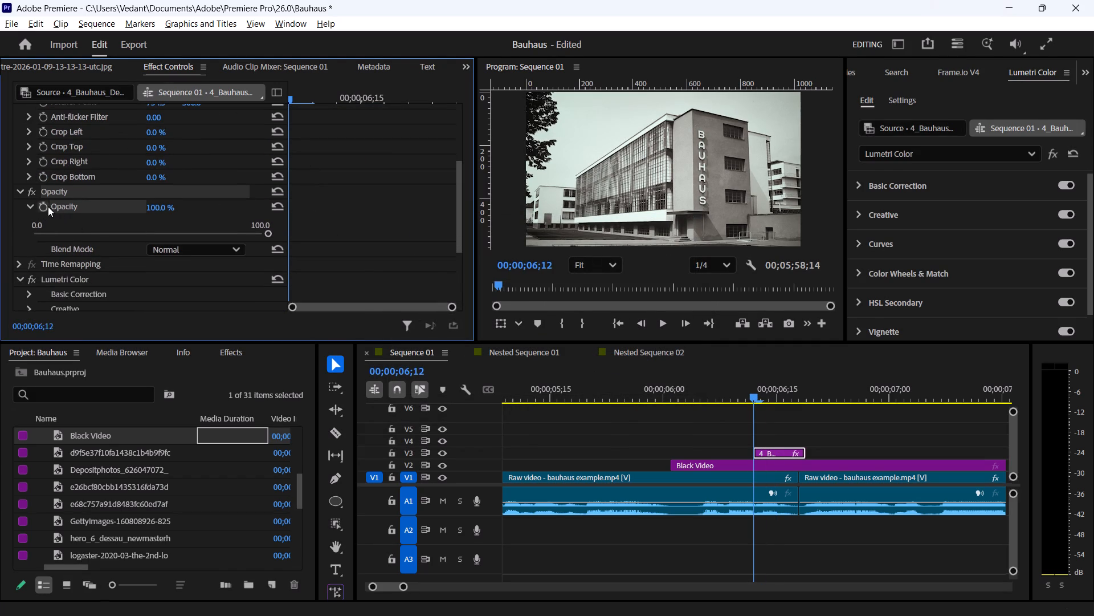
Keyframe the 4_Bauhaus clip's Opacity from 0% at 00;00;06;12 to 100% at 00;00;06;13.
drag(291, 95, 314, 92)
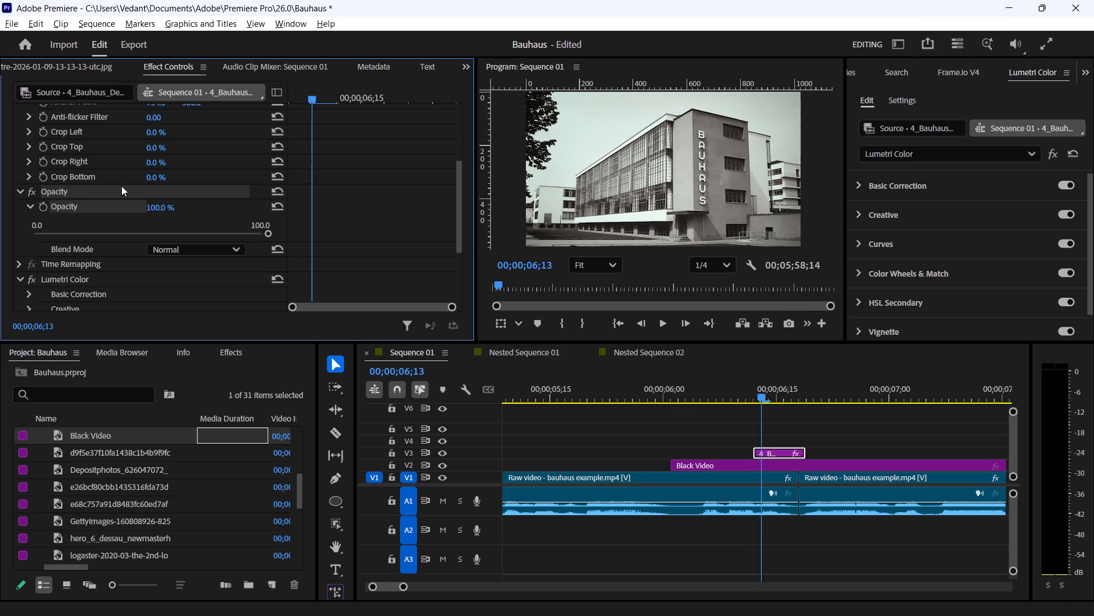
click(44, 208)
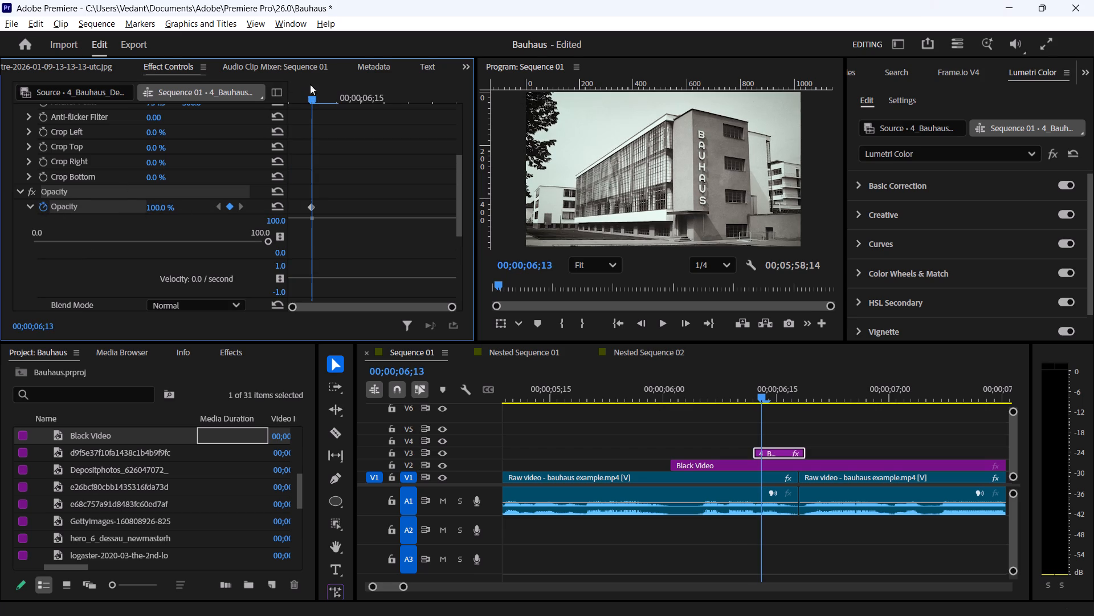
drag(308, 102, 227, 115)
click(227, 208)
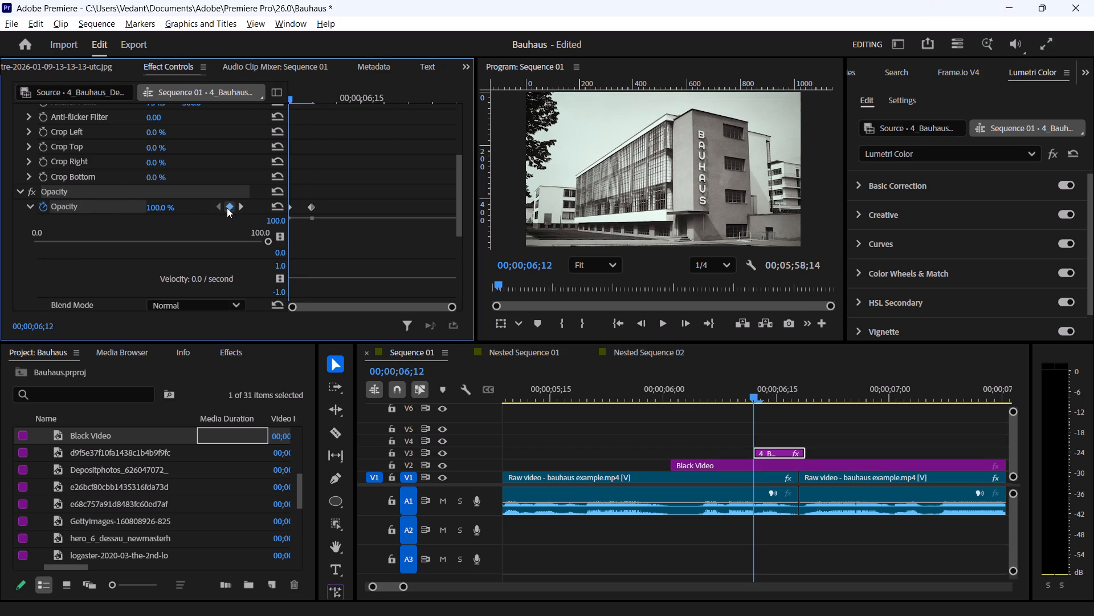
drag(161, 213, 106, 209)
drag(160, 212, 66, 210)
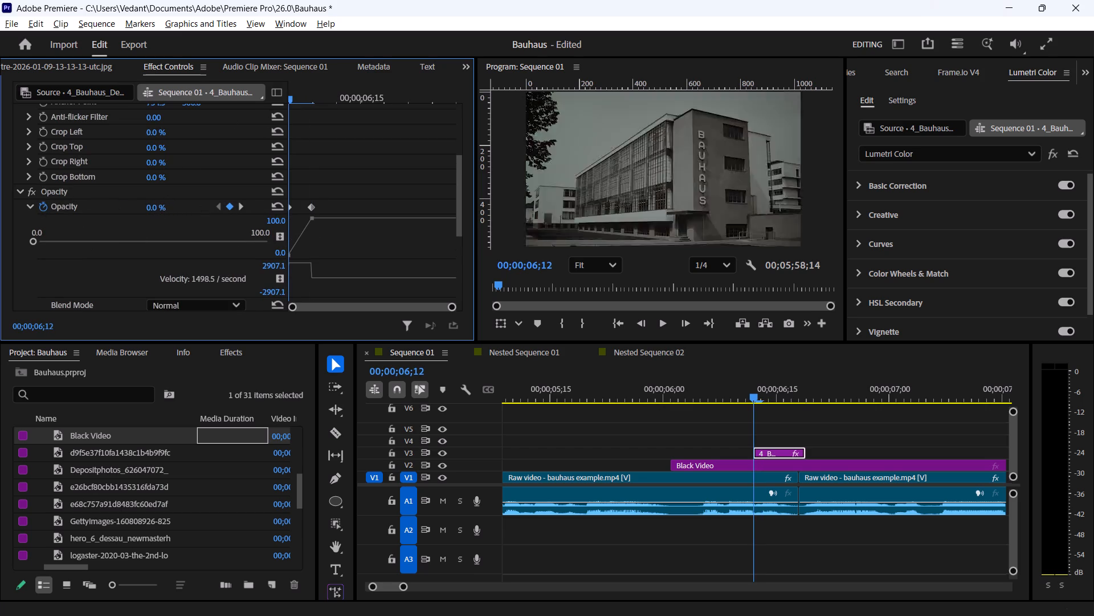
drag(66, 210, 138, 212)
Play through the fade and extend the 4_Bauhaus clip's start back to 00;00;06;09.
click(354, 143)
key(space)
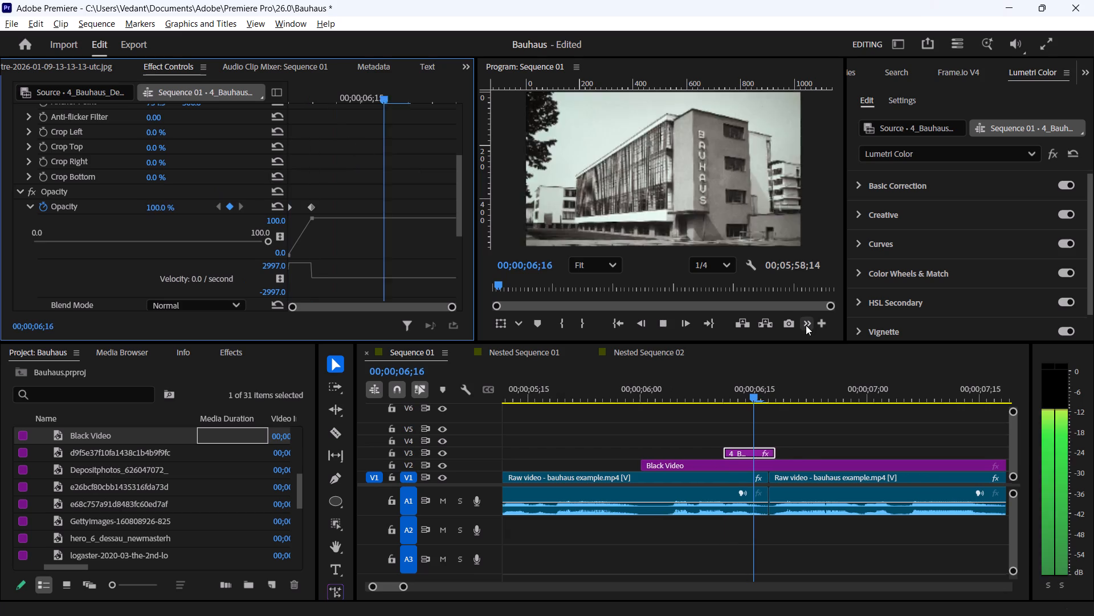
key(space)
drag(752, 402, 700, 394)
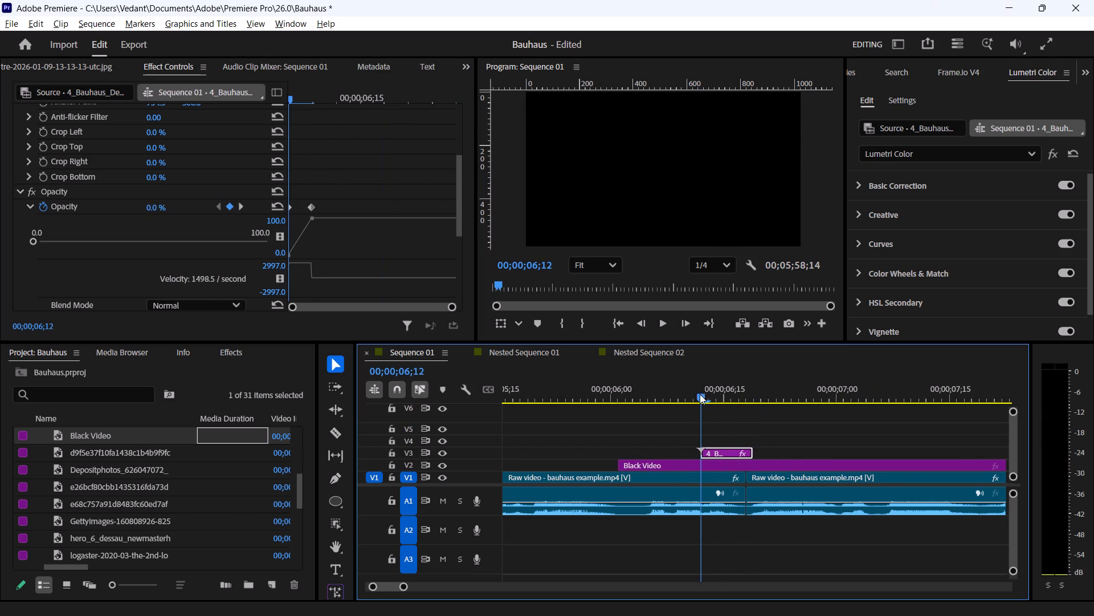
drag(700, 394, 676, 389)
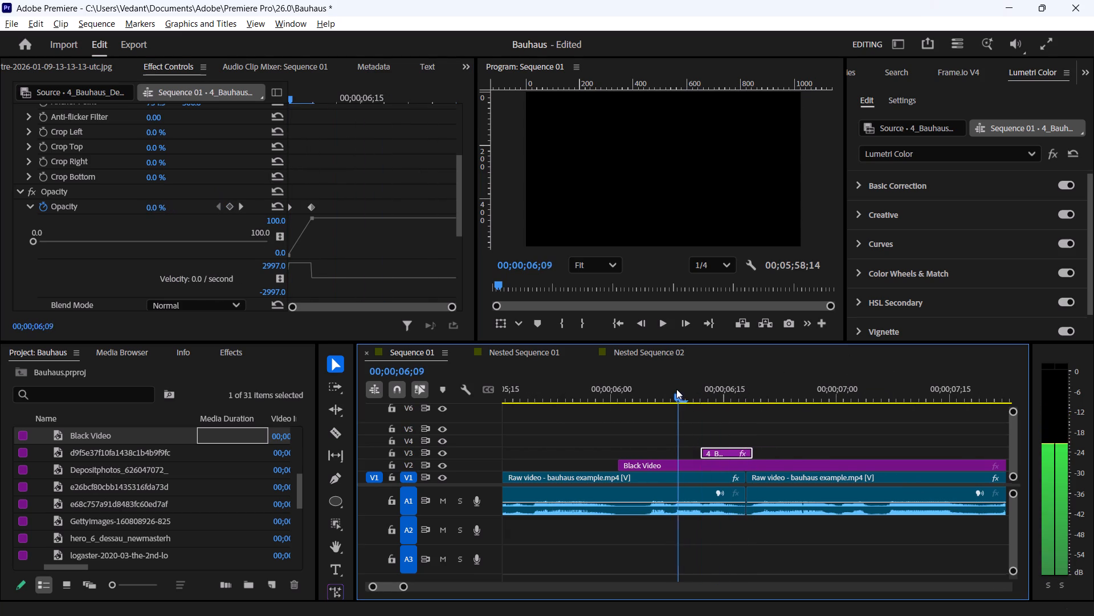
drag(676, 389, 678, 389)
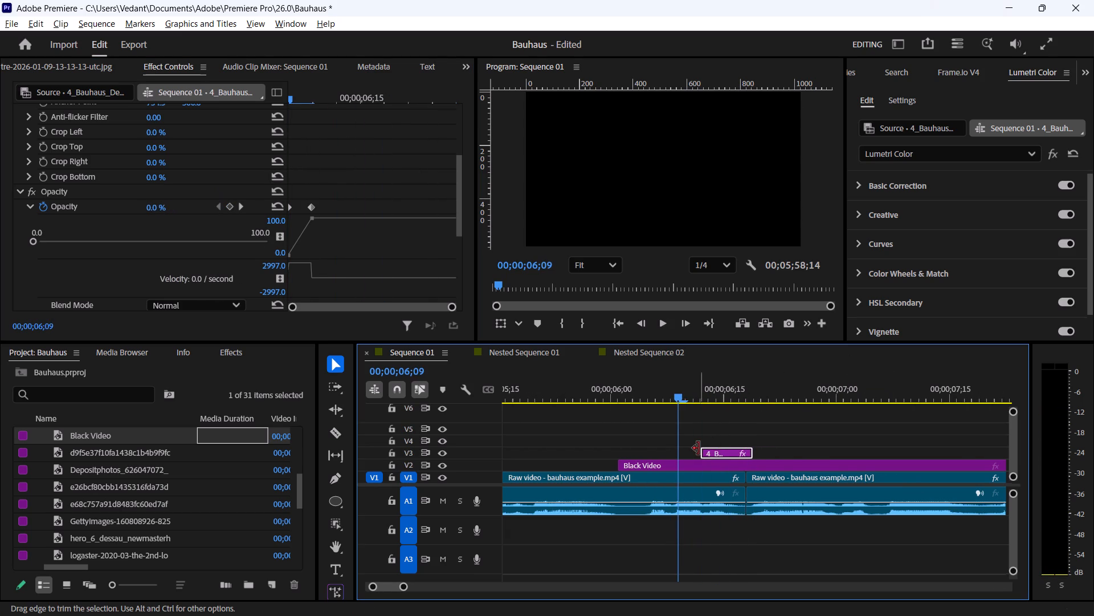
drag(700, 448, 674, 447)
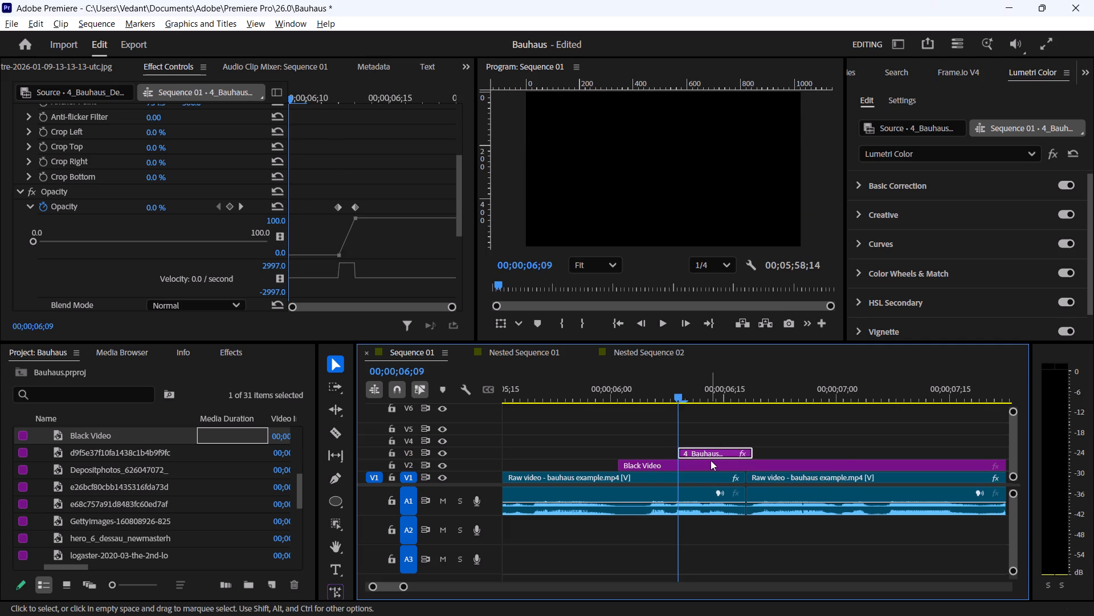
Move the 0% Opacity keyframe to the clip's new start at 00;00;06;09.
drag(335, 207, 287, 205)
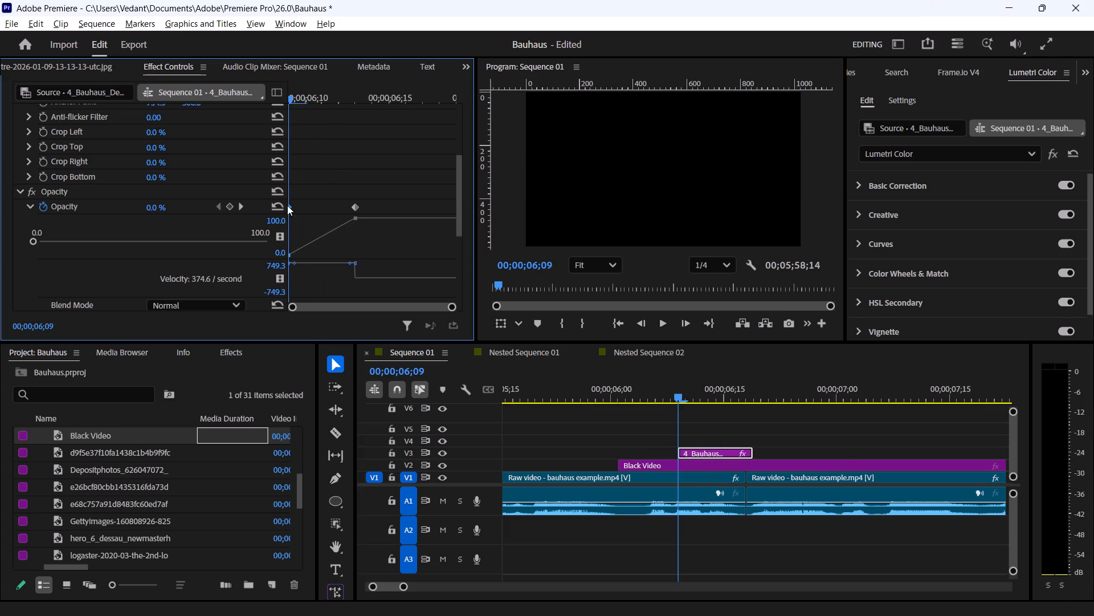
drag(287, 205, 270, 205)
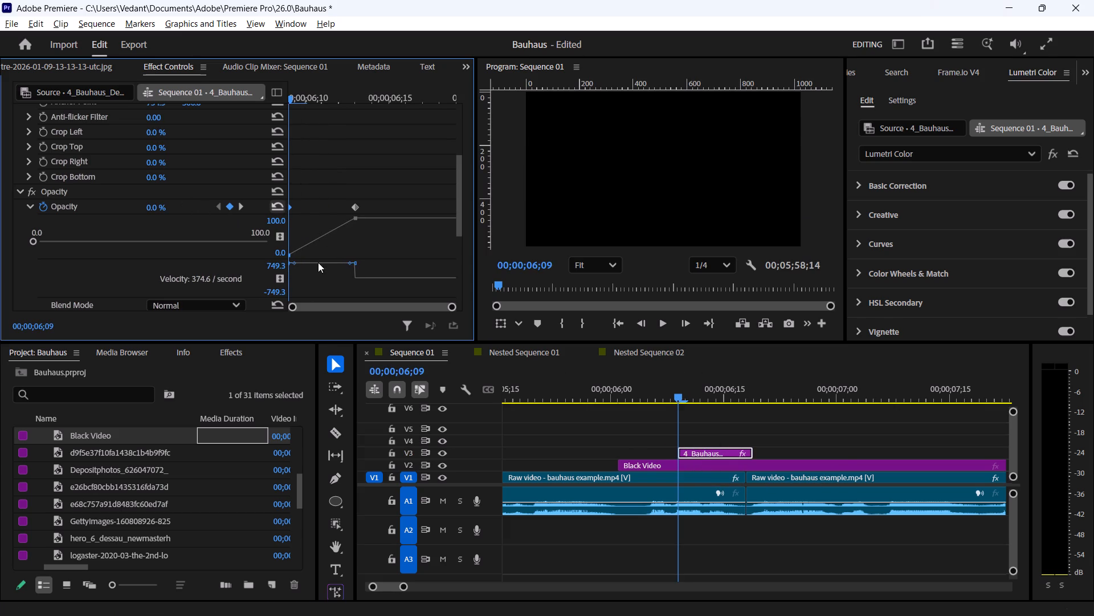
Apply Ease Out to the first Opacity keyframe and Ease In to the second one.
right_click(289, 209)
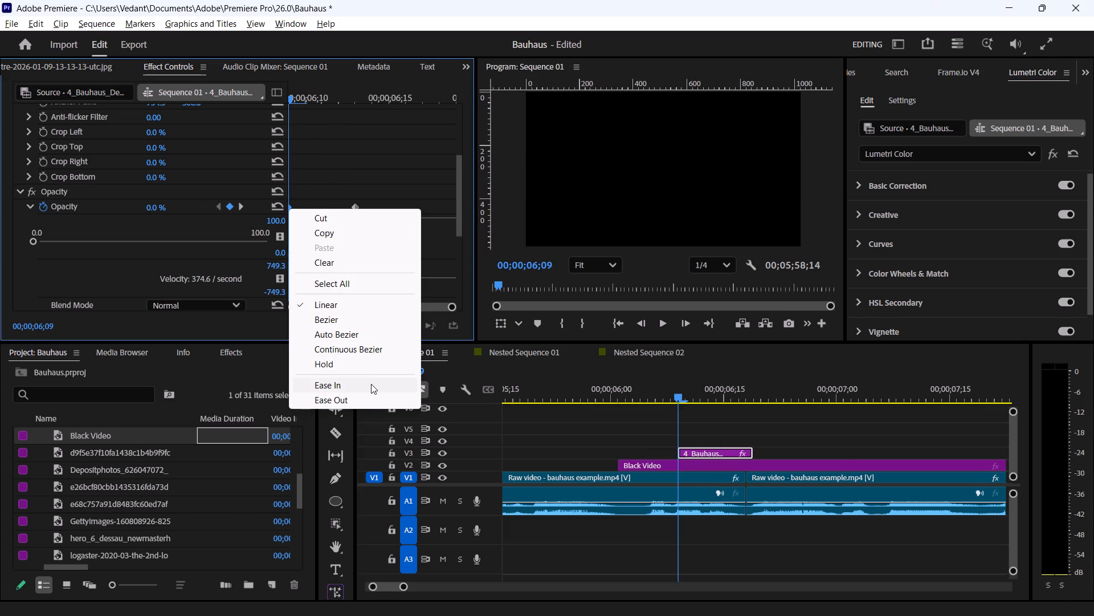
click(366, 395)
click(358, 204)
right_click(357, 204)
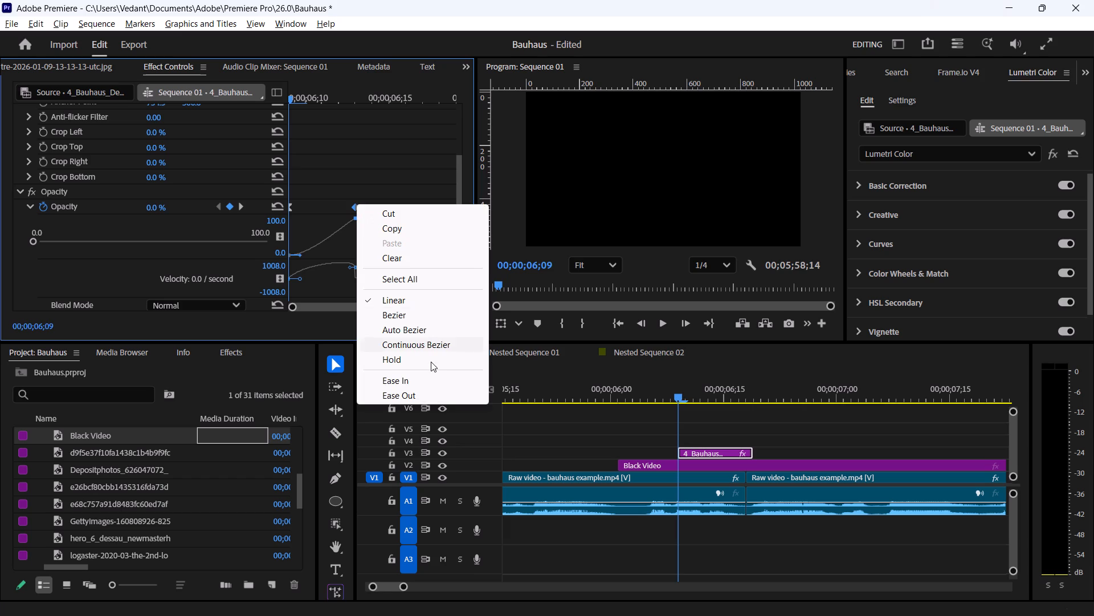
click(431, 372)
click(423, 385)
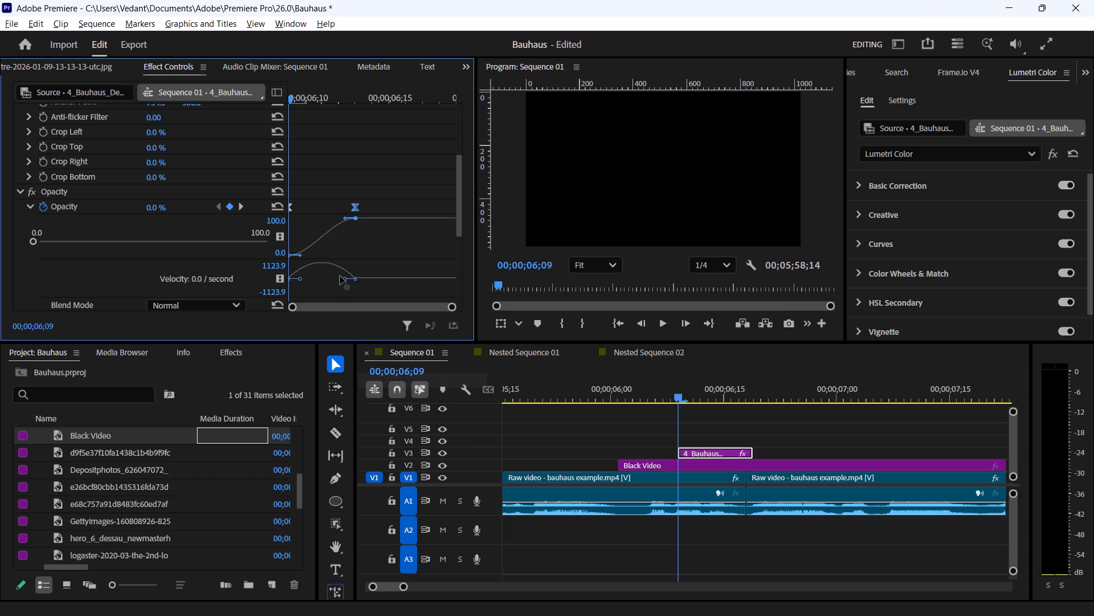
Scrub through the eased fade and play the run-up from Black Video to check how the building image appears.
drag(297, 100, 326, 99)
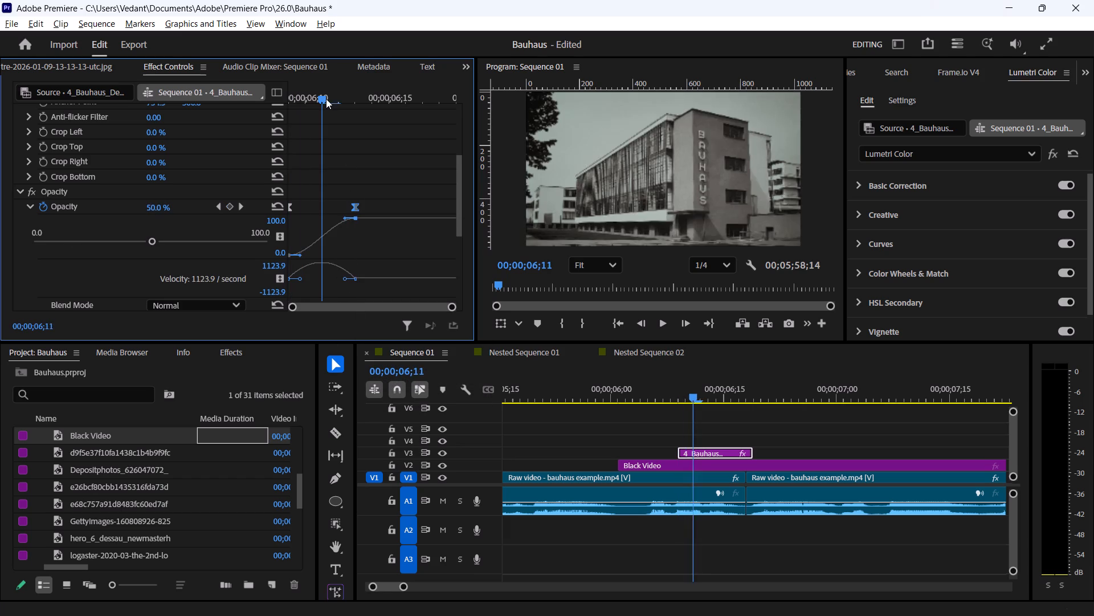
drag(326, 99, 438, 102)
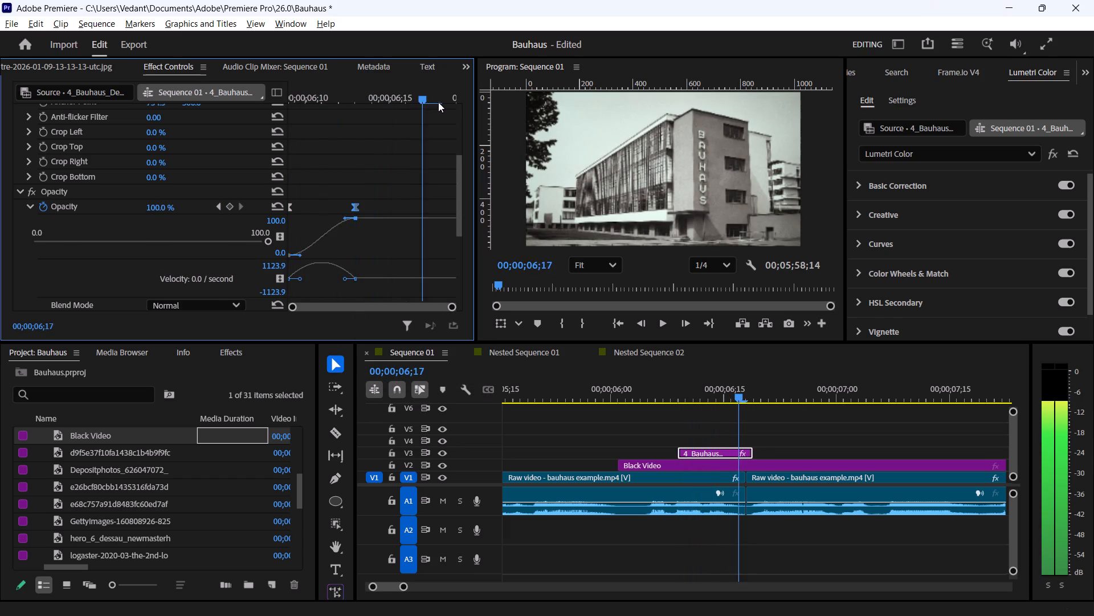
drag(438, 102, 225, 159)
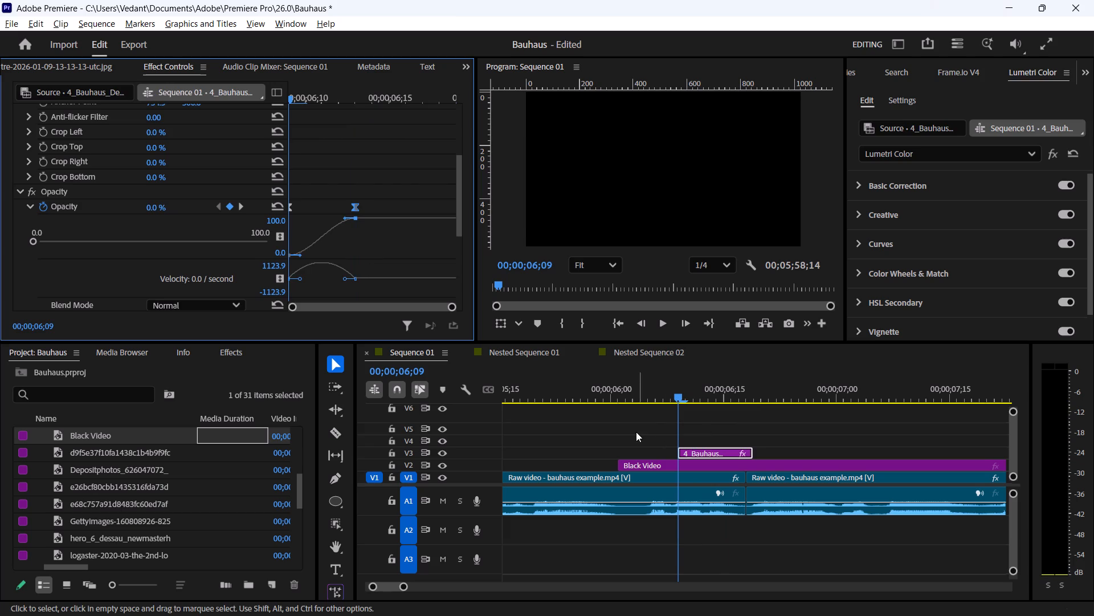
click(636, 432)
drag(679, 391, 558, 384)
key(space)
key(space)
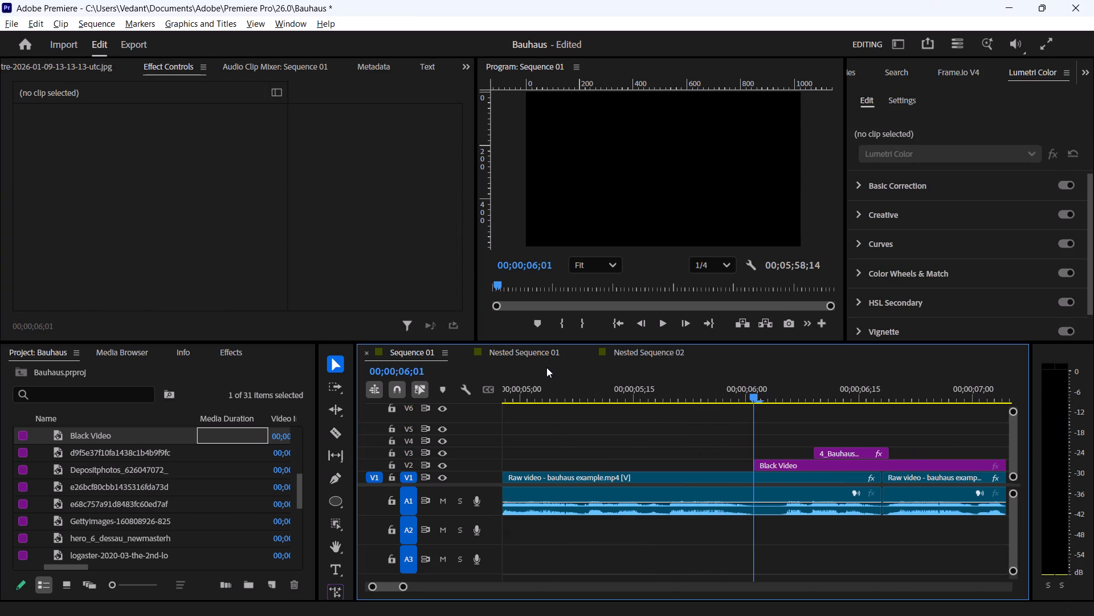
key(space)
key(space)
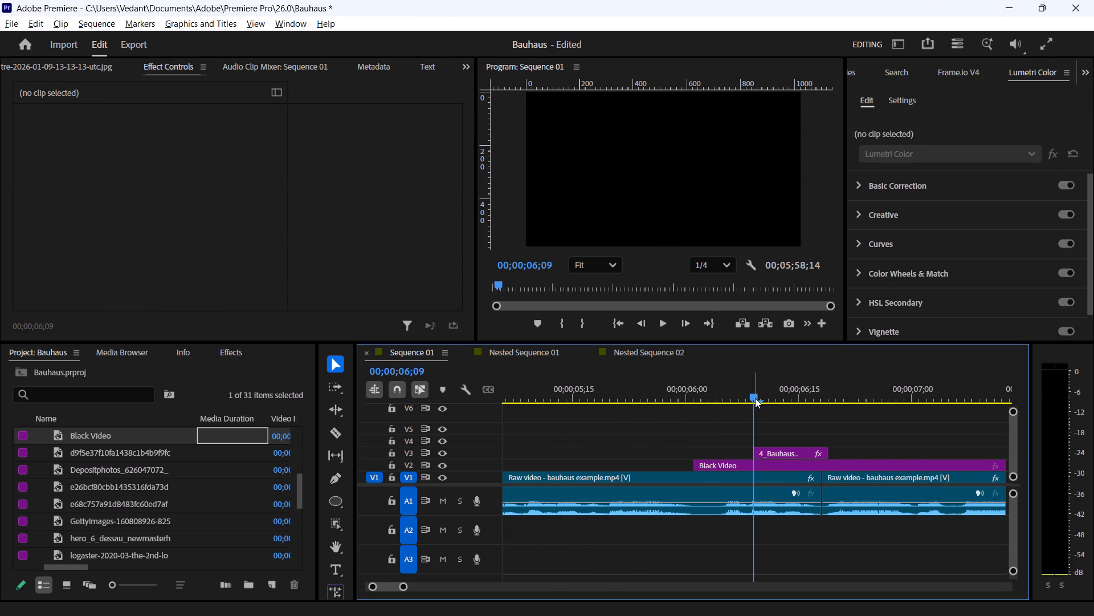
Extend the 4_Bauhaus clip's start on V3 by one frame to 00;00;06;08.
drag(754, 398, 741, 398)
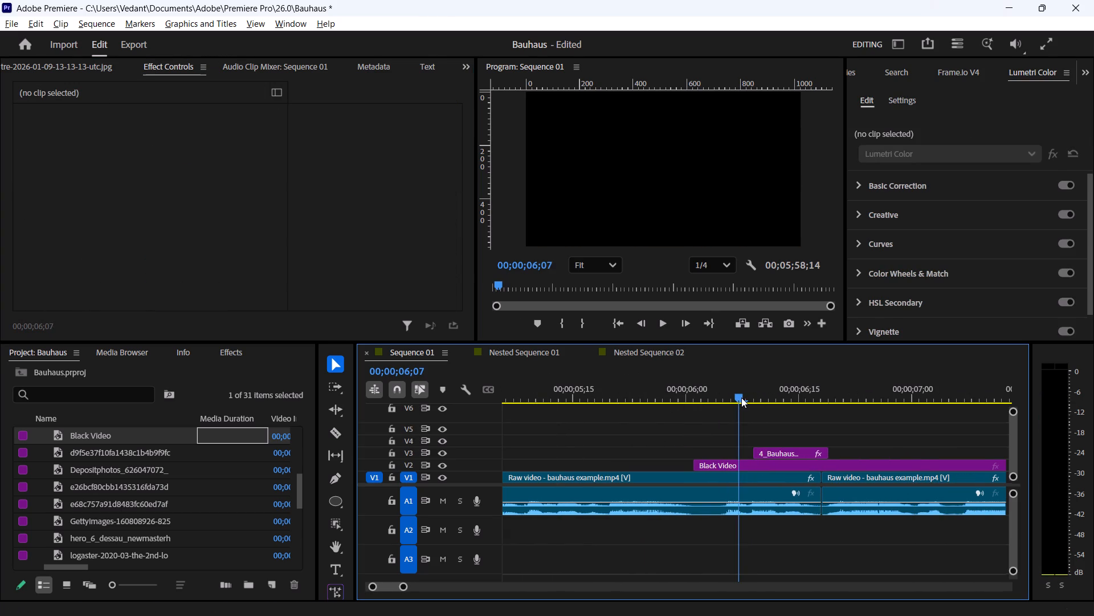
key(equal)
drag(760, 393, 775, 391)
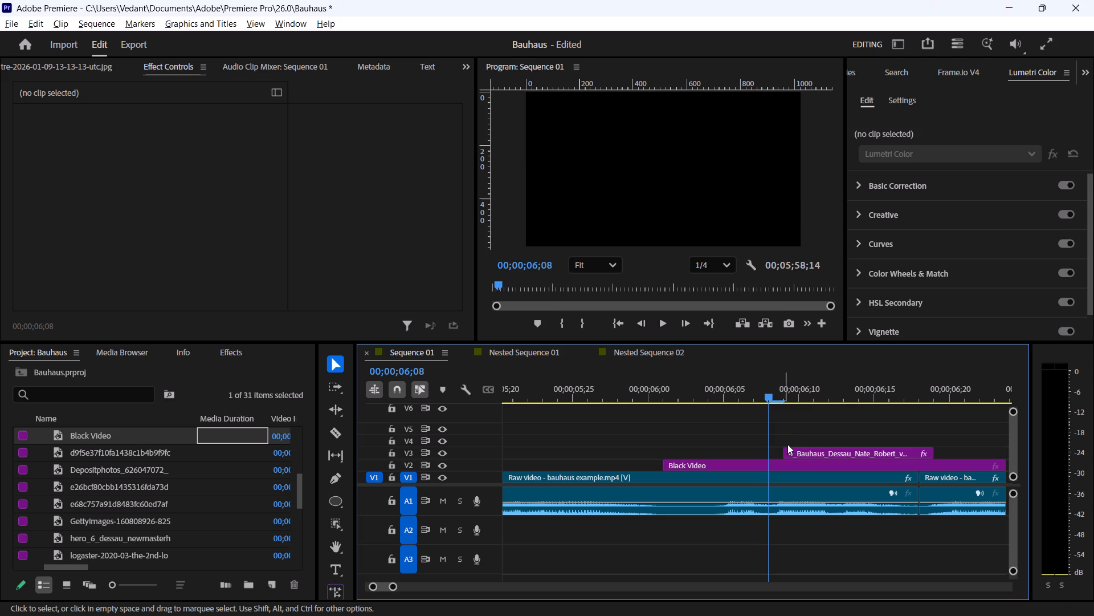
drag(786, 456, 768, 452)
click(792, 414)
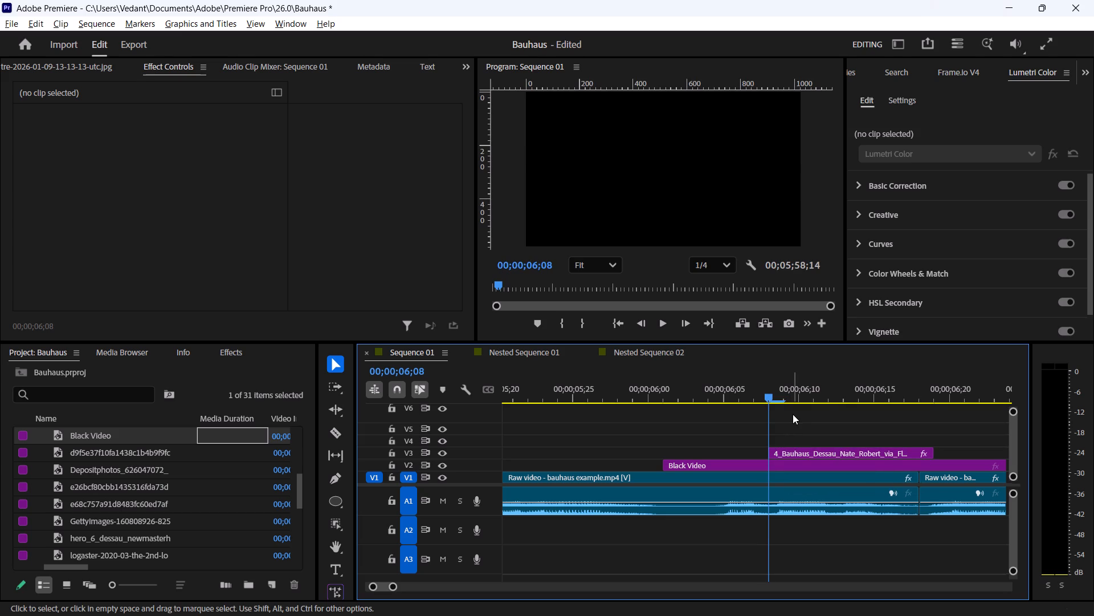
Review Sequence 01 from the retimed building image back to its opening frames, and return towards the Black Video clip.
key(space)
key(space)
drag(751, 390, 475, 380)
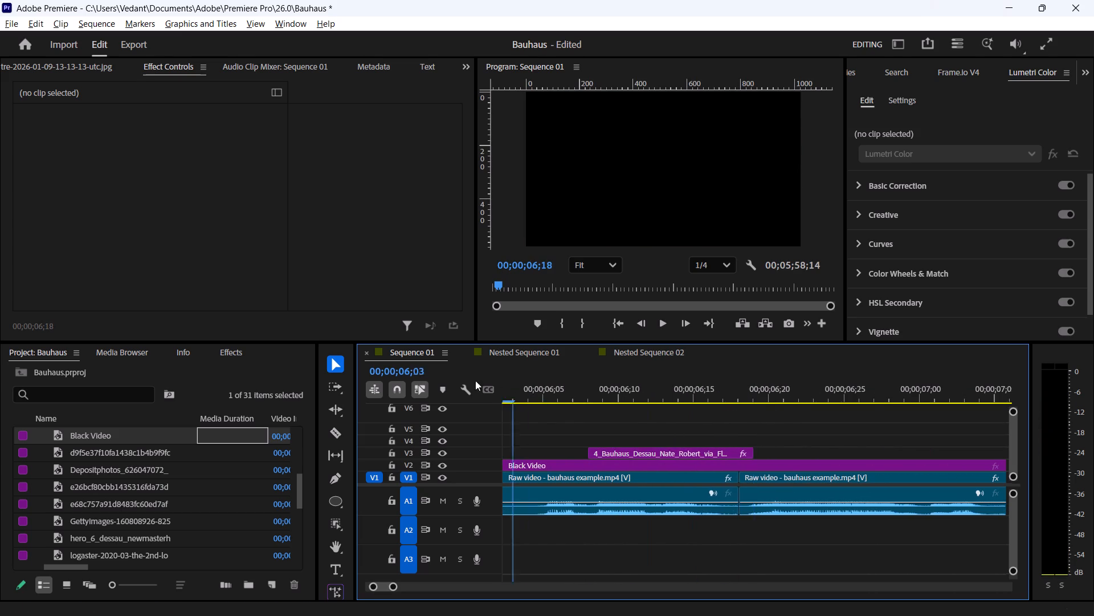
drag(475, 380, 377, 370)
click(838, 422)
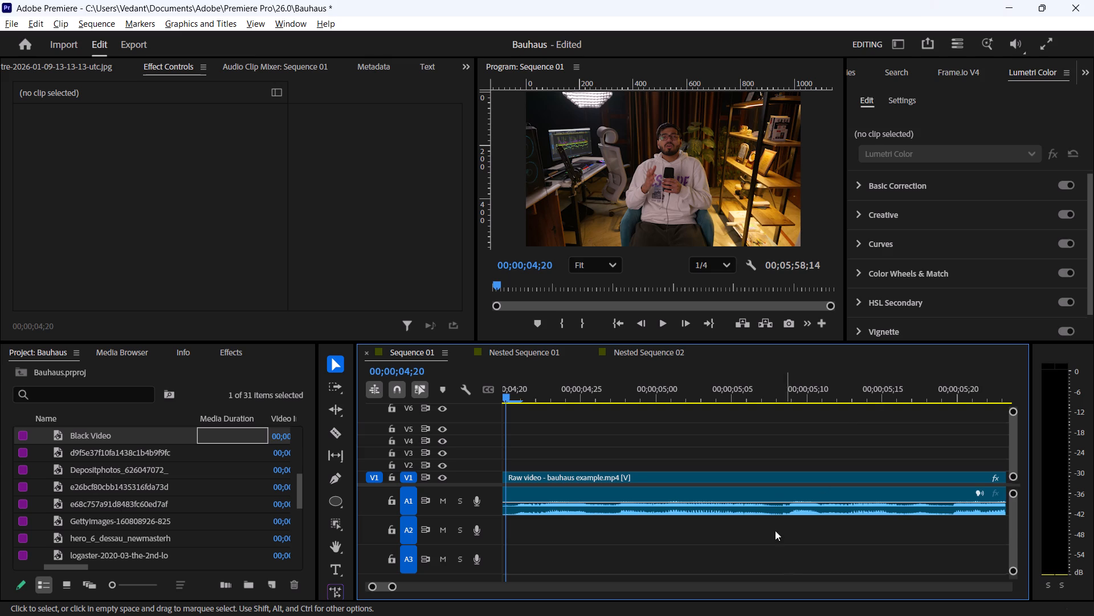
scroll(771, 467, down, 5)
scroll(749, 449, up, 20)
scroll(749, 449, up, 6)
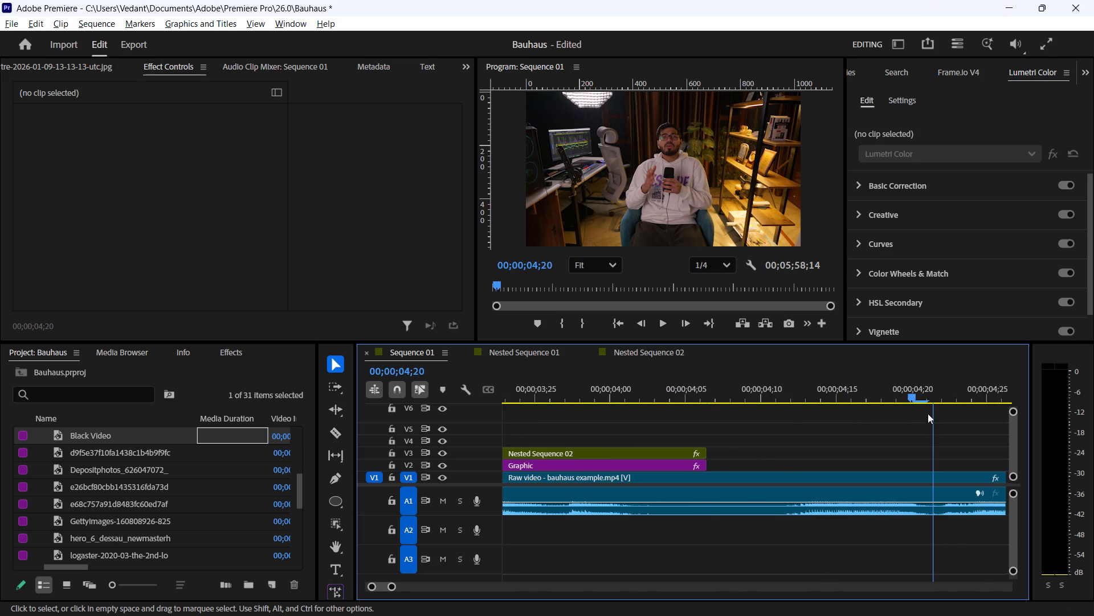
scroll(917, 435, up, 9)
drag(671, 394, 485, 395)
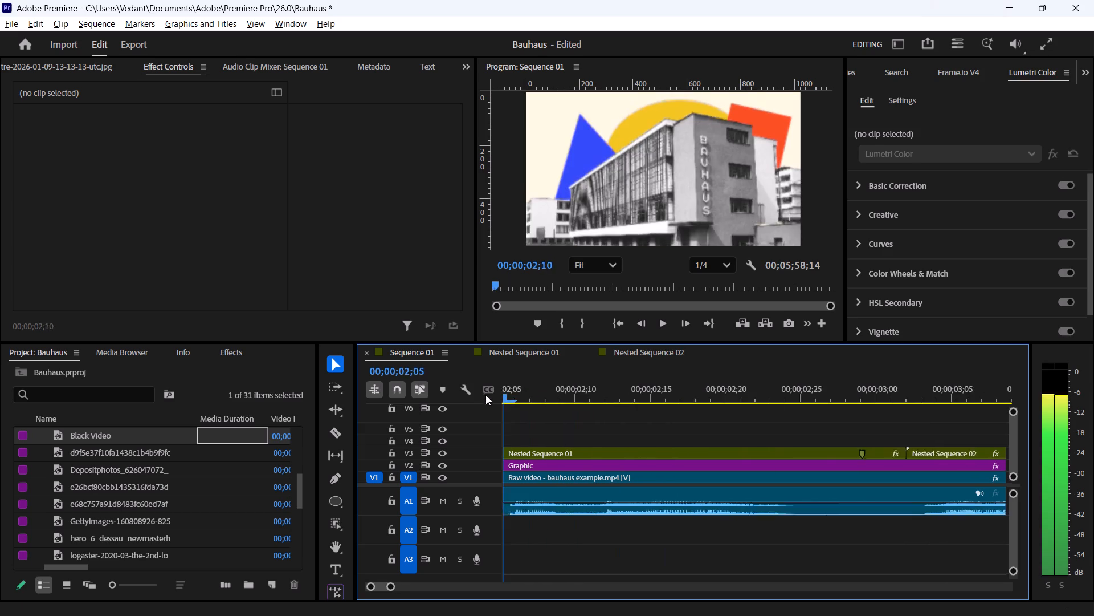
drag(485, 395, 538, 410)
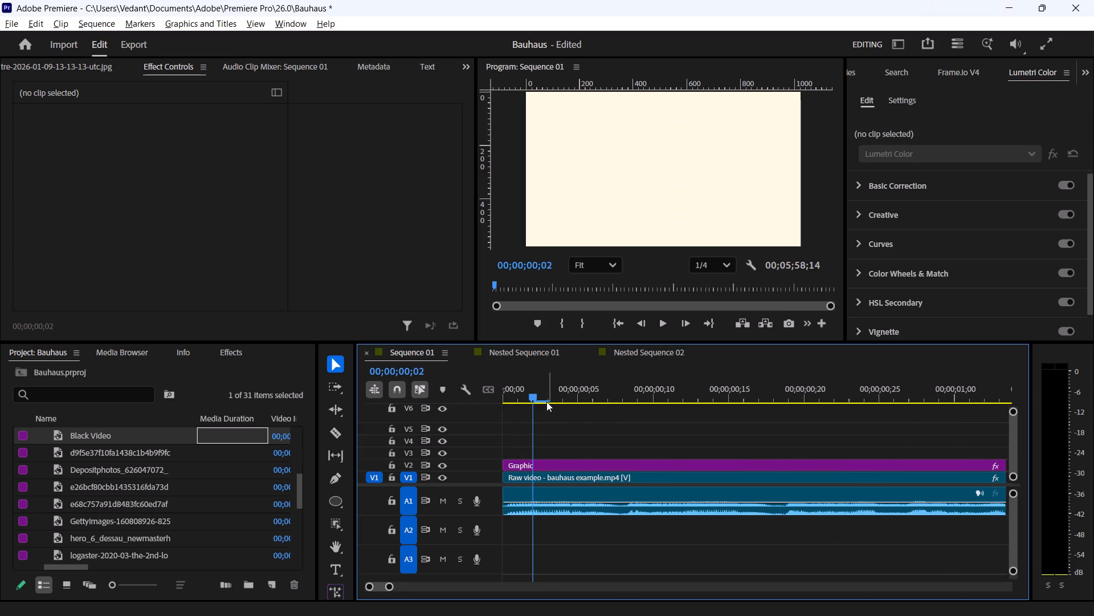
key(minus)
key(minus)
key(minus)
key(minus)
key(minus)
drag(533, 392, 588, 387)
text(==)
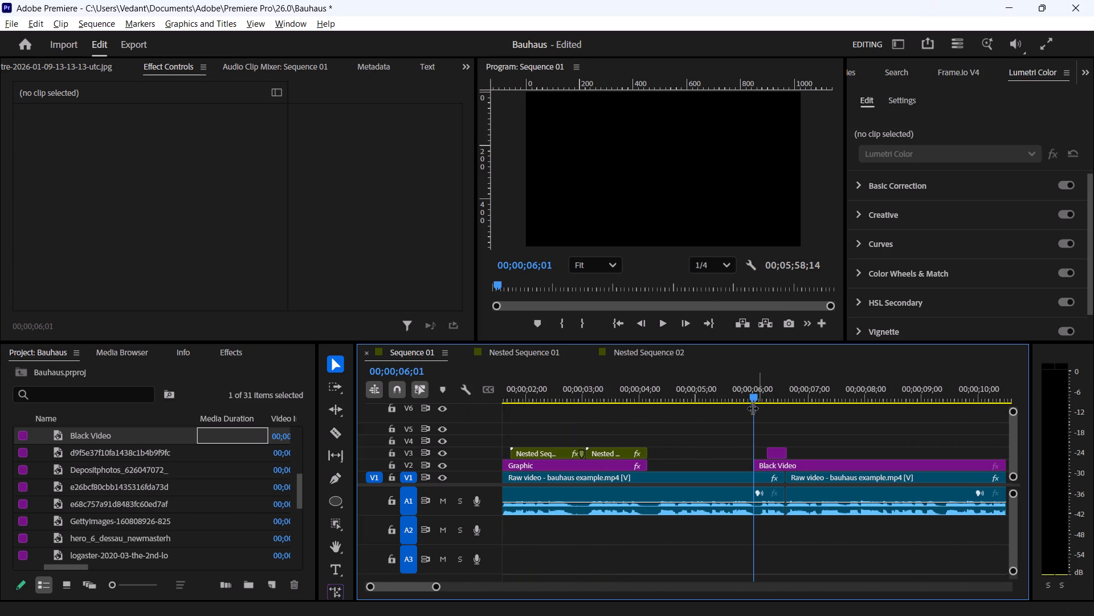
Replay the cut from the raw video into Black Video around 00;00;06;01 to check the building image's timing against the audio.
key(space)
key(space)
drag(753, 392, 683, 398)
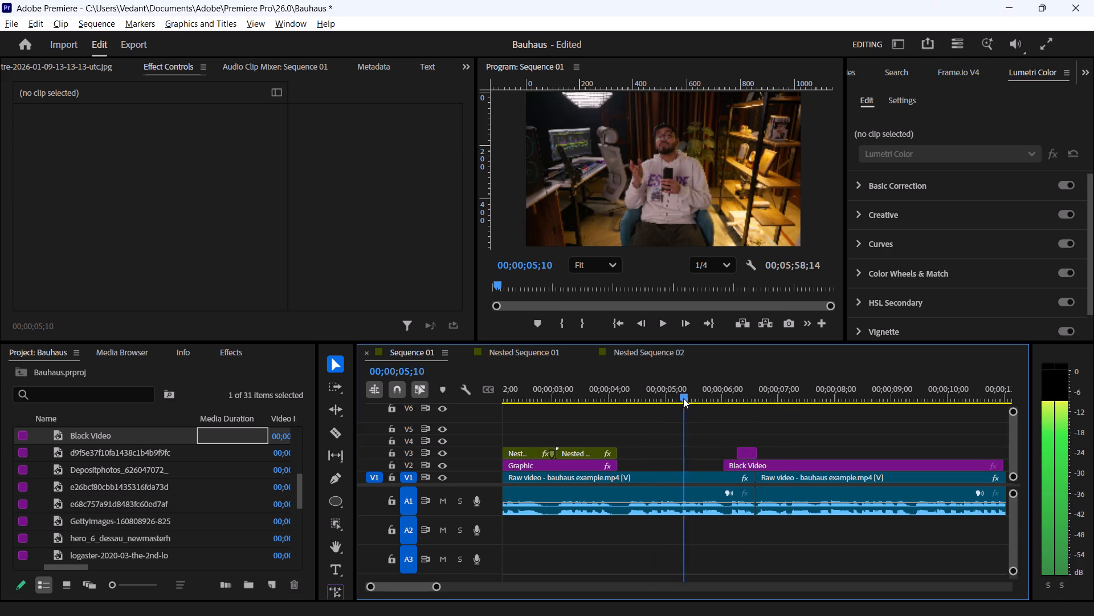
drag(683, 398, 697, 399)
key(space)
key(space)
drag(753, 392, 740, 392)
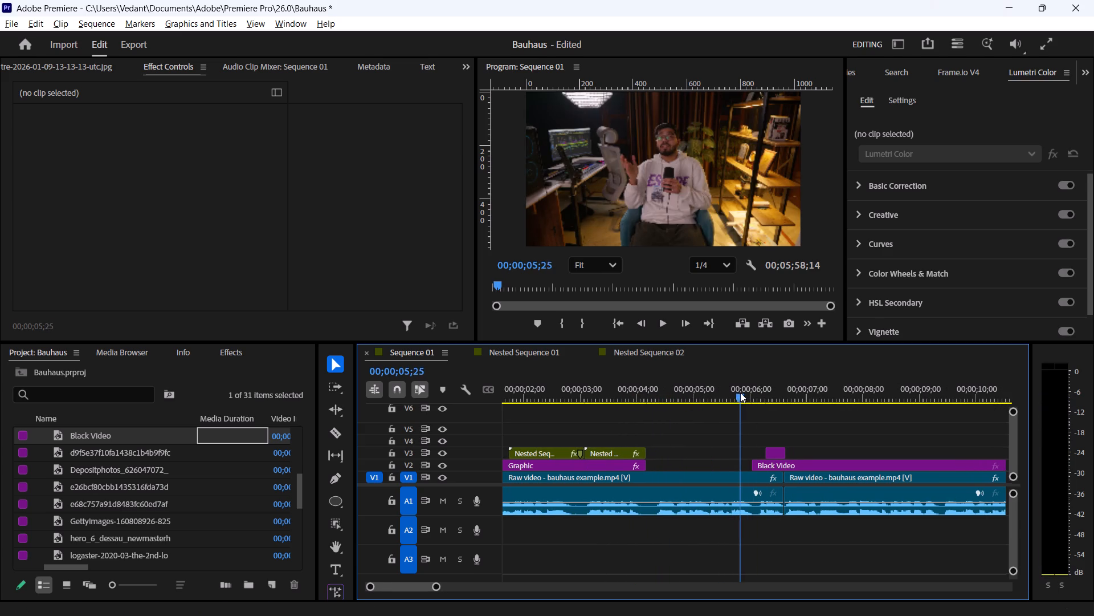
drag(740, 392, 732, 392)
key(space)
key(space)
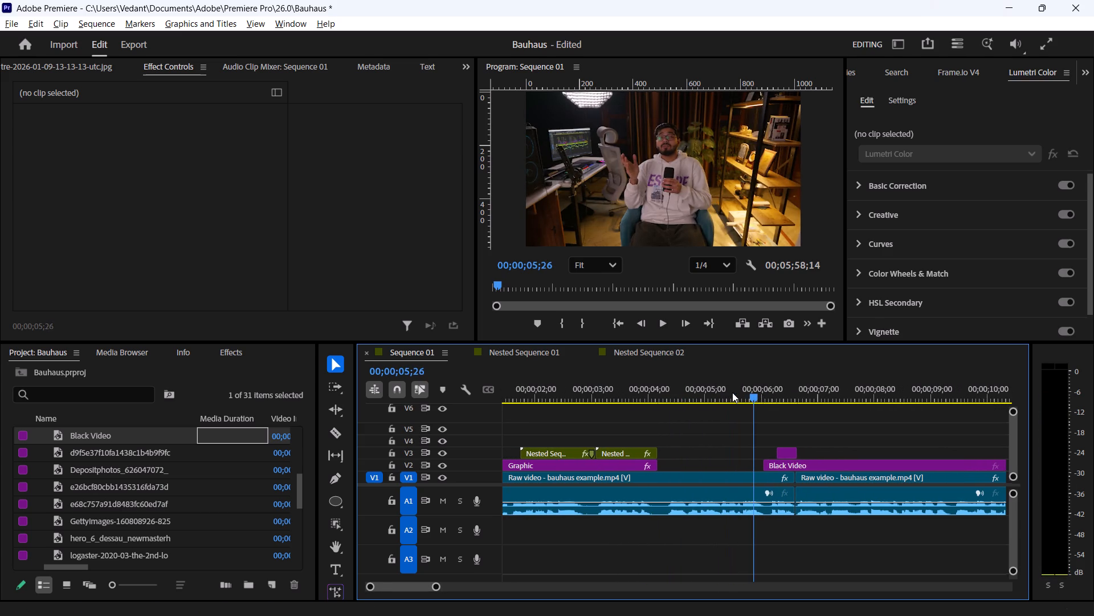
key(space)
key(space)
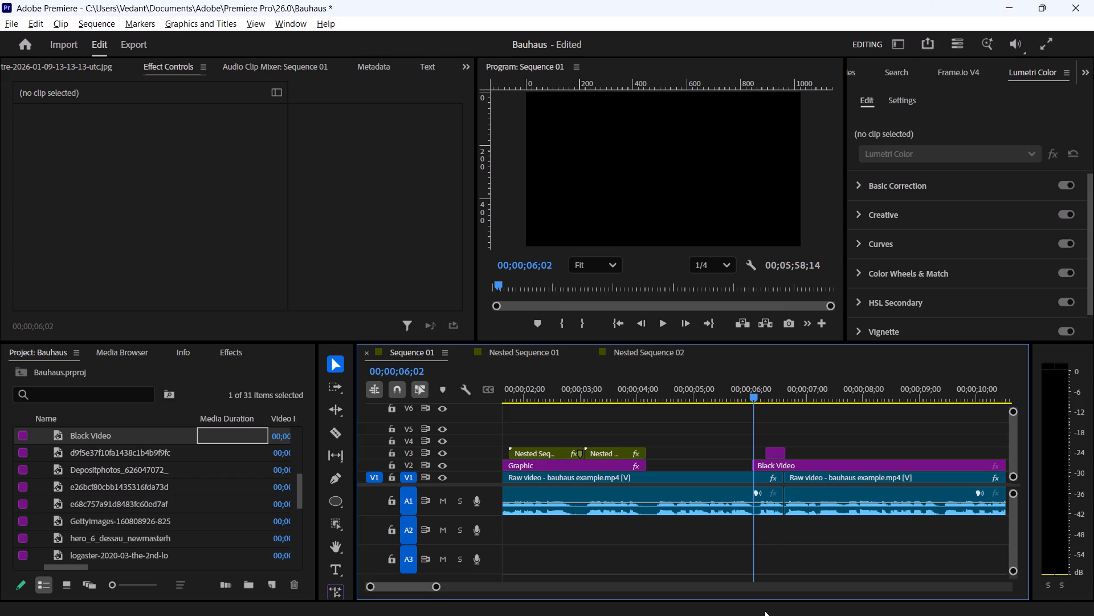
key(space)
key(space)
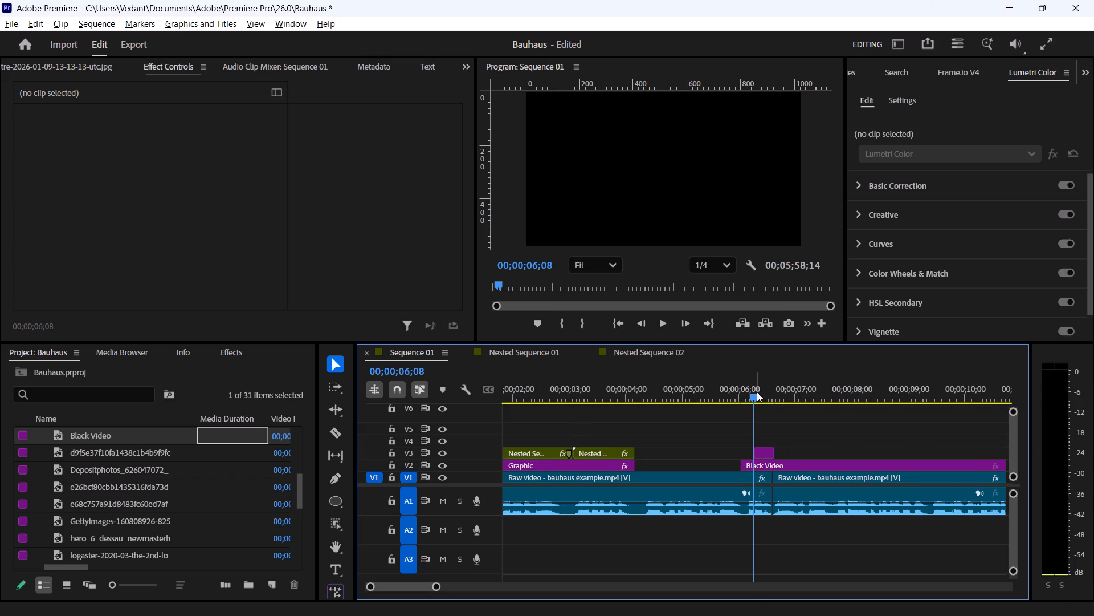
drag(757, 392, 746, 389)
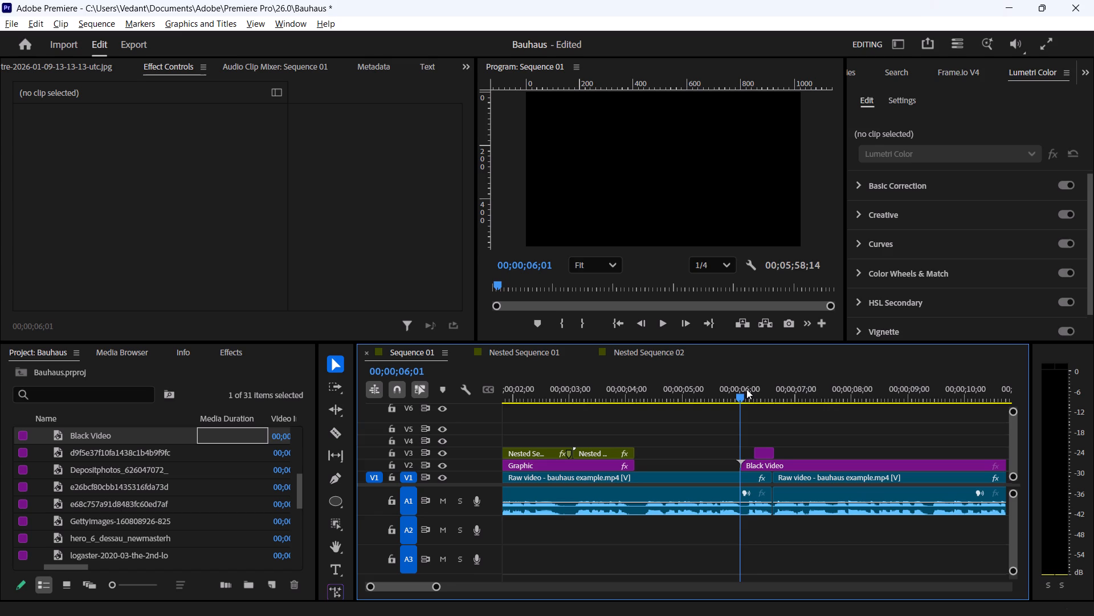
drag(746, 389, 750, 390)
Extend the 4_Bauhaus clip's start on V3 back to 00;00;06;01, aligned with the start of Black Video.
text(==)
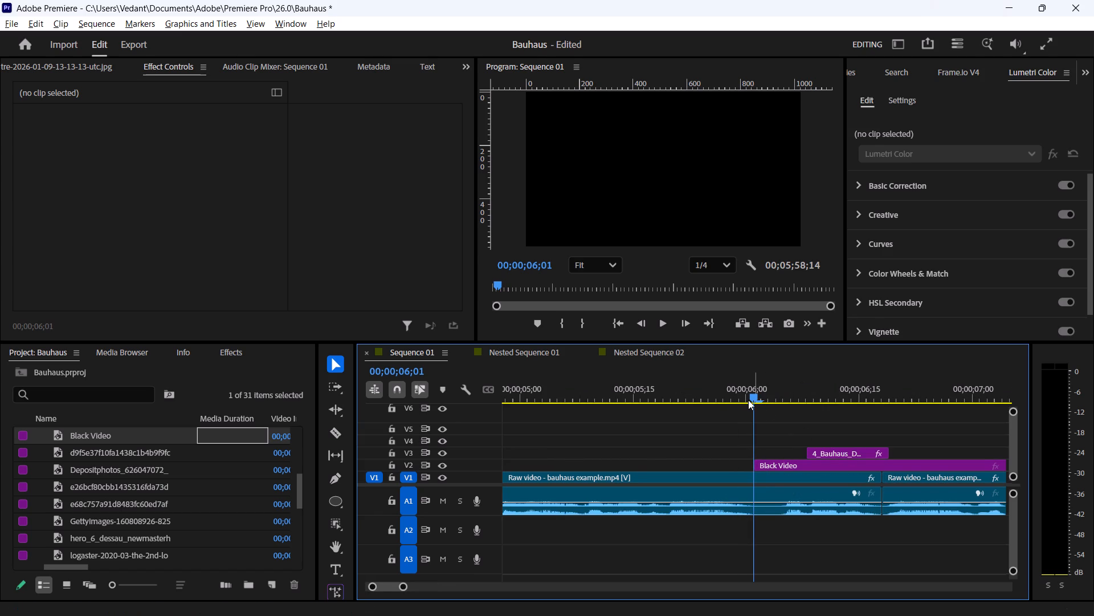
drag(748, 400, 777, 405)
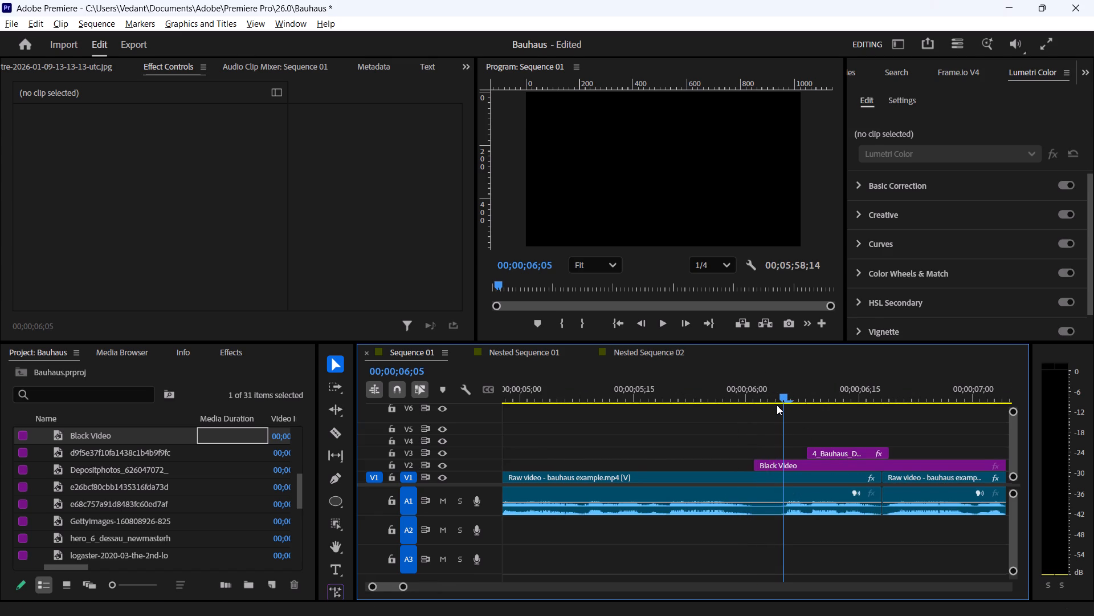
drag(777, 405, 777, 406)
drag(807, 451, 783, 451)
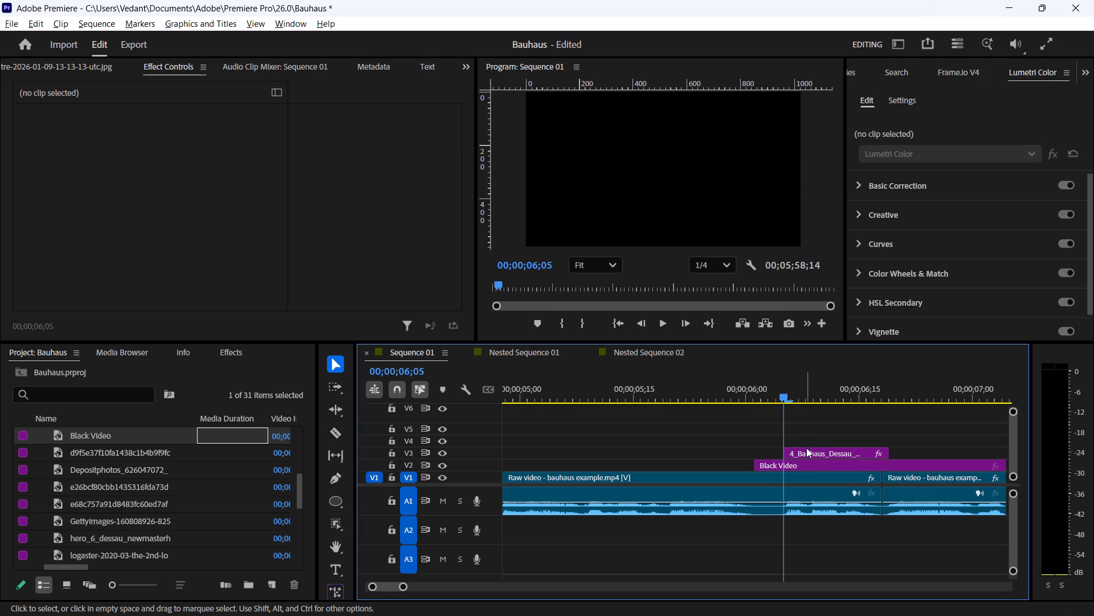
drag(781, 391, 756, 399)
click(802, 452)
drag(783, 455, 768, 455)
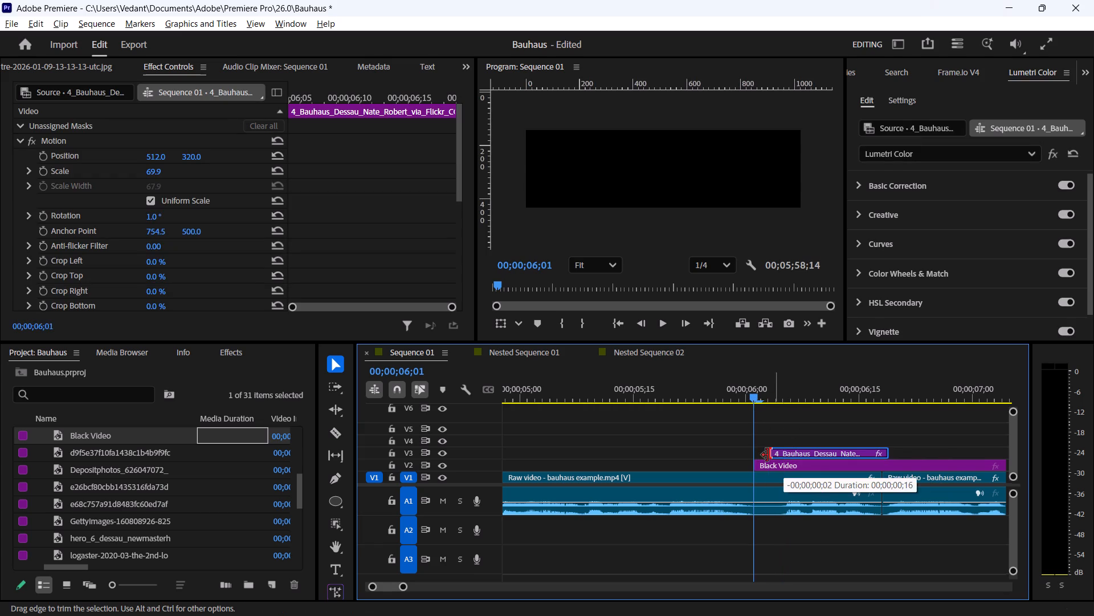
drag(768, 455, 754, 453)
Shift both opacity keyframes of the 4_Bauhaus clip earlier so the fade-in runs from 00;00;06;01 to 00;00;06;05.
drag(758, 393, 760, 392)
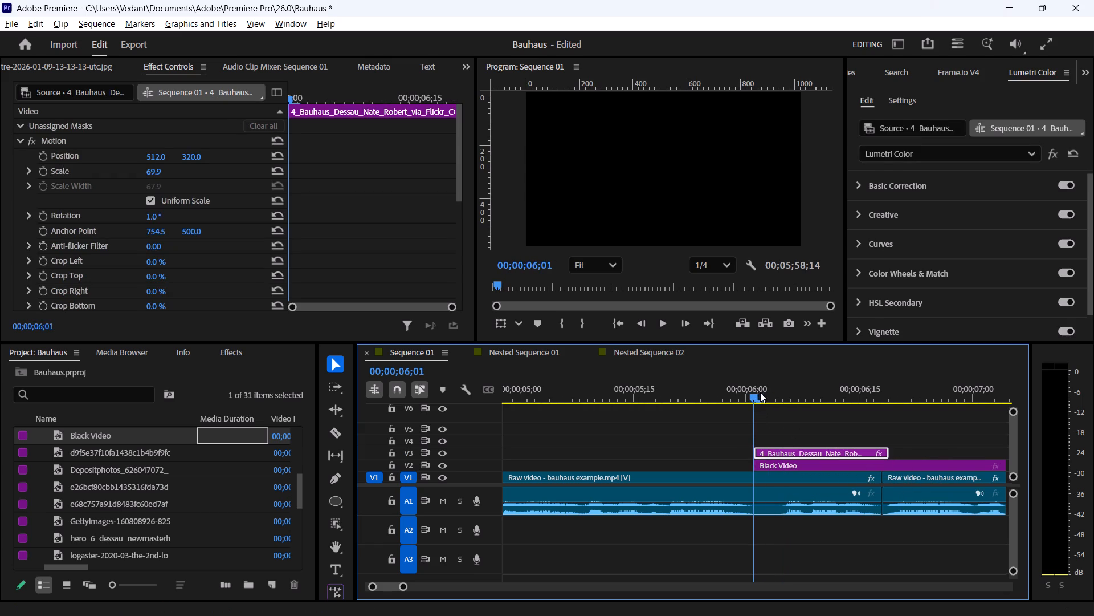
drag(760, 392, 790, 394)
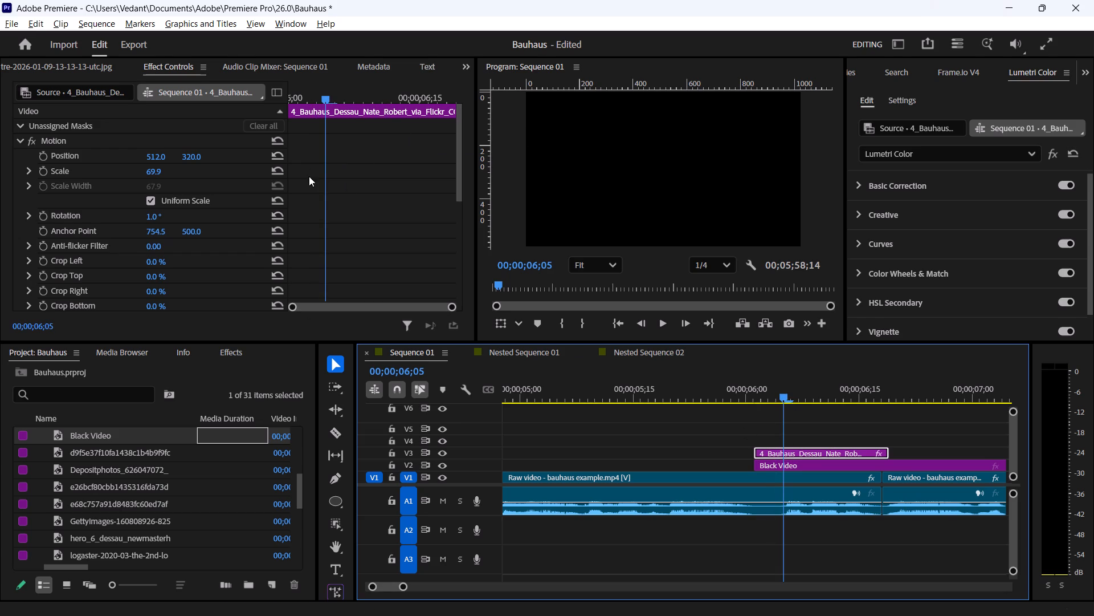
scroll(337, 181, down, 6)
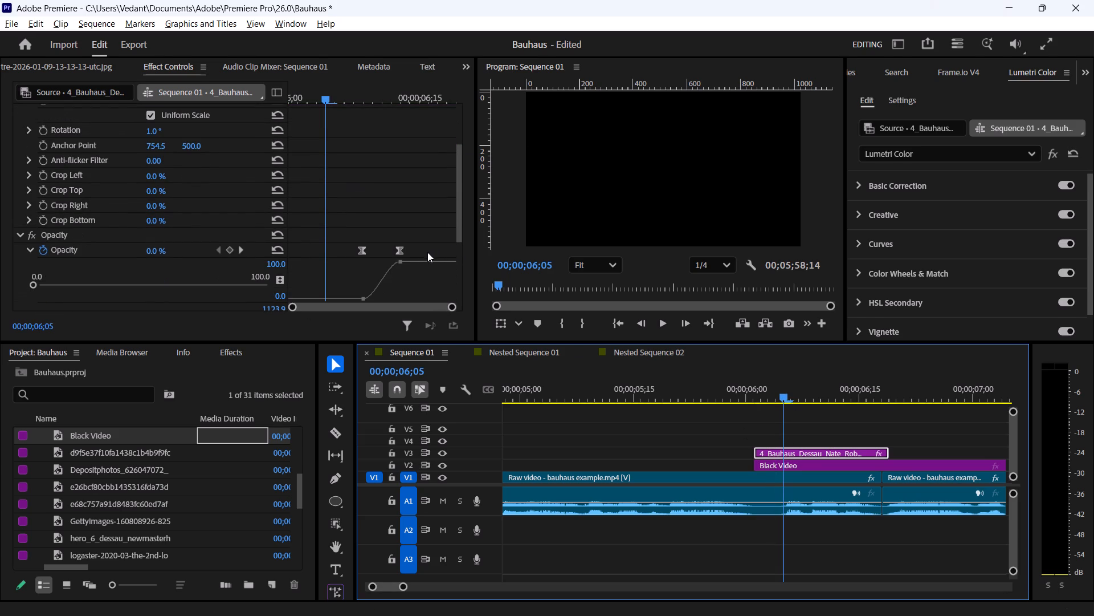
drag(426, 252, 350, 236)
drag(358, 245, 282, 240)
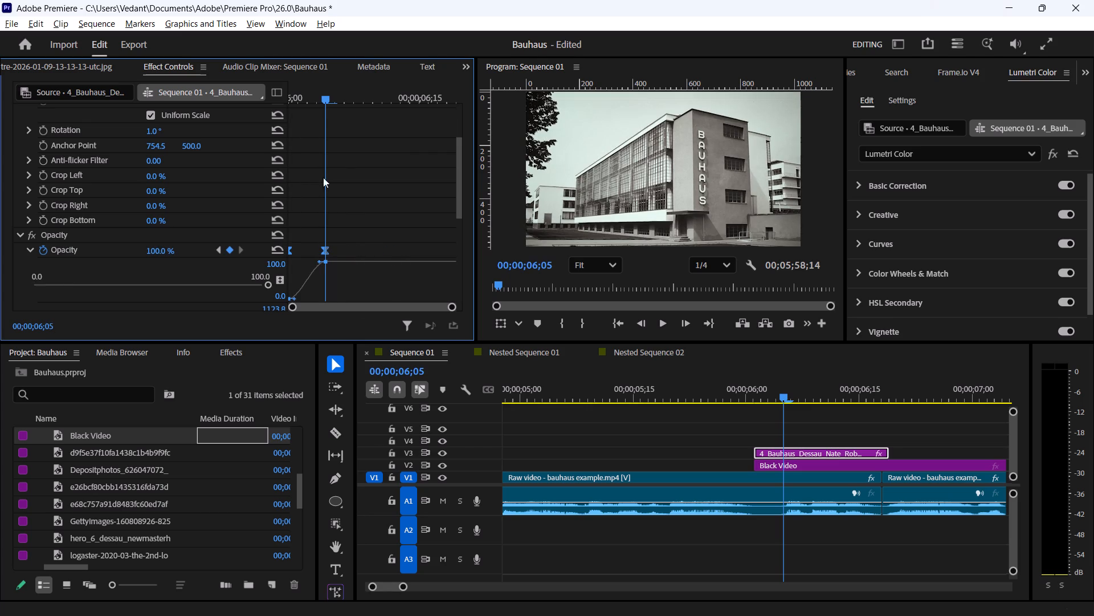
Scrub the shifted fade and stretch the first opacity keyframe's velocity handle to about mid-fade, giving a slow start and steep rise.
drag(315, 90, 305, 86)
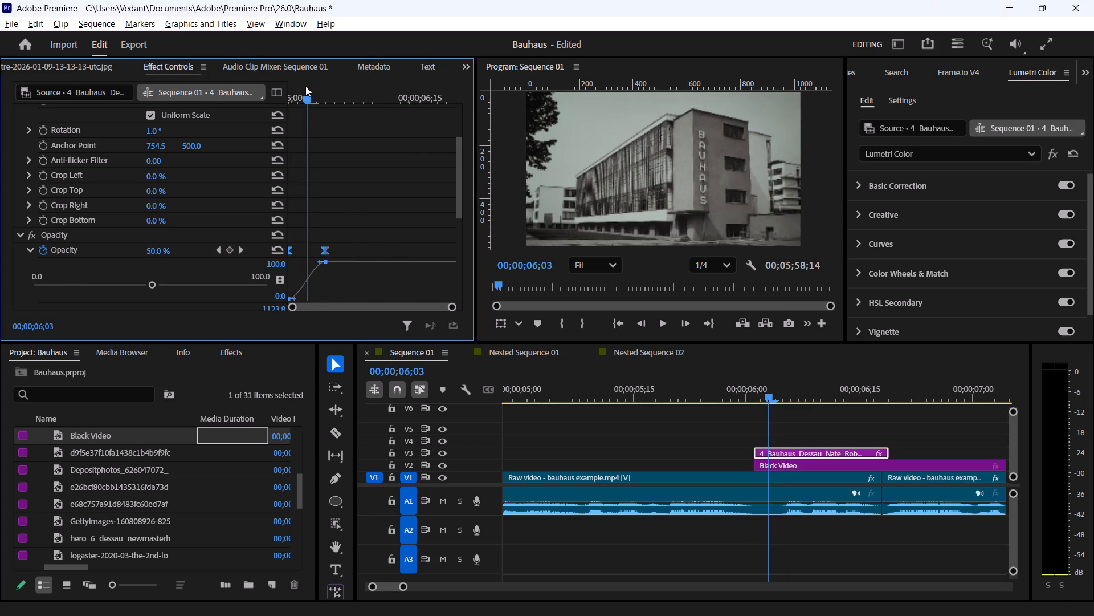
drag(305, 86, 321, 86)
scroll(352, 240, down, 5)
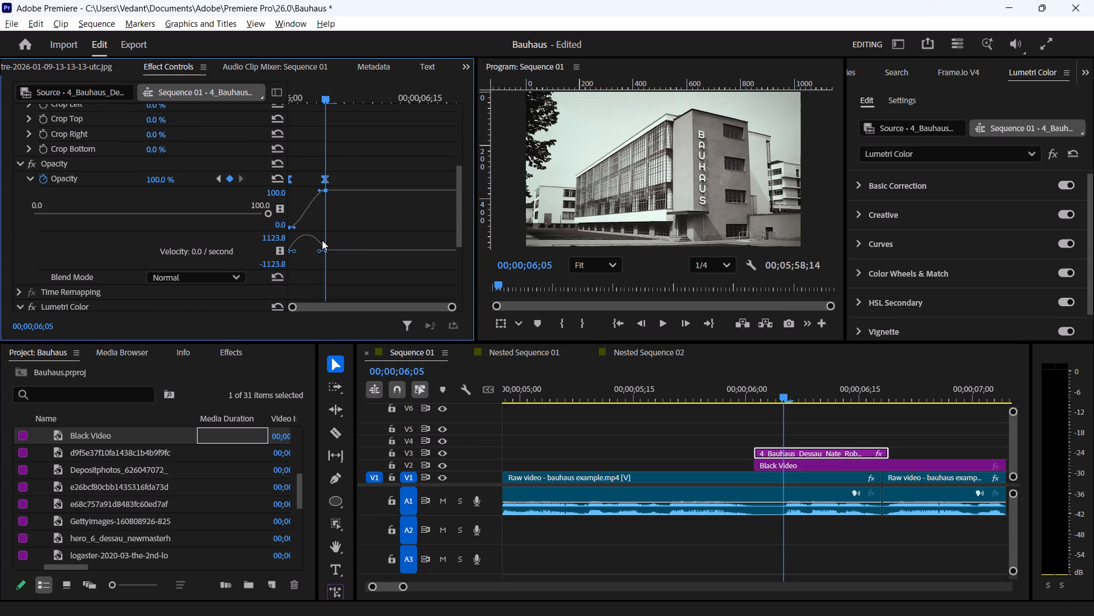
drag(292, 253, 293, 253)
drag(293, 253, 305, 253)
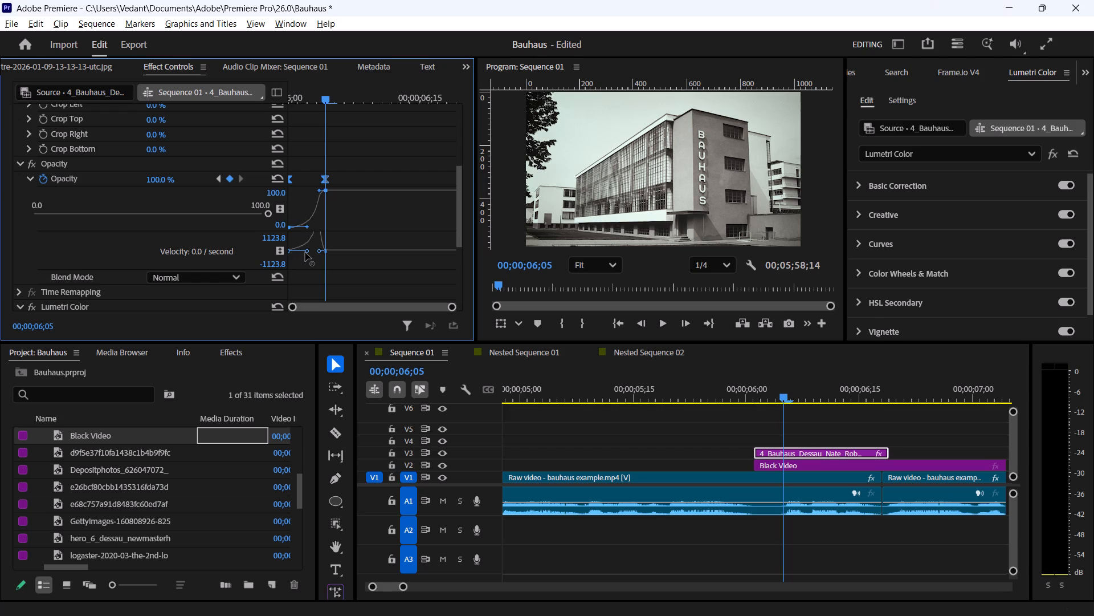
drag(305, 253, 305, 253)
click(356, 235)
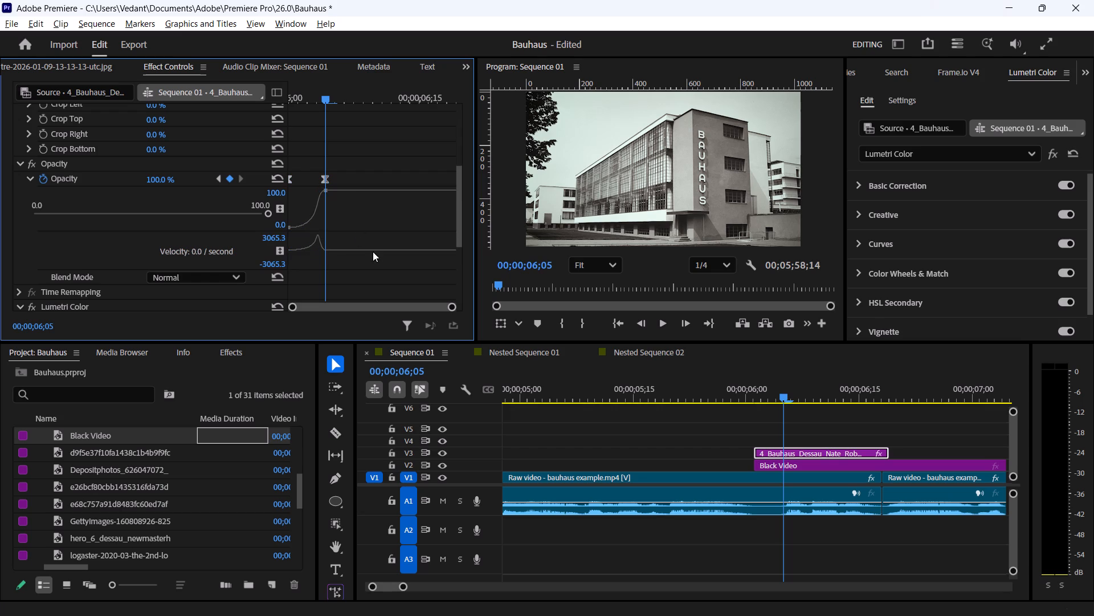
Replay the cut from the raw video into the building image several times to check the reshaped fade-in against the audio.
drag(322, 93, 274, 94)
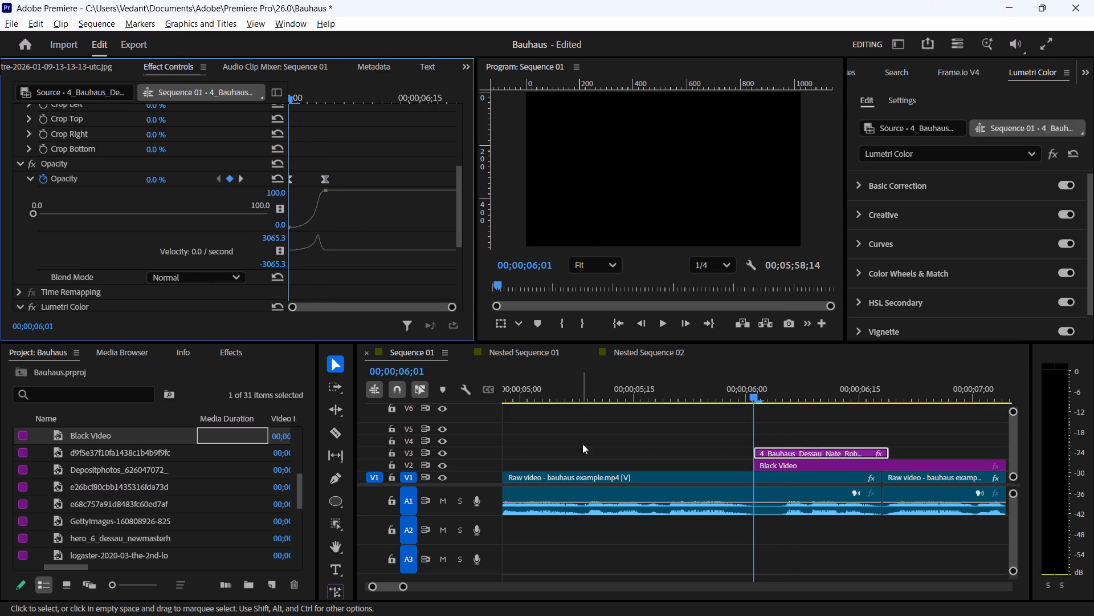
click(603, 522)
key(space)
key(space)
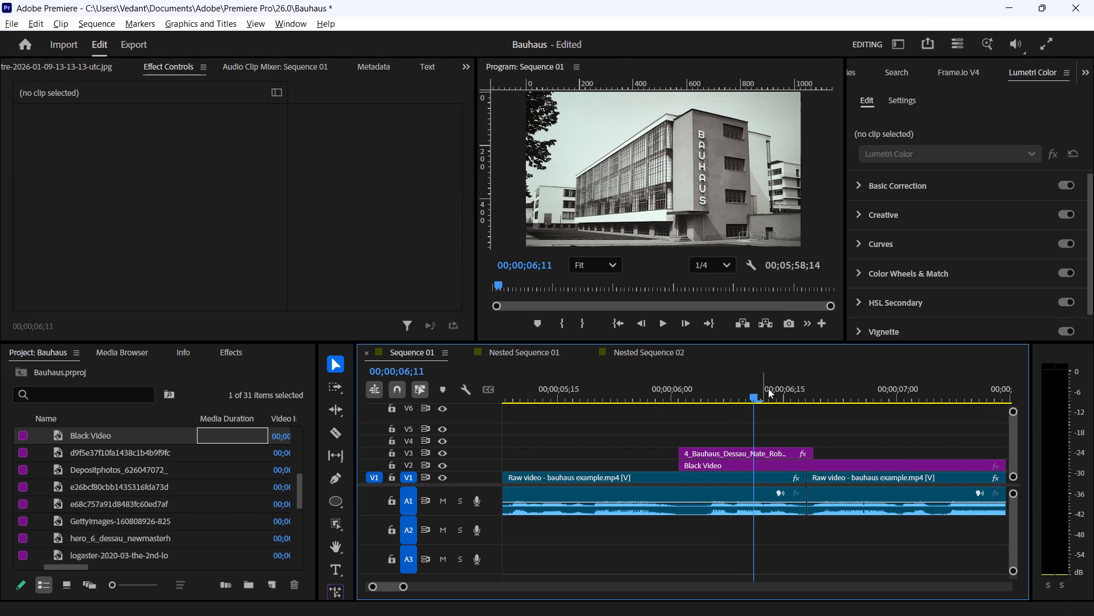
drag(751, 389, 693, 391)
key(space)
key(space)
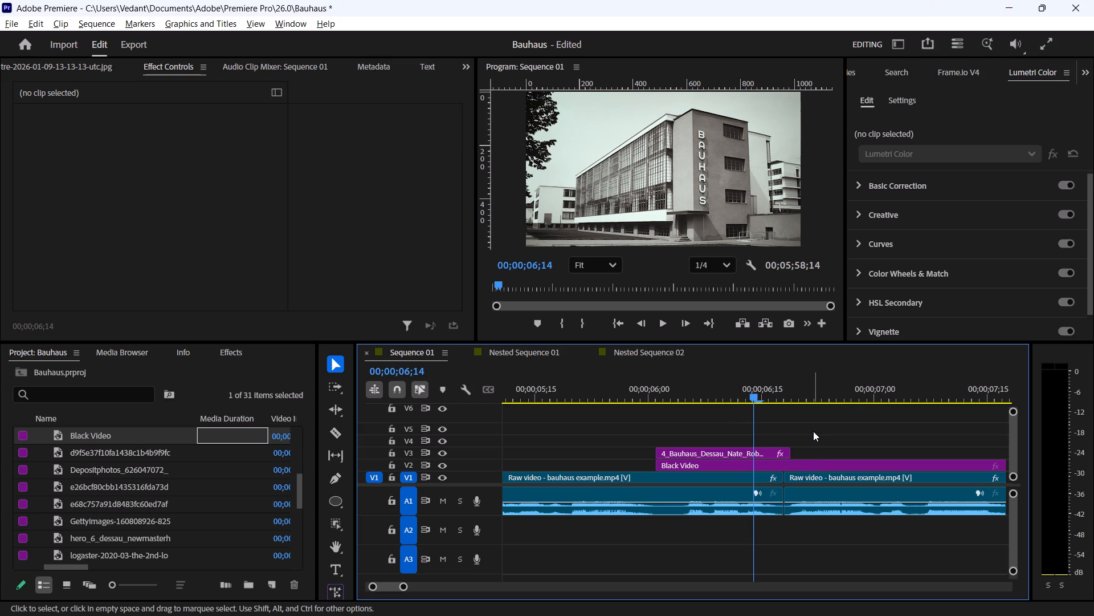
drag(754, 400, 614, 396)
click(639, 437)
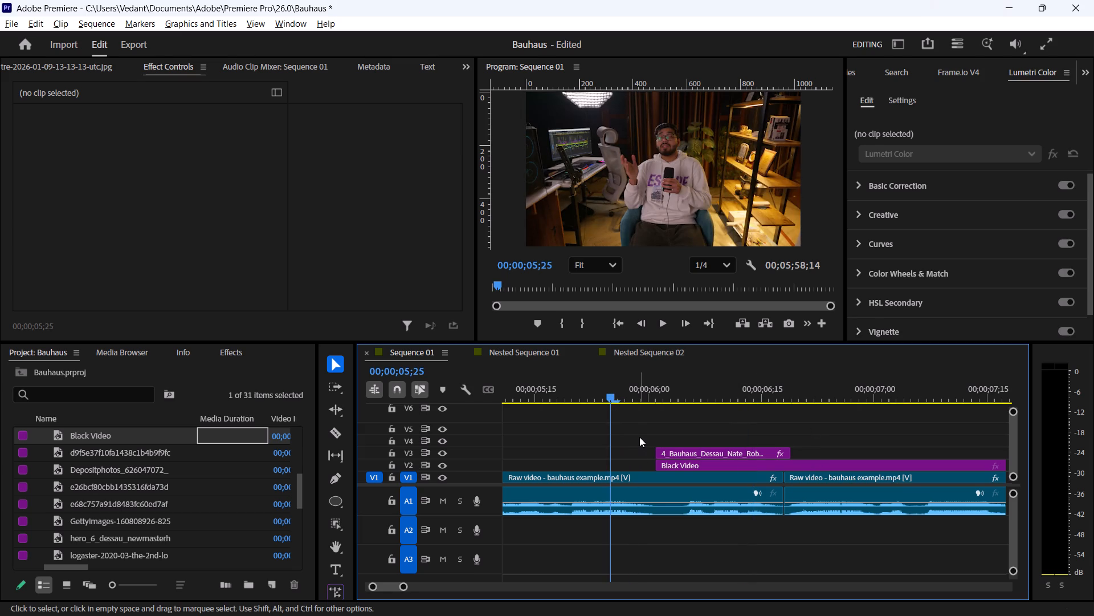
key(space)
key(space)
drag(750, 392, 644, 388)
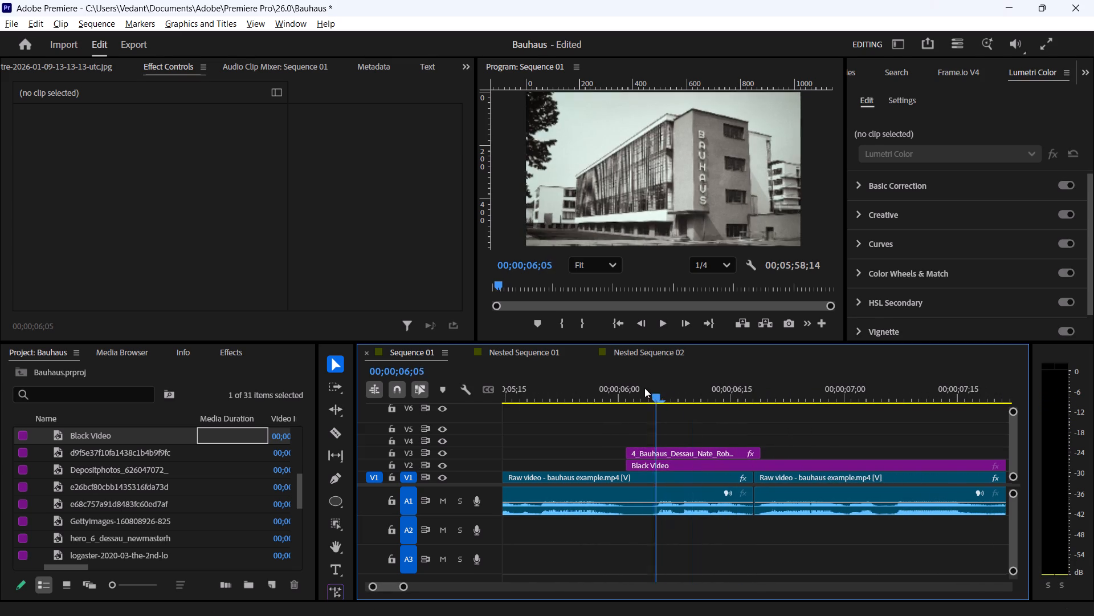
drag(644, 388, 619, 378)
key(space)
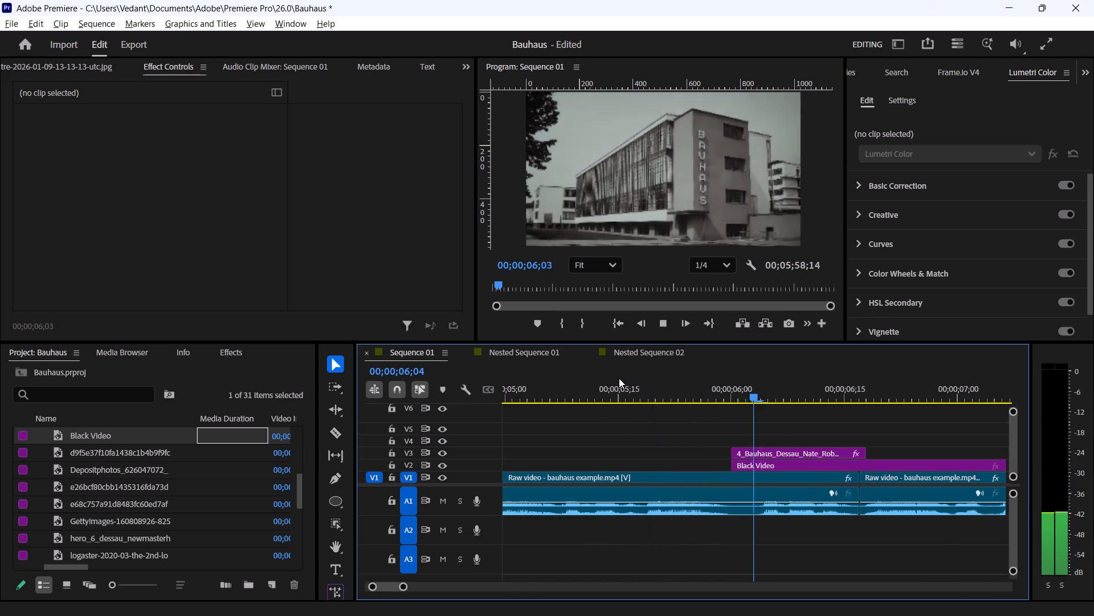
key(space)
Lengthen the 4_Bauhaus clip's fade-in by moving its 100% opacity keyframe about four frames further along.
click(723, 456)
scroll(438, 222, down, 4)
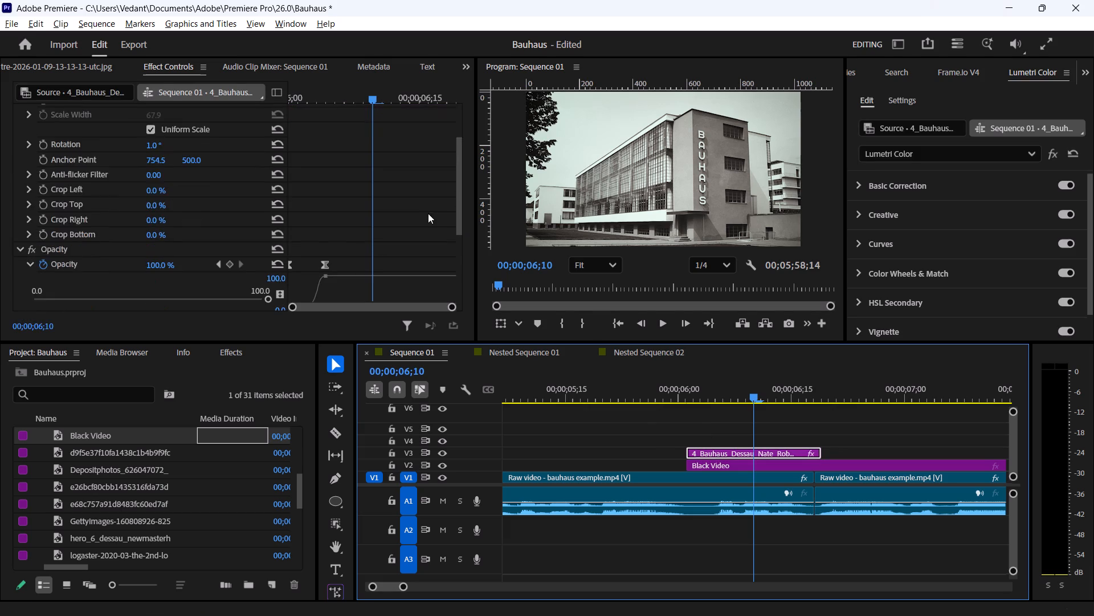
scroll(428, 213, down, 7)
drag(327, 175, 364, 175)
Play and scrub from the raw video through the building image to check the lengthened fade and the end of the clip.
drag(759, 390, 634, 379)
click(698, 537)
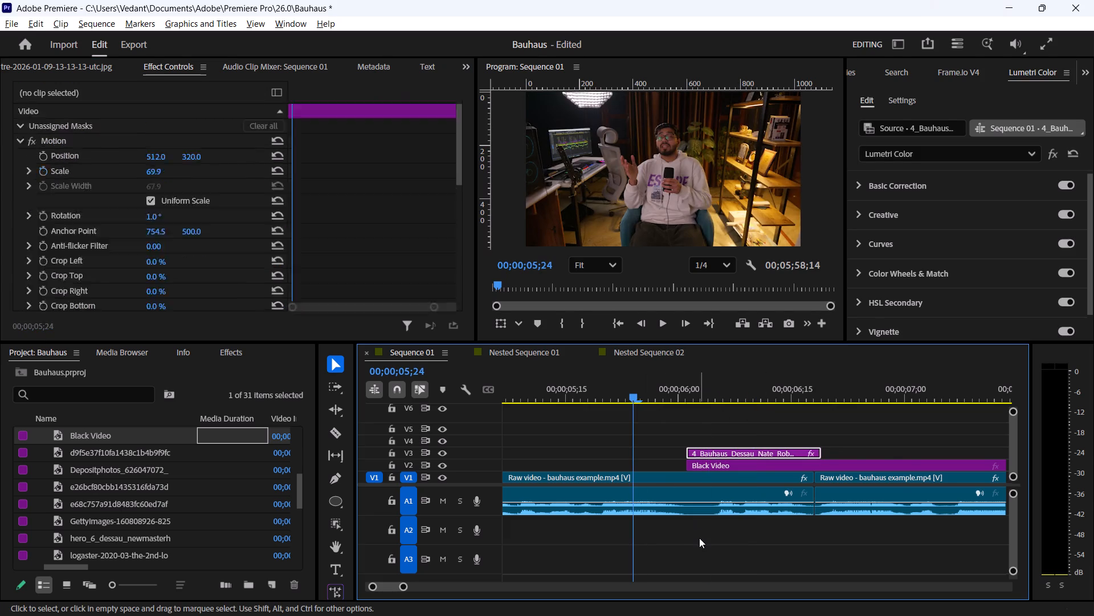
key(space)
key(space)
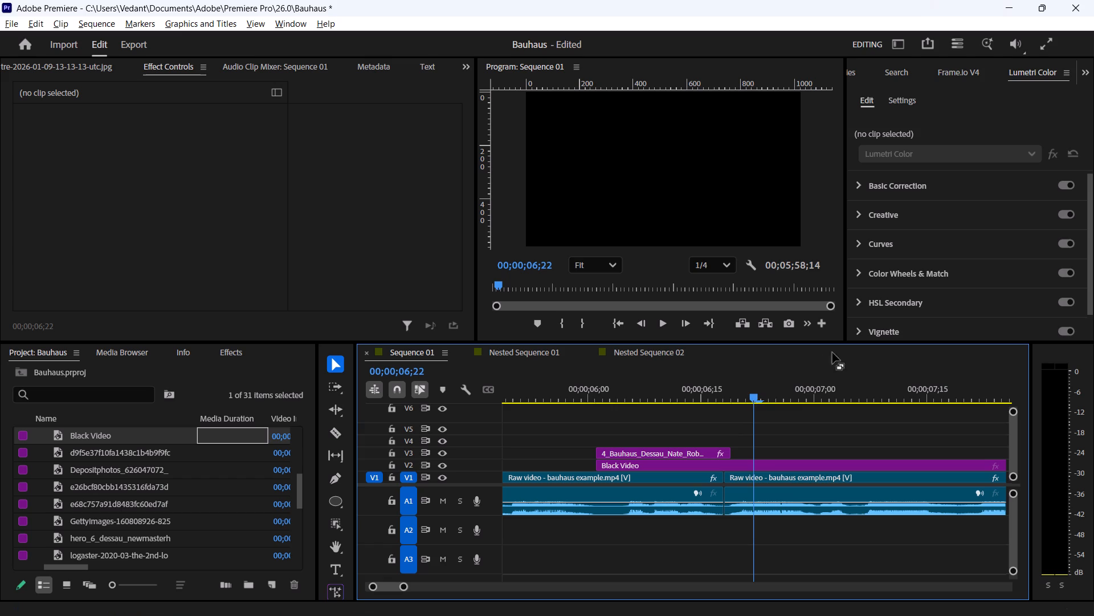
drag(757, 394, 610, 400)
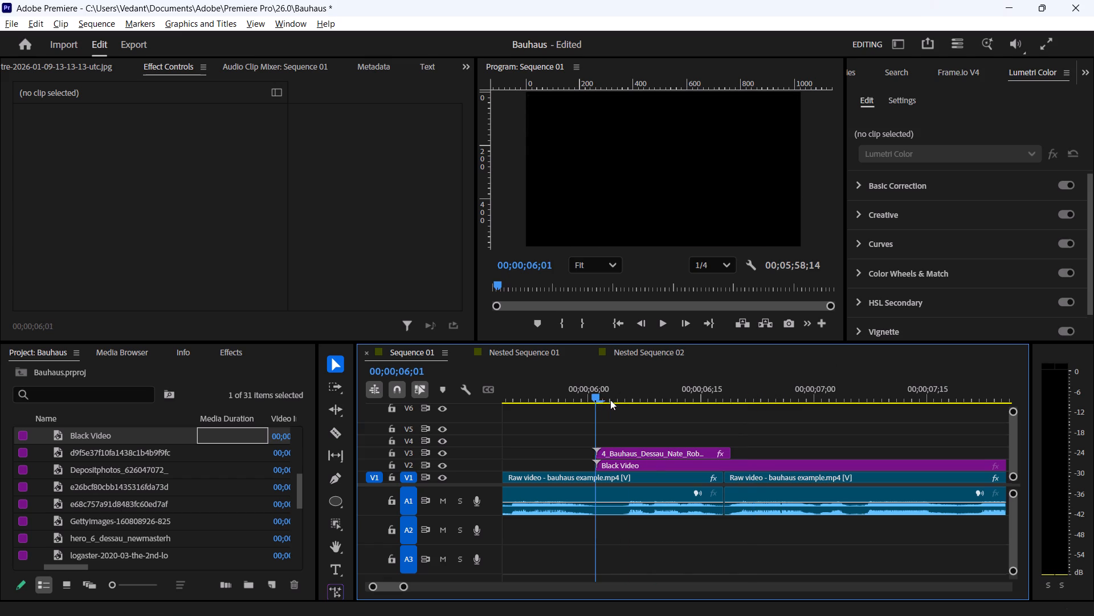
drag(610, 400, 662, 394)
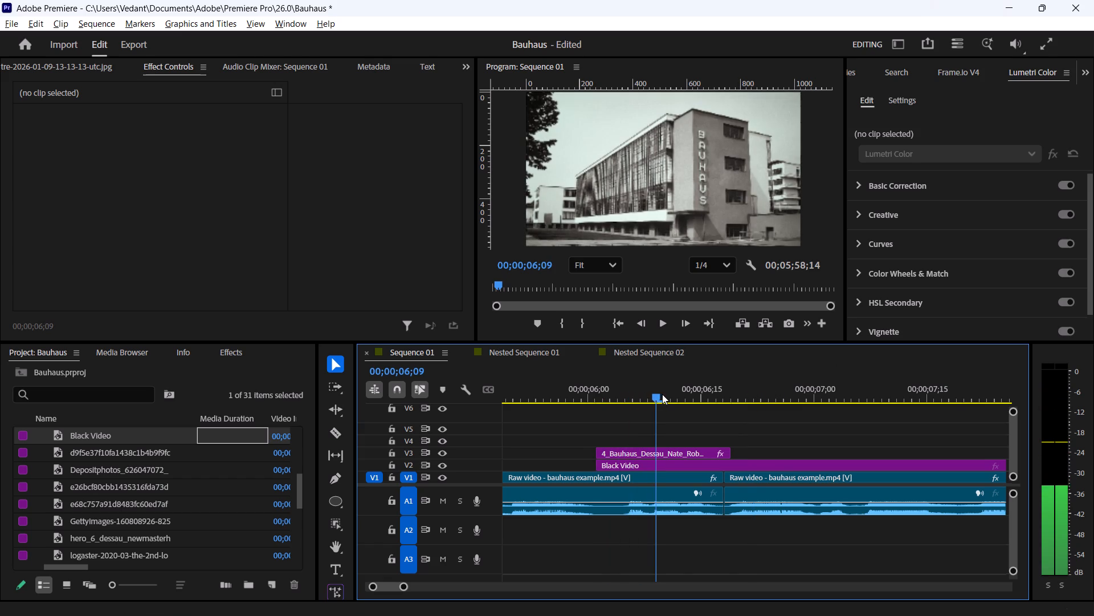
drag(662, 394, 717, 391)
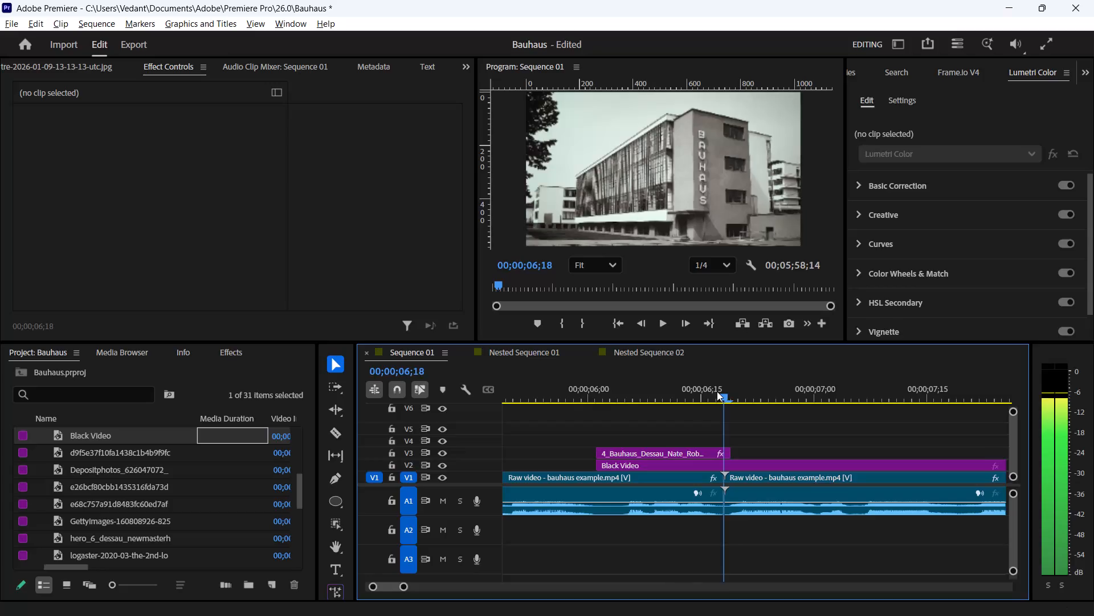
drag(717, 391, 668, 393)
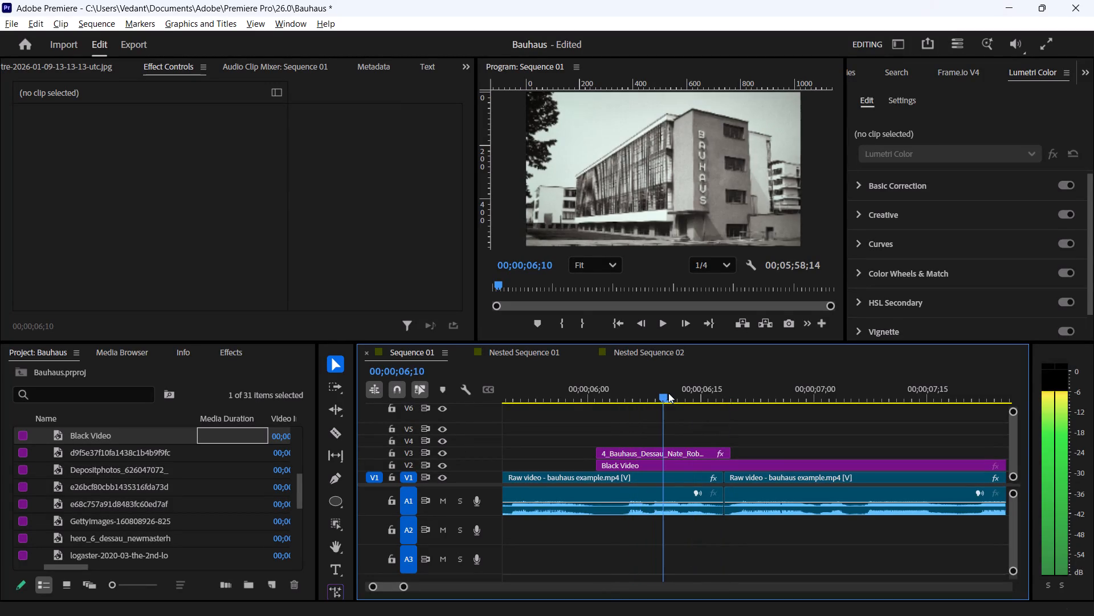
drag(668, 393, 552, 398)
key(space)
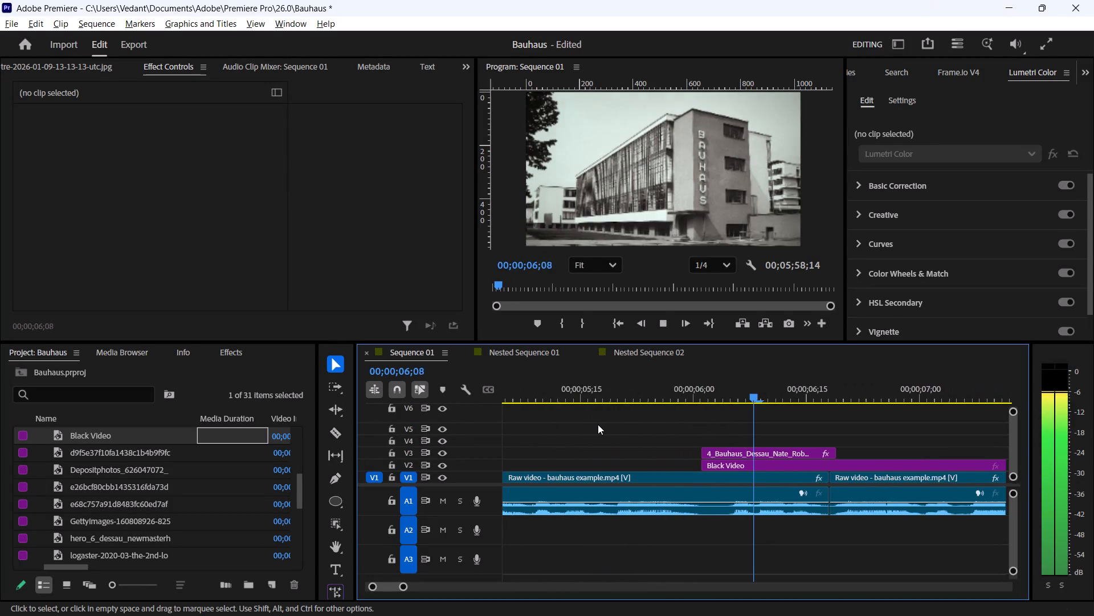
key(space)
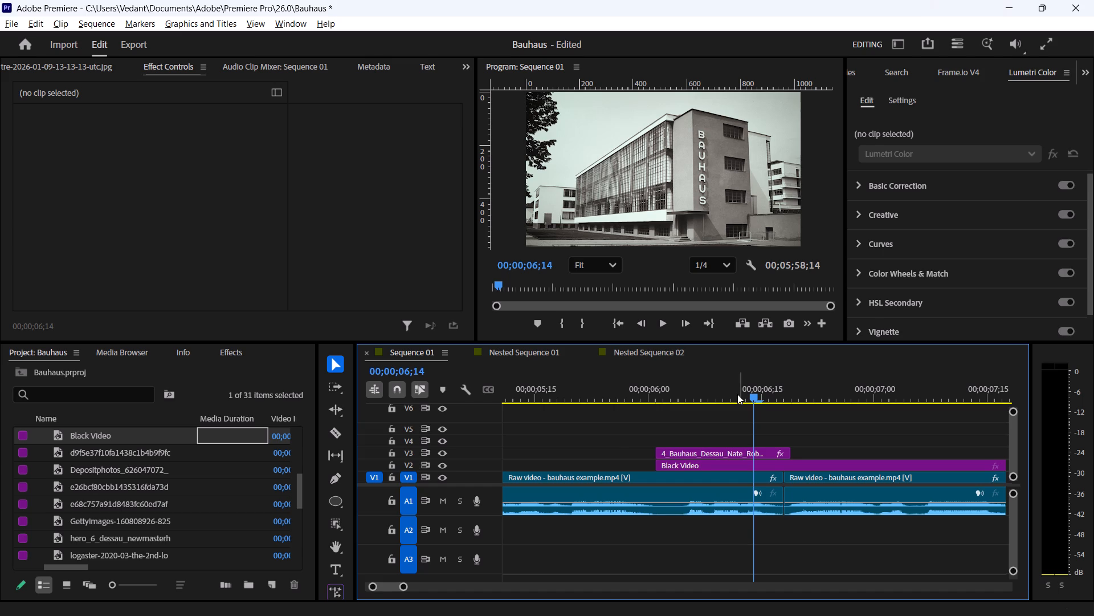
key(space)
key(space)
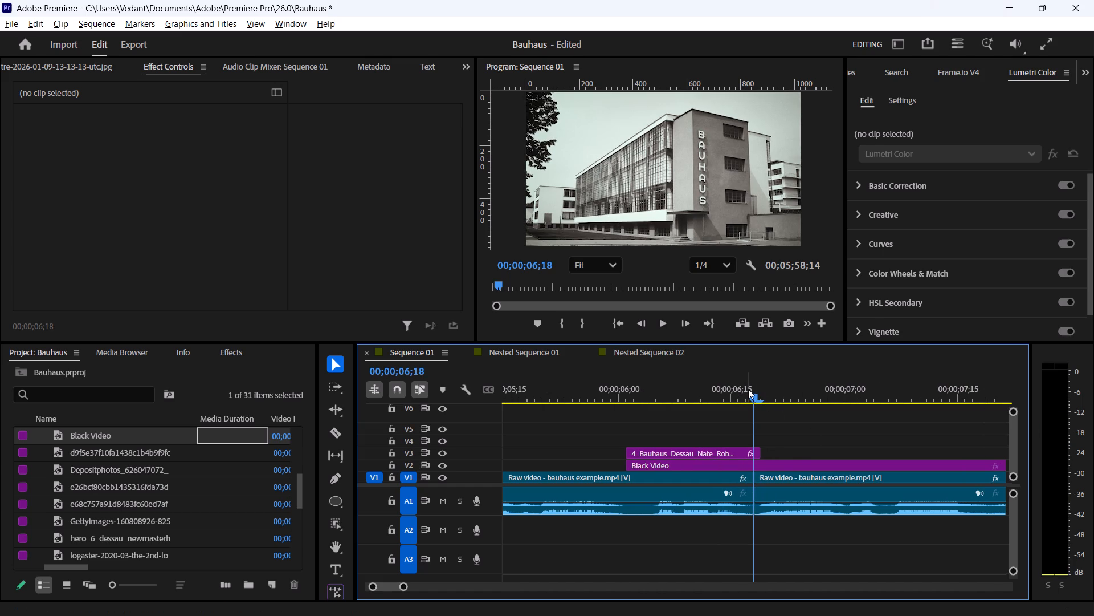
Show project media as thumbnails and place the black-and-white streets-and-buildings image on V3 at 00;00;06;19, directly after the 4_Bauhaus clip.
drag(748, 389, 753, 389)
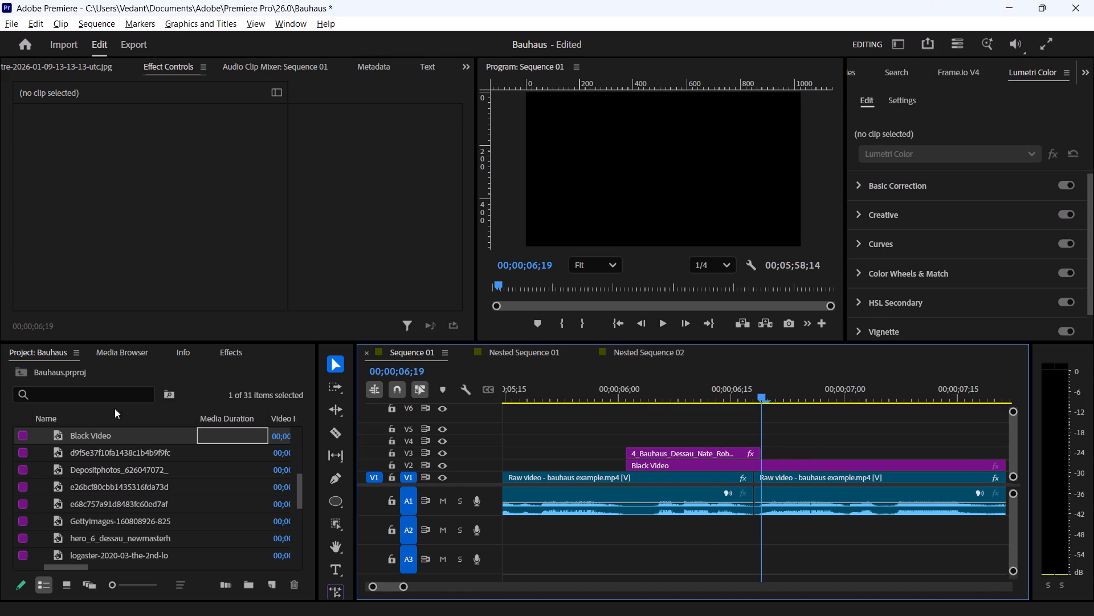
click(106, 360)
click(32, 351)
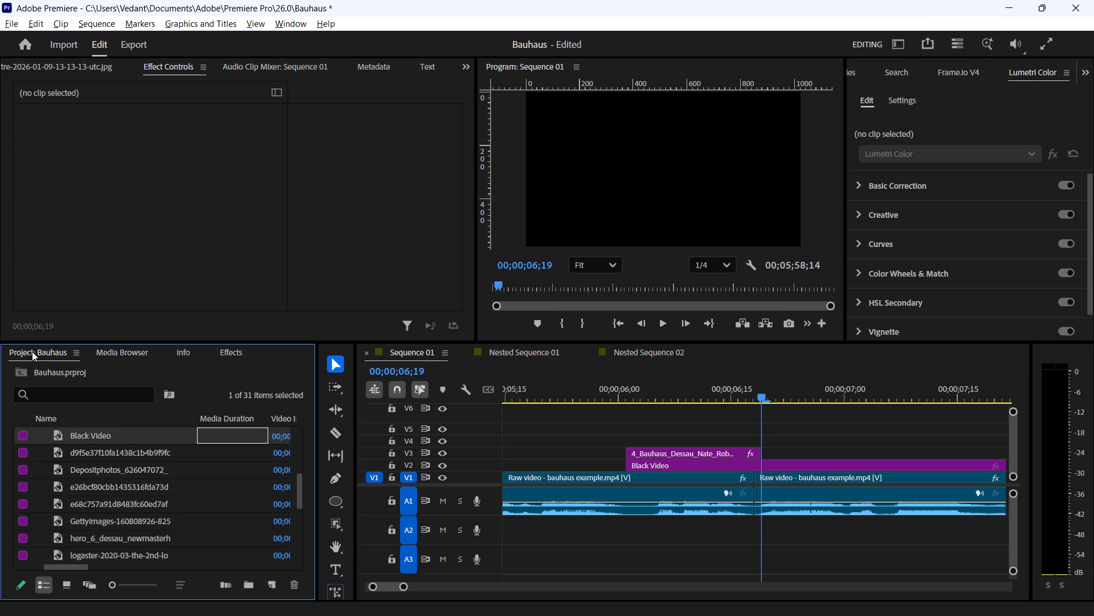
scroll(100, 492, down, 5)
click(64, 580)
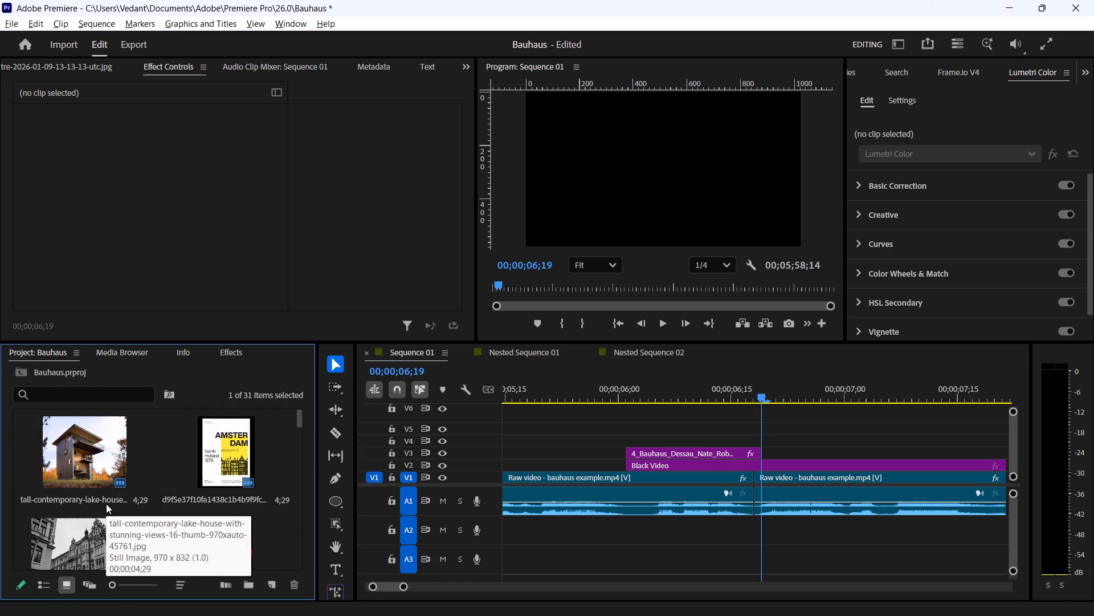
scroll(150, 465, up, 1)
scroll(149, 472, down, 2)
scroll(111, 526, up, 5)
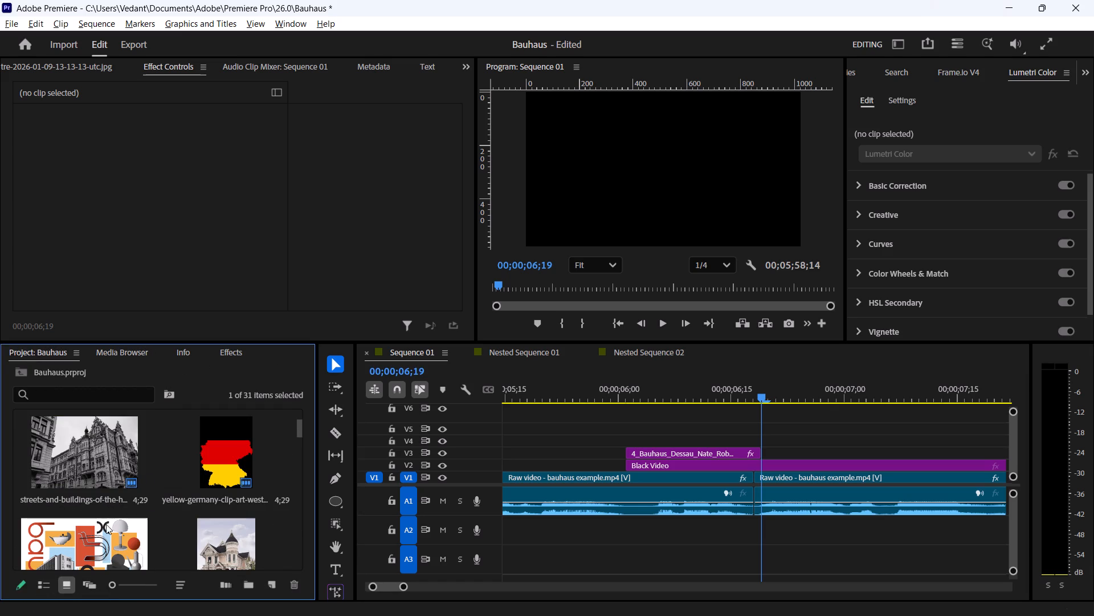
drag(108, 549, 765, 455)
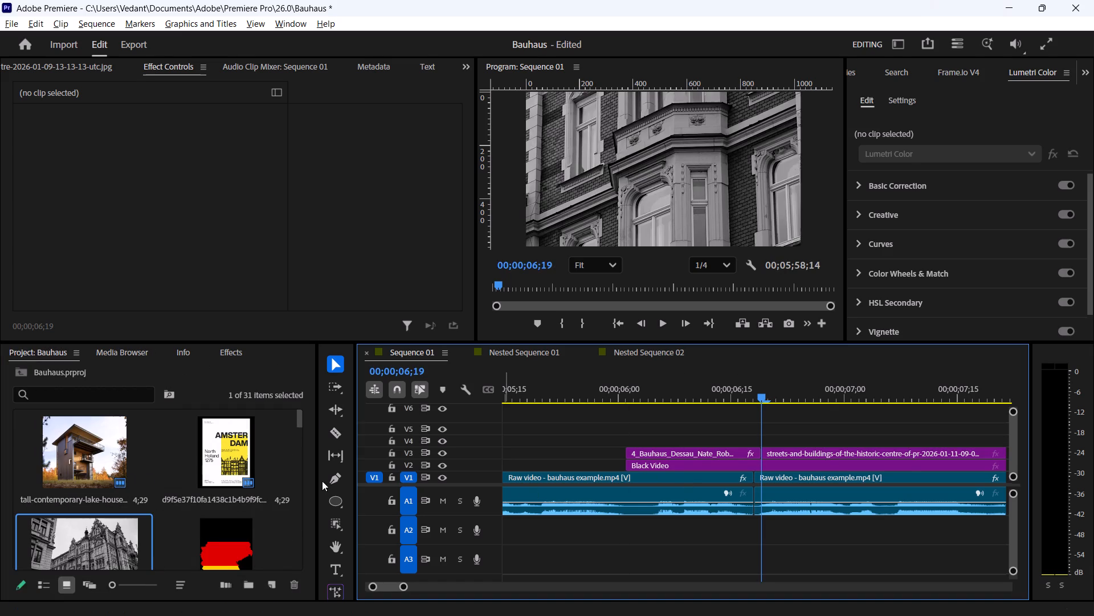
Look through all the project media thumbnails for further images to use in the Bauhaus montage.
scroll(273, 484, down, 5)
scroll(255, 491, up, 6)
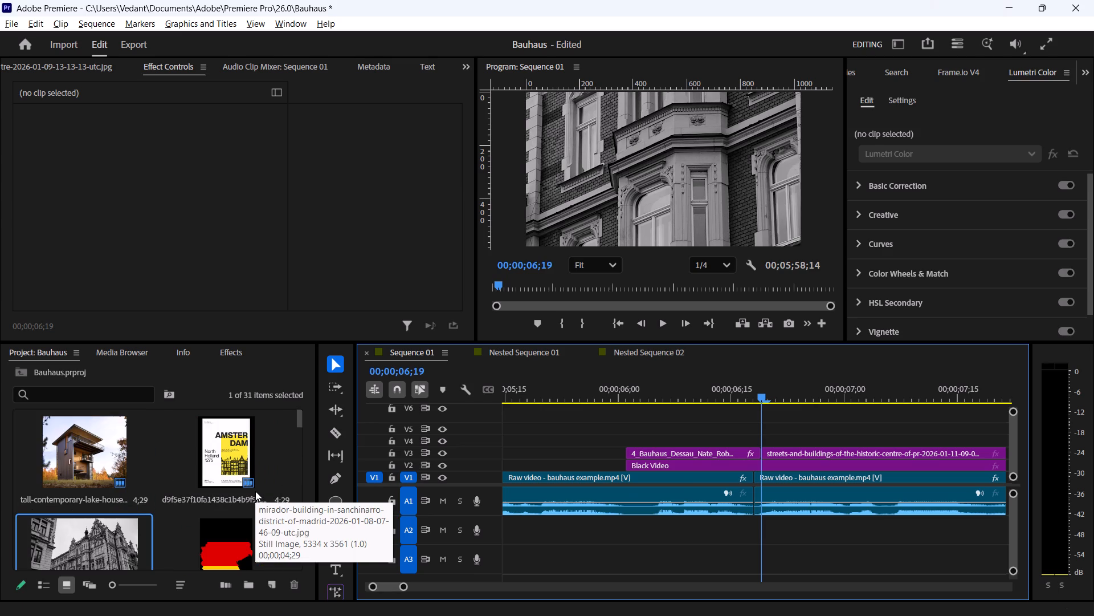
scroll(252, 493, down, 1)
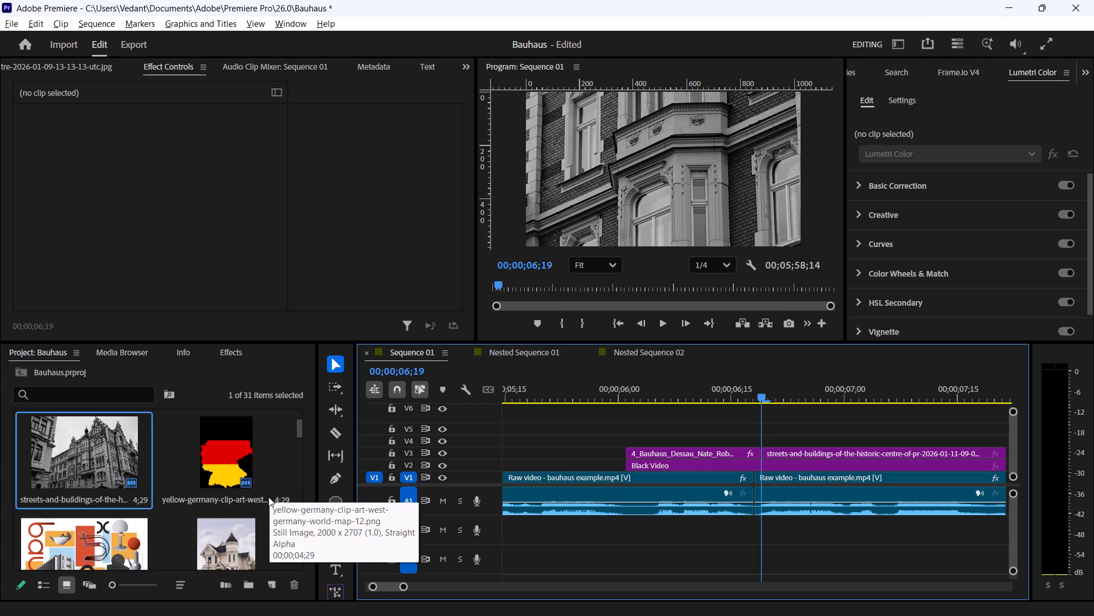
scroll(244, 505, down, 3)
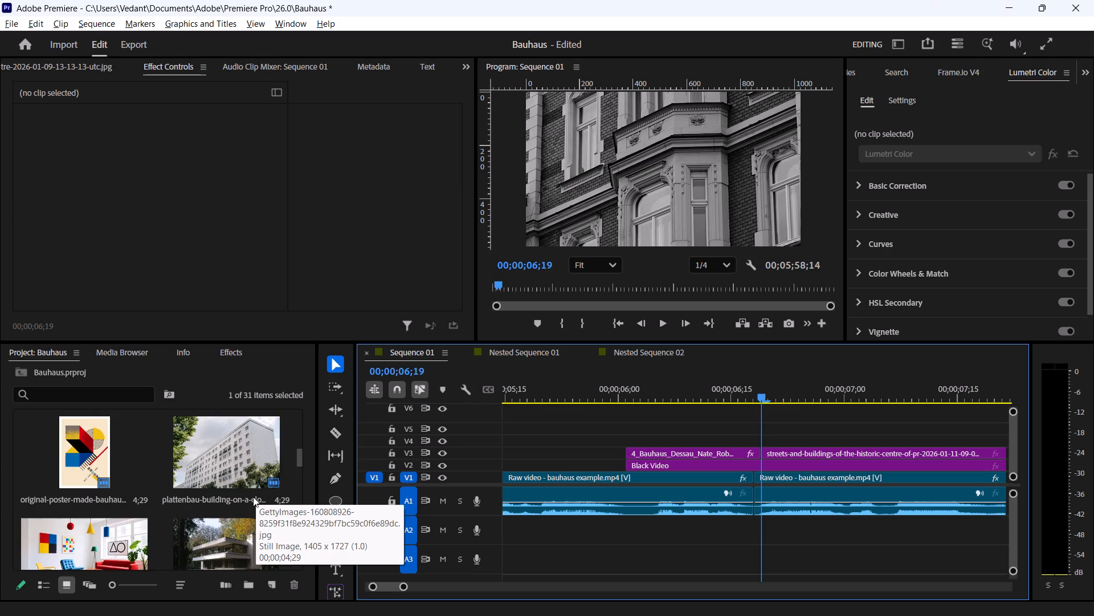
scroll(253, 497, down, 6)
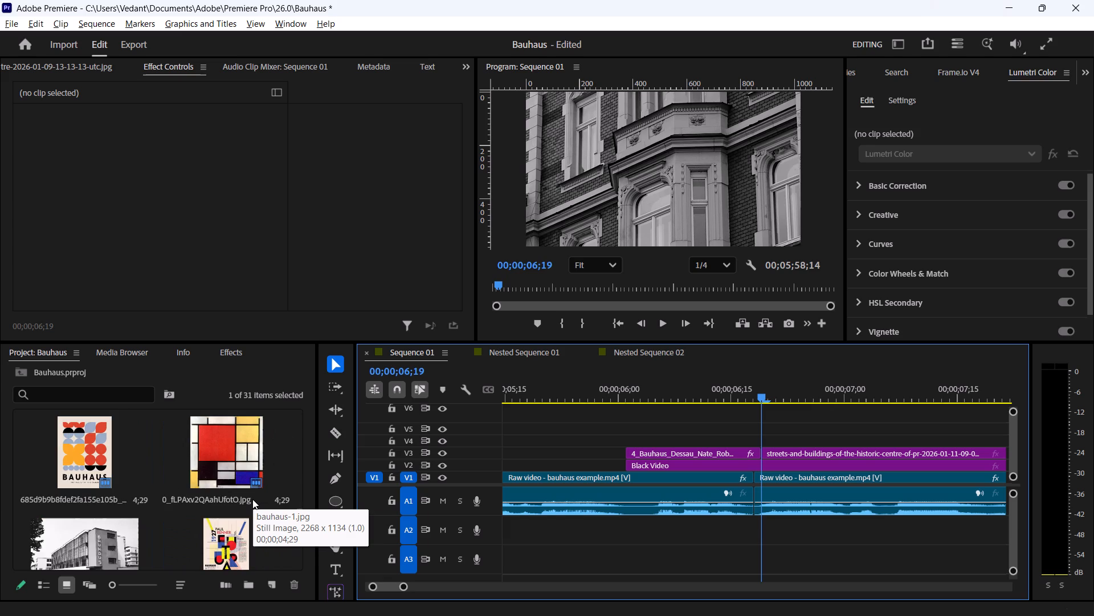
scroll(252, 499, down, 4)
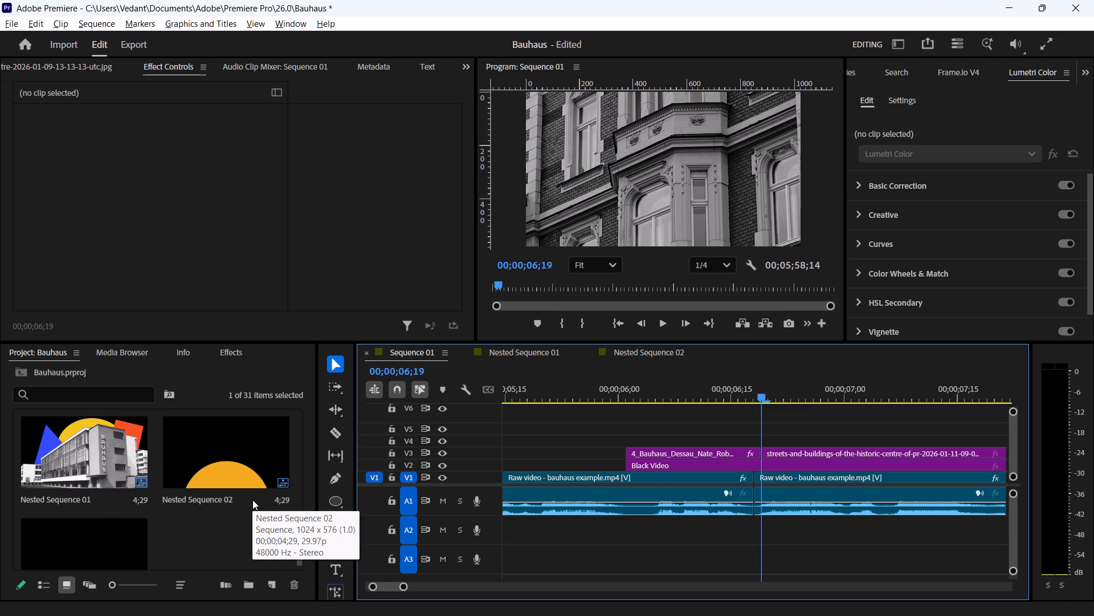
scroll(252, 500, down, 1)
Save the Bauhaus project.
click(634, 433)
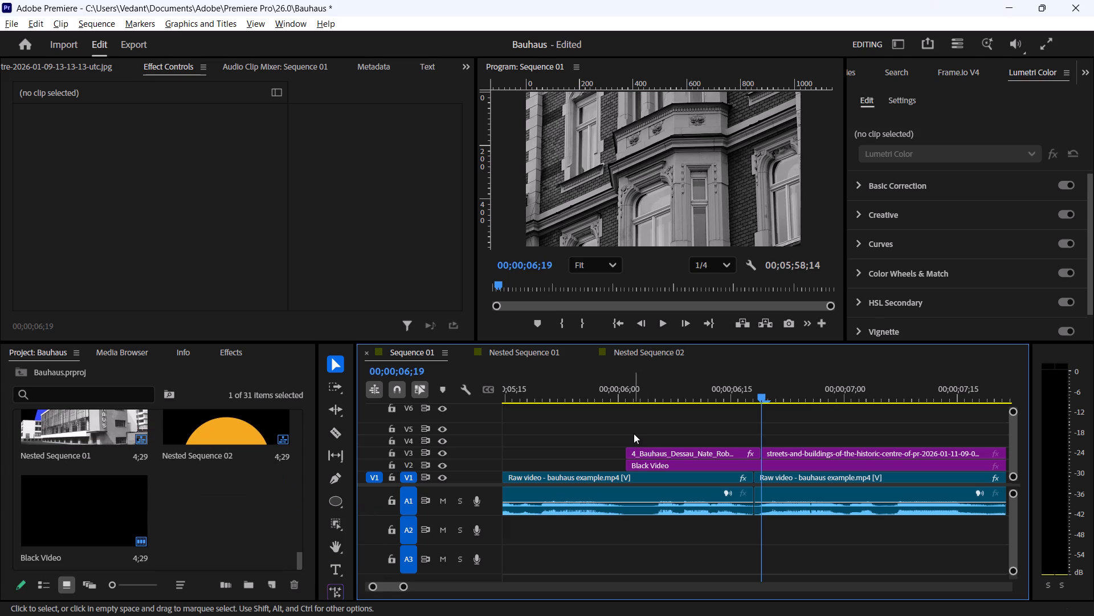
key(ctrl+s)
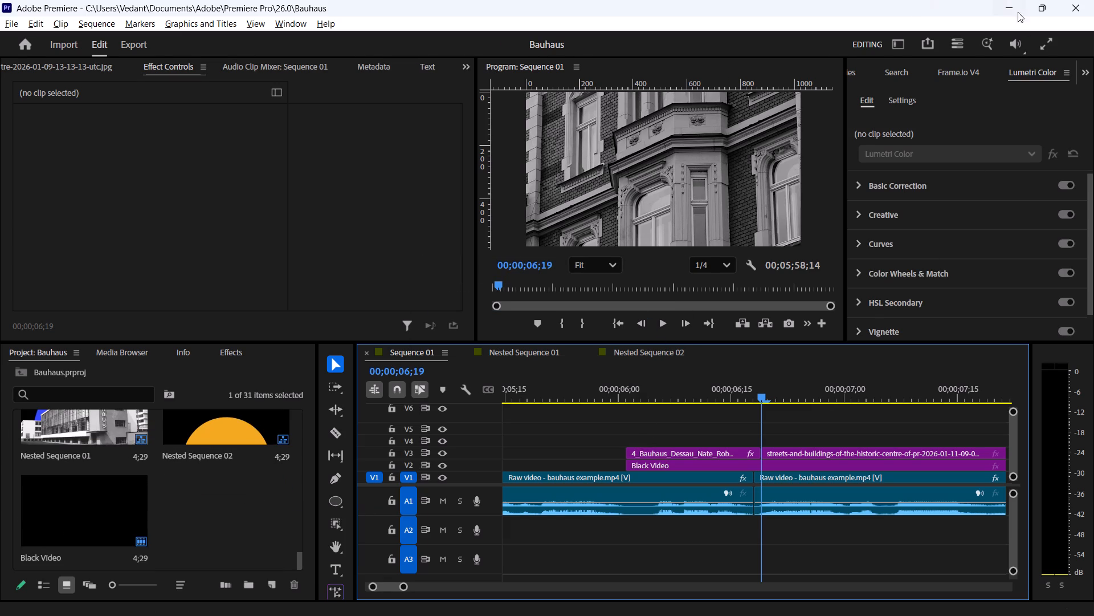